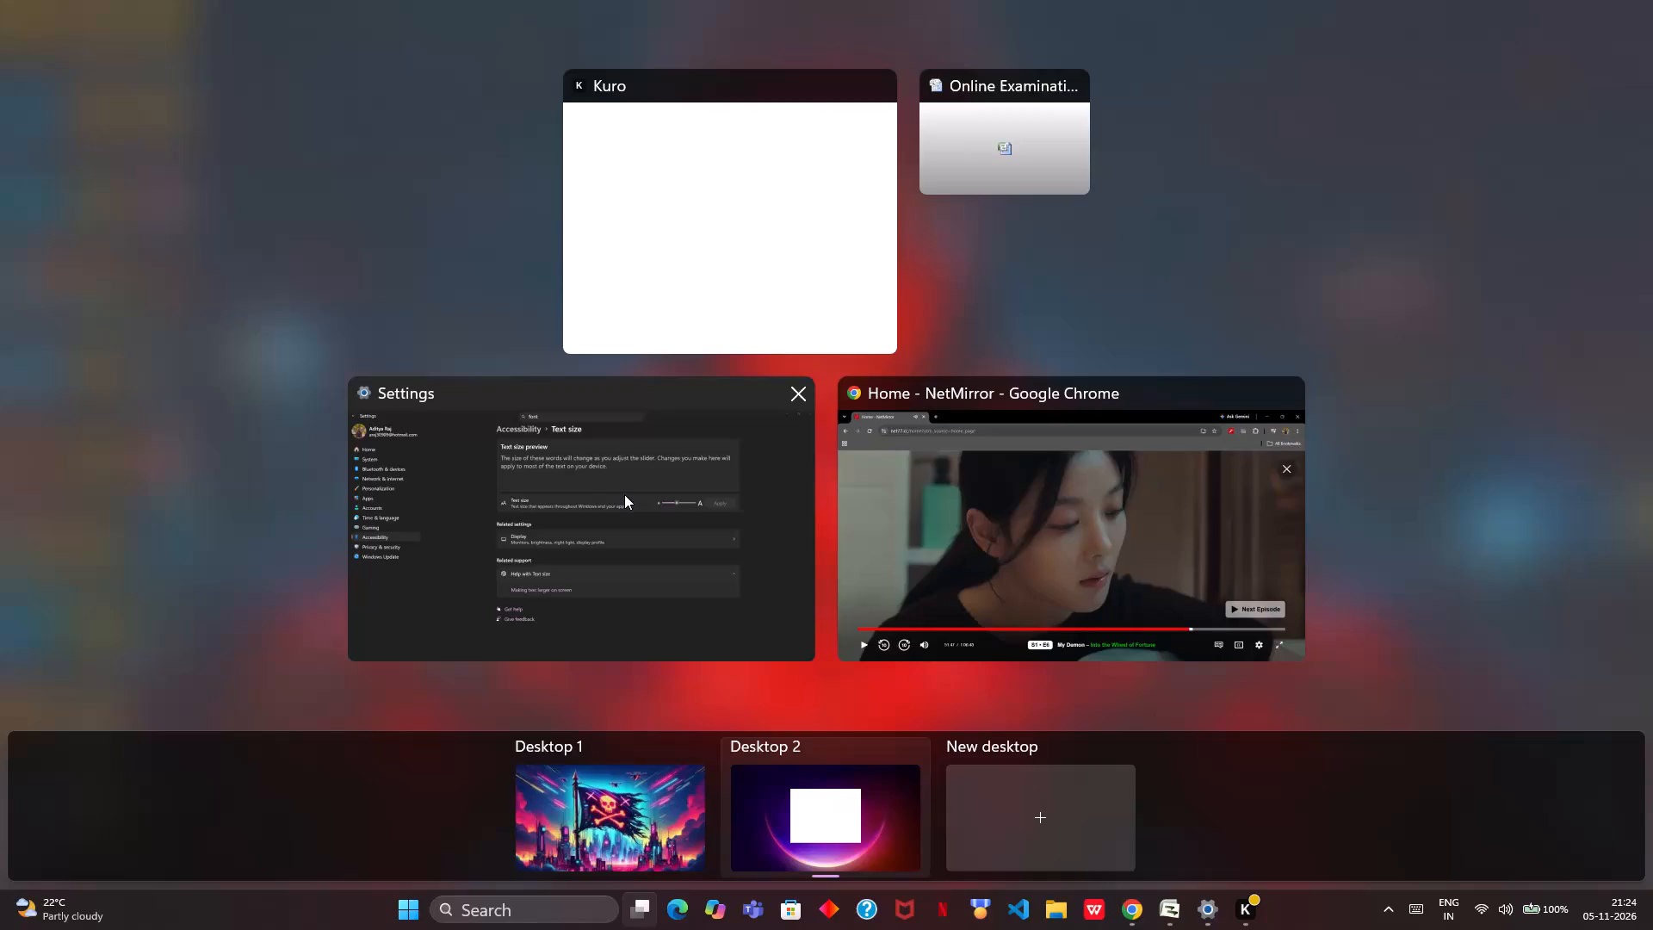
Switch to the Online Examination Management System schedule in Microsoft Project.
left_click(973, 170)
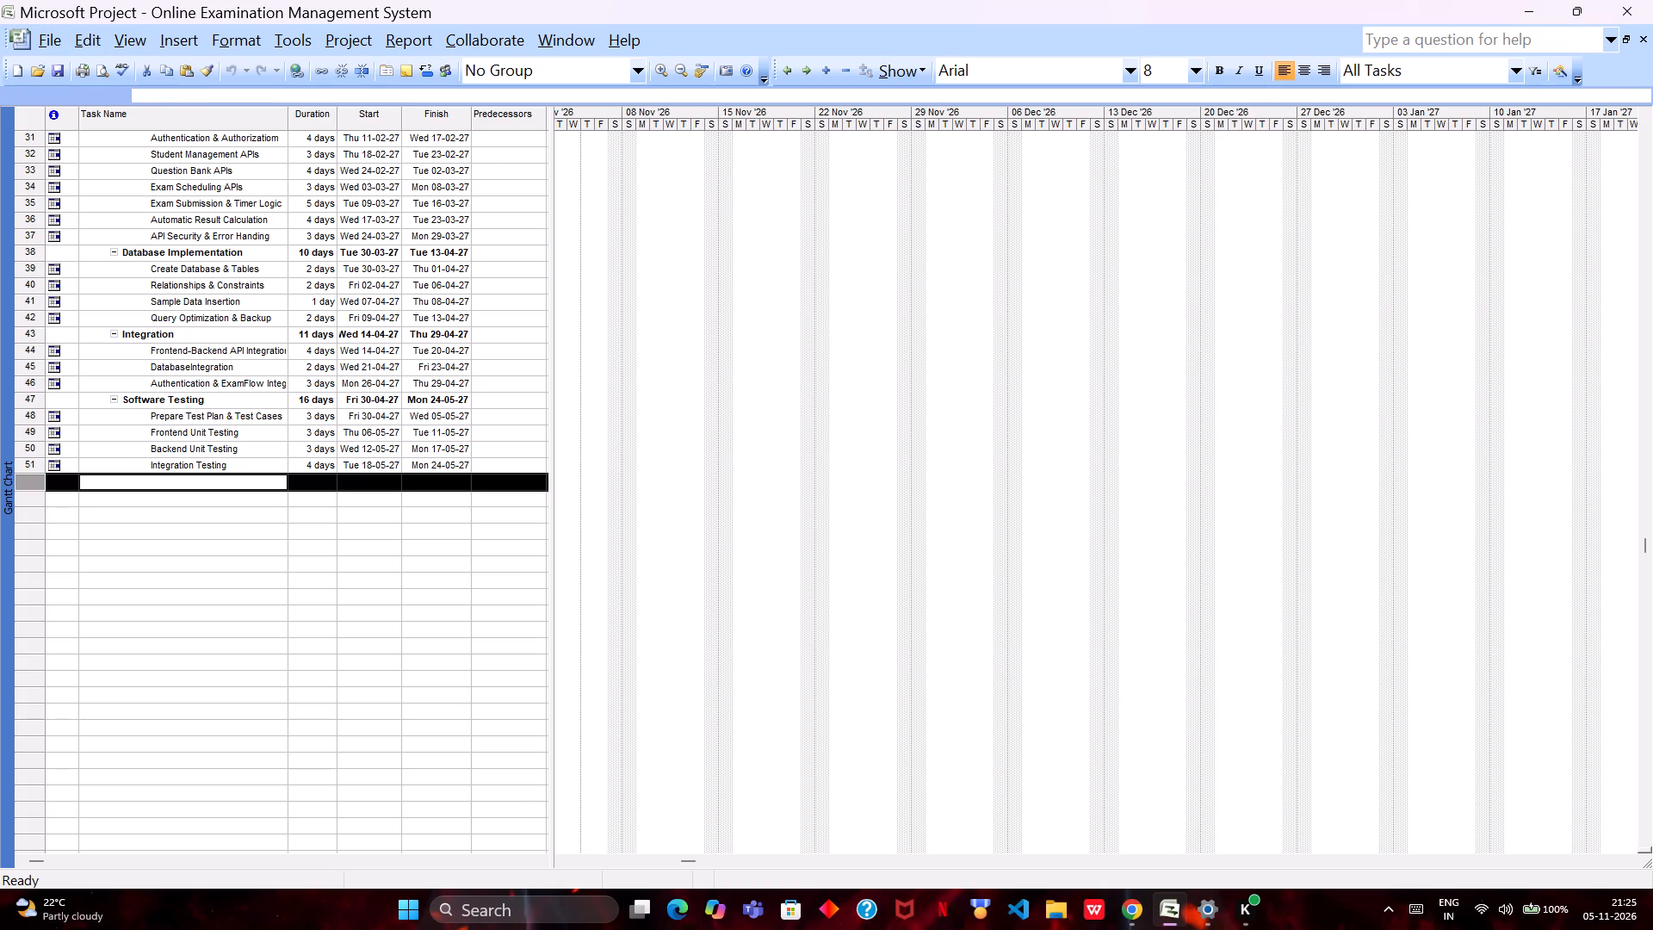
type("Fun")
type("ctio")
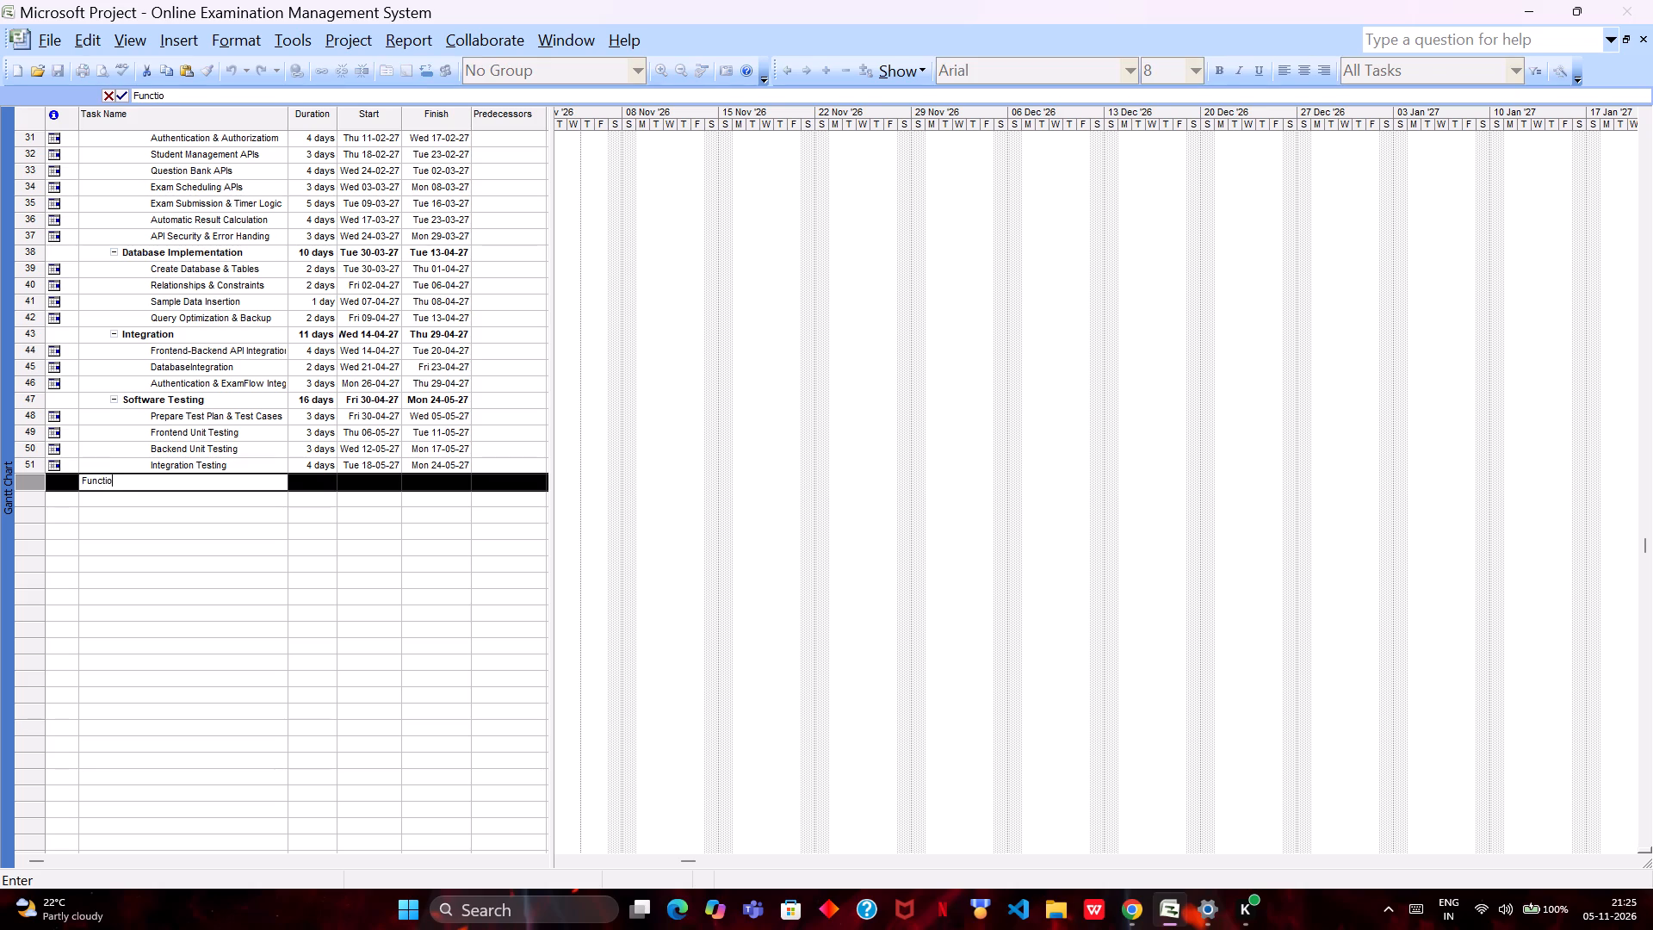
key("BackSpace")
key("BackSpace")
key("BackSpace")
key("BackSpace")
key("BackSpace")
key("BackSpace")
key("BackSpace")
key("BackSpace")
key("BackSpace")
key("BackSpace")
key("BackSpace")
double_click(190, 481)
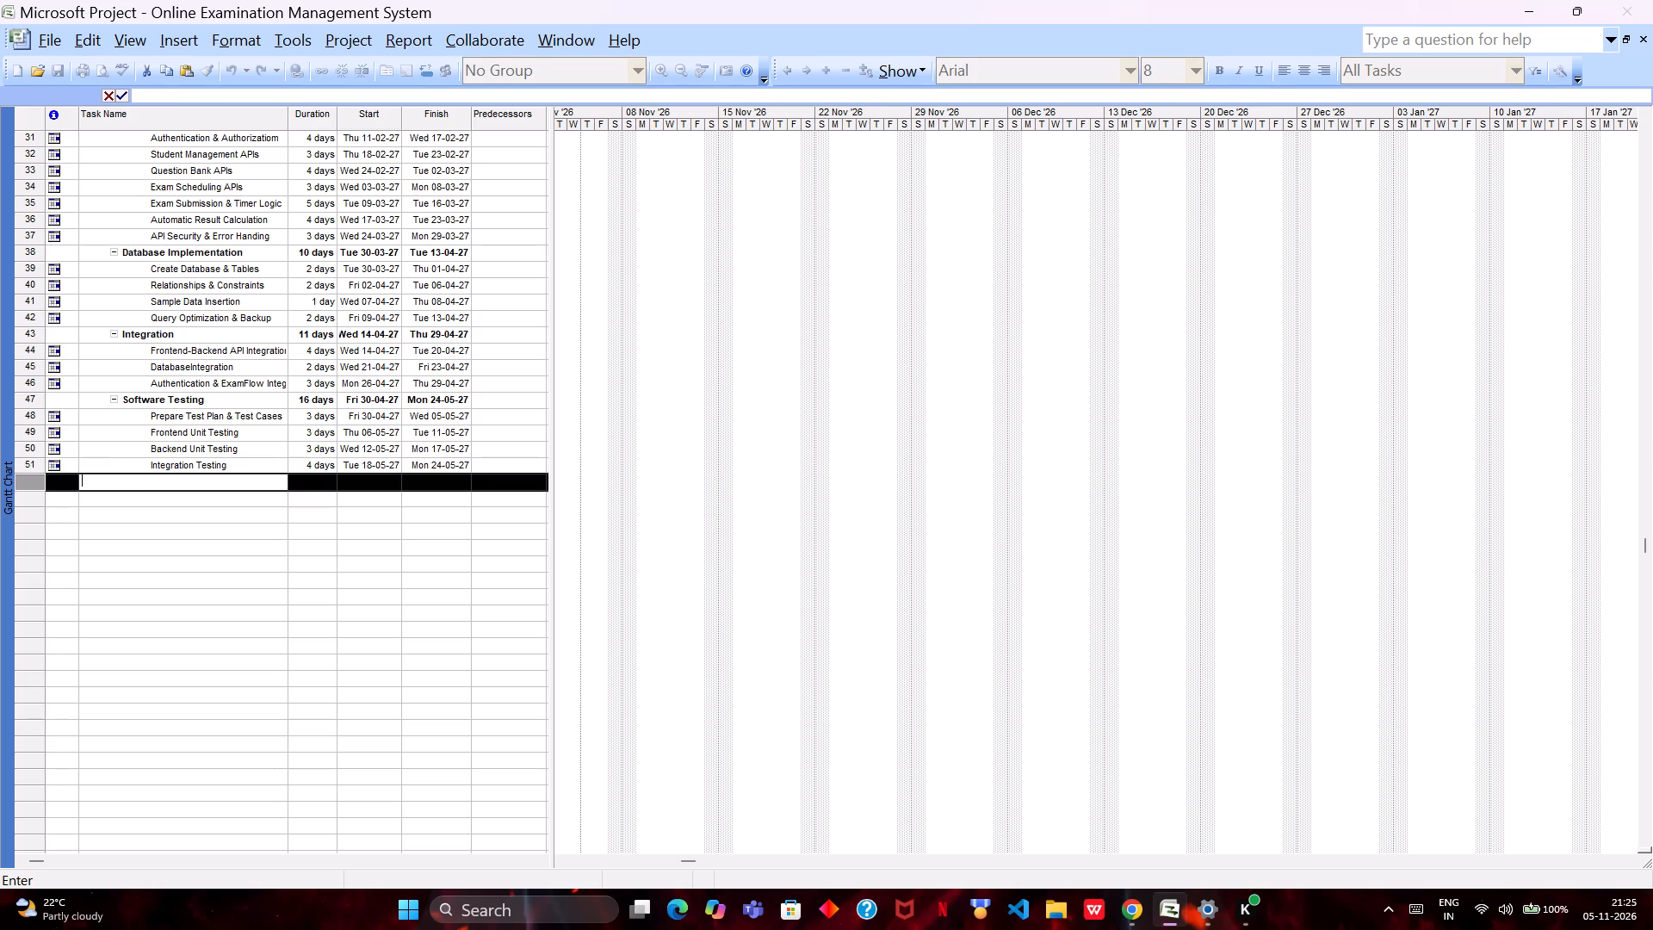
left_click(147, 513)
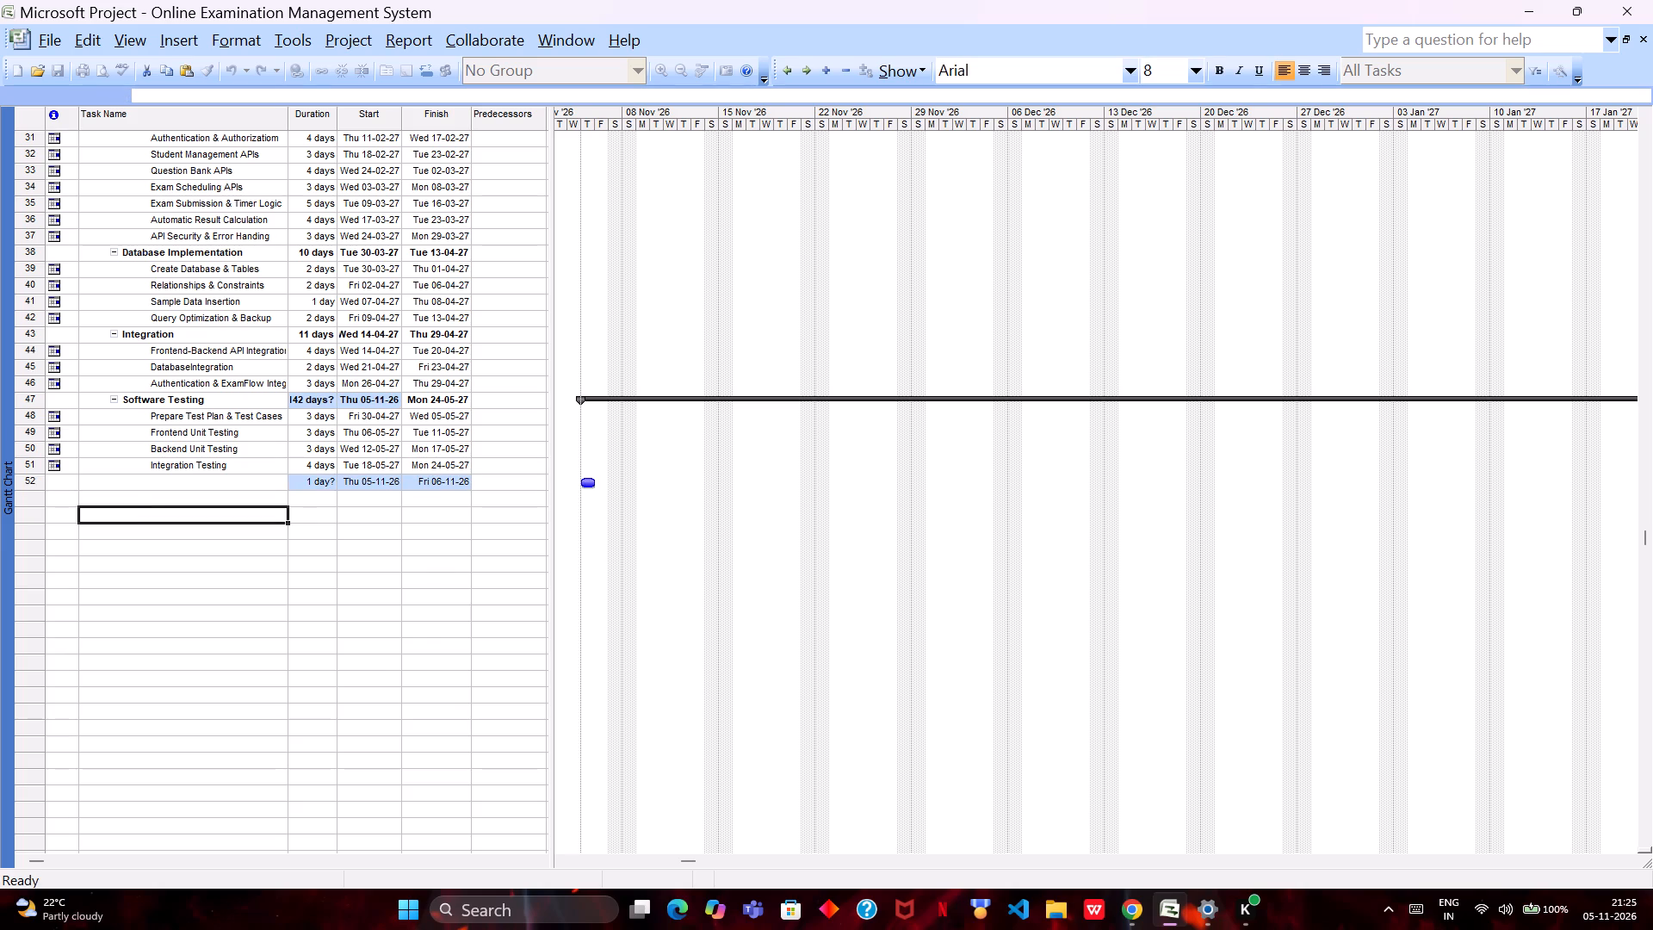
Name the task in row 52, below Integration Testing, "Functional & system Testing" in its task information.
double_click(164, 484)
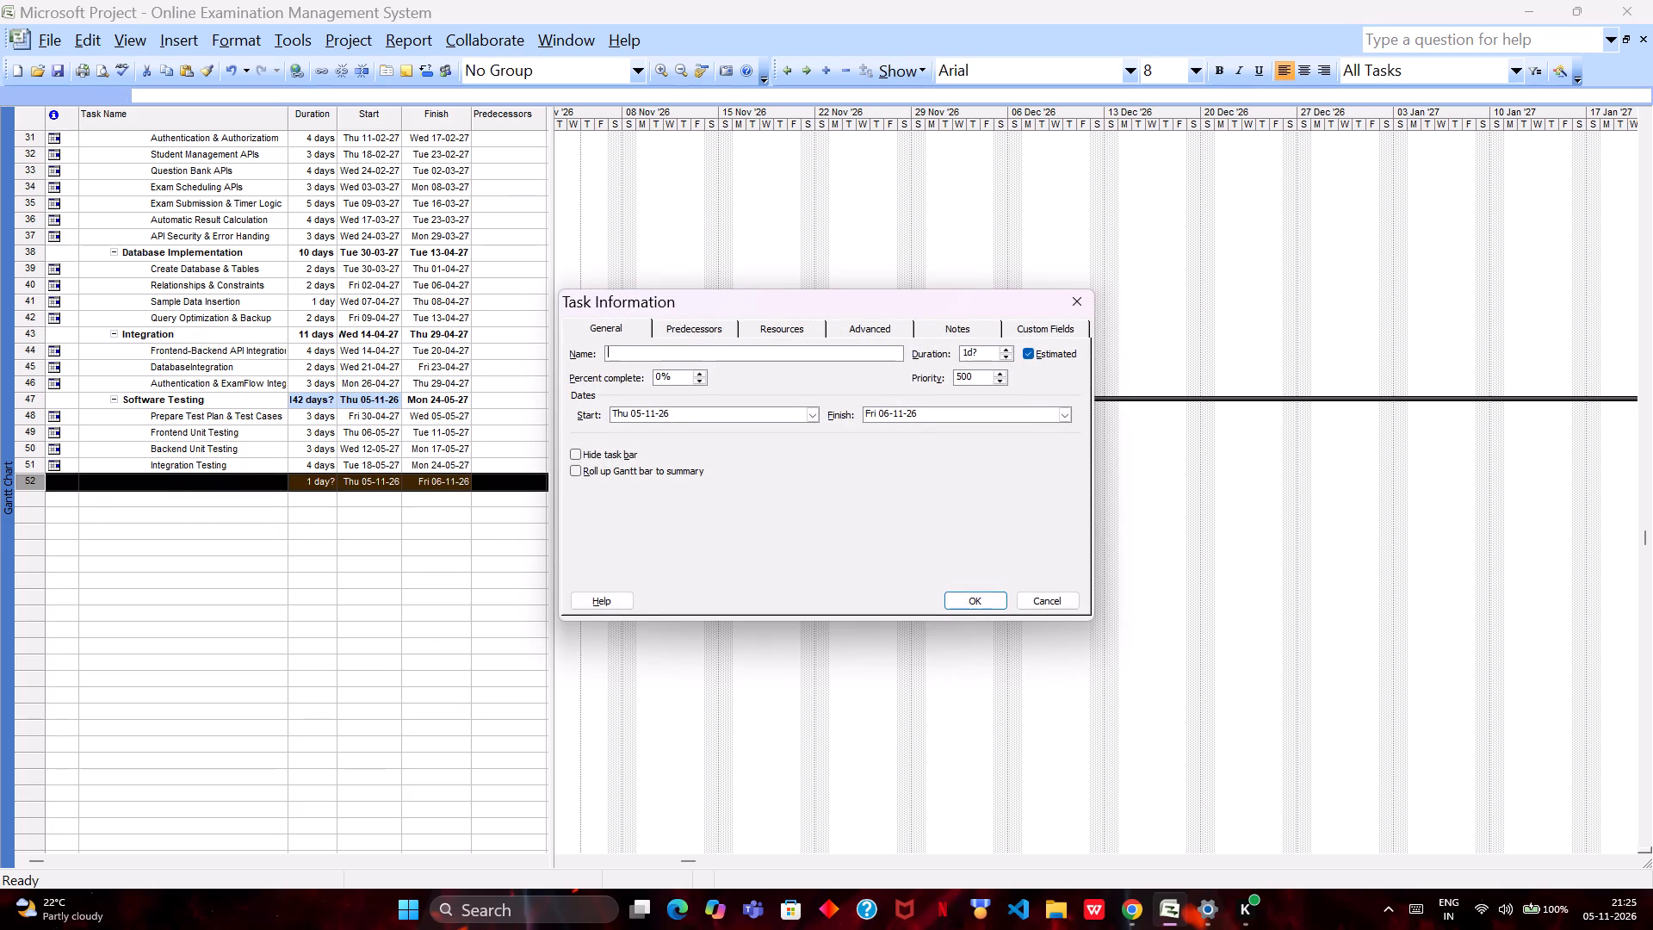
type("Function")
key("a")
key("l")
key("space")
type("& system")
key("space")
type("Testing")
Give the Functional & system Testing task a duration of 3 days and a start date of Wed 12-05-27.
double_click(1006, 352)
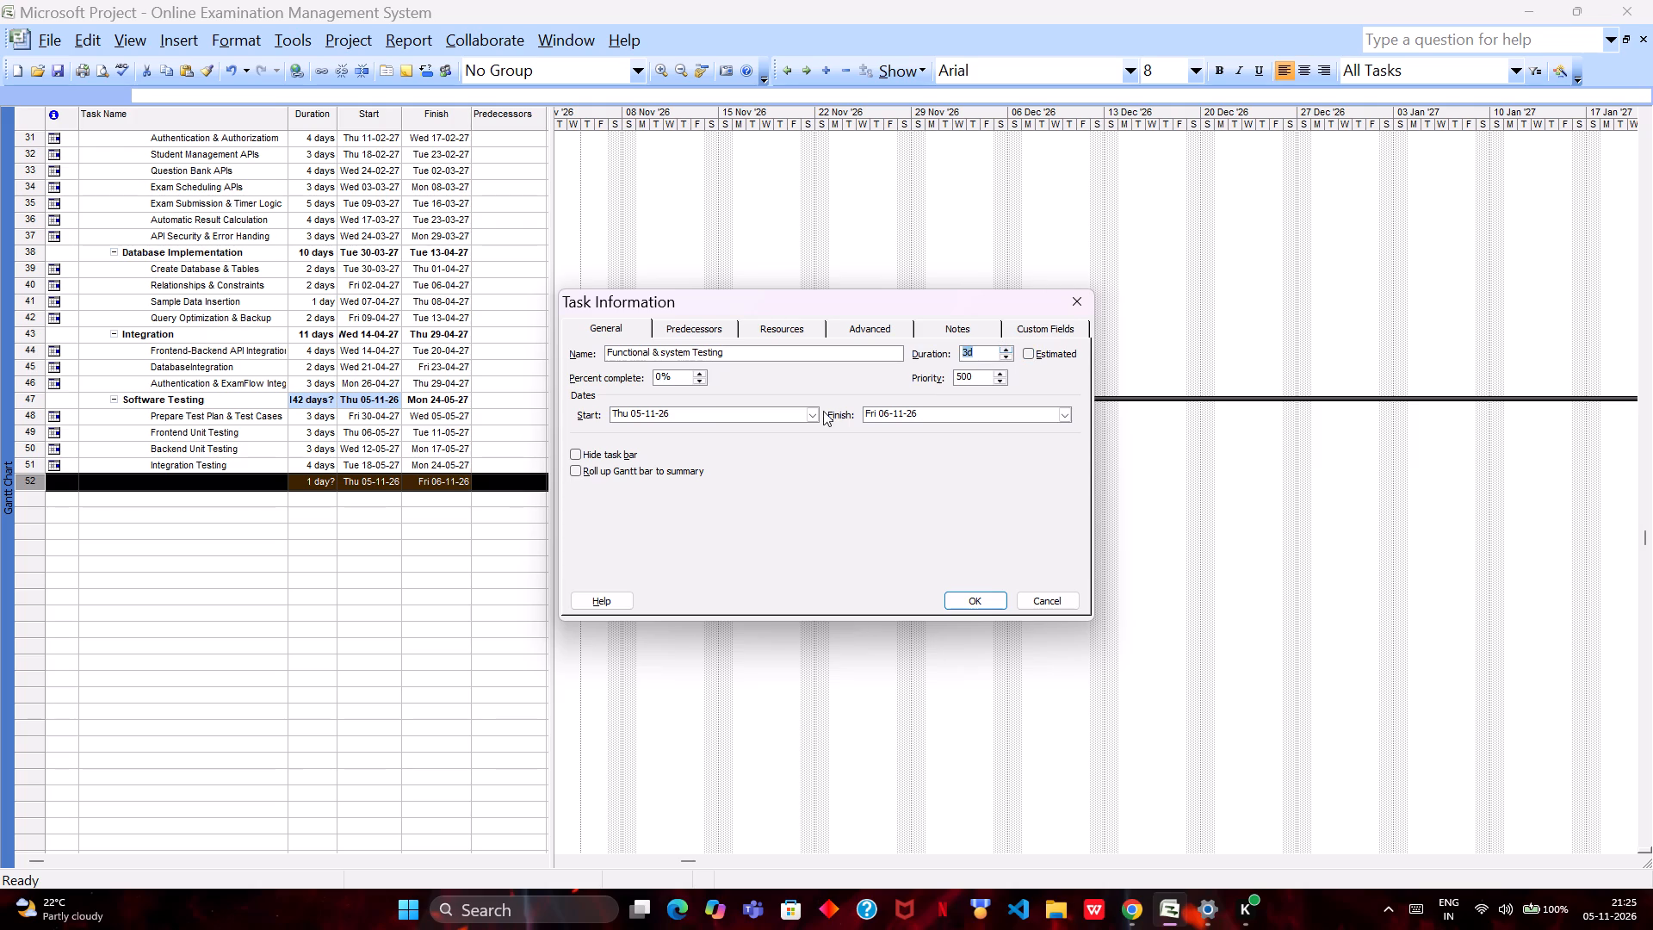
left_click(812, 418)
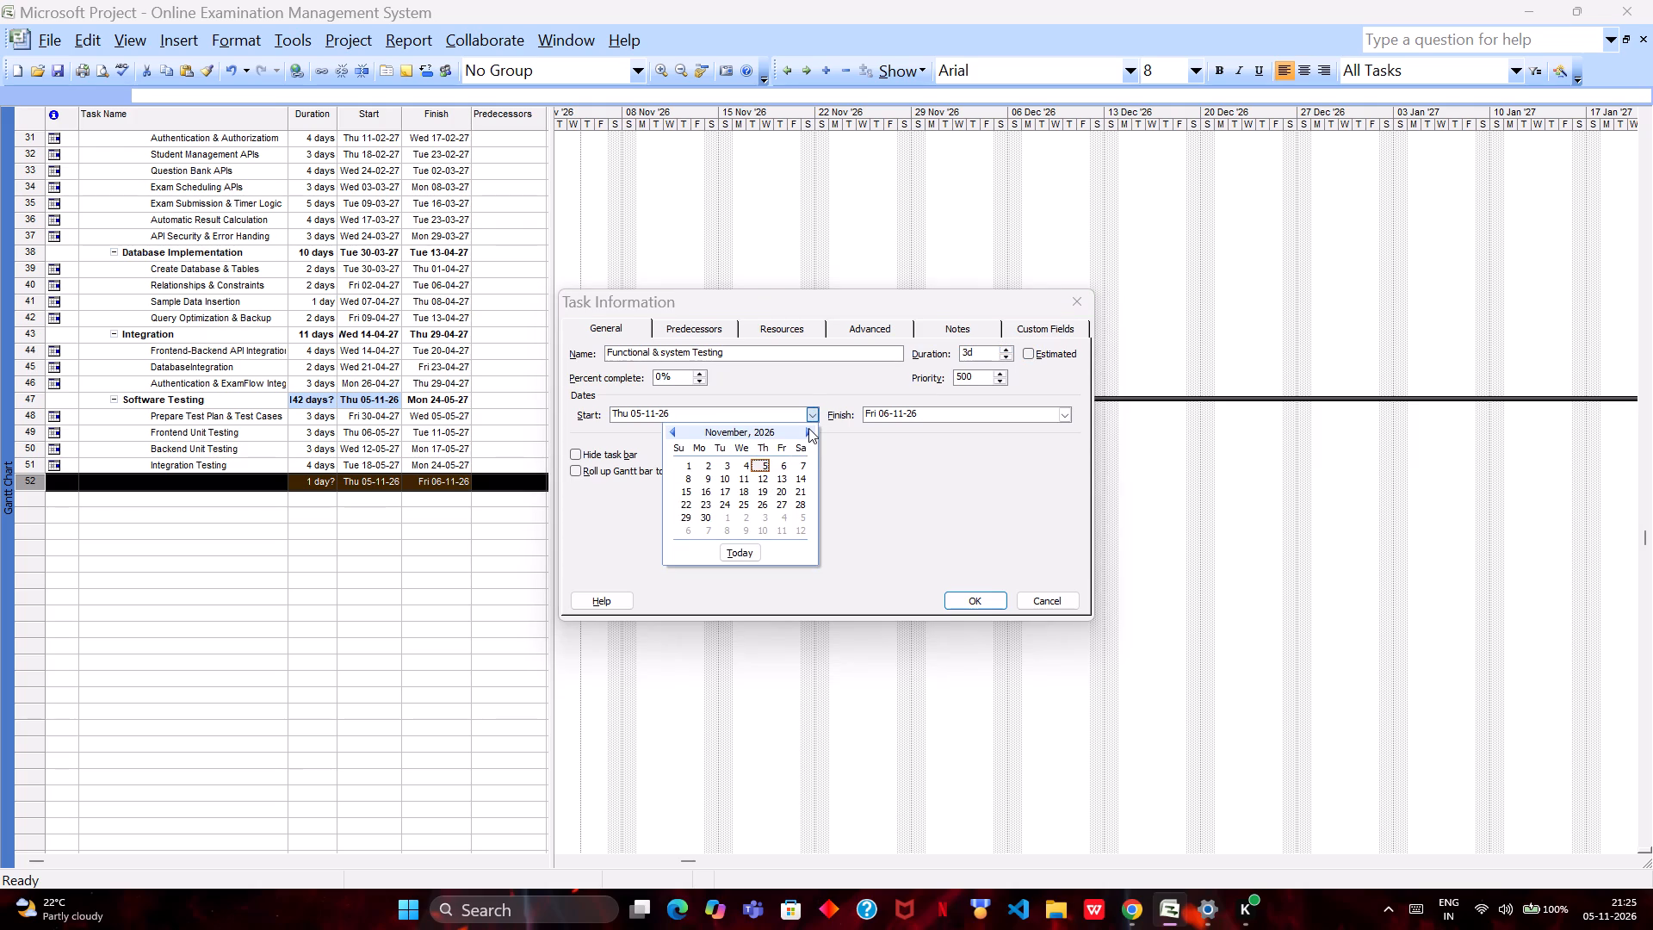
triple_click(808, 428)
left_click(808, 428)
left_click(808, 428)
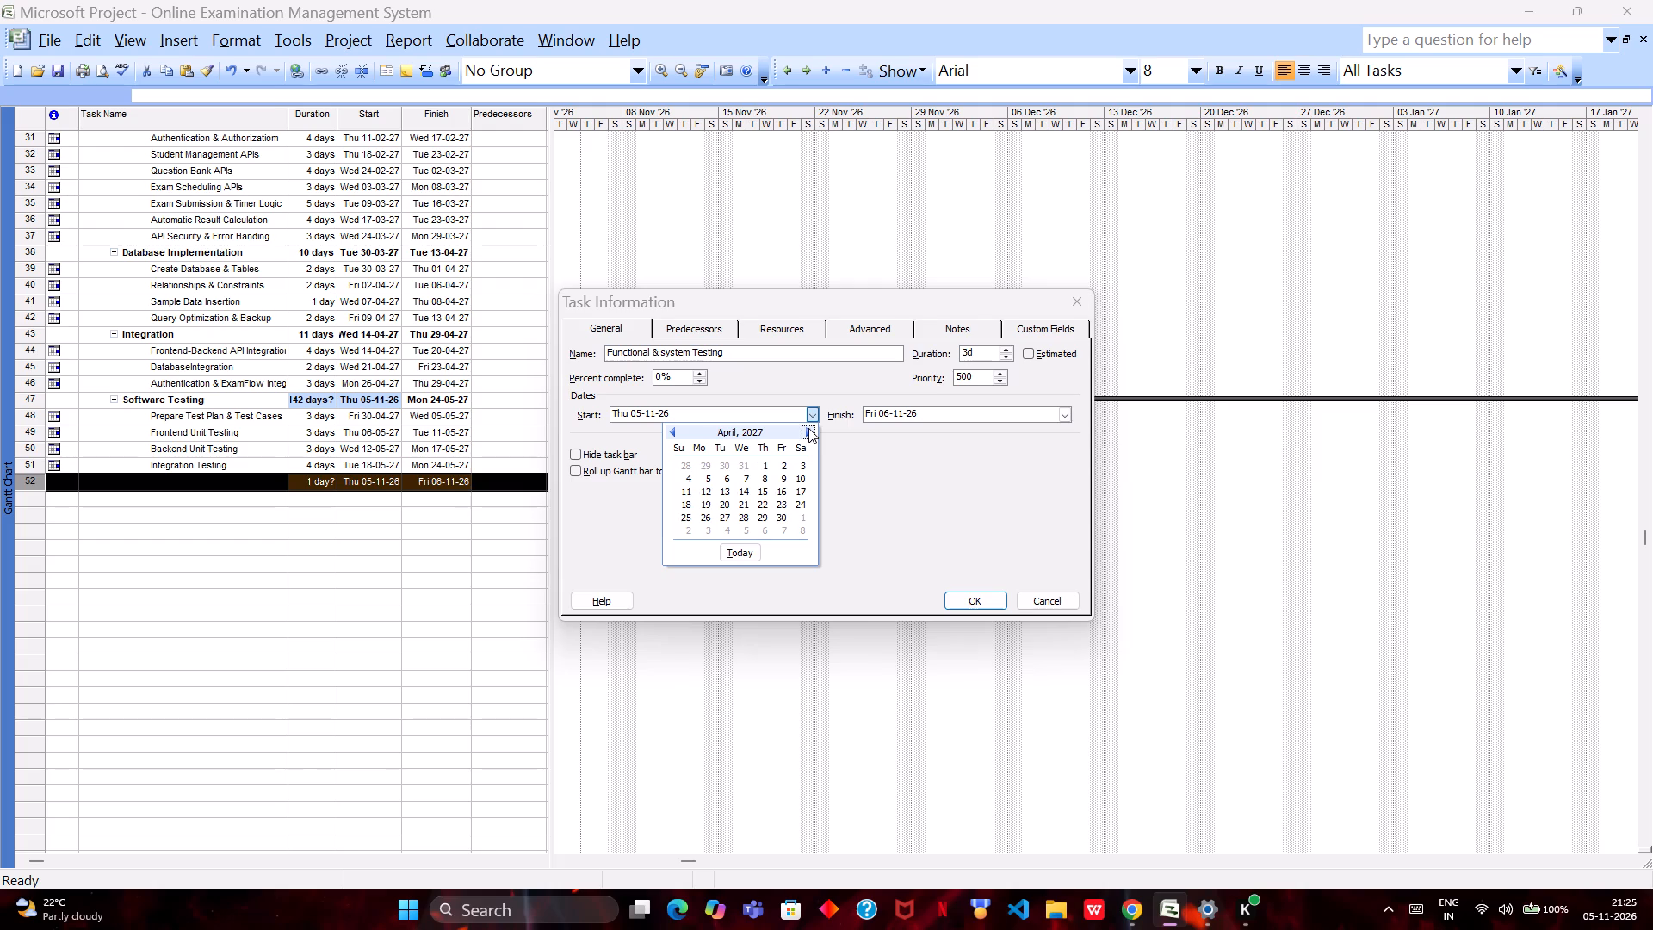
left_click(808, 428)
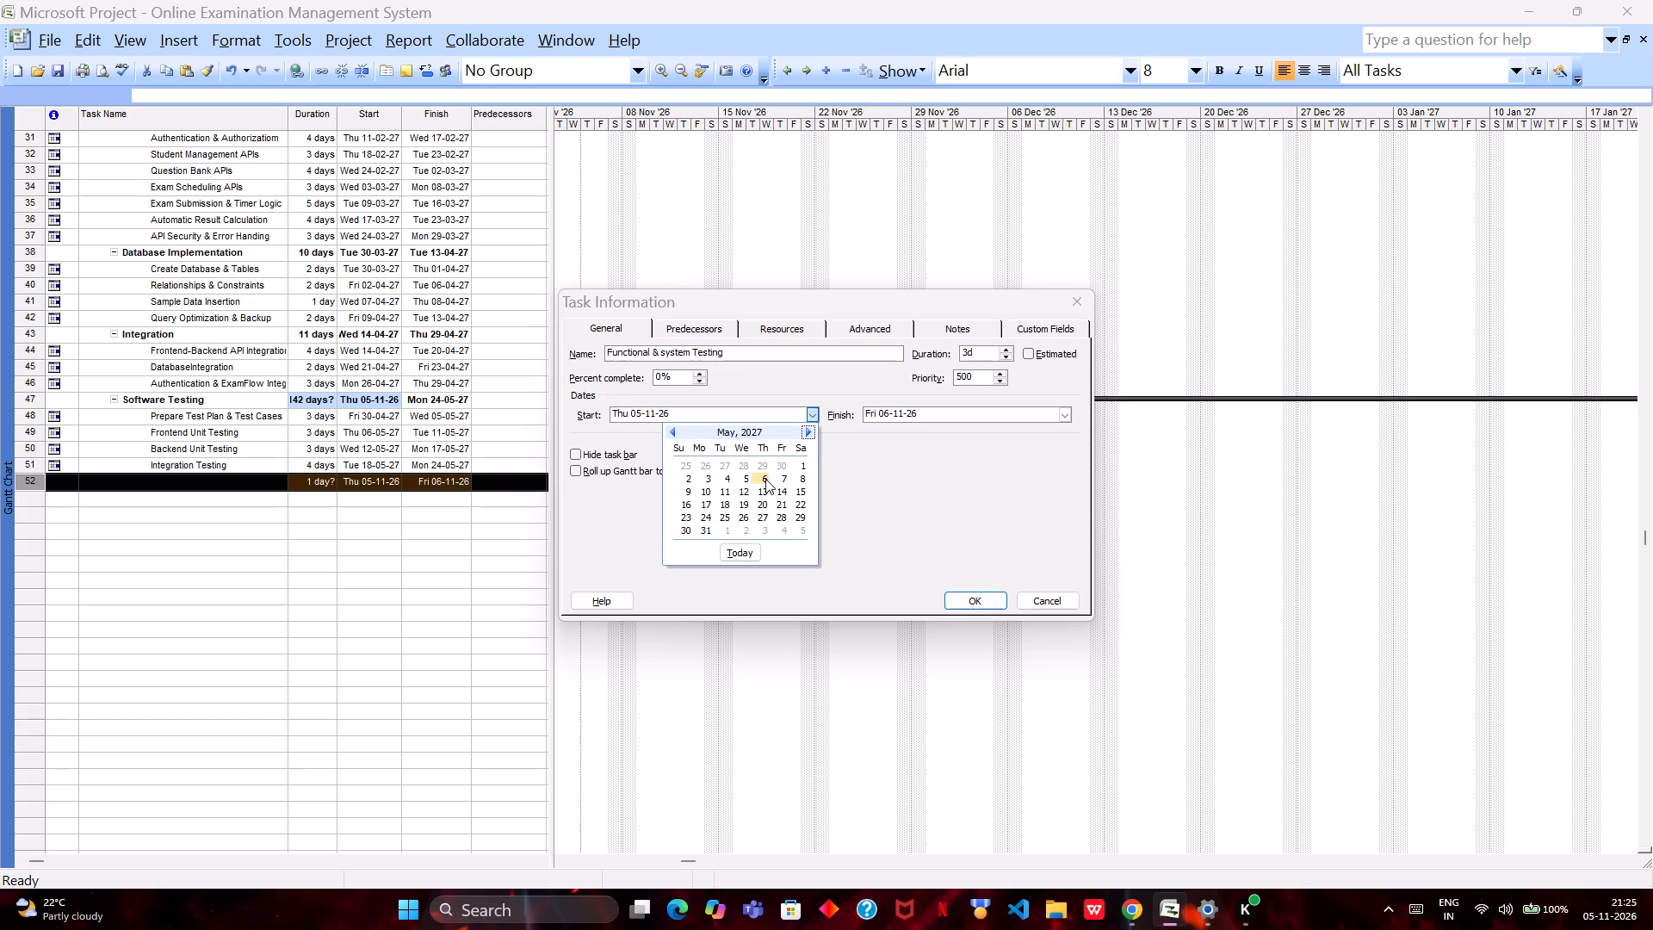
left_click(745, 493)
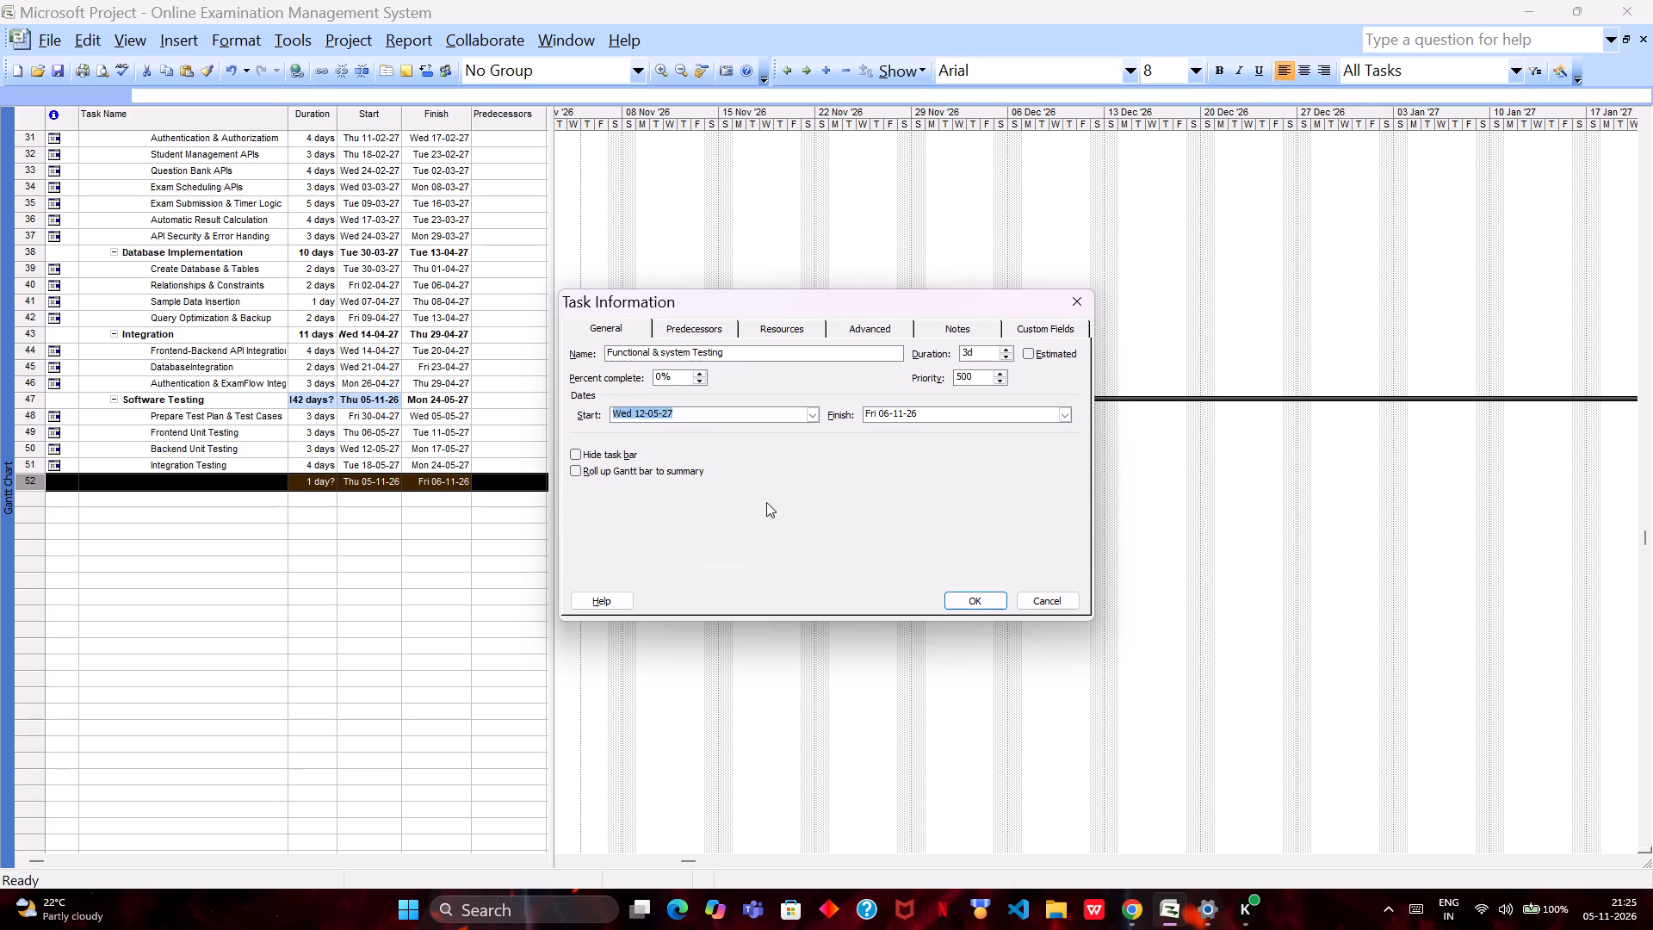
left_click(984, 601)
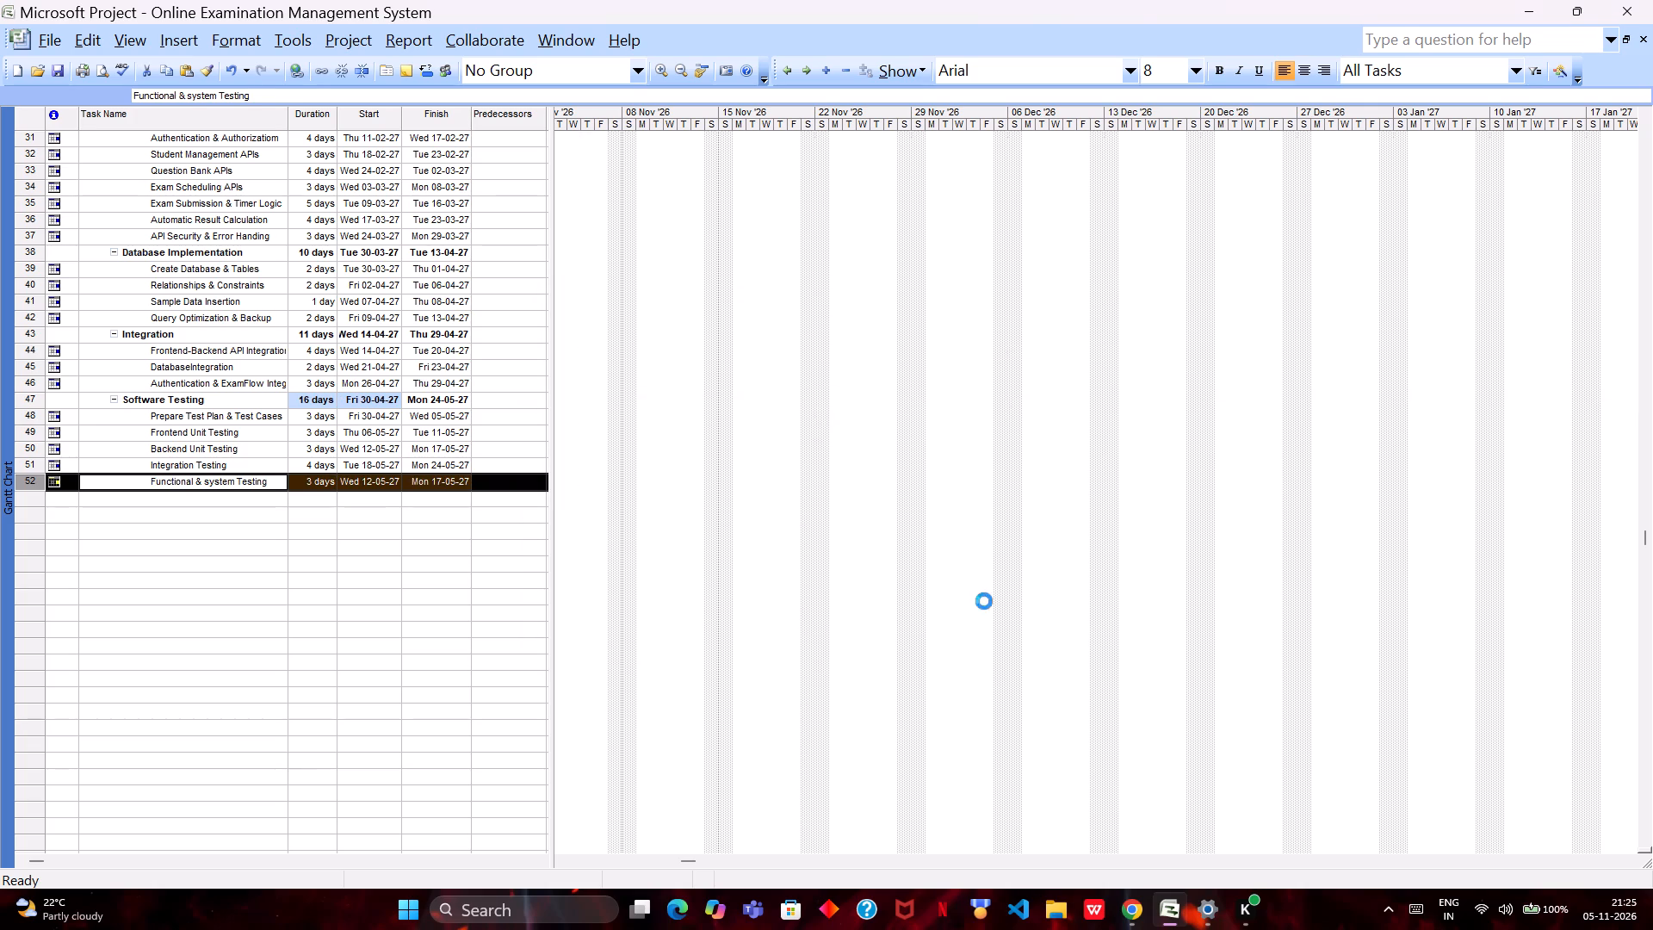
Change the start date of the Functional & system Testing task to Tue 25-05-27.
double_click(375, 482)
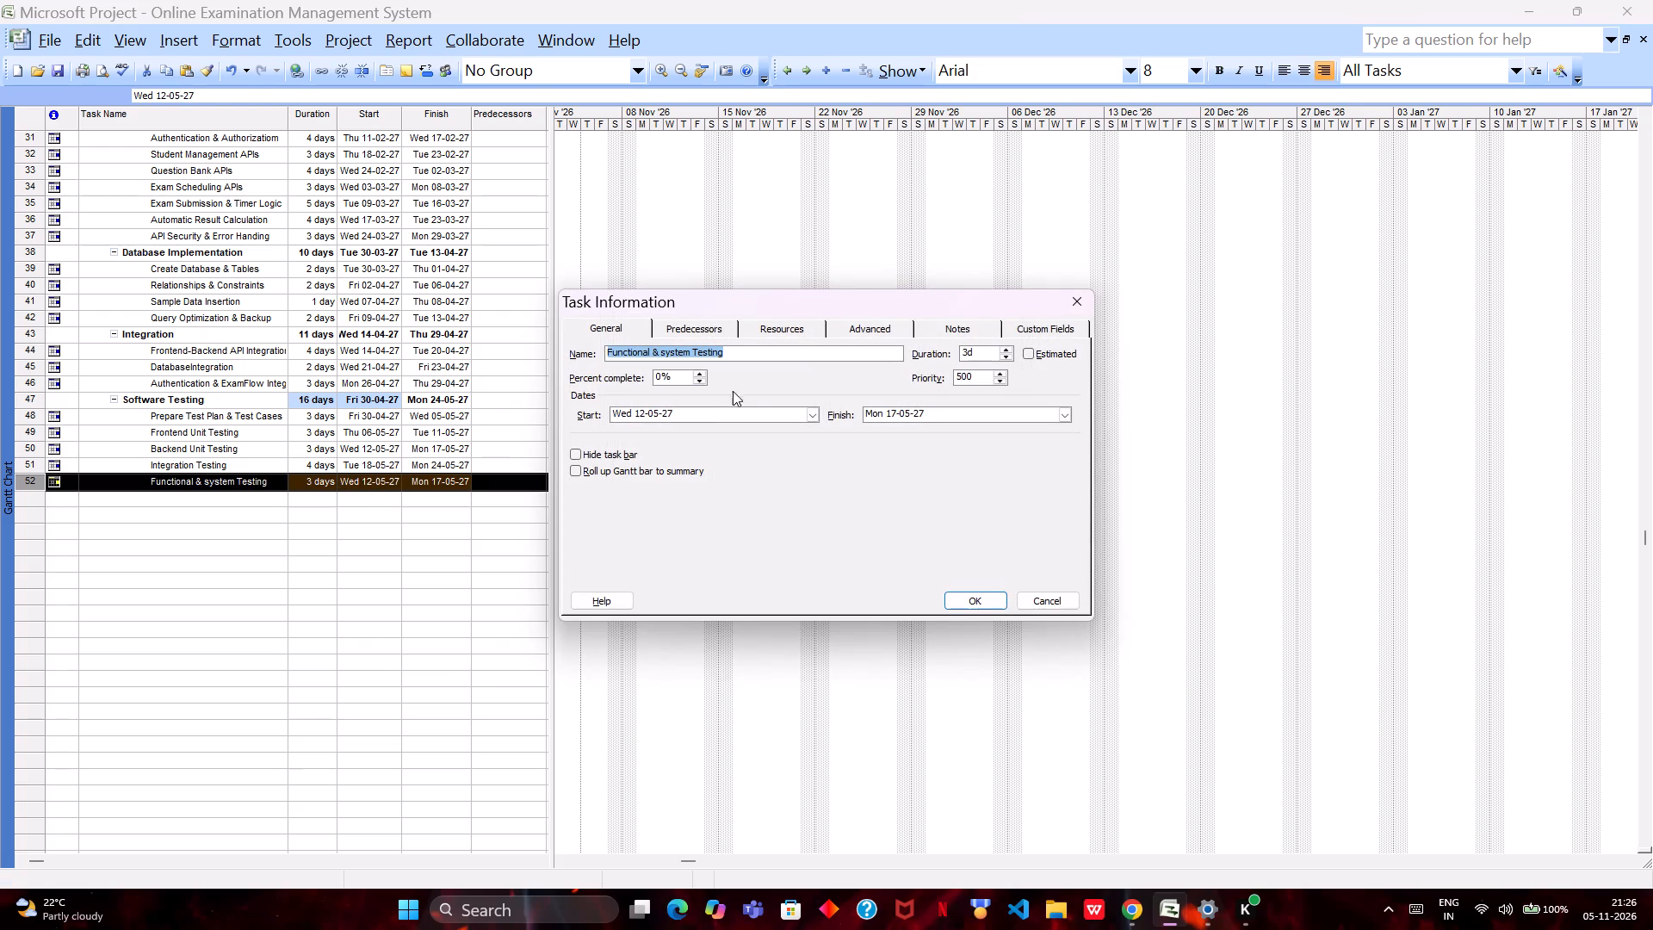
left_click(811, 422)
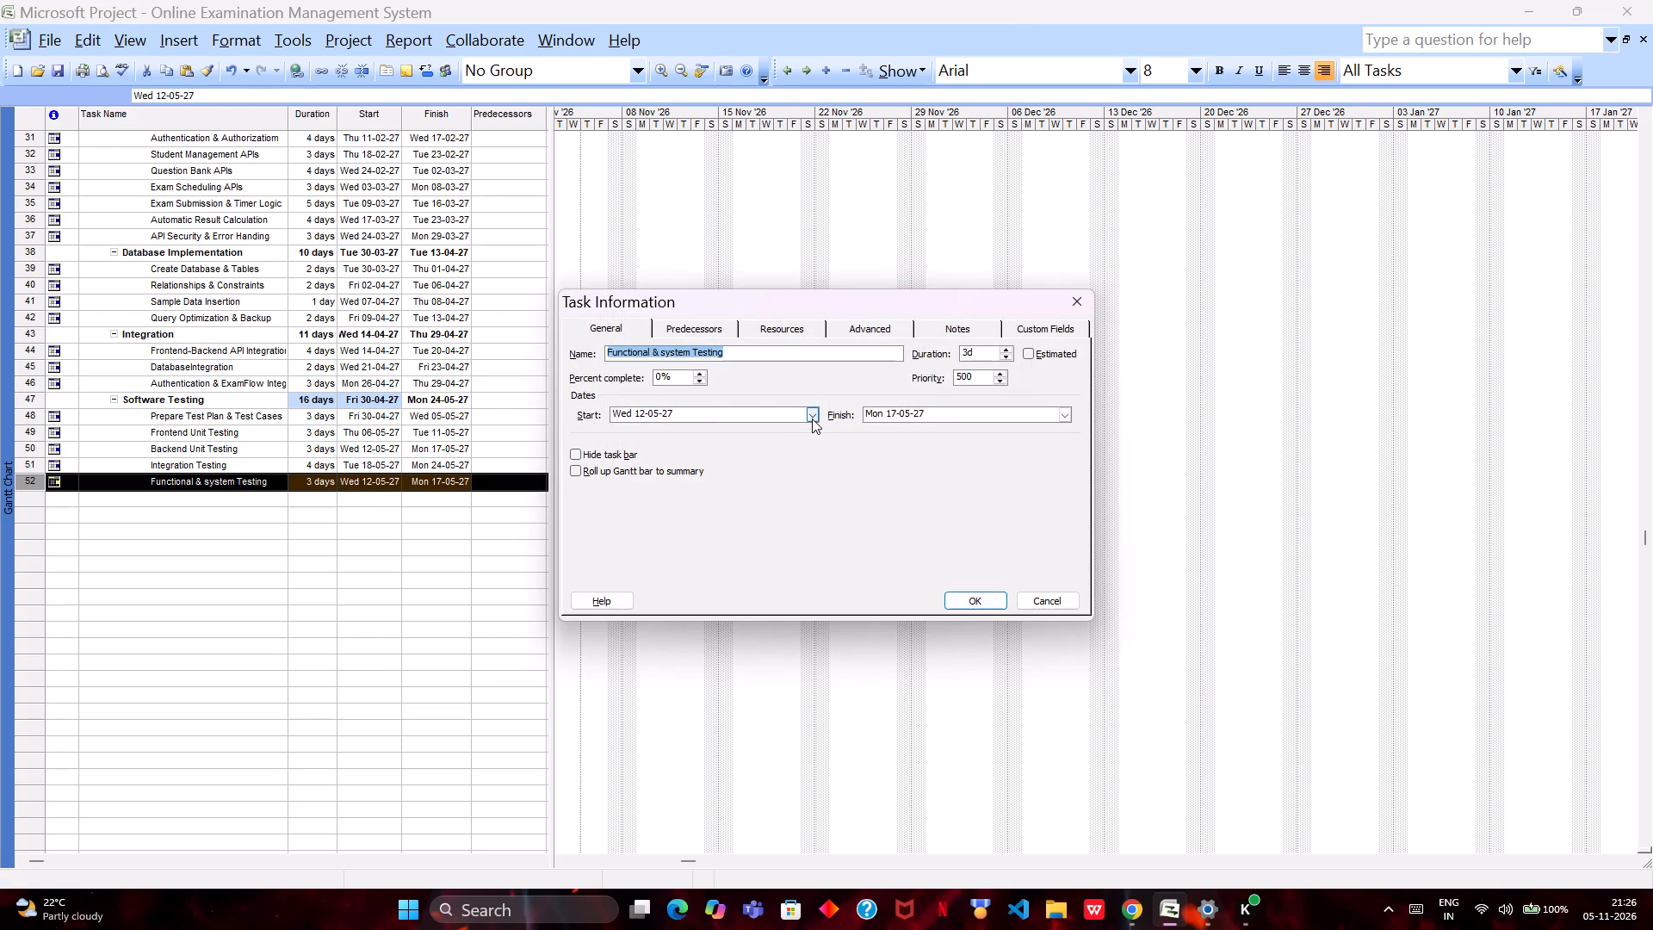
left_click(812, 418)
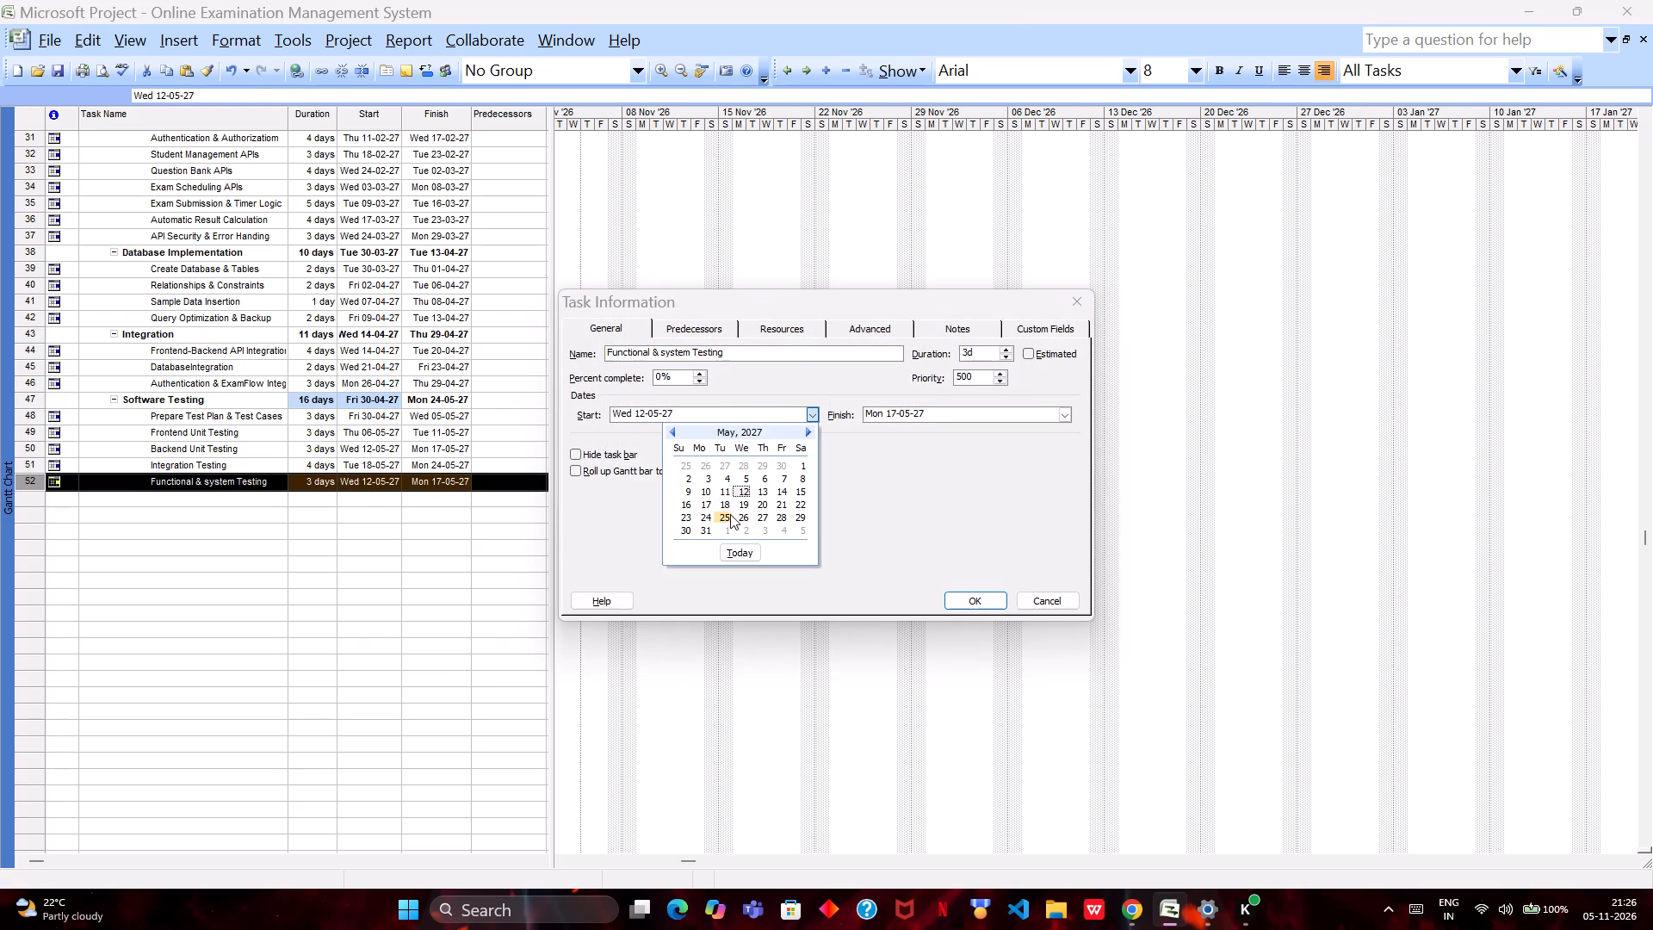
left_click(721, 515)
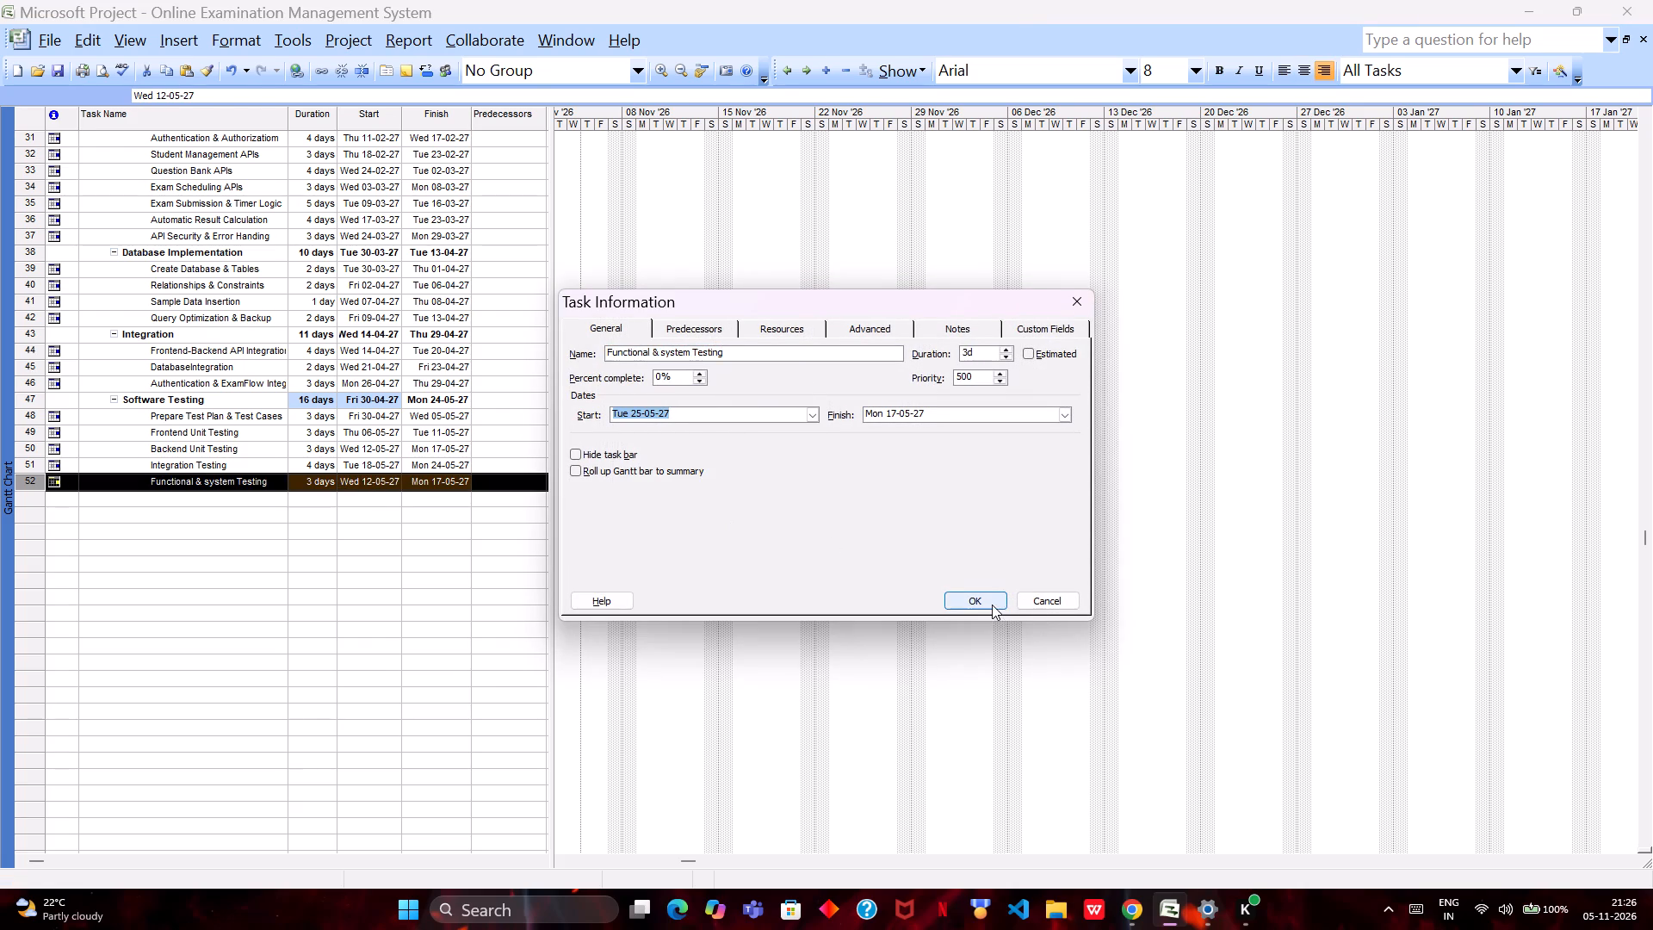
left_click(992, 604)
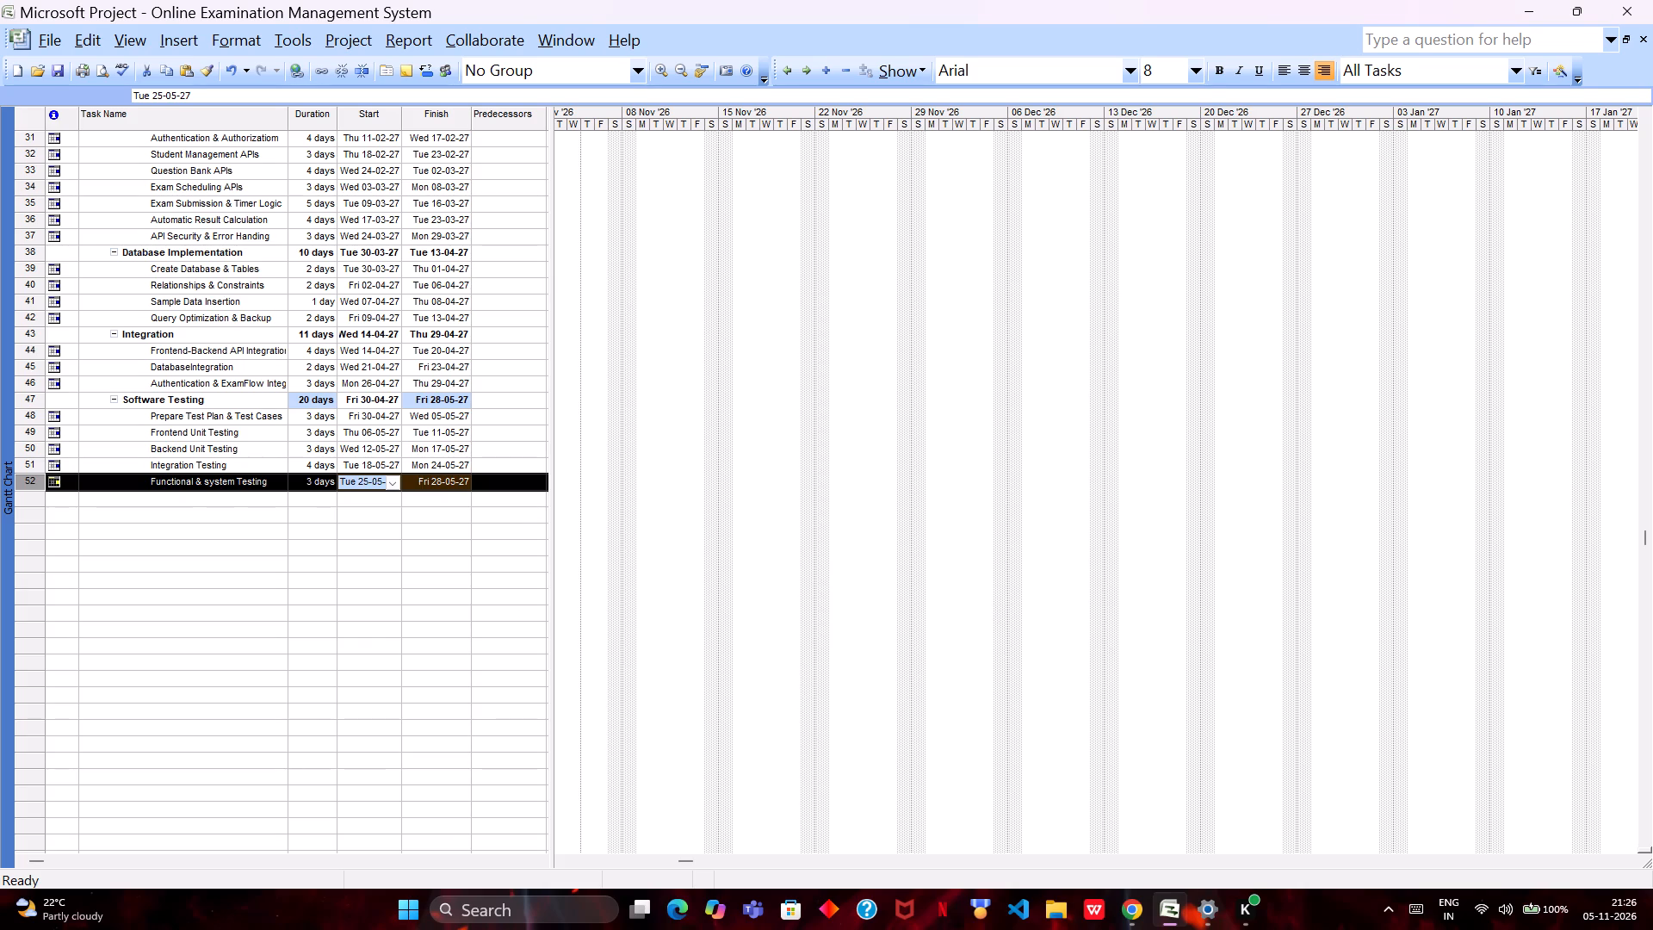
Start a new task below Functional & system Testing and name it "Security & PerformanceTesting".
double_click(233, 503)
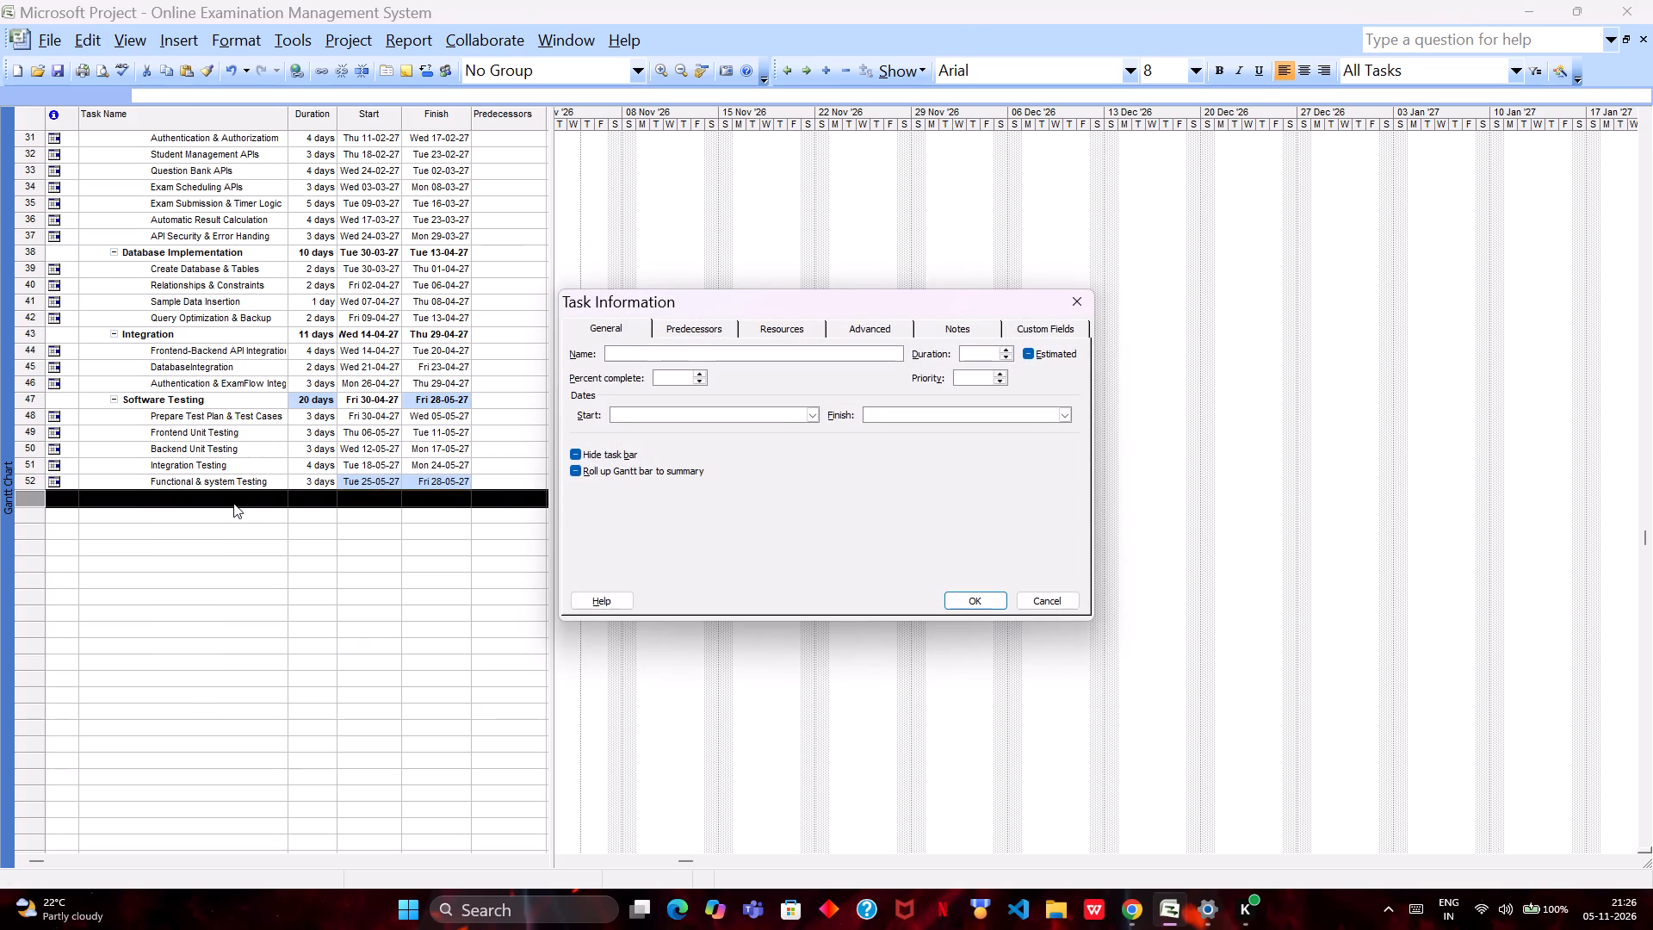
type("Sec")
key("u")
type("rity")
key("space")
type("&")
key("space")
type("Per")
type("for")
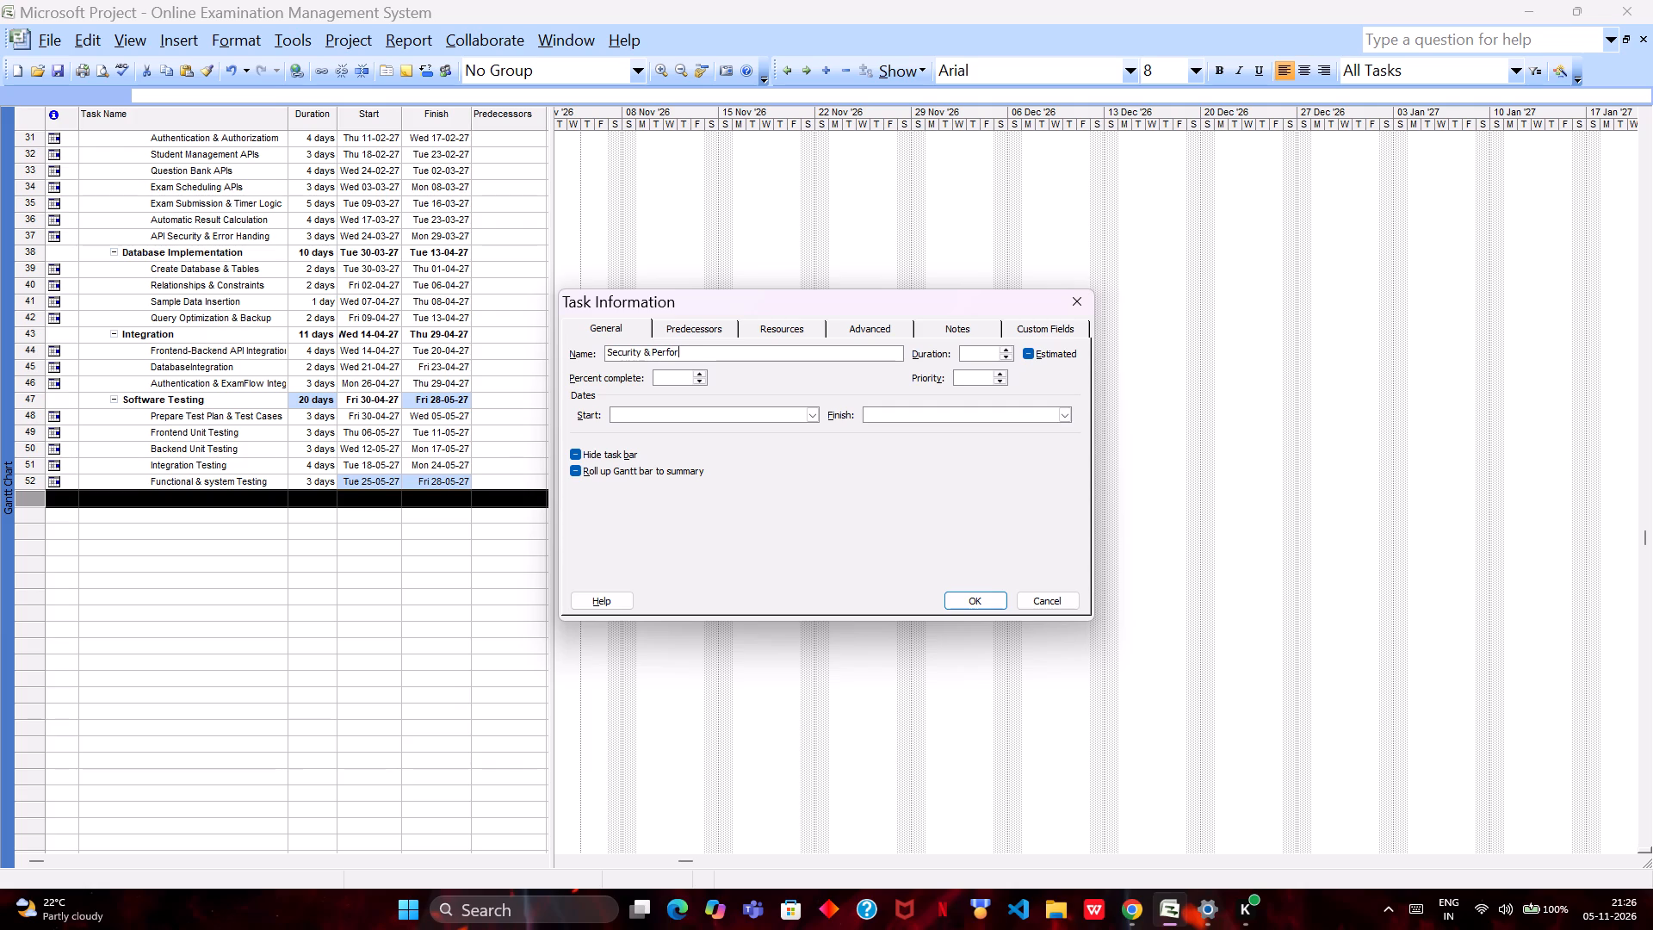
type("ma")
type("nce")
type("Testing")
Give the Security & PerformanceTesting task a duration of 3 days and a start date of Mon 31-05-27.
left_click(1005, 352)
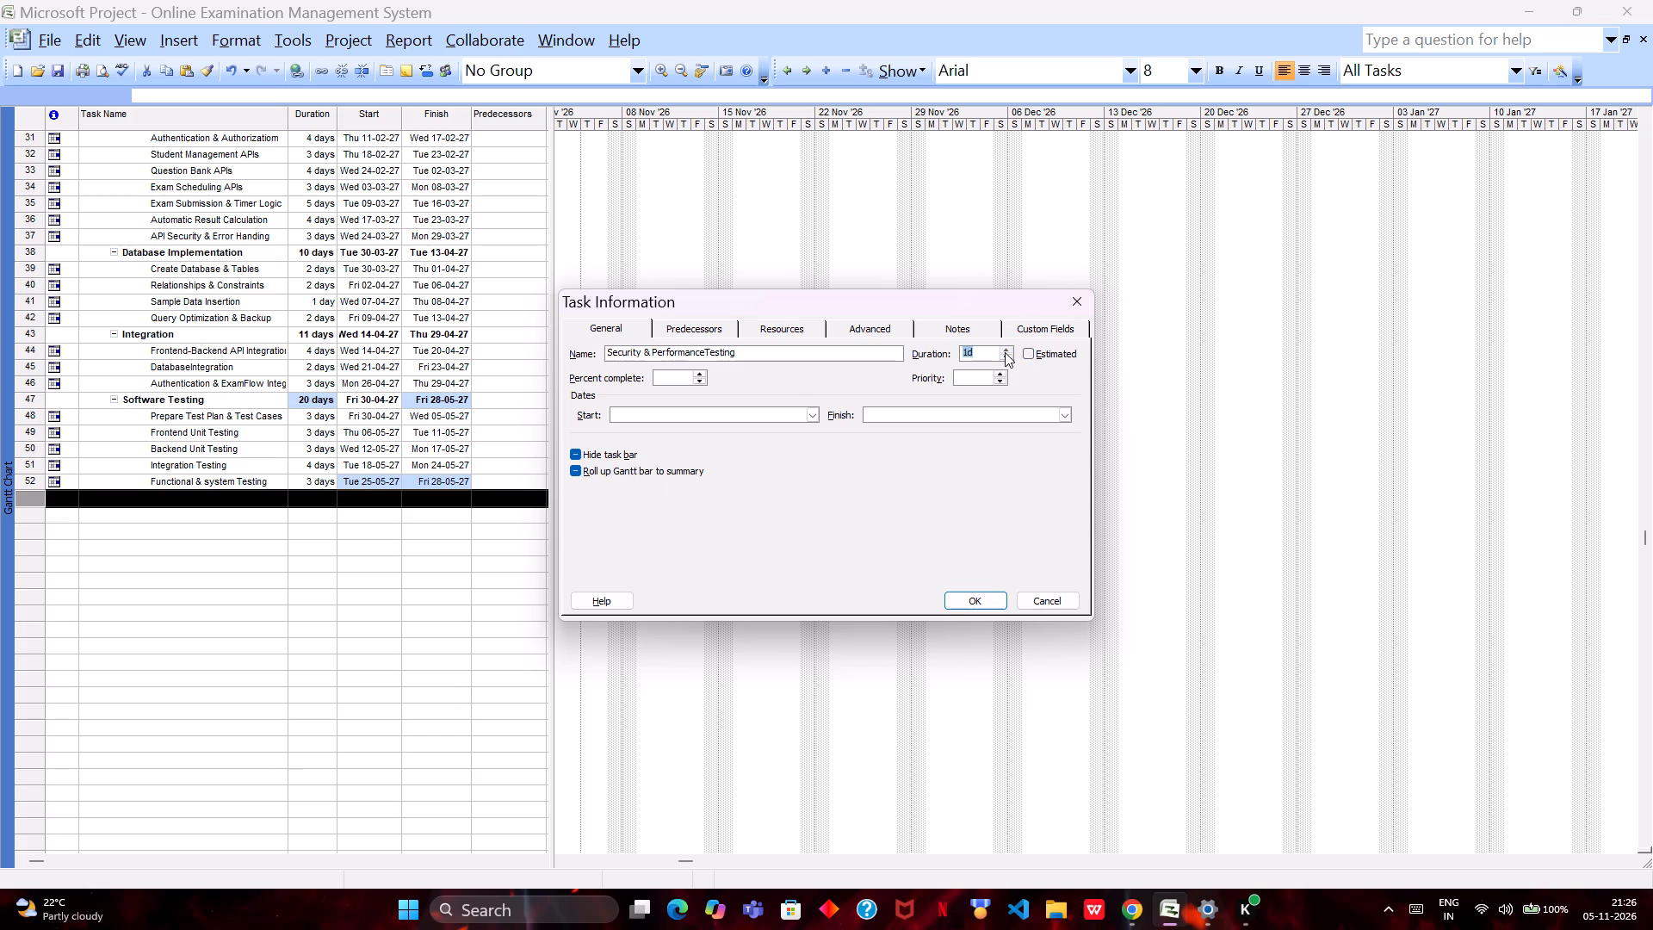
left_click(1005, 352)
left_click(1005, 352)
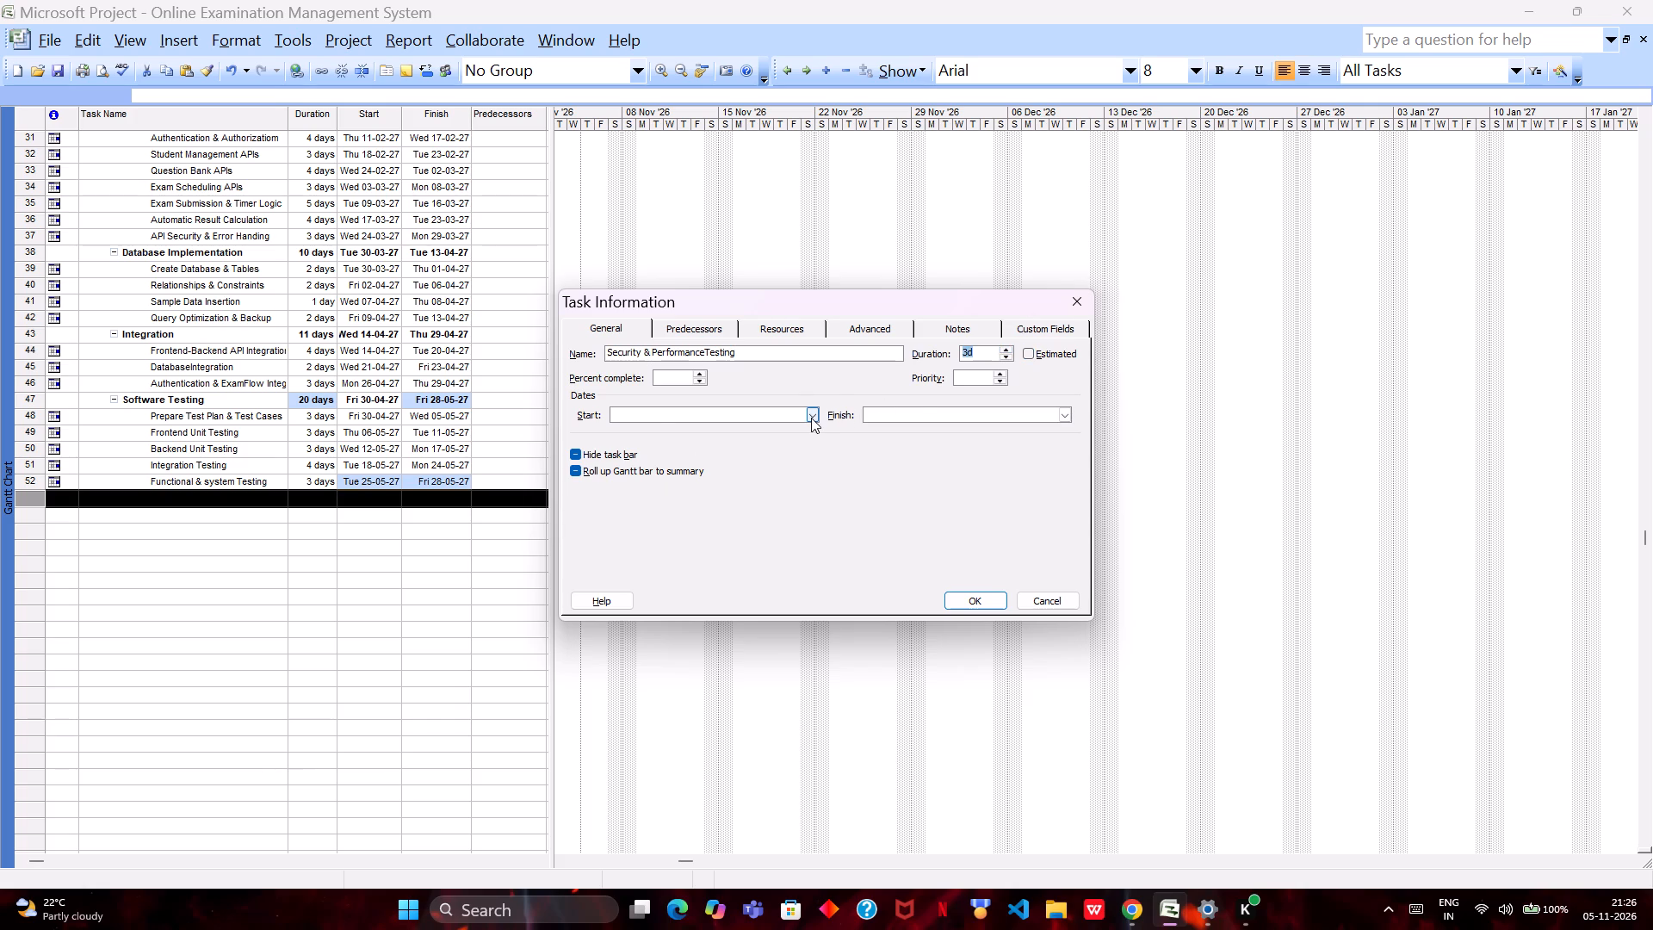
left_click(811, 418)
triple_click(811, 431)
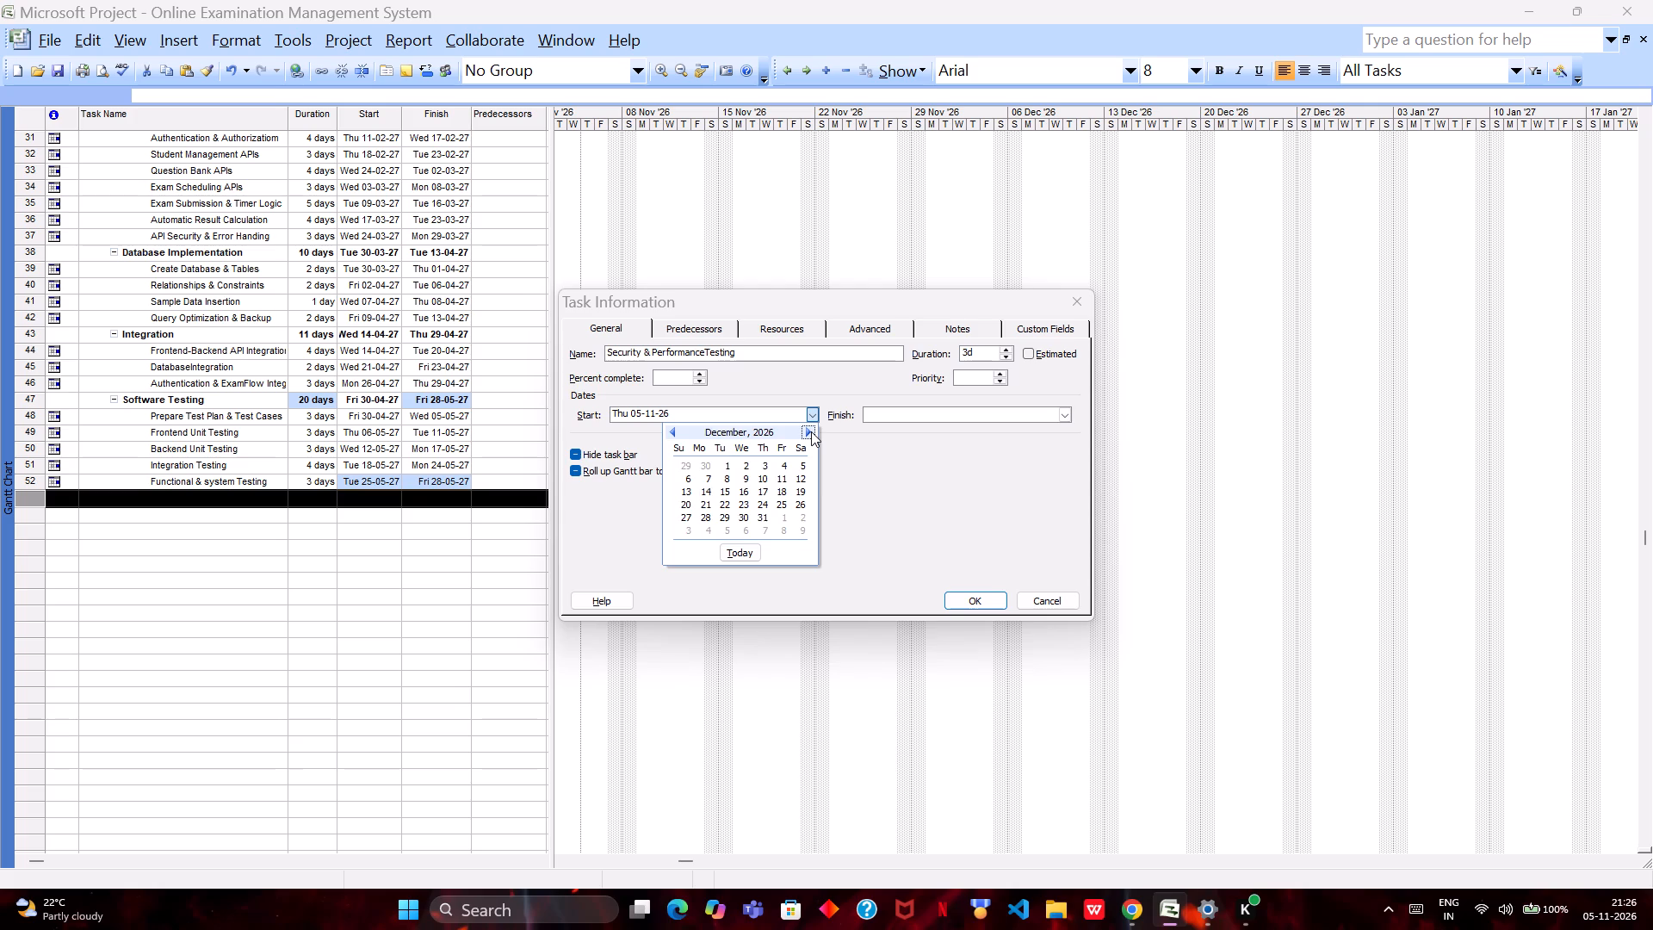
left_click(811, 431)
left_click(811, 431)
left_click(811, 431)
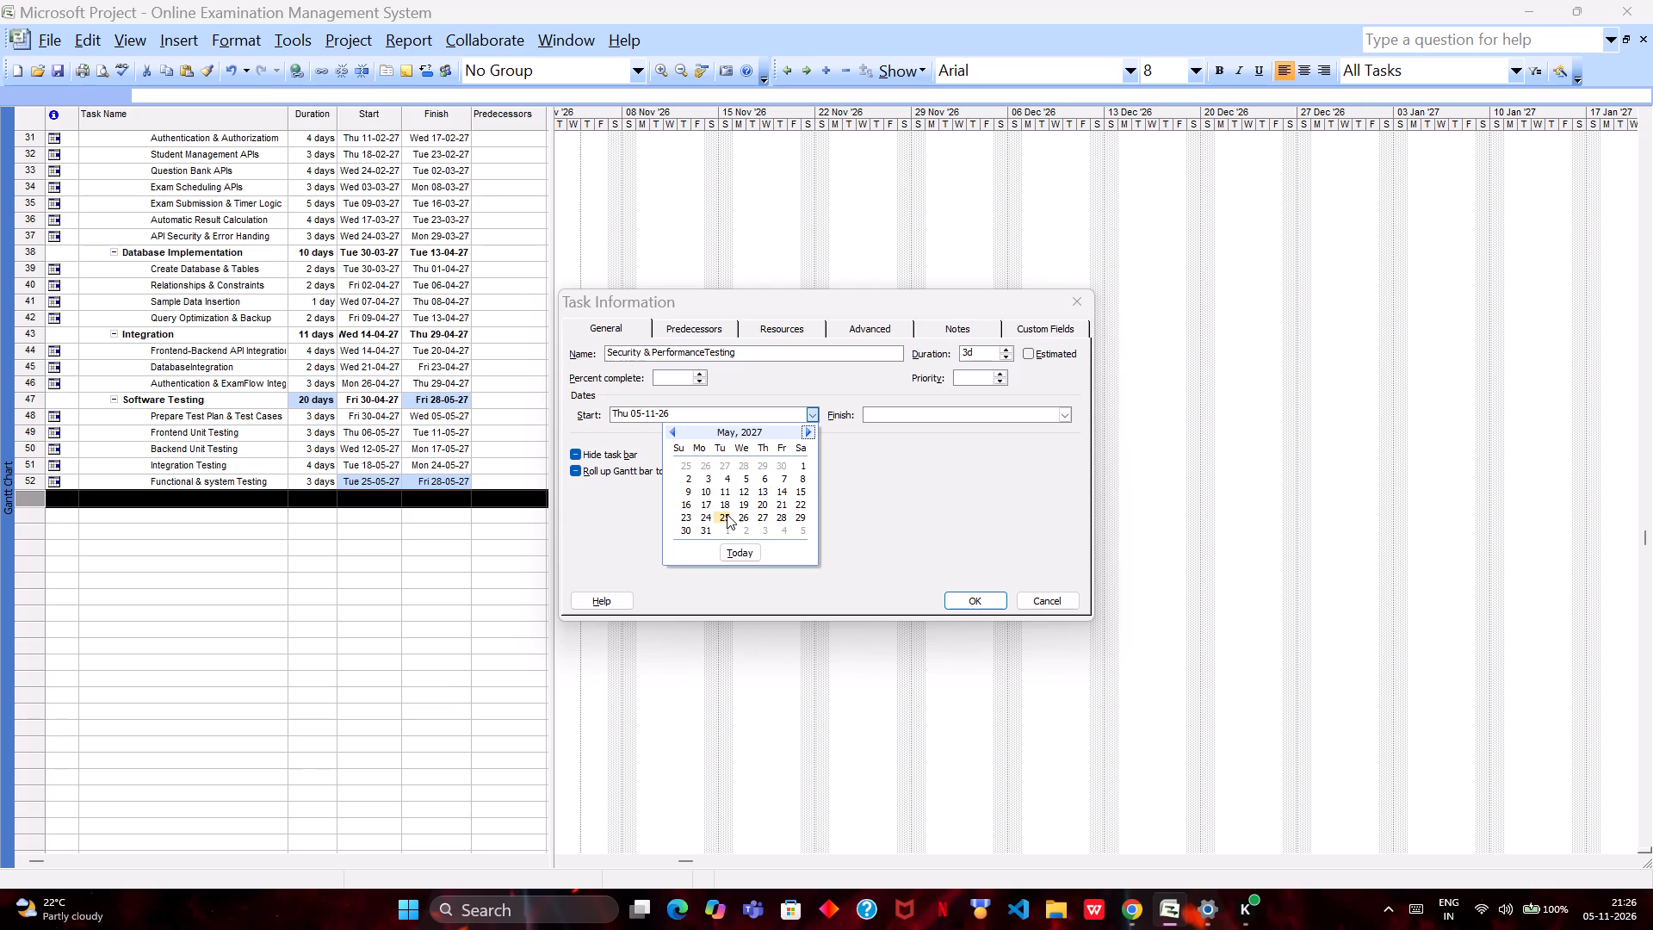
left_click(703, 528)
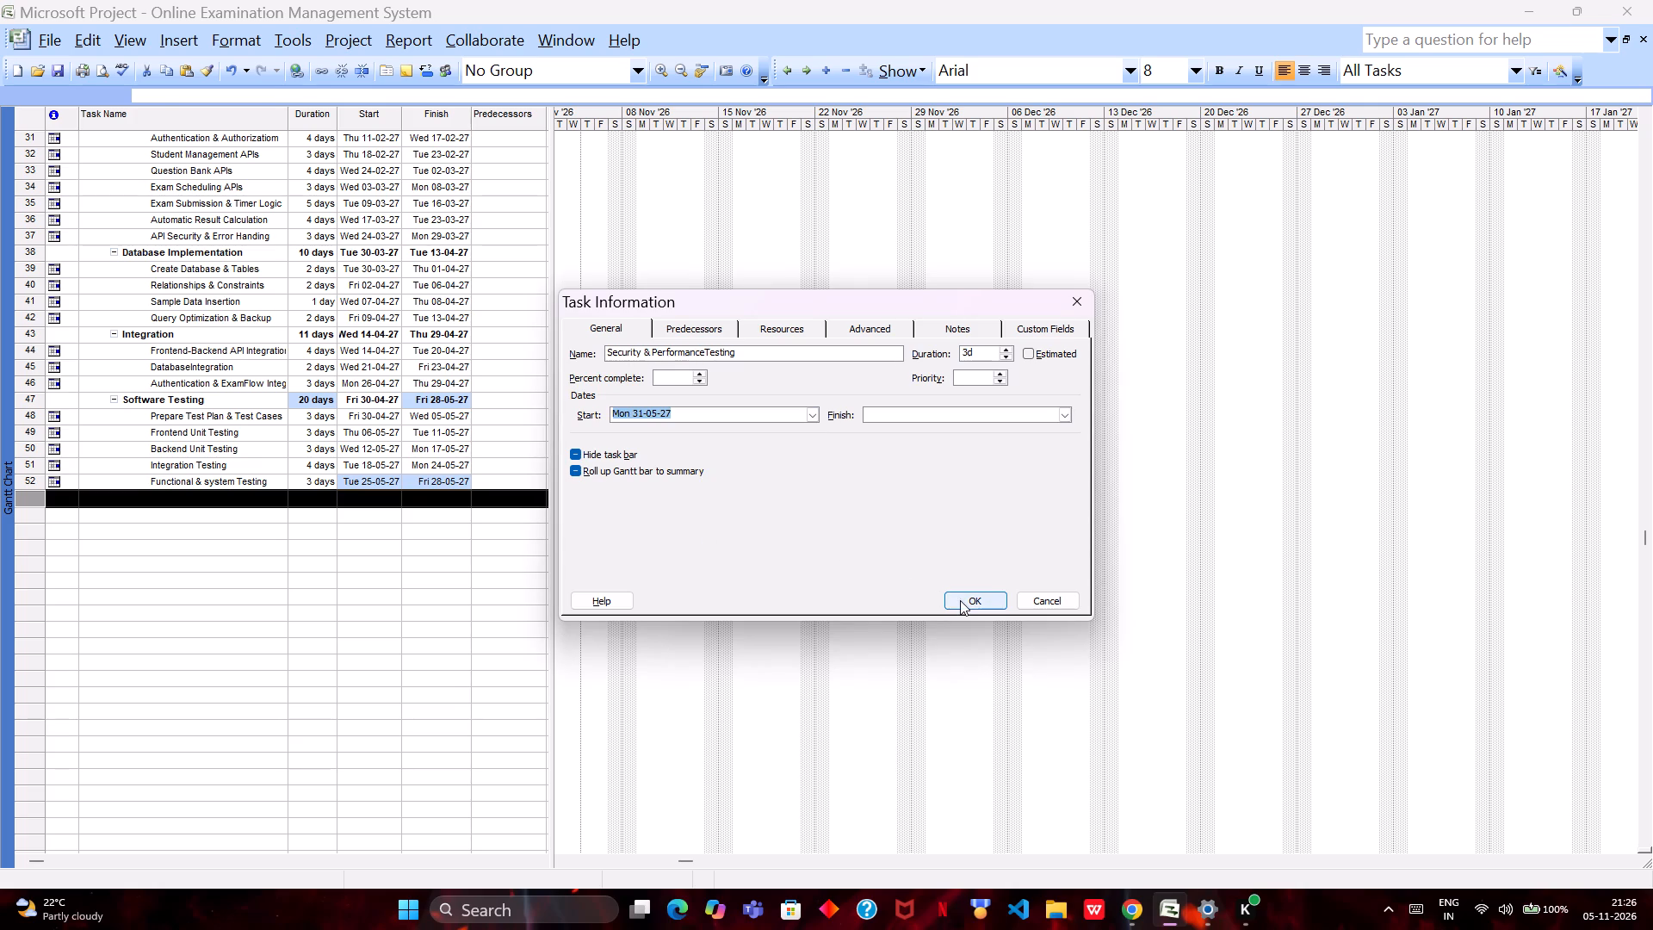
left_click(960, 600)
Start a new task below Security & PerformanceTesting and name it "Bug Fixing & Regrassion Testing".
double_click(265, 515)
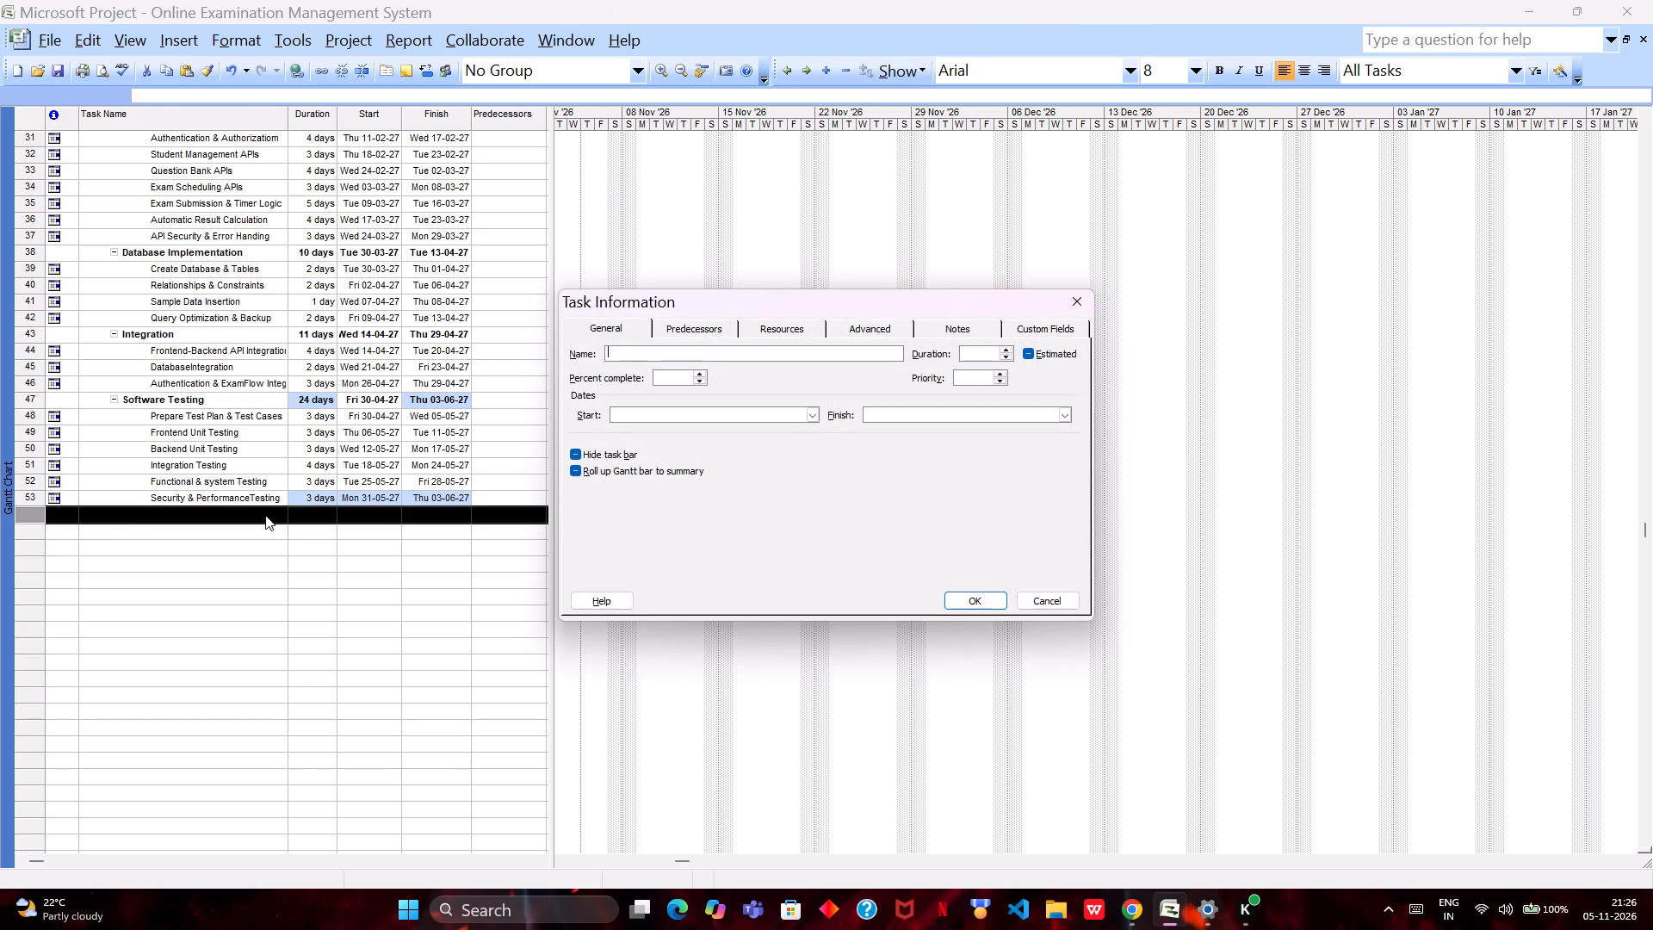
key("shift+b")
type("ug")
key("space")
key("shift+f")
key("i")
type("xing")
key("space")
type("&")
key("space")
type("Regr")
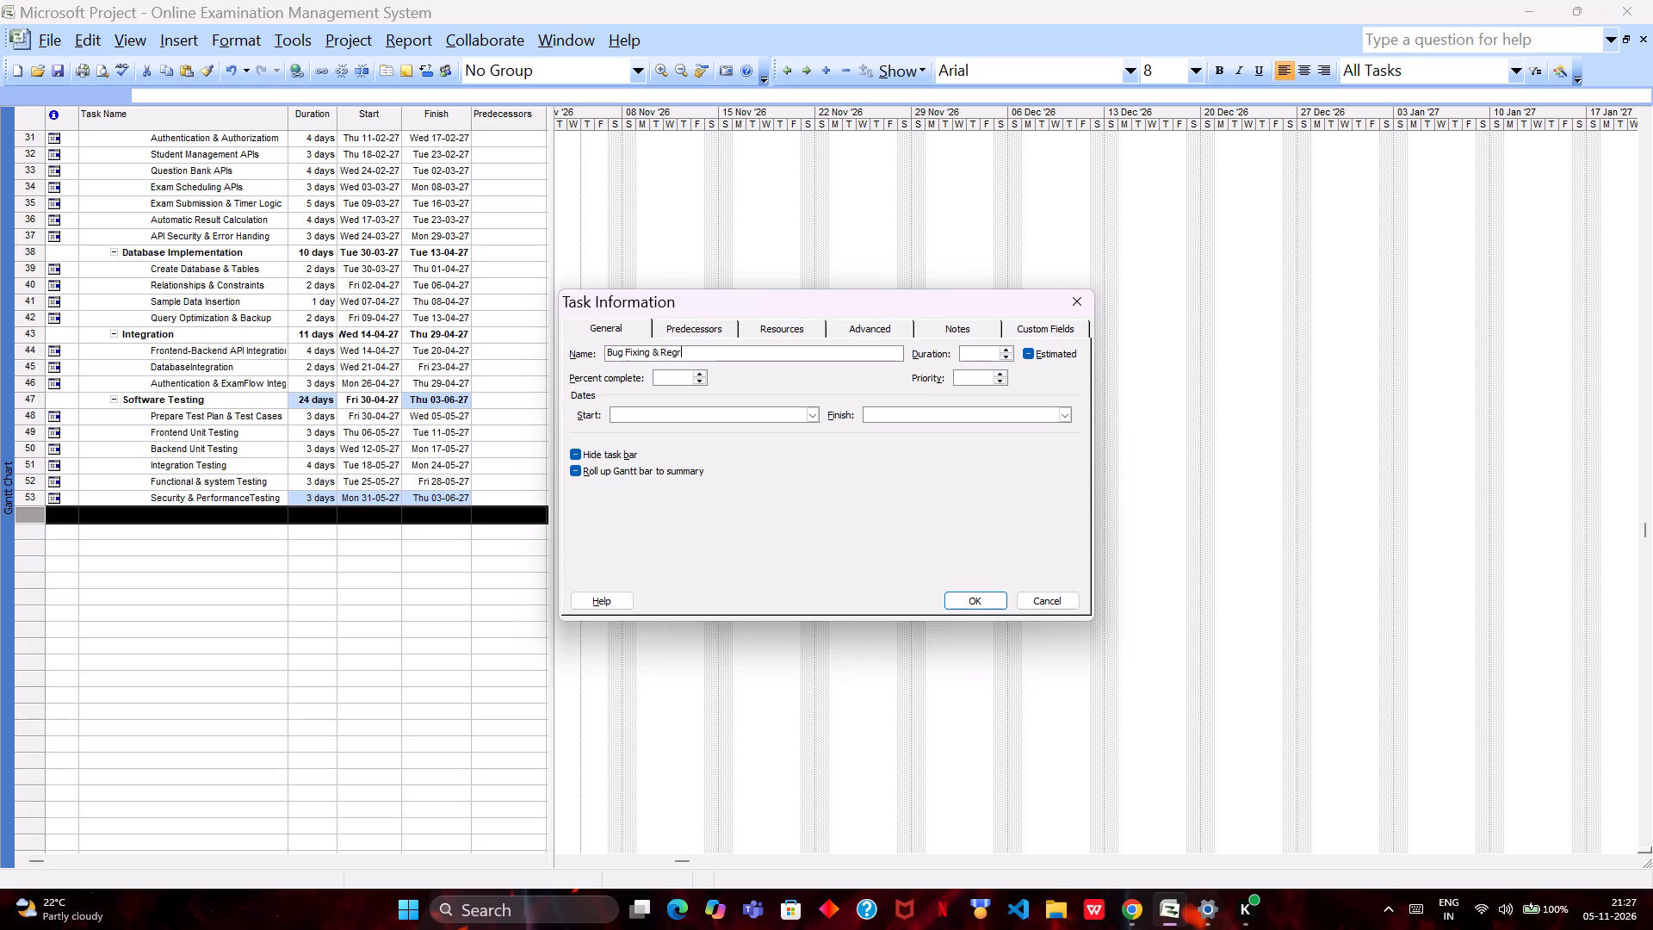
type("assion")
key("space")
type("Testing")
Give the Bug Fixing & Regrassion Testing task a duration of 3 days and a start date of Fri 04-06-27.
triple_click(1004, 350)
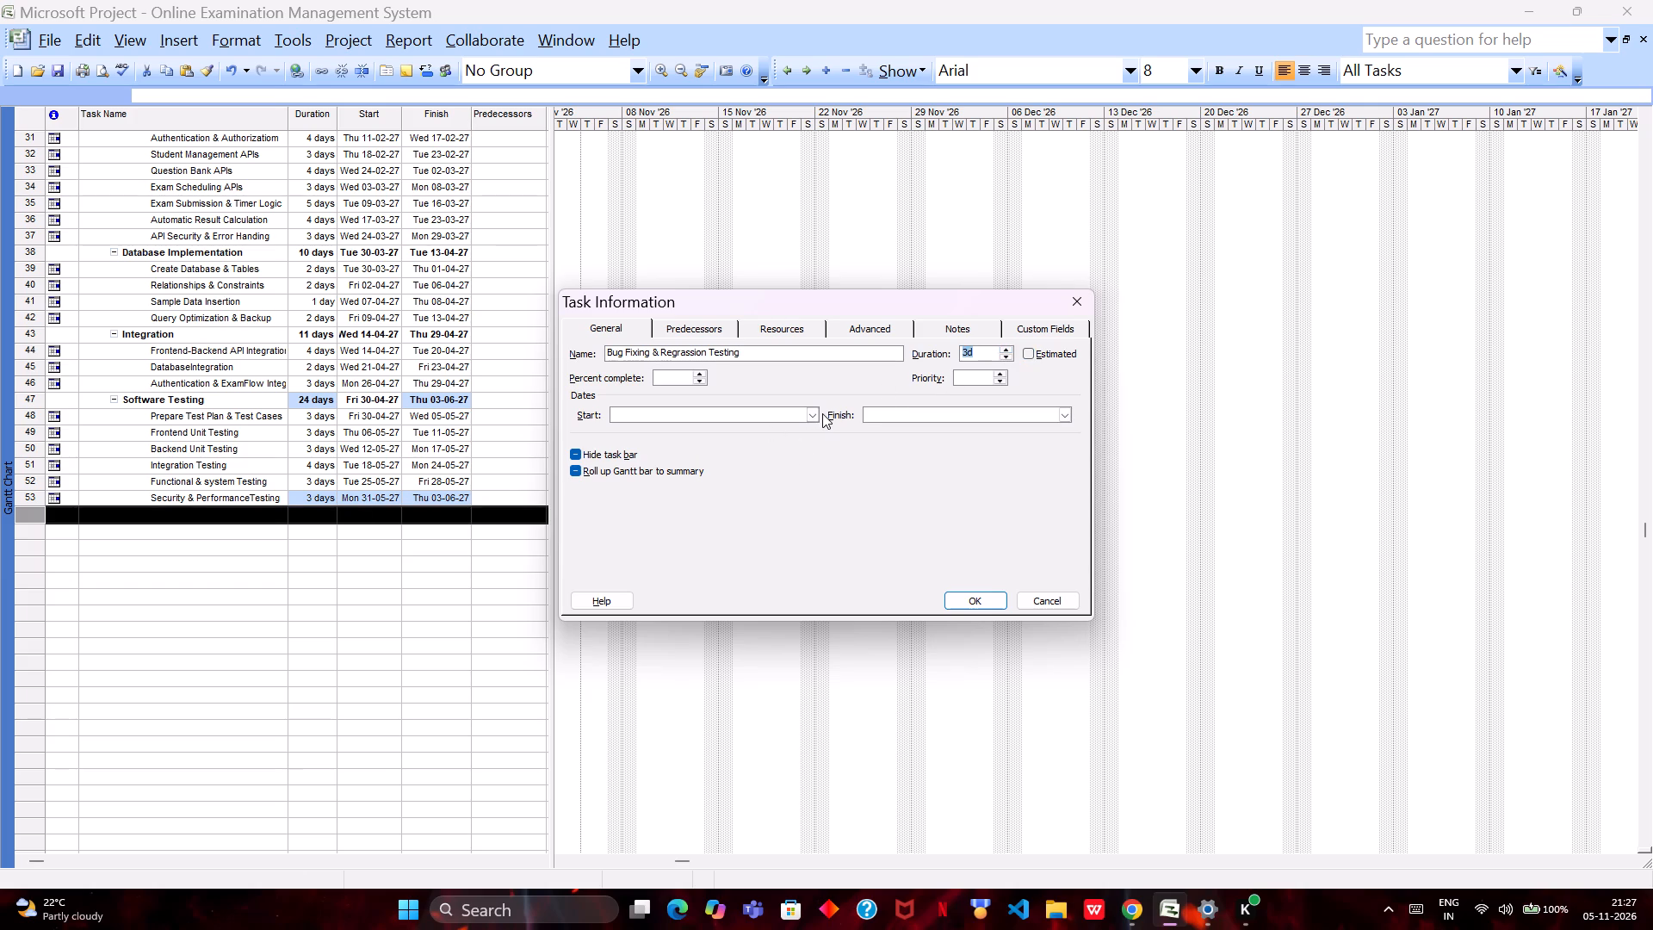
left_click(814, 413)
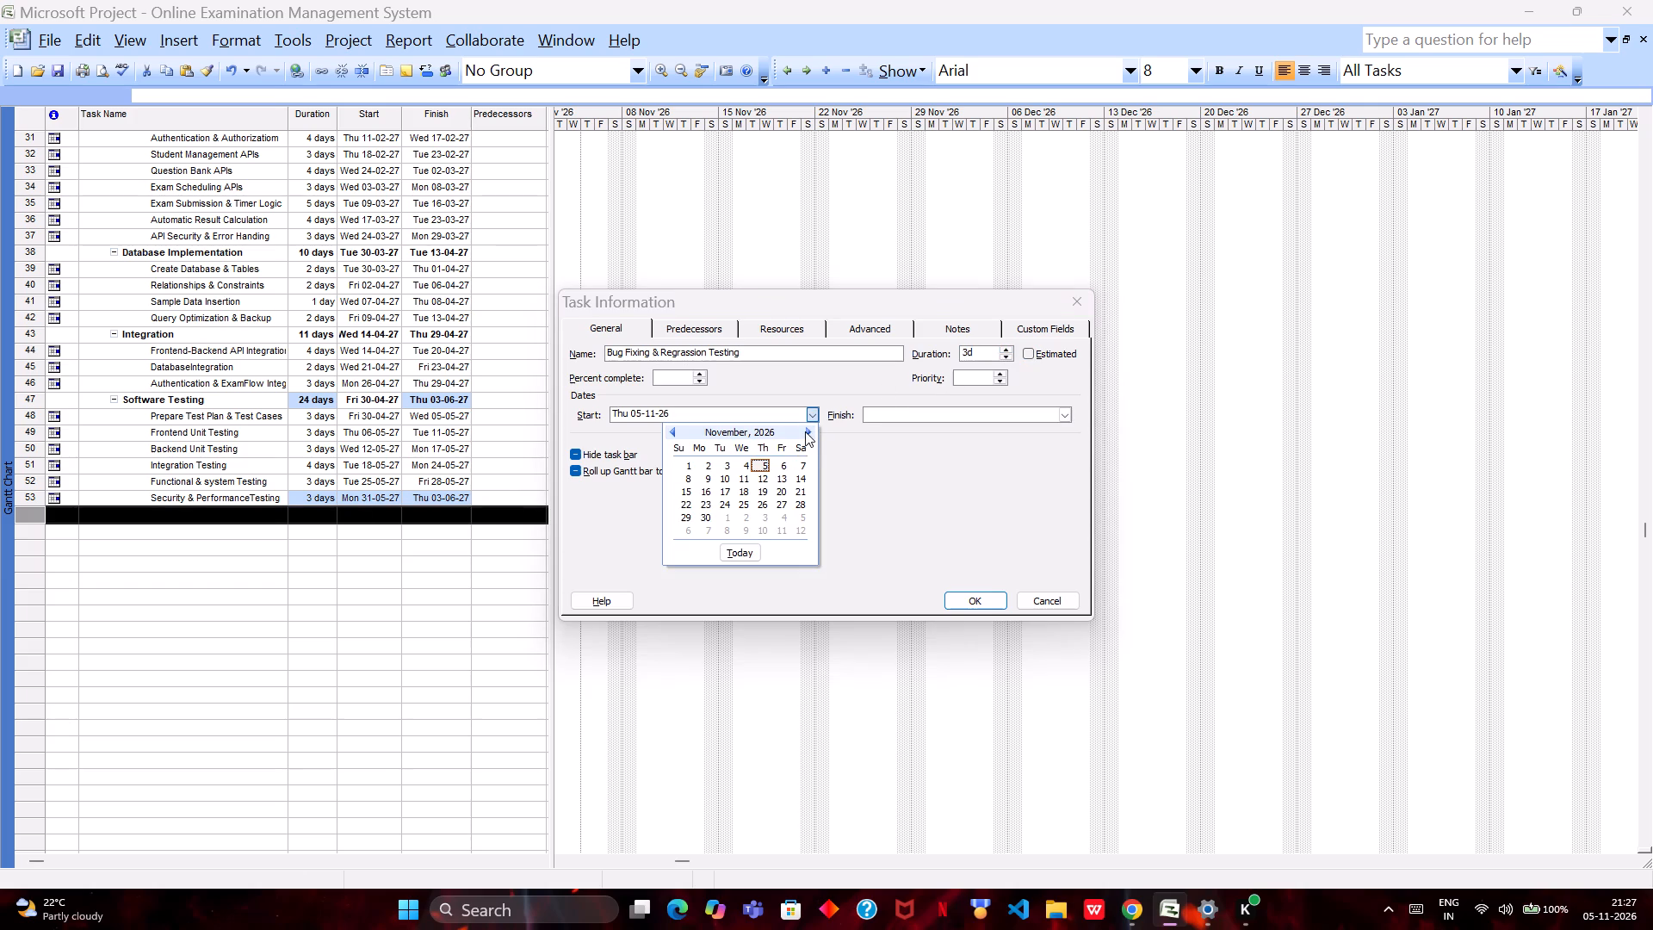
triple_click(806, 430)
double_click(806, 430)
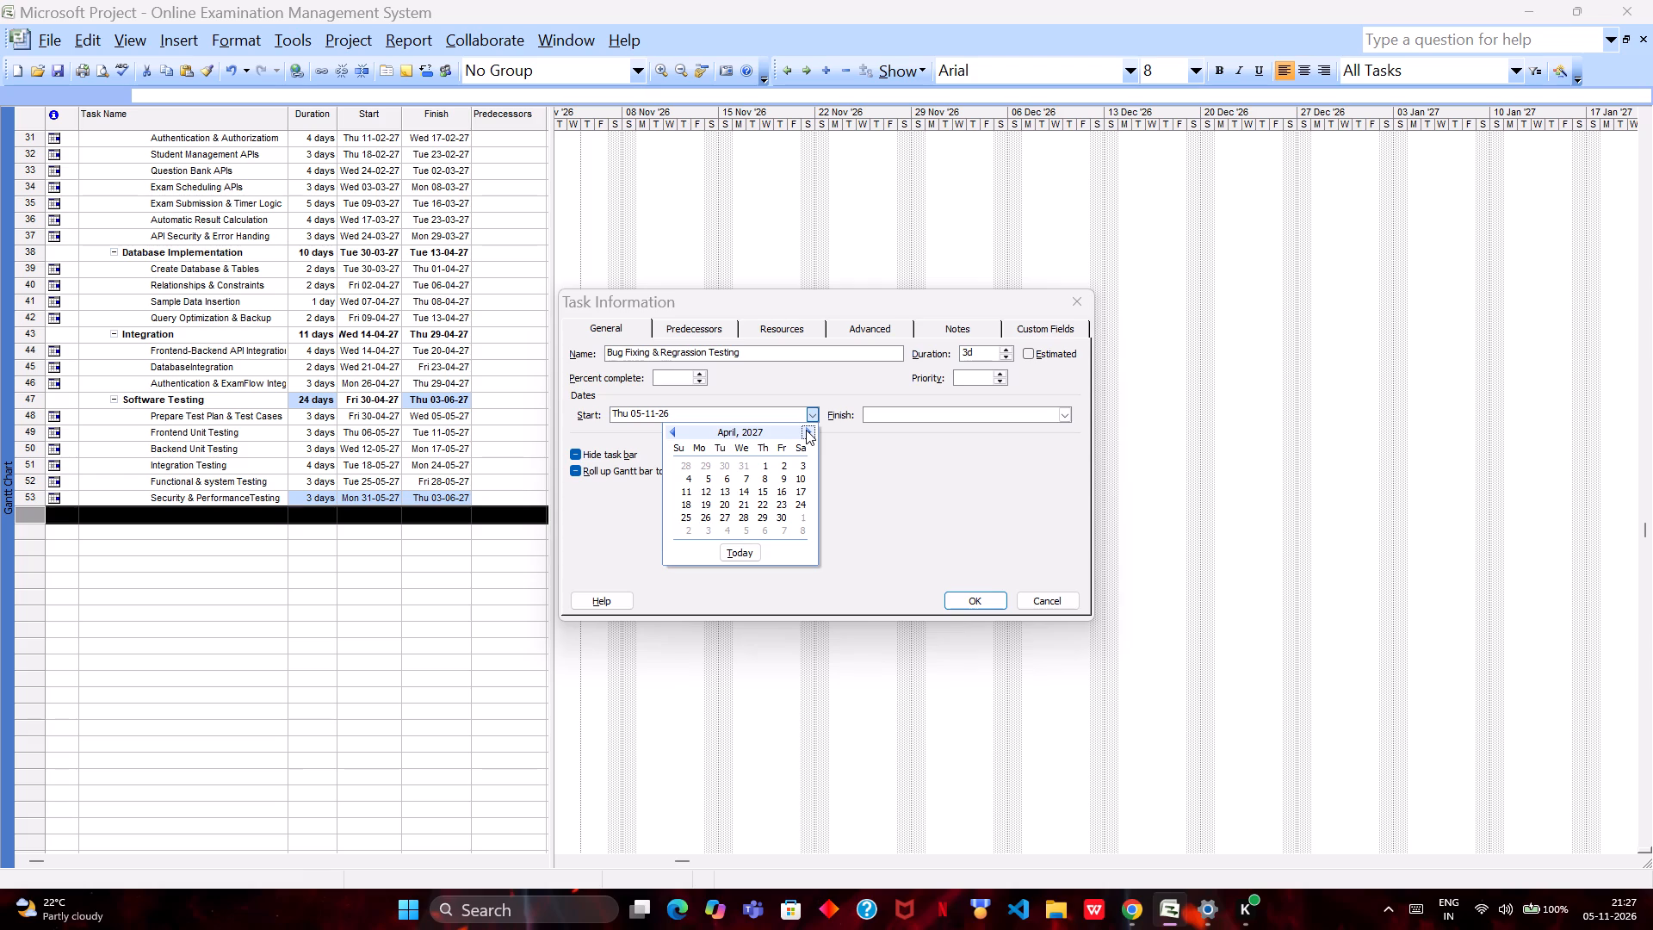
left_click(806, 430)
left_click(806, 430)
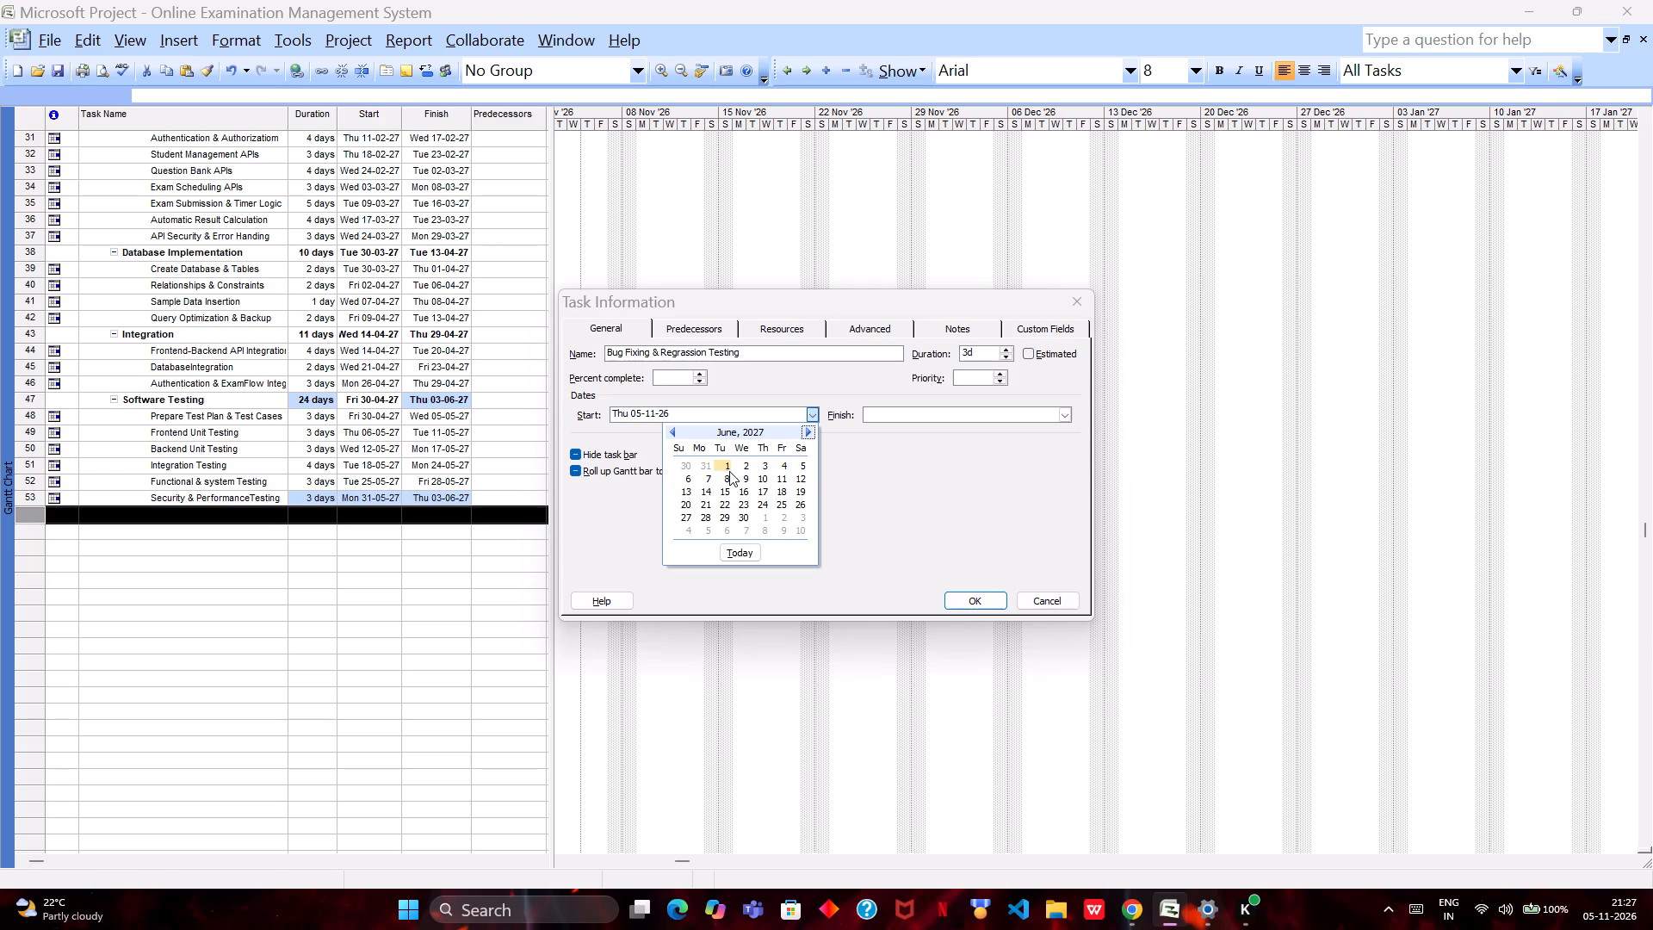
left_click(783, 468)
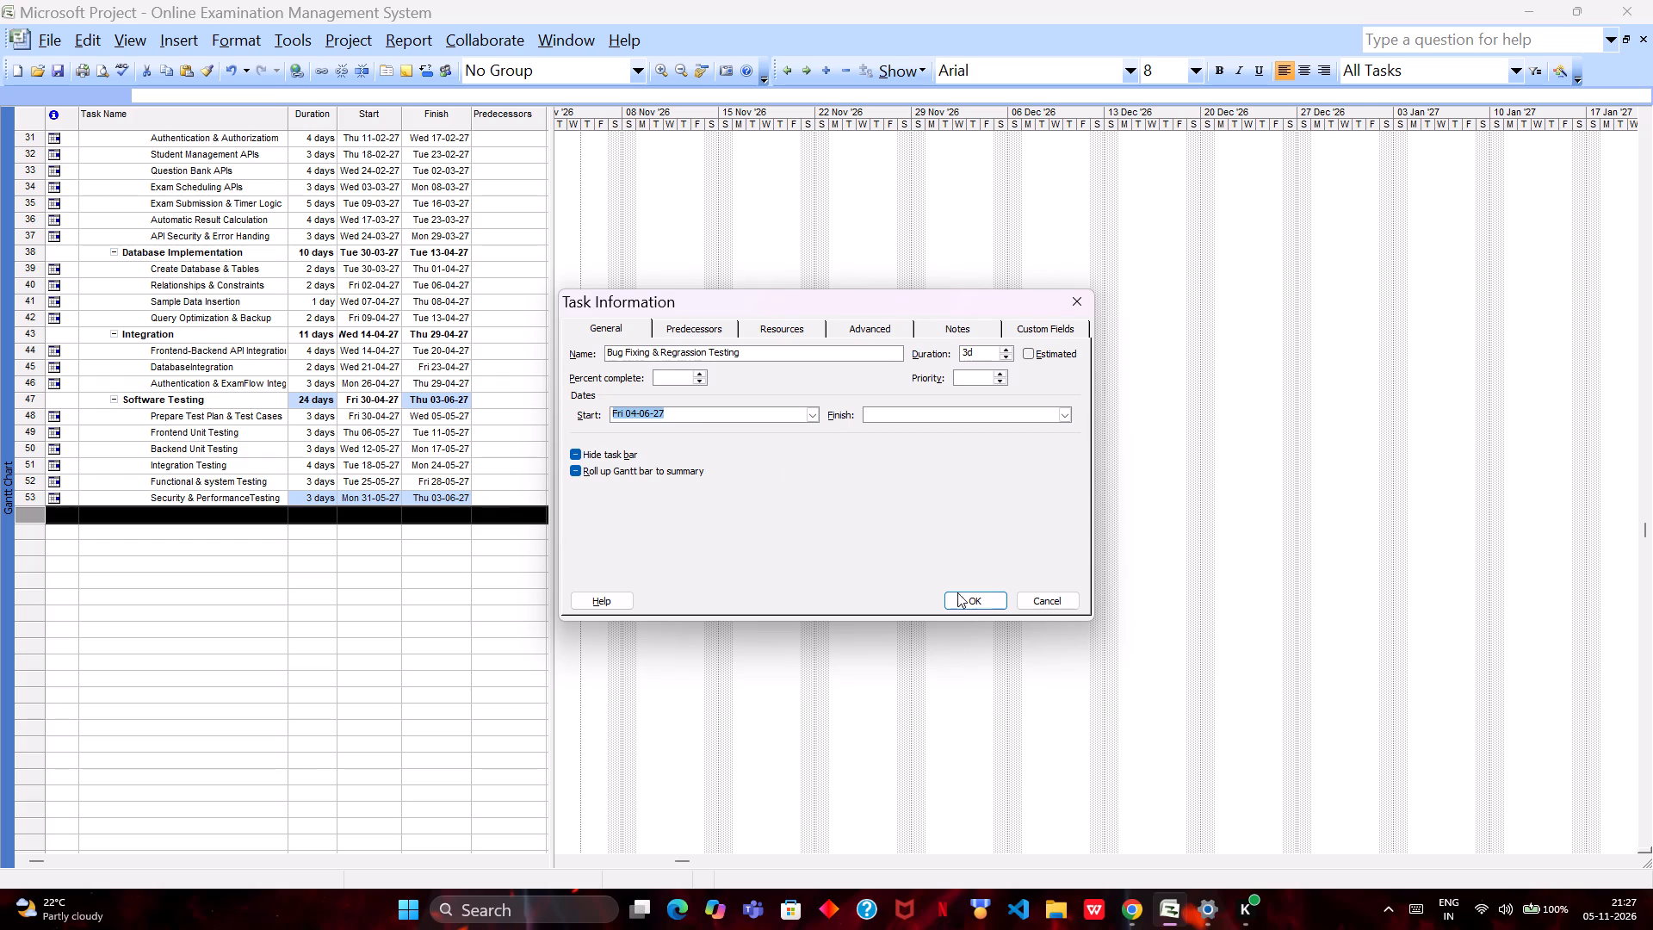
left_click(970, 600)
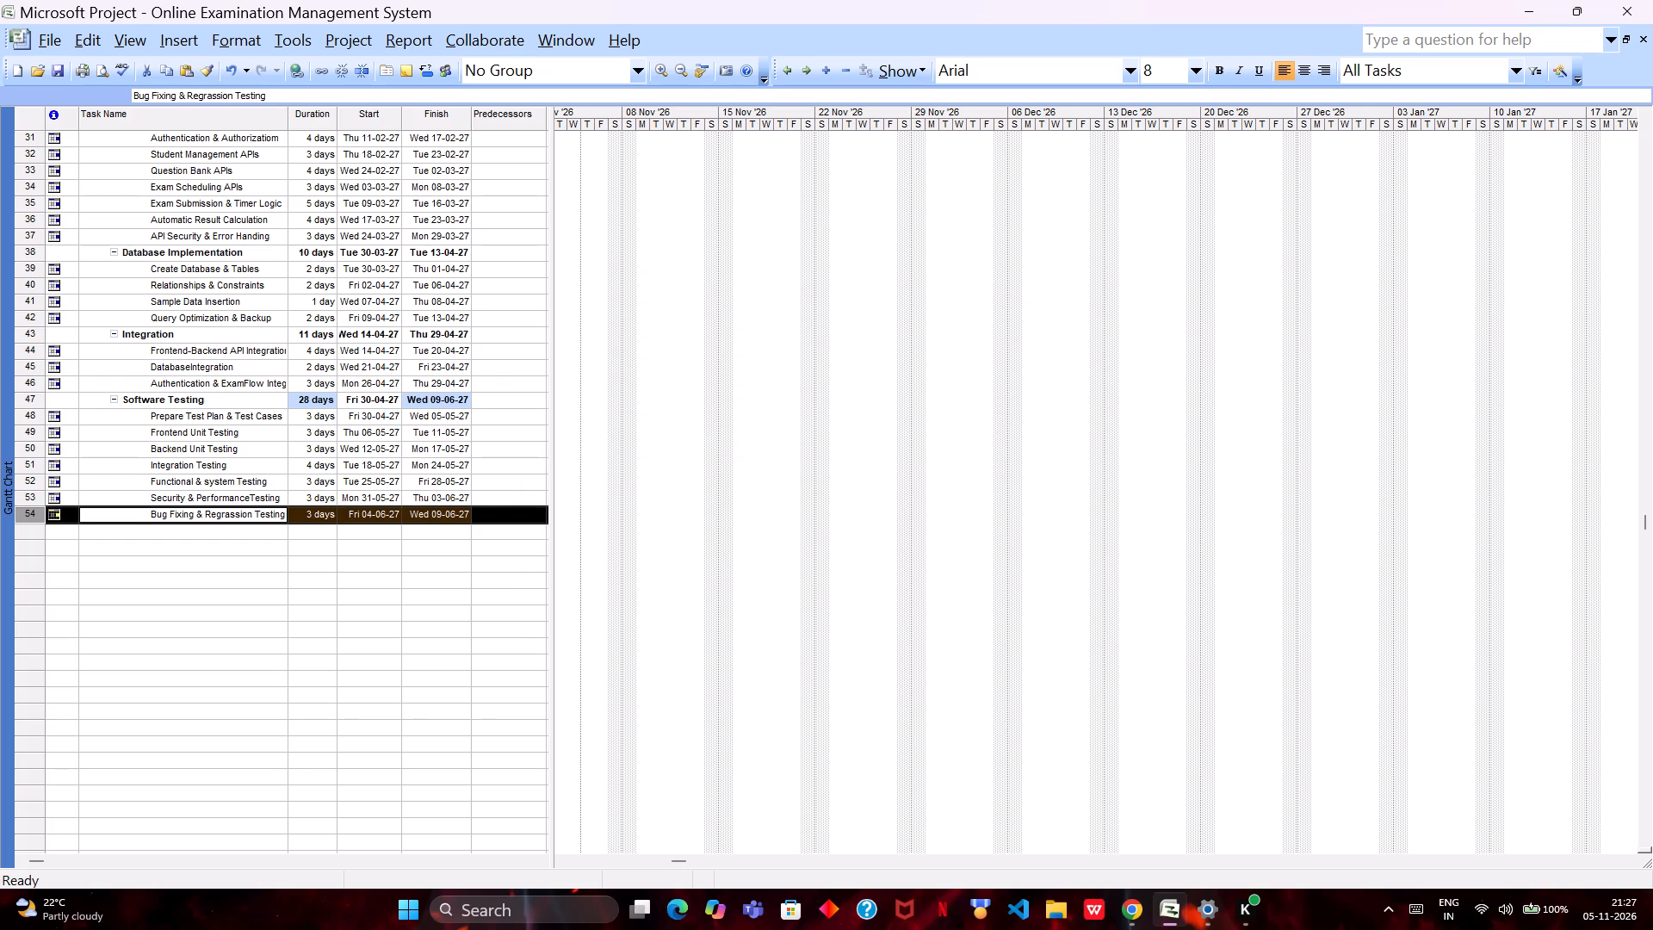
Start a new task below Bug Fixing & Regrassion Testing with a start date of Thu 10-06-27.
double_click(261, 529)
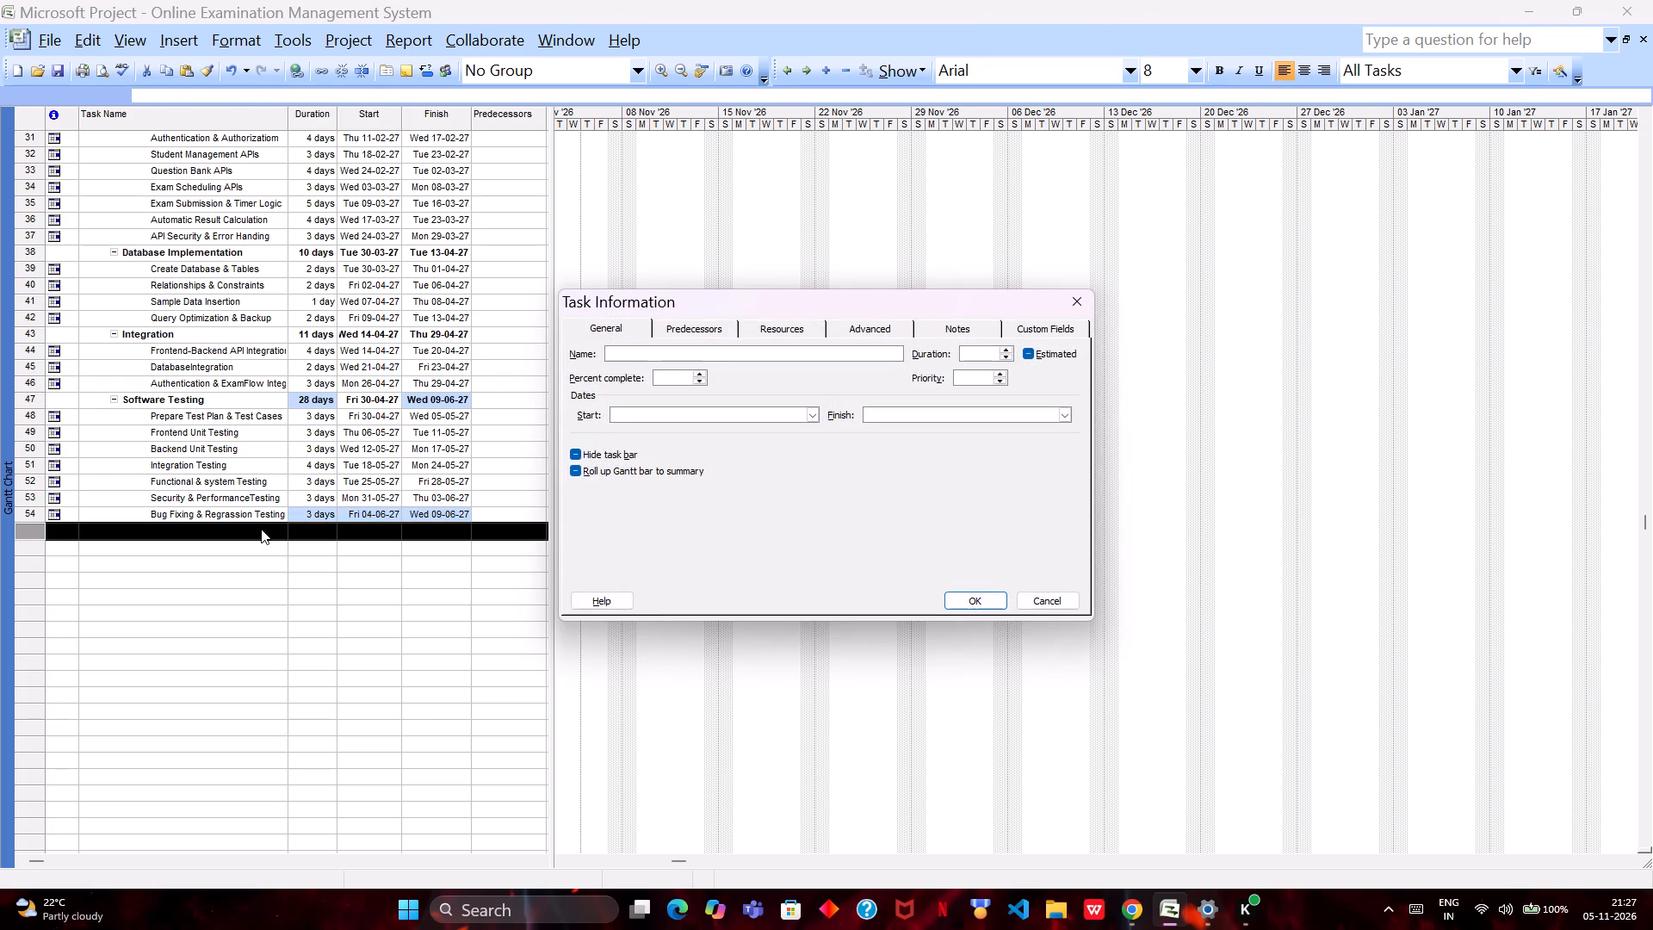
left_click(814, 418)
double_click(801, 435)
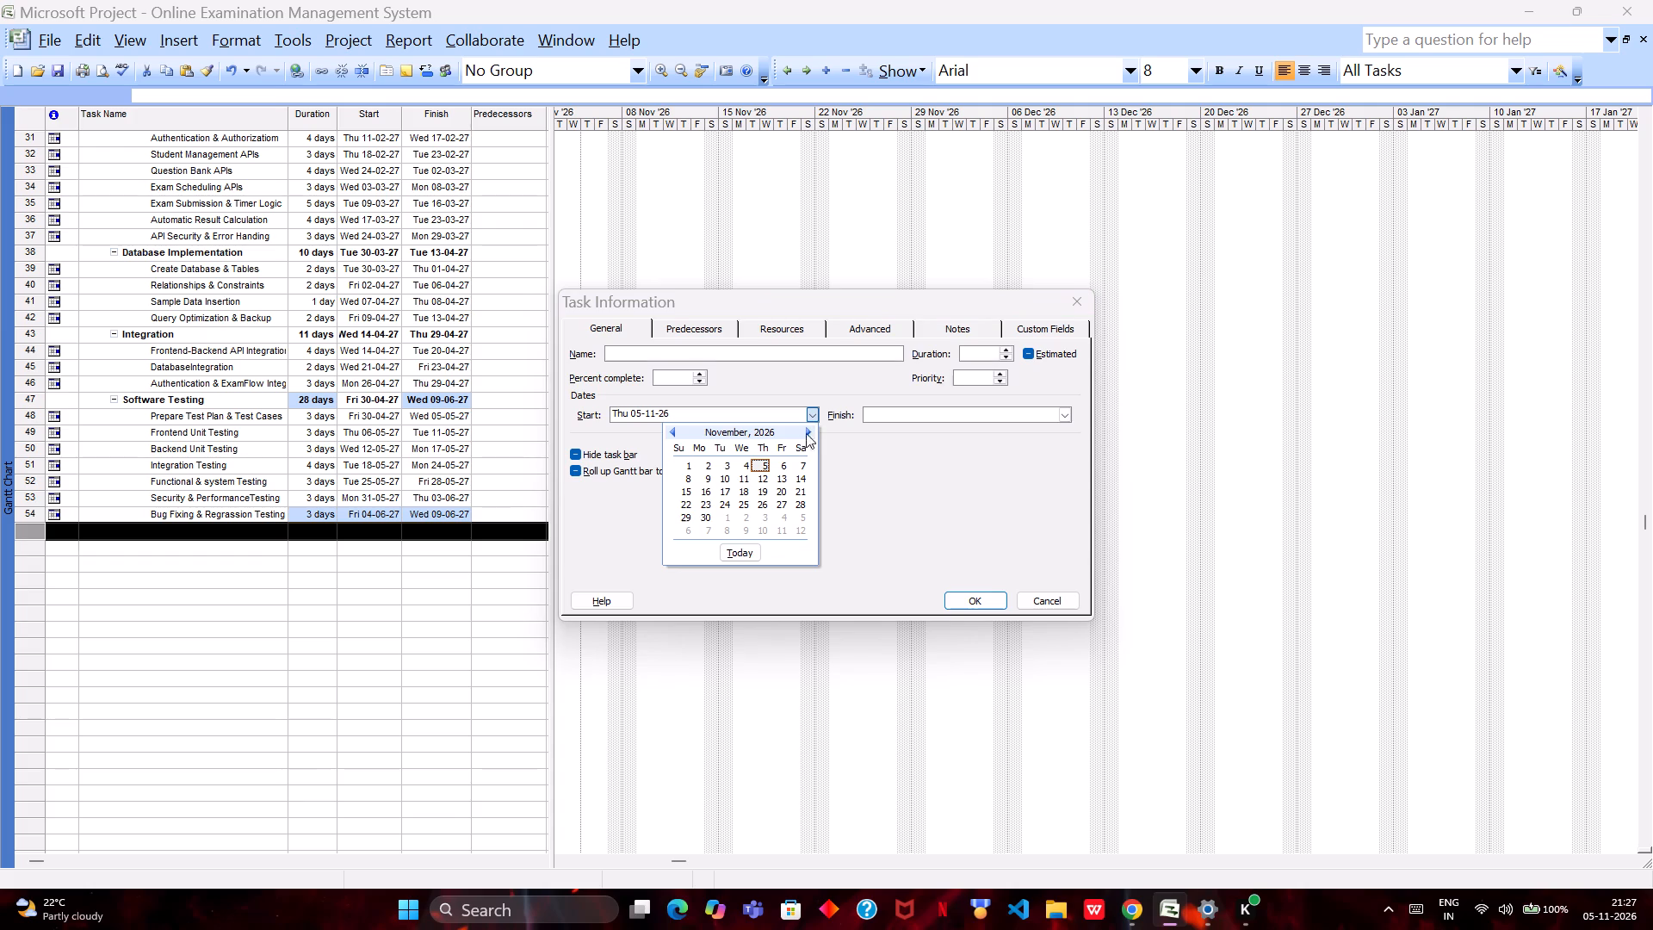
triple_click(807, 431)
double_click(807, 431)
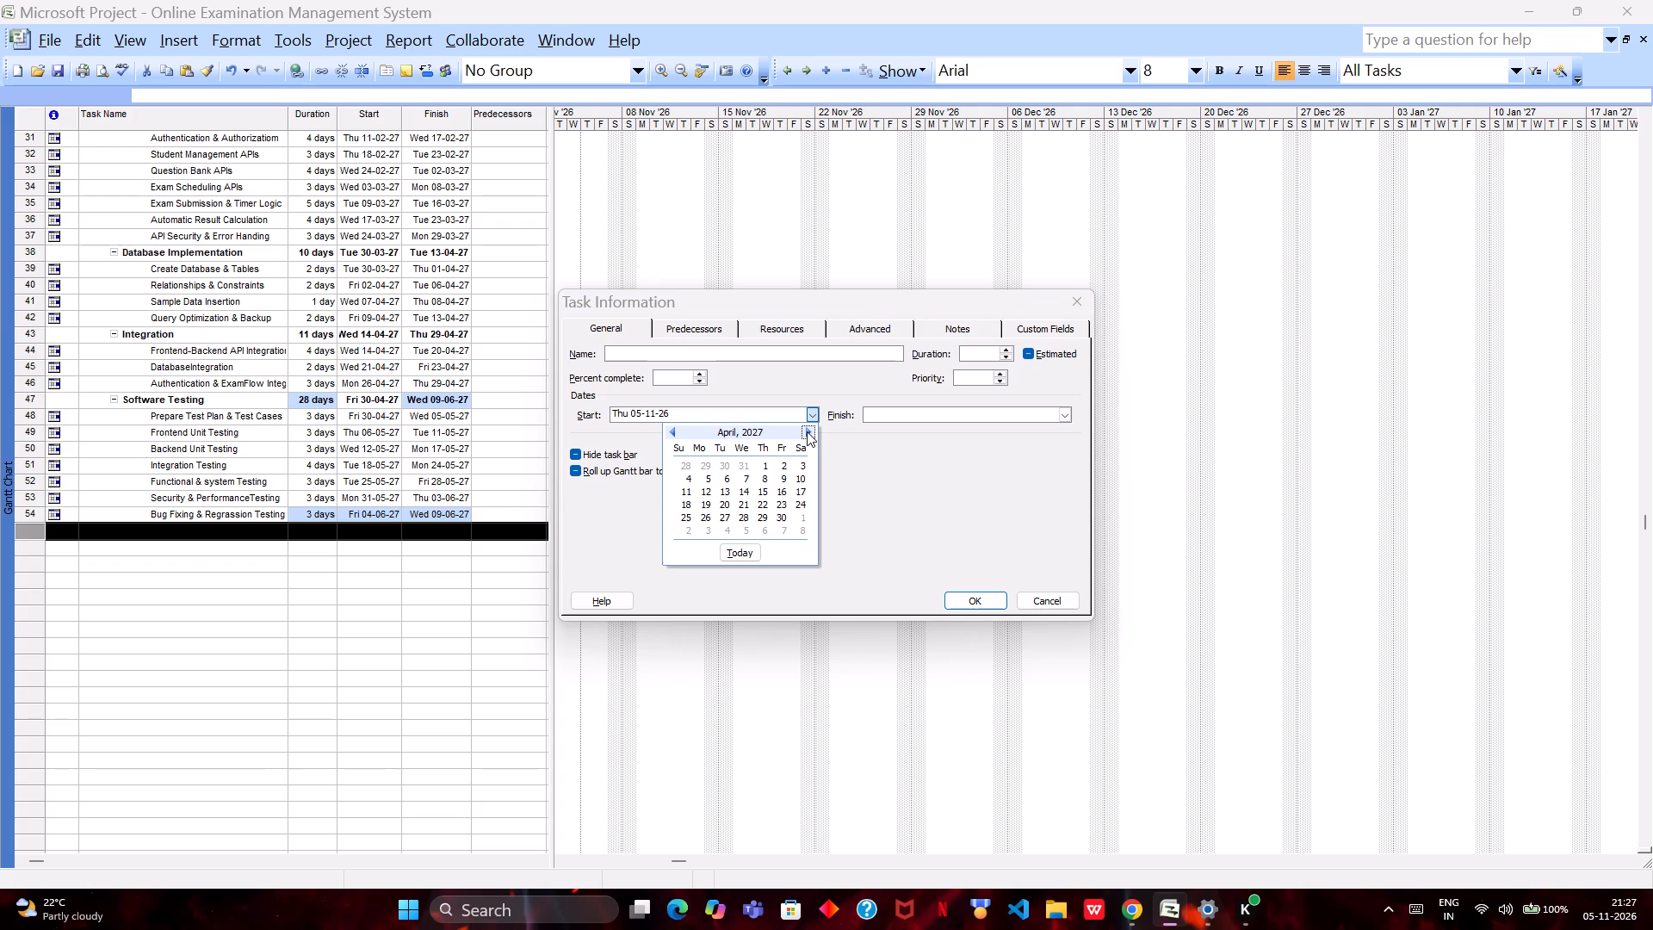
left_click(807, 431)
left_click(807, 431)
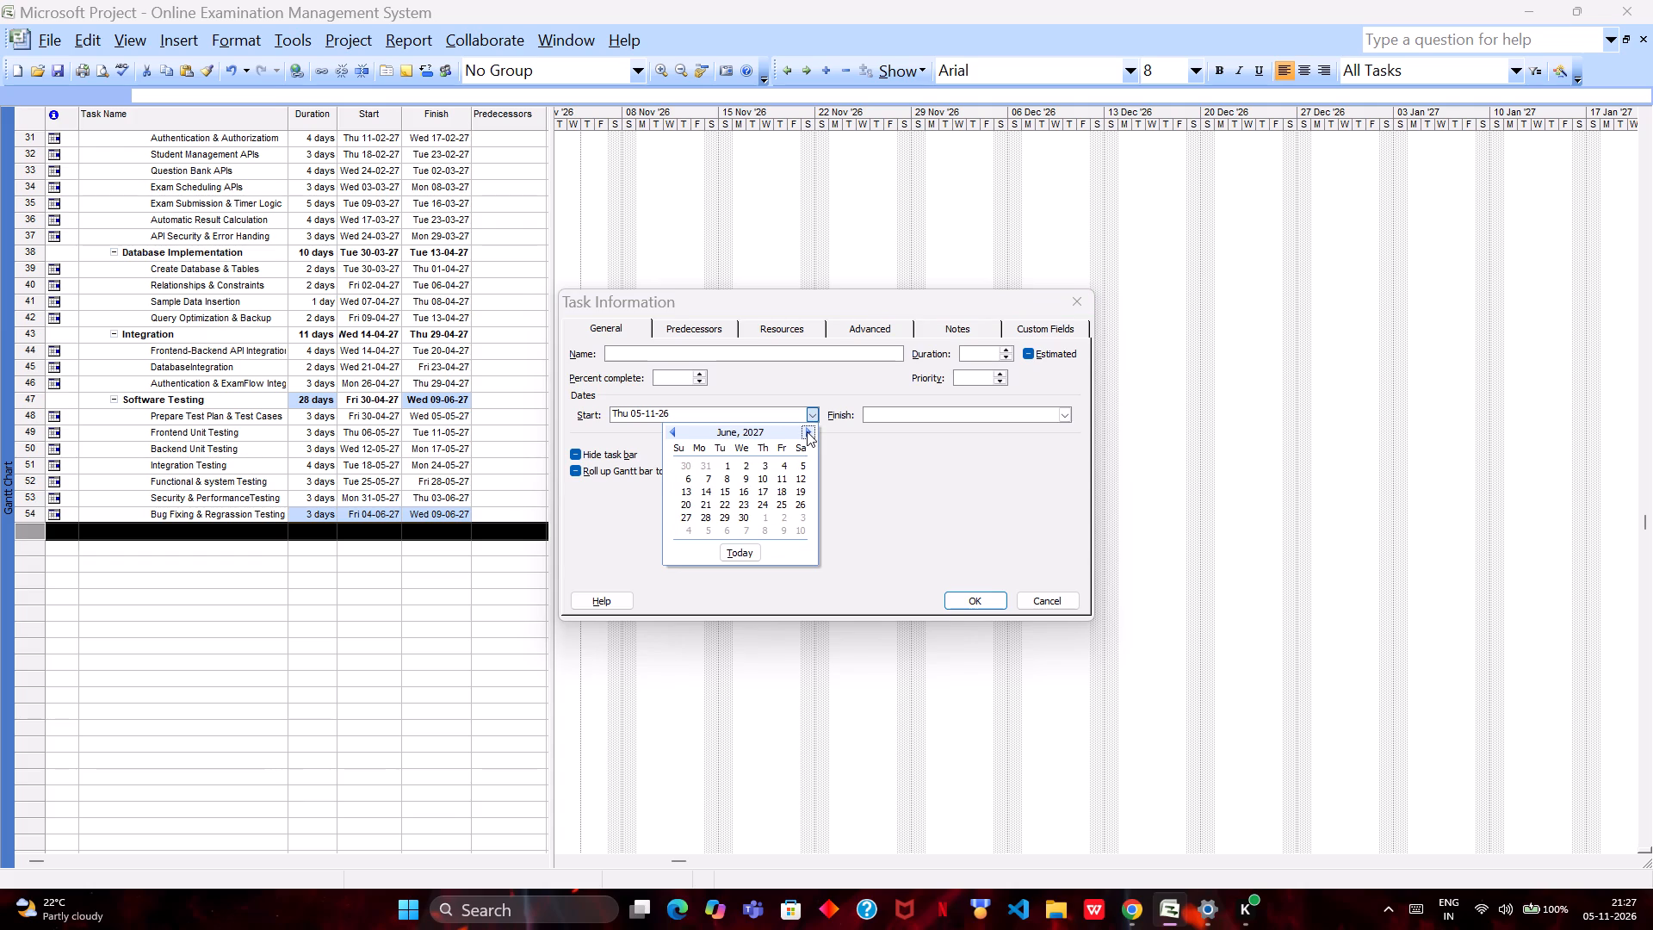
left_click(760, 481)
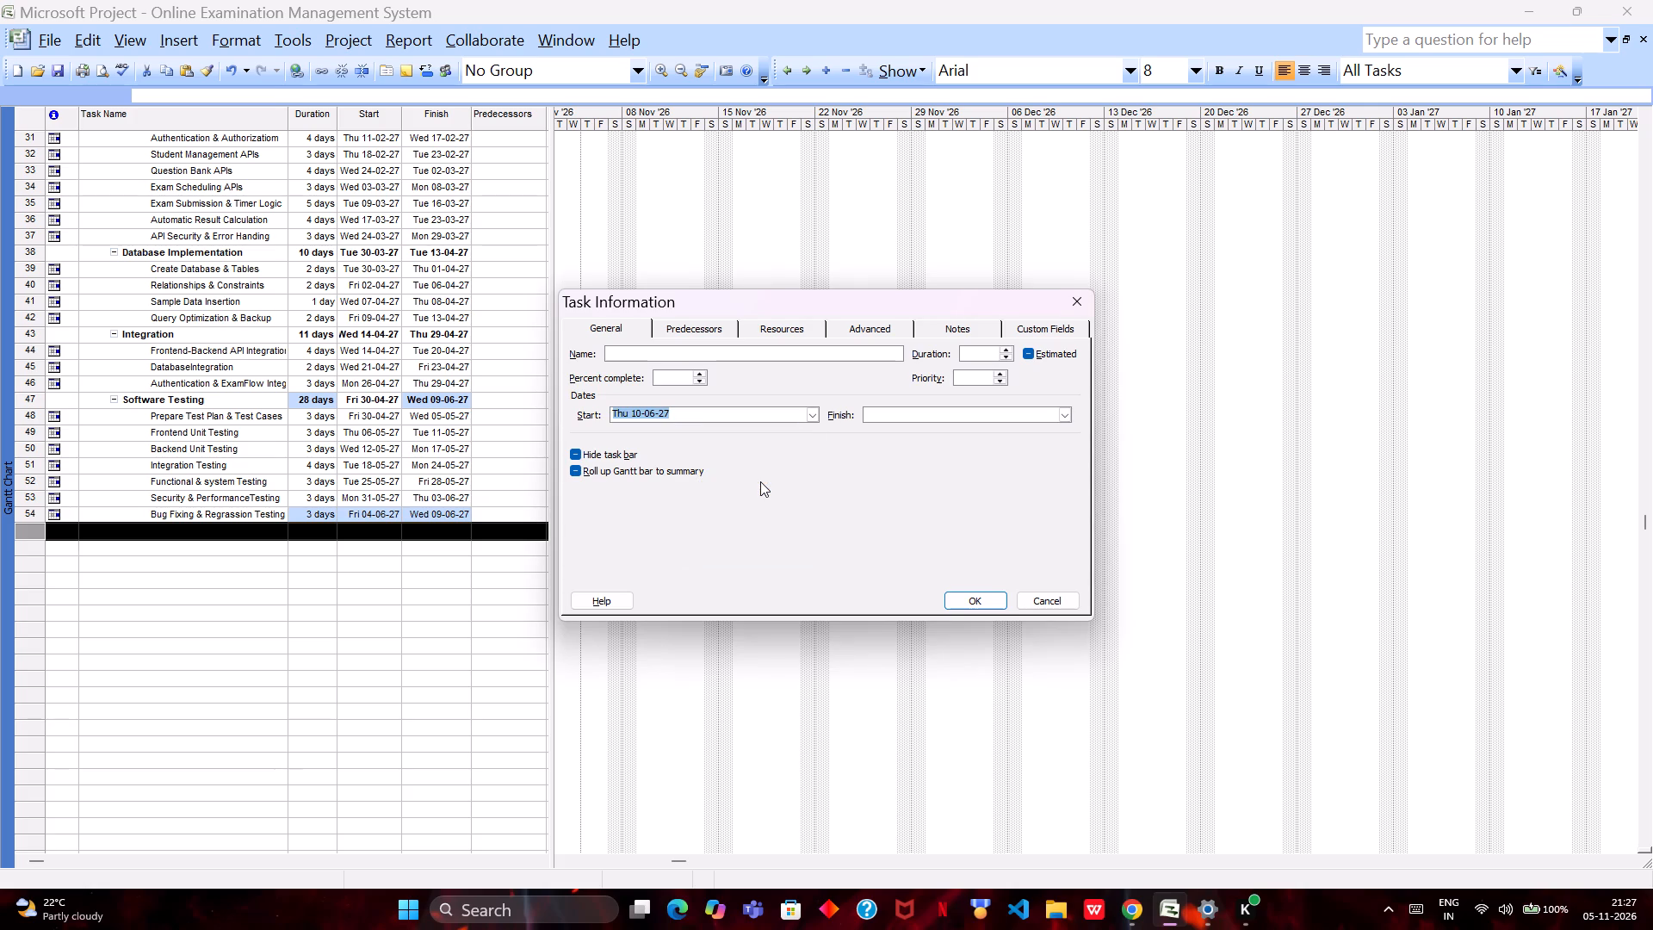
Name the new task "User Acceptance Testing" and give it a duration of 2 days.
left_click(727, 355)
type("User")
key("space")
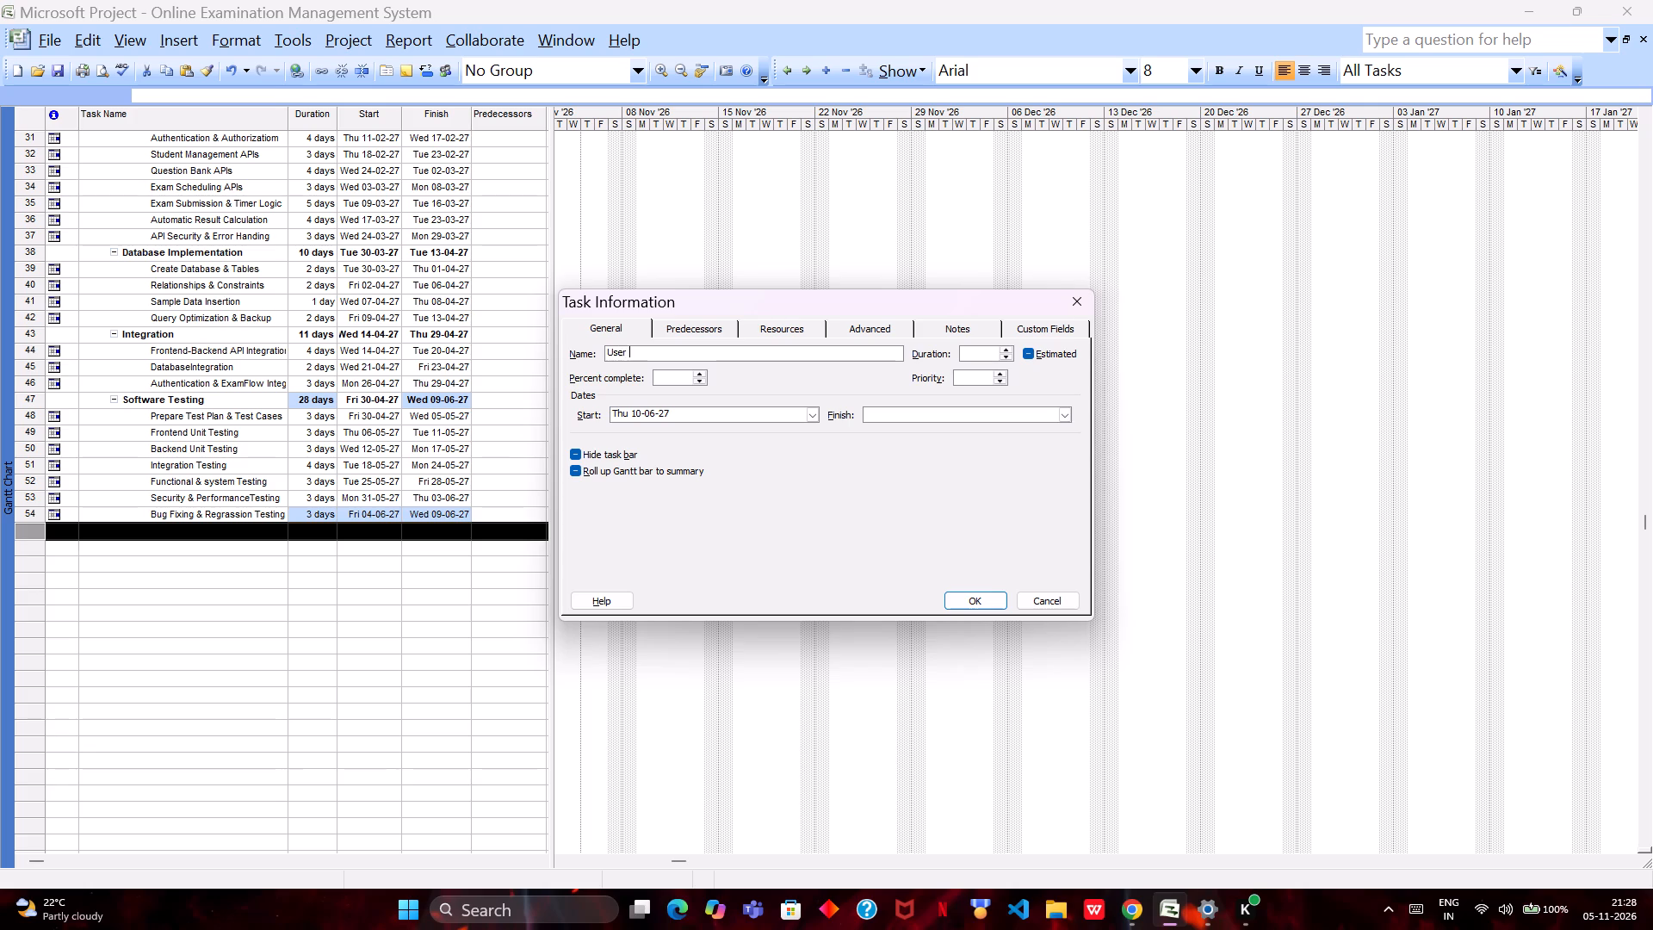
type("Accep")
type("tance")
key("space")
type("Testing")
double_click(1008, 346)
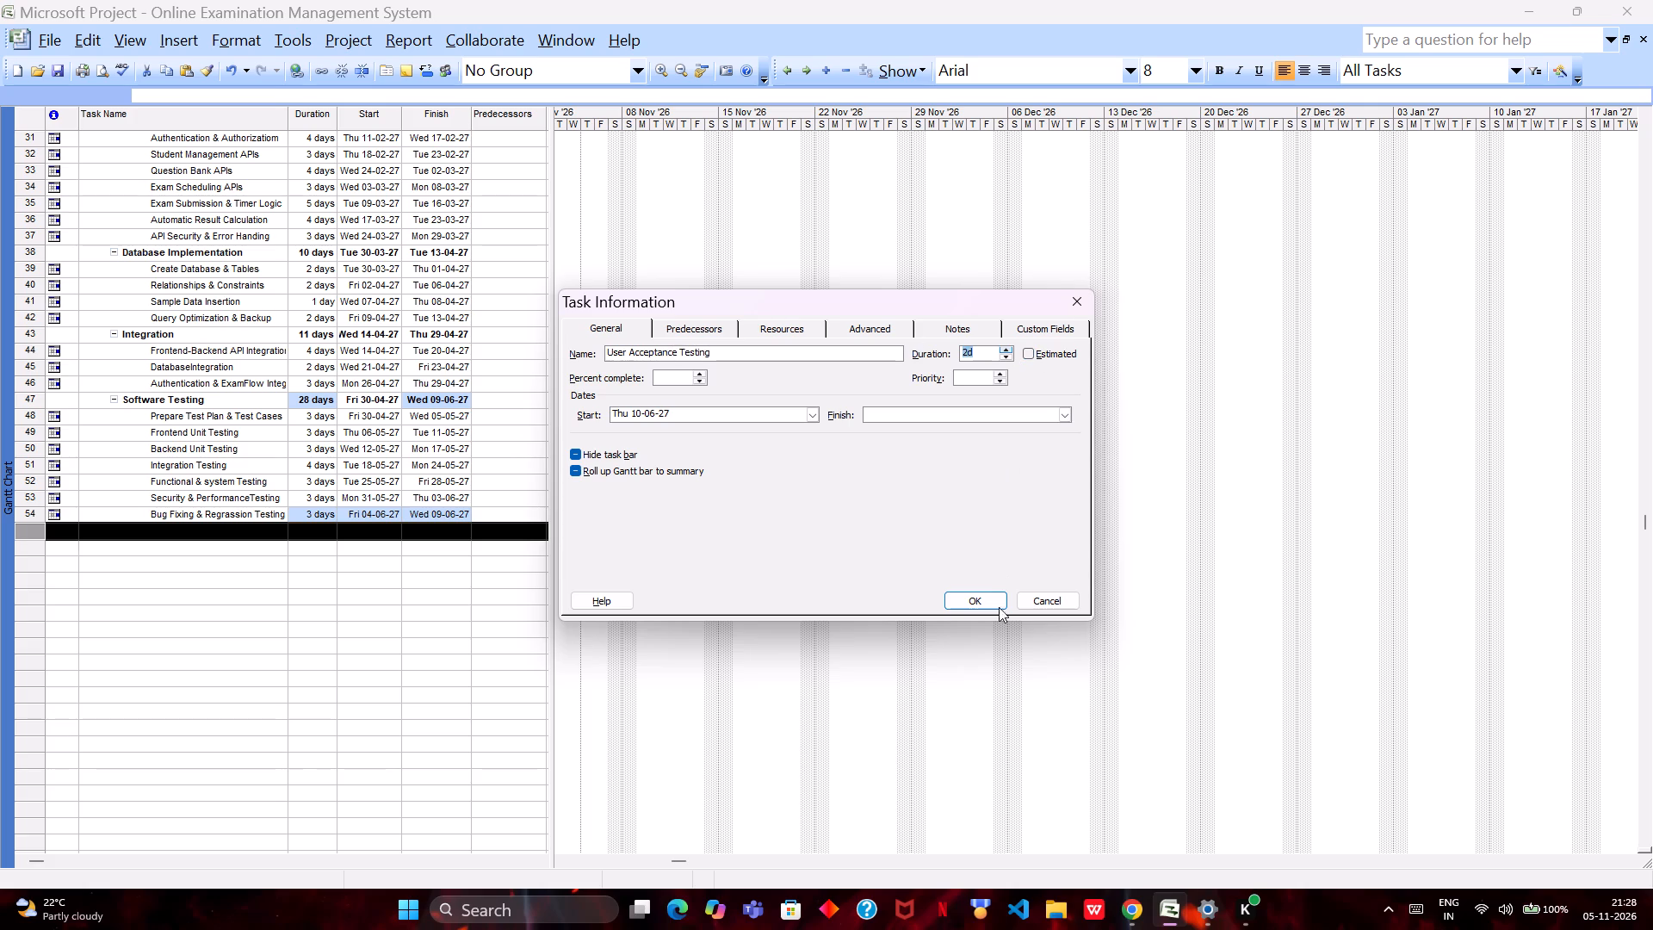
left_click(991, 601)
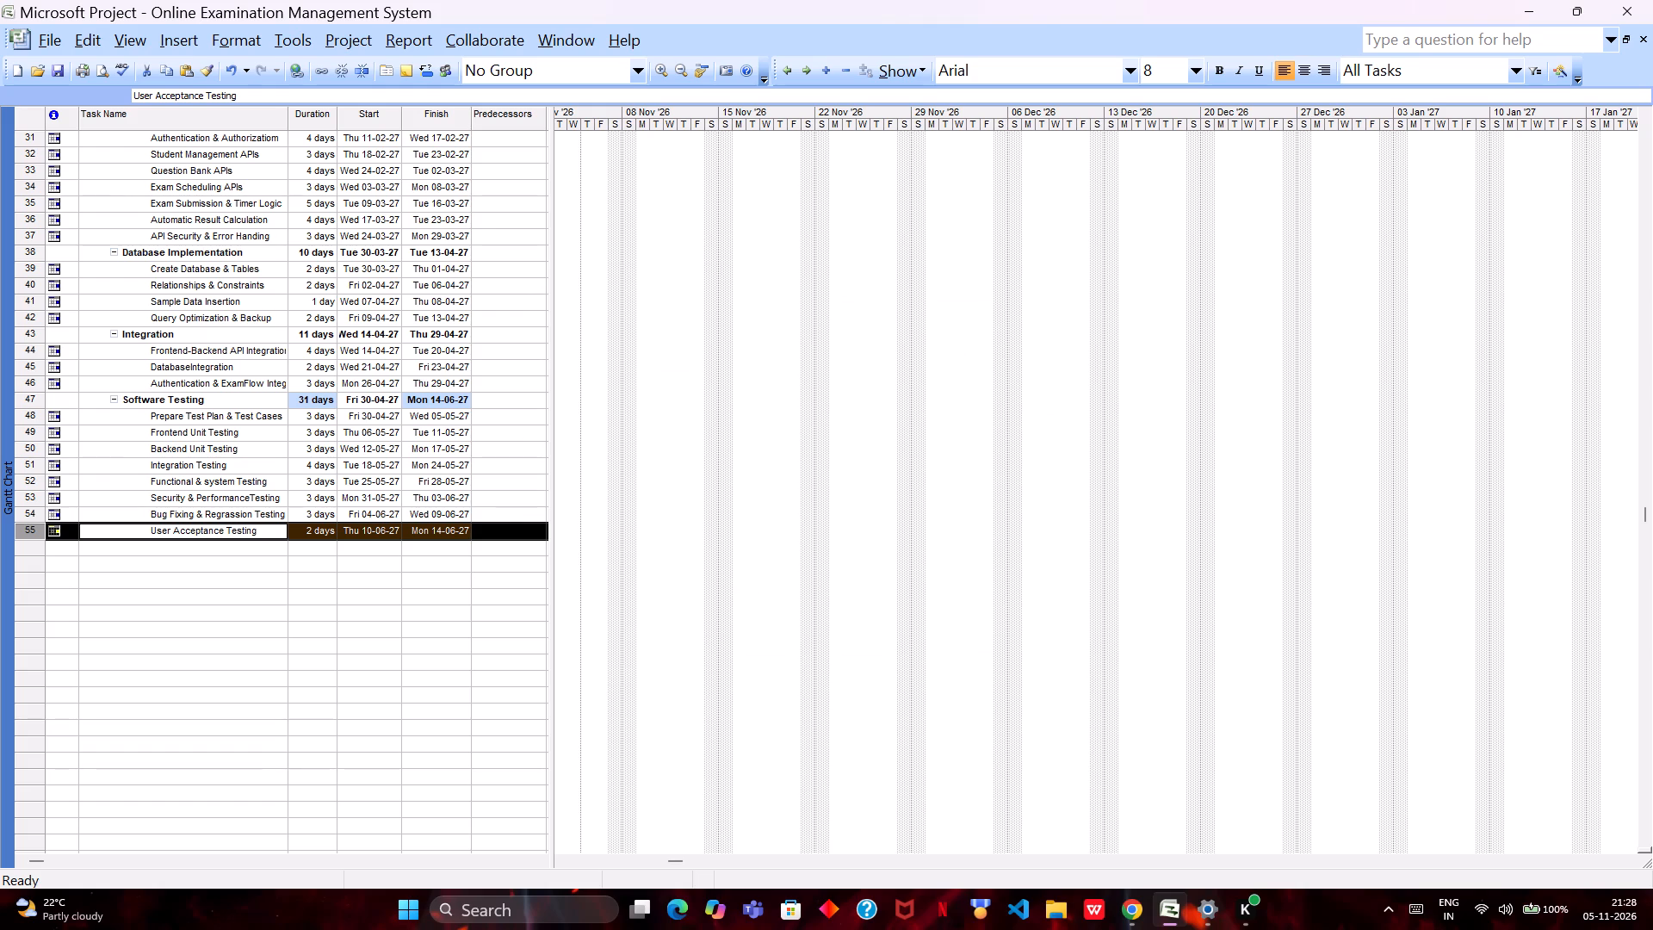
Start a new task below User Acceptance Testing and name it "Testing sign-off".
double_click(196, 549)
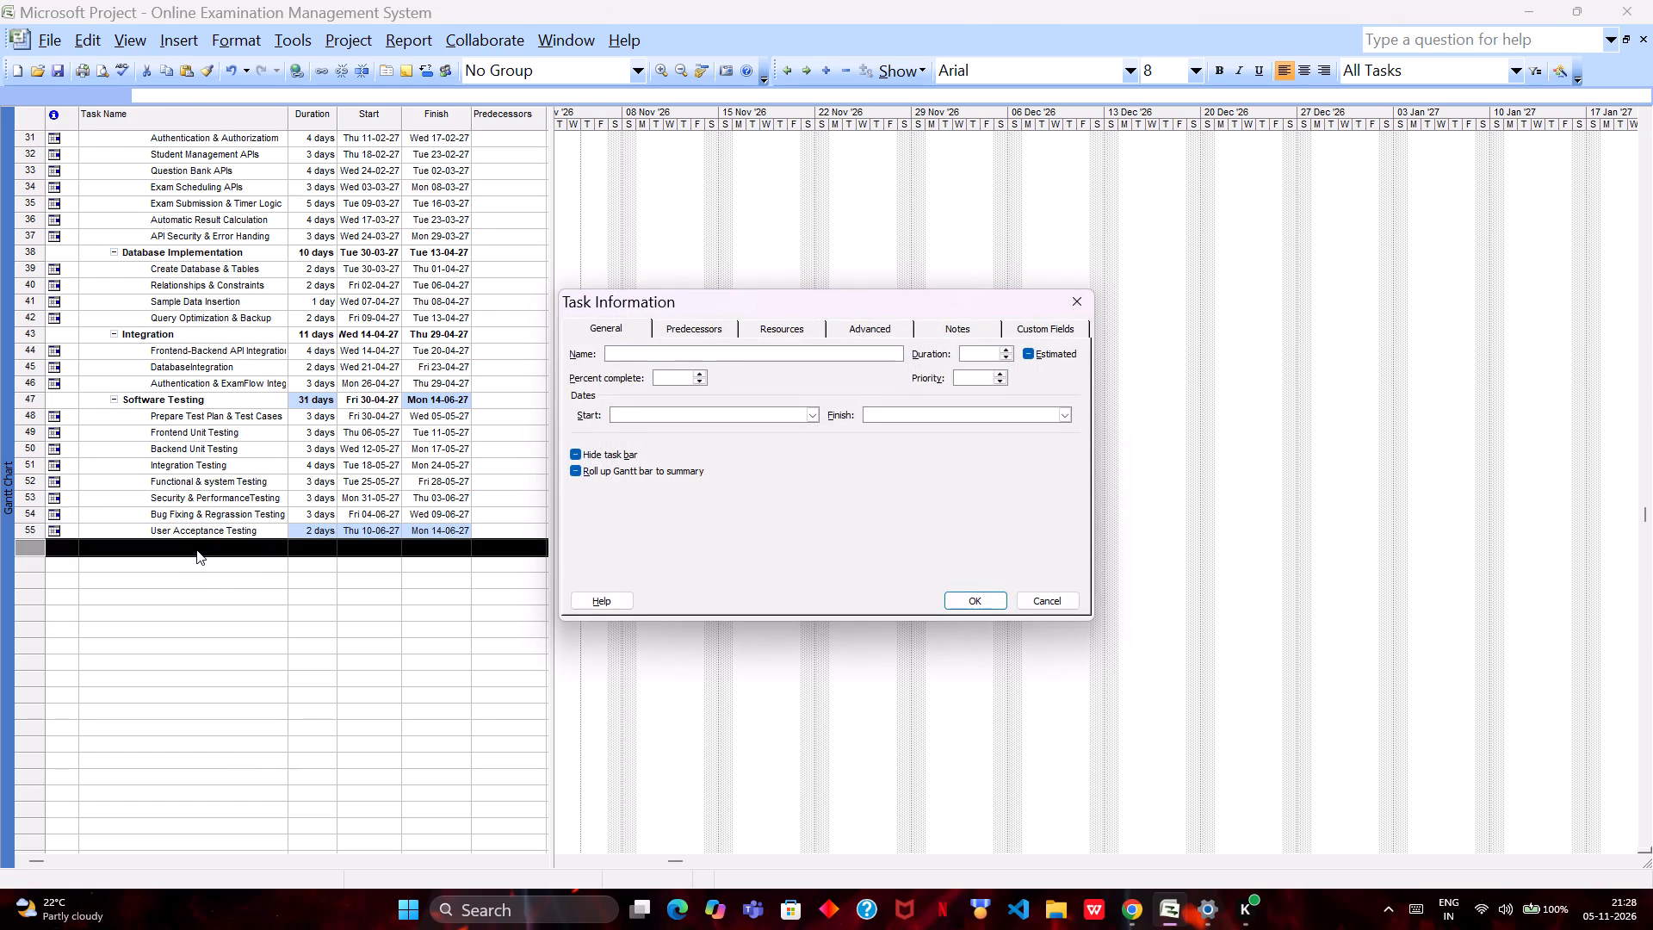
type("Testing")
key("space")
type("si")
key("g")
key("n")
type("-off")
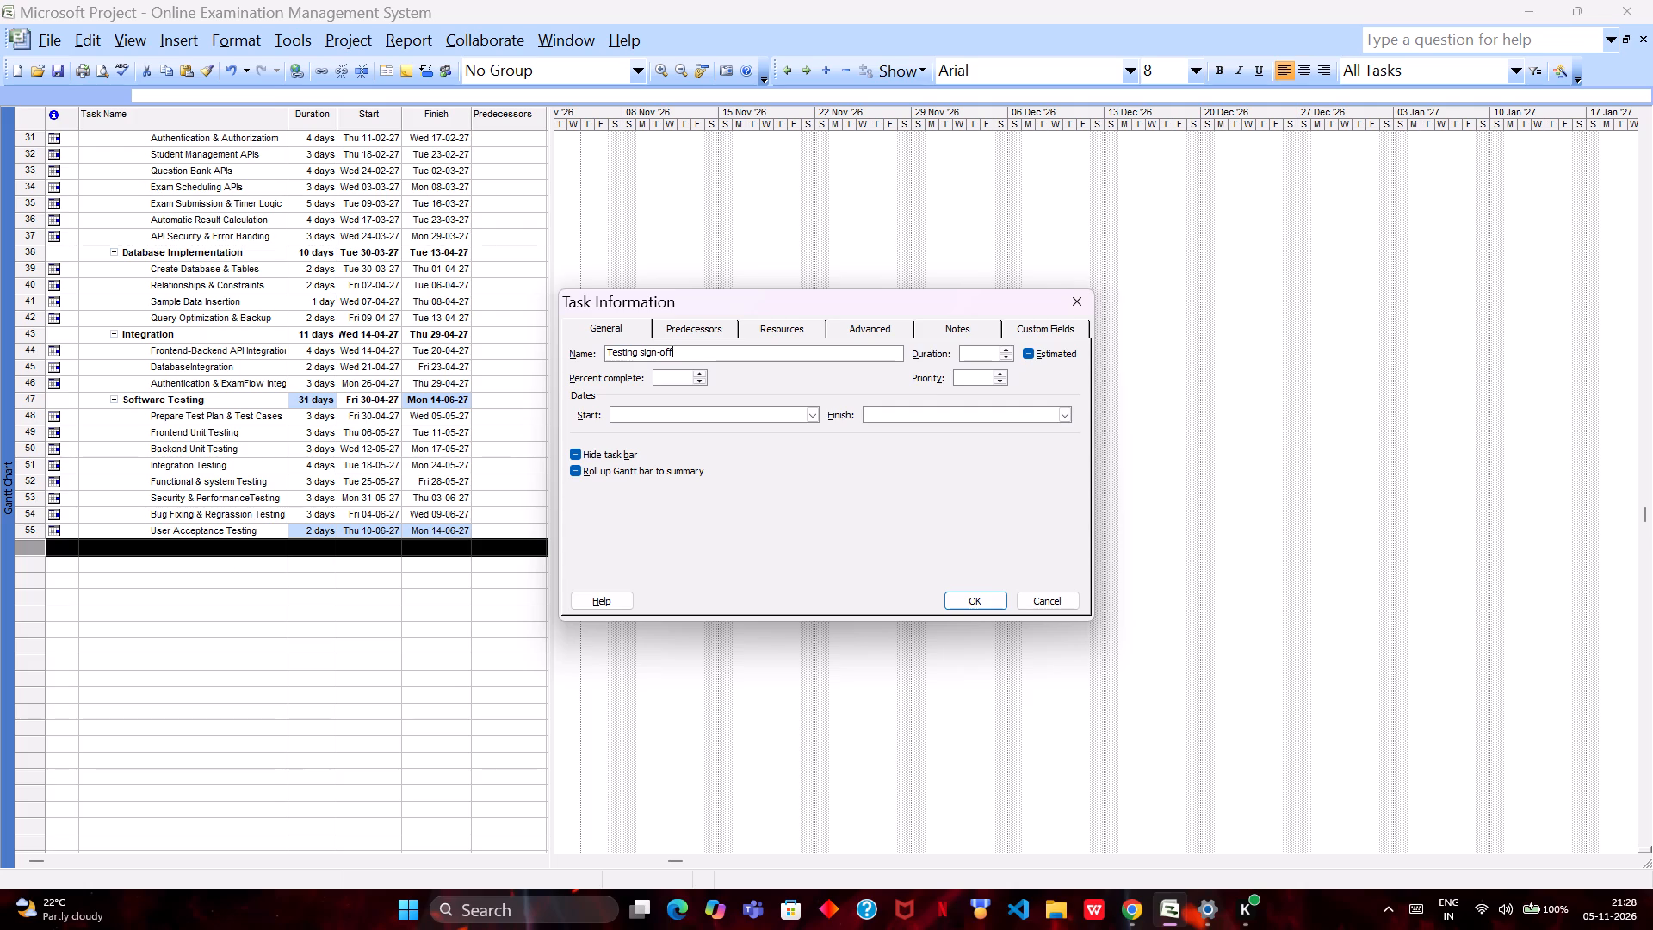
Give the Testing sign-off task a start date of Mon 14-06-27 and a duration of 0 days.
left_click(812, 415)
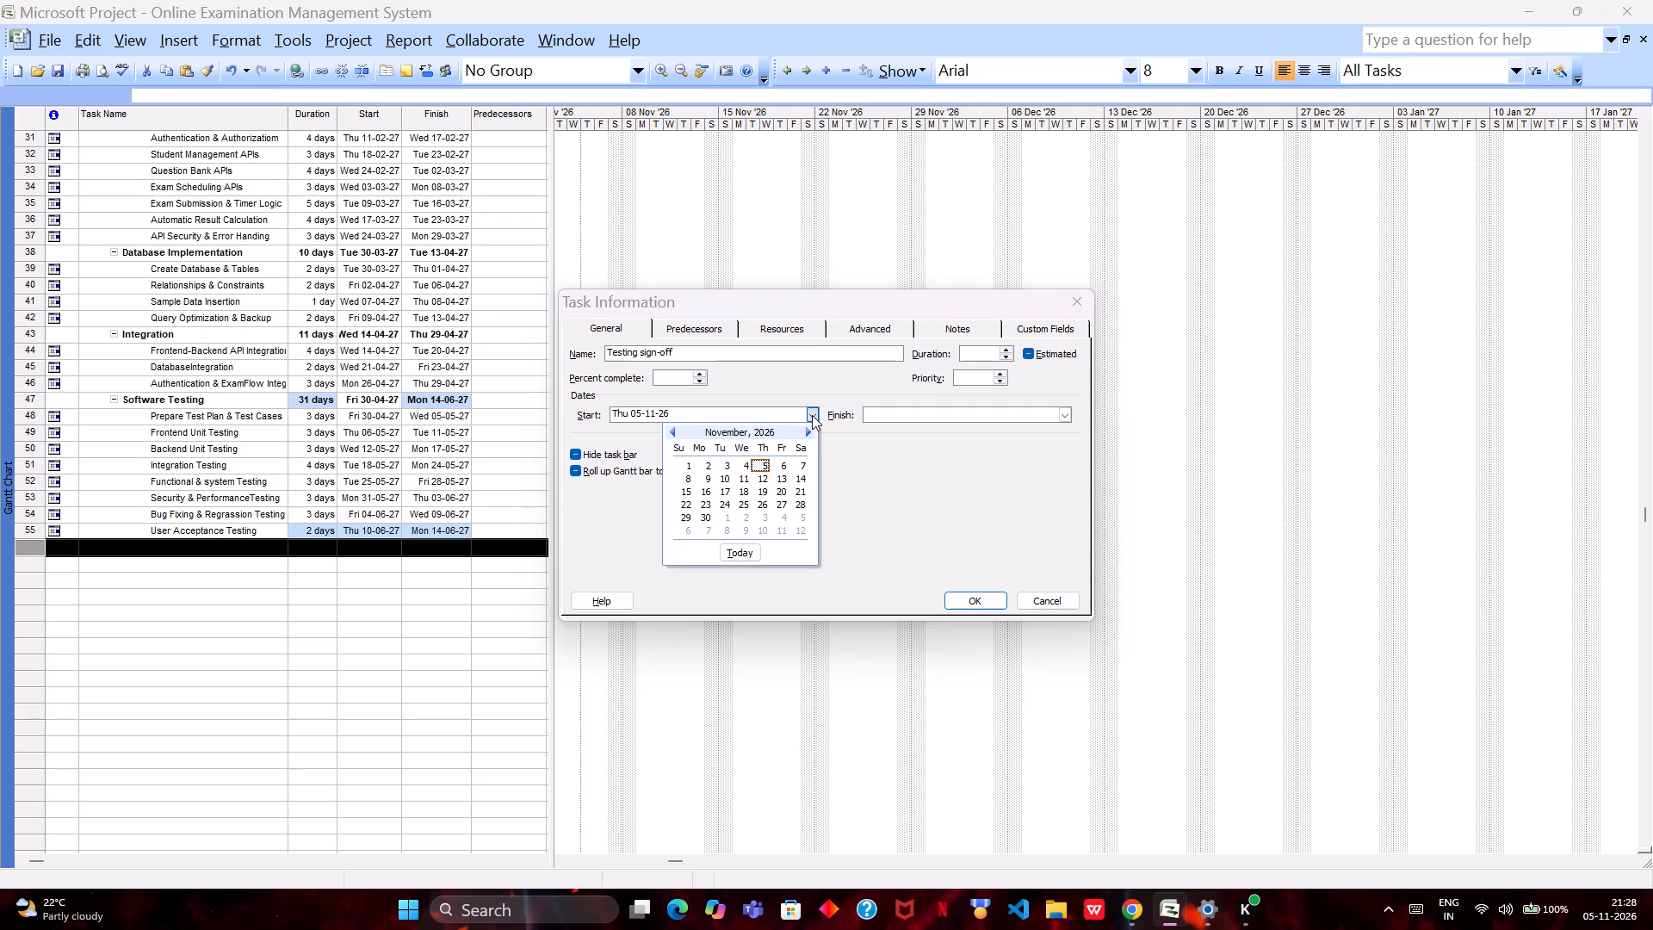
triple_click(807, 435)
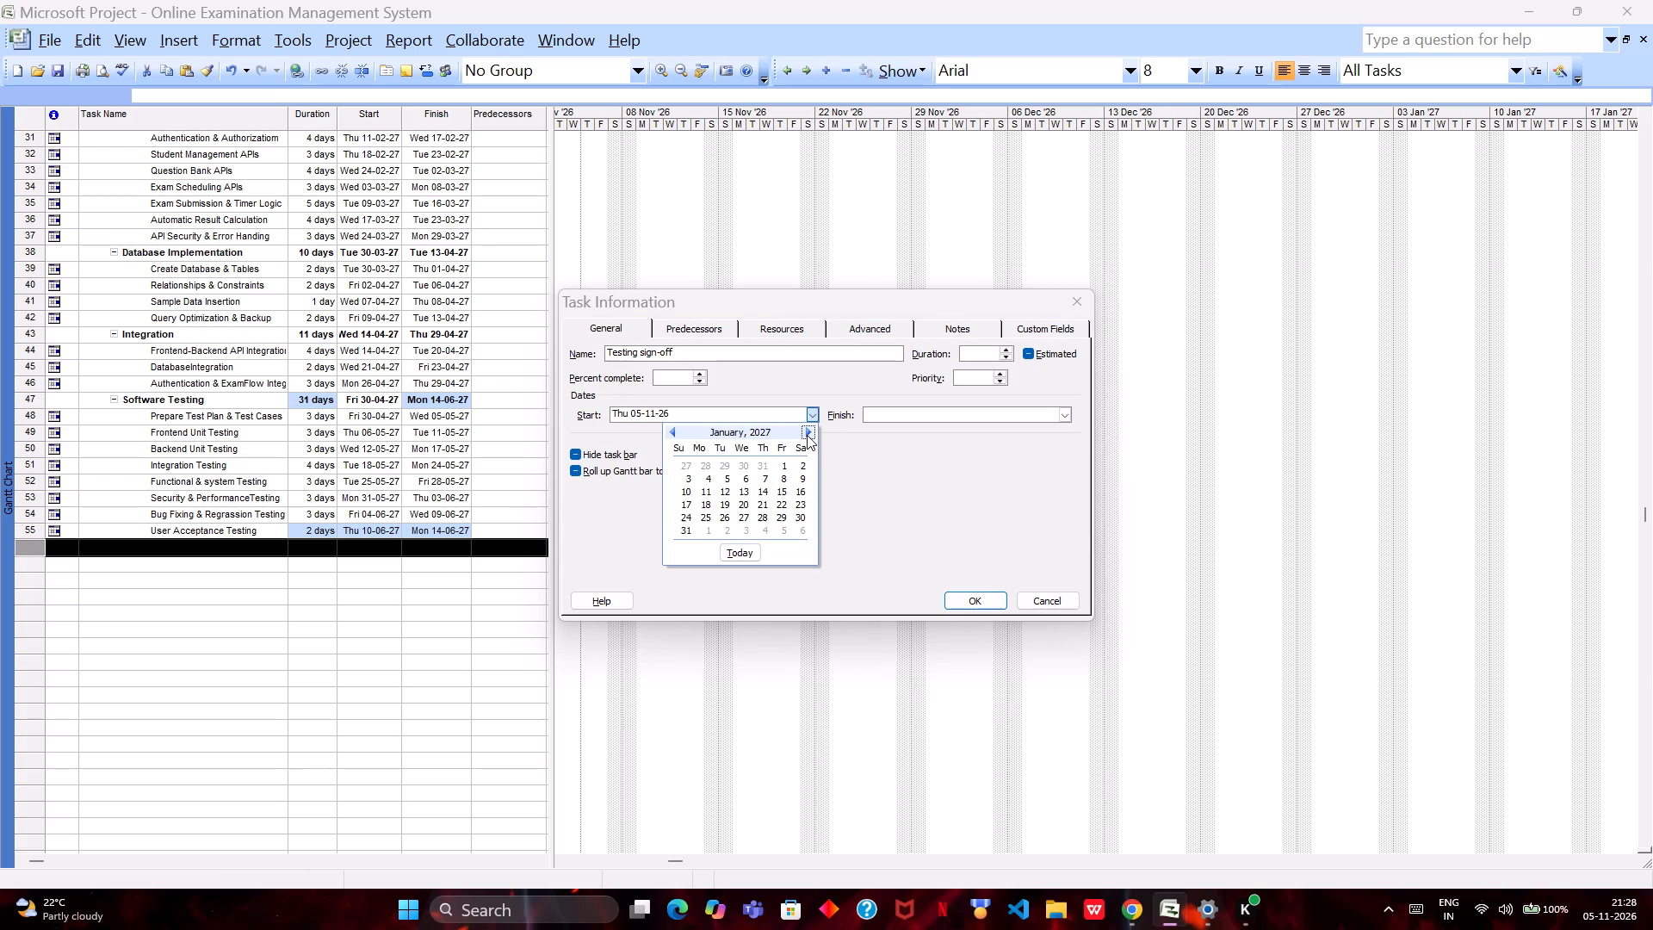
triple_click(807, 435)
left_click(807, 435)
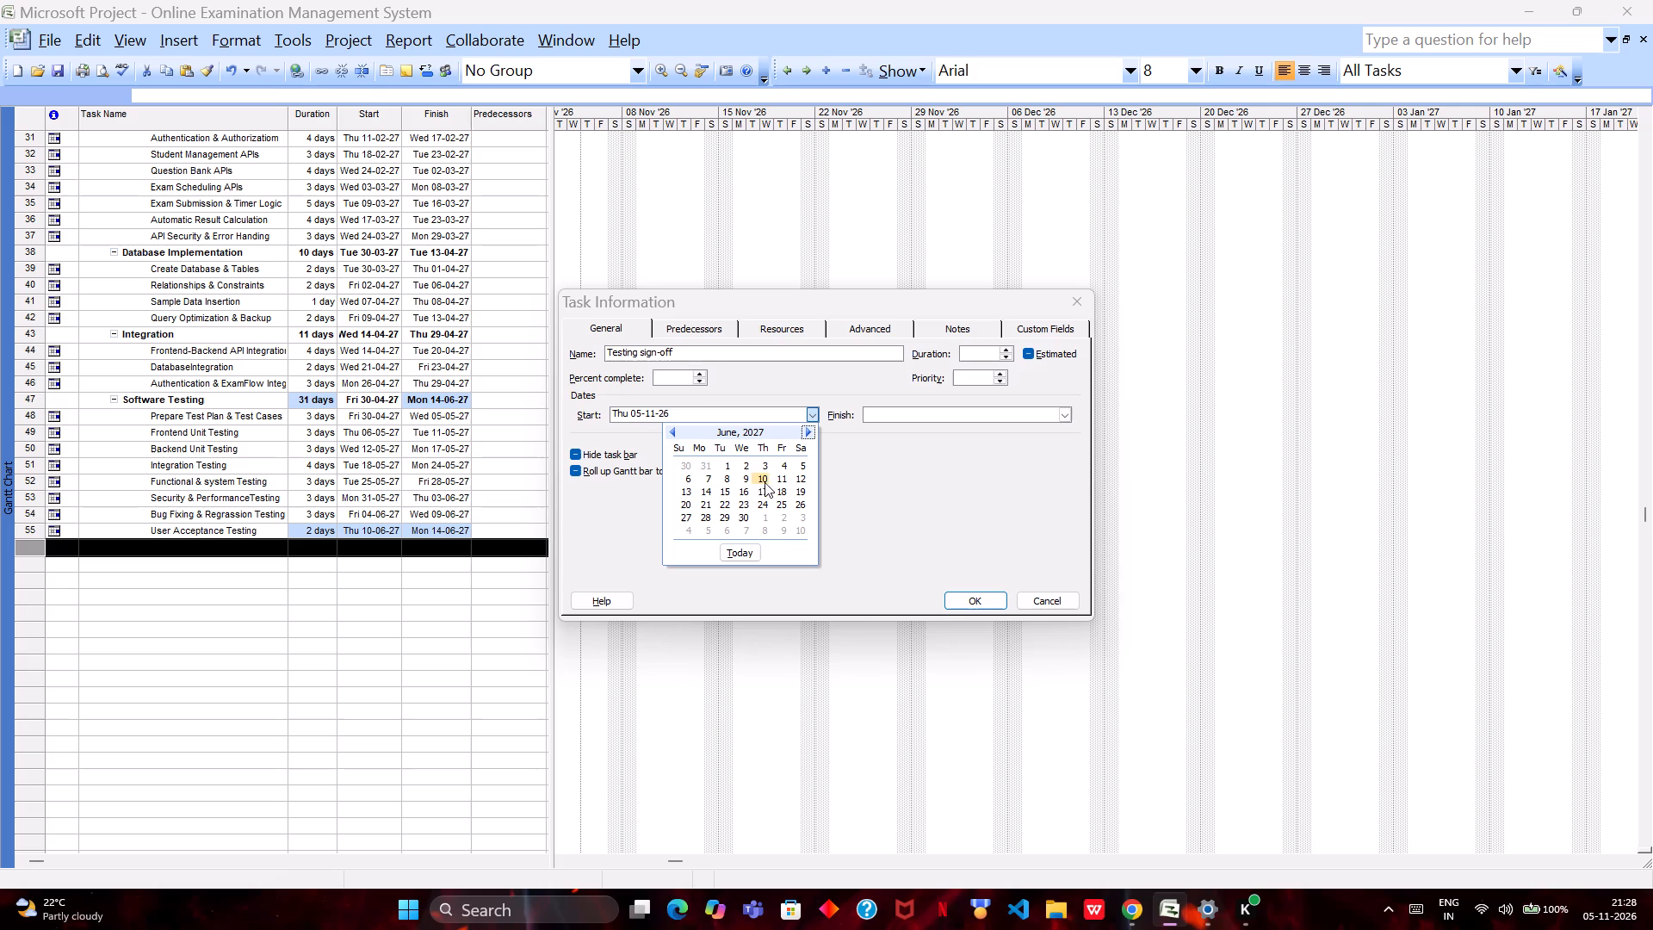
left_click(708, 492)
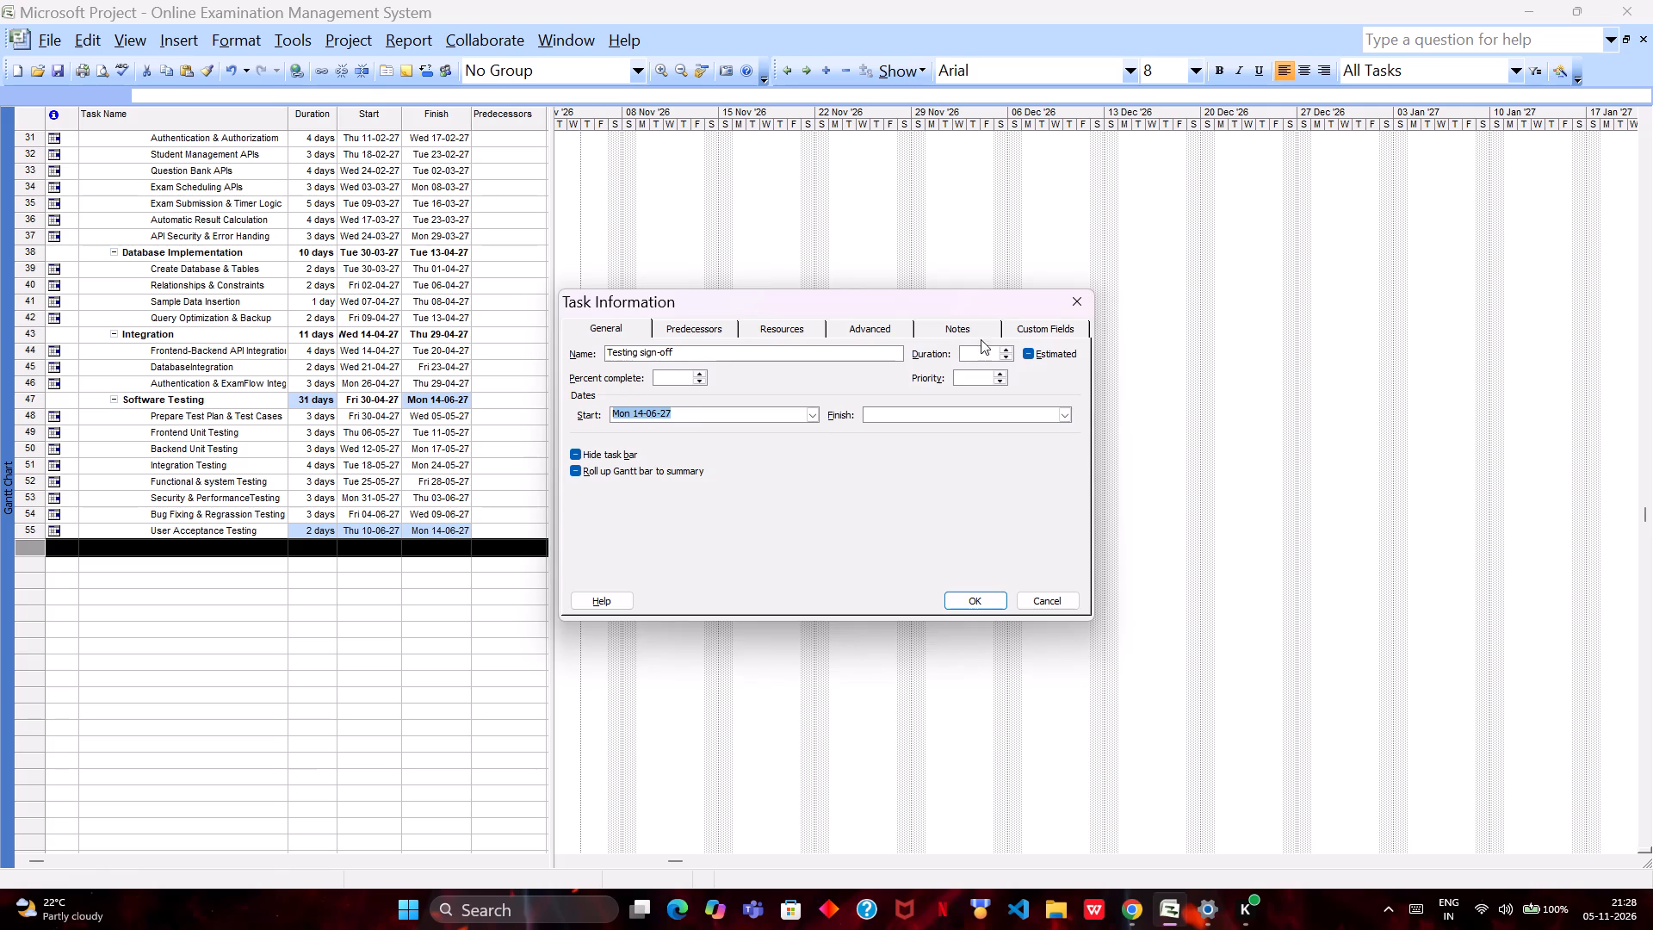
left_click(1006, 352)
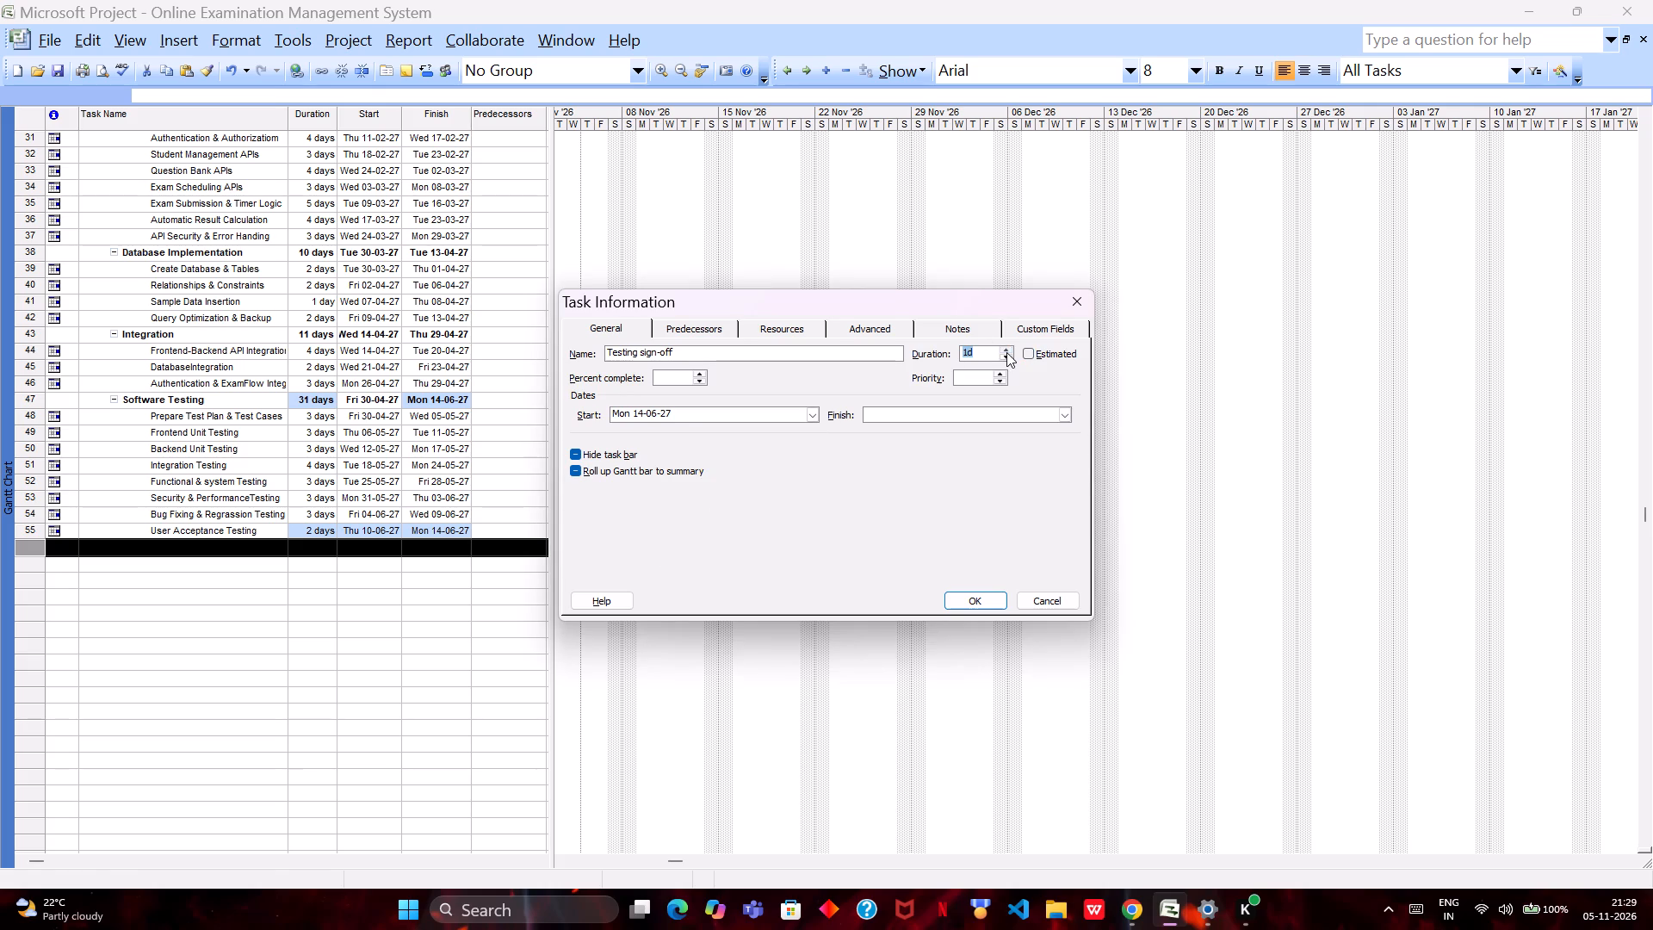
left_click(1006, 358)
left_click(976, 603)
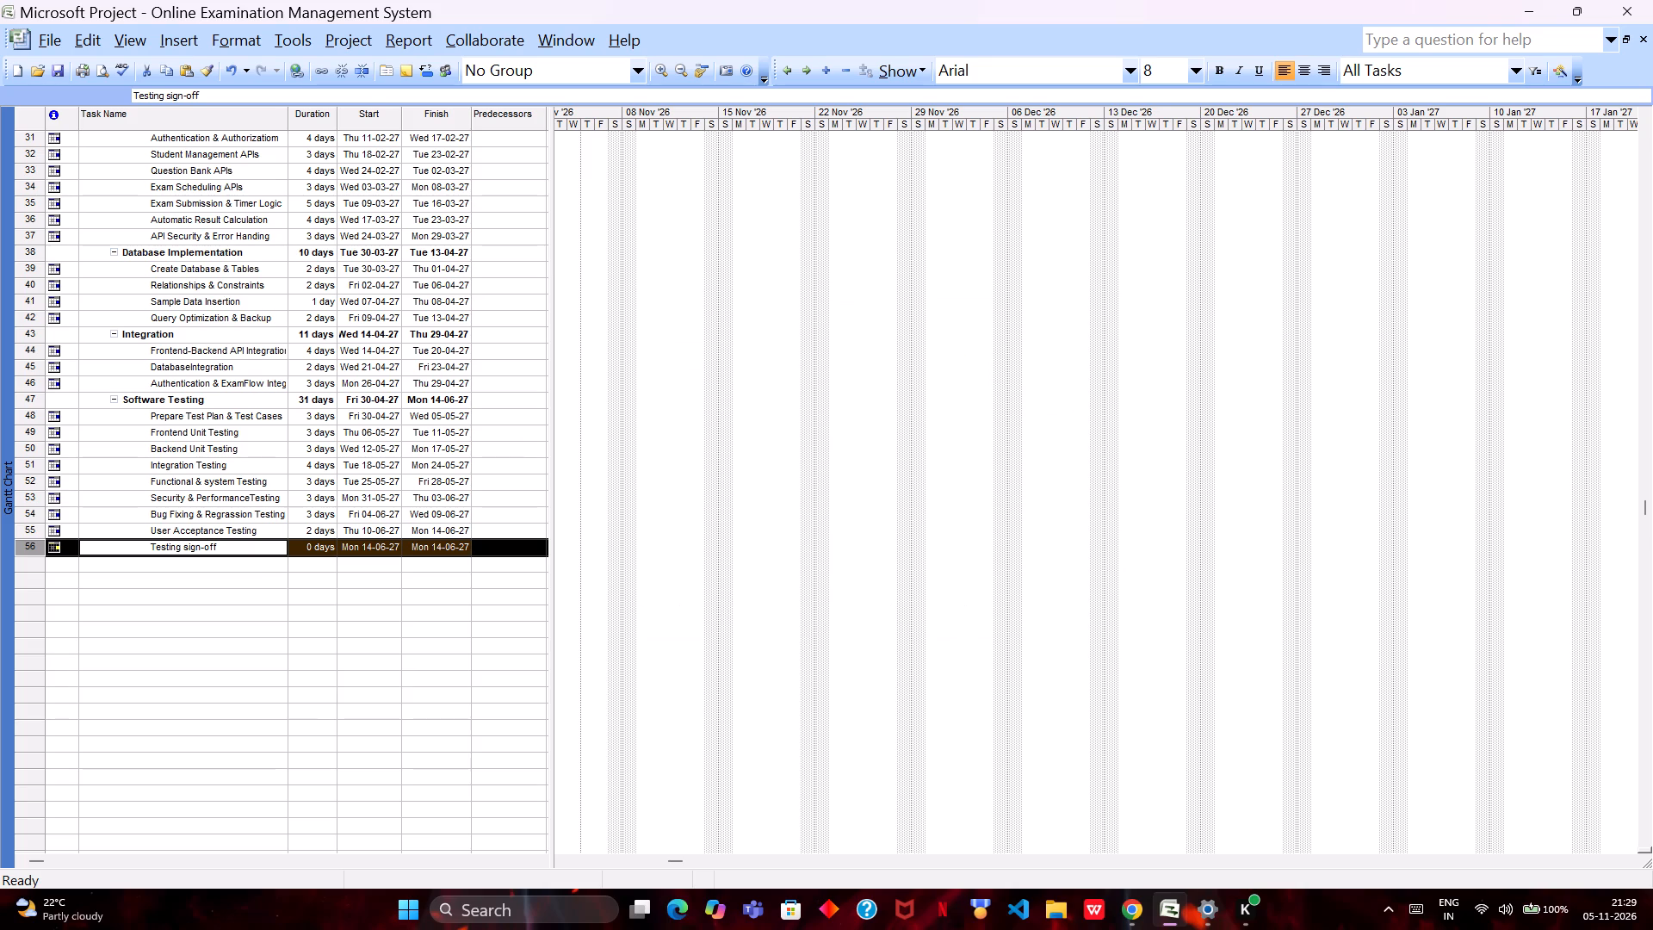
Add a new task named "Deployment & Documentation" below Testing sign-off.
left_click(256, 565)
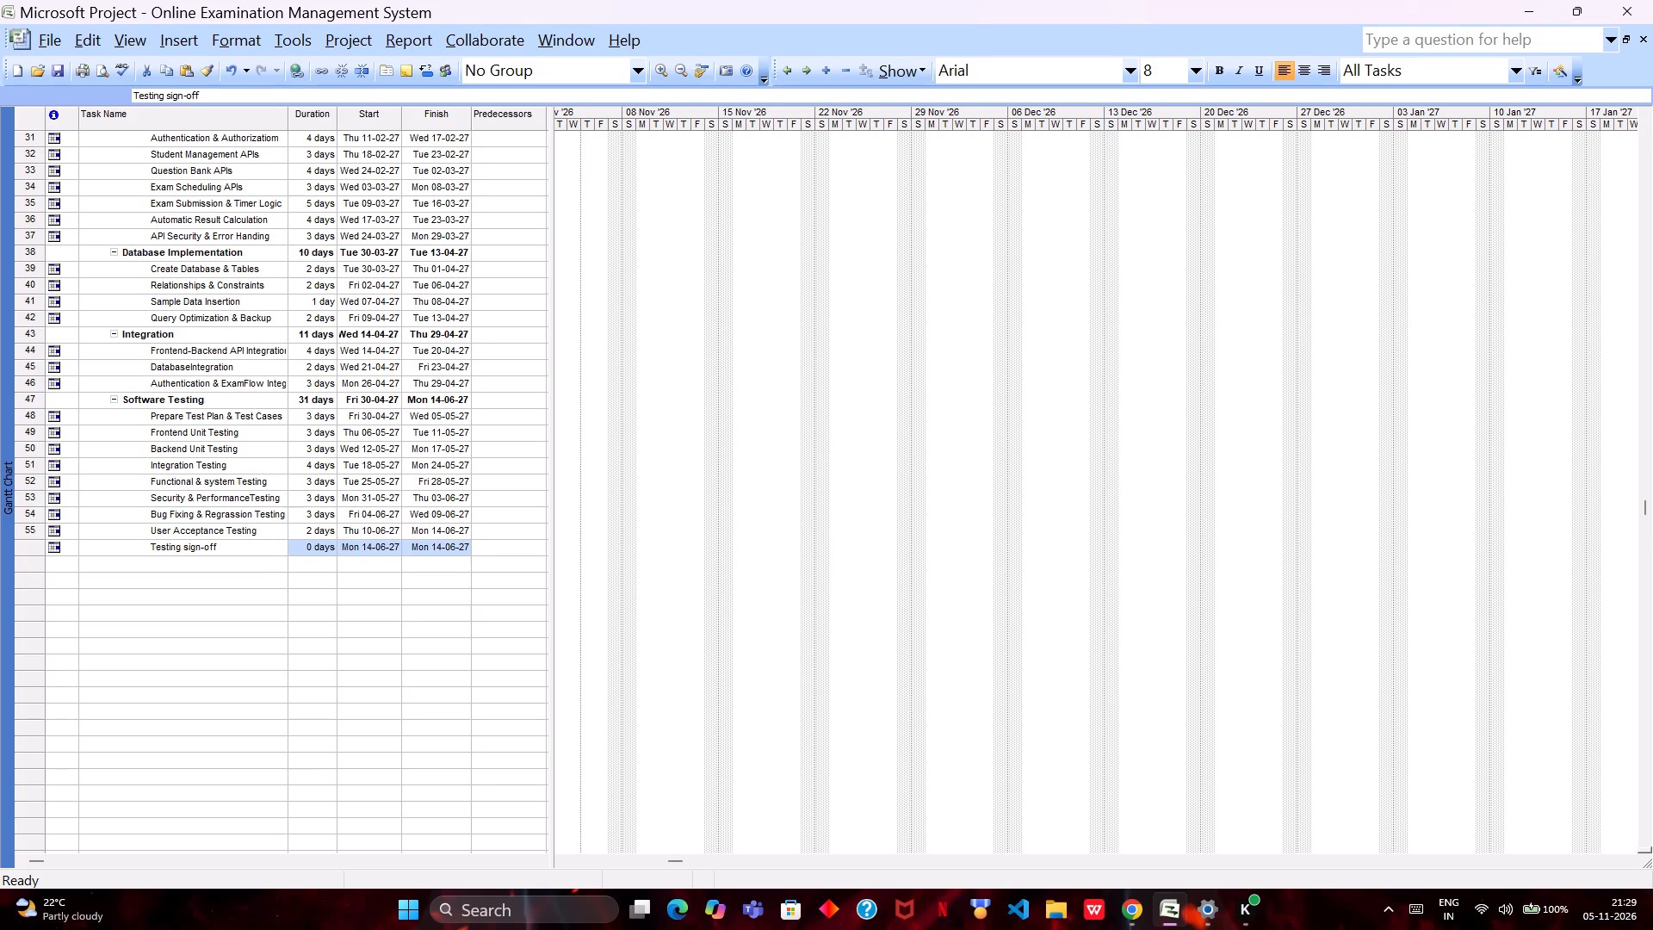
double_click(256, 565)
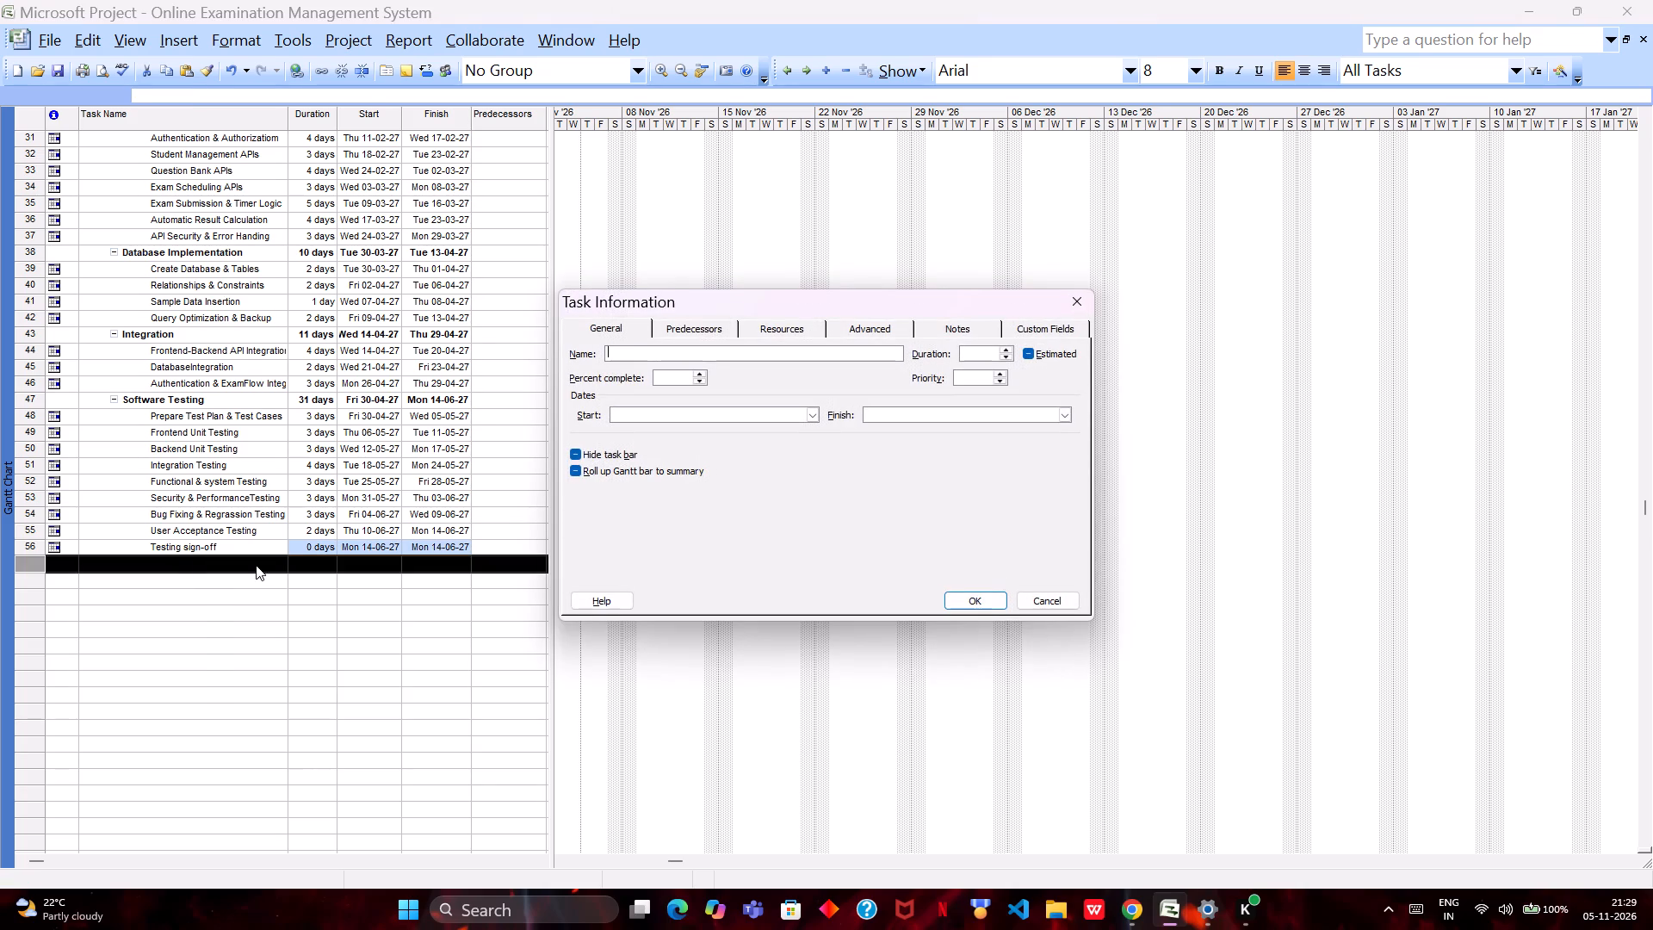
type("Deplo")
type("yment &")
key("space")
key("shift+d")
key("o")
type("cu")
type("men")
type("tation")
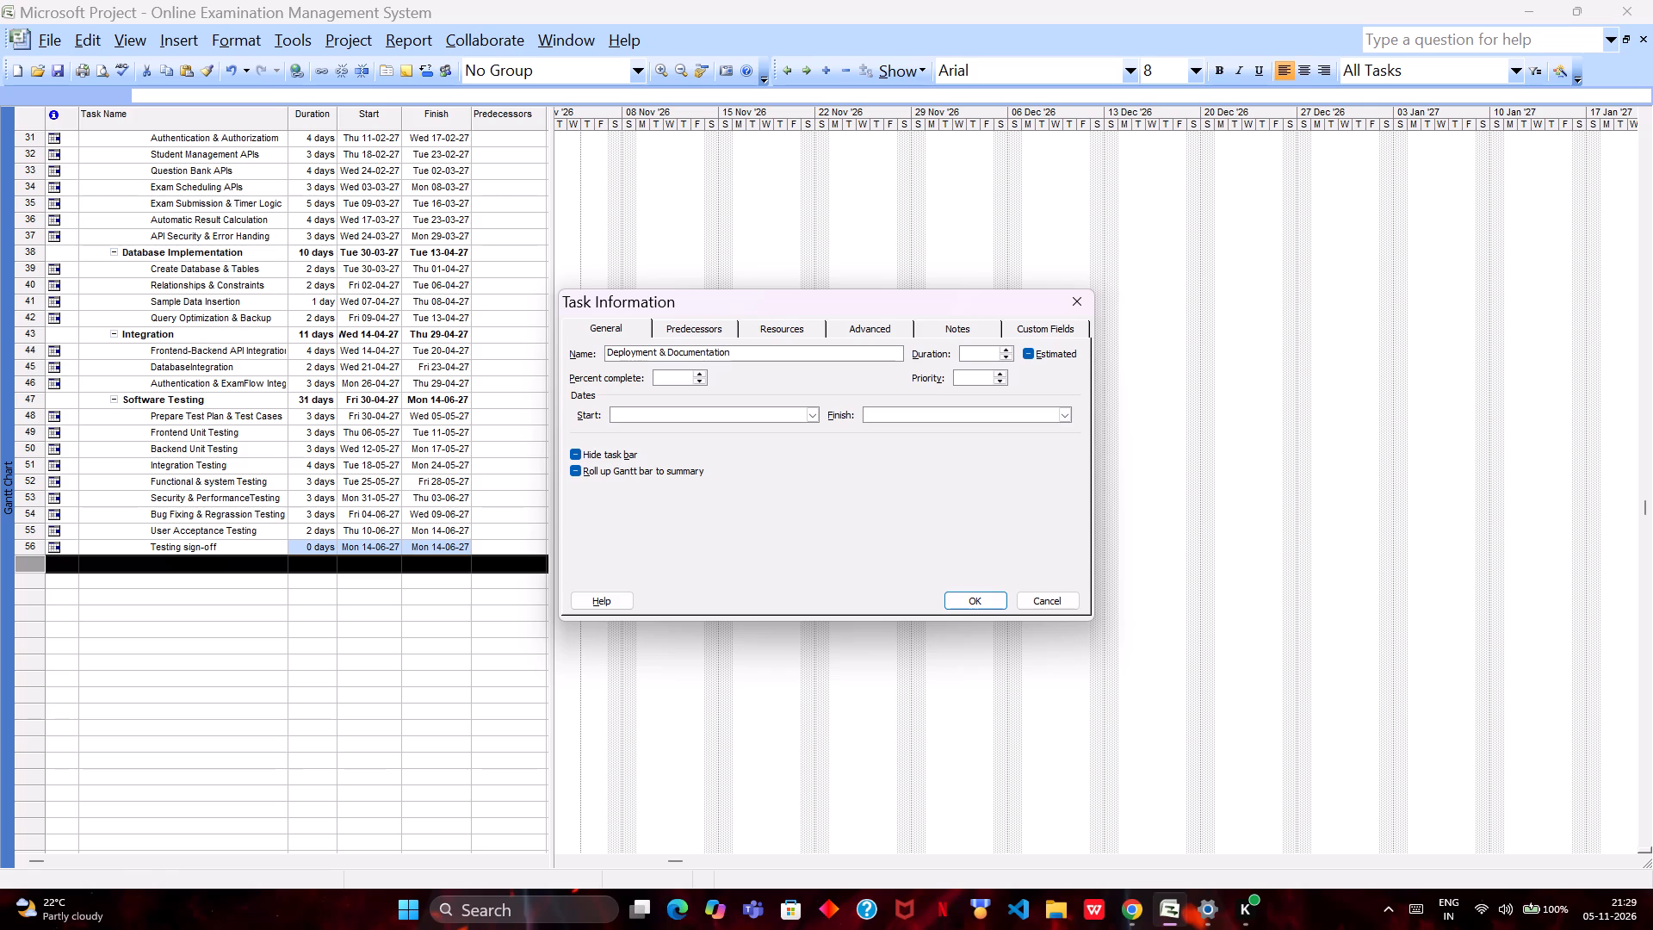
key("Return")
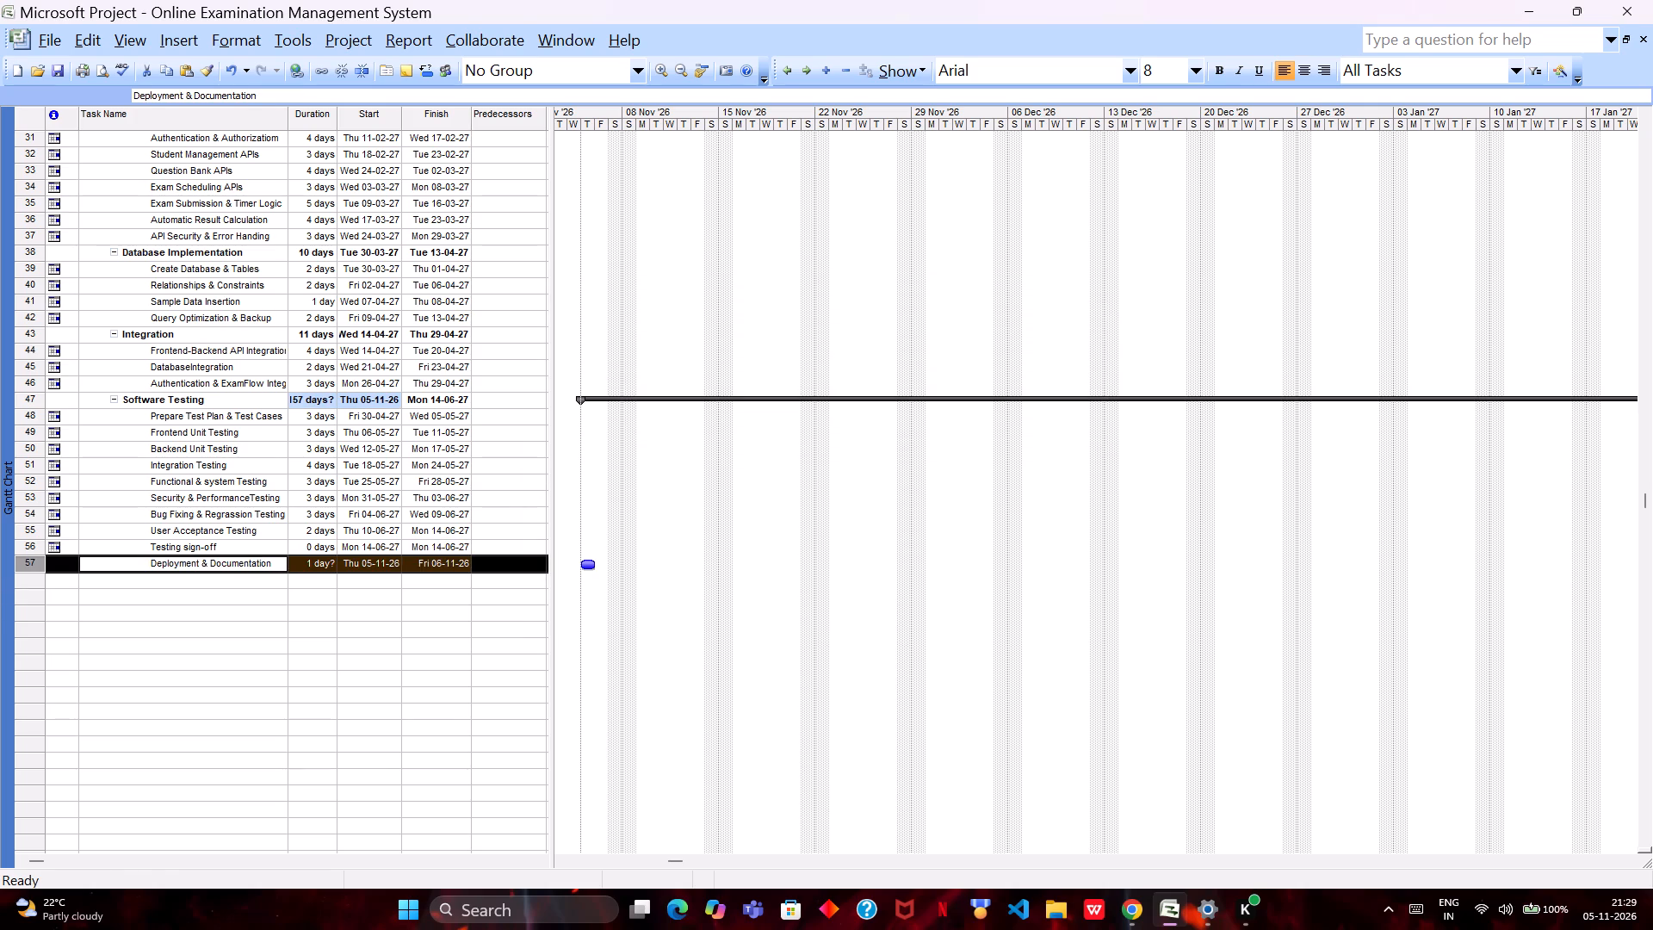
right_click(56, 562)
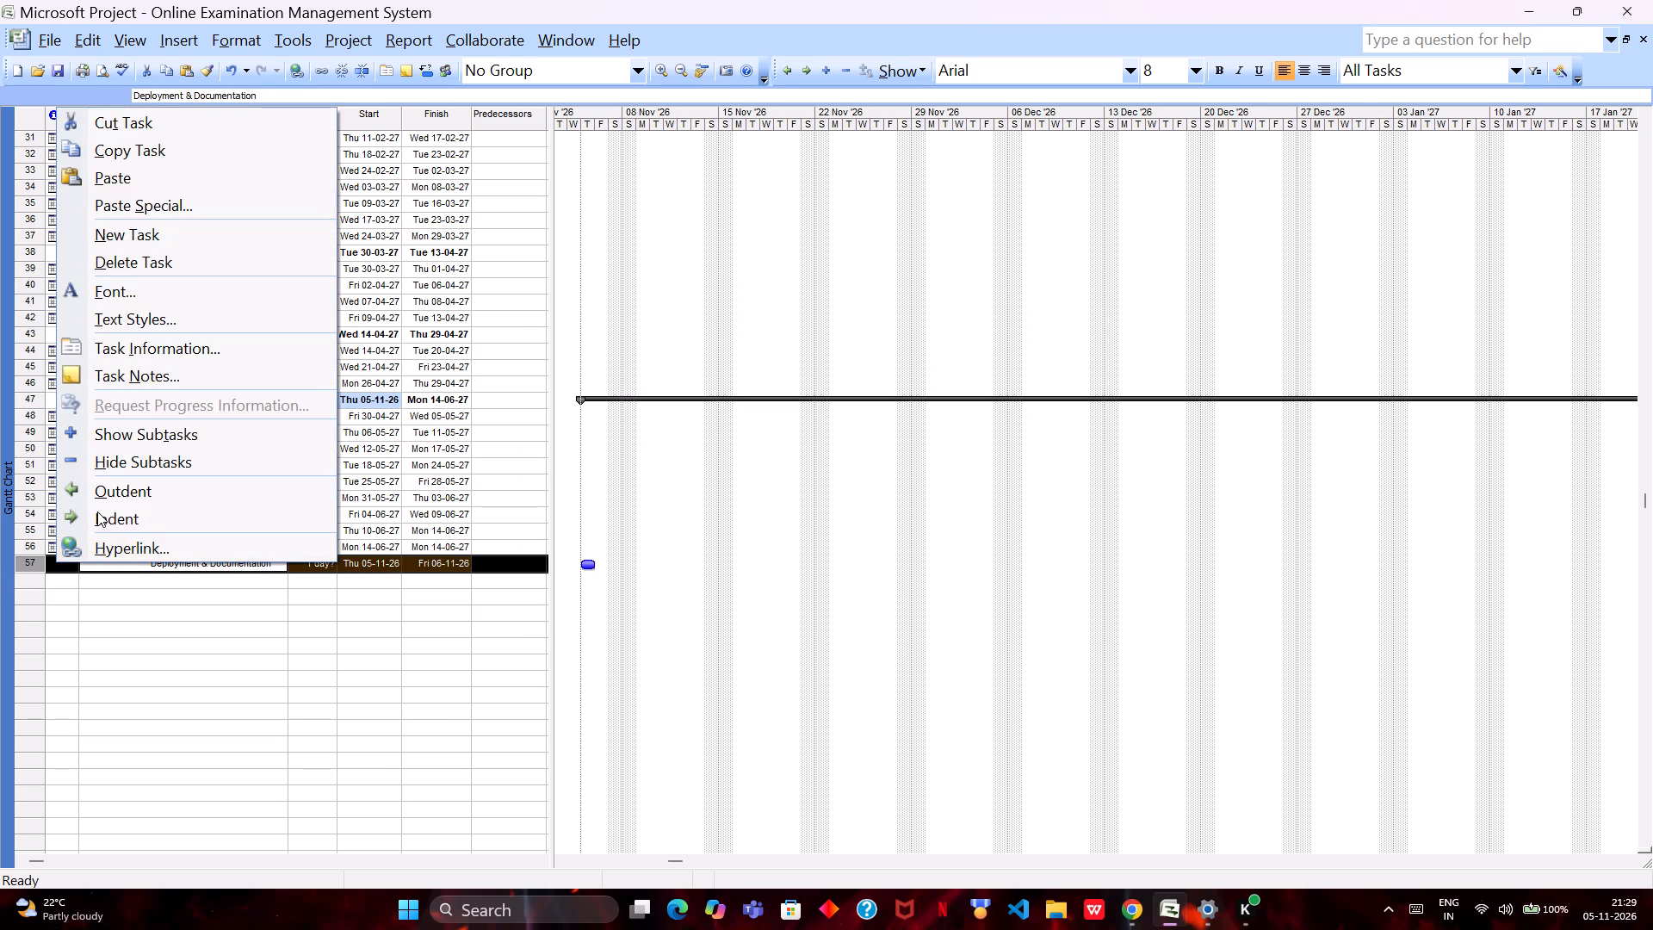
Start a new task below Deployment & Documentation and name it "Prepare Production Environmnet".
double_click(158, 579)
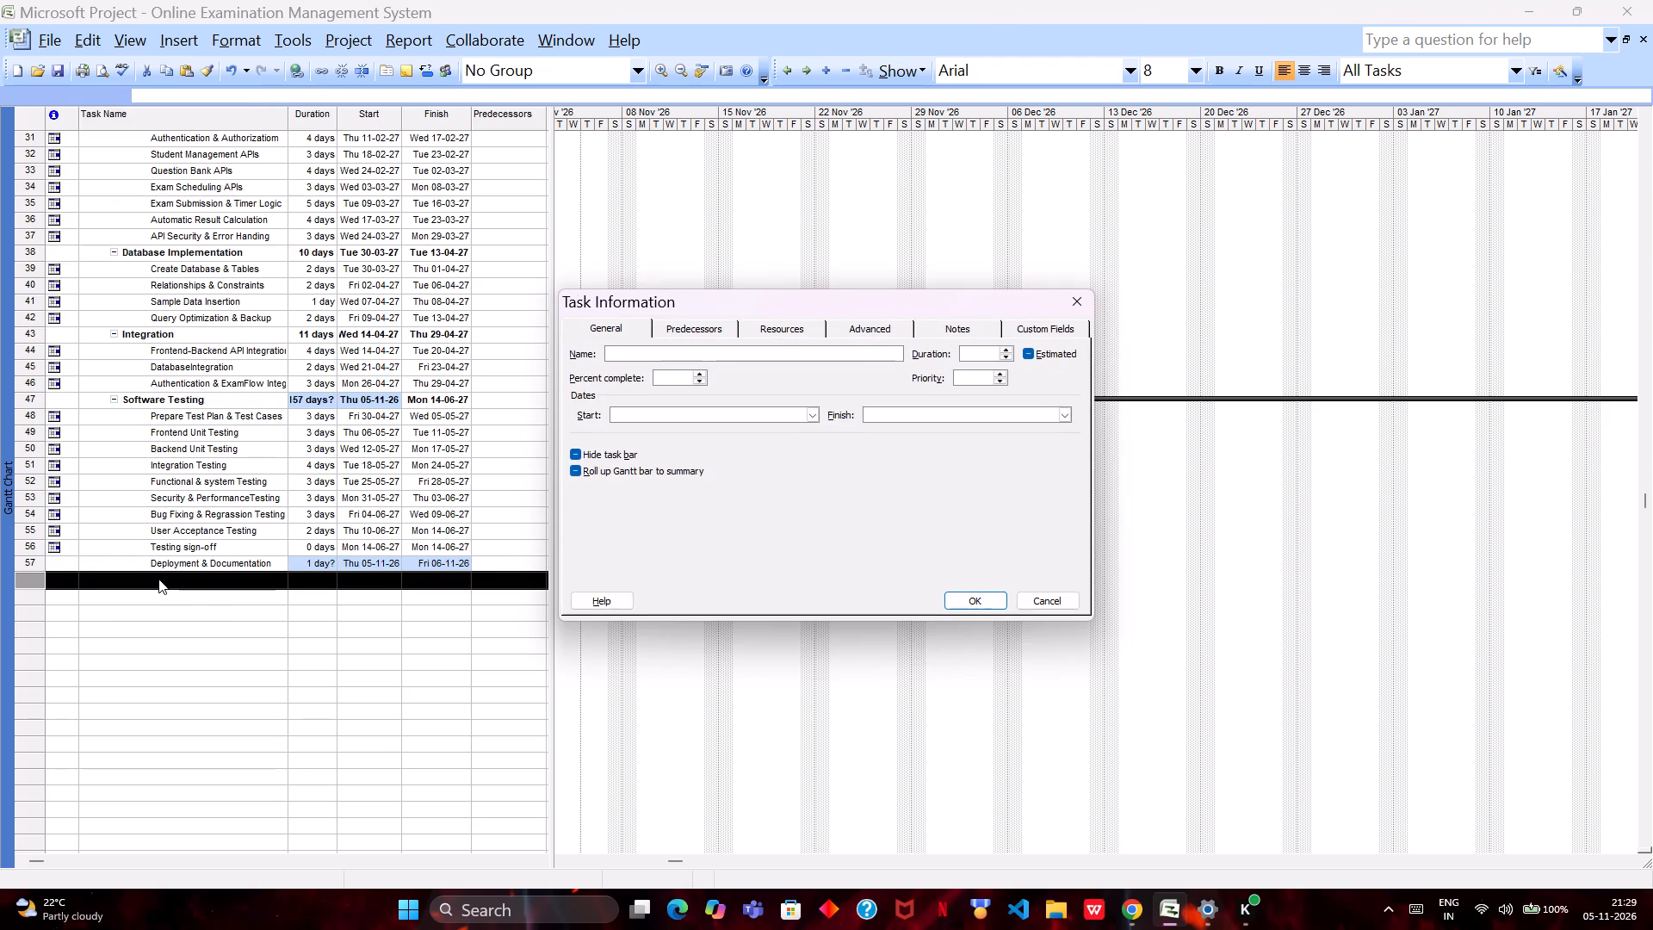
key("shift+p")
type("repare")
key("space")
type("Pro")
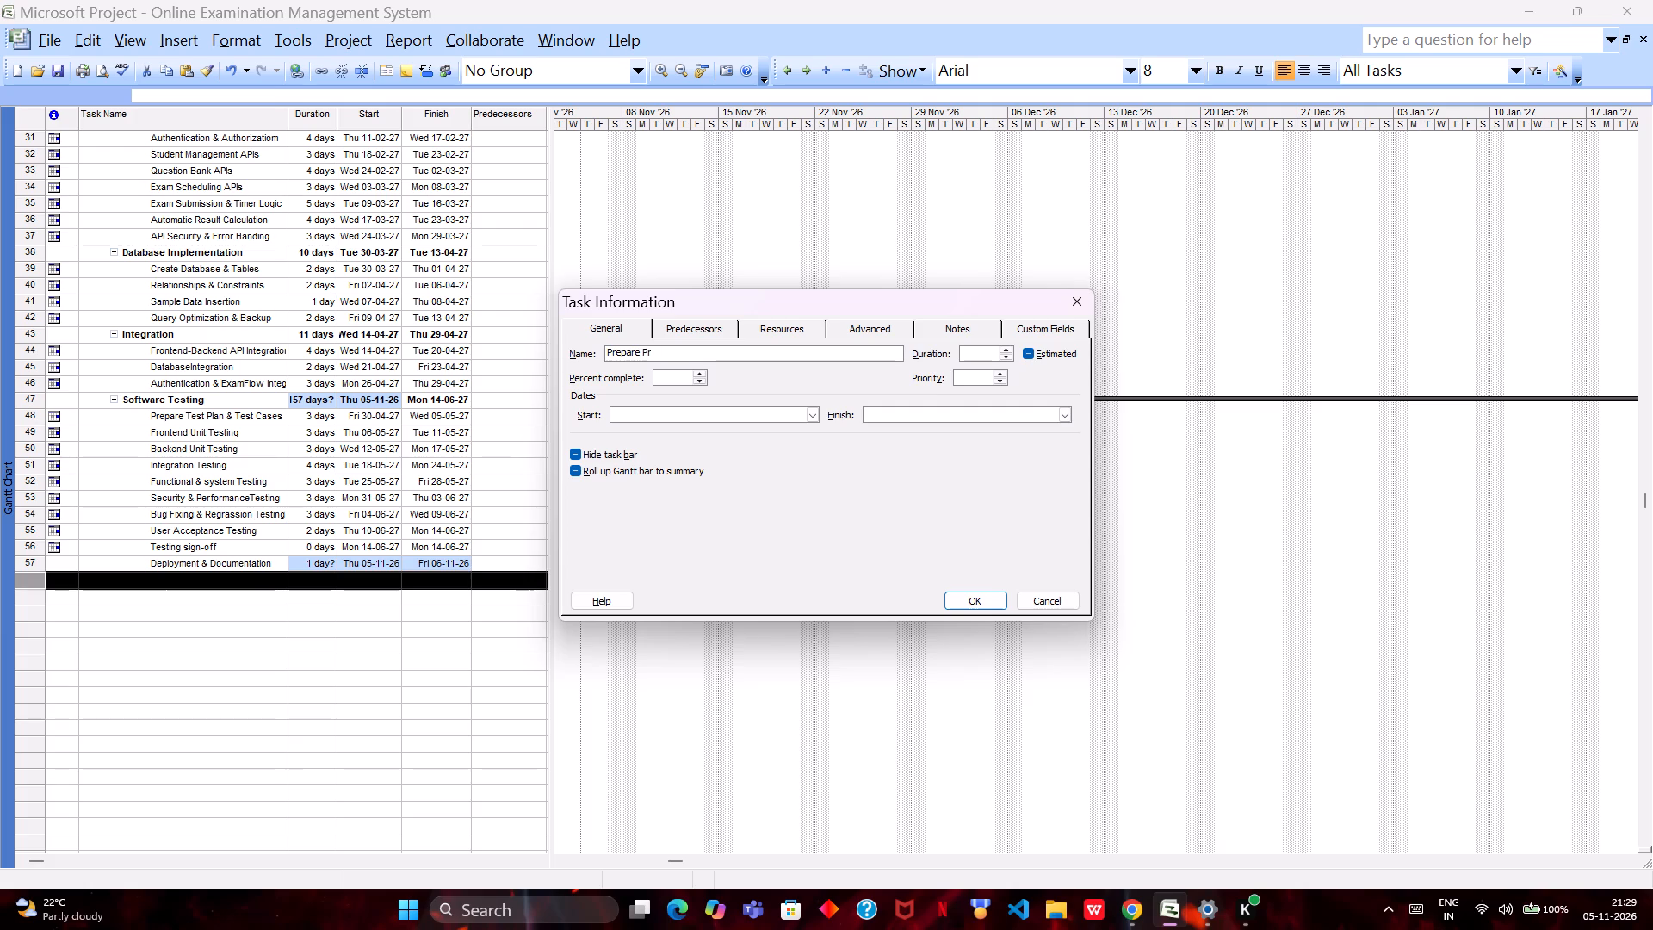
type("duction En")
key("v")
key("i")
type("ro")
type("nmne")
key("t")
Give the Prepare Production Environmnet task a duration of 1 day and a start date of Tue 15-06-27.
left_click(1007, 353)
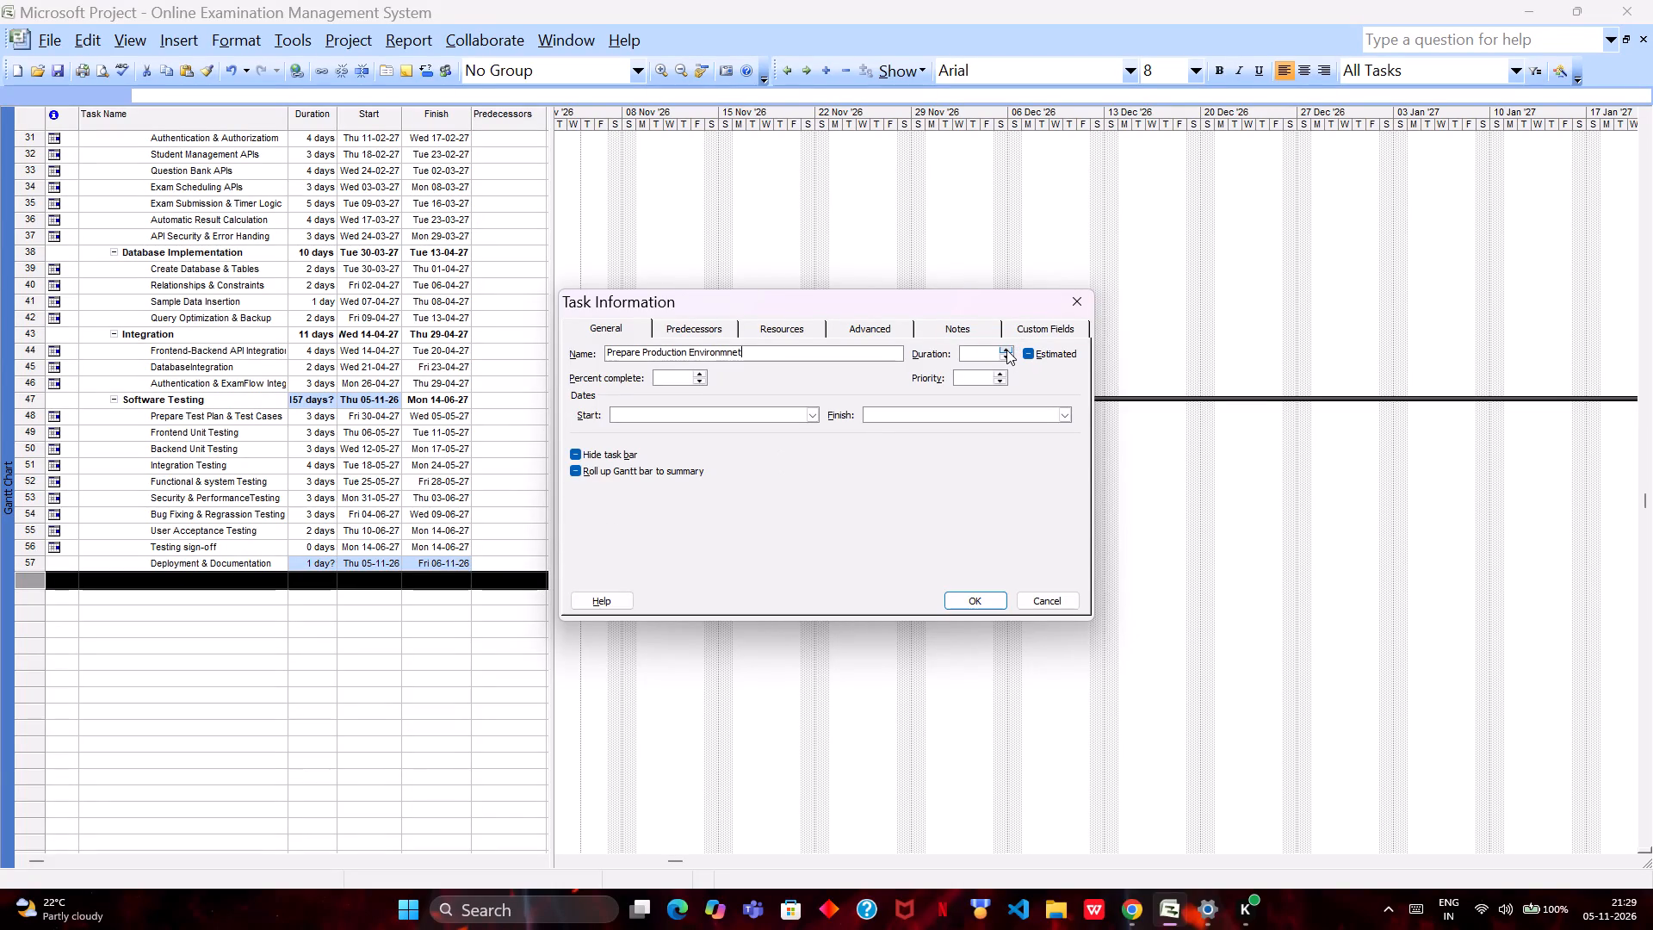
left_click(1006, 350)
left_click(814, 411)
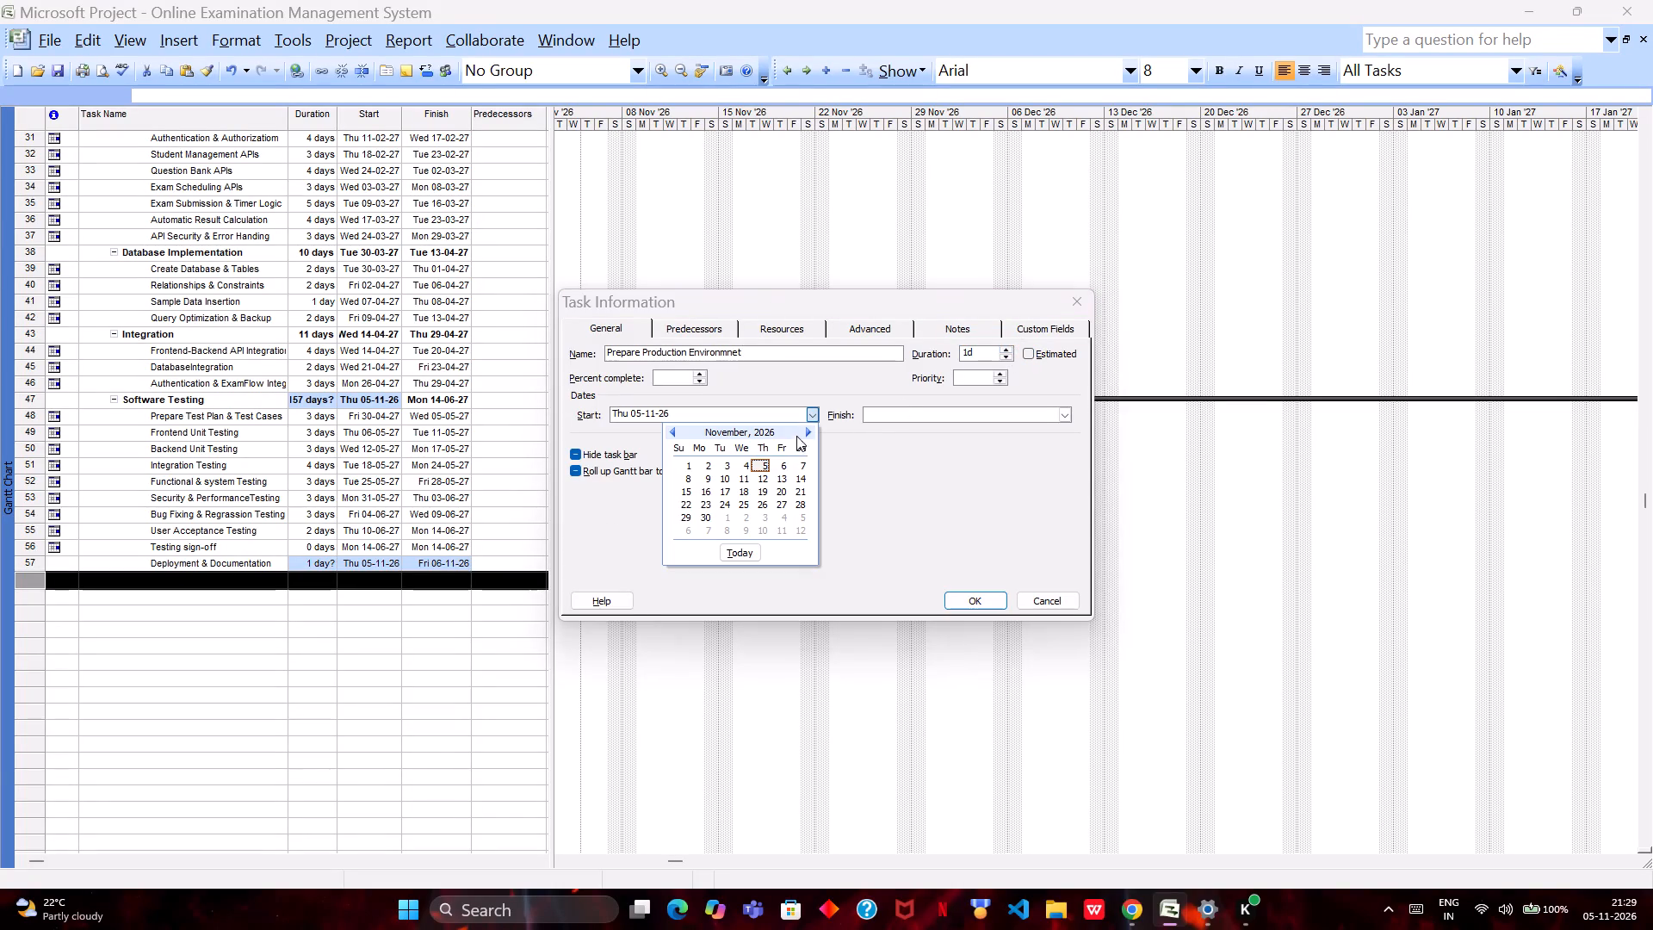
triple_click(808, 434)
double_click(808, 434)
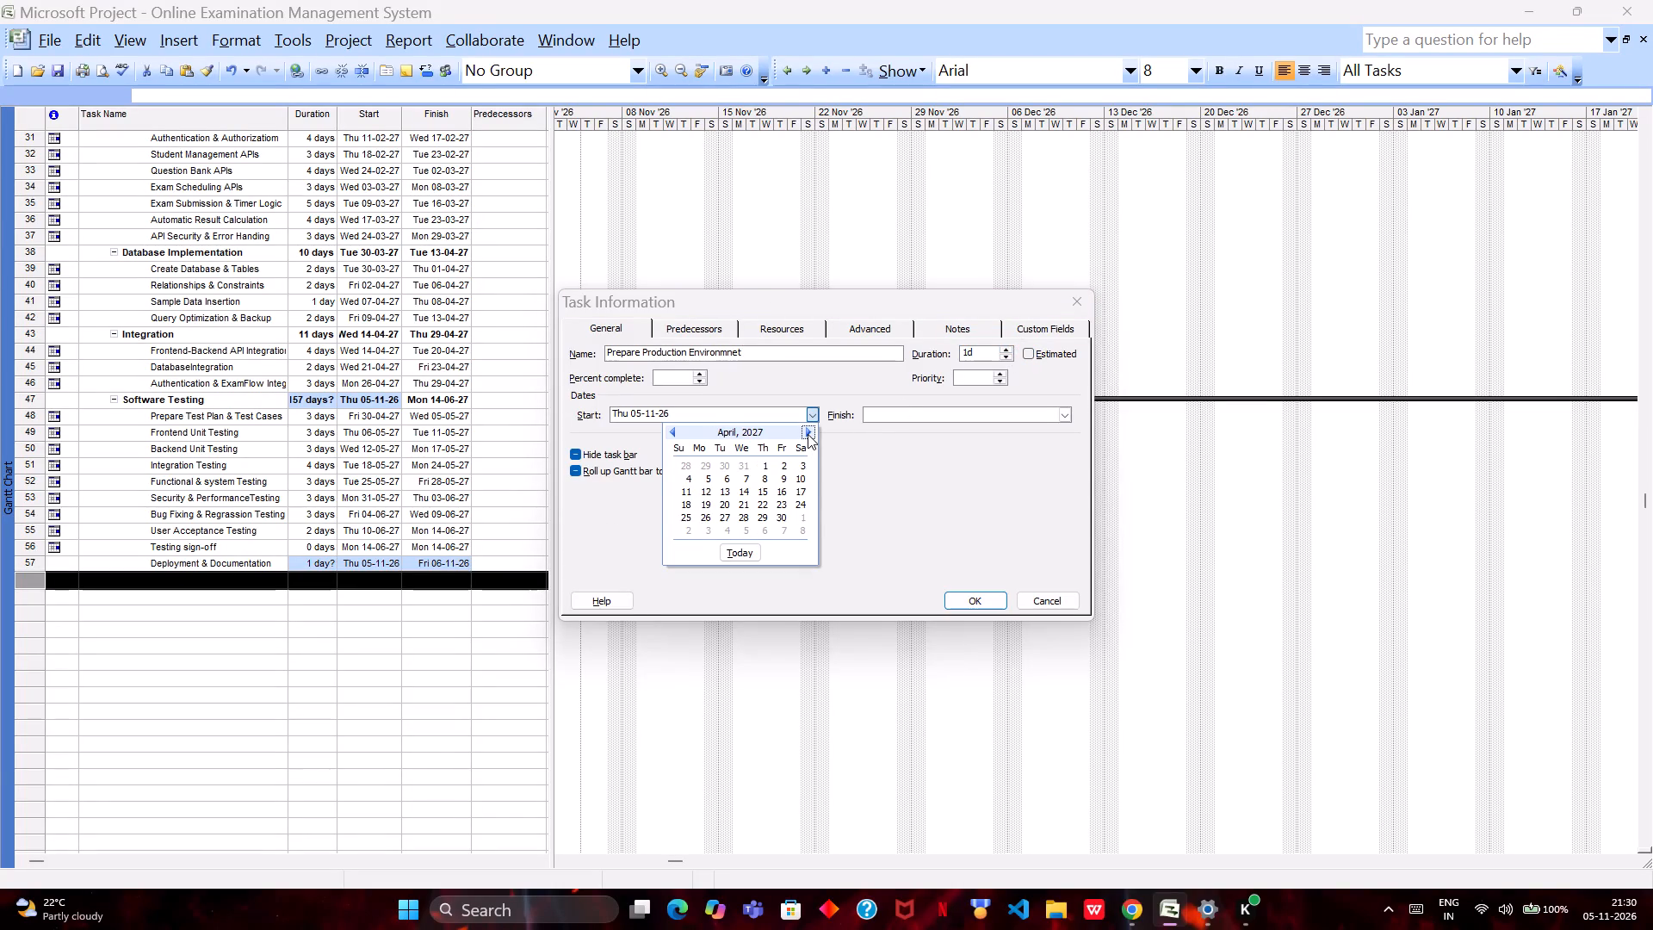
double_click(808, 434)
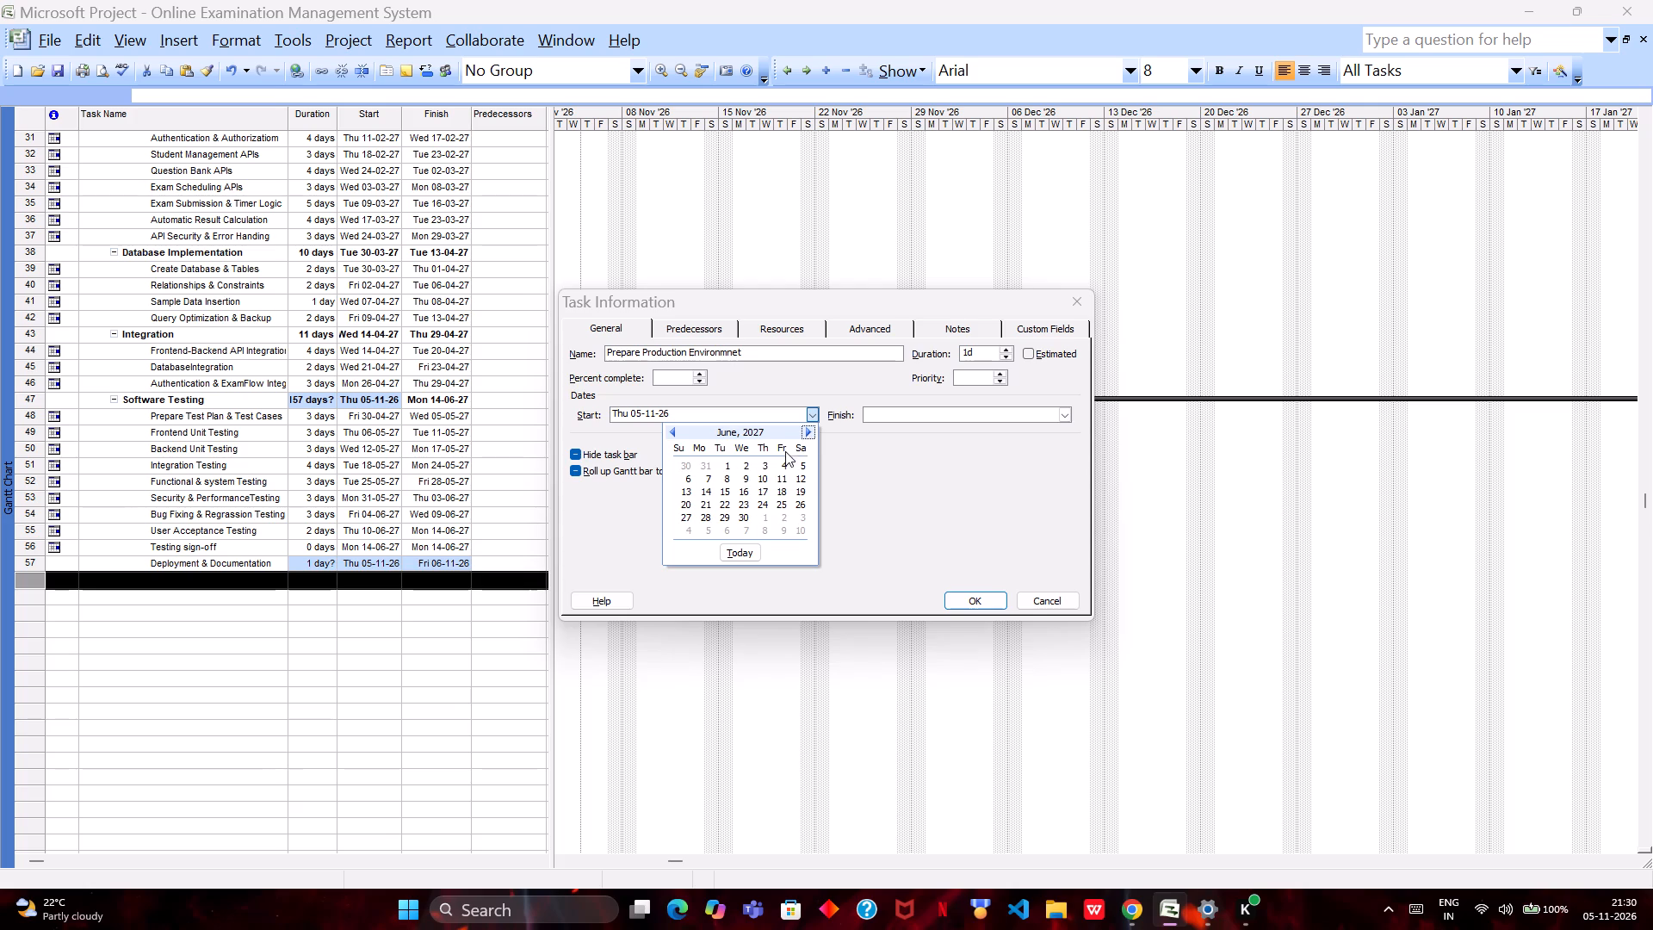
left_click(726, 494)
left_click(983, 604)
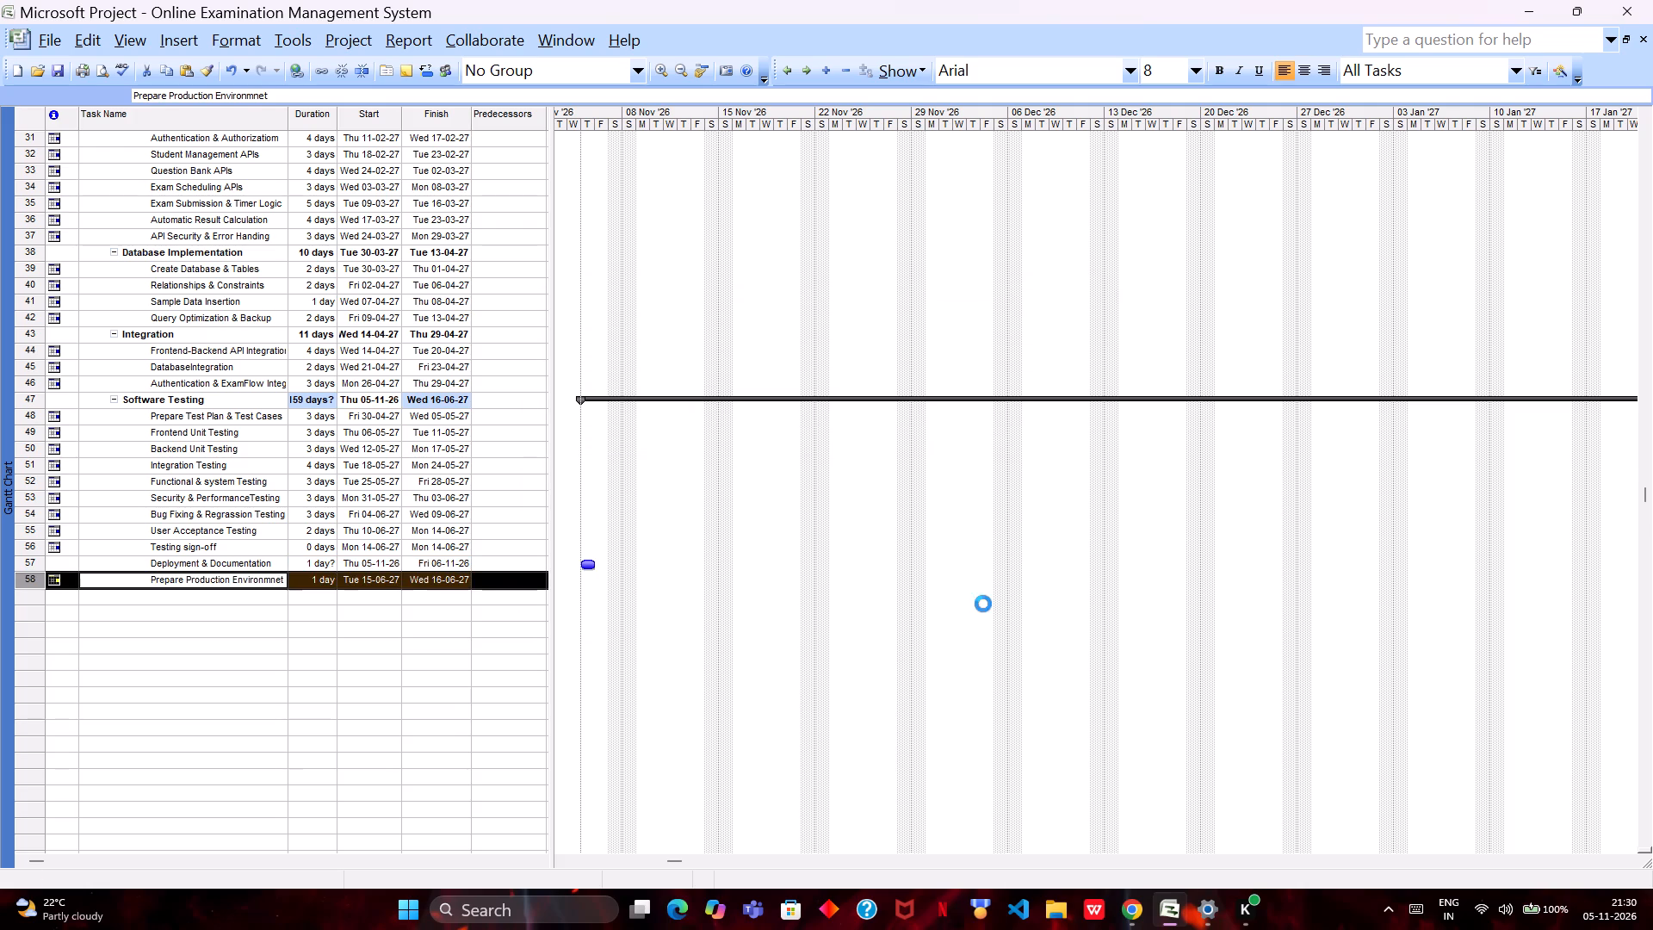
Outdent the Deployment & Documentation task one level so it is a summary phase alongside Software Testing.
left_click(134, 560)
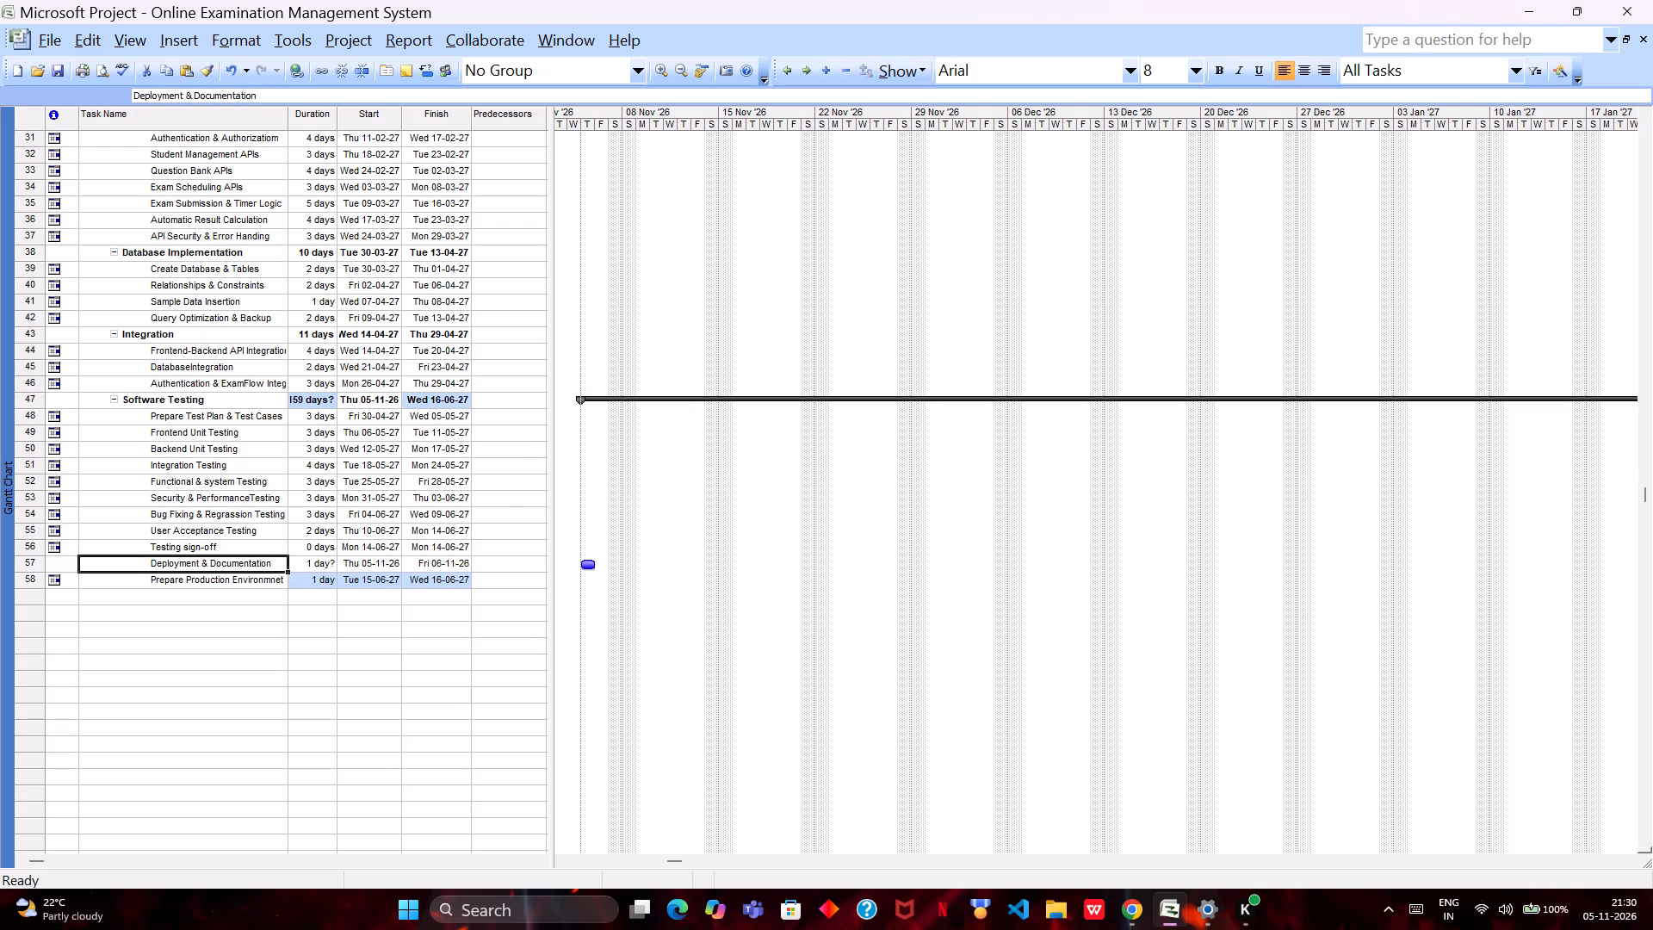
right_click(71, 563)
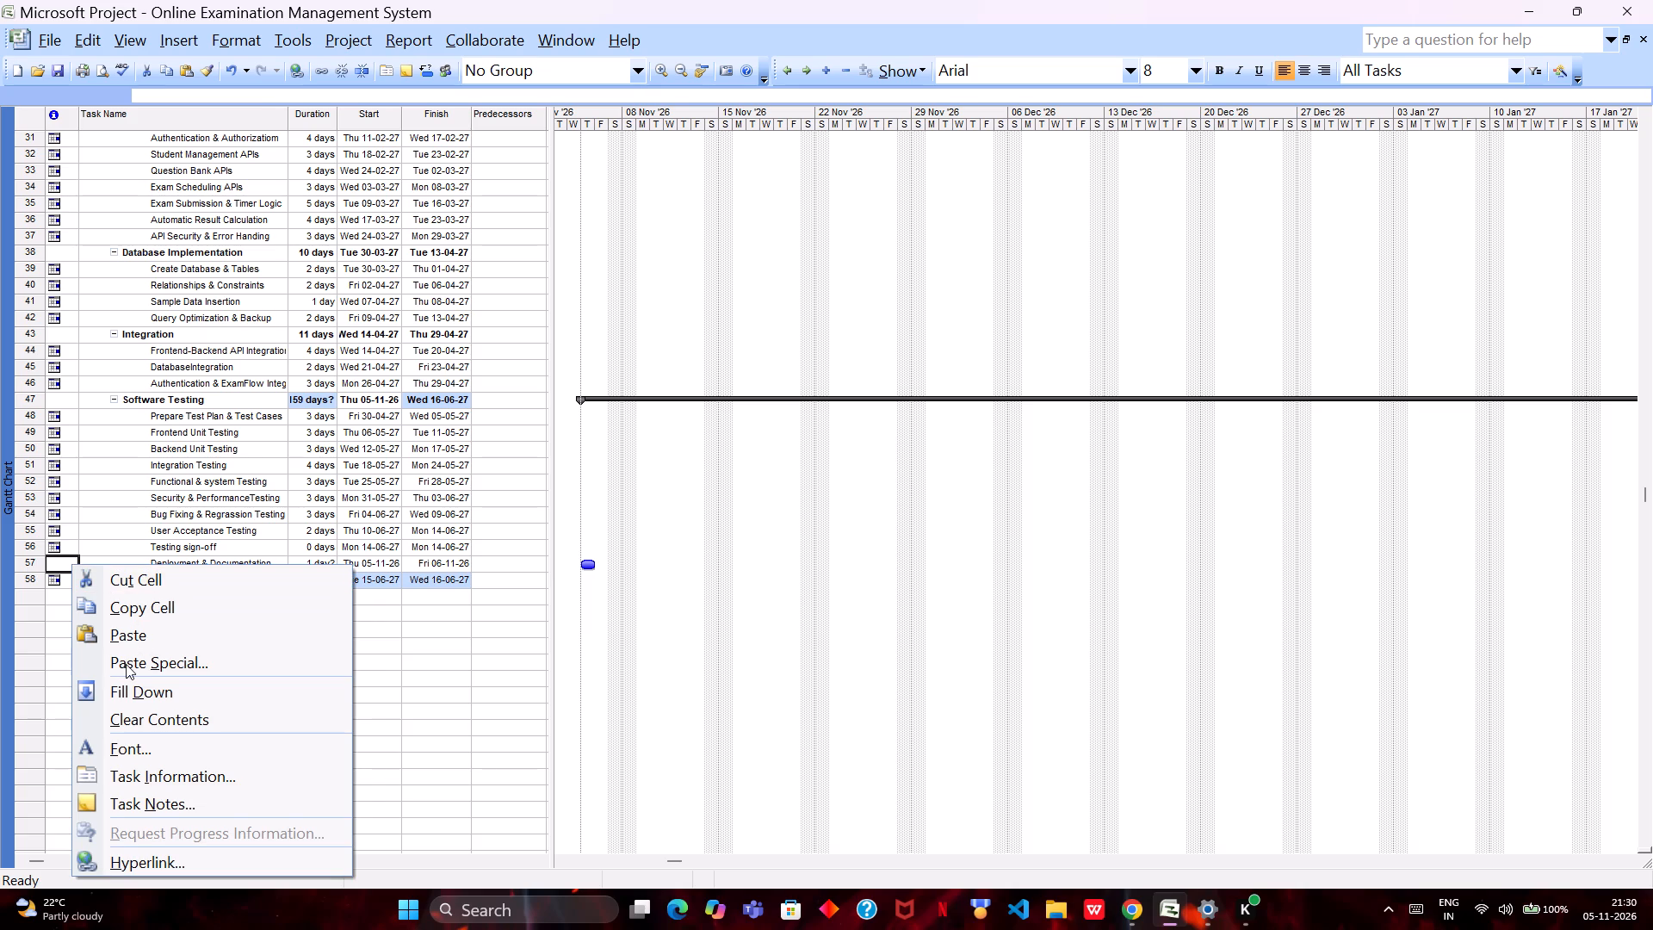
left_click(52, 565)
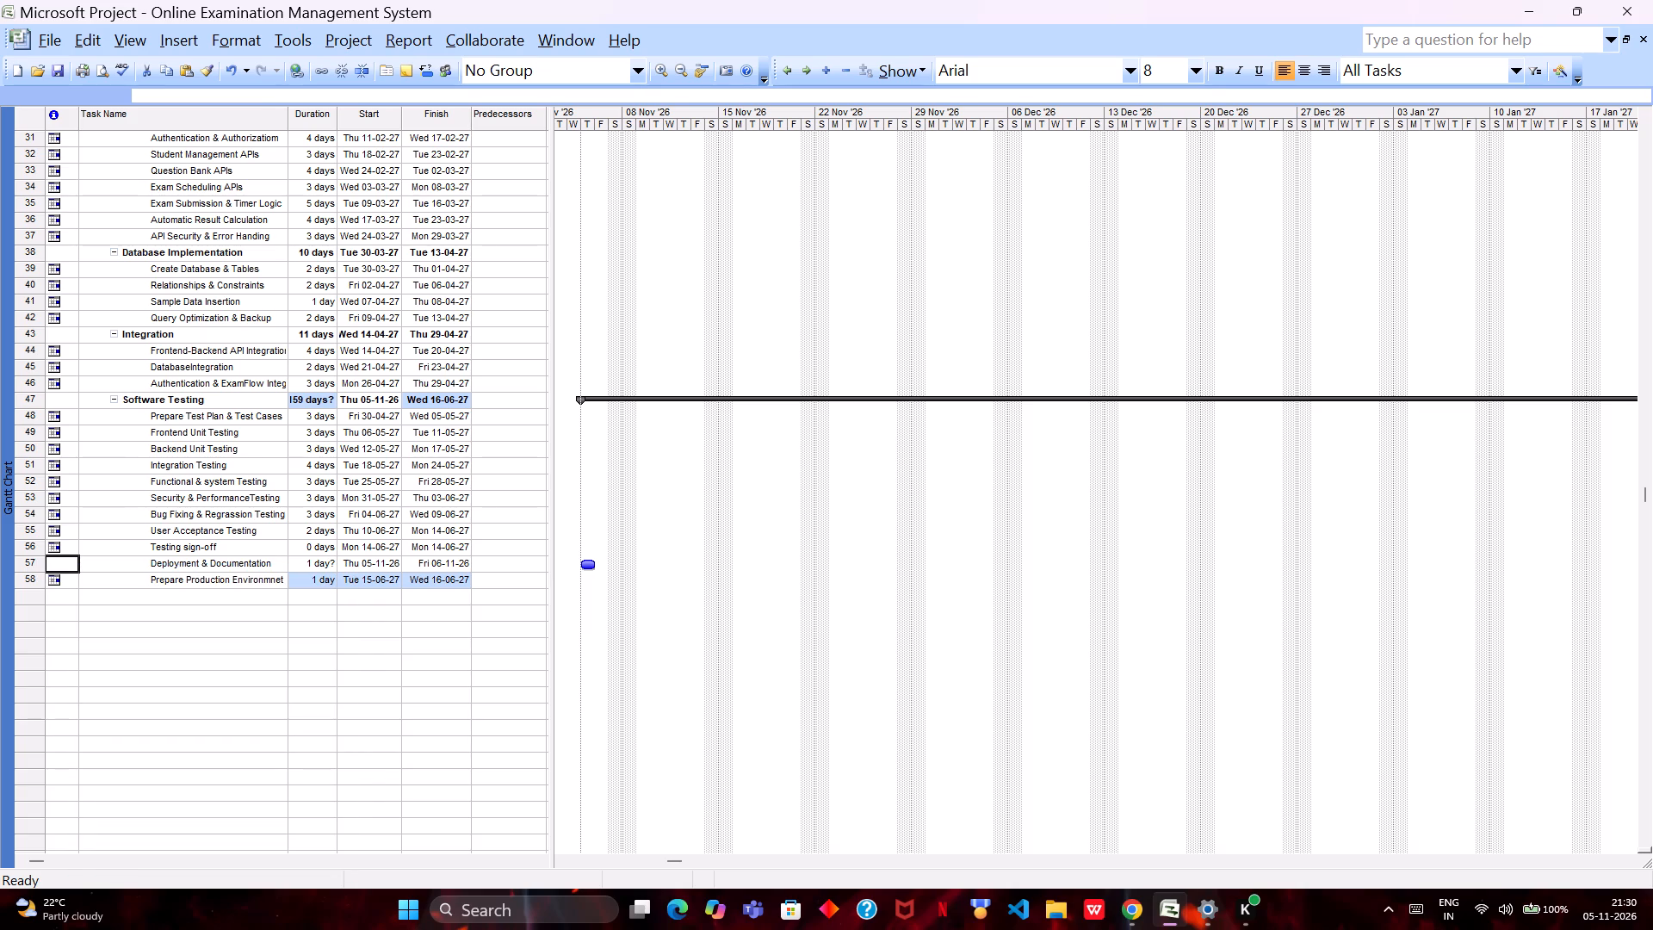
left_click(31, 563)
right_click(31, 563)
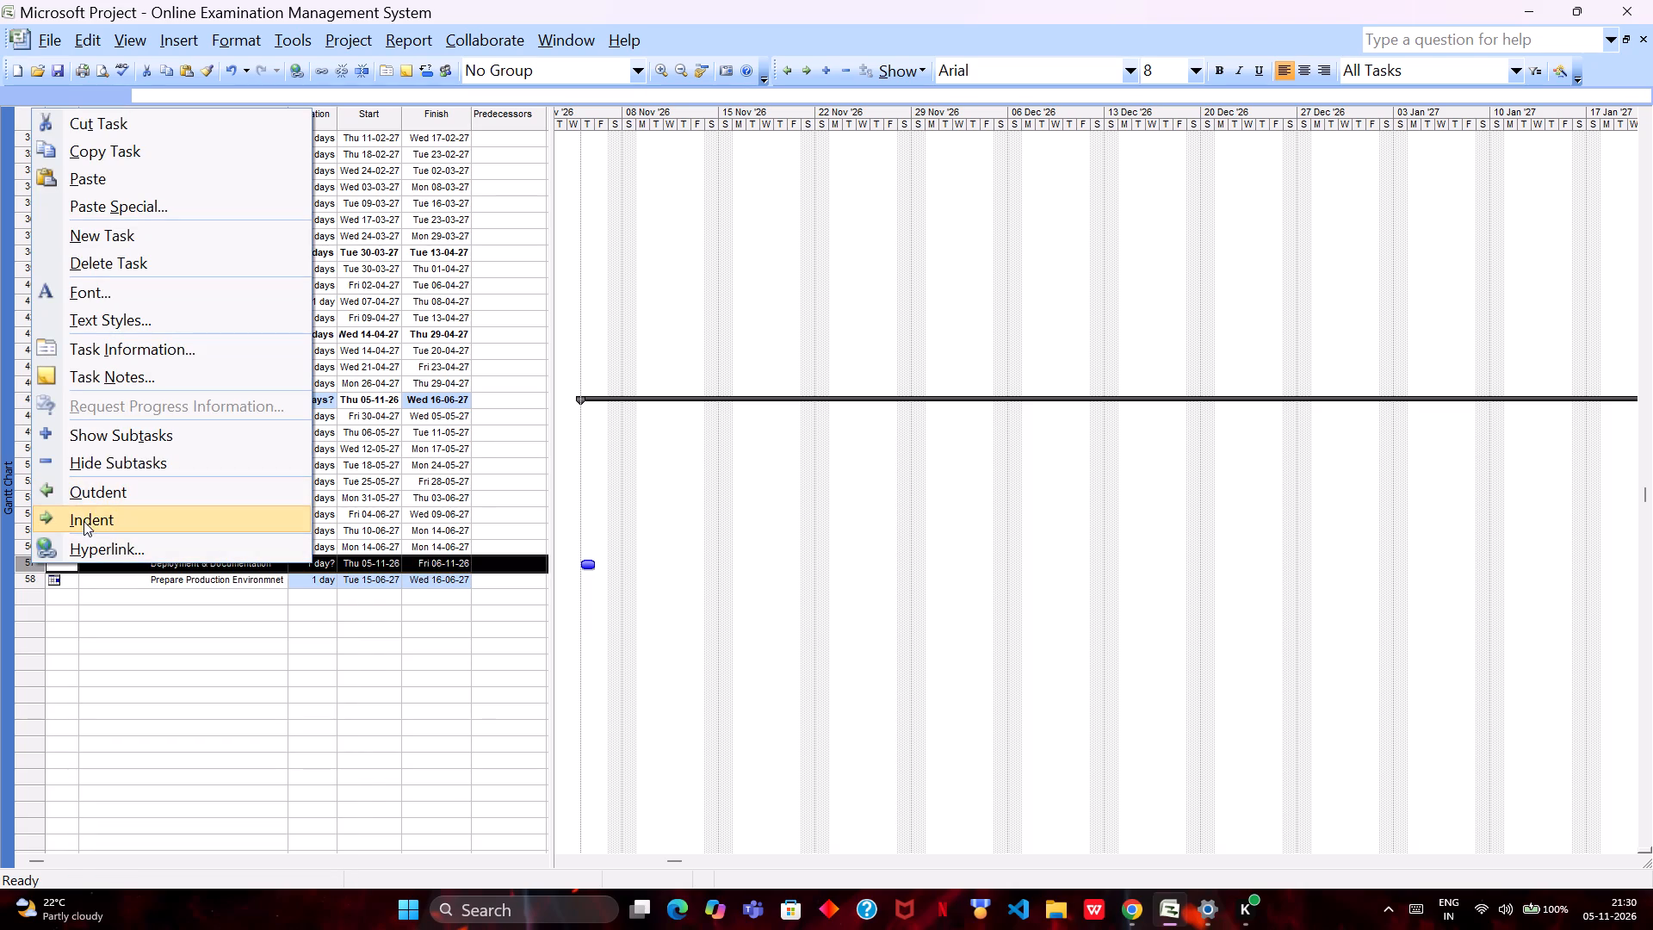
left_click(96, 497)
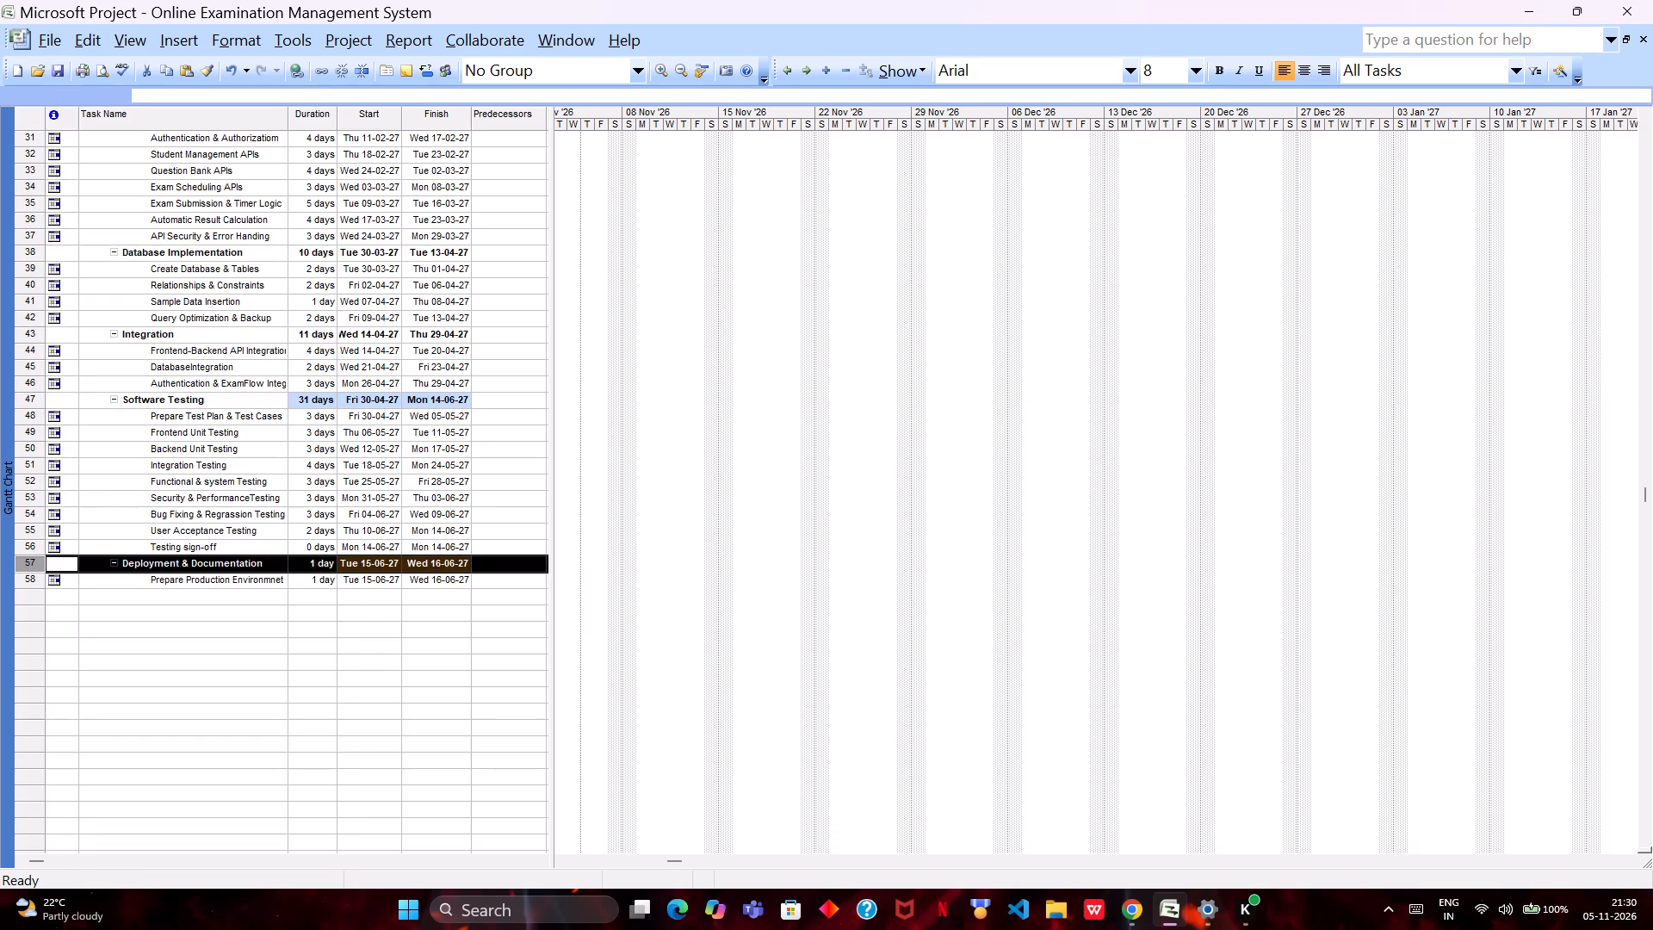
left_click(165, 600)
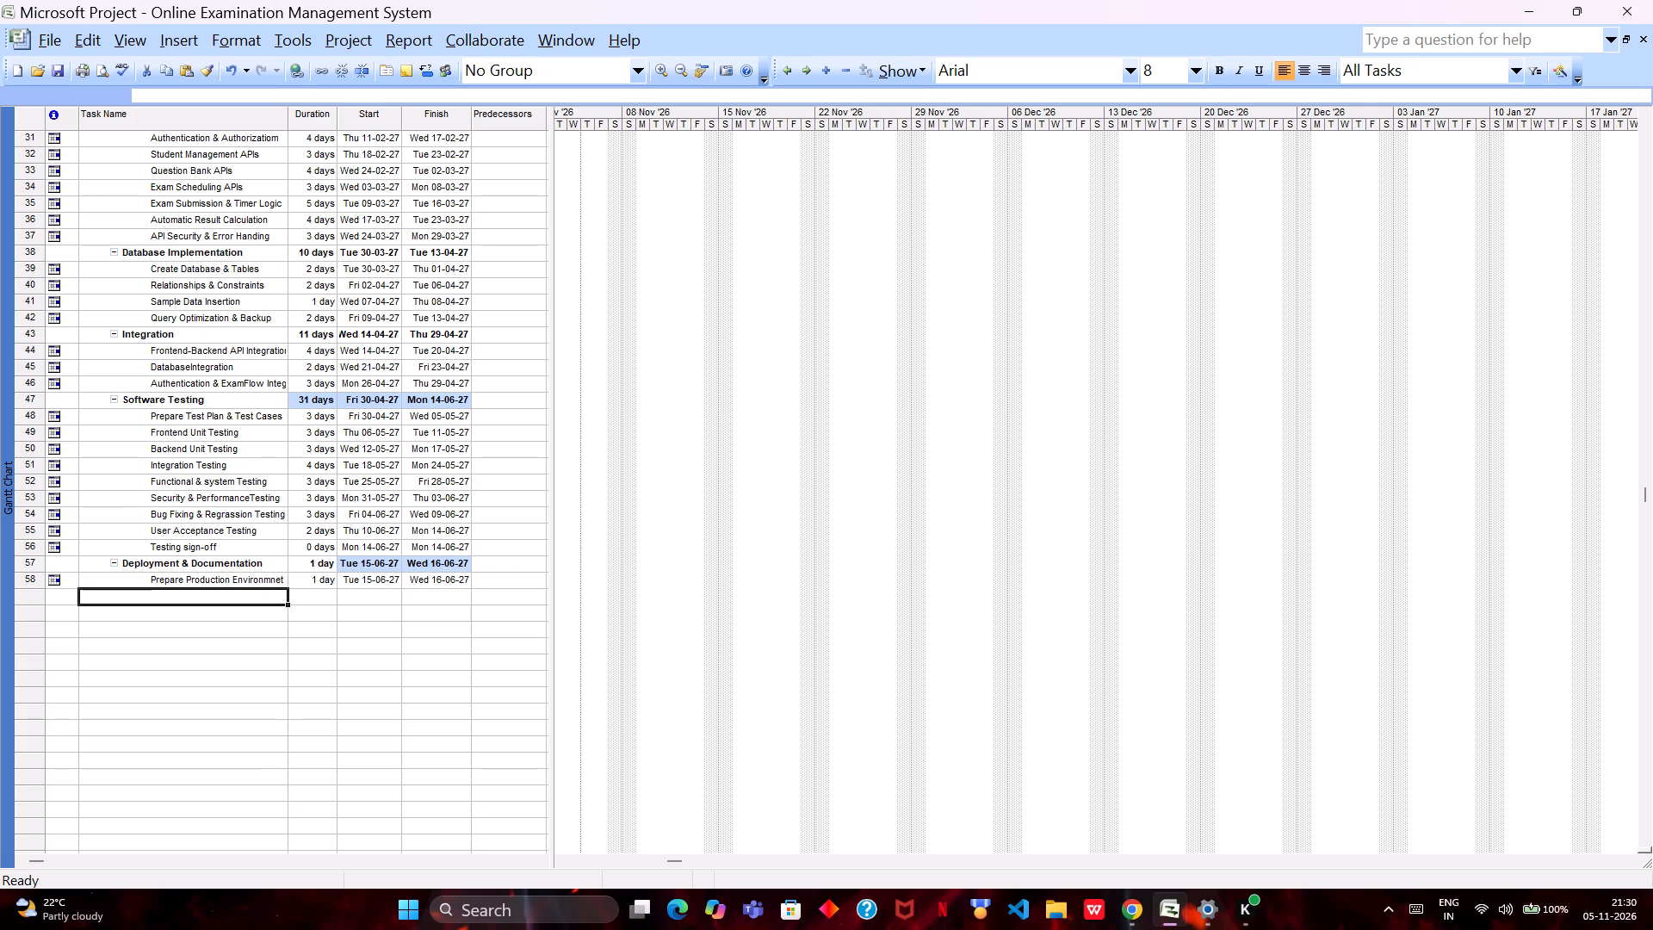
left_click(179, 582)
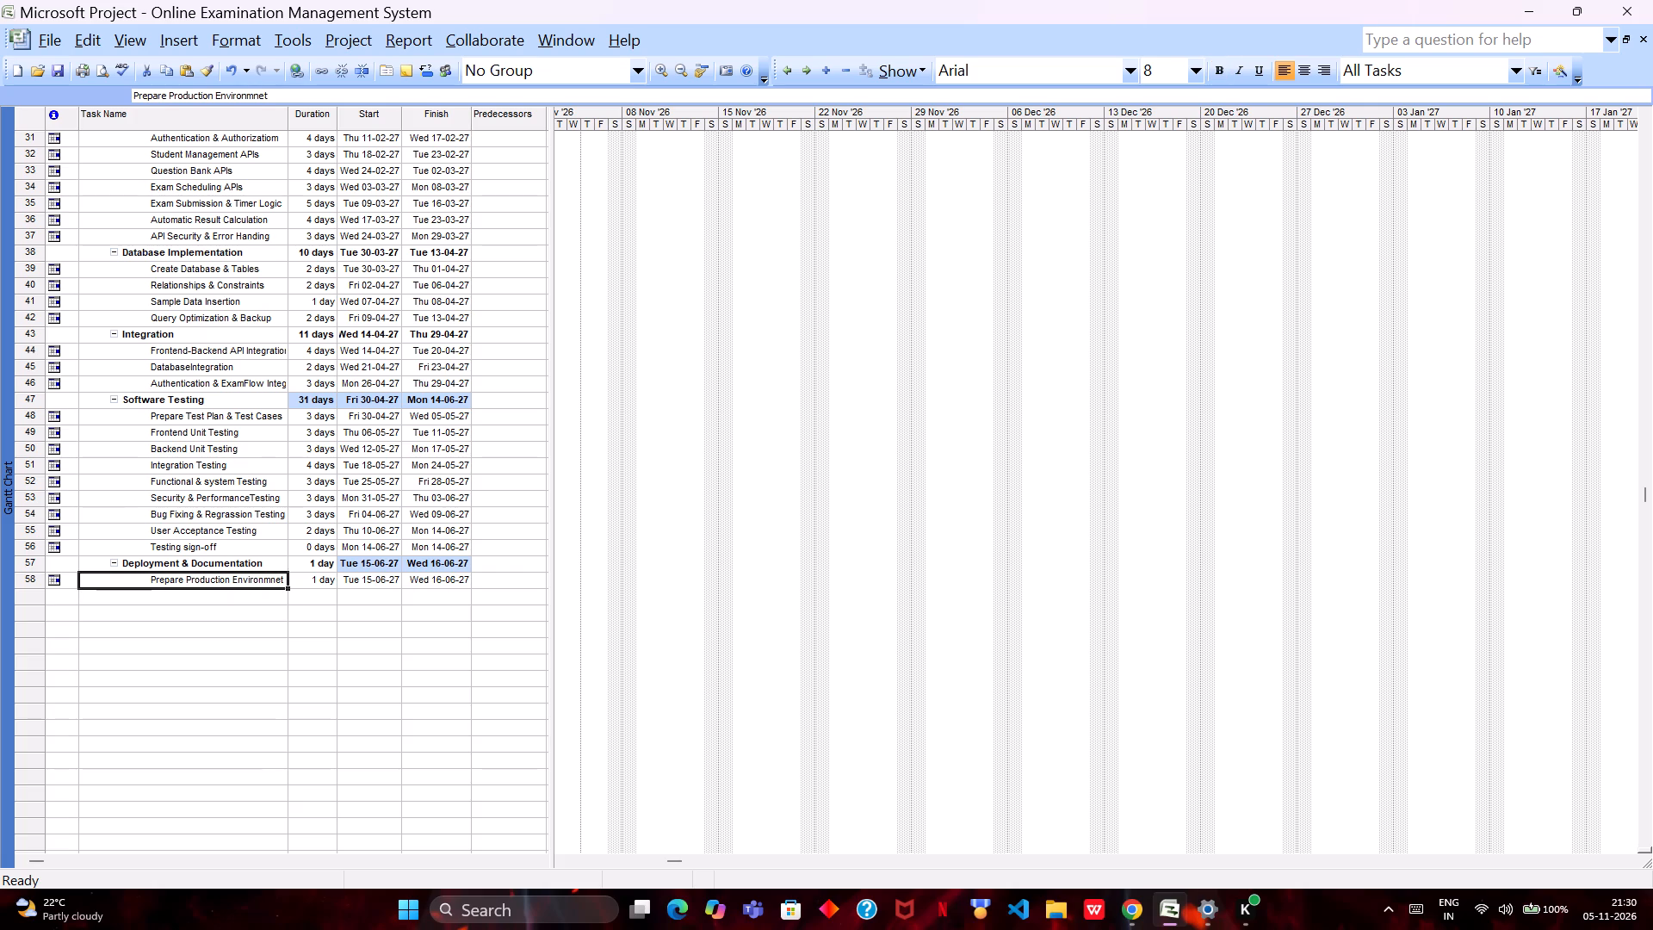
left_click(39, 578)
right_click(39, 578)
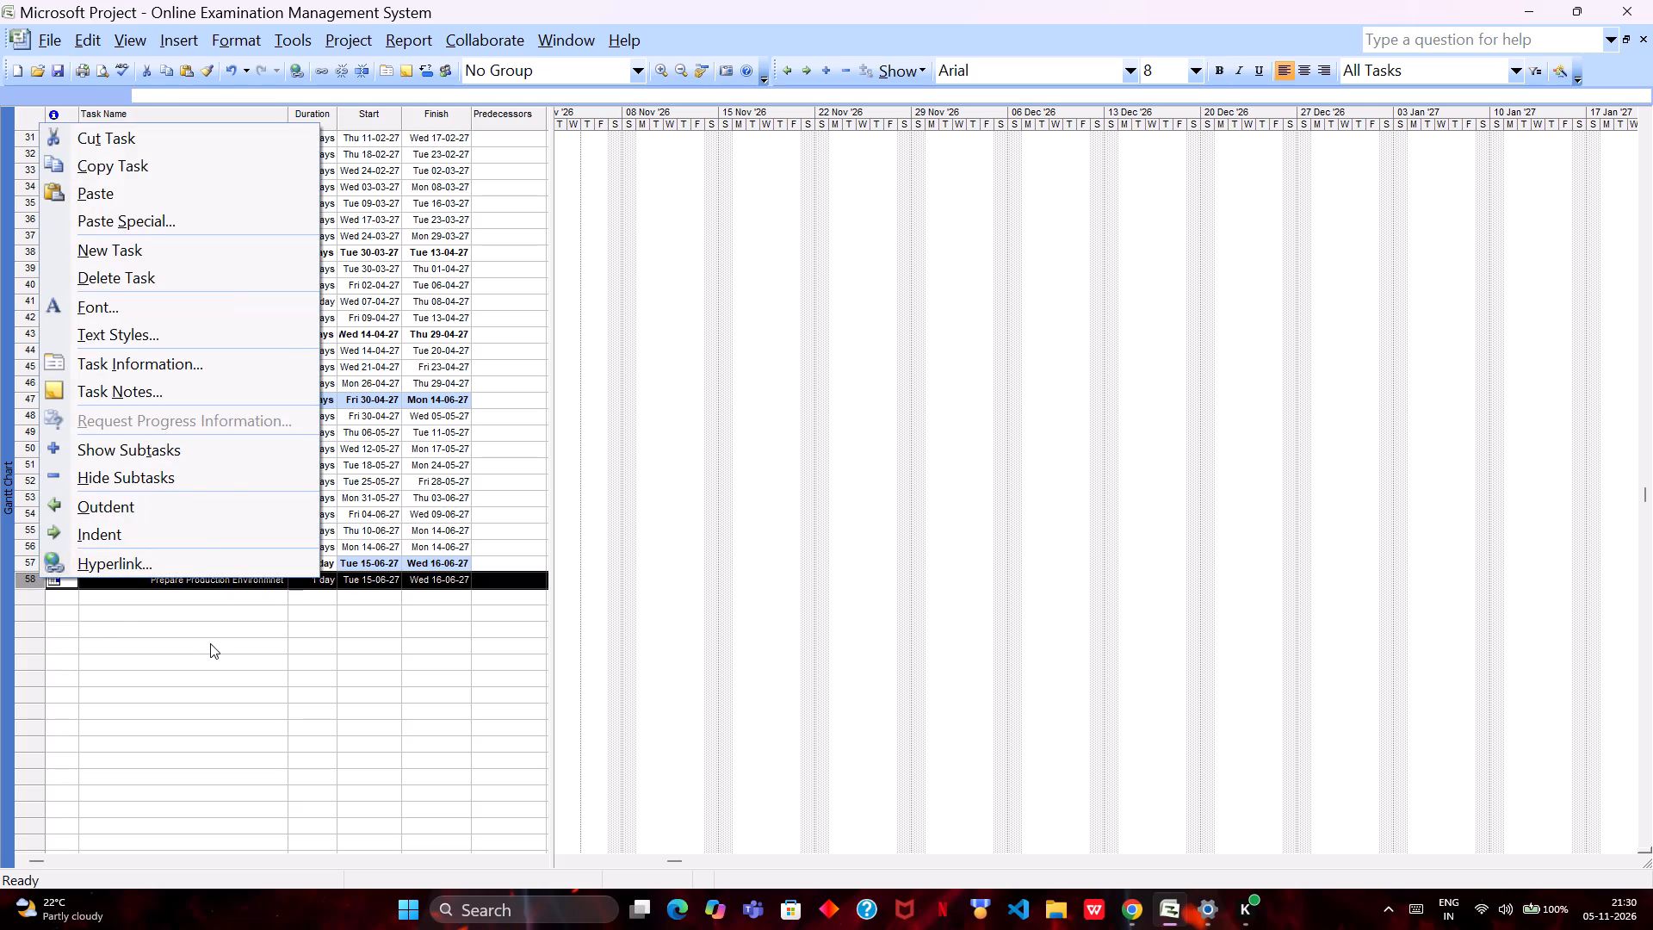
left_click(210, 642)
Add a task named "Production Deployment" below Prepare Production Environmnet, lasting 2 days and starting Thu 17-06-27.
triple_click(204, 599)
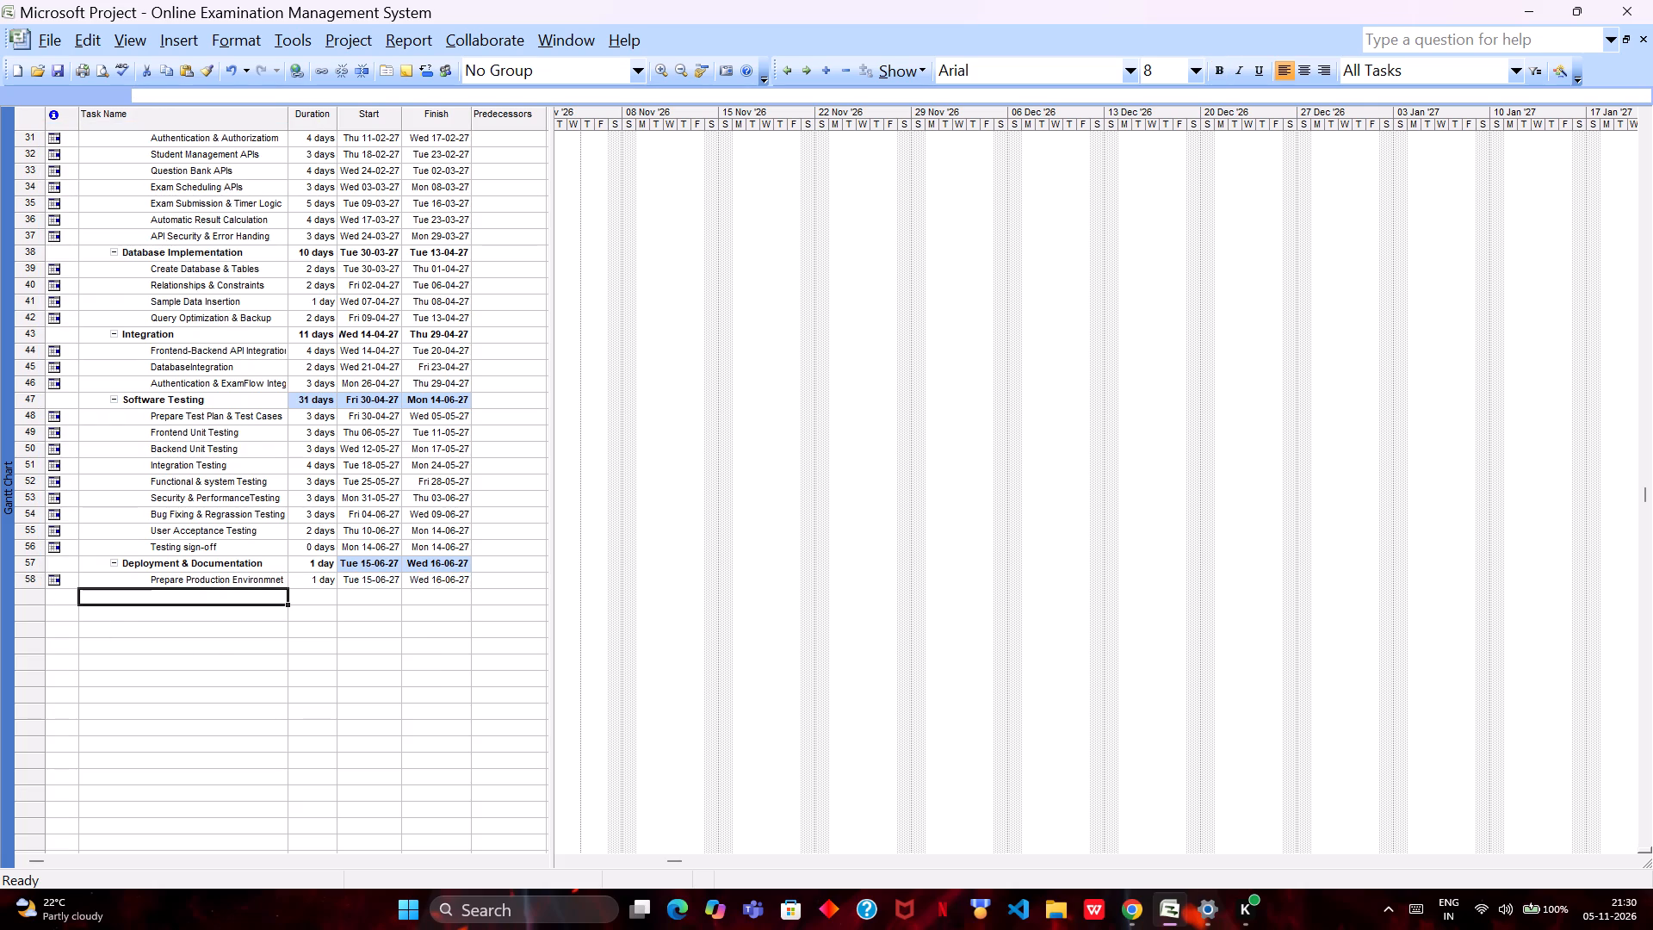
double_click(204, 599)
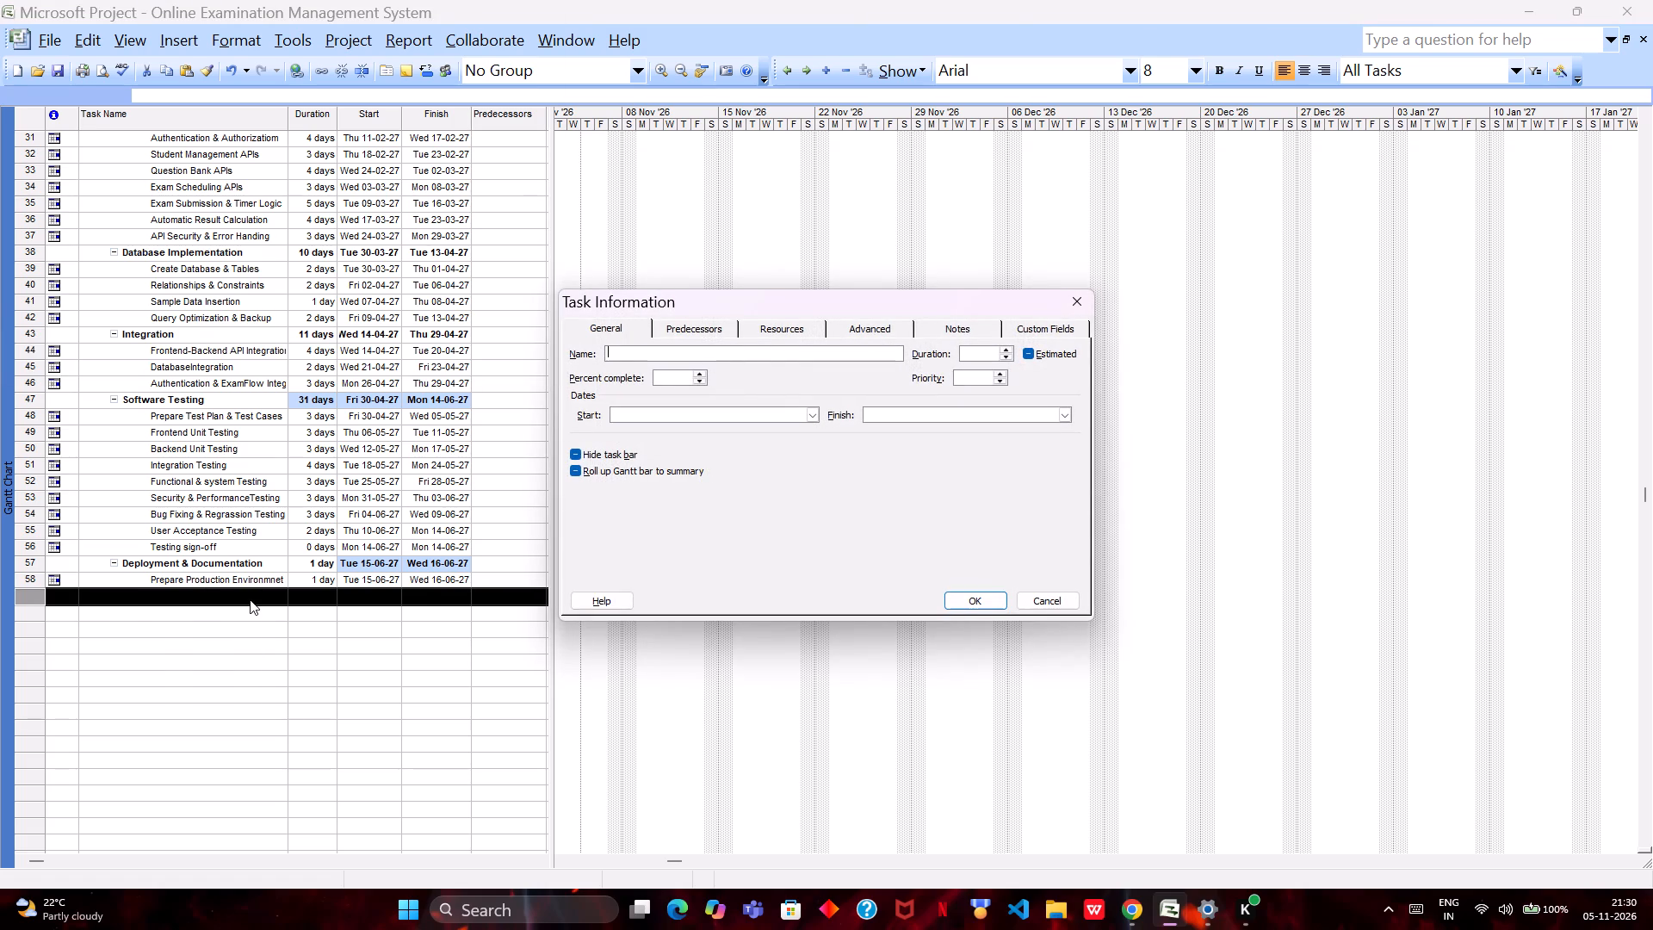
type("Pro")
type("duction")
key("space")
type("Deploy")
type("ment")
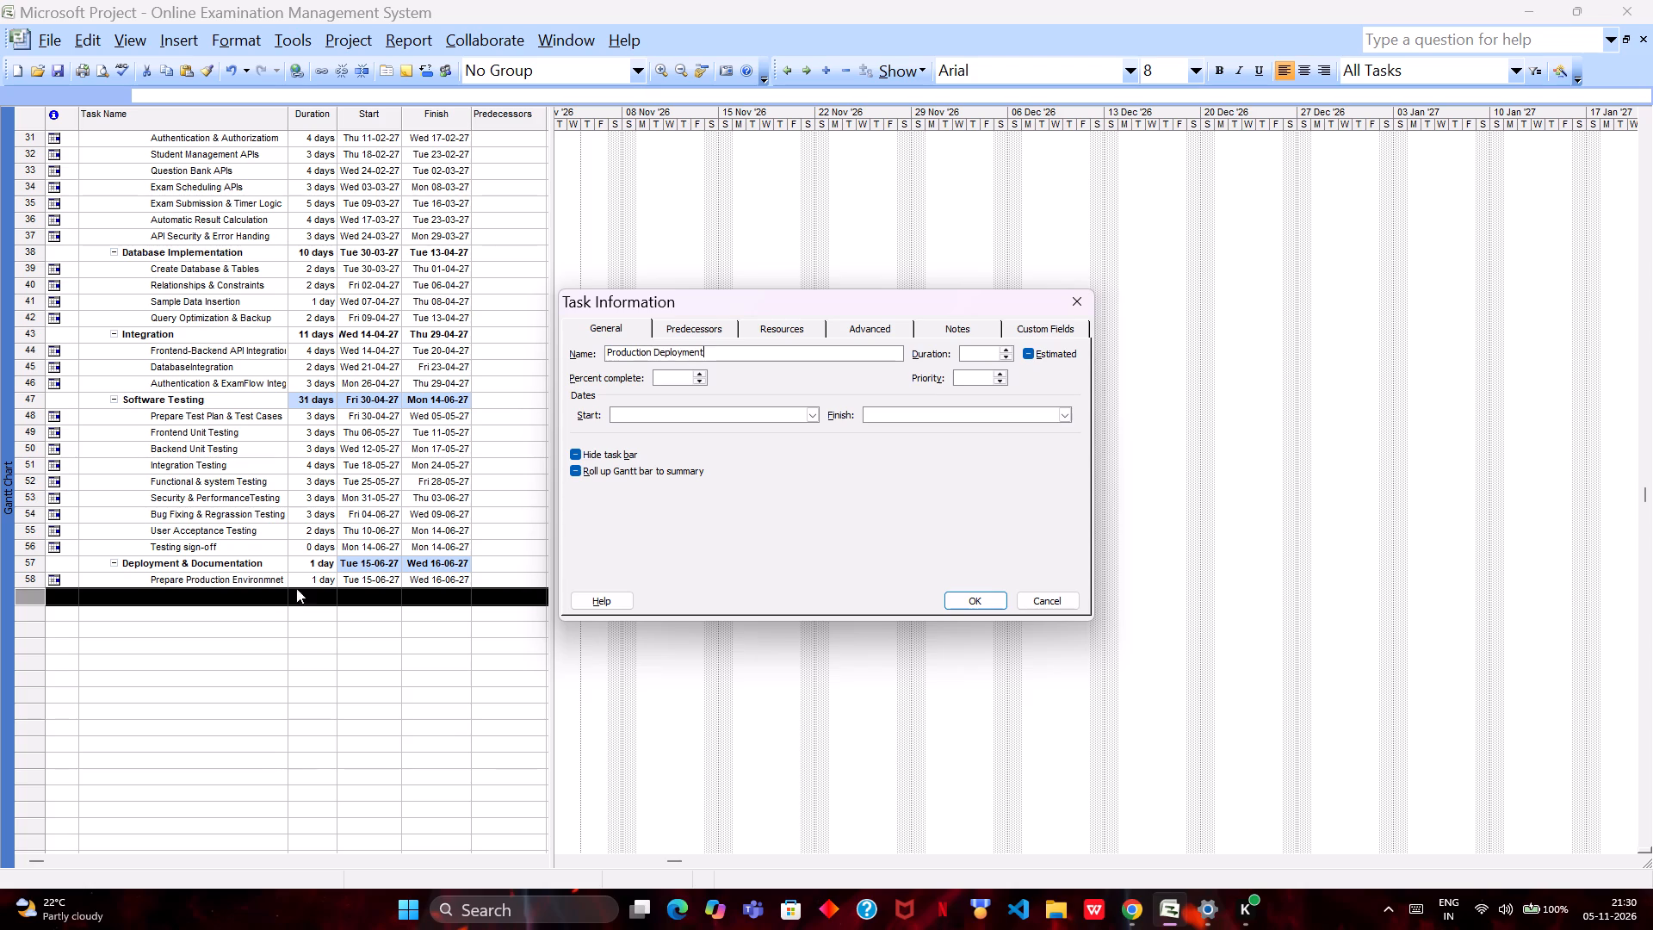
left_click(1005, 352)
left_click(1005, 352)
left_click(812, 412)
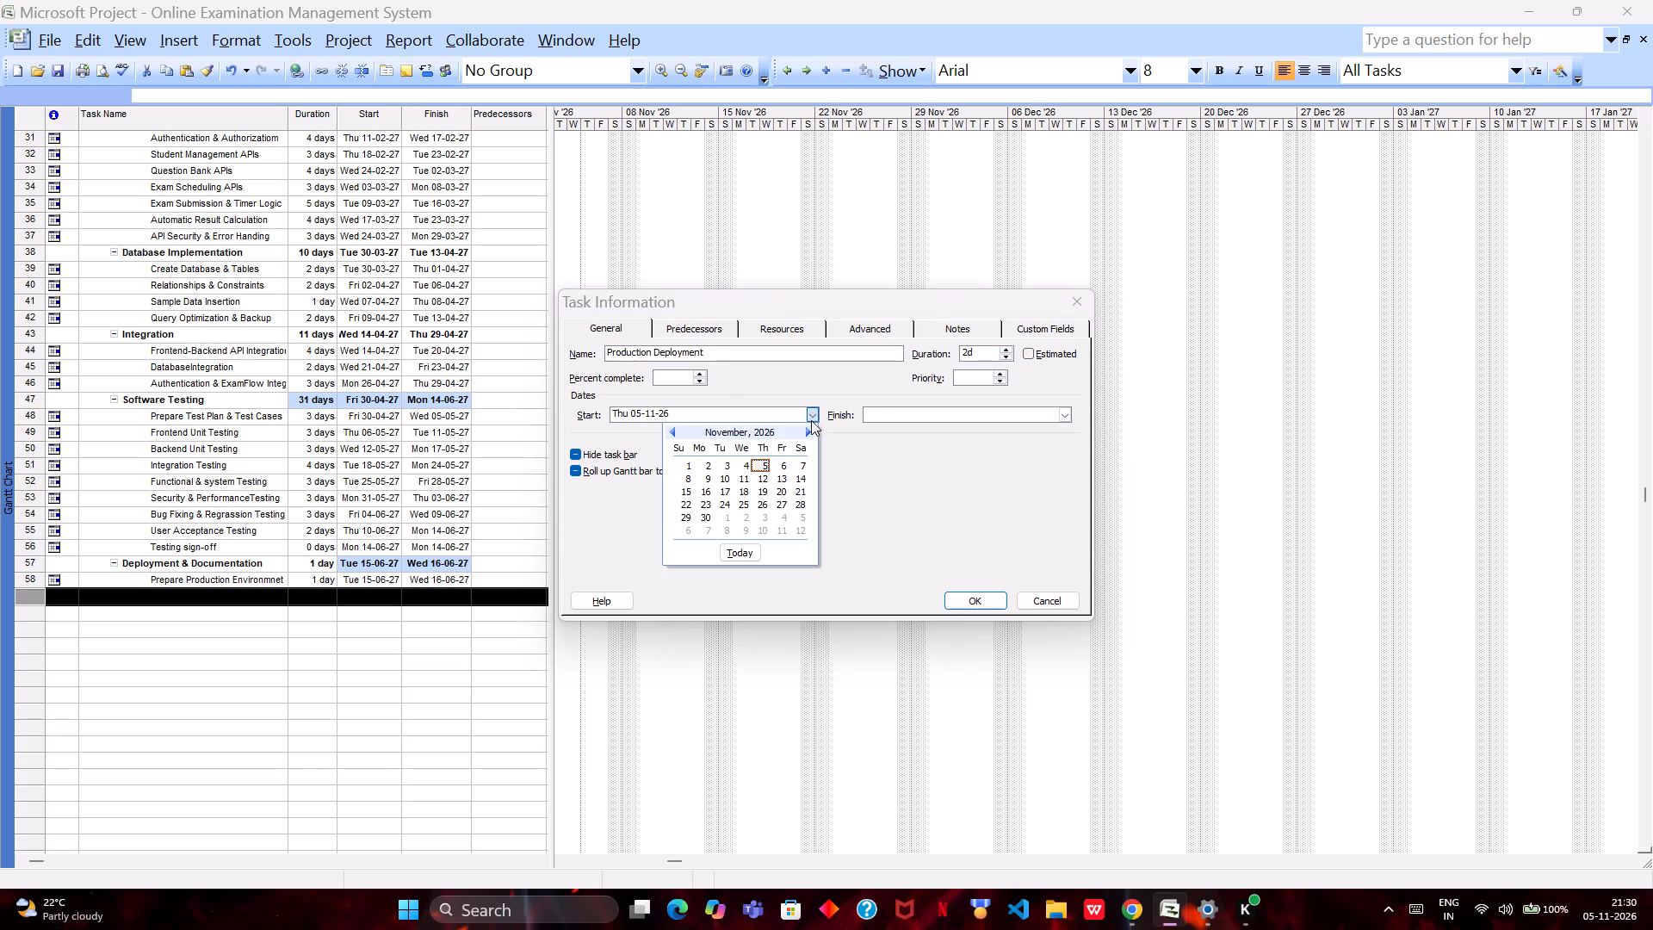
triple_click(809, 426)
double_click(809, 426)
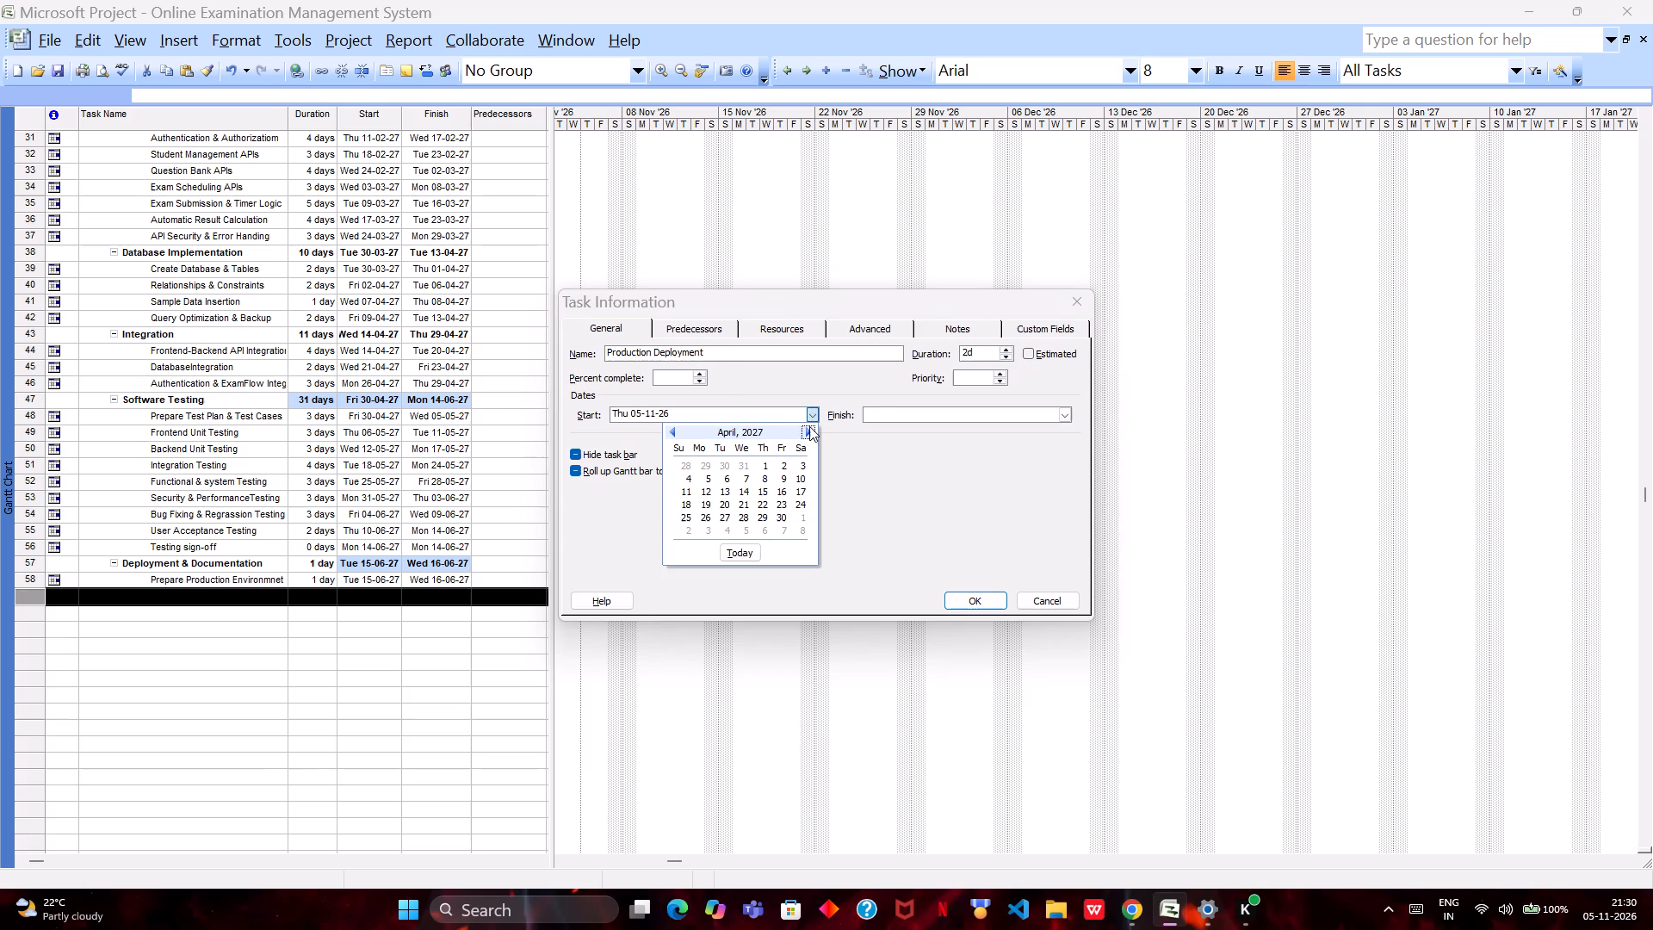
left_click(809, 426)
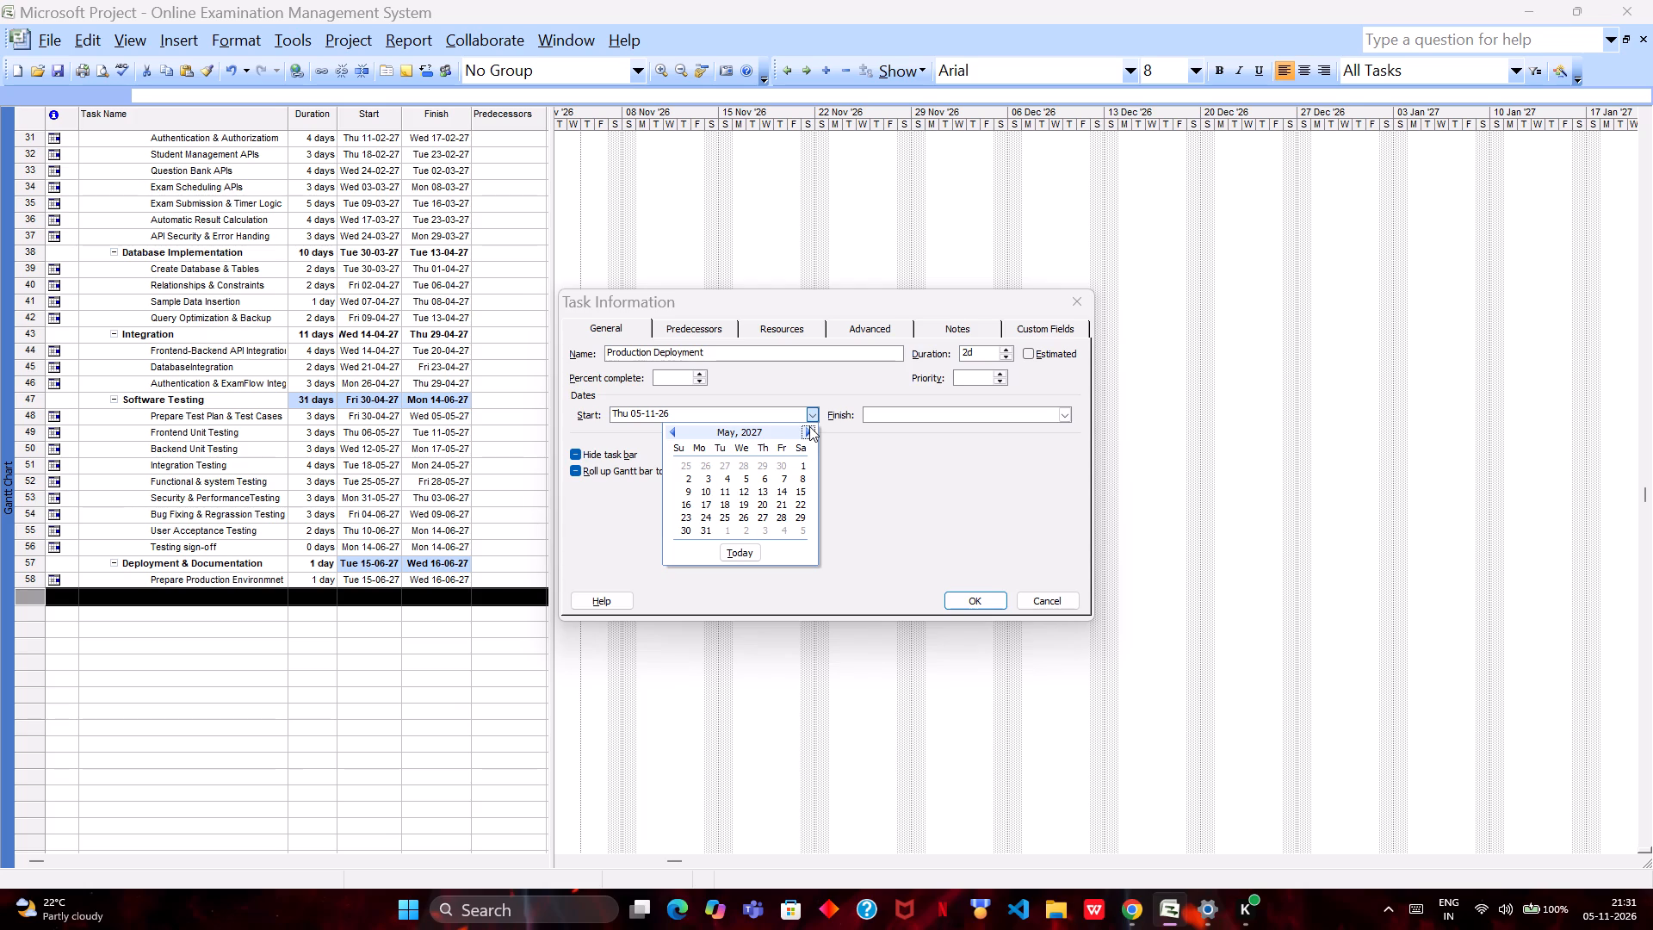
left_click(809, 426)
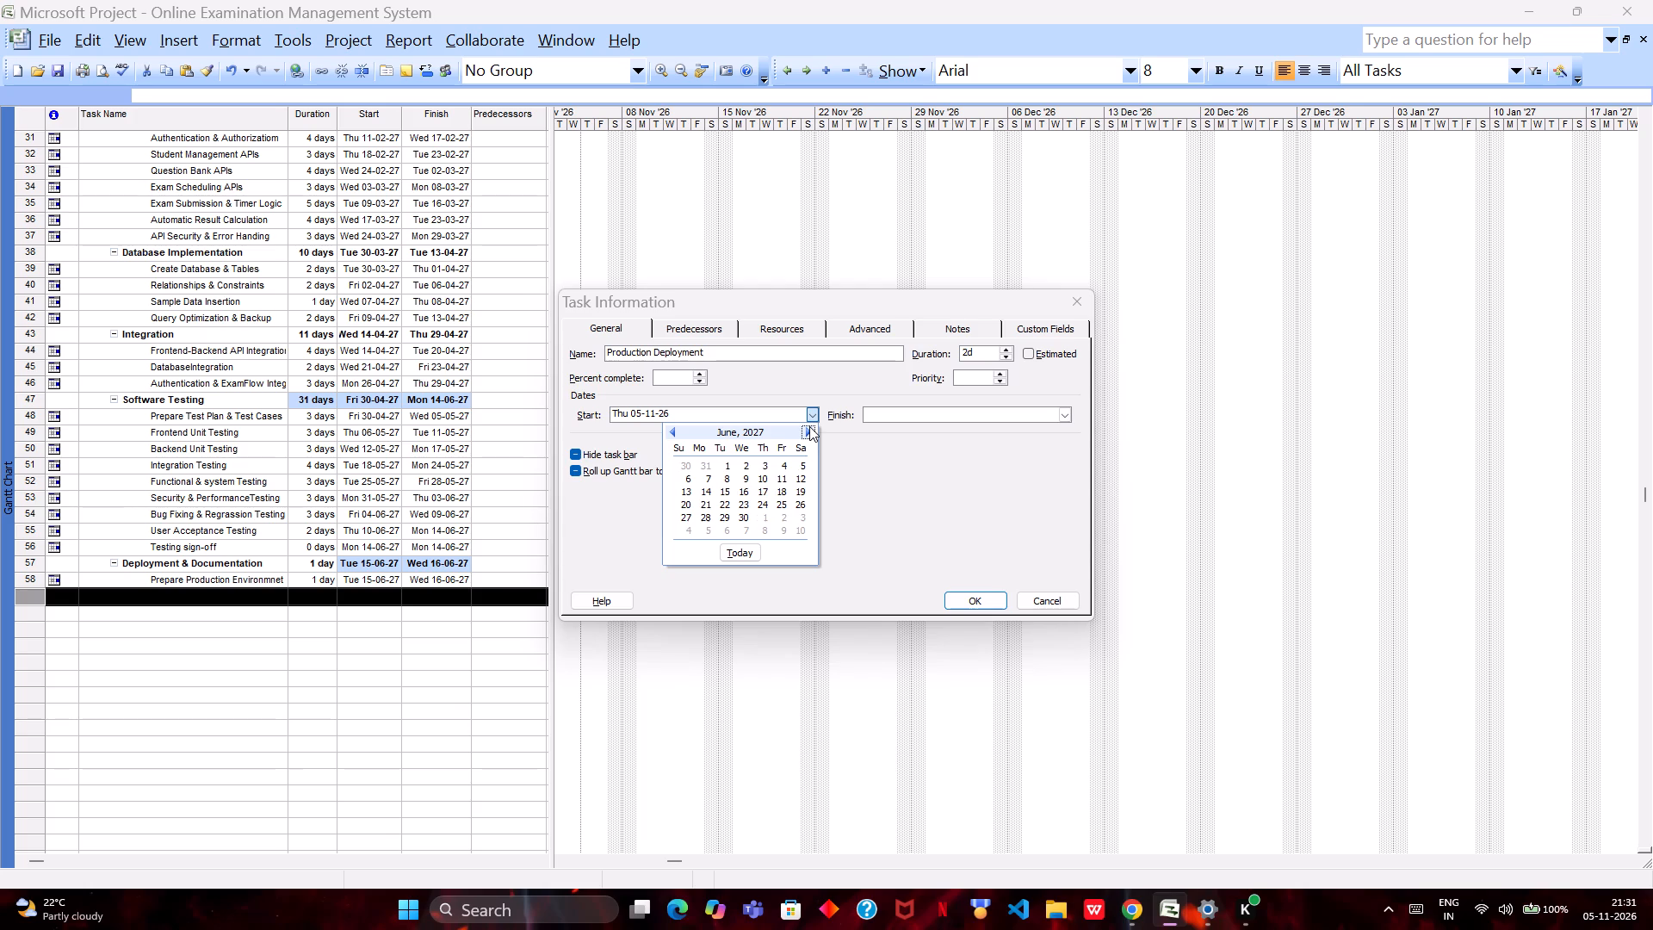
left_click(756, 488)
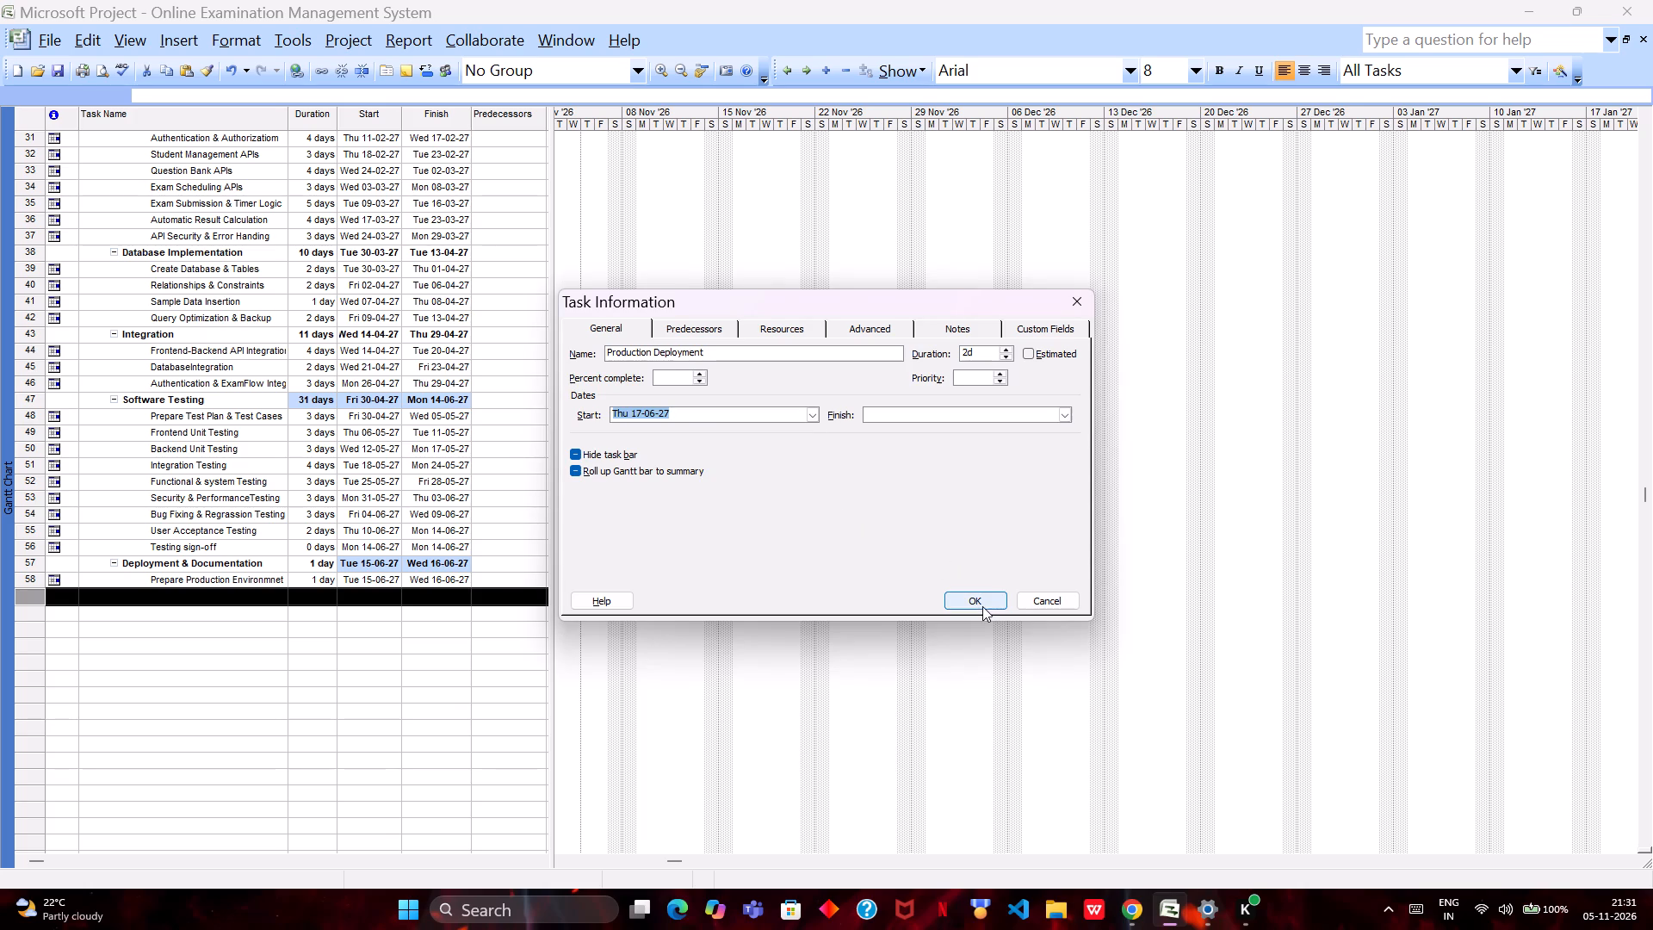
left_click(982, 603)
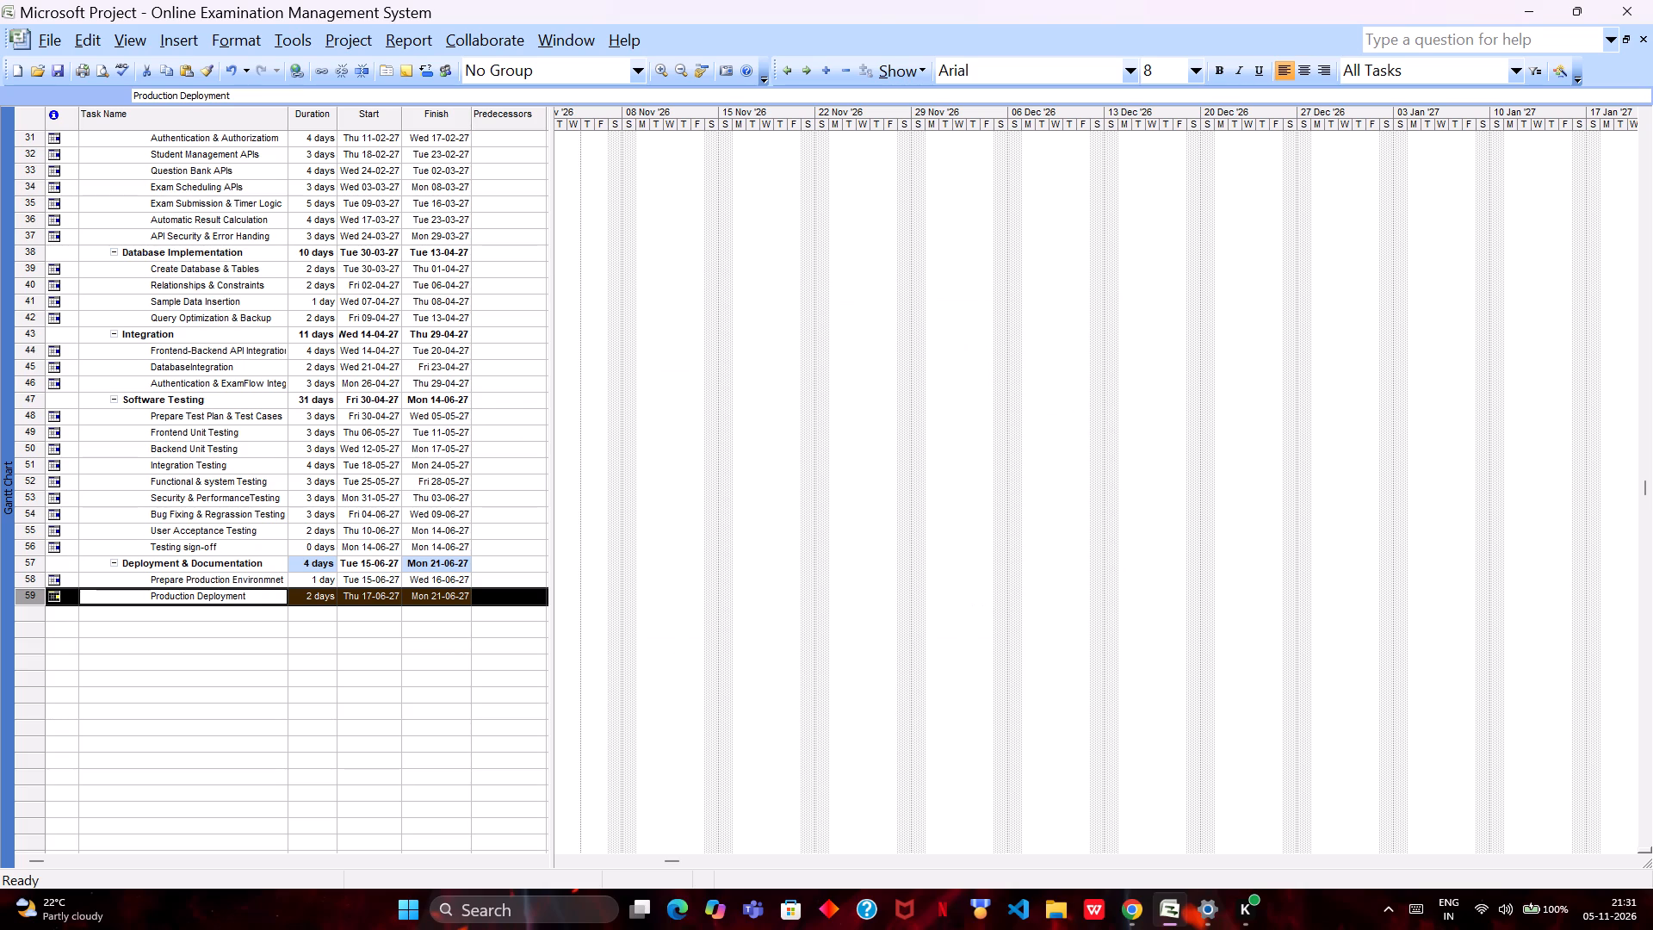
Set the finish date of the Production Deployment task to Fri 18-06-27.
left_click(435, 598)
left_click(462, 592)
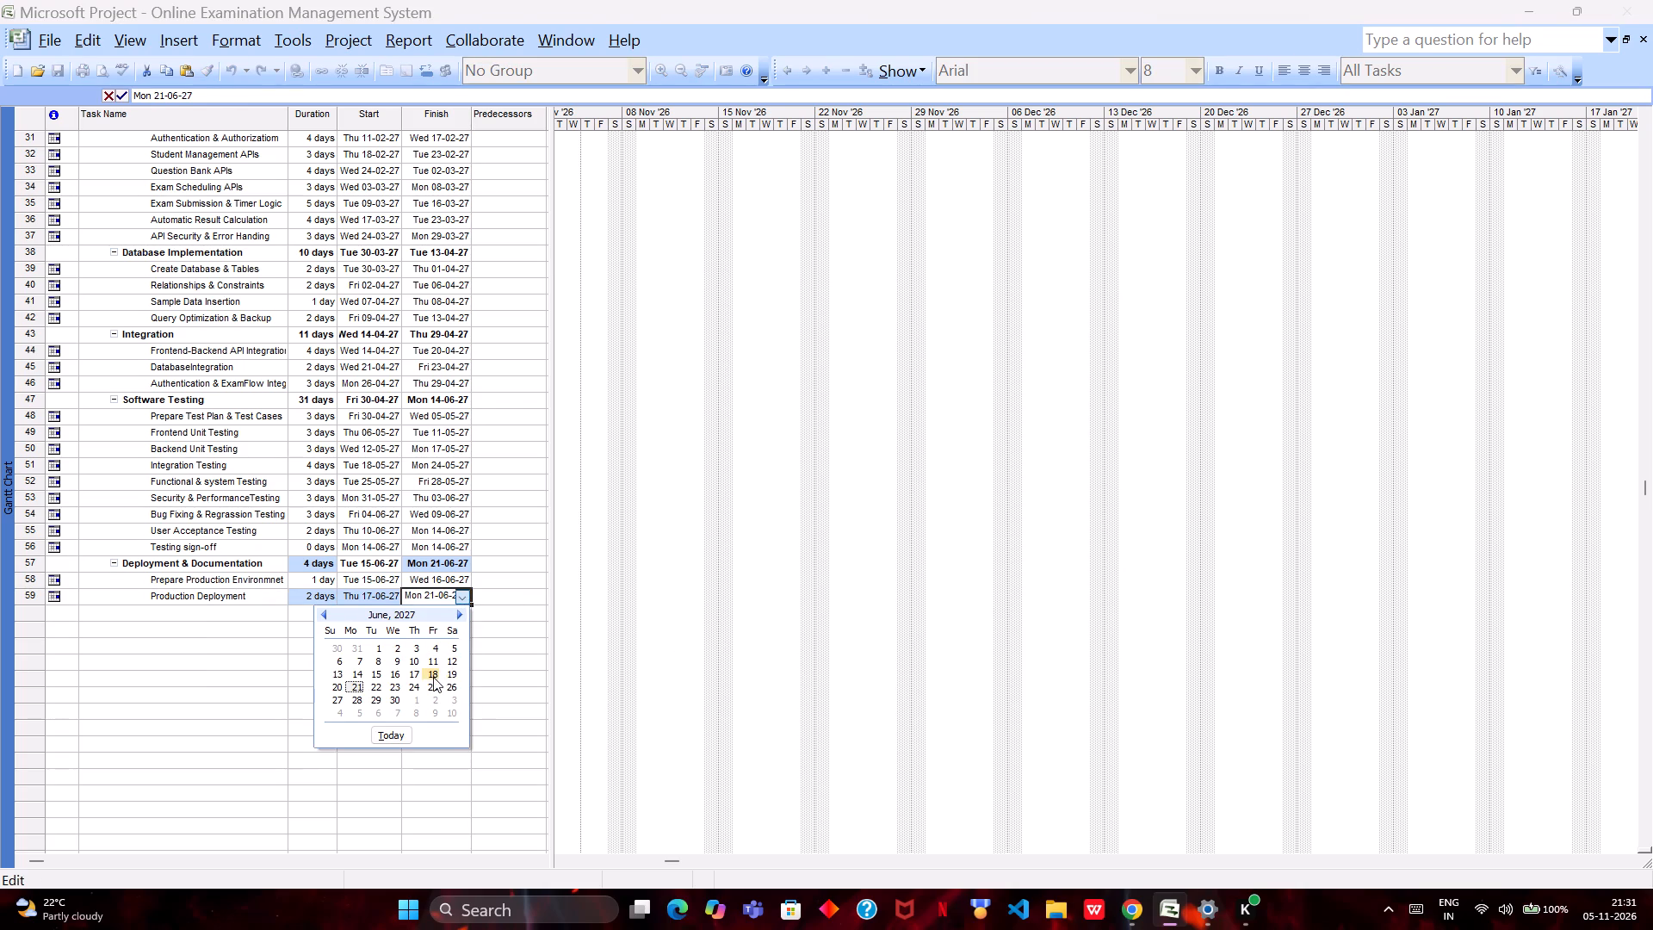
left_click(433, 677)
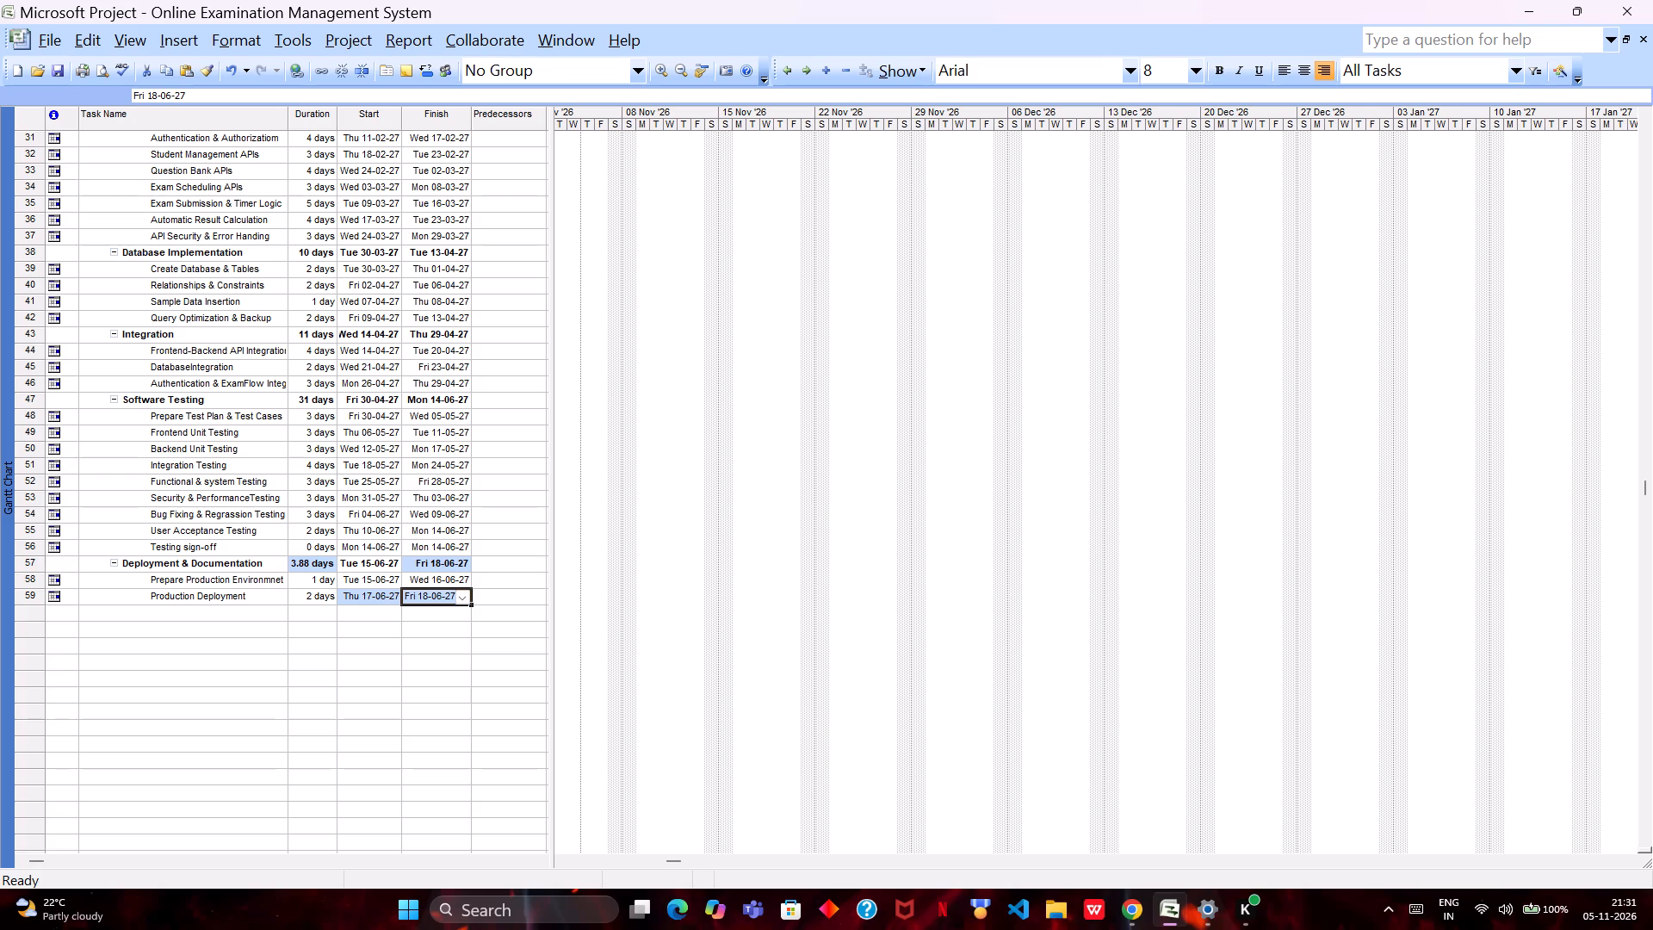
Add a task named "Deployment Verification" below Production Deployment, lasting 1 day and starting Mon 21-06-27.
double_click(205, 612)
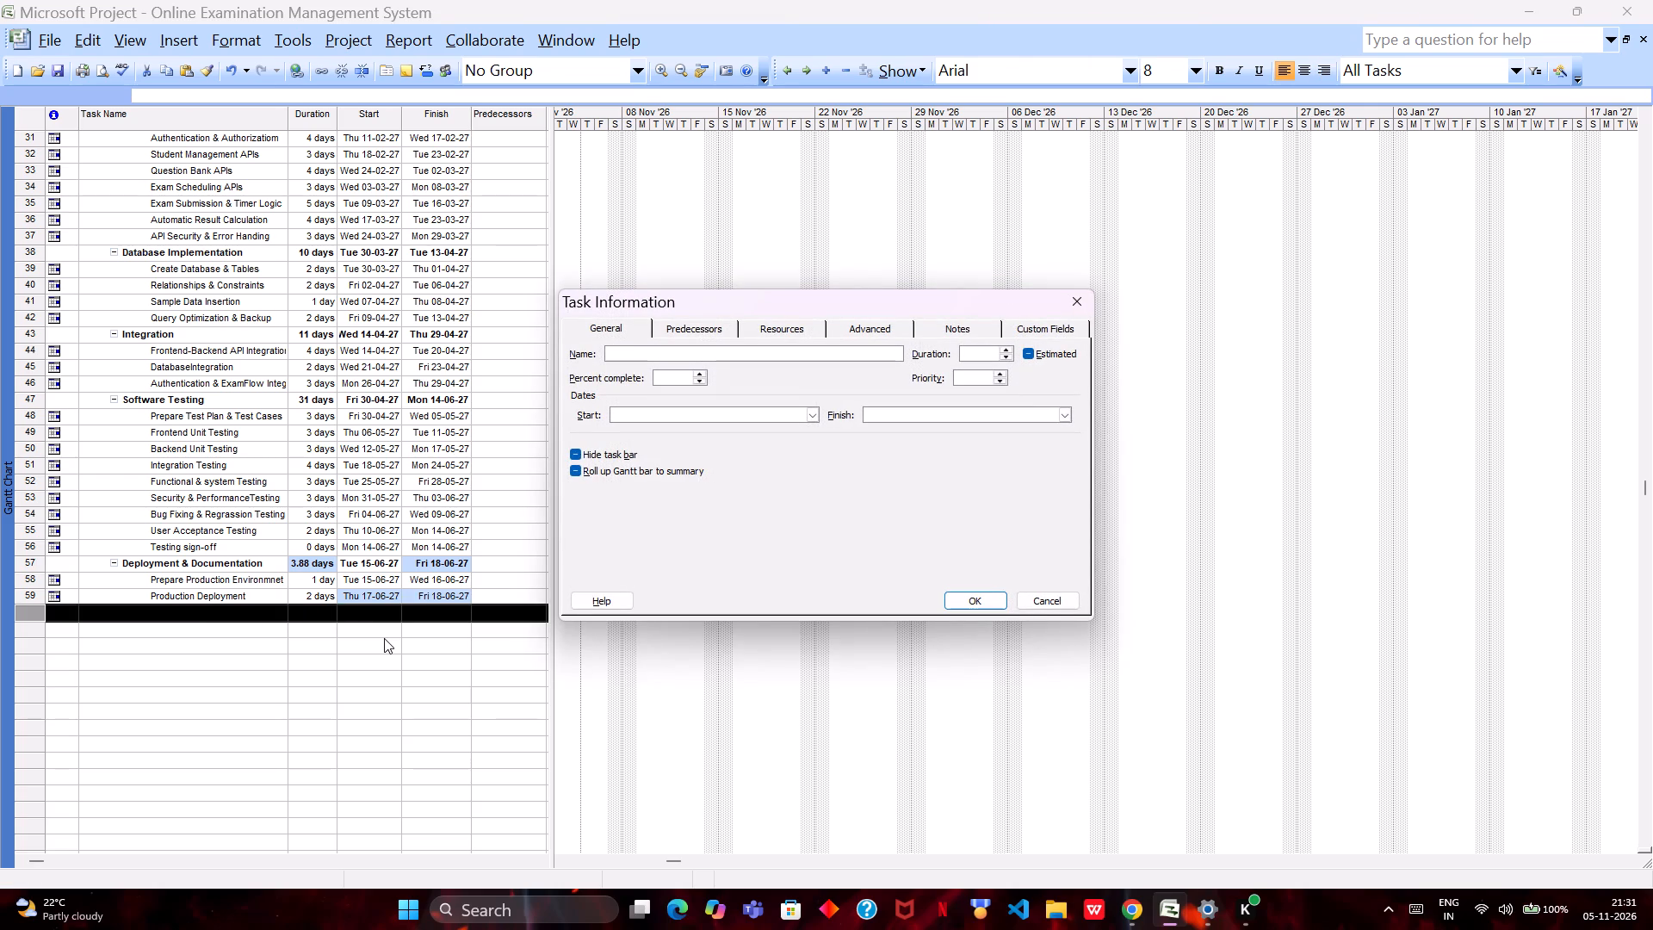
type("Deploy")
type("ment")
key("space")
type("Verification")
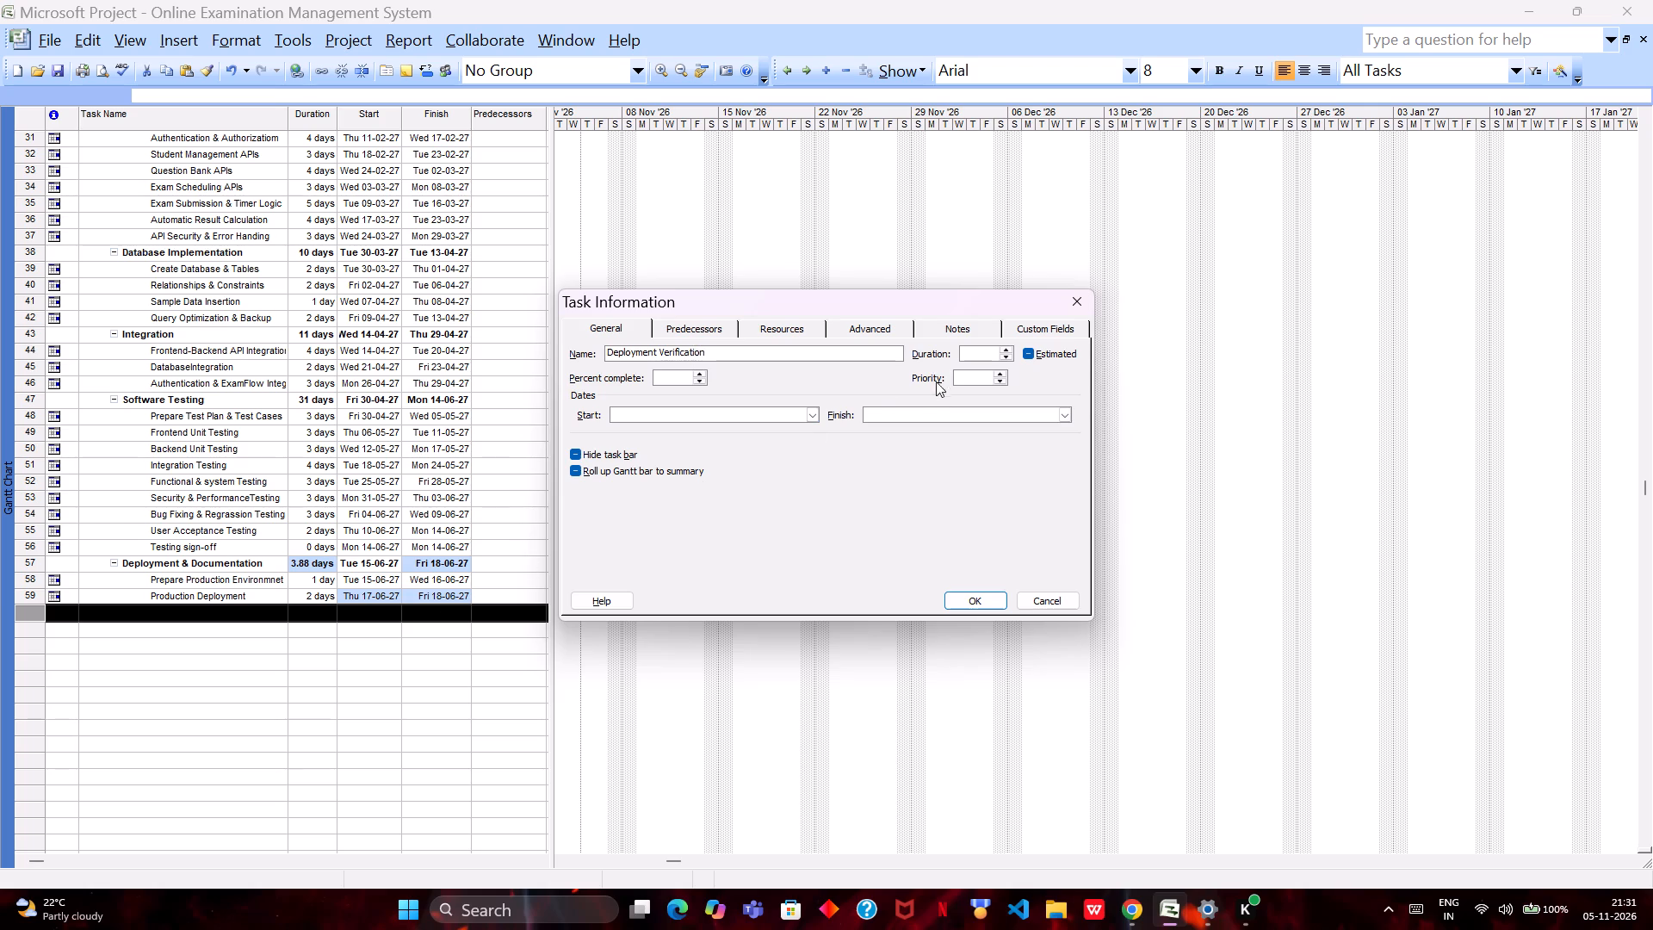
left_click(1004, 352)
left_click(808, 415)
triple_click(811, 431)
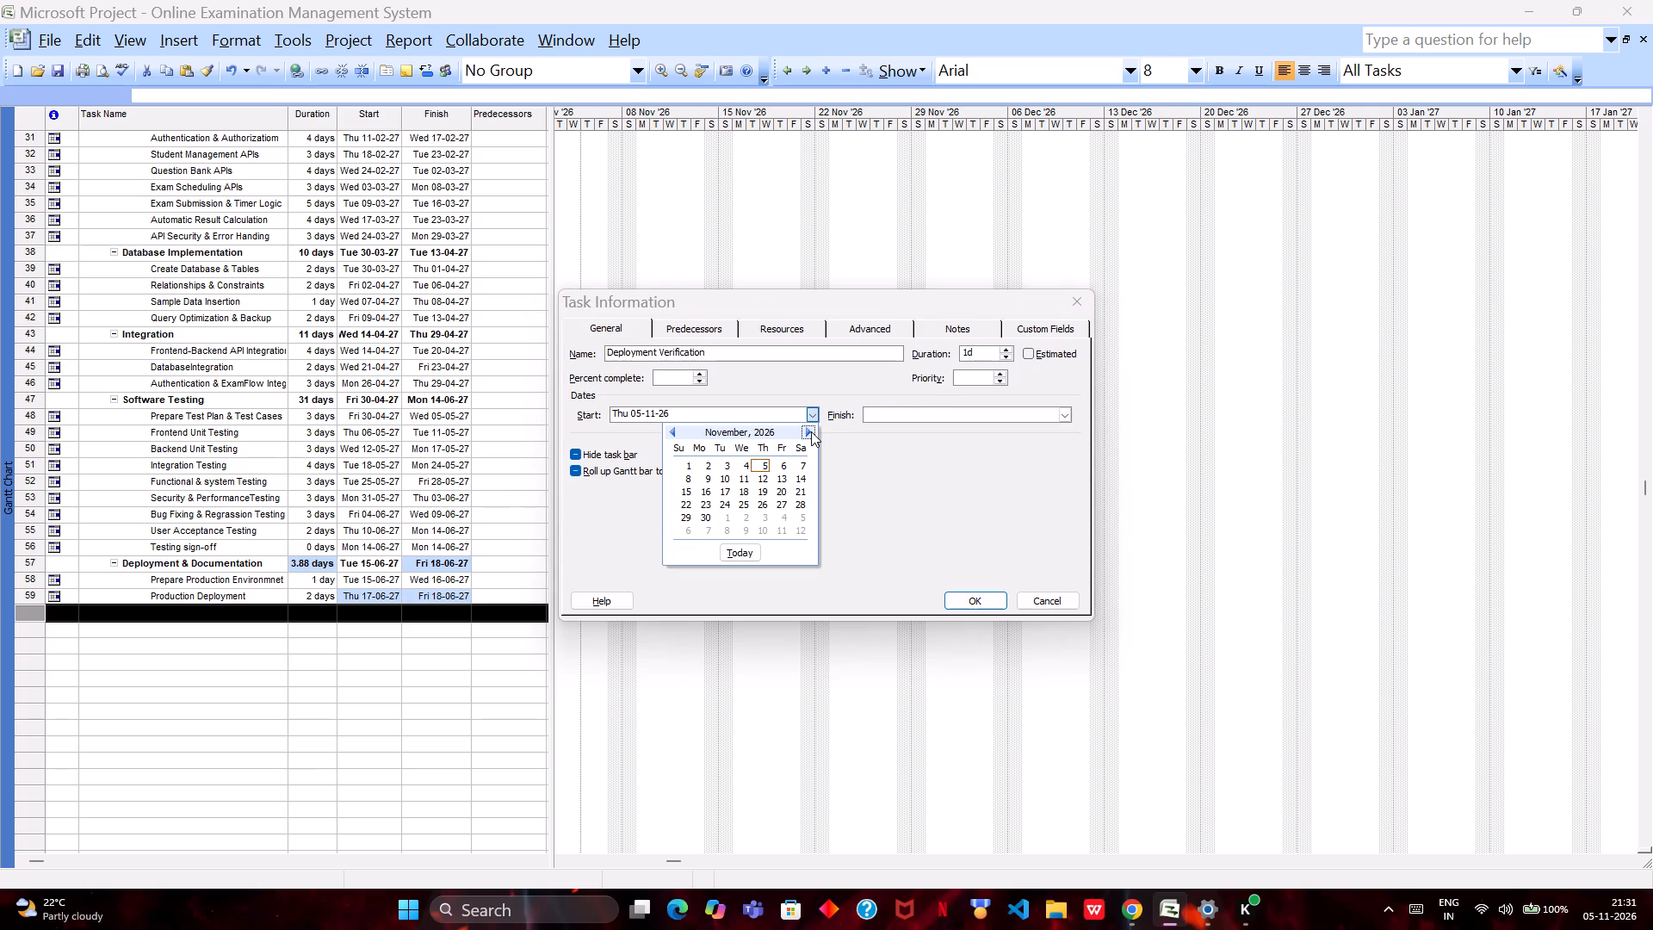
double_click(811, 431)
left_click(811, 431)
left_click(811, 431)
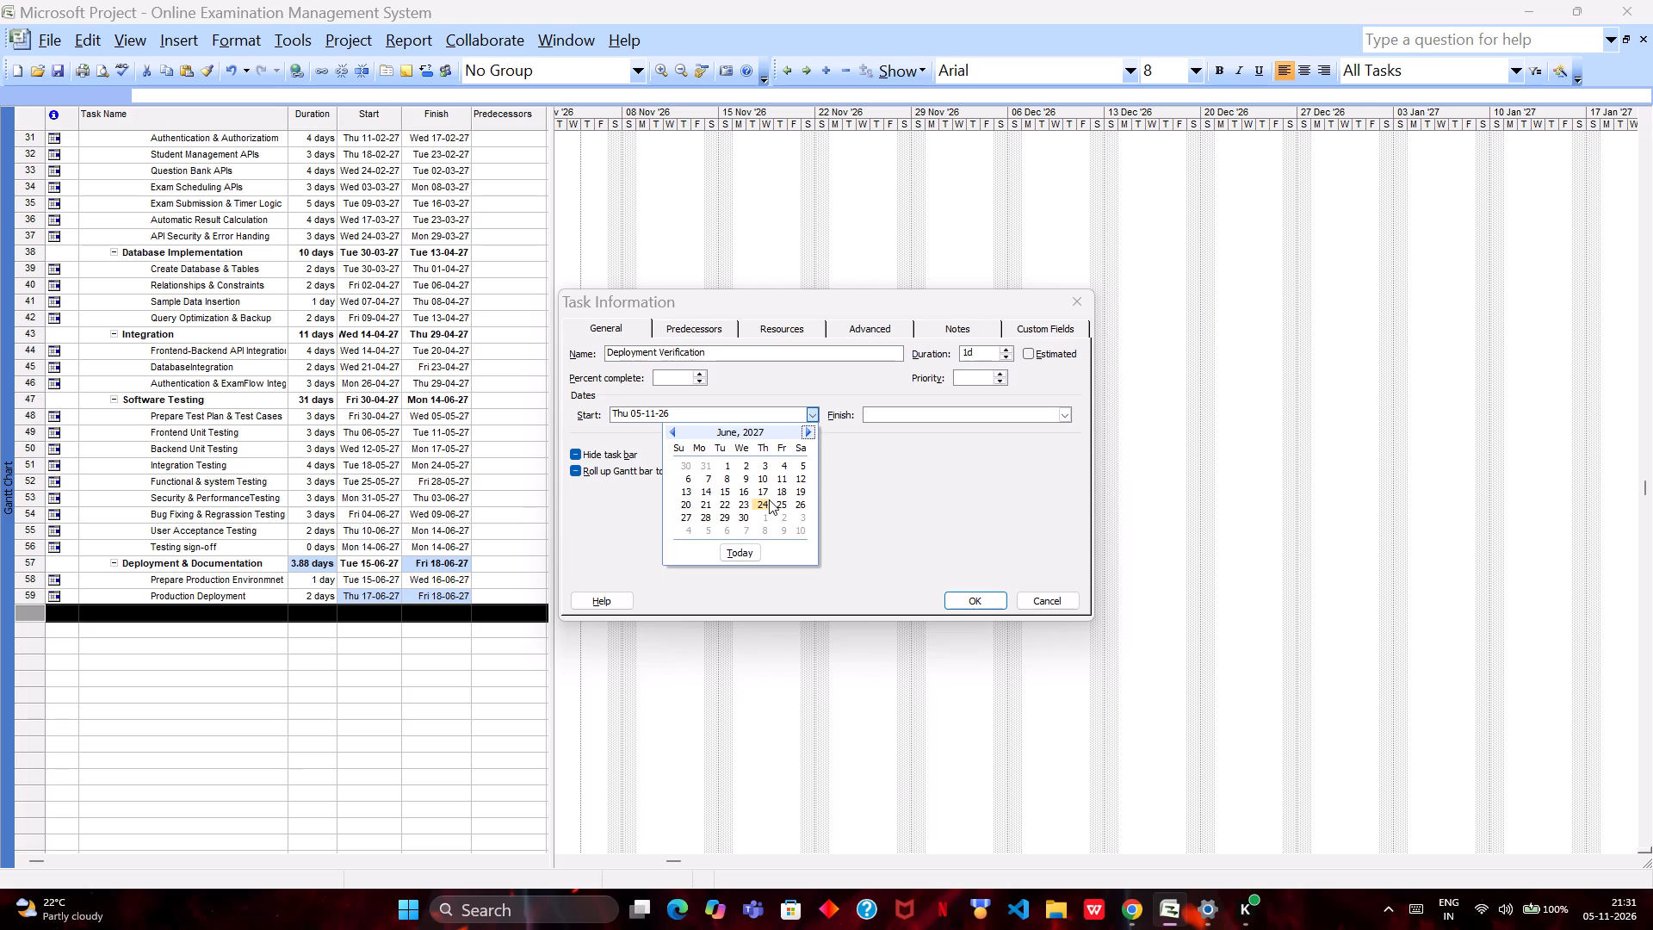
left_click(708, 504)
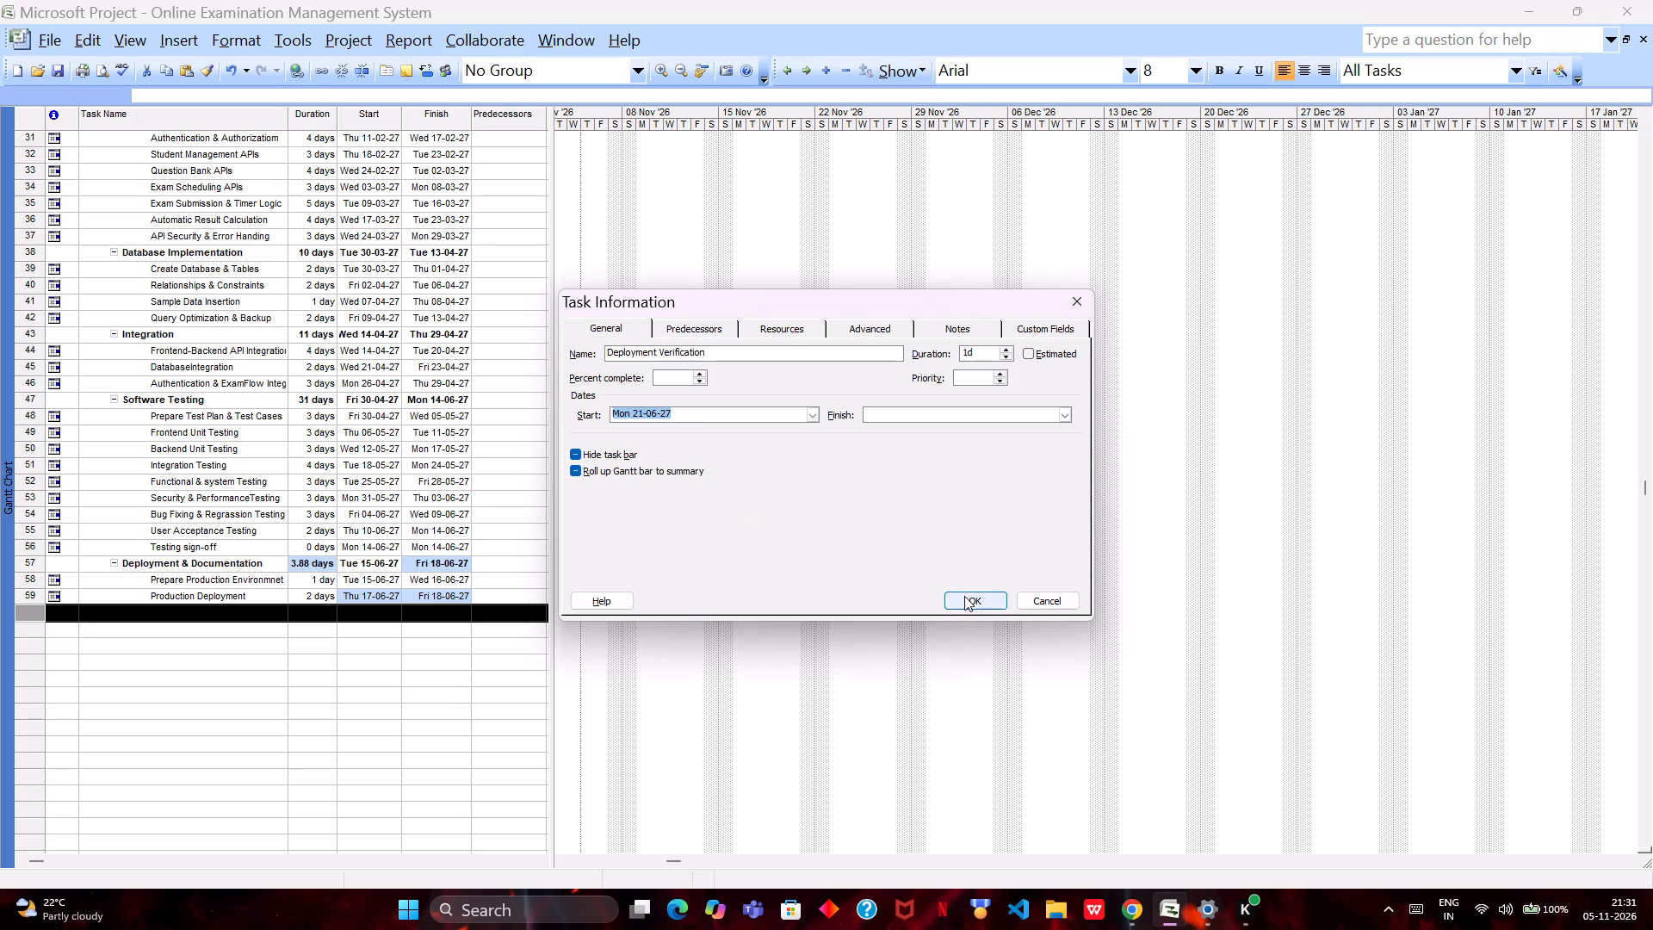
left_click(964, 596)
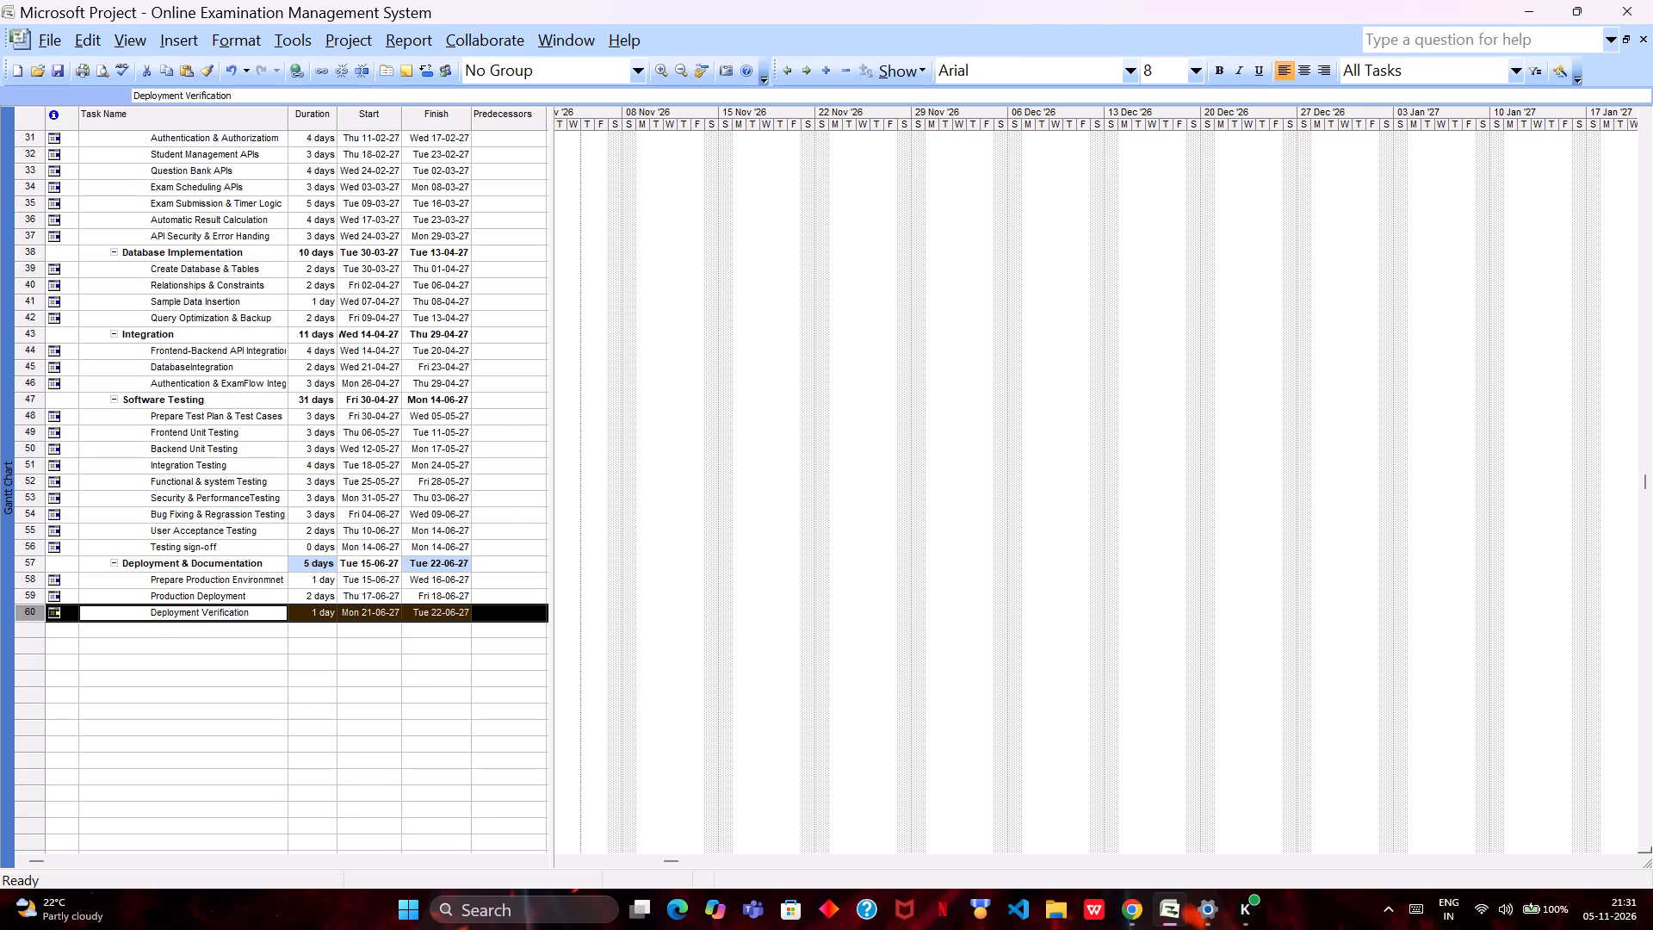
Add a task named "Technical Documentation" below Deployment Verification, lasting 2 days and starting Wed 23-06-27.
double_click(264, 635)
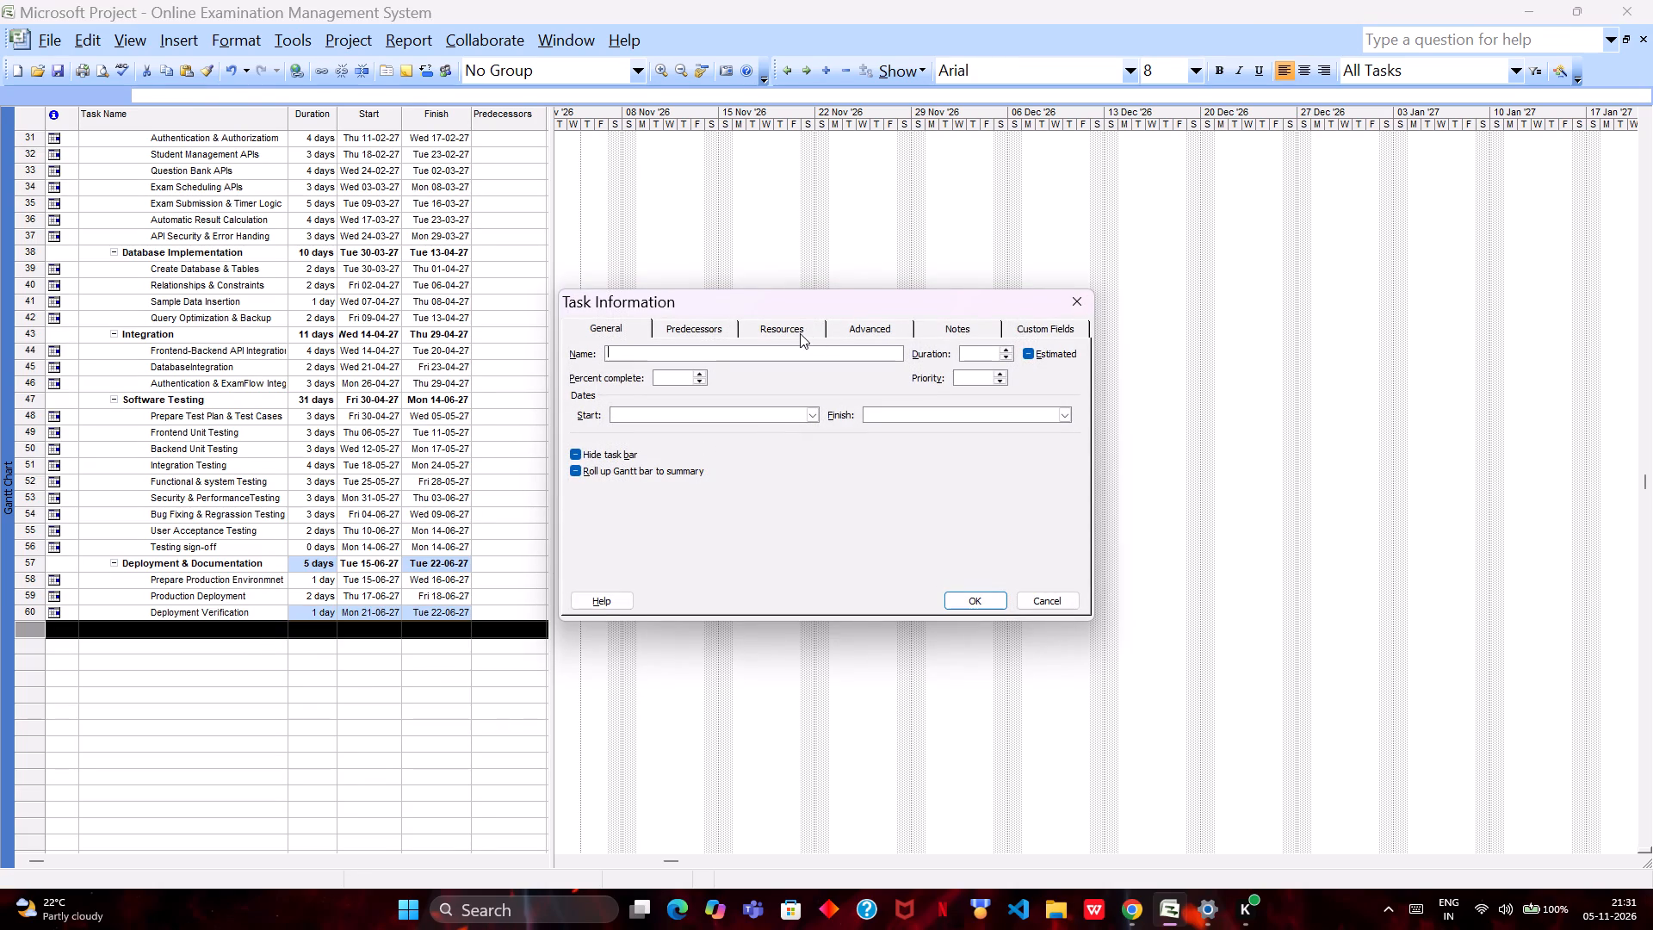
type("Tech")
type("ni")
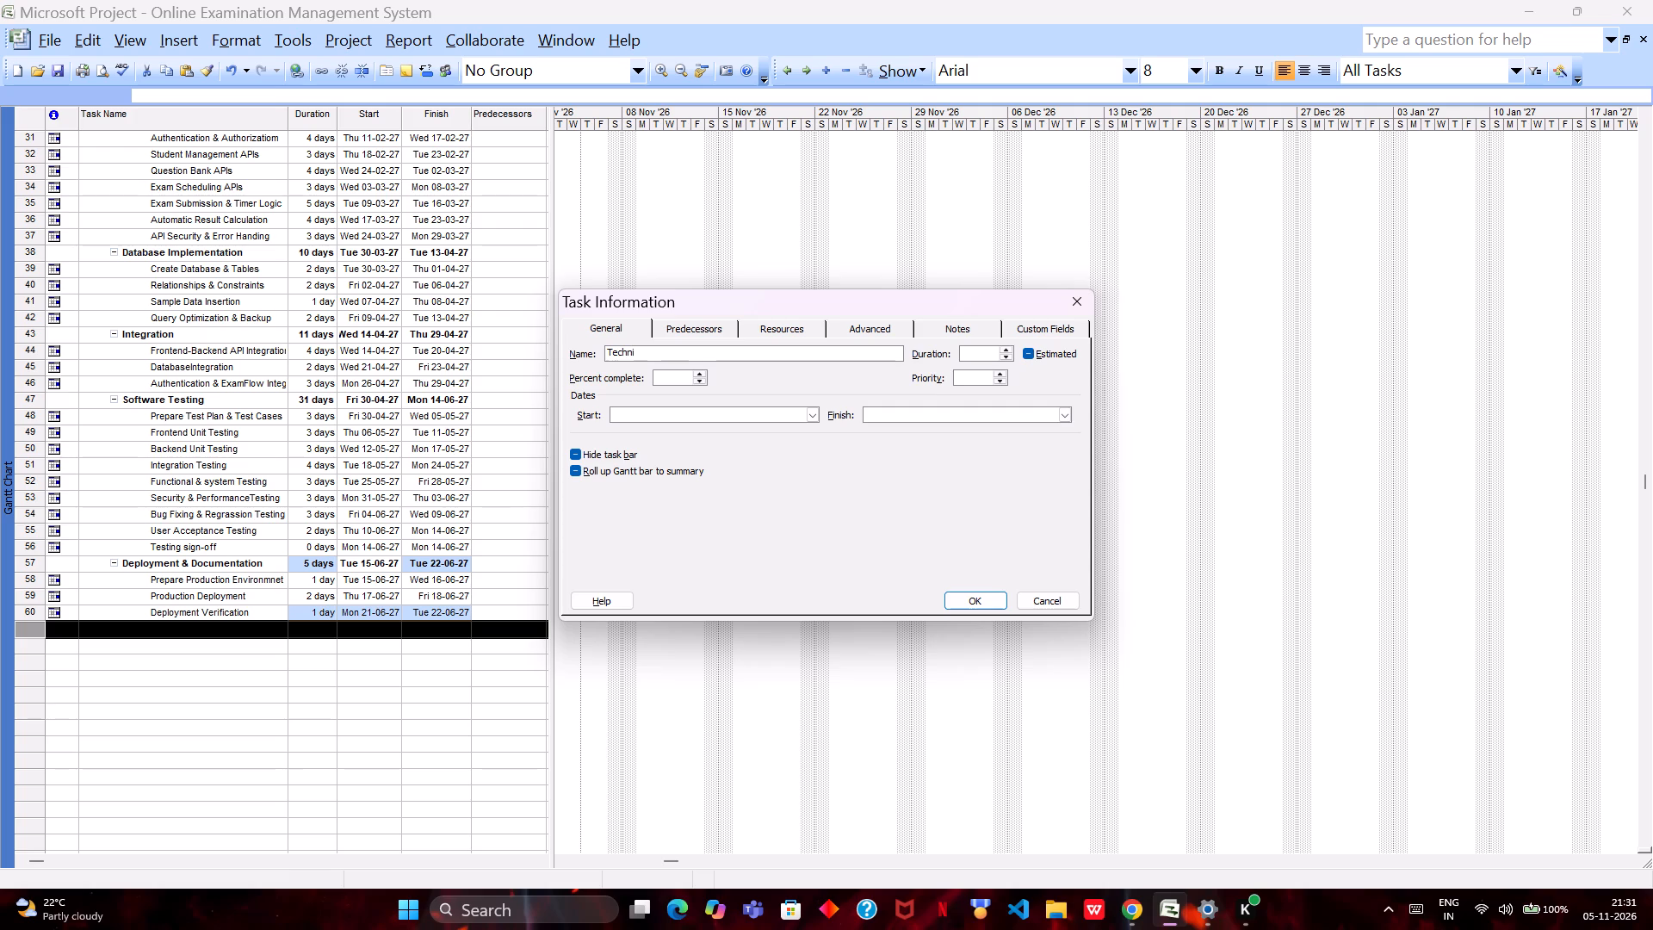
type("cal")
key("space")
type("Docu")
type("mentation")
double_click(1006, 352)
left_click(811, 415)
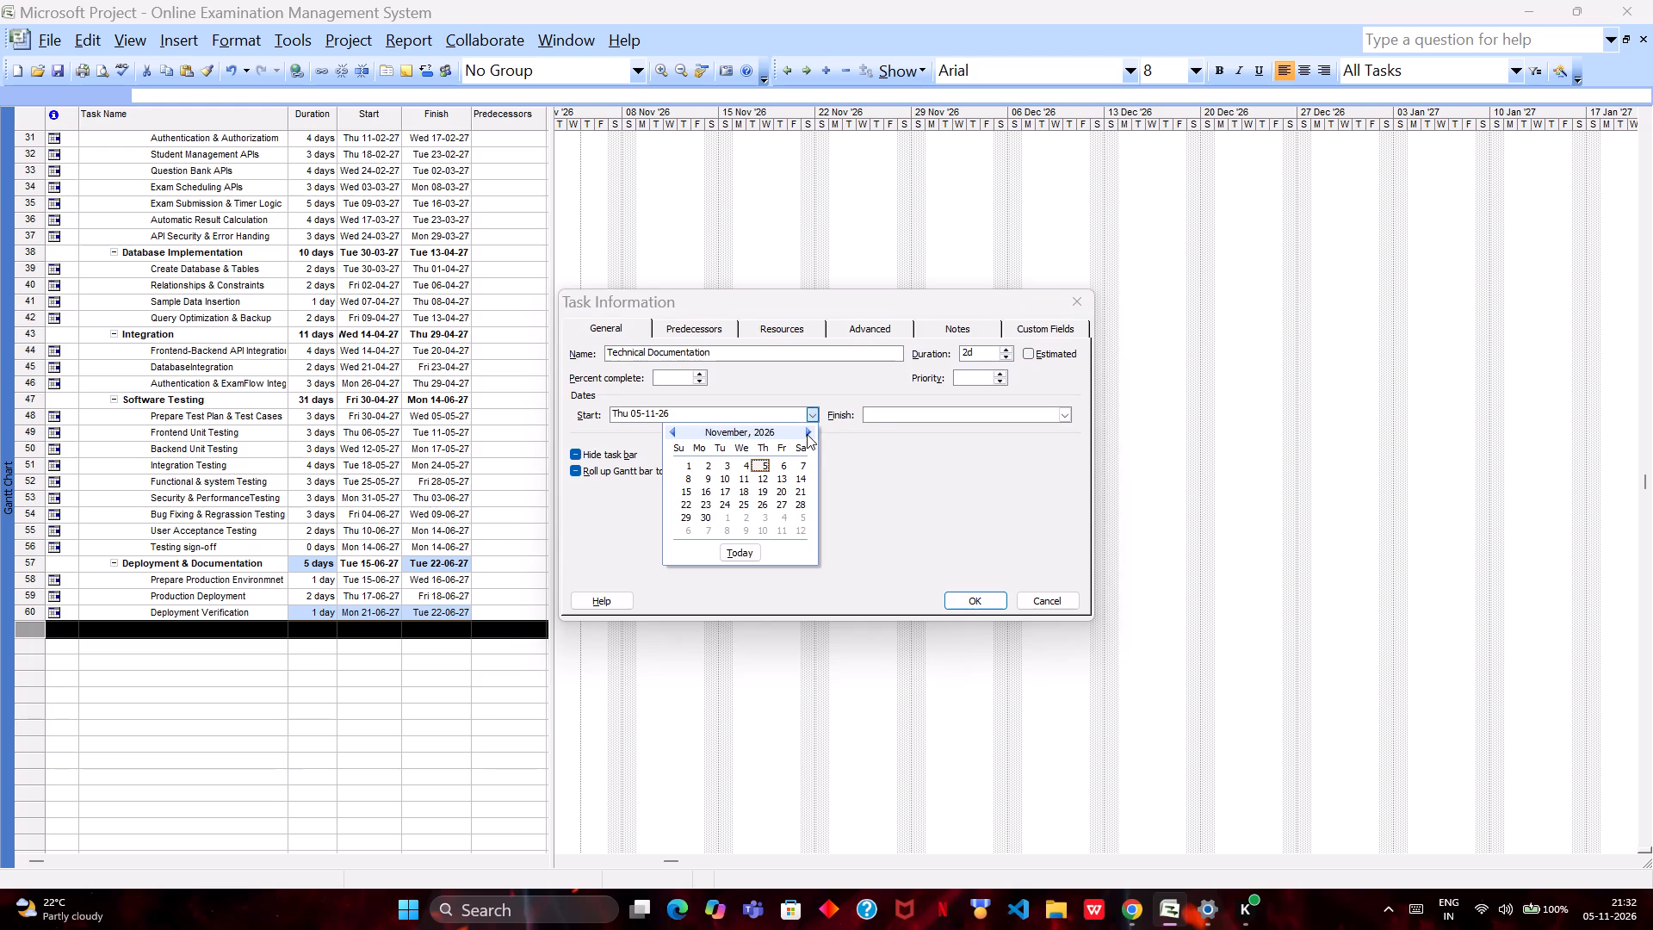
triple_click(807, 434)
triple_click(807, 434)
left_click(807, 434)
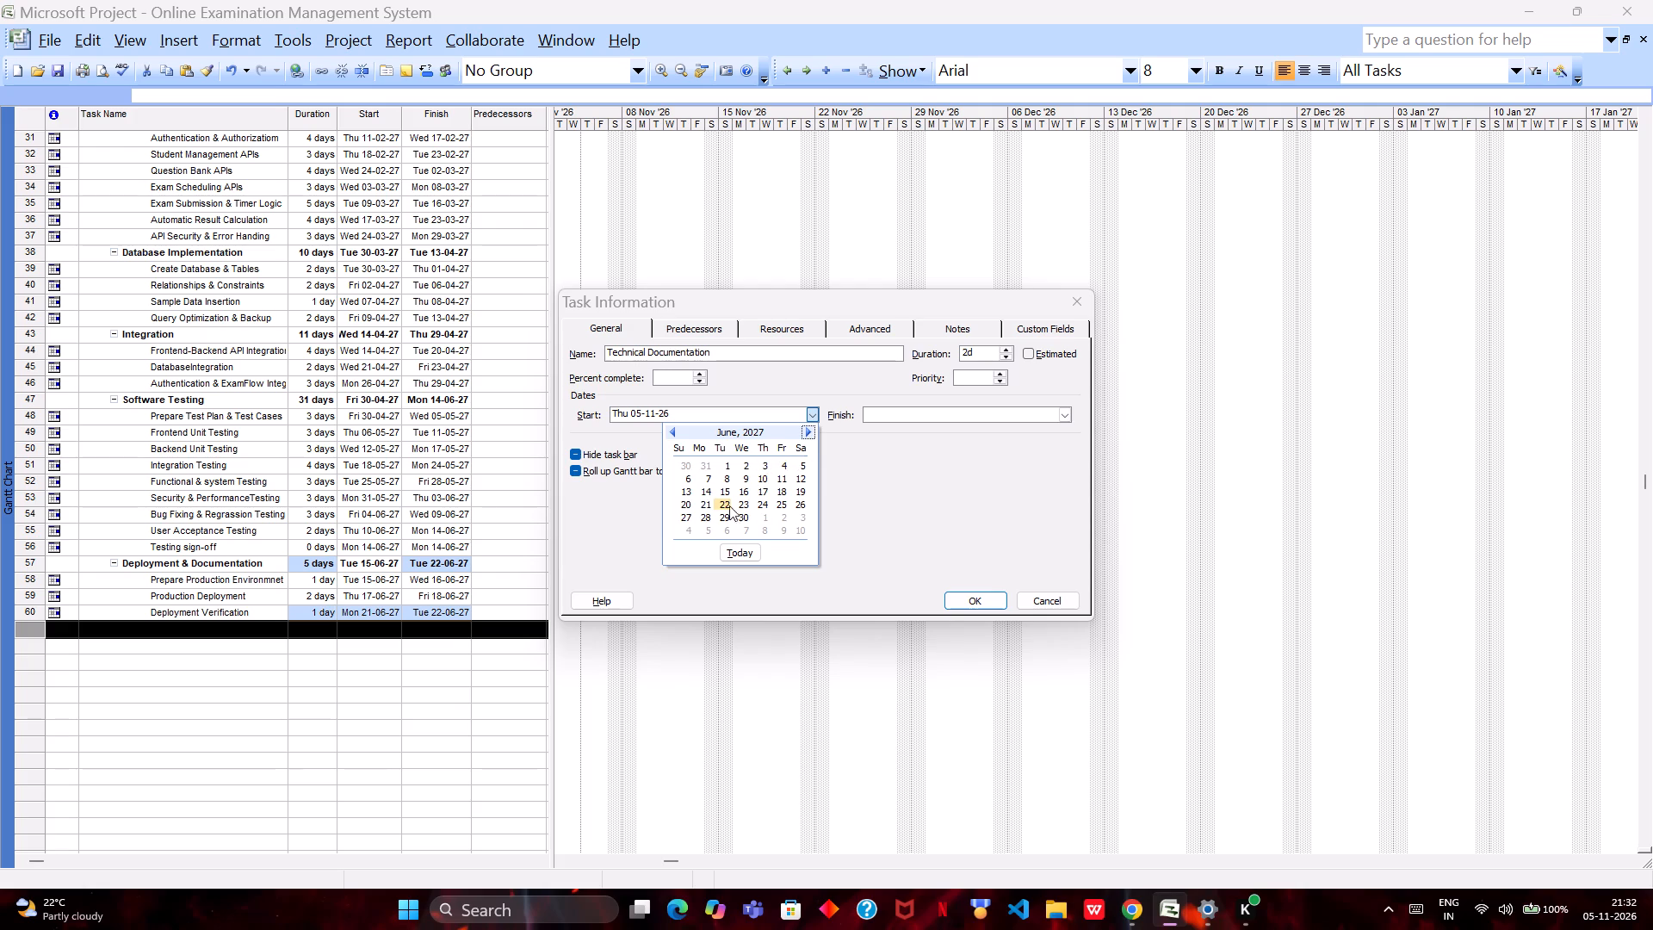
left_click(735, 506)
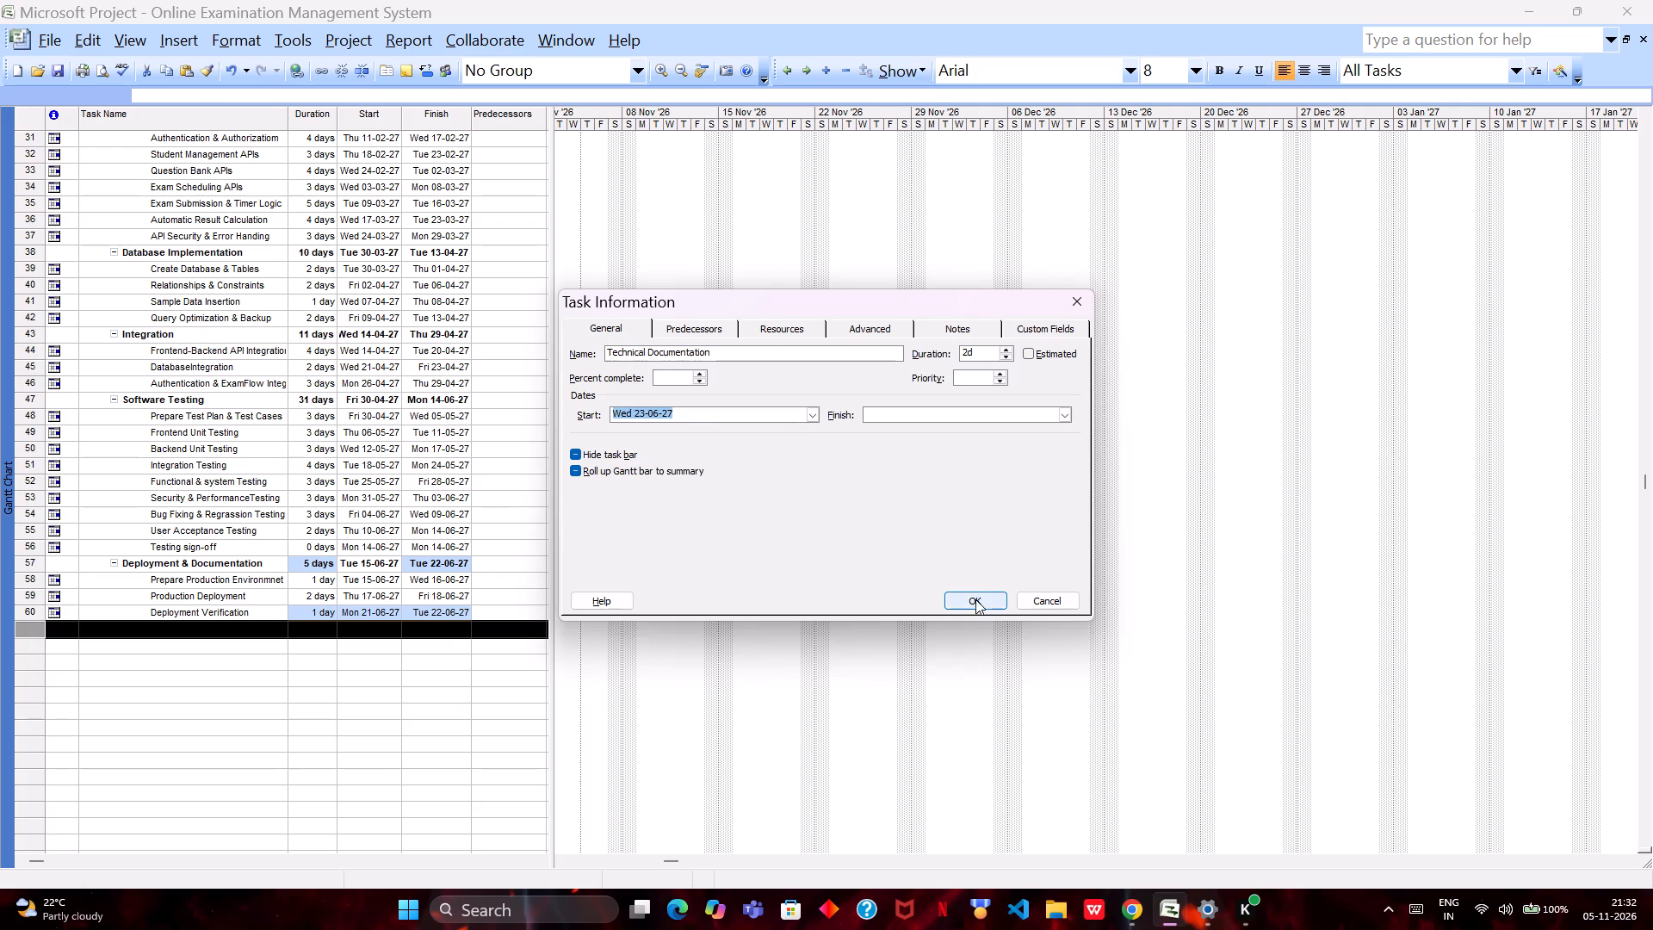
left_click(975, 599)
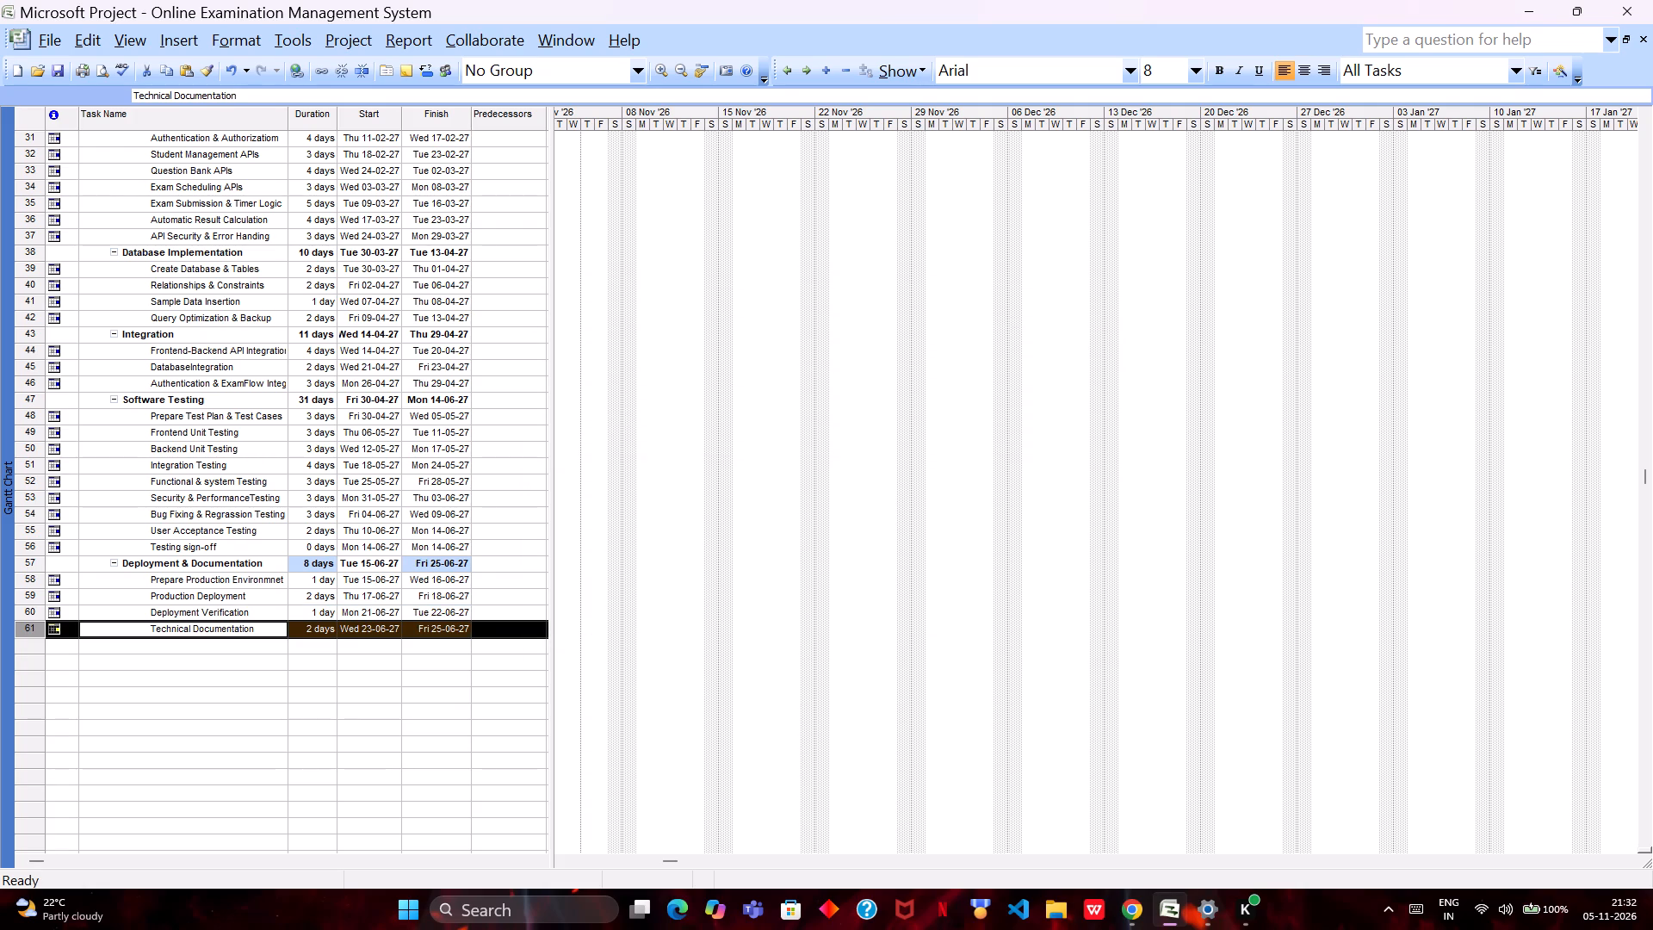
Add a task named "User Manual & Training" below Technical Documentation, lasting 2 days and starting Mon 28-06-27.
double_click(274, 649)
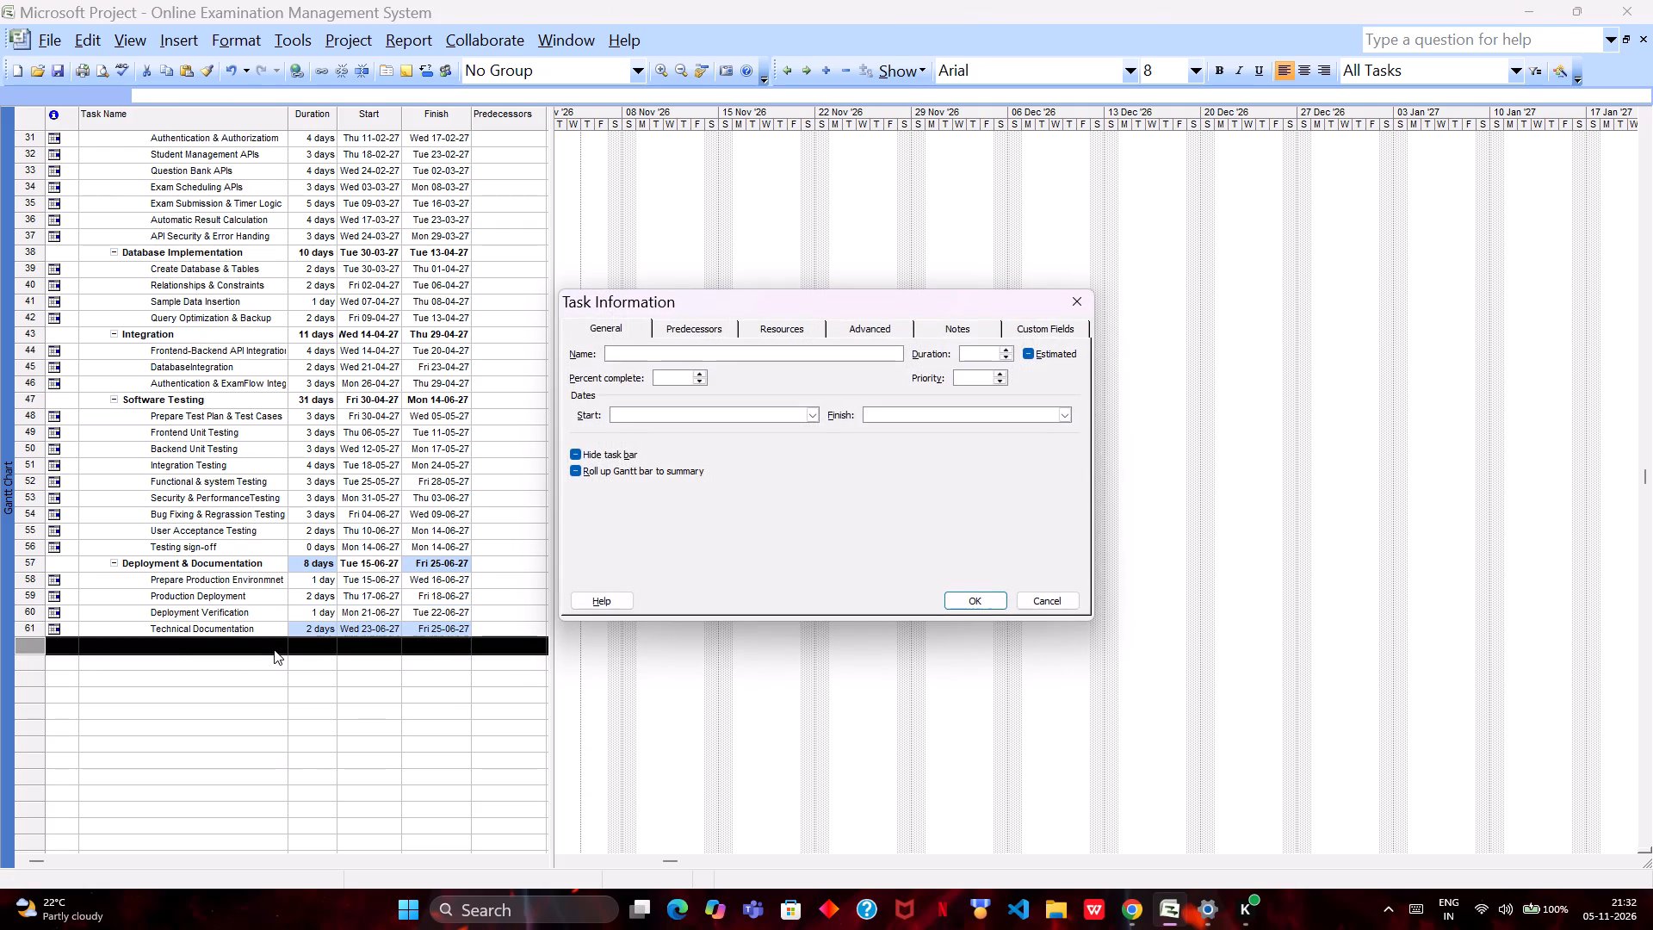
type("User")
key("space")
type("Manual")
key("space")
type("& Training")
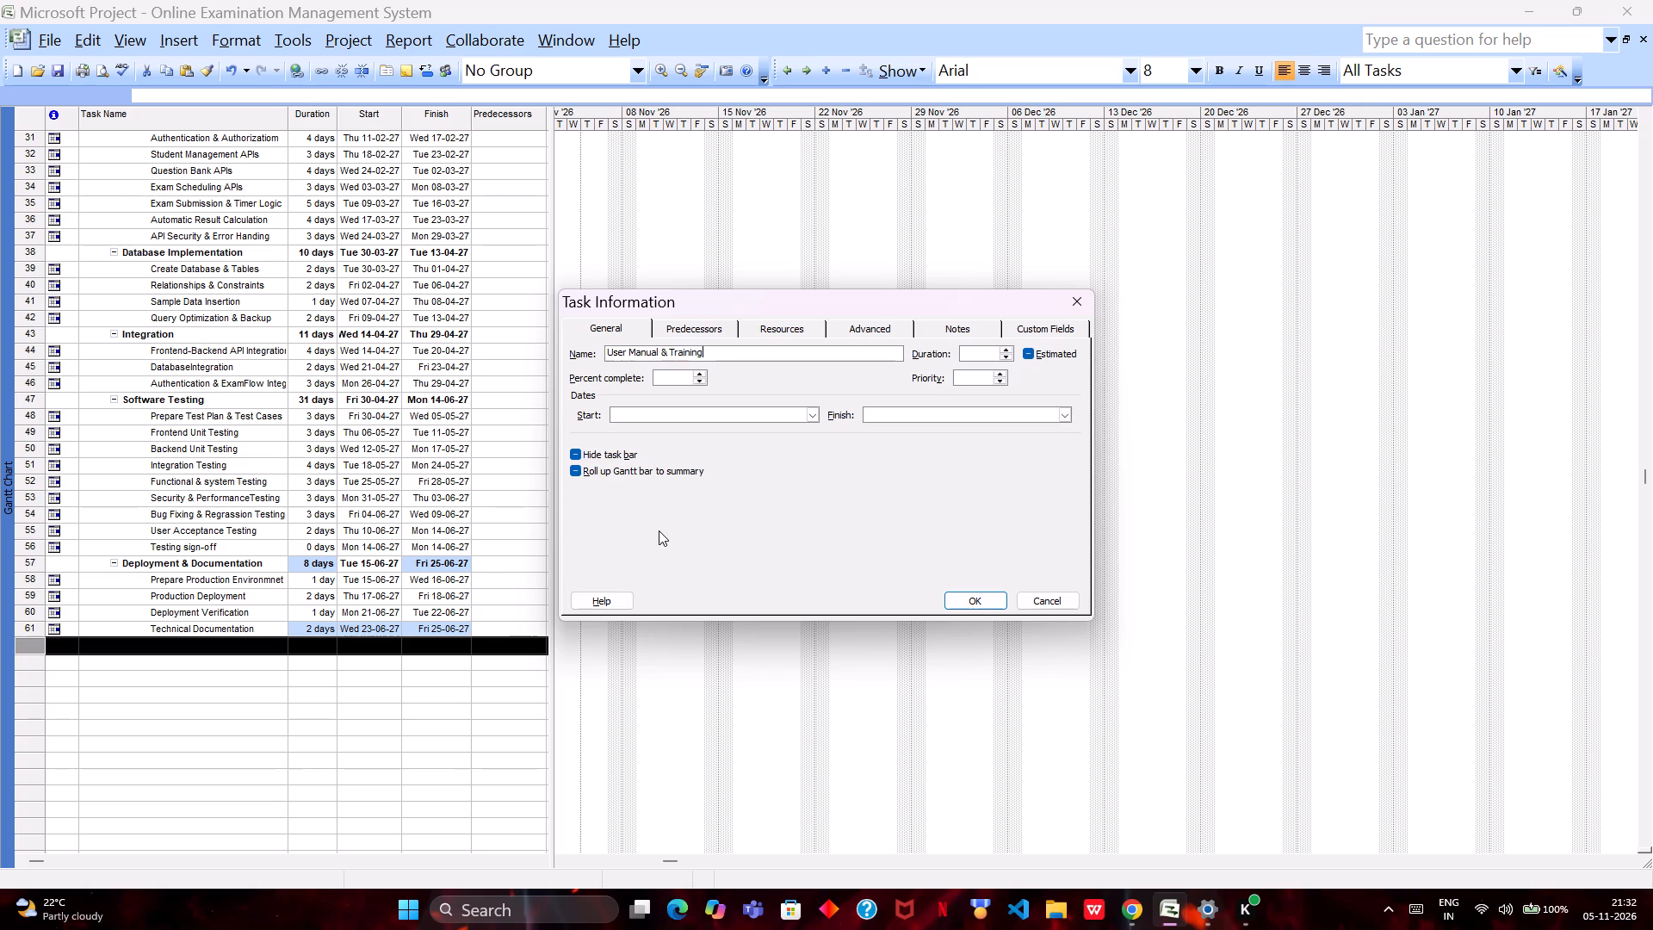
double_click(1006, 349)
left_click(814, 416)
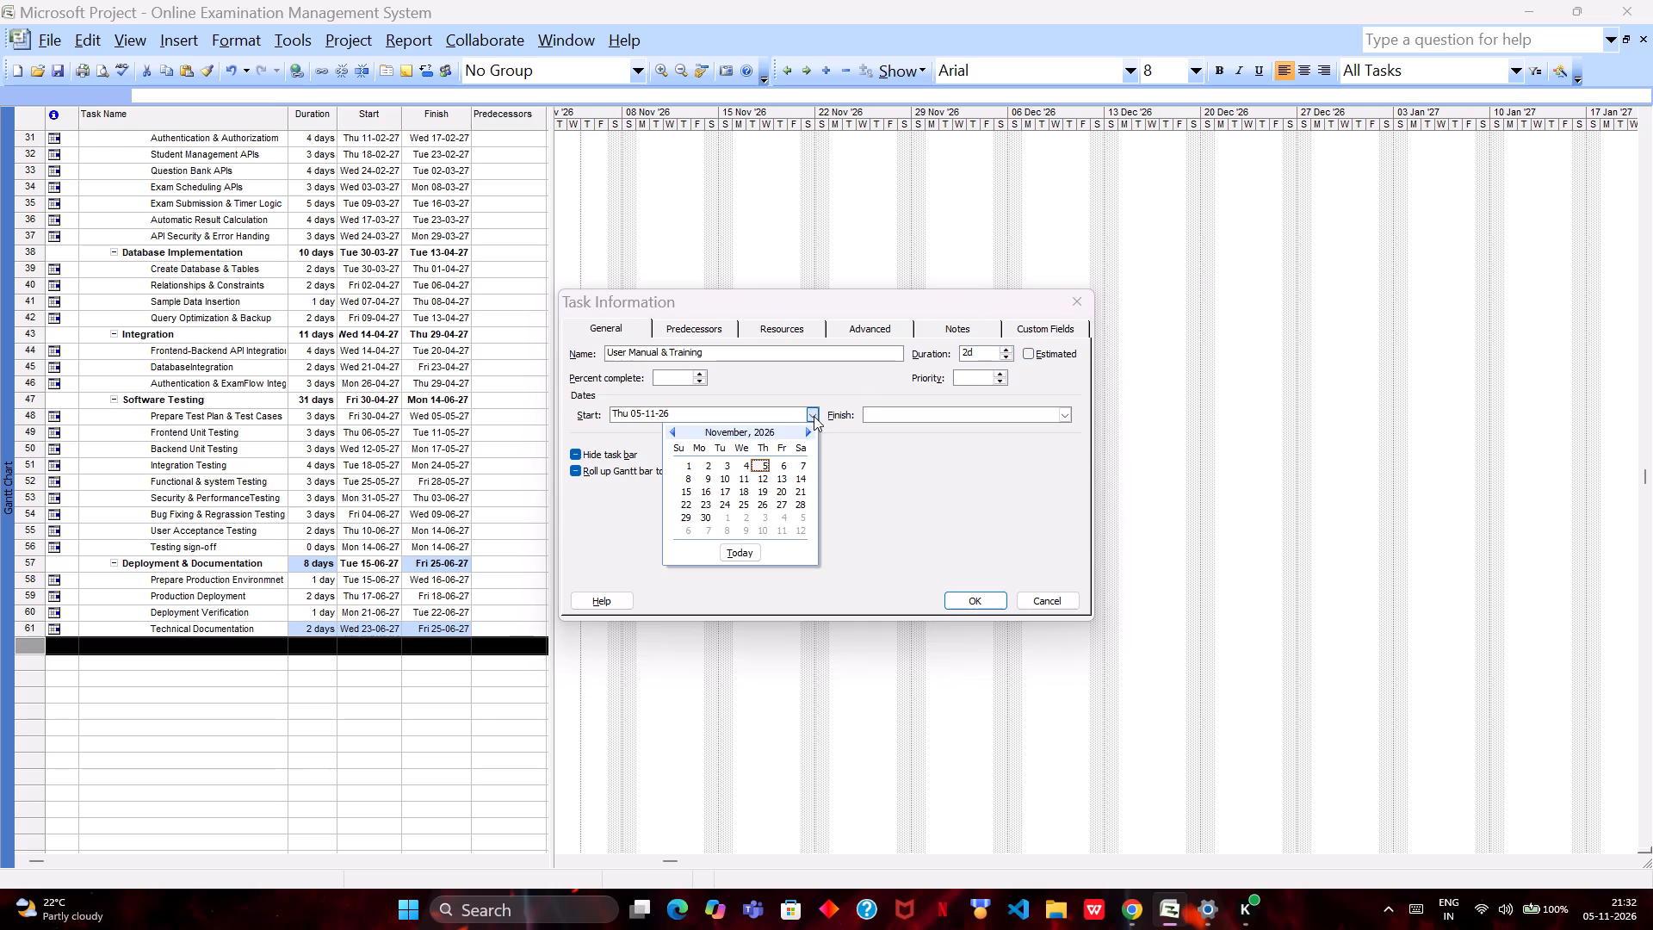
triple_click(808, 435)
triple_click(808, 435)
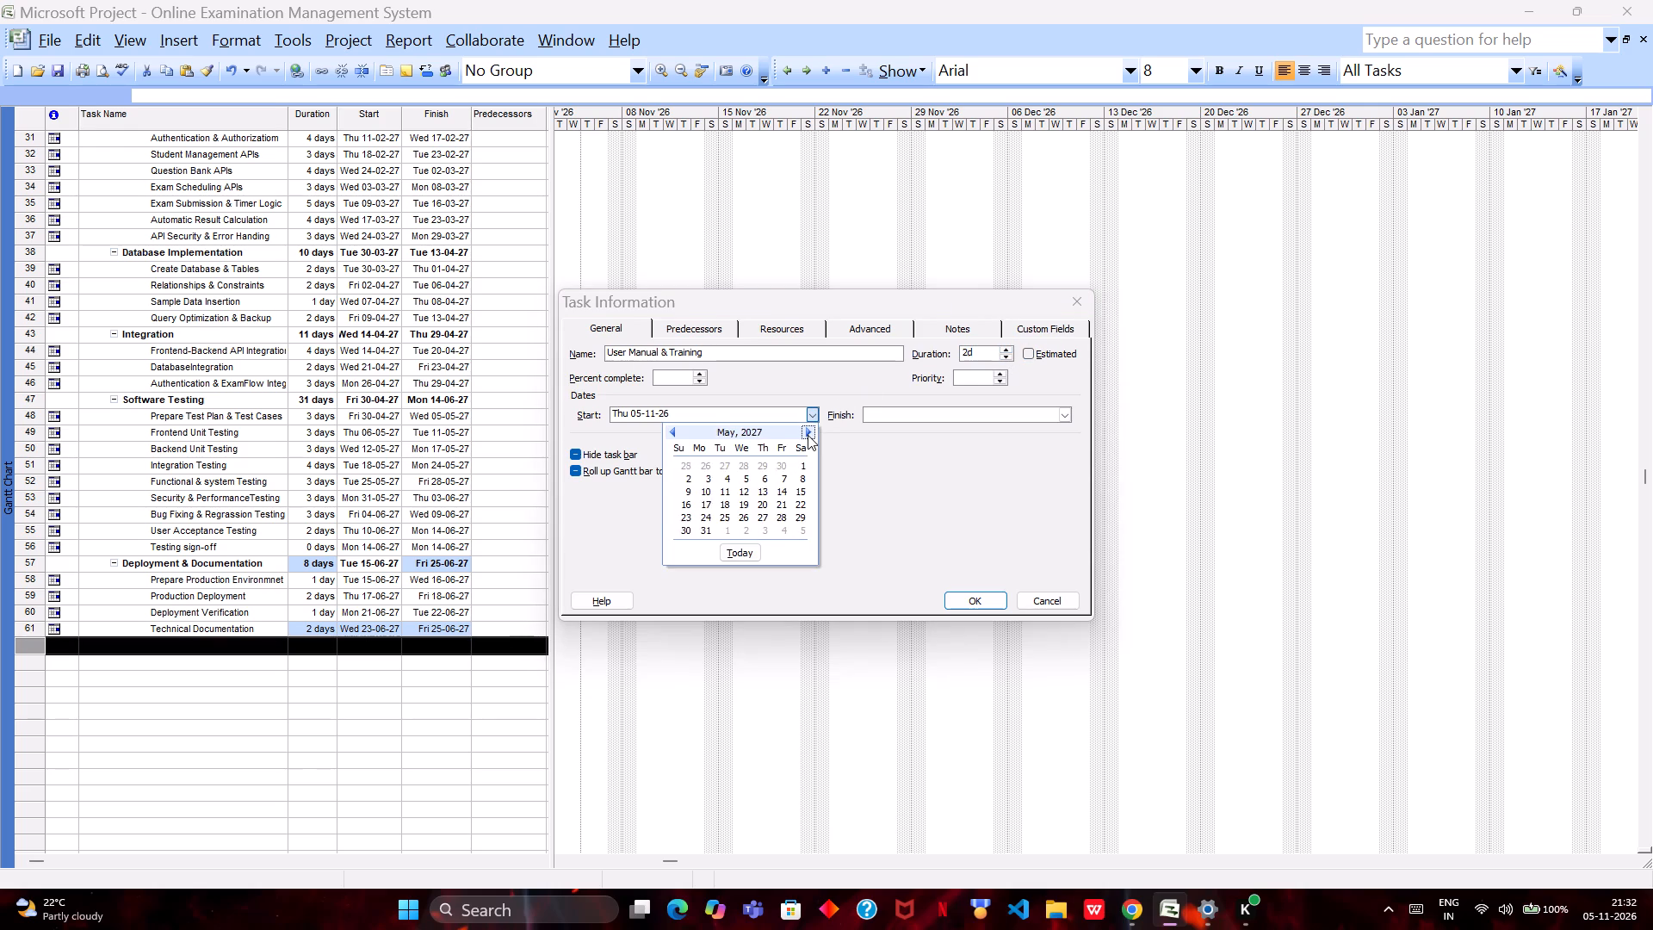
left_click(808, 435)
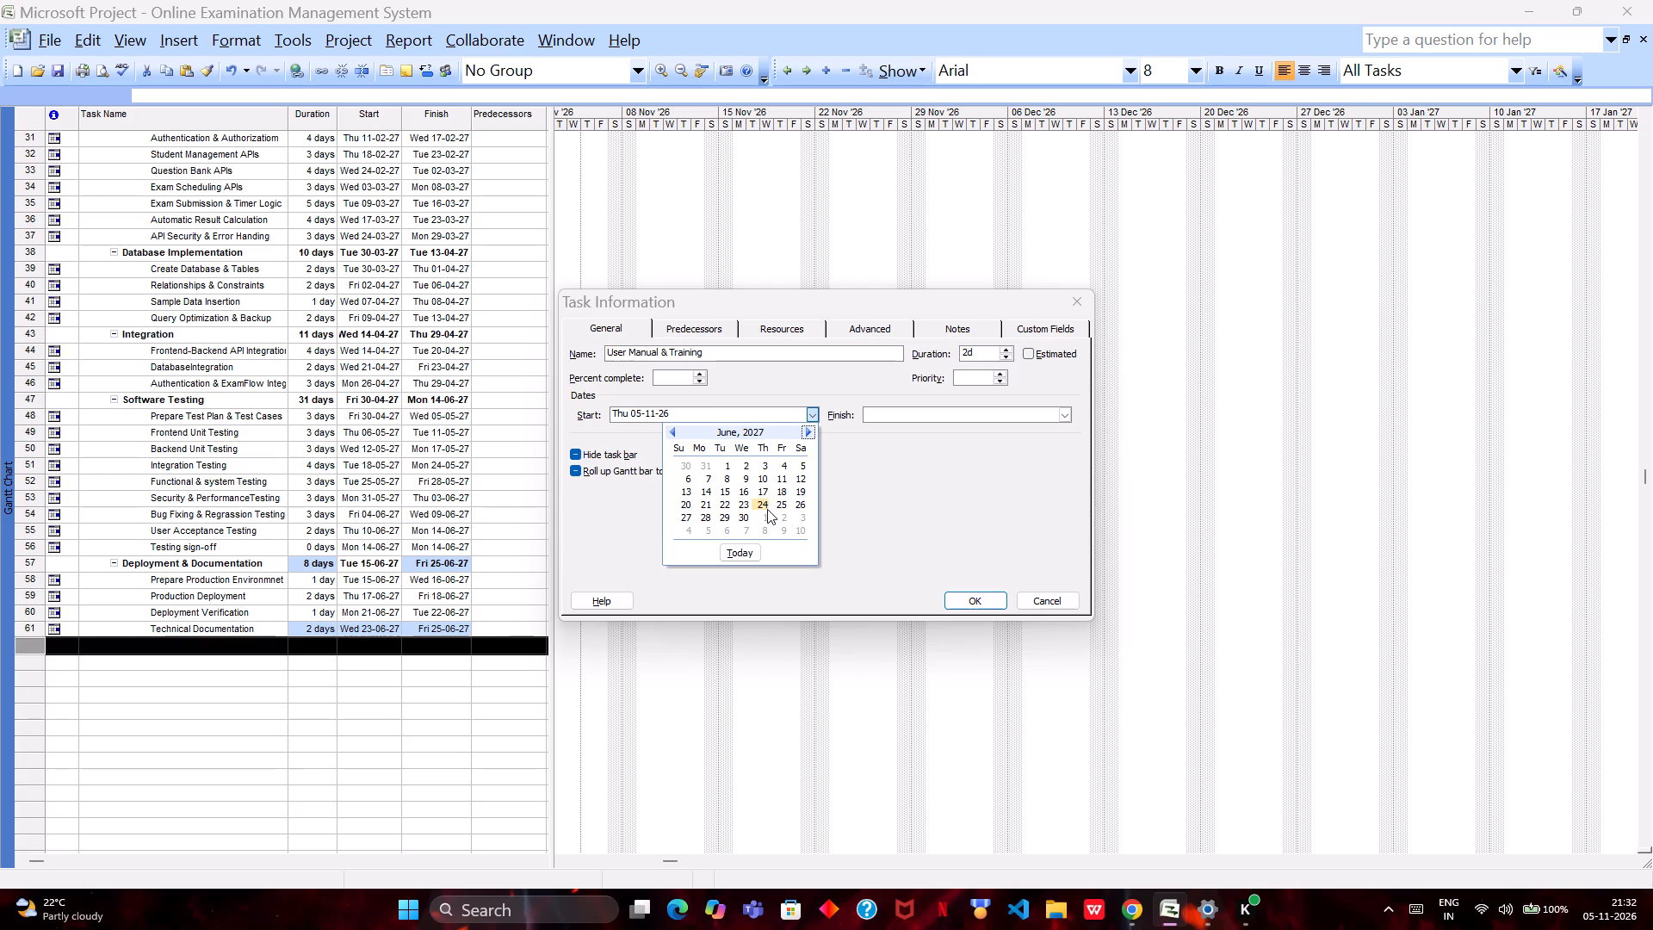
left_click(708, 517)
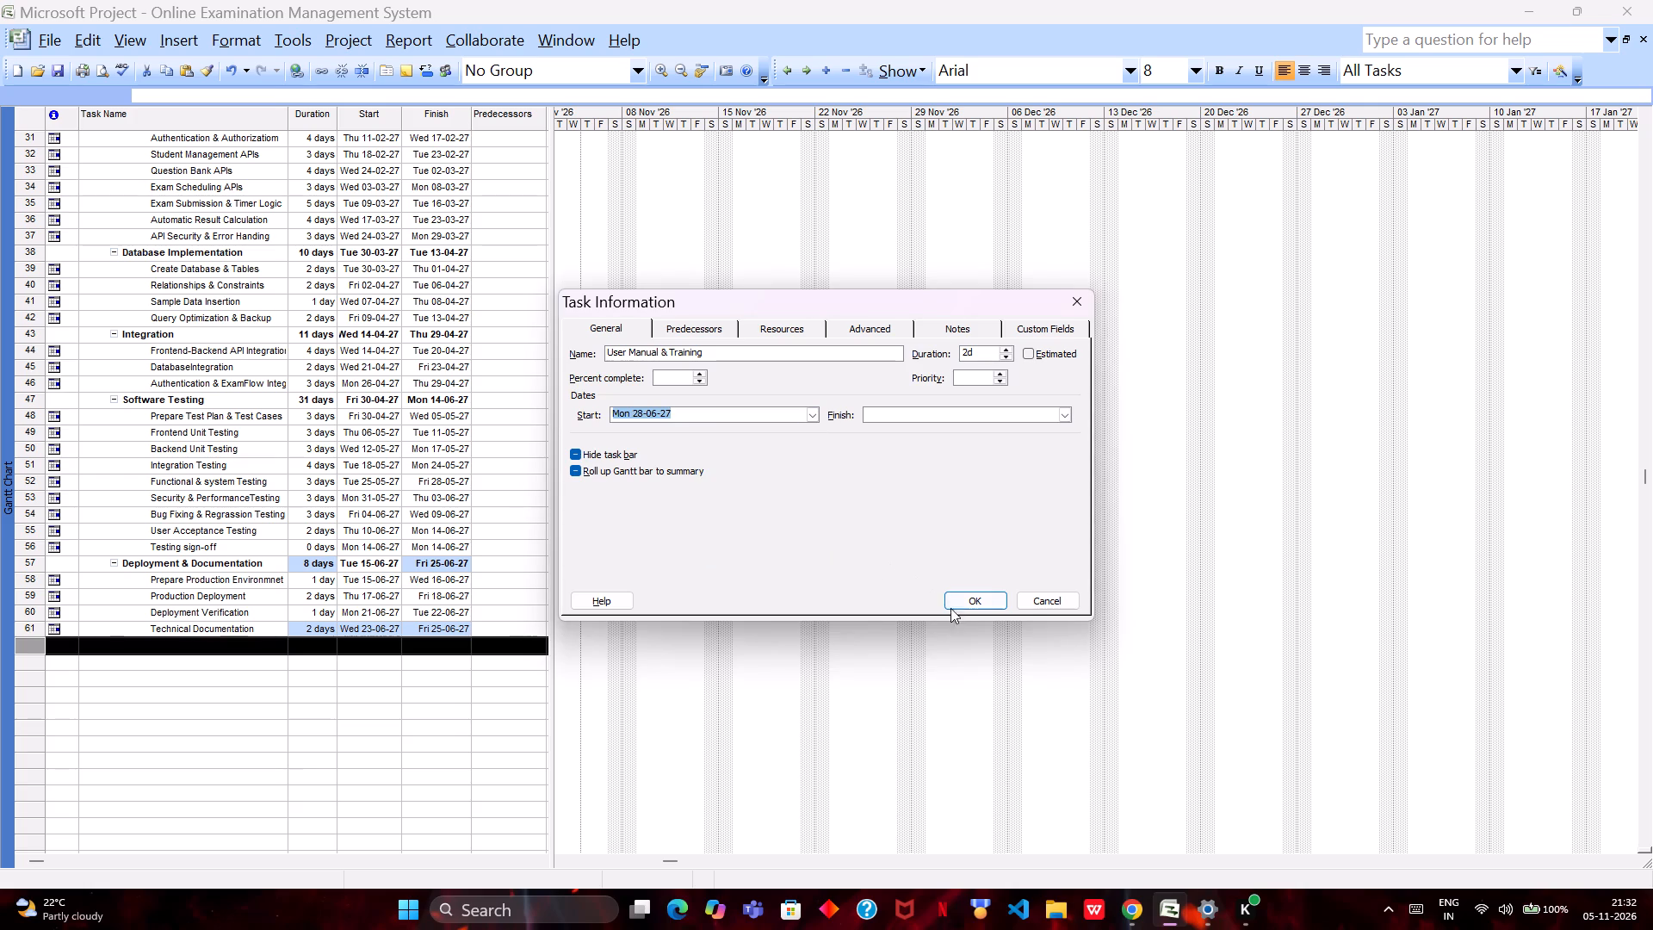
left_click(976, 600)
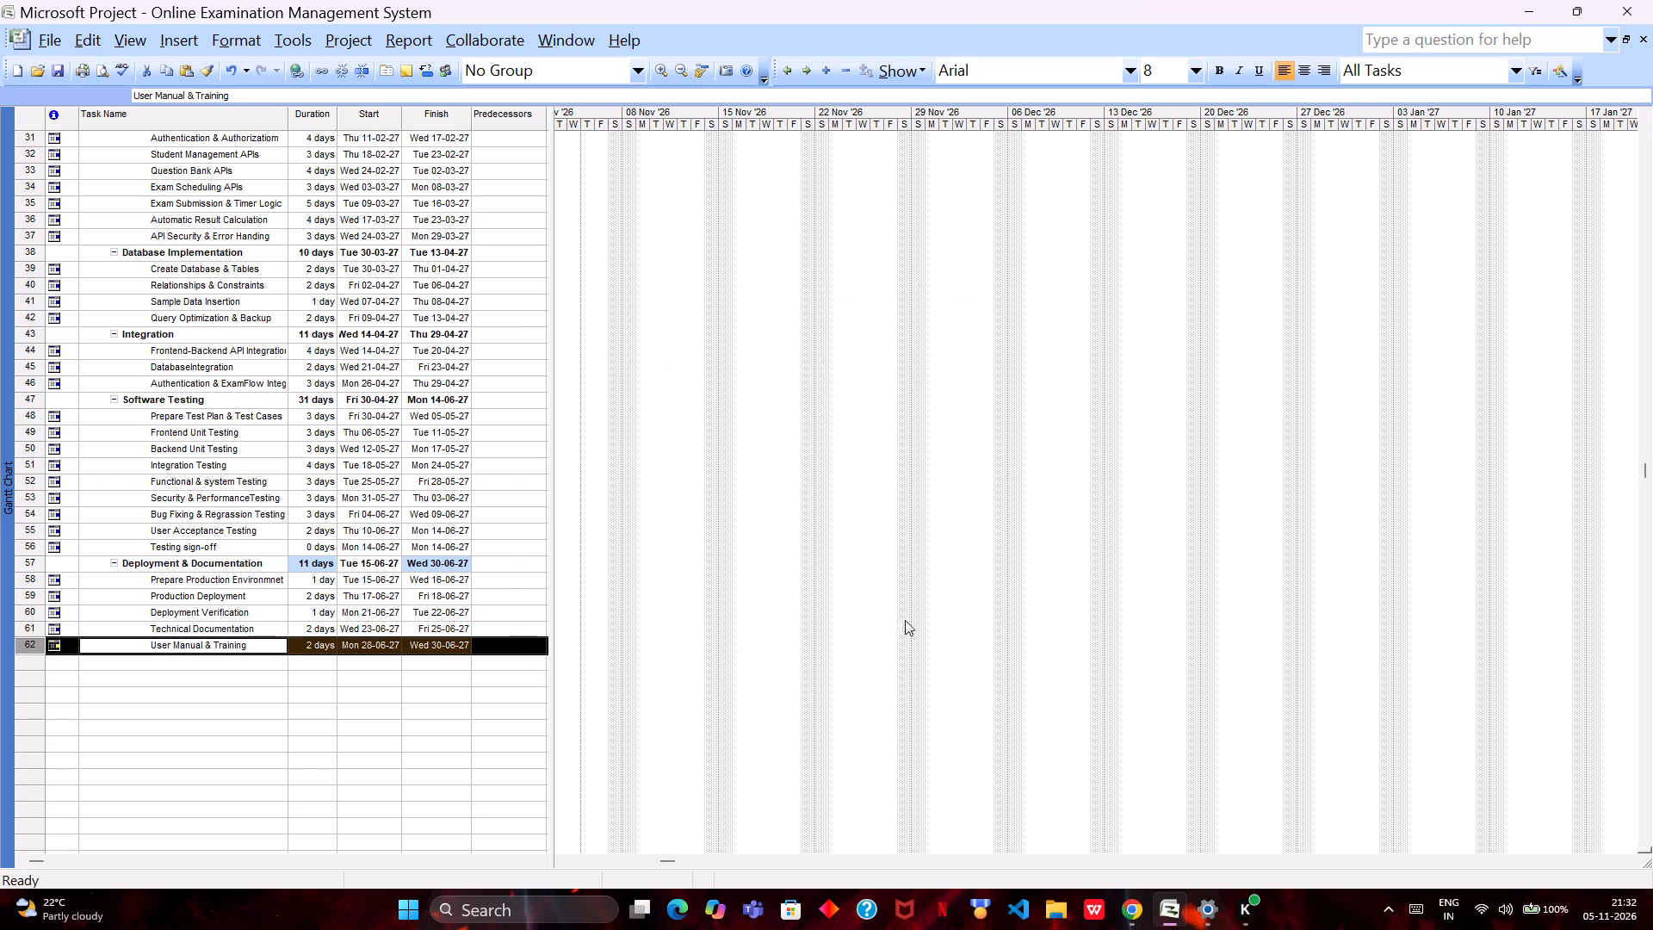
Add a task named "Client Handover & Approval" below User Manual & Training, lasting 1 day and starting Thu 01-07-27.
double_click(238, 666)
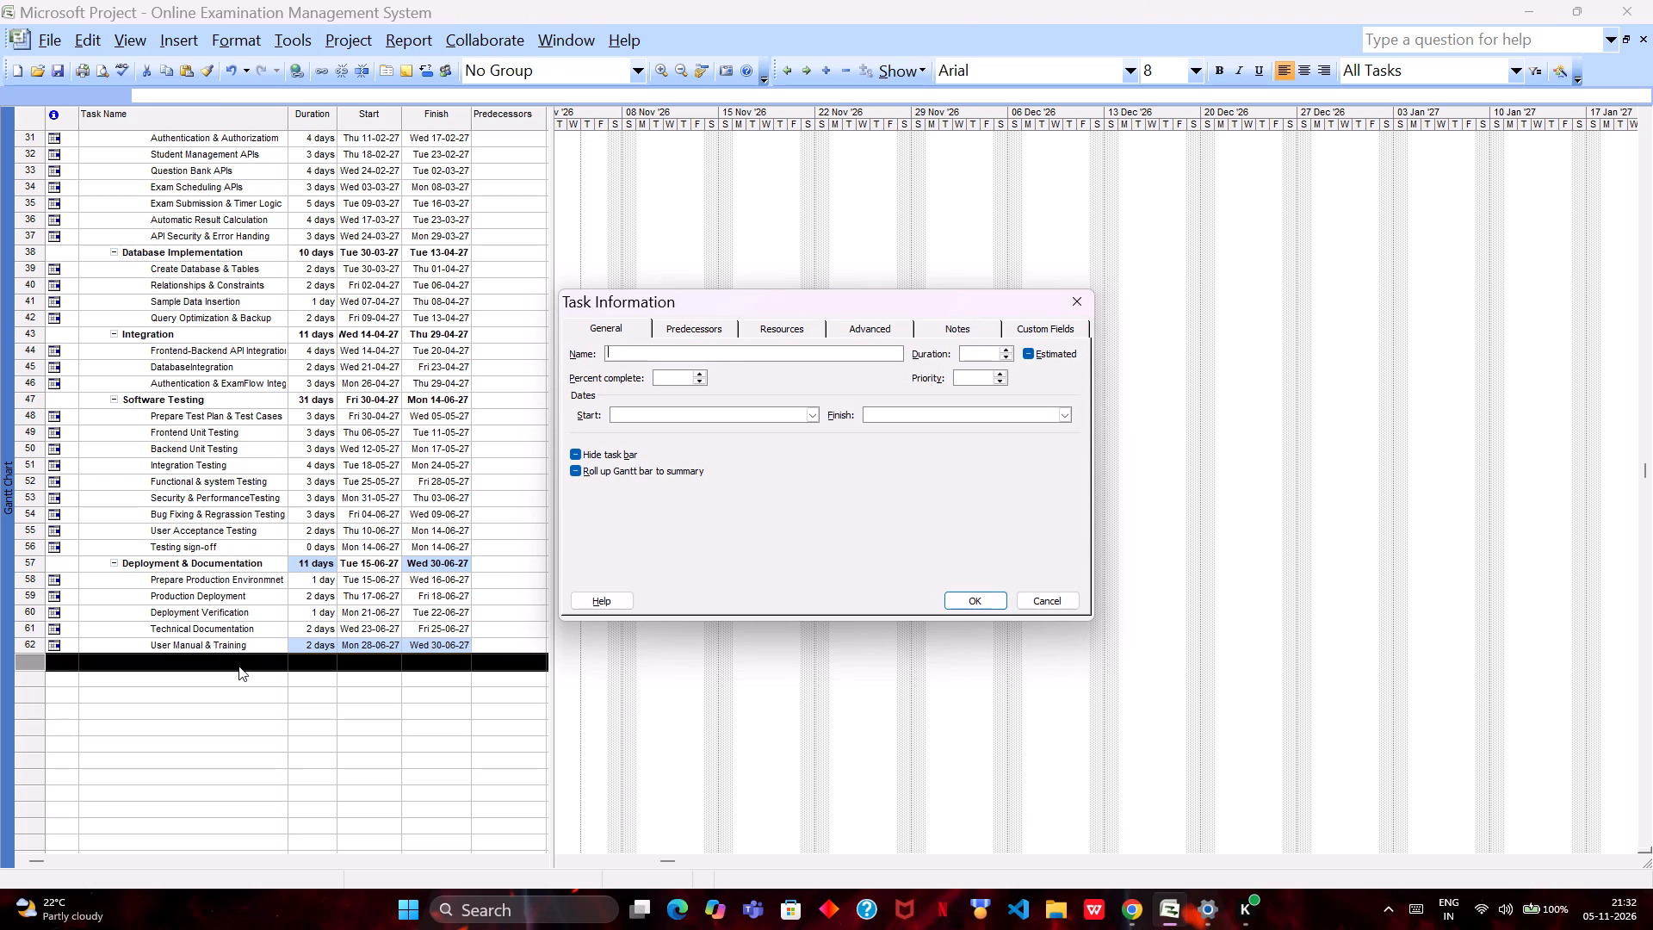
key("shift+c")
type("lient")
key("space")
type("Handover")
key("space")
type("& A")
type("ppo")
key("BackSpace")
key("r")
type("ov")
type("al")
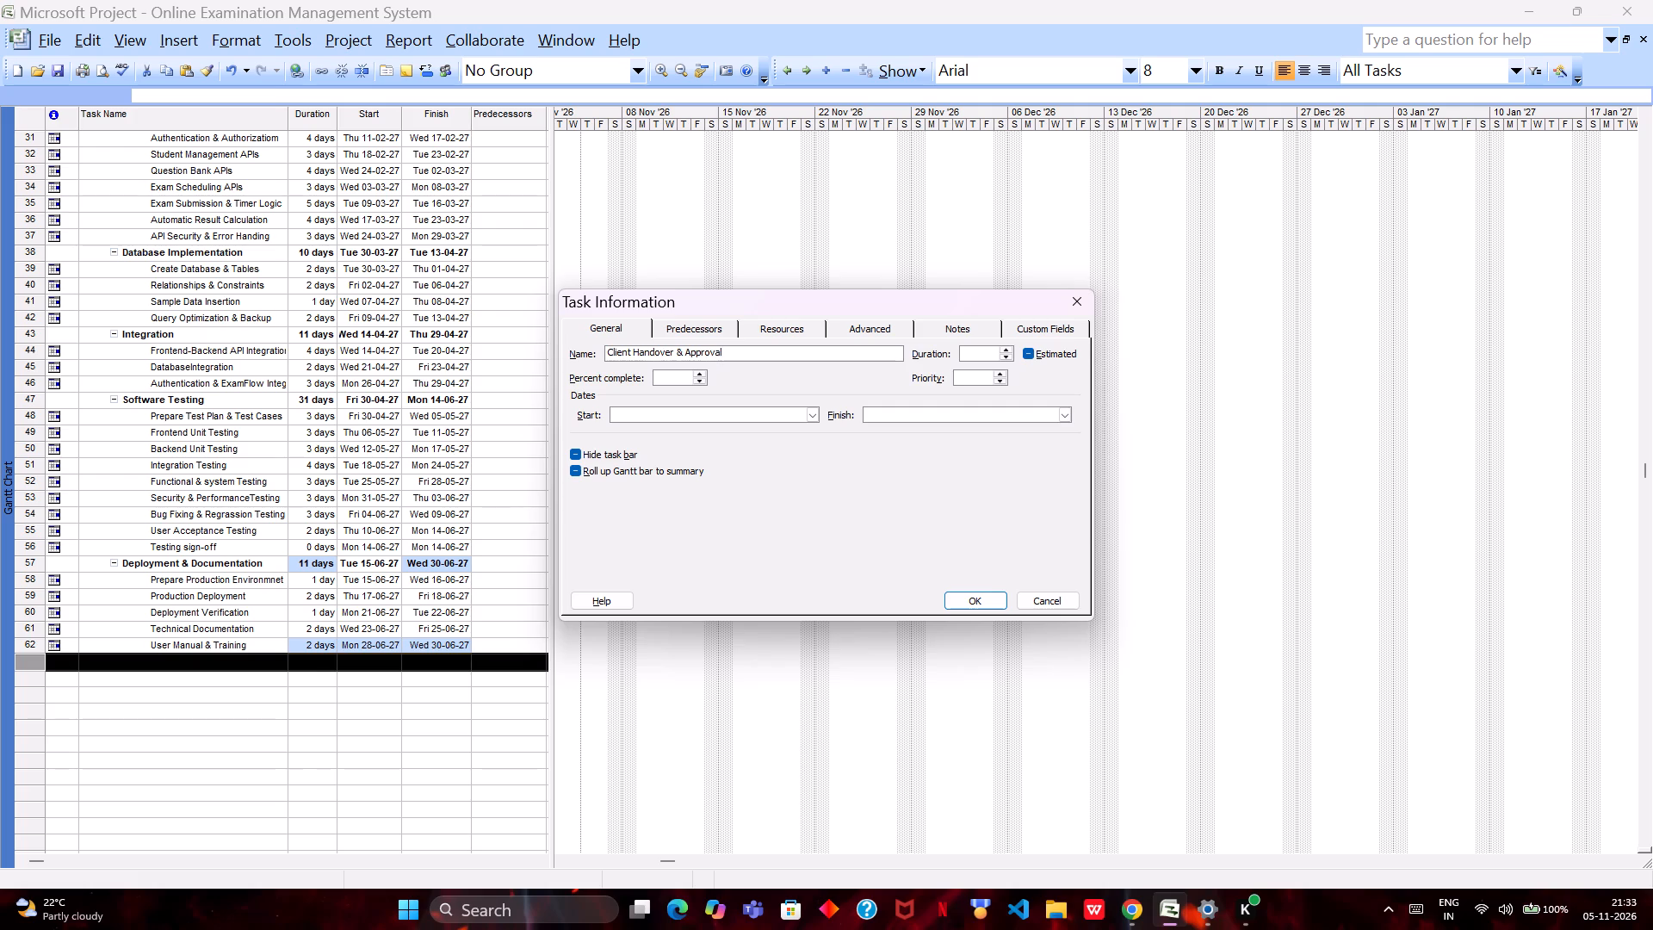
left_click(808, 418)
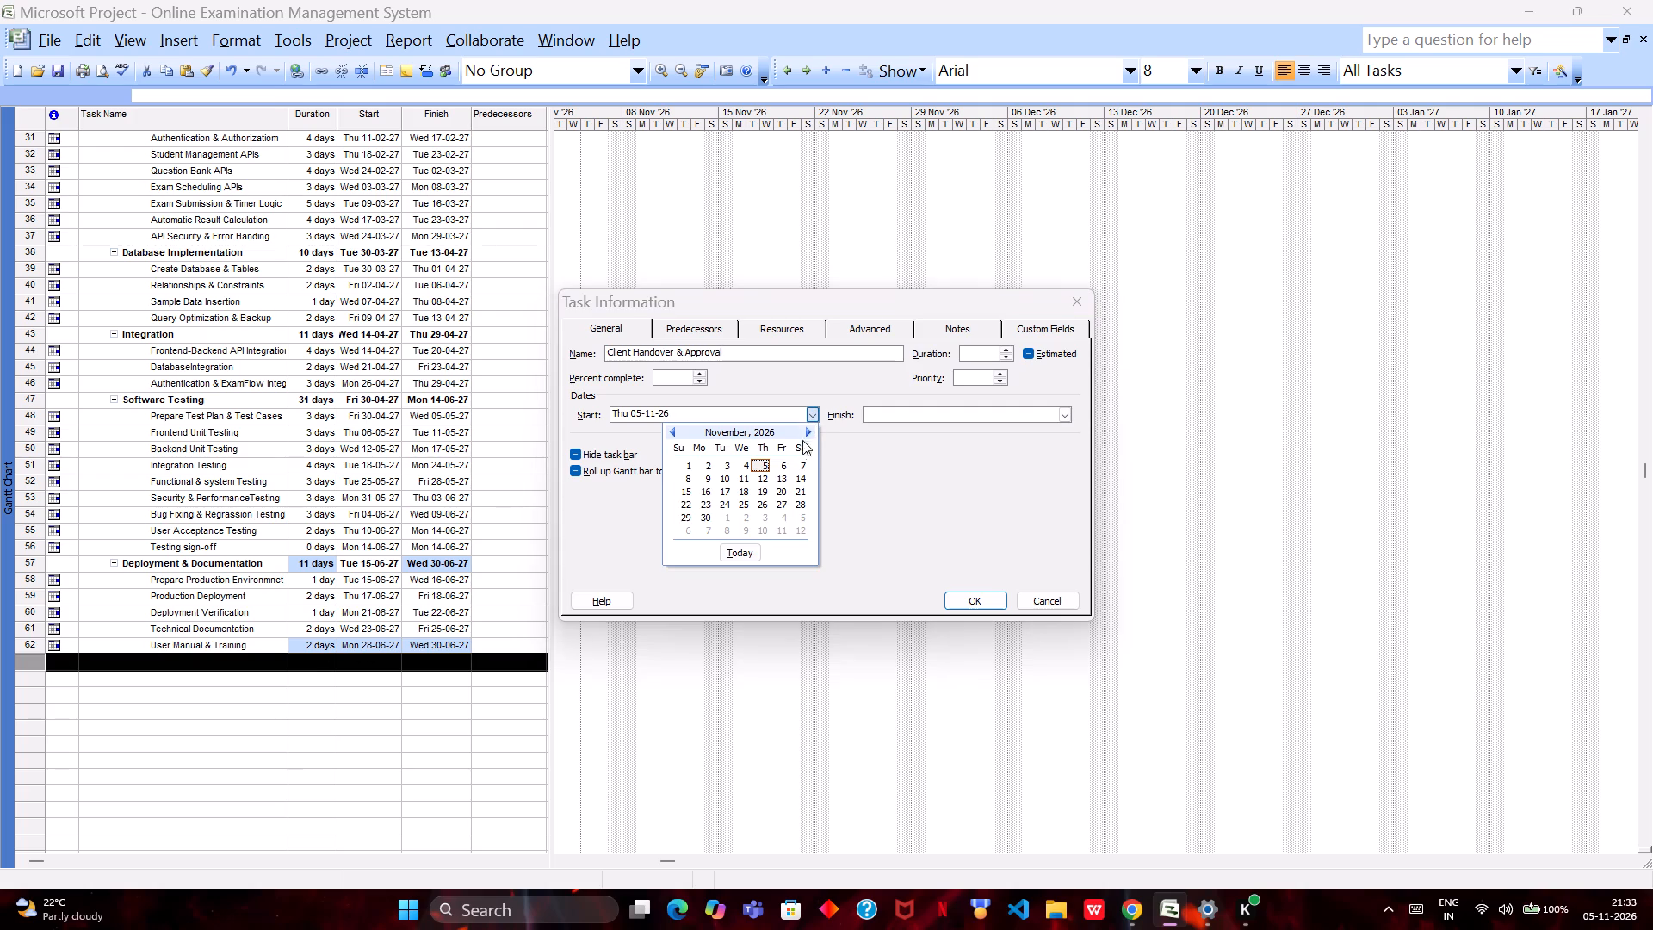
triple_click(808, 429)
triple_click(808, 429)
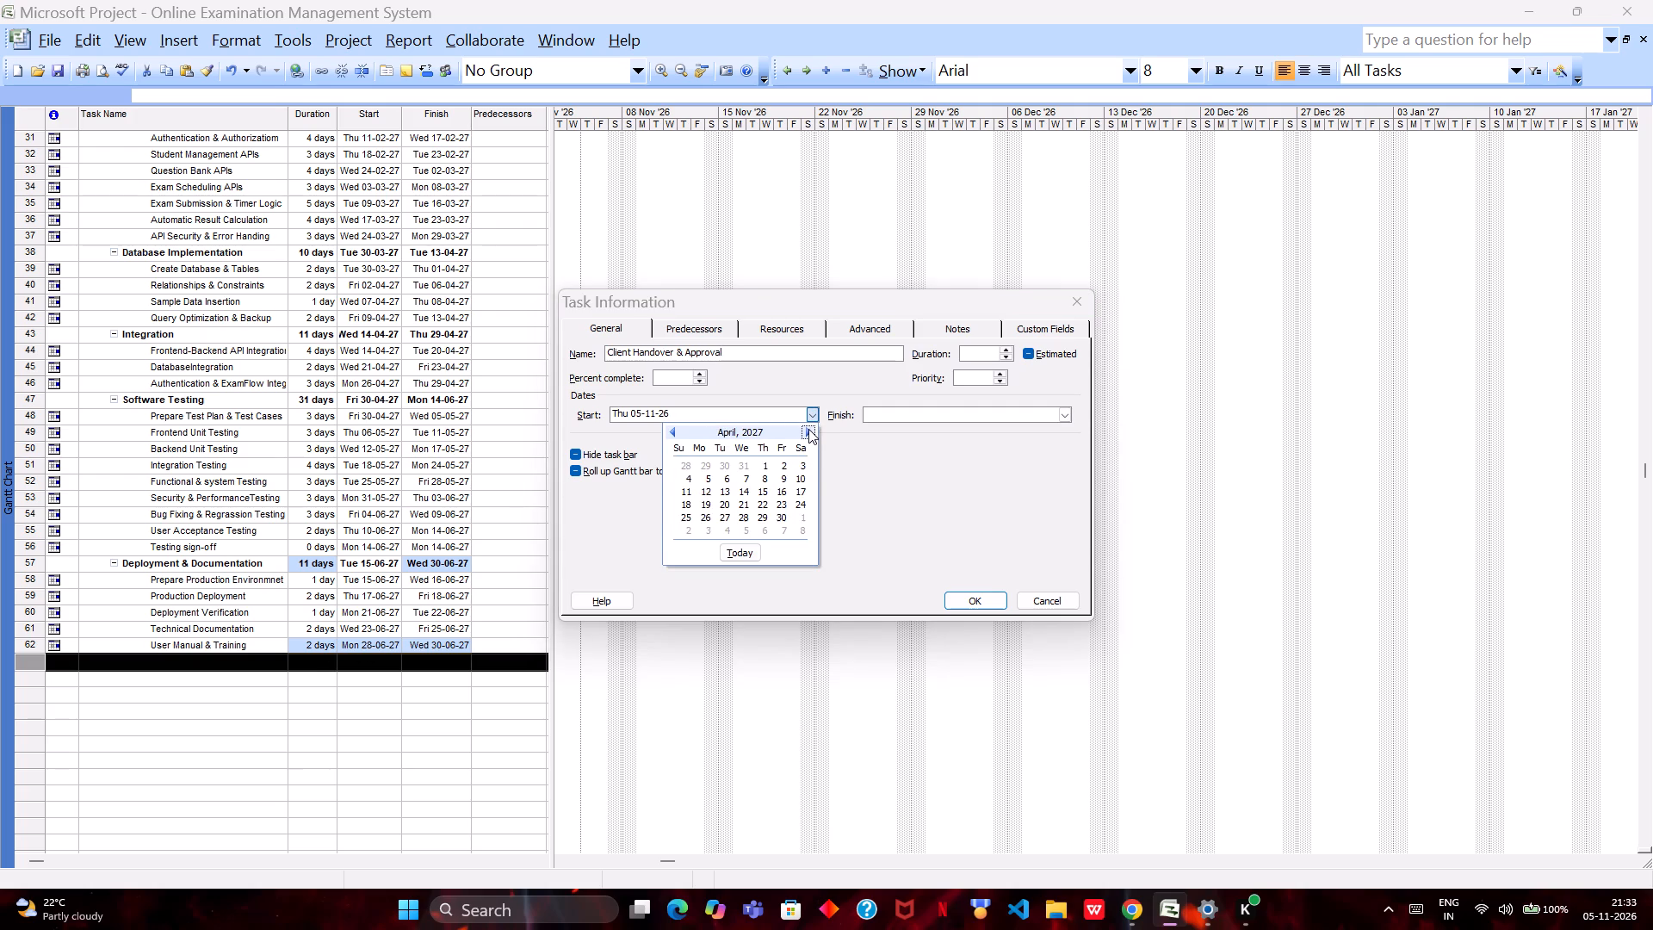
left_click(808, 429)
left_click(808, 429)
left_click(678, 433)
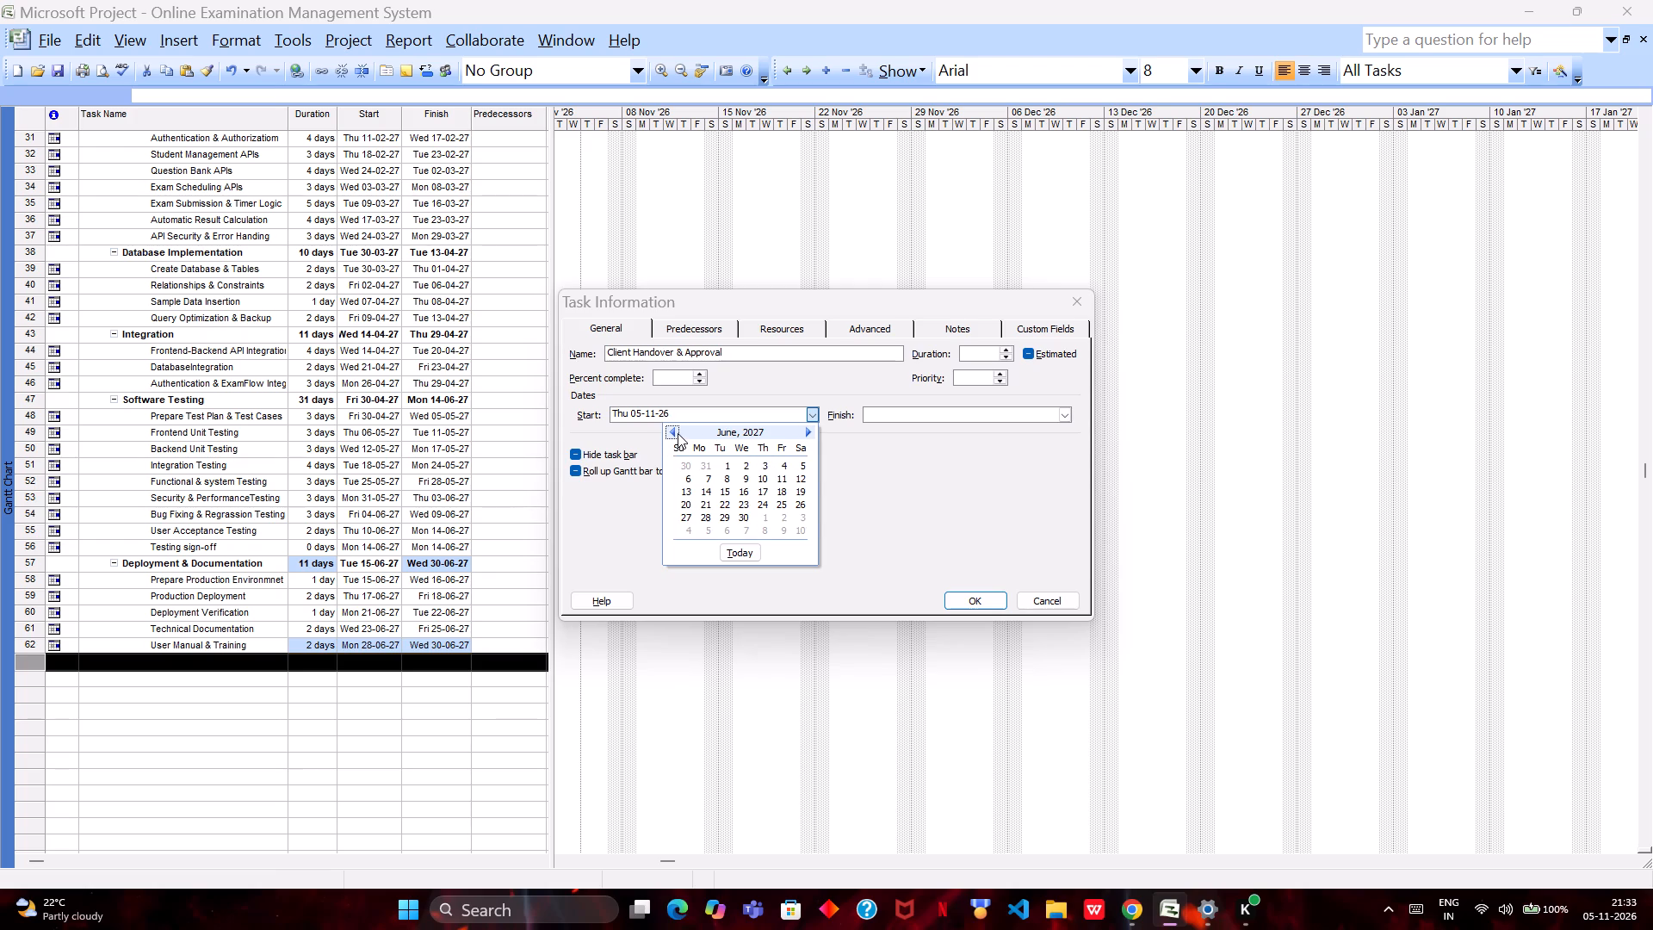
left_click(805, 433)
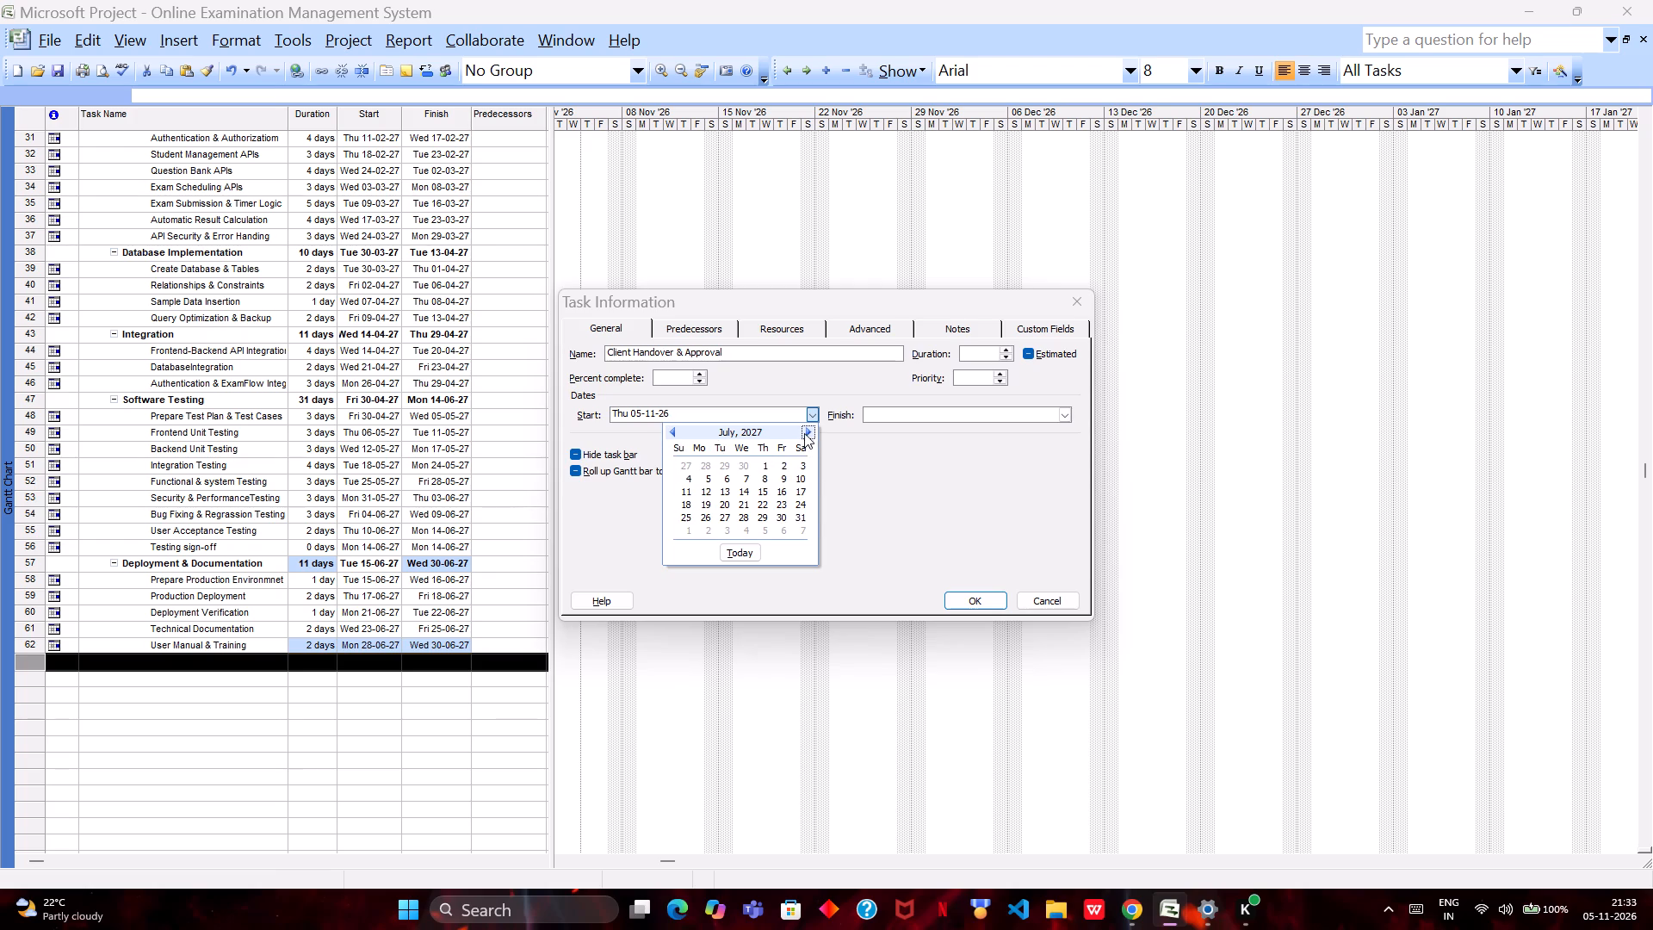
left_click(767, 469)
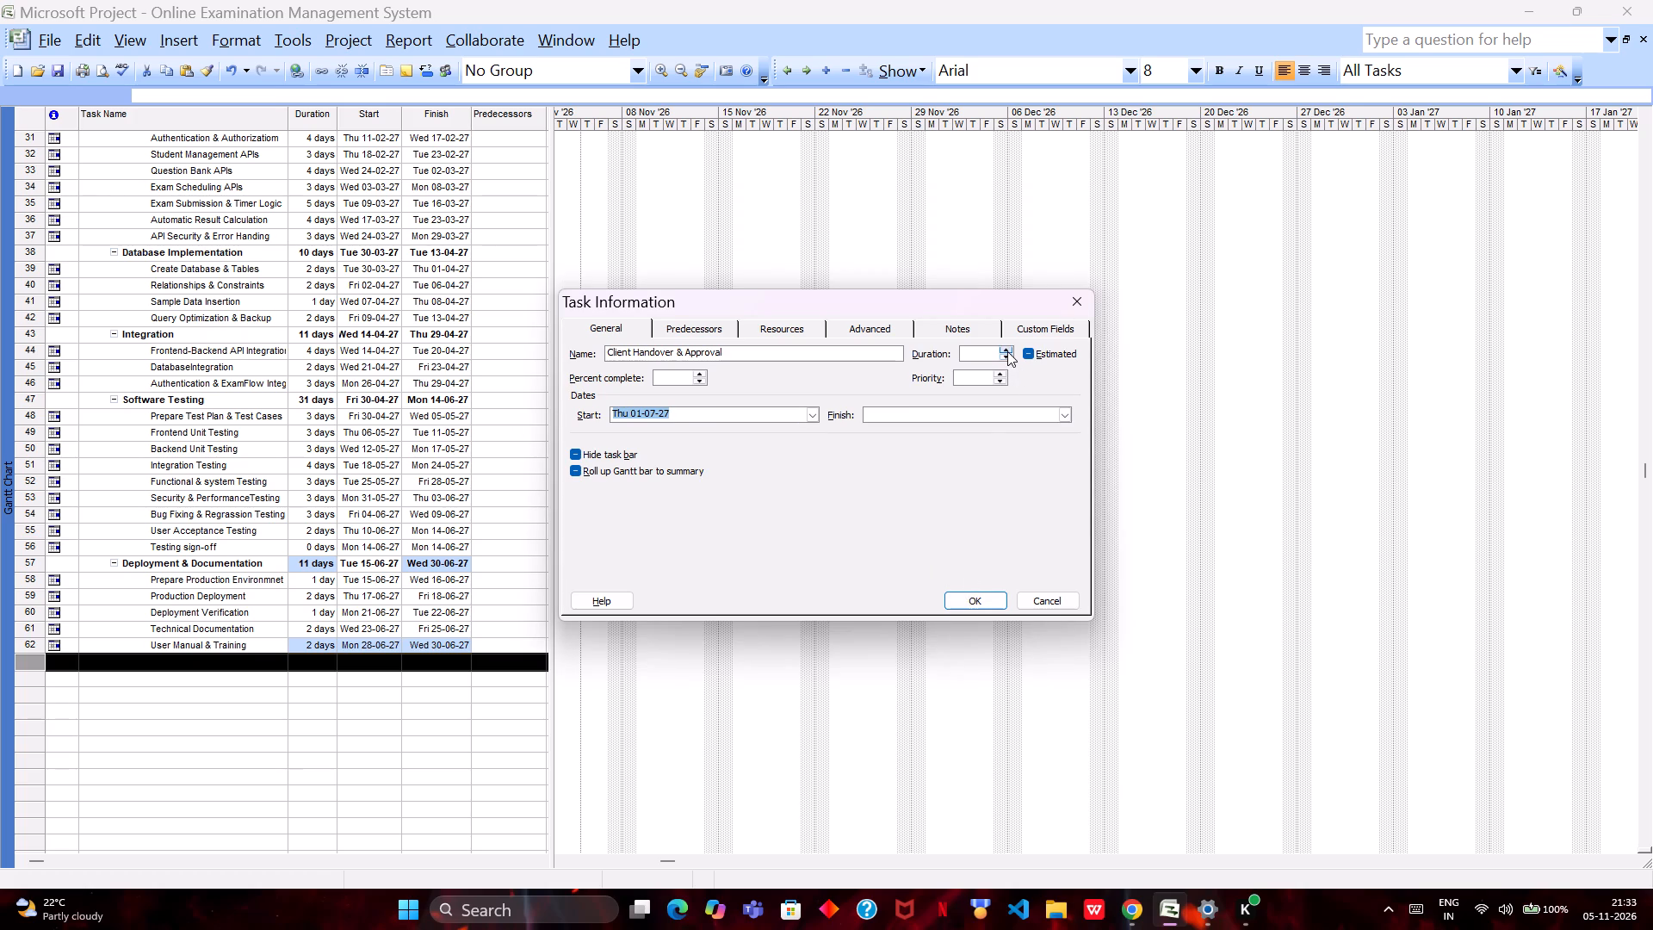
left_click(1007, 351)
left_click(989, 598)
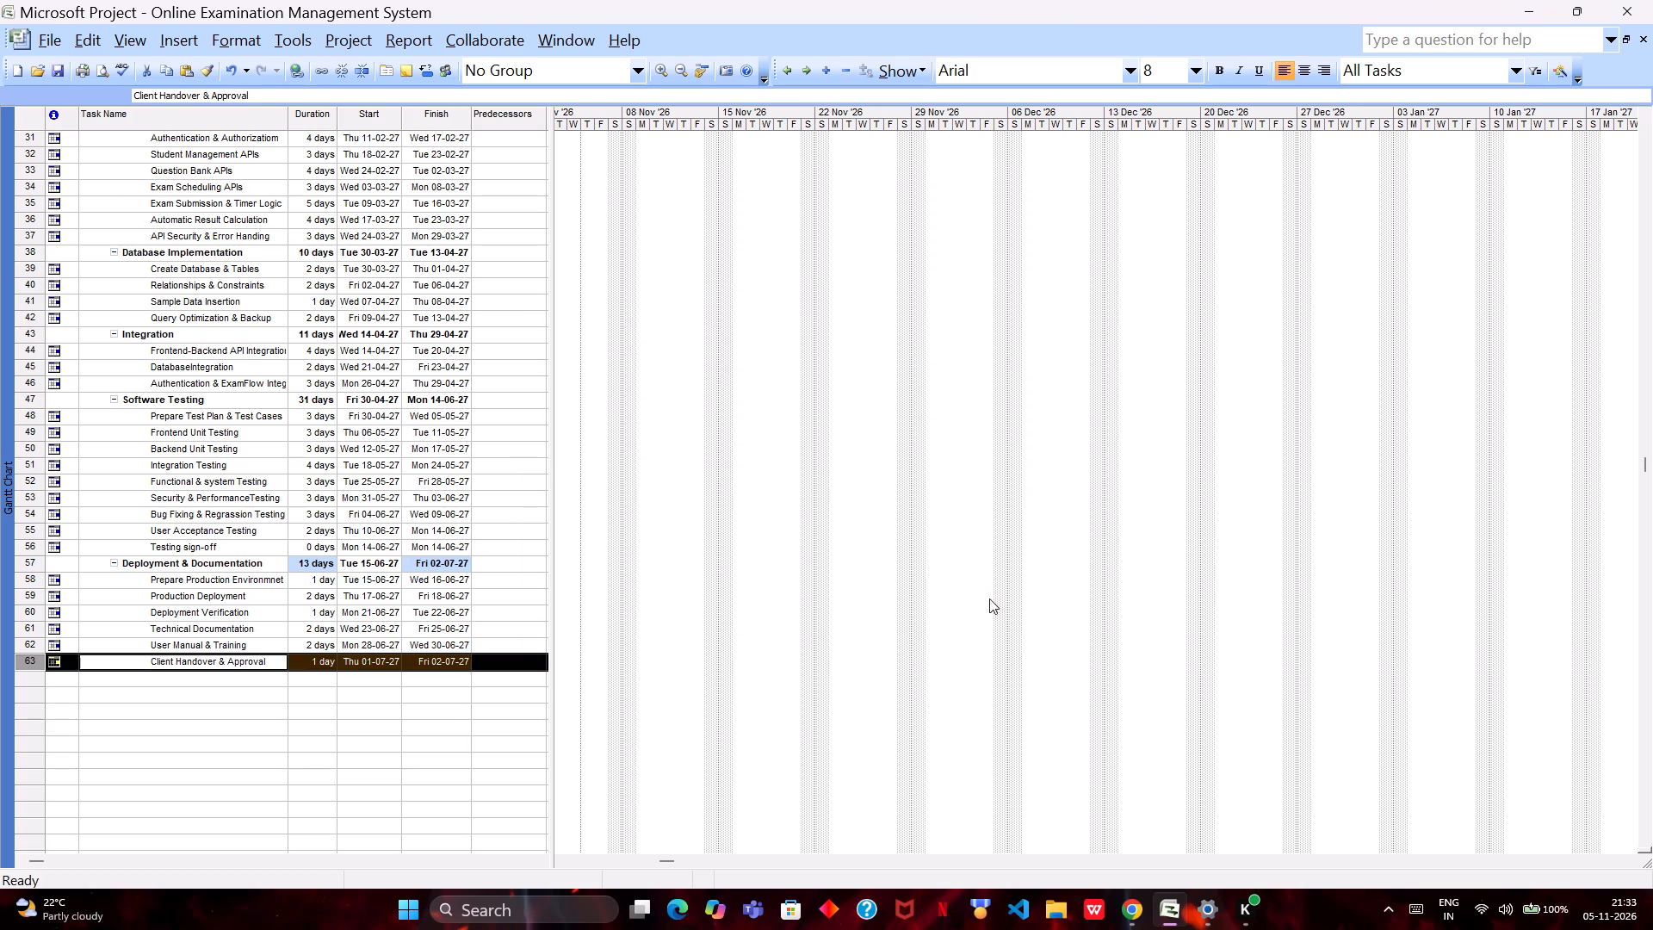
Add a milestone named "Project Completed" below Client Handover & Approval, with a duration of 0 days and starting Fri 02-07-27.
double_click(257, 678)
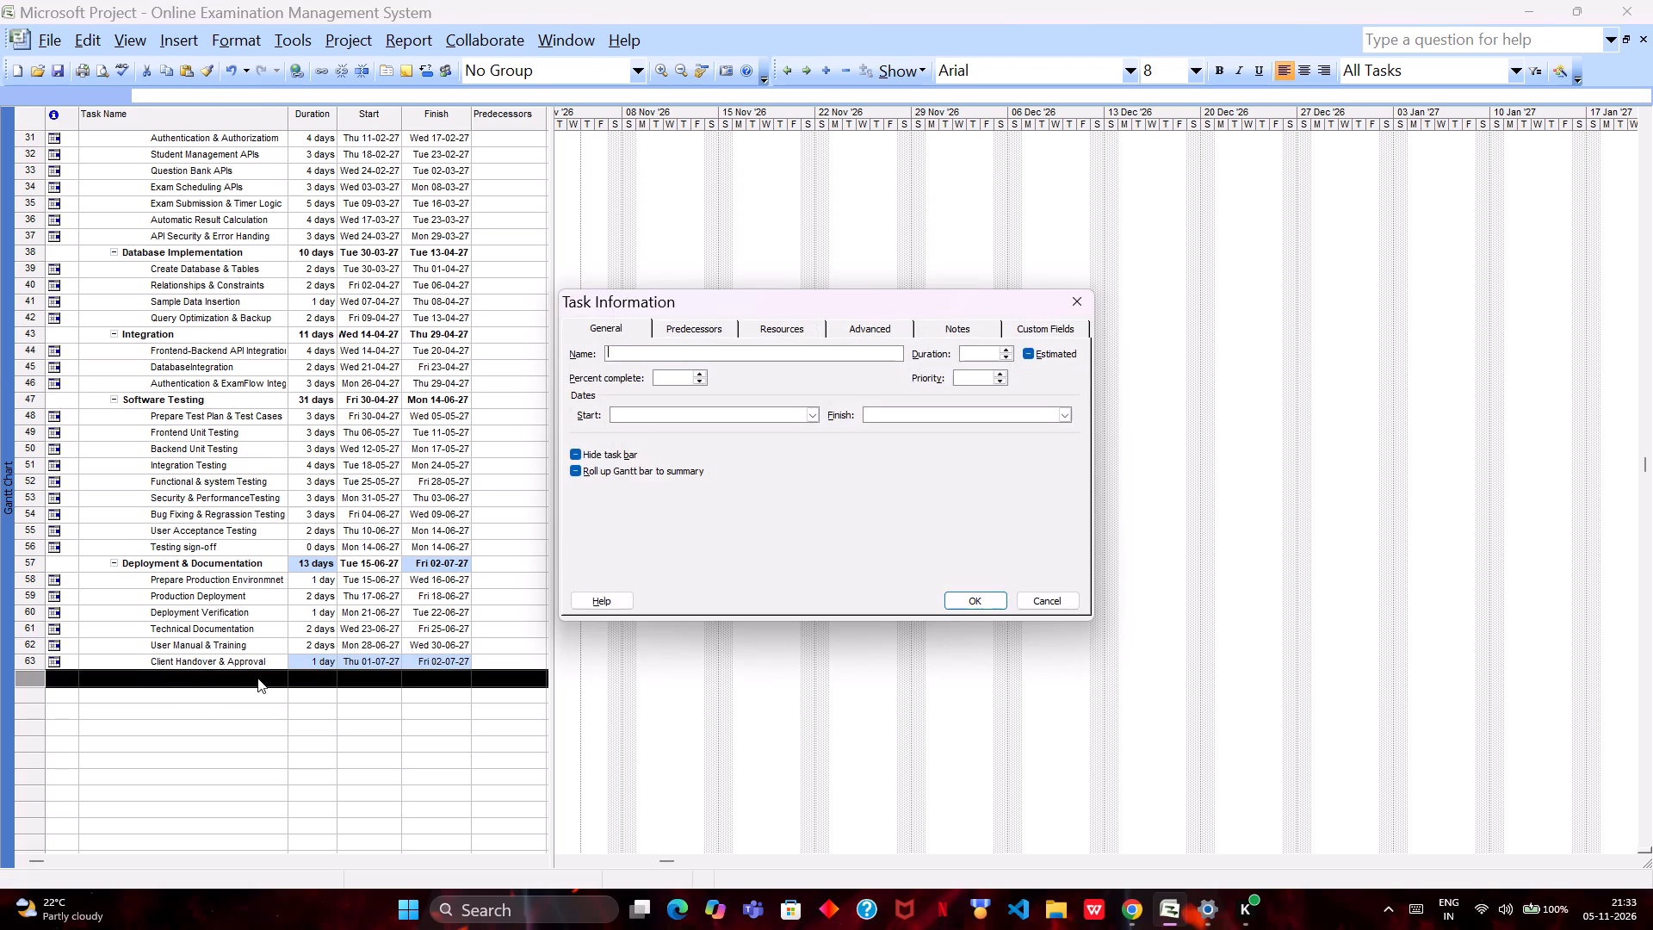
type("Pro")
type("ject")
key("space")
key("shift+c")
type("omp")
type("leted")
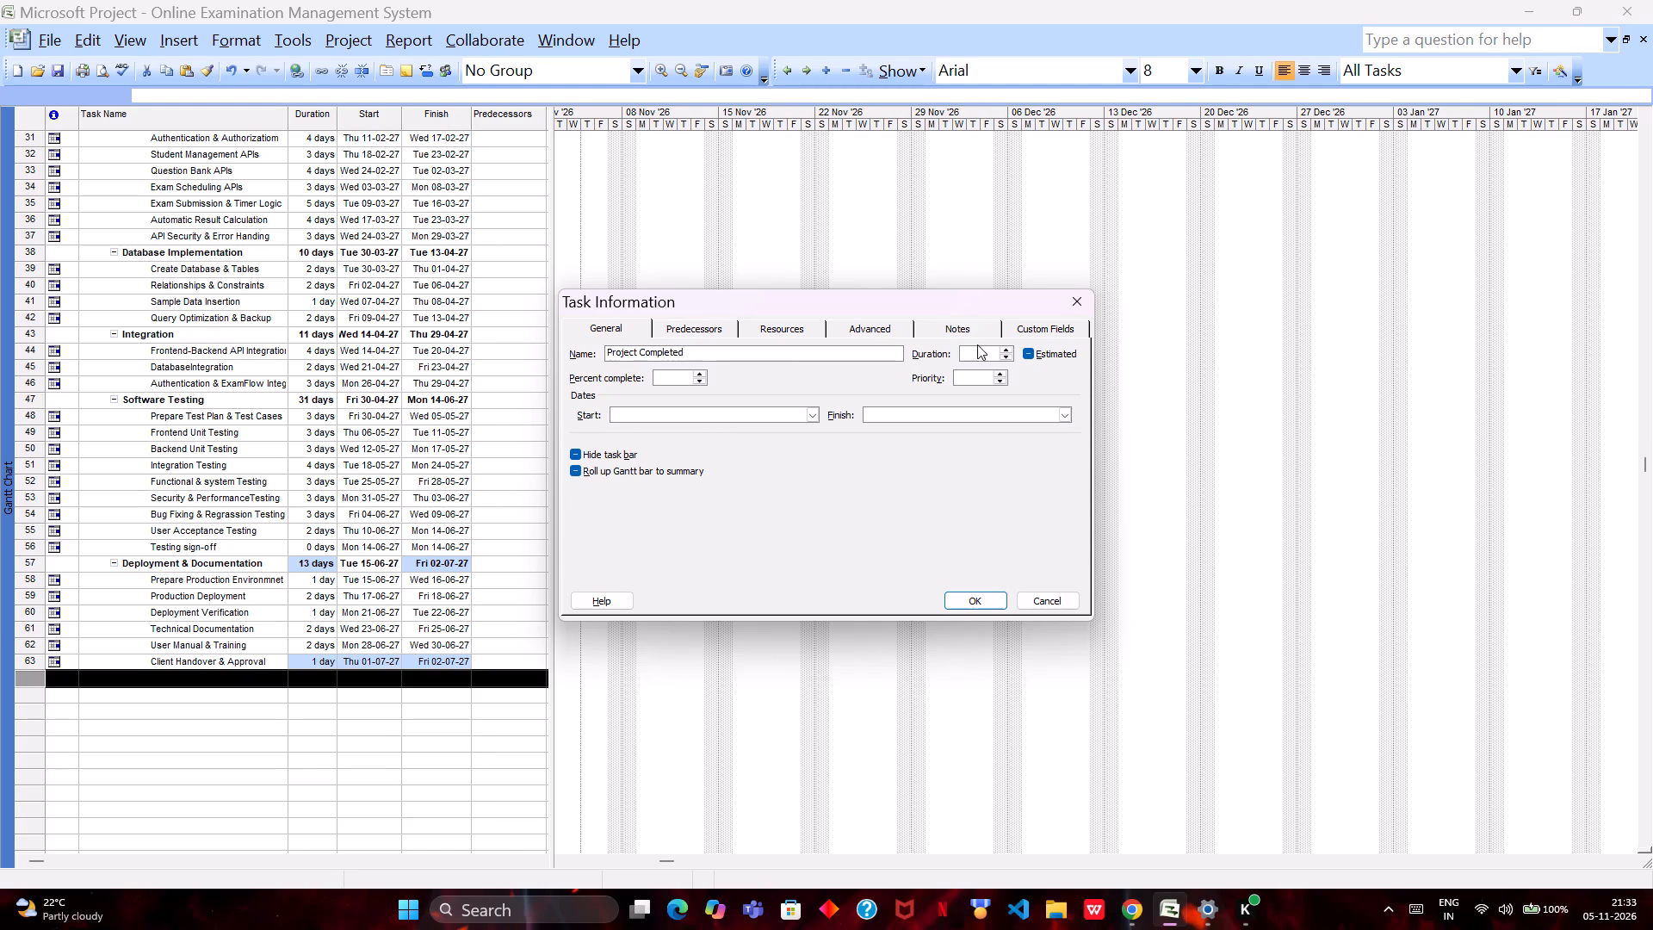
left_click(1004, 348)
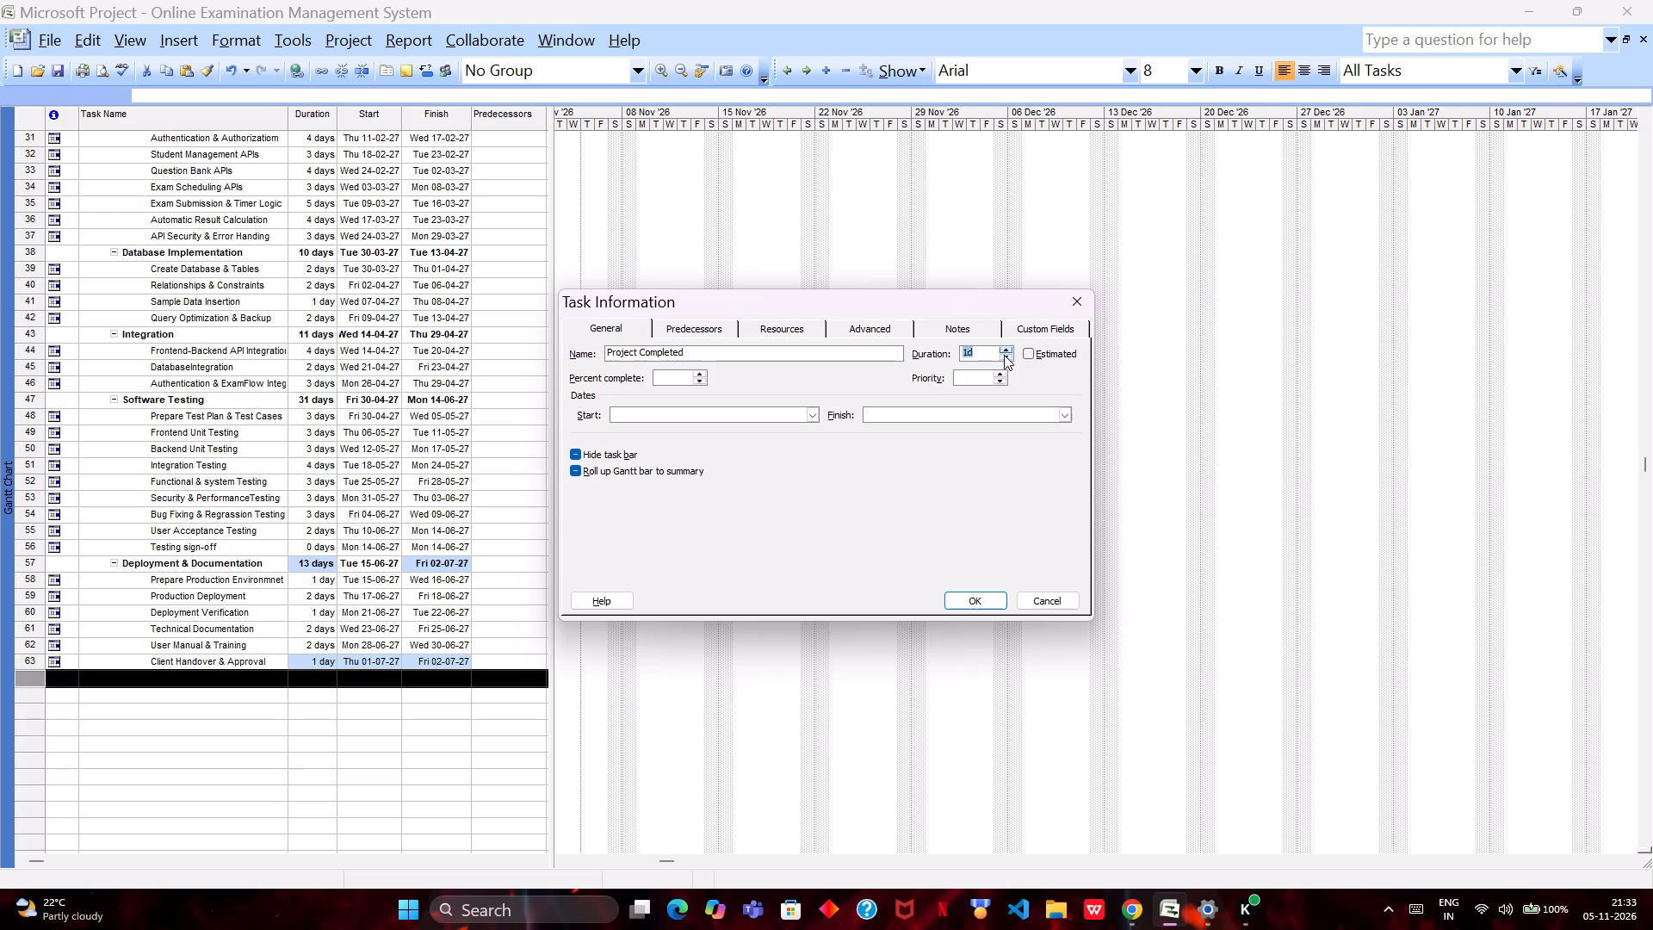
left_click(1004, 356)
left_click(812, 415)
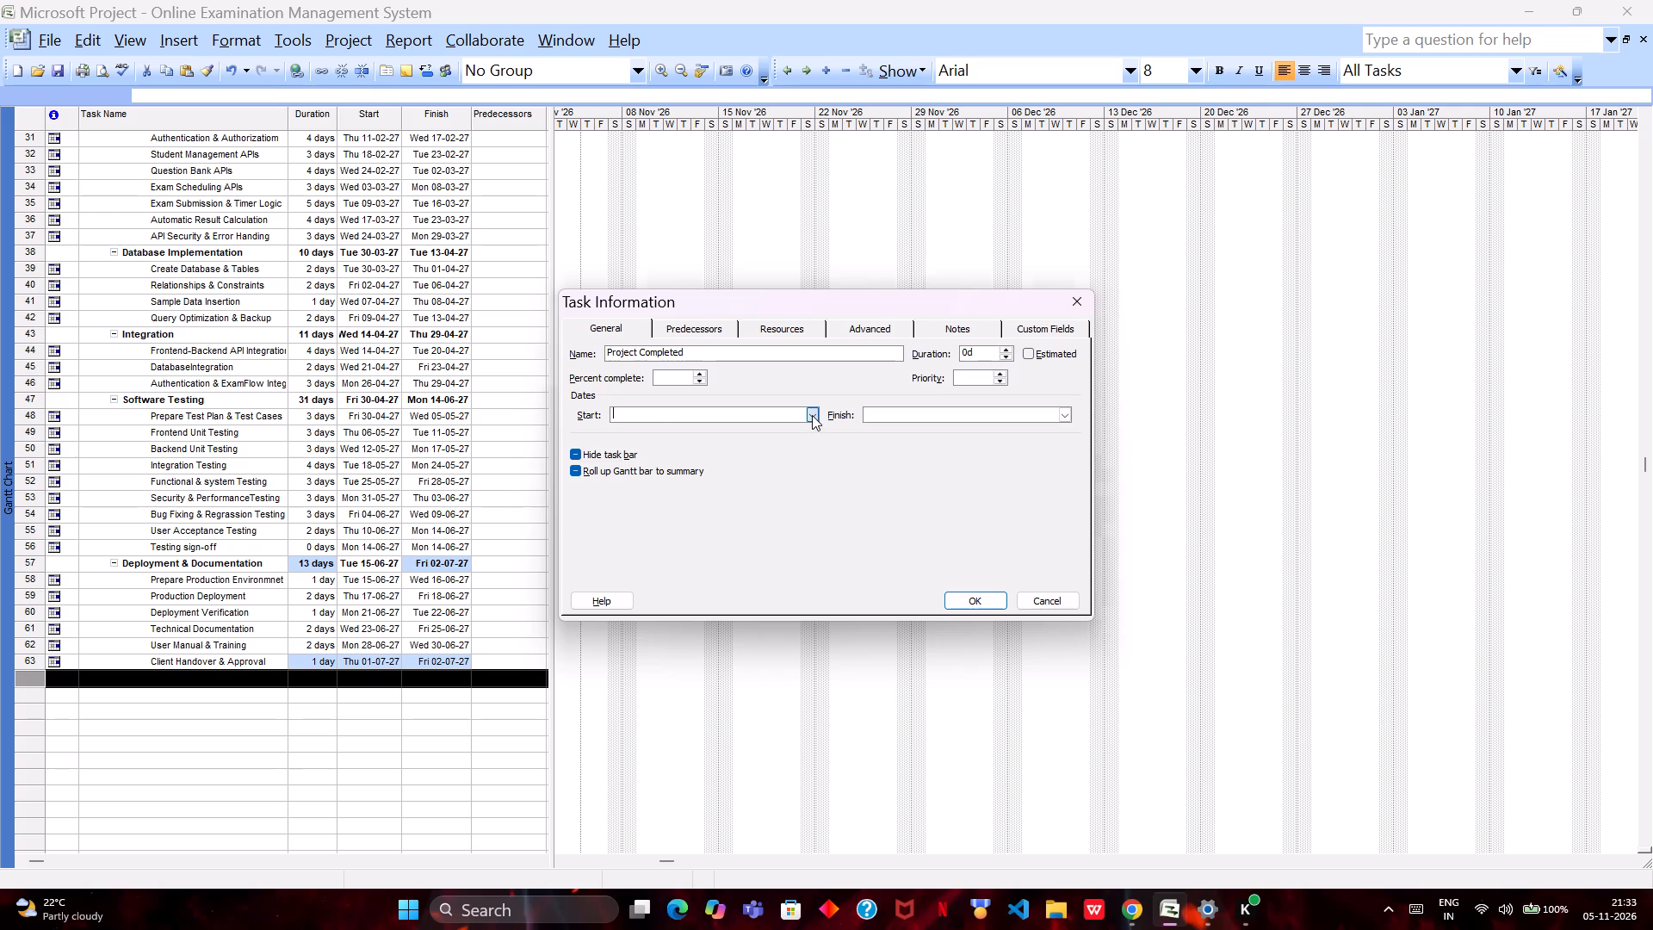
triple_click(807, 431)
triple_click(807, 431)
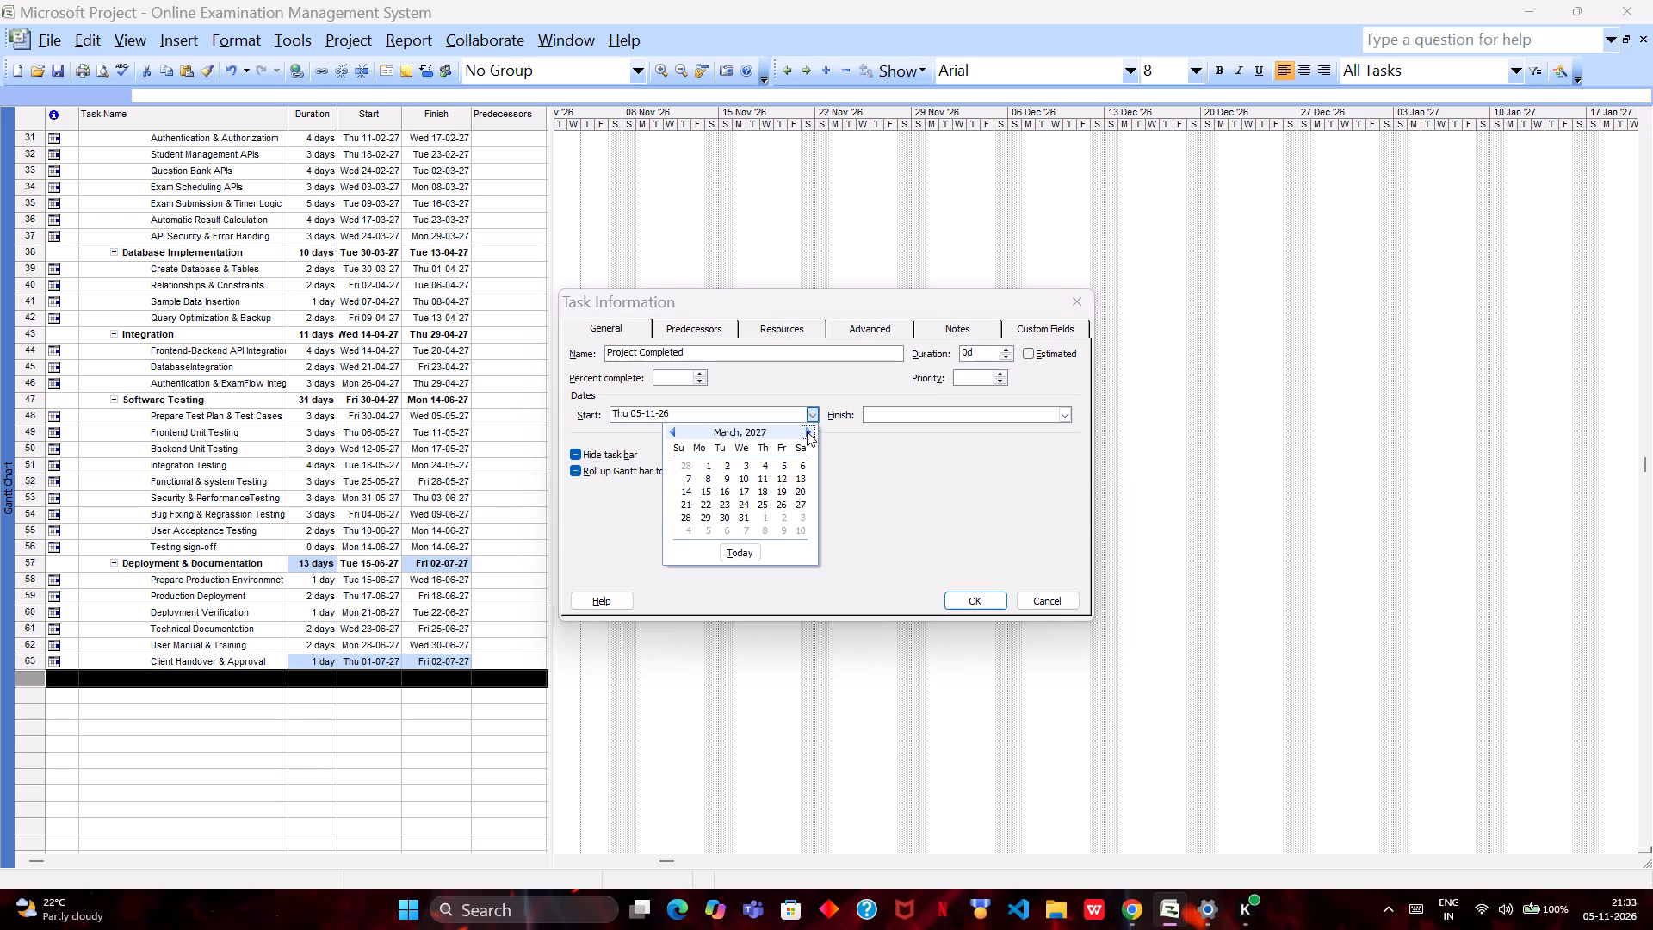
left_click(807, 431)
left_click(807, 431)
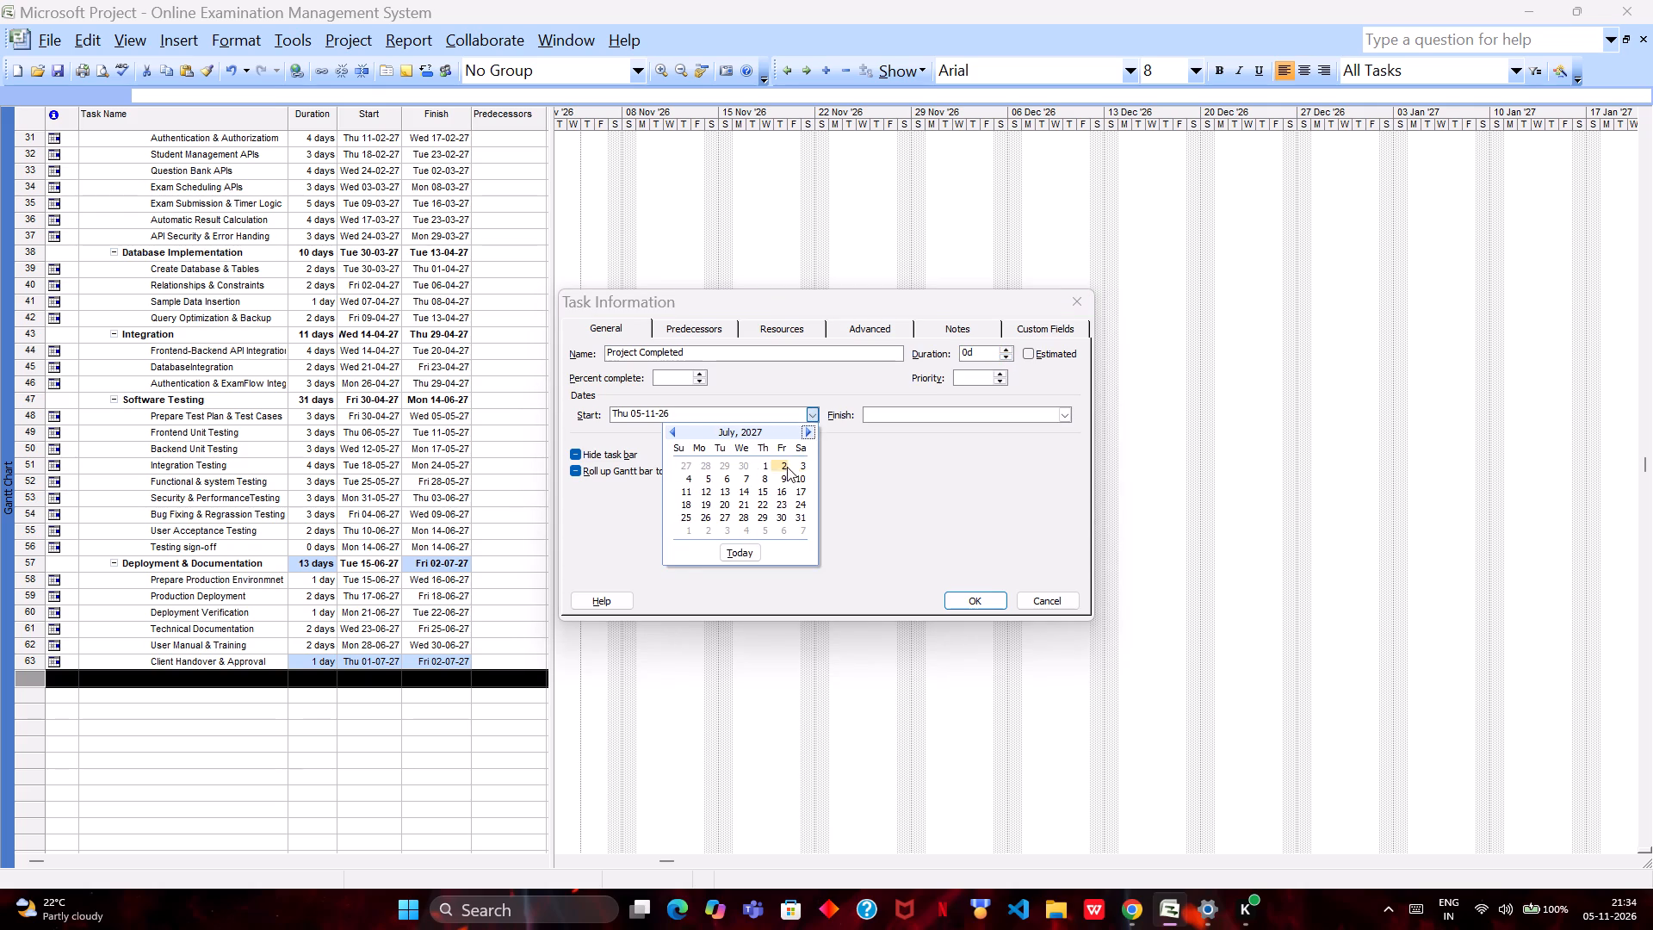
left_click(783, 468)
left_click(994, 600)
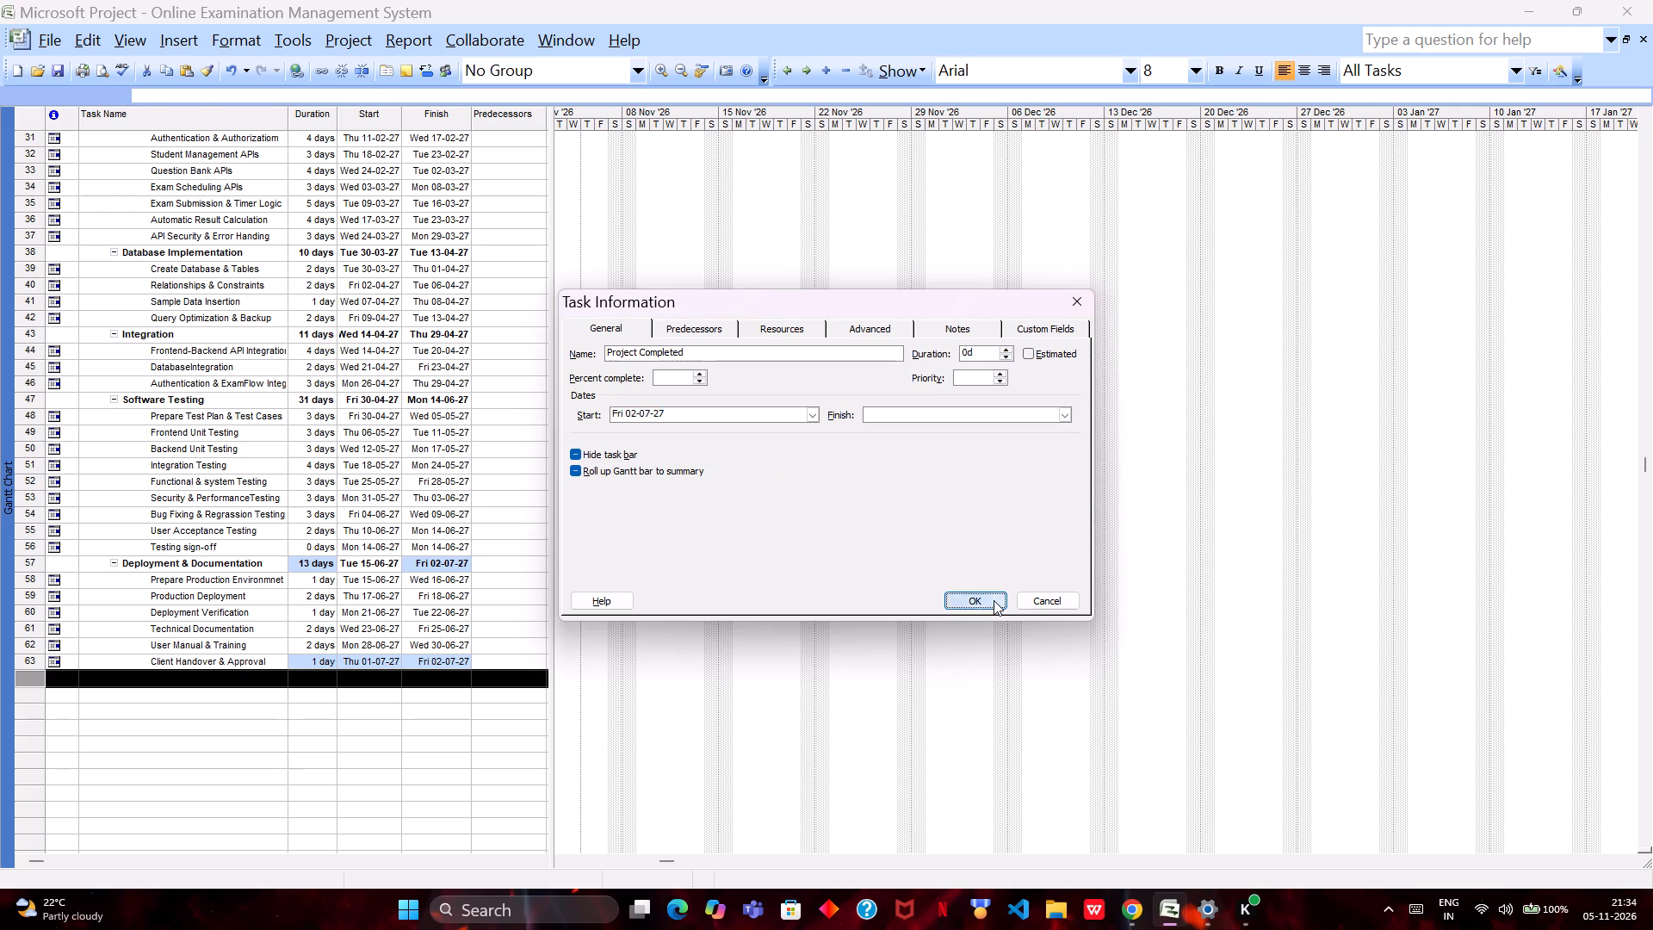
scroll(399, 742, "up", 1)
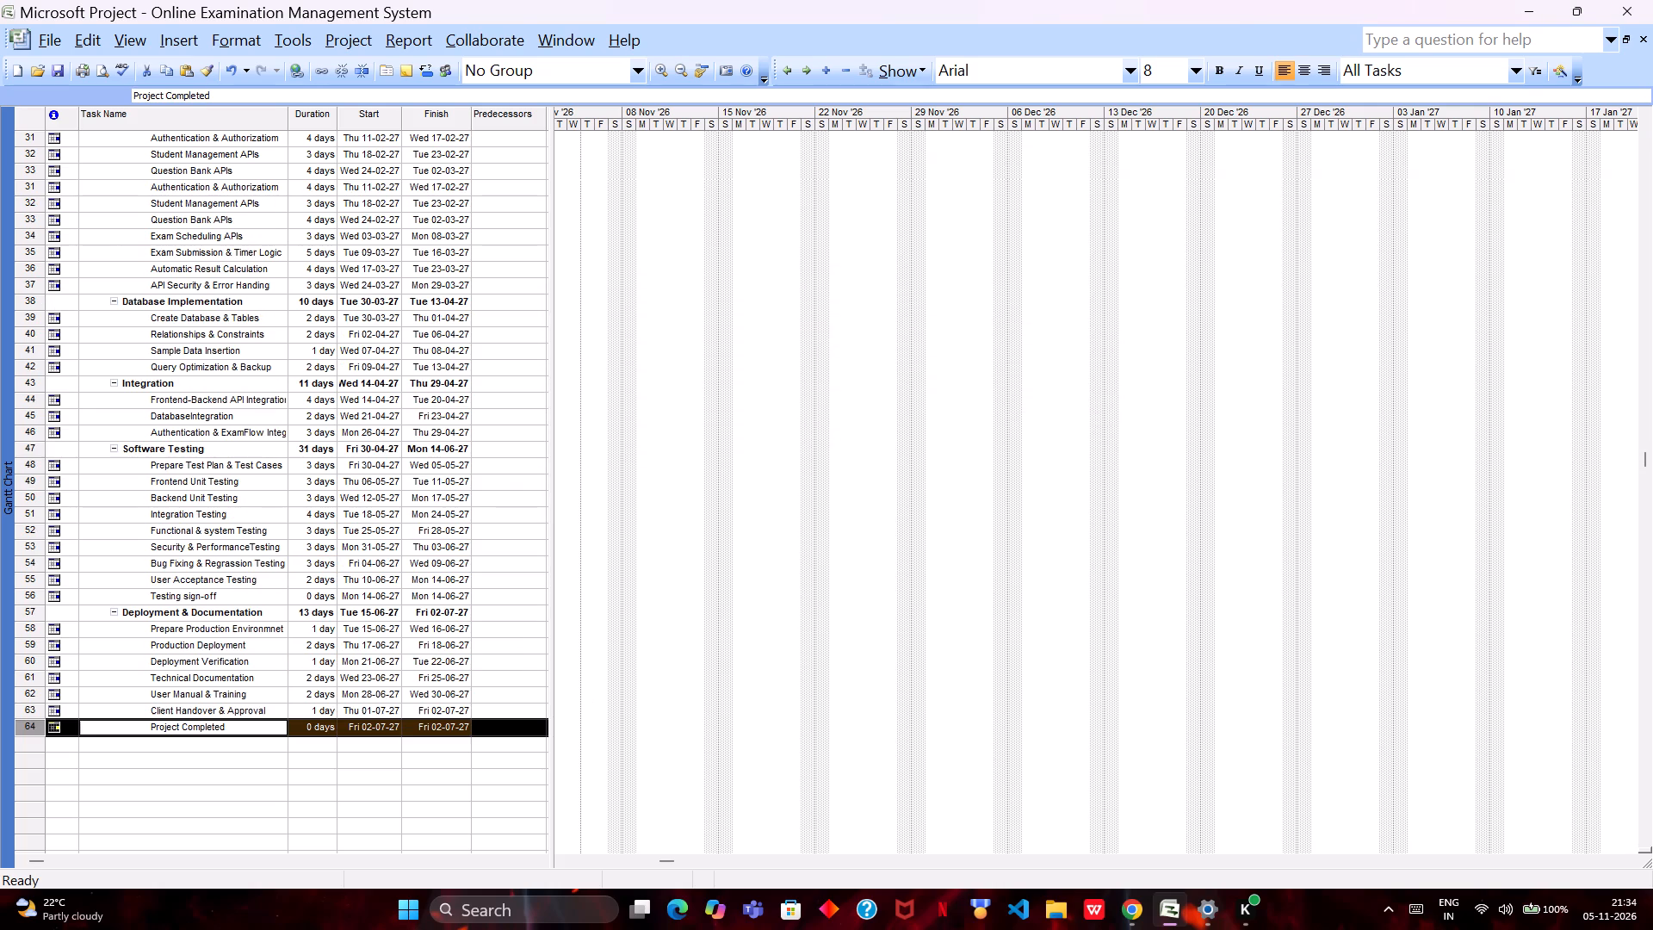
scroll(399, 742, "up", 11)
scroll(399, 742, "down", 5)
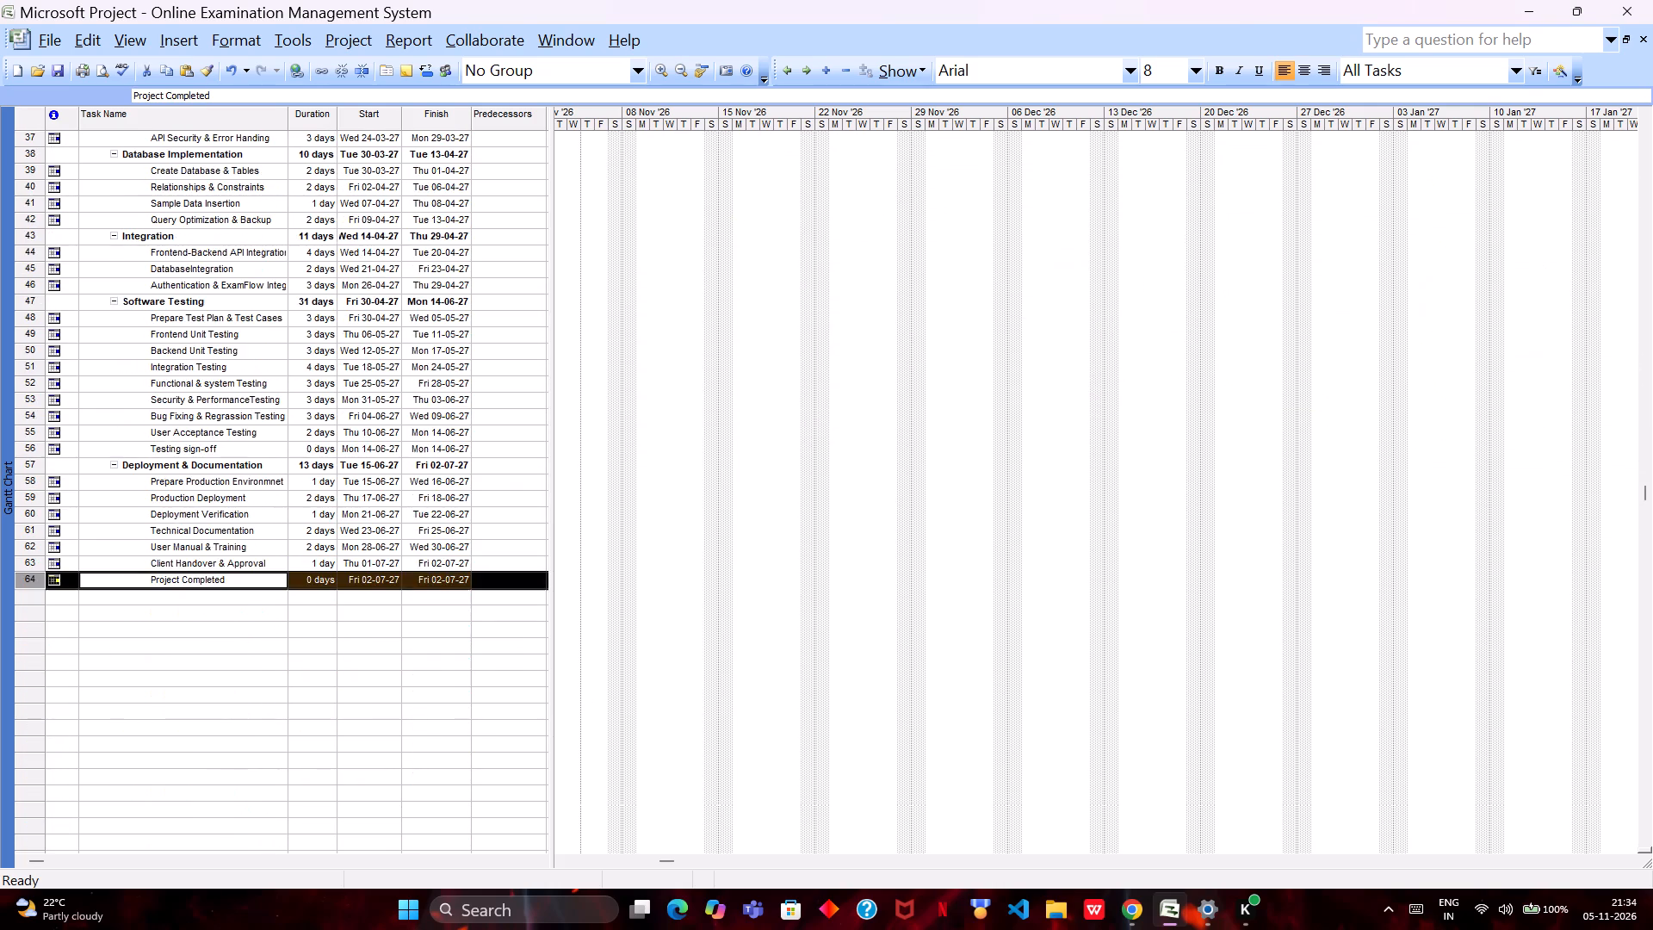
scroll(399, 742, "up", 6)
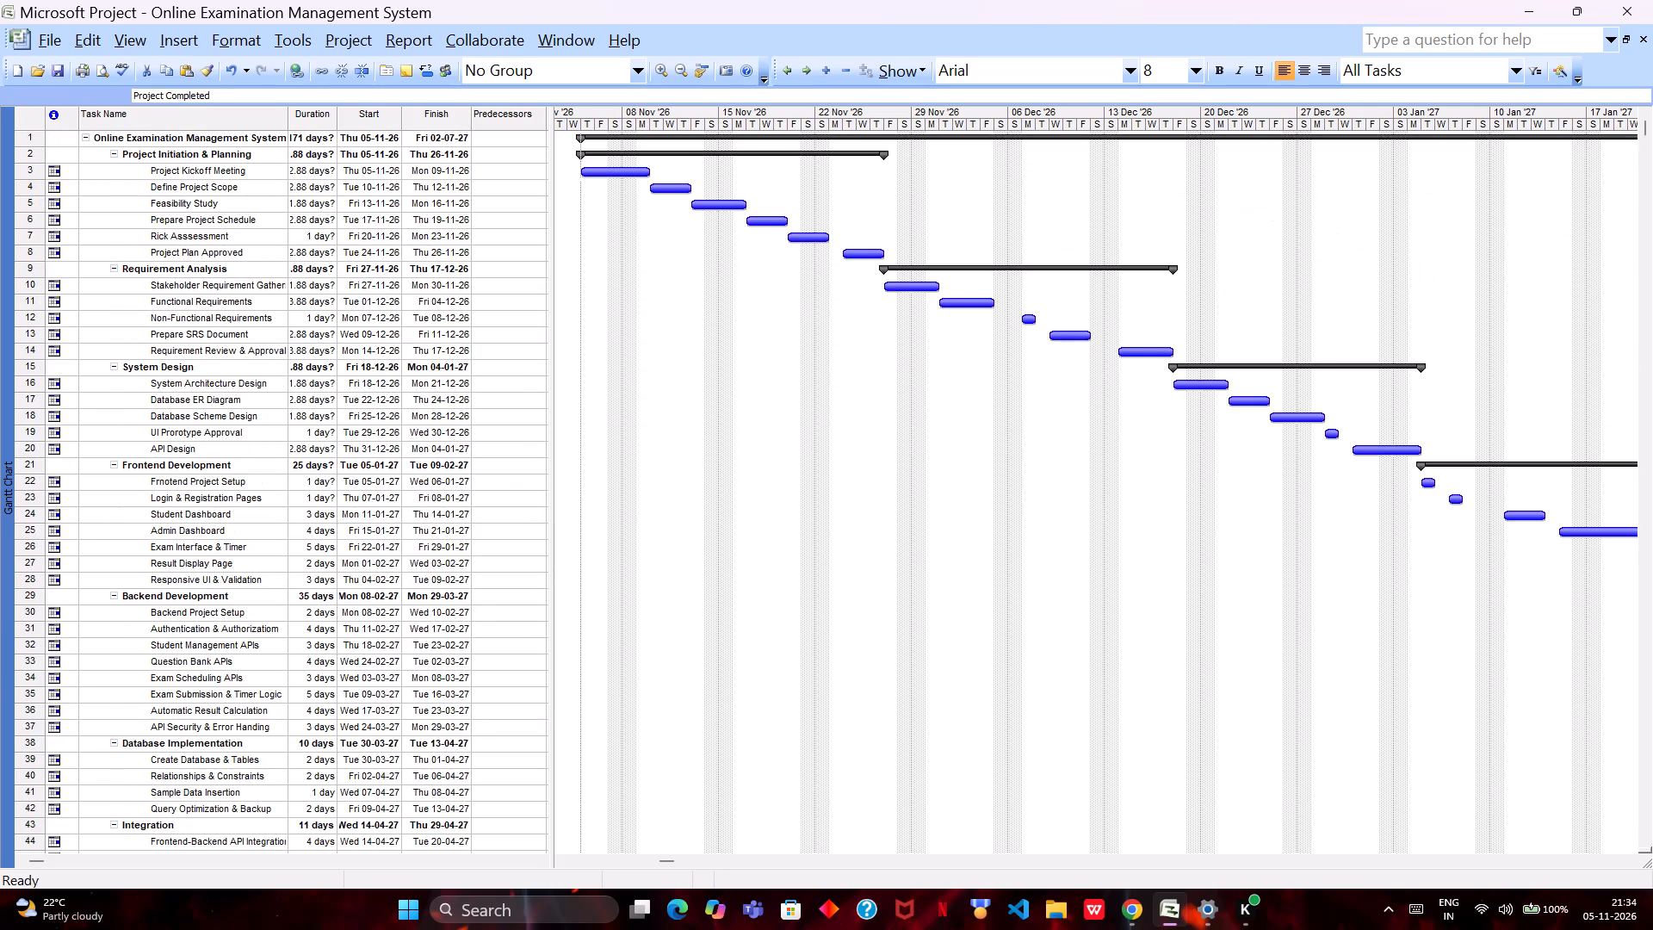
Widen the Duration column of the task table slightly so the summary task durations fit in full.
scroll(399, 742, "up", 1)
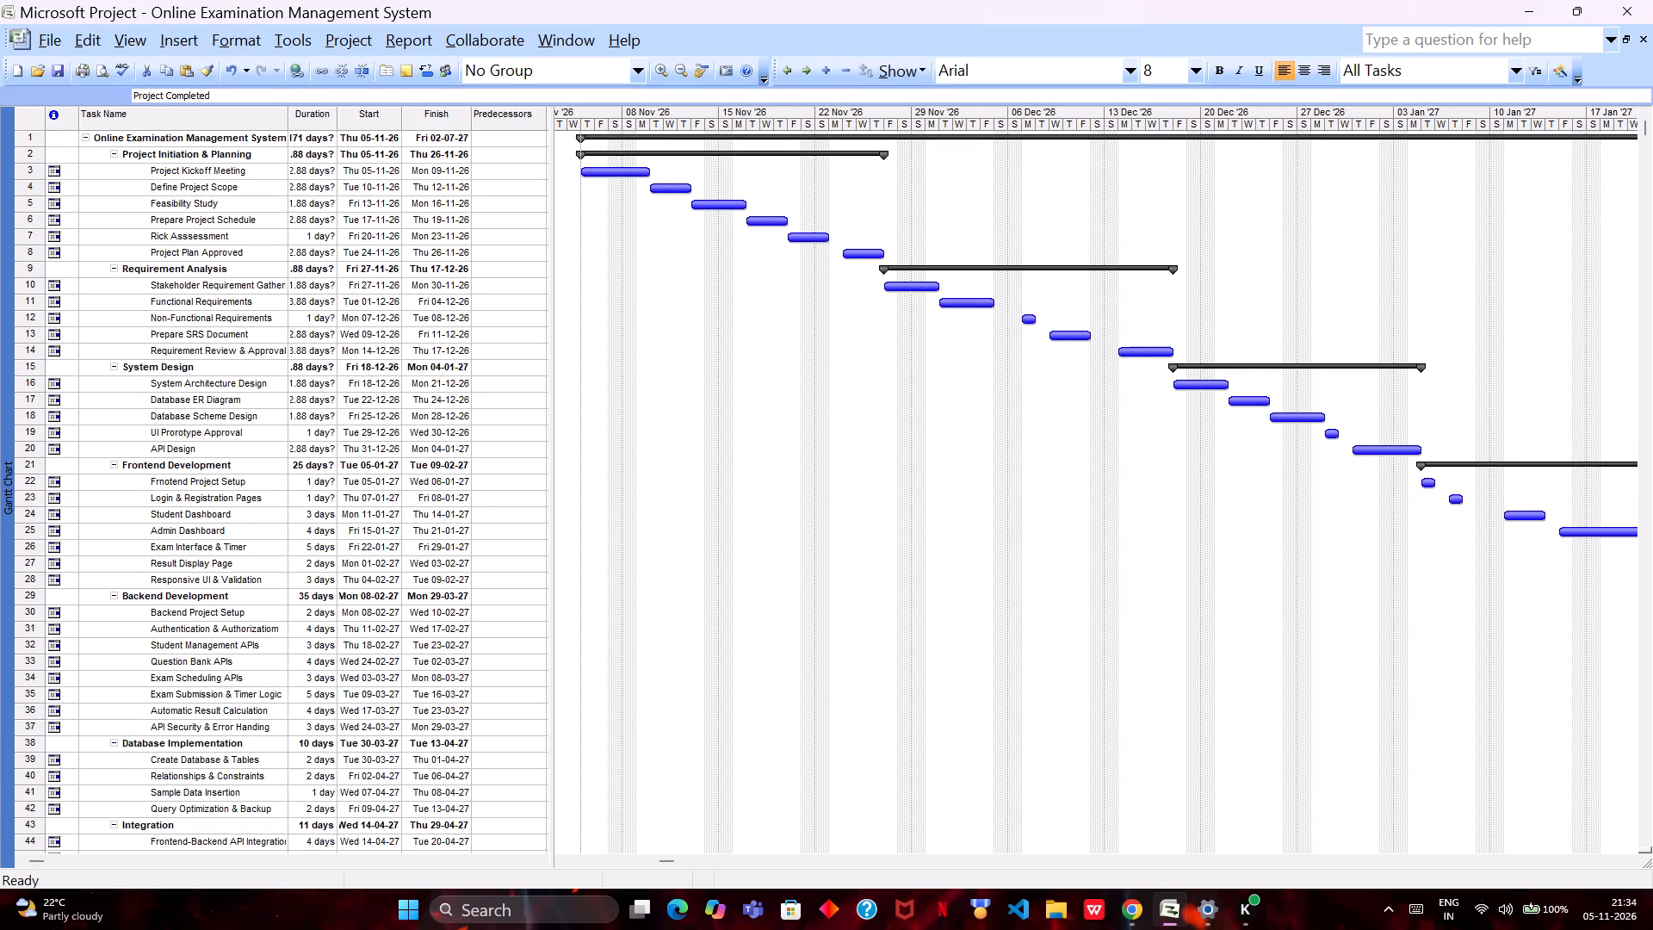
left_click_drag(336, 122, 345, 124)
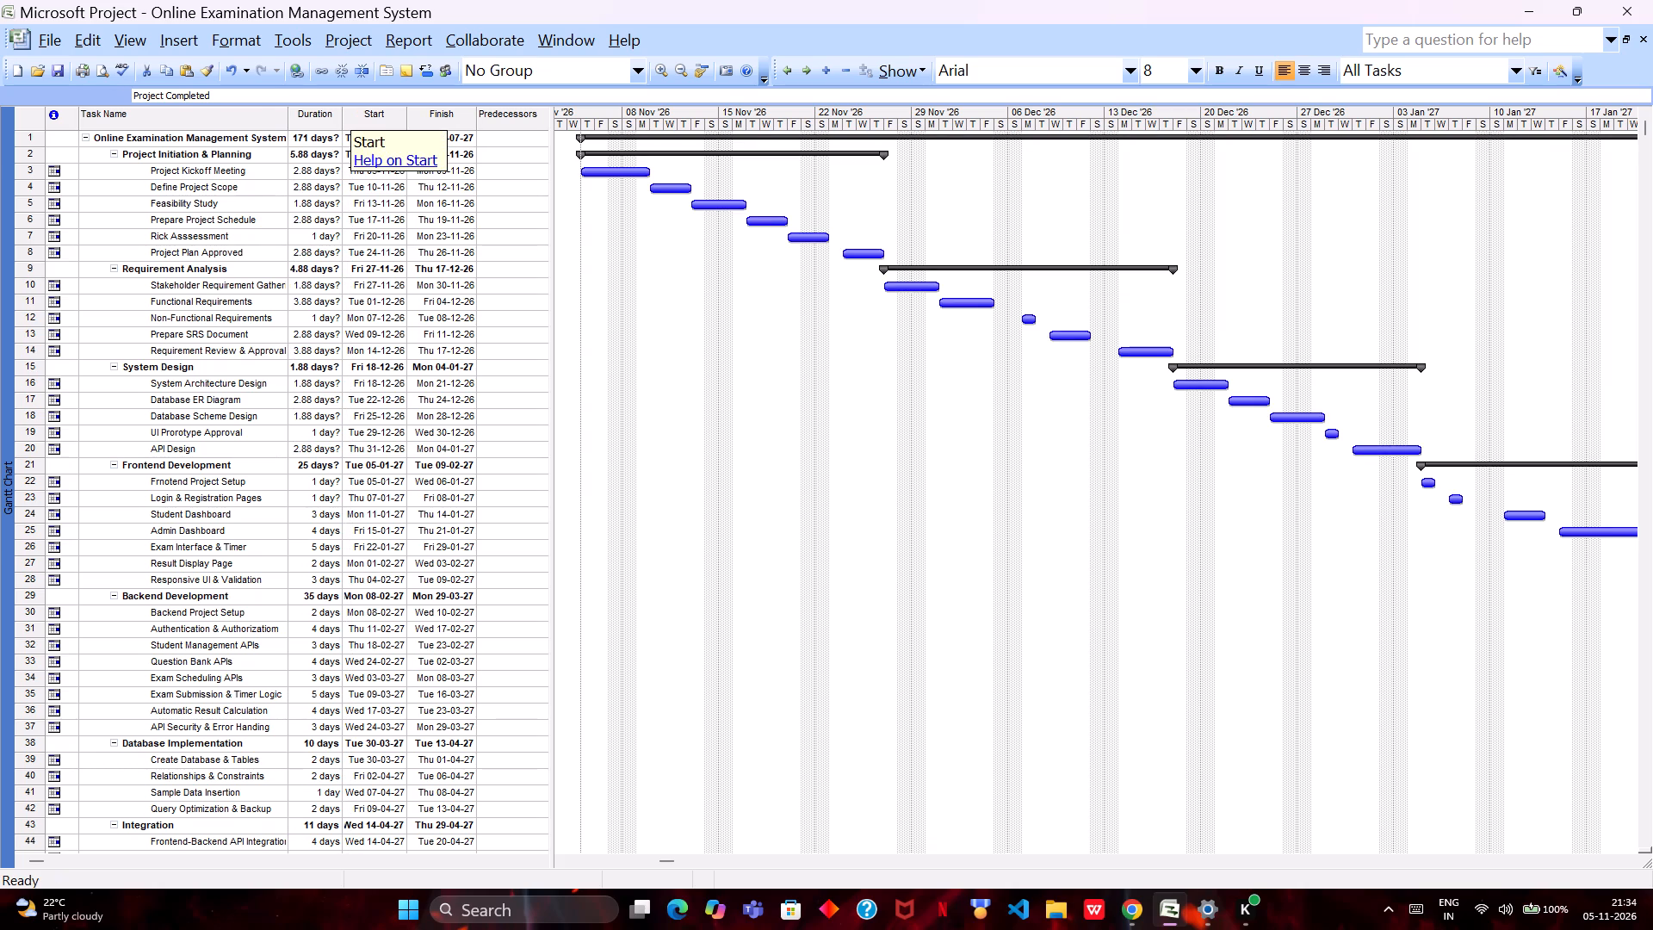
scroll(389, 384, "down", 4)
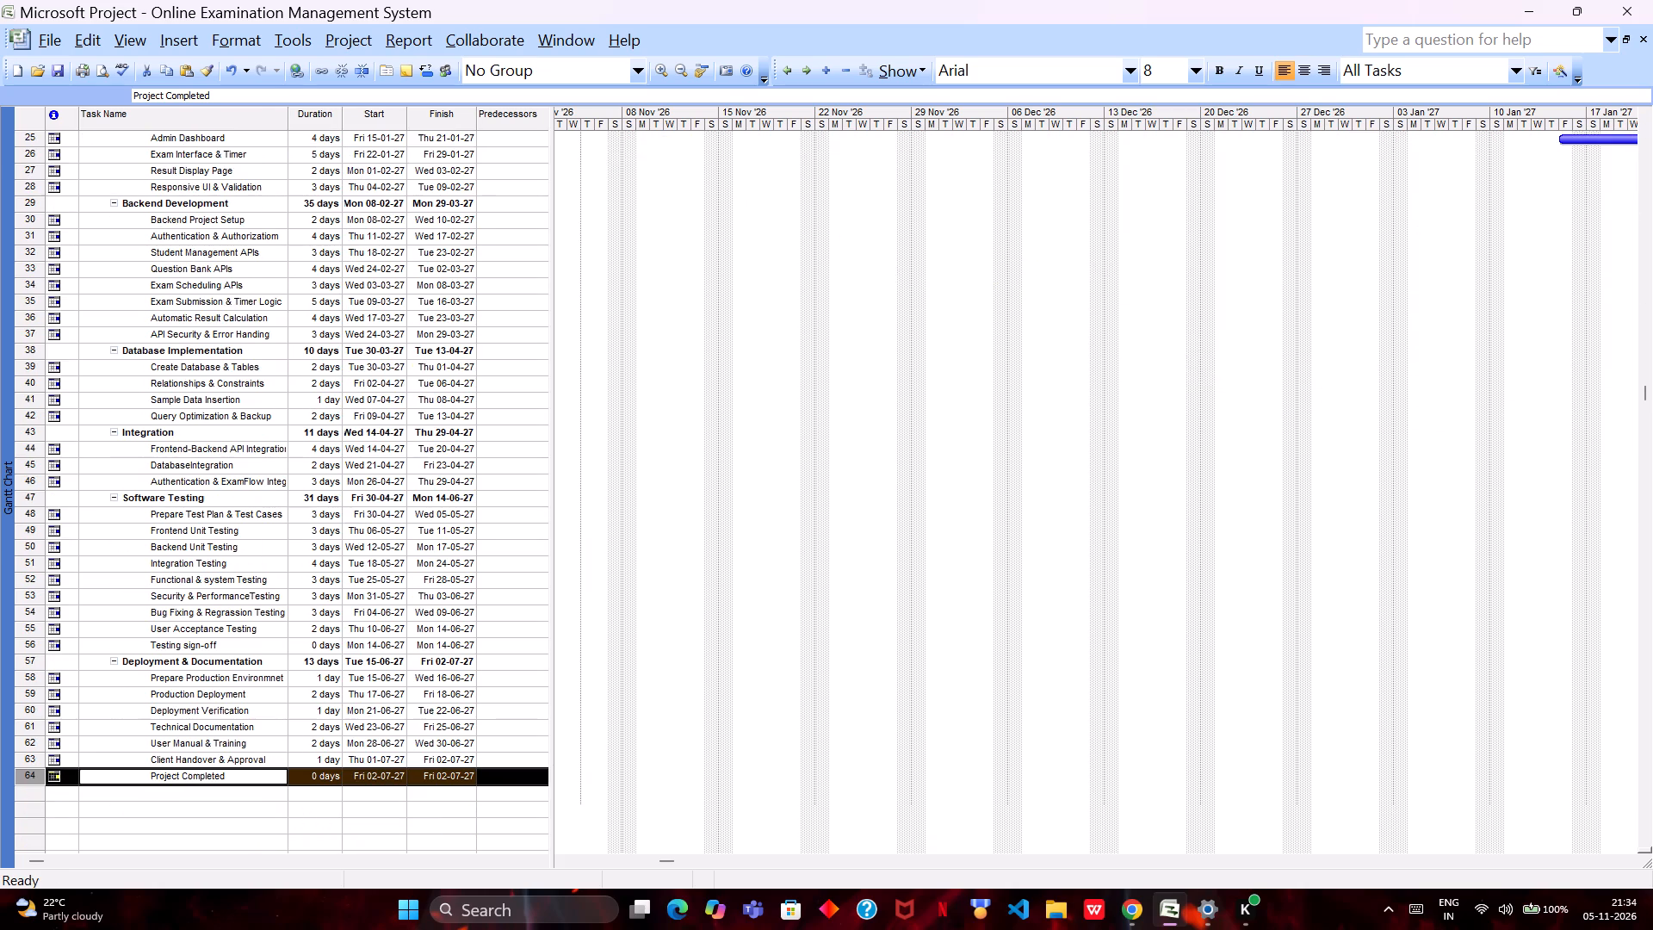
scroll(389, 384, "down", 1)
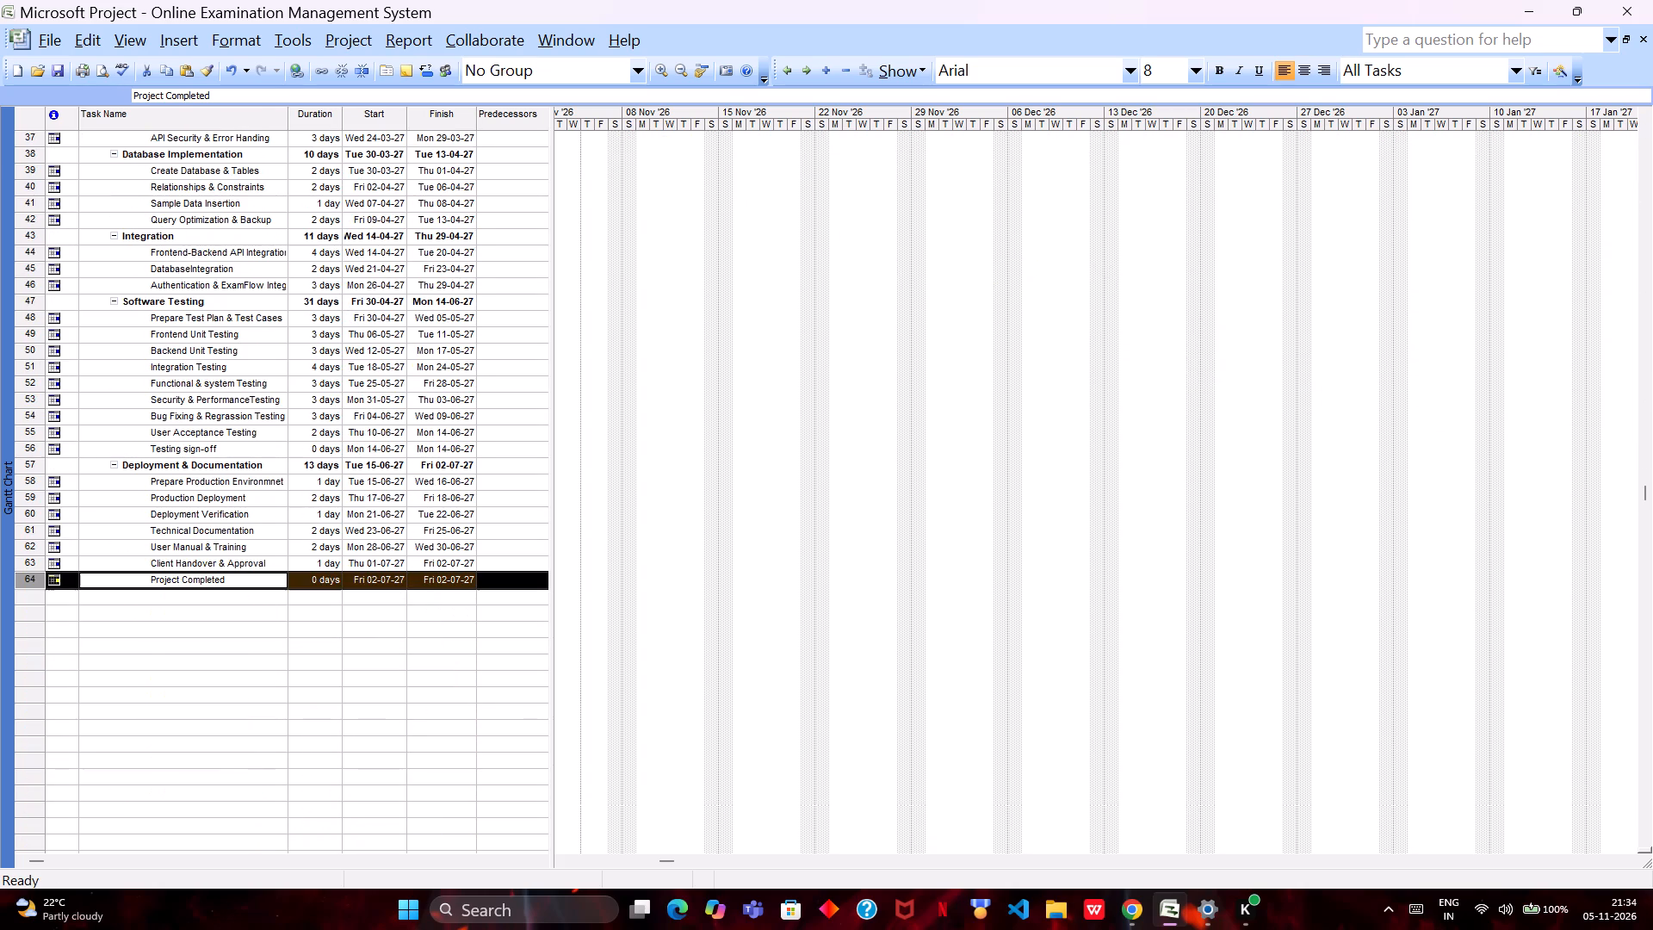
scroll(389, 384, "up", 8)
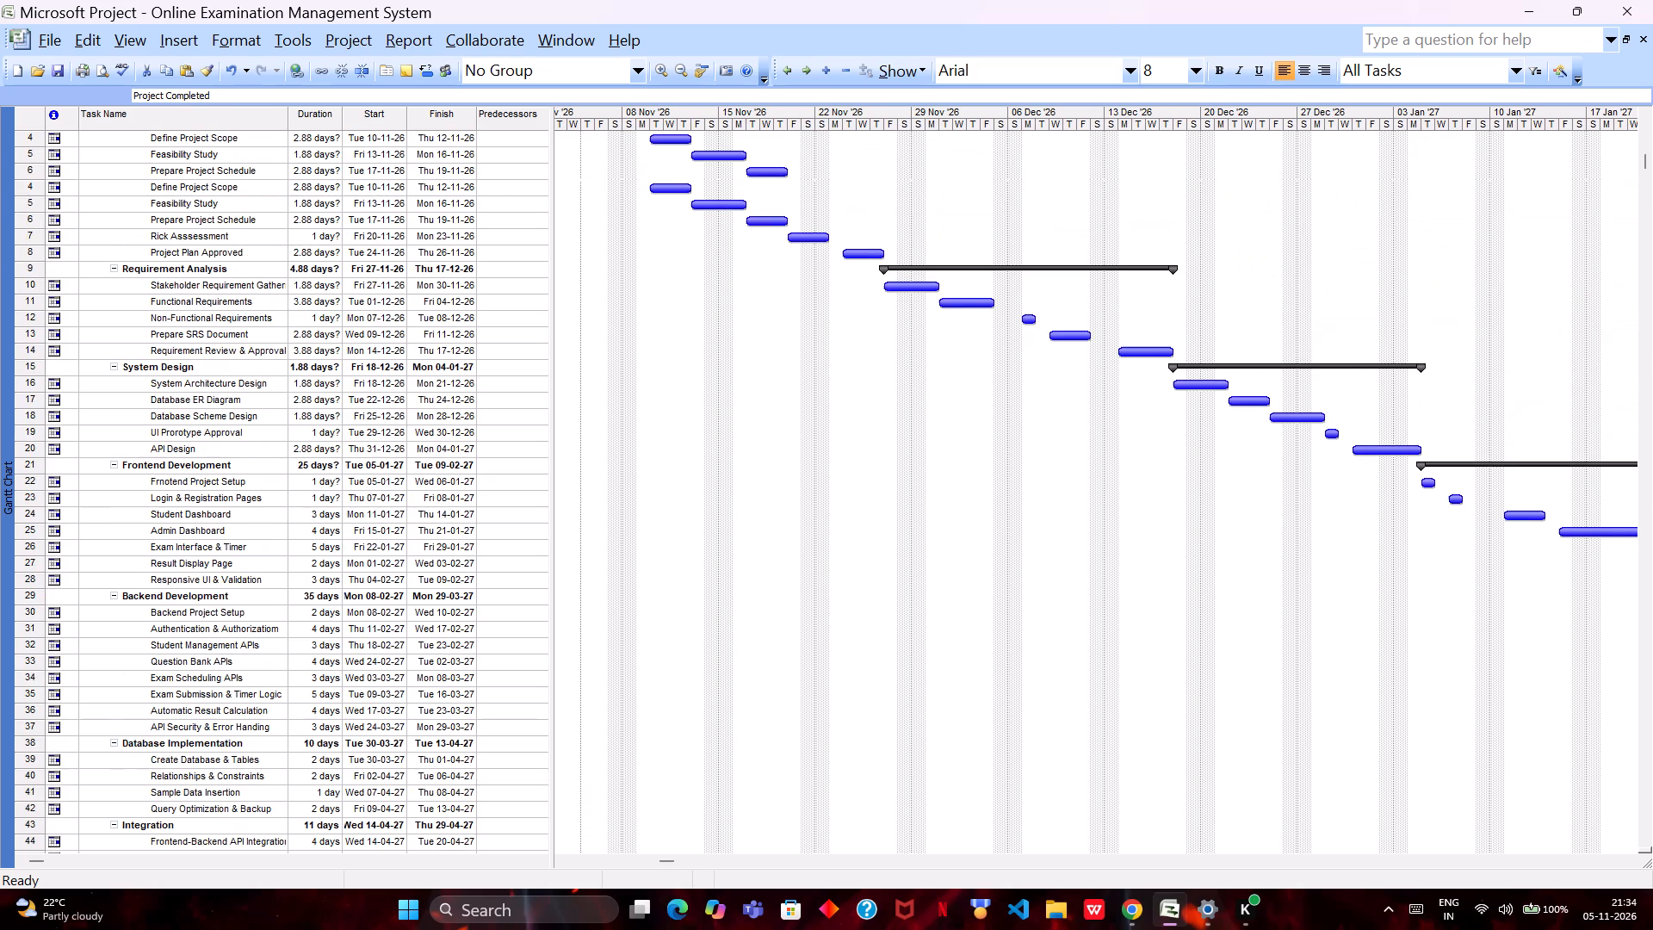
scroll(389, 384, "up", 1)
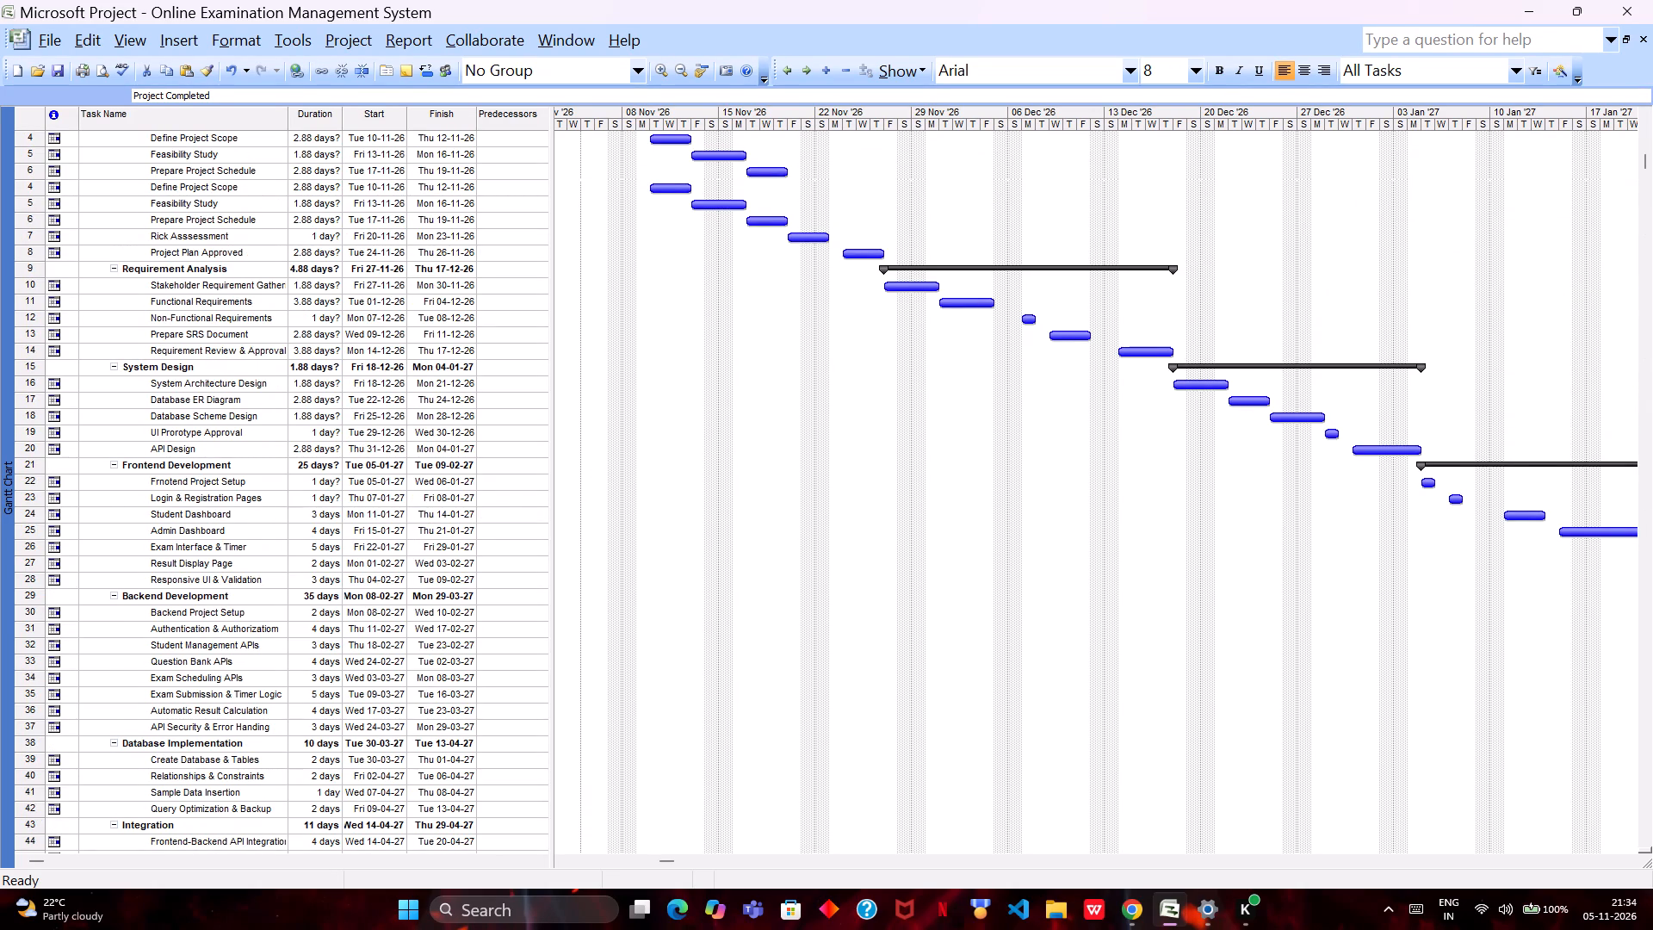
Switch the project from the Gantt Chart to the Resource Sheet view.
left_click(136, 44)
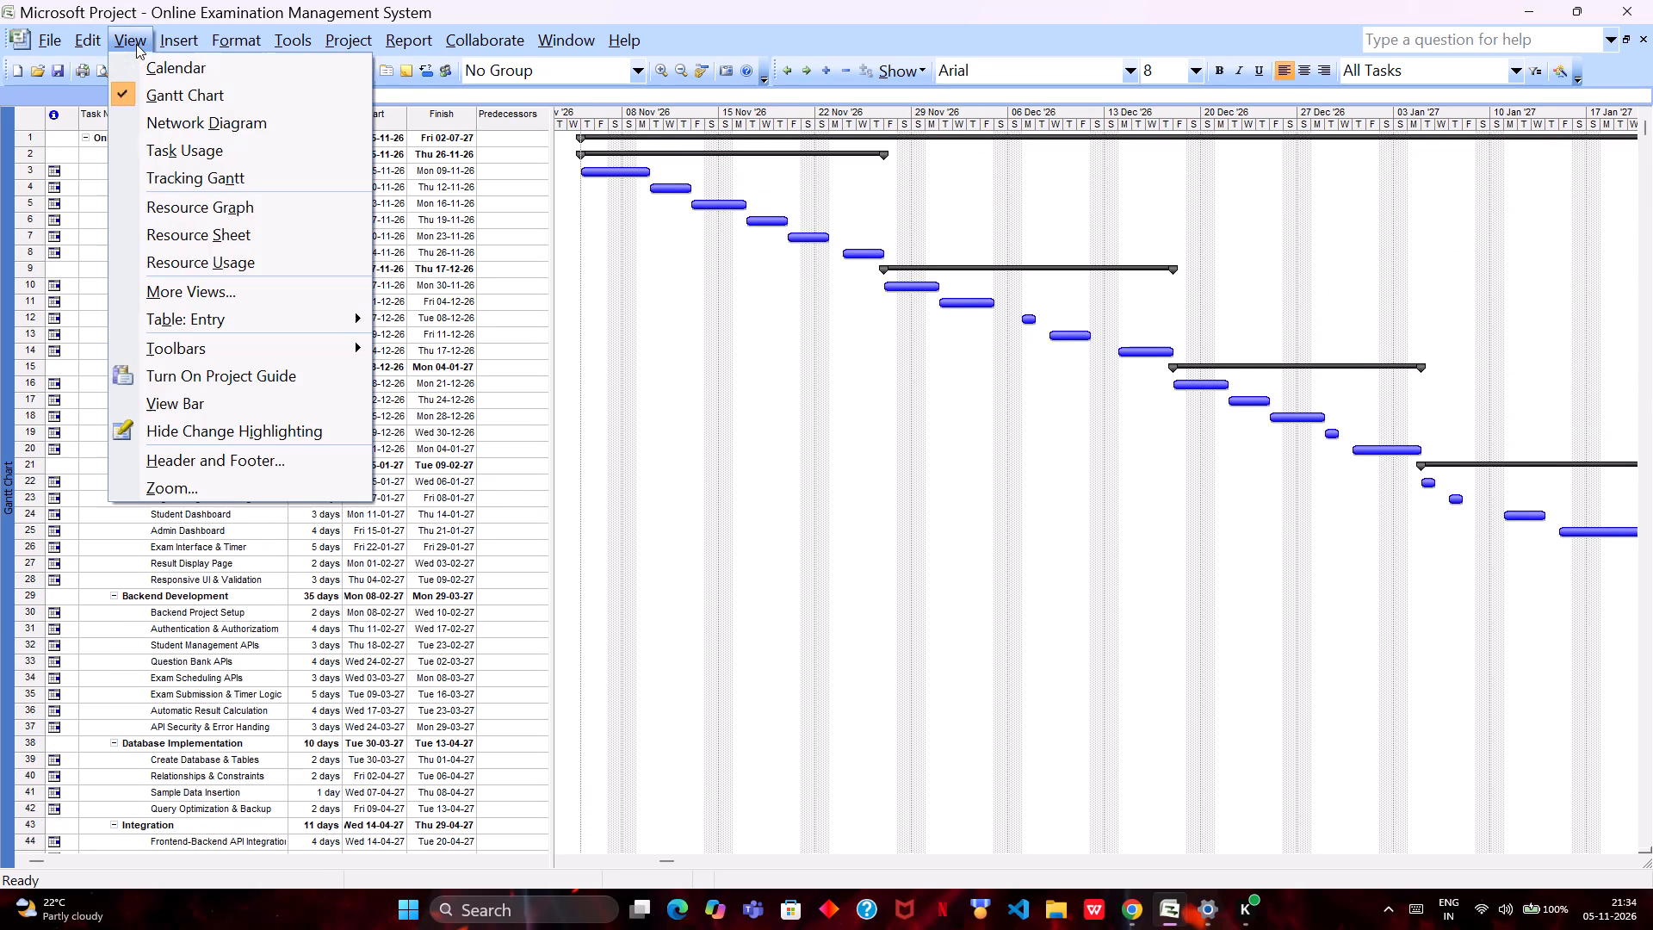
left_click(234, 234)
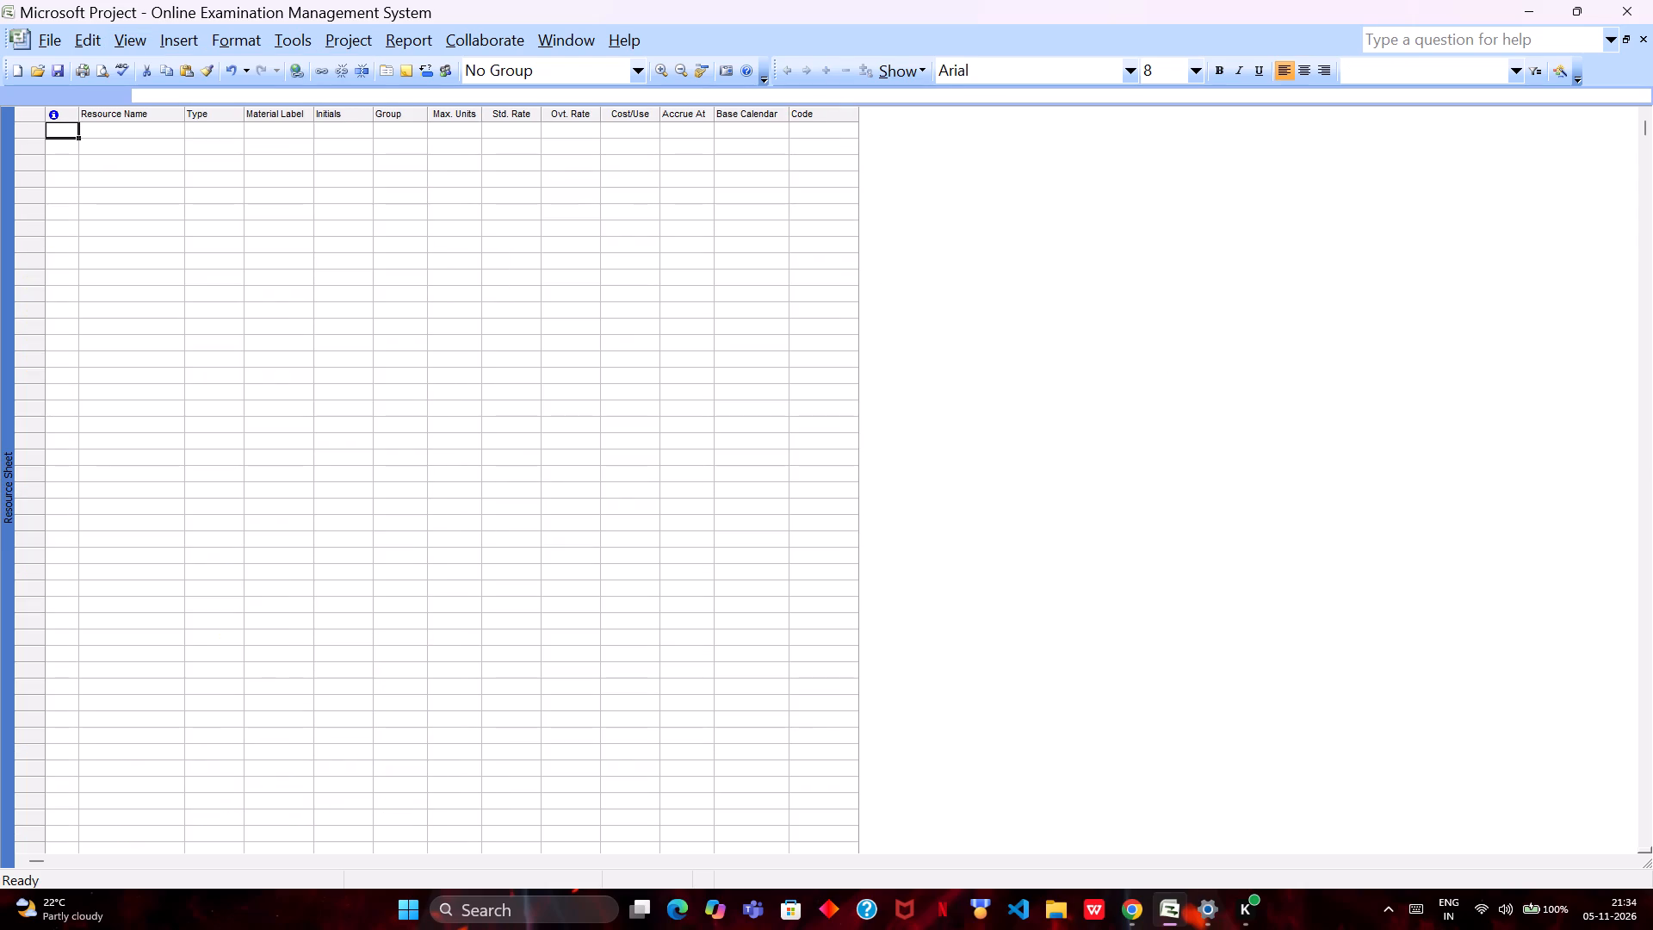
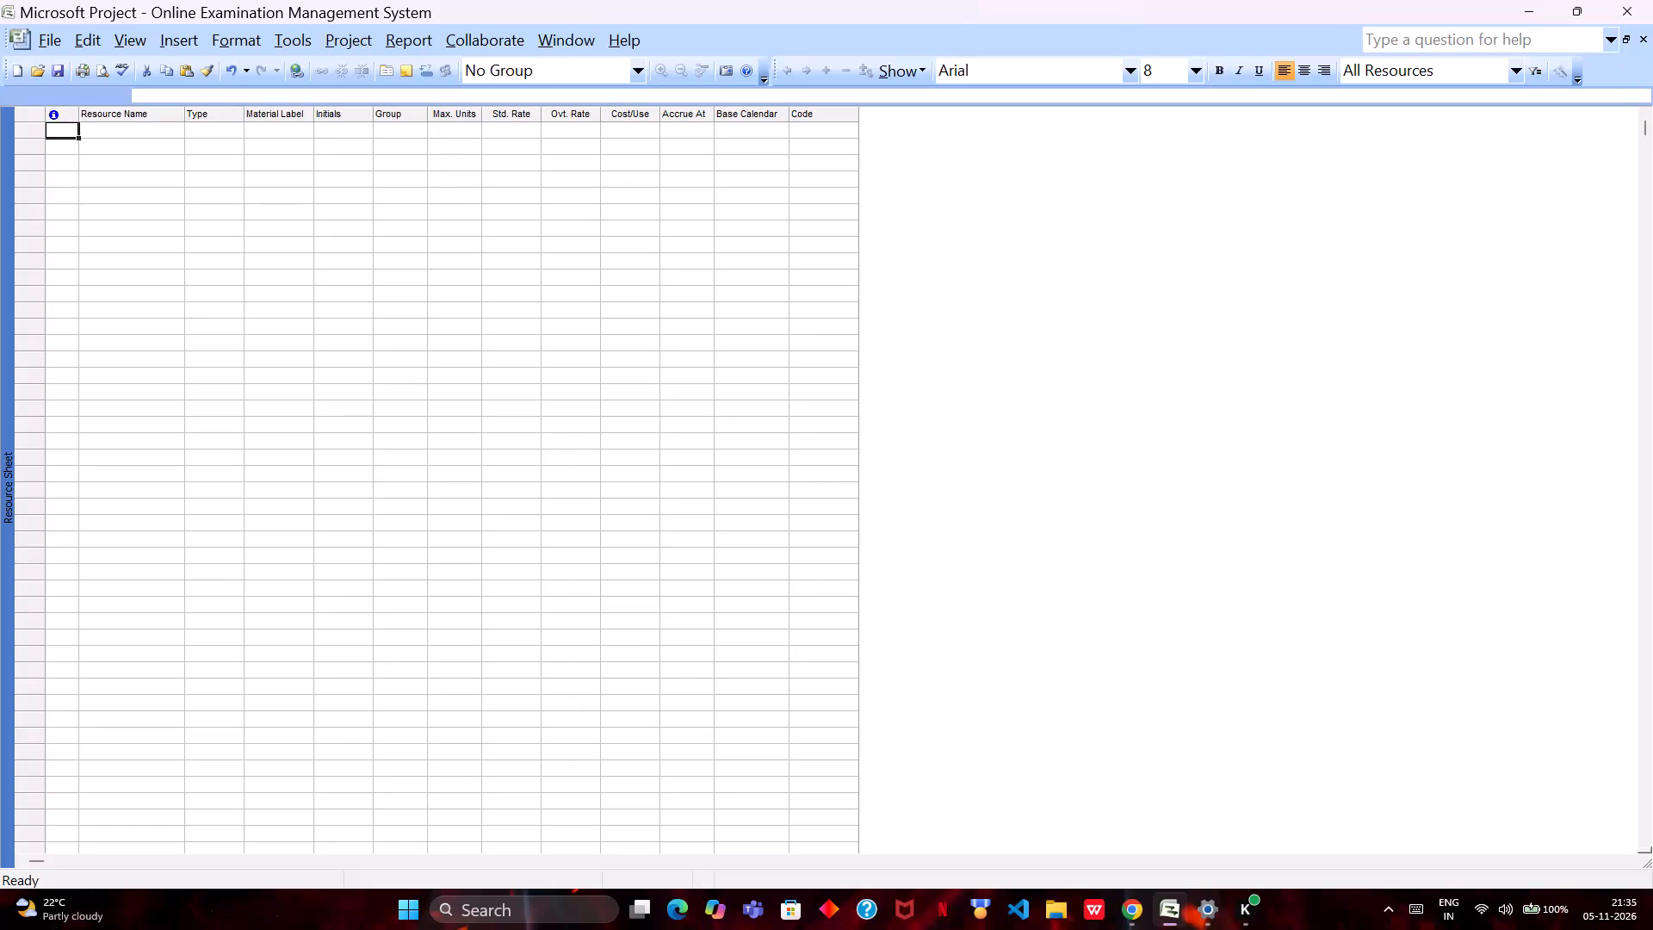
Add a resource named "Project Manager" in the first row of the resource sheet.
double_click(139, 127)
type("Project Manager")
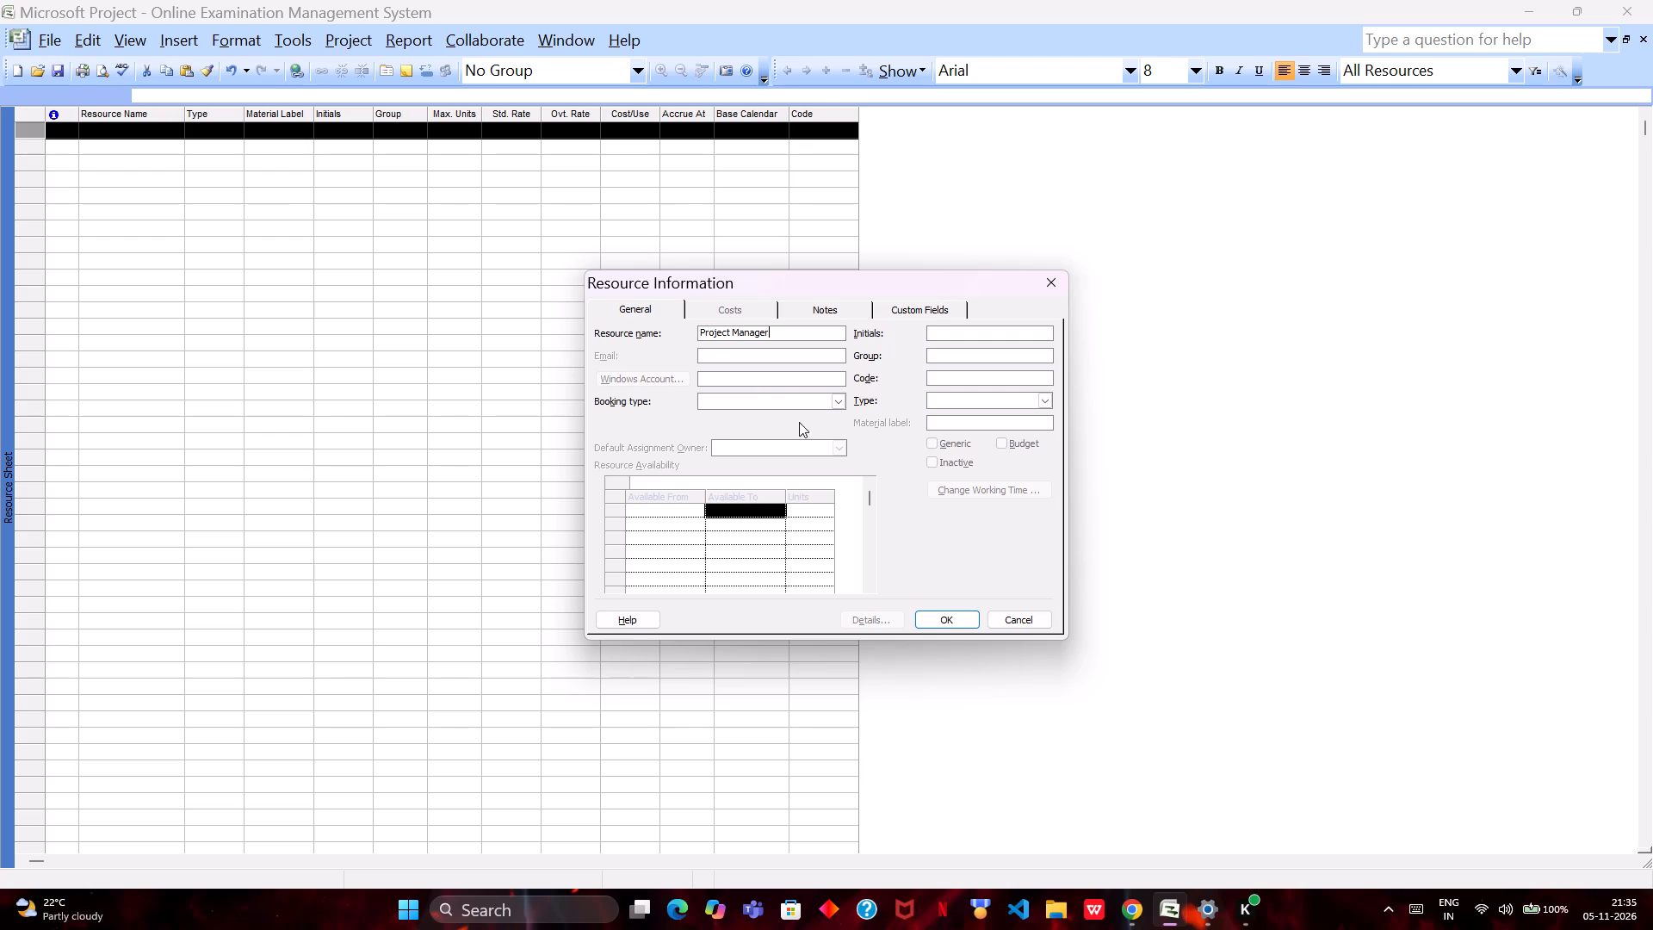
left_click(731, 311)
left_click(835, 312)
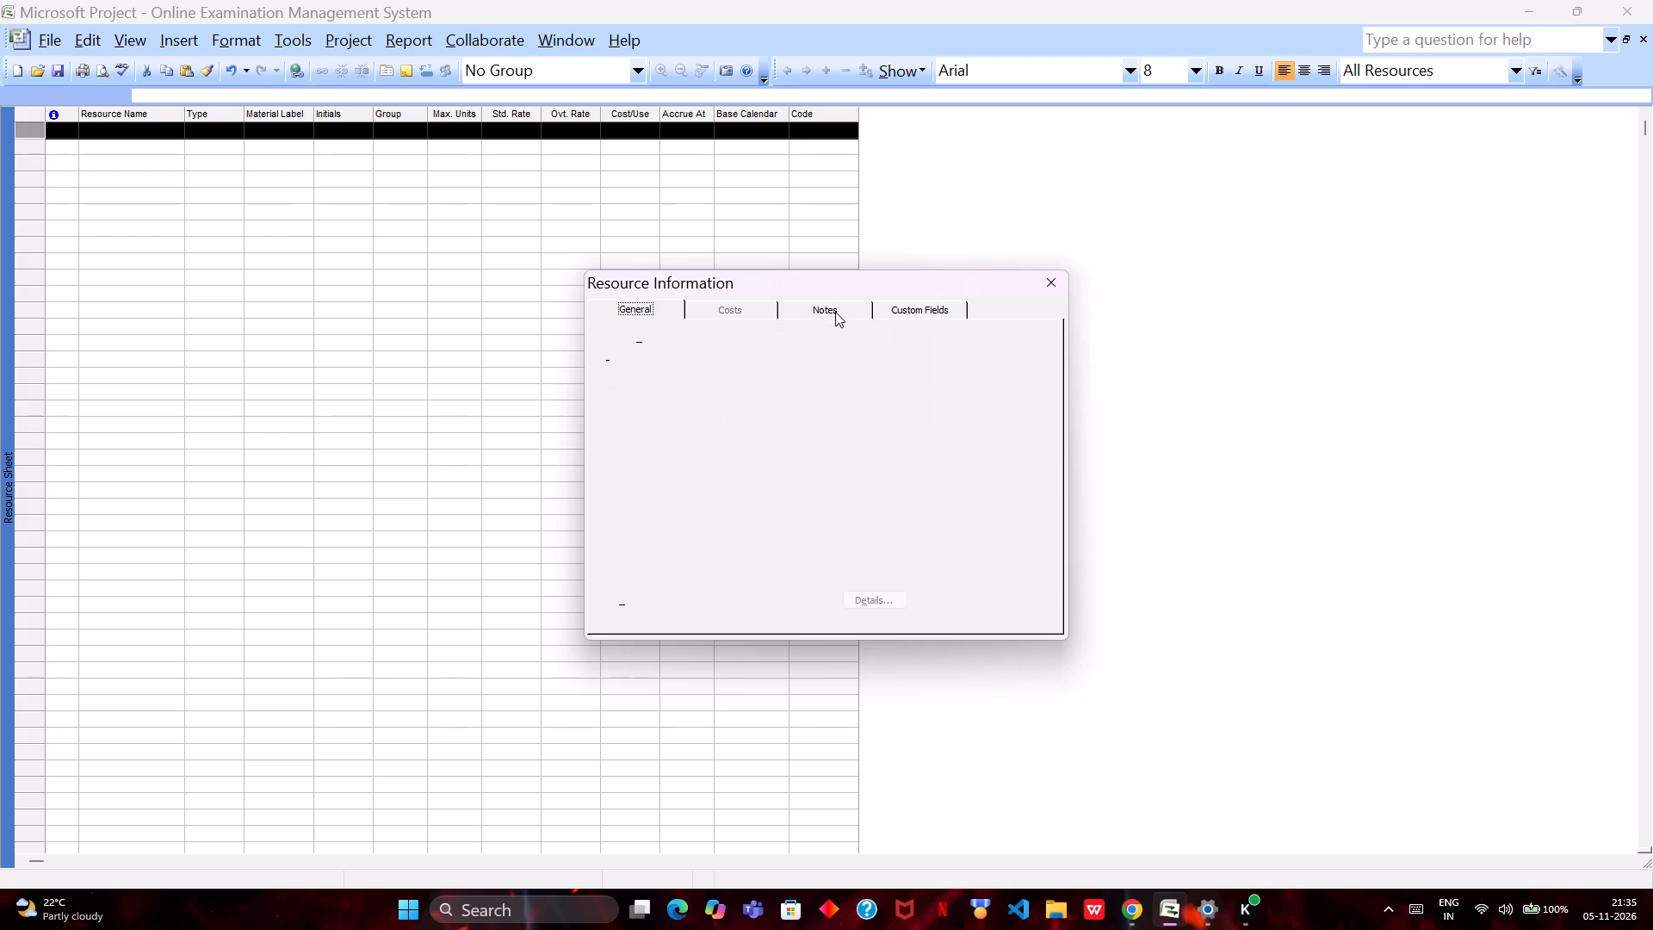
left_click(748, 309)
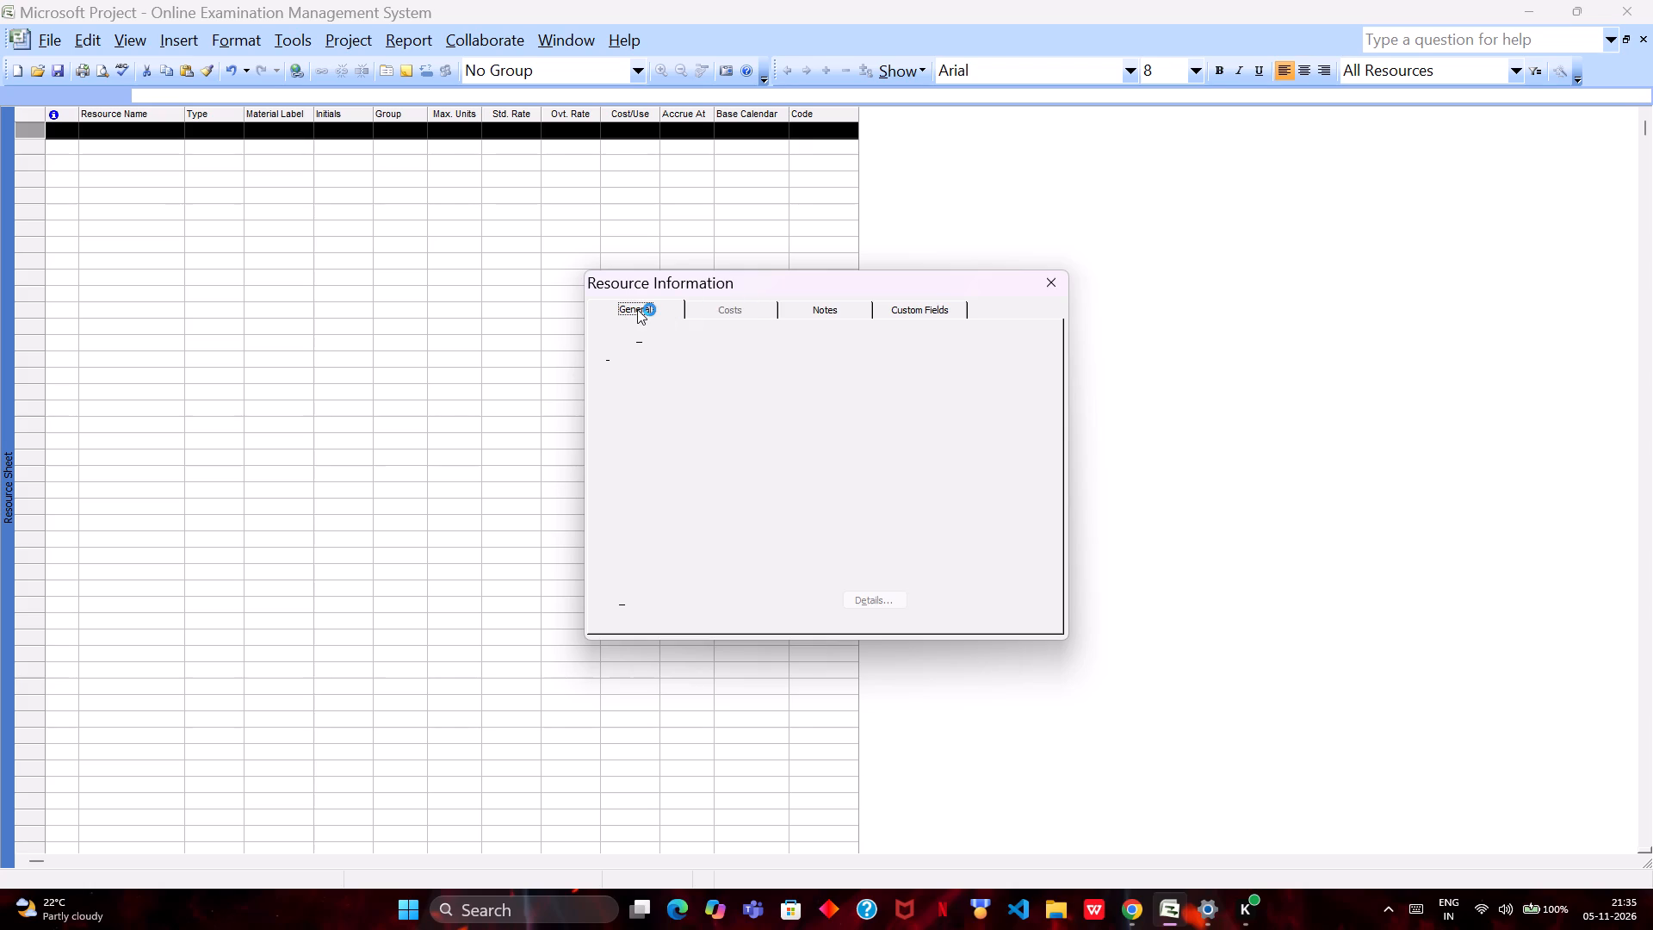
left_click(637, 309)
left_click(637, 309)
left_click(956, 598)
left_click(639, 311)
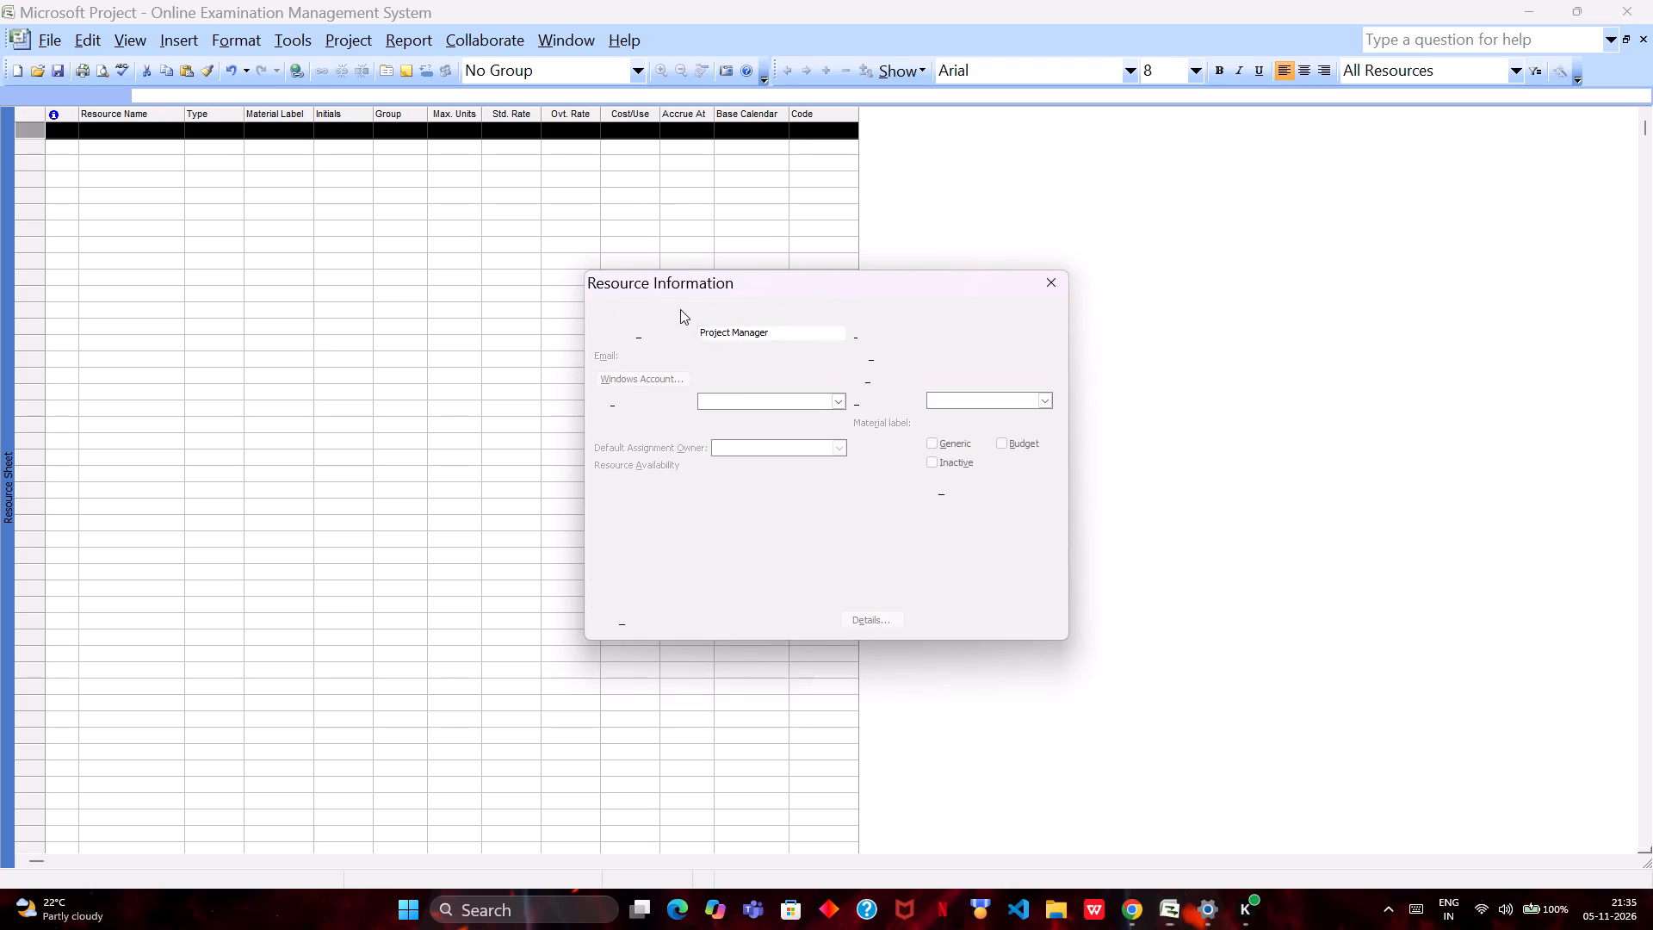
left_click(740, 310)
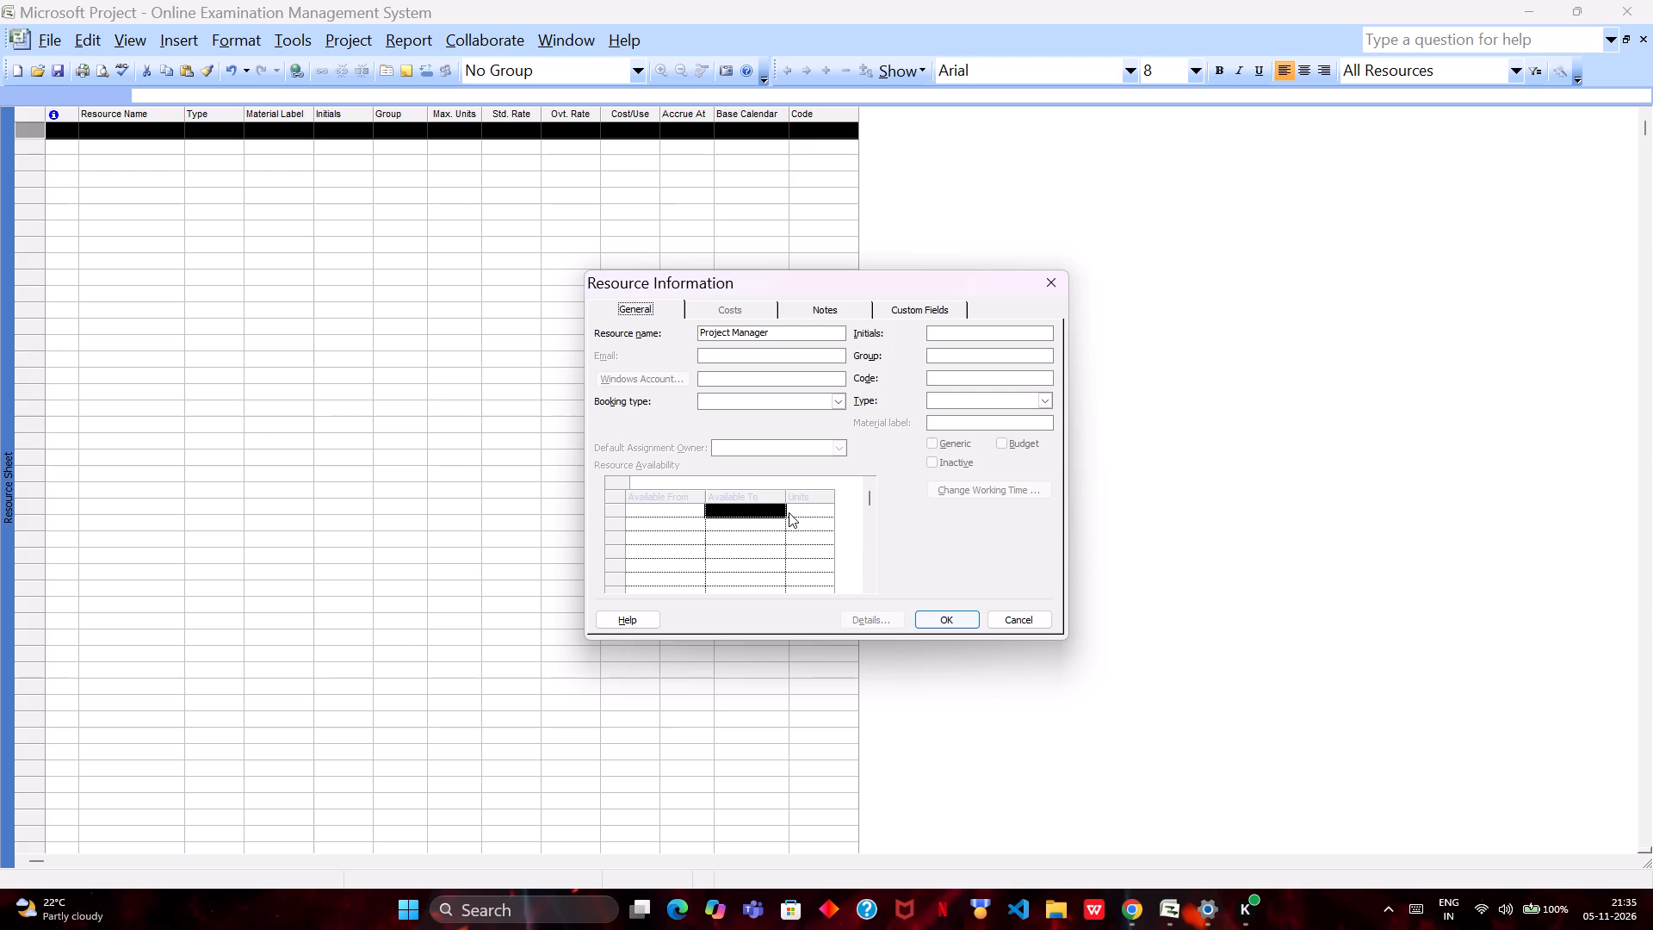
double_click(761, 510)
left_click(942, 616)
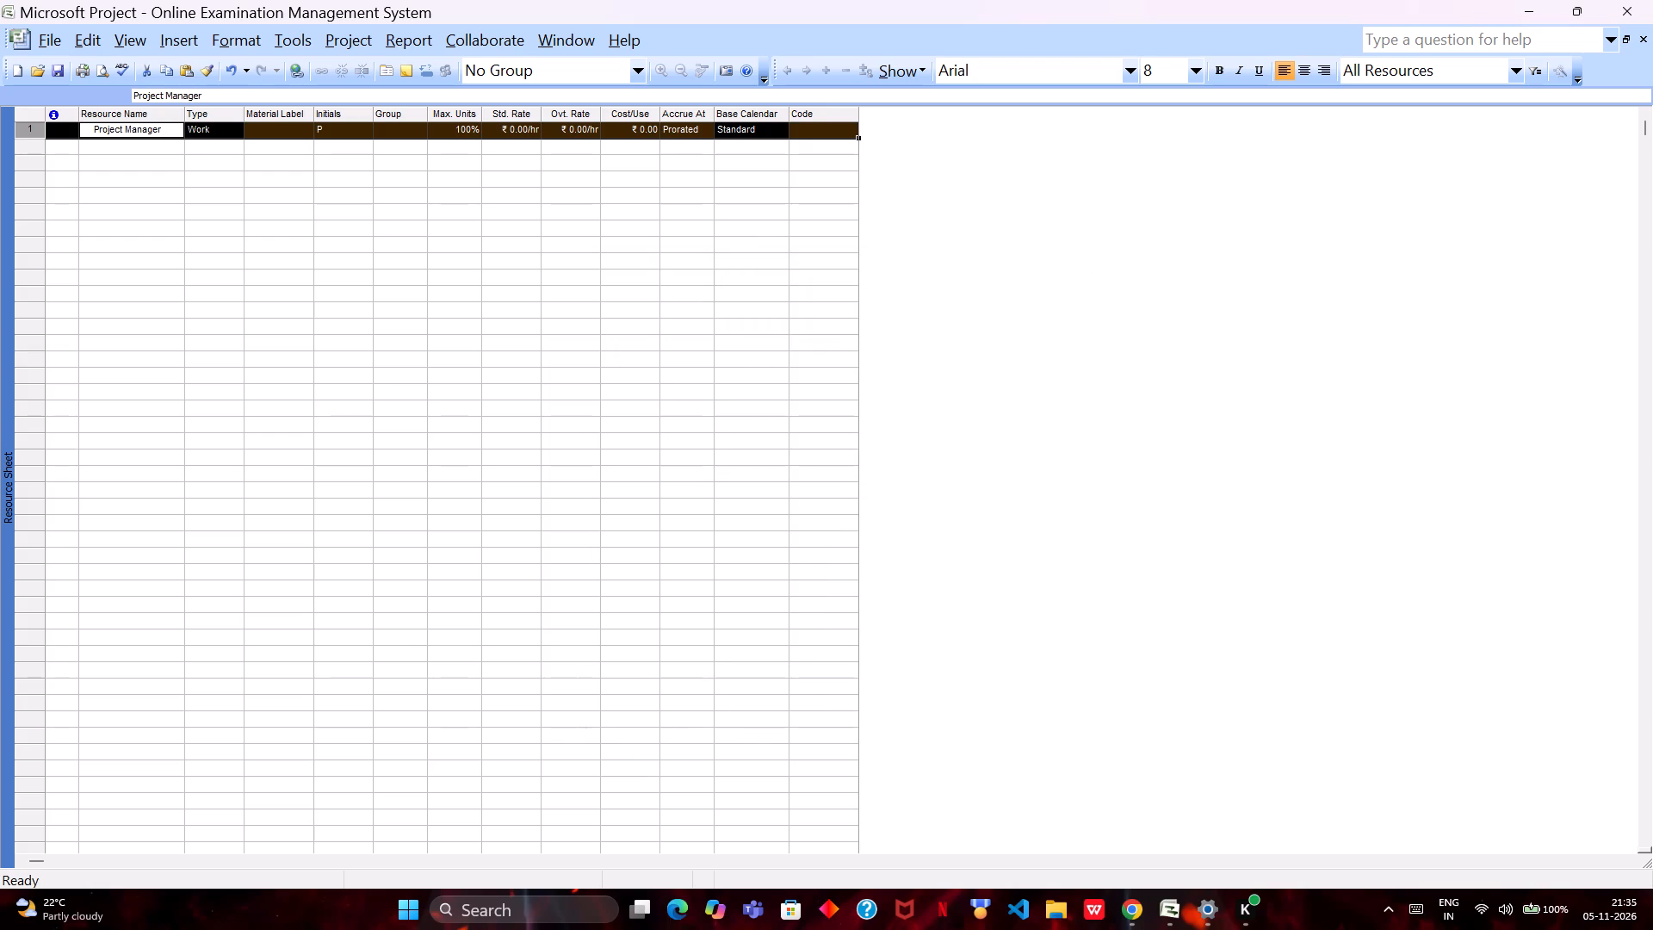
Set the Project Manager's standard rate to ₹500 per hour in the default cost rate table A.
double_click(508, 124)
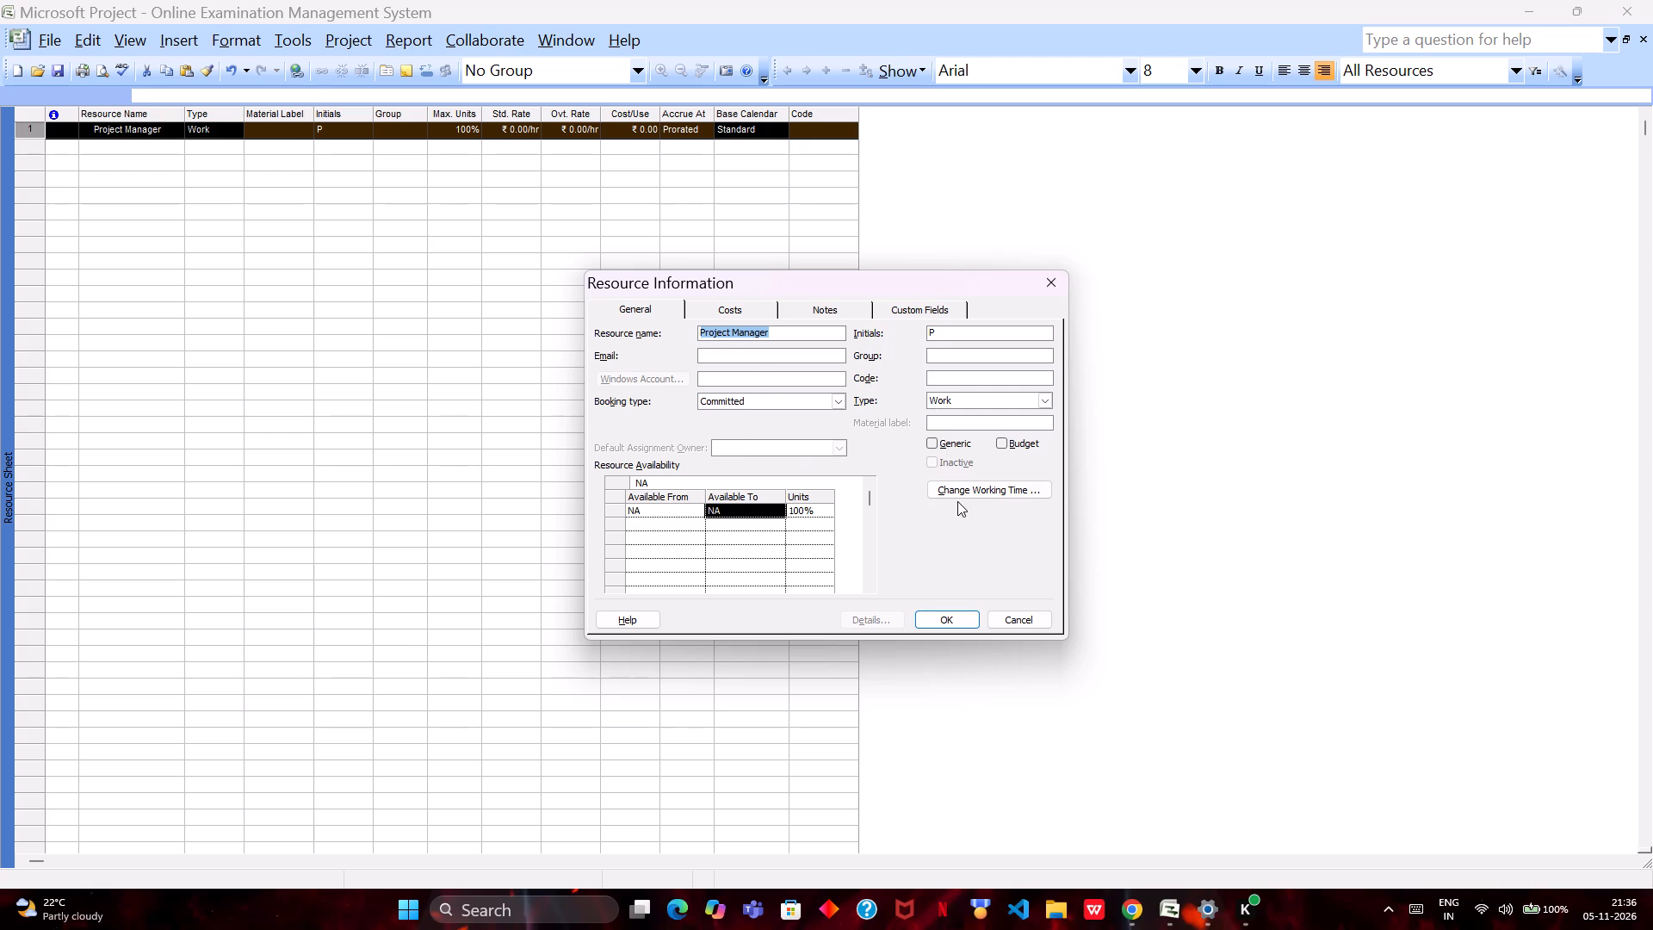
left_click(950, 610)
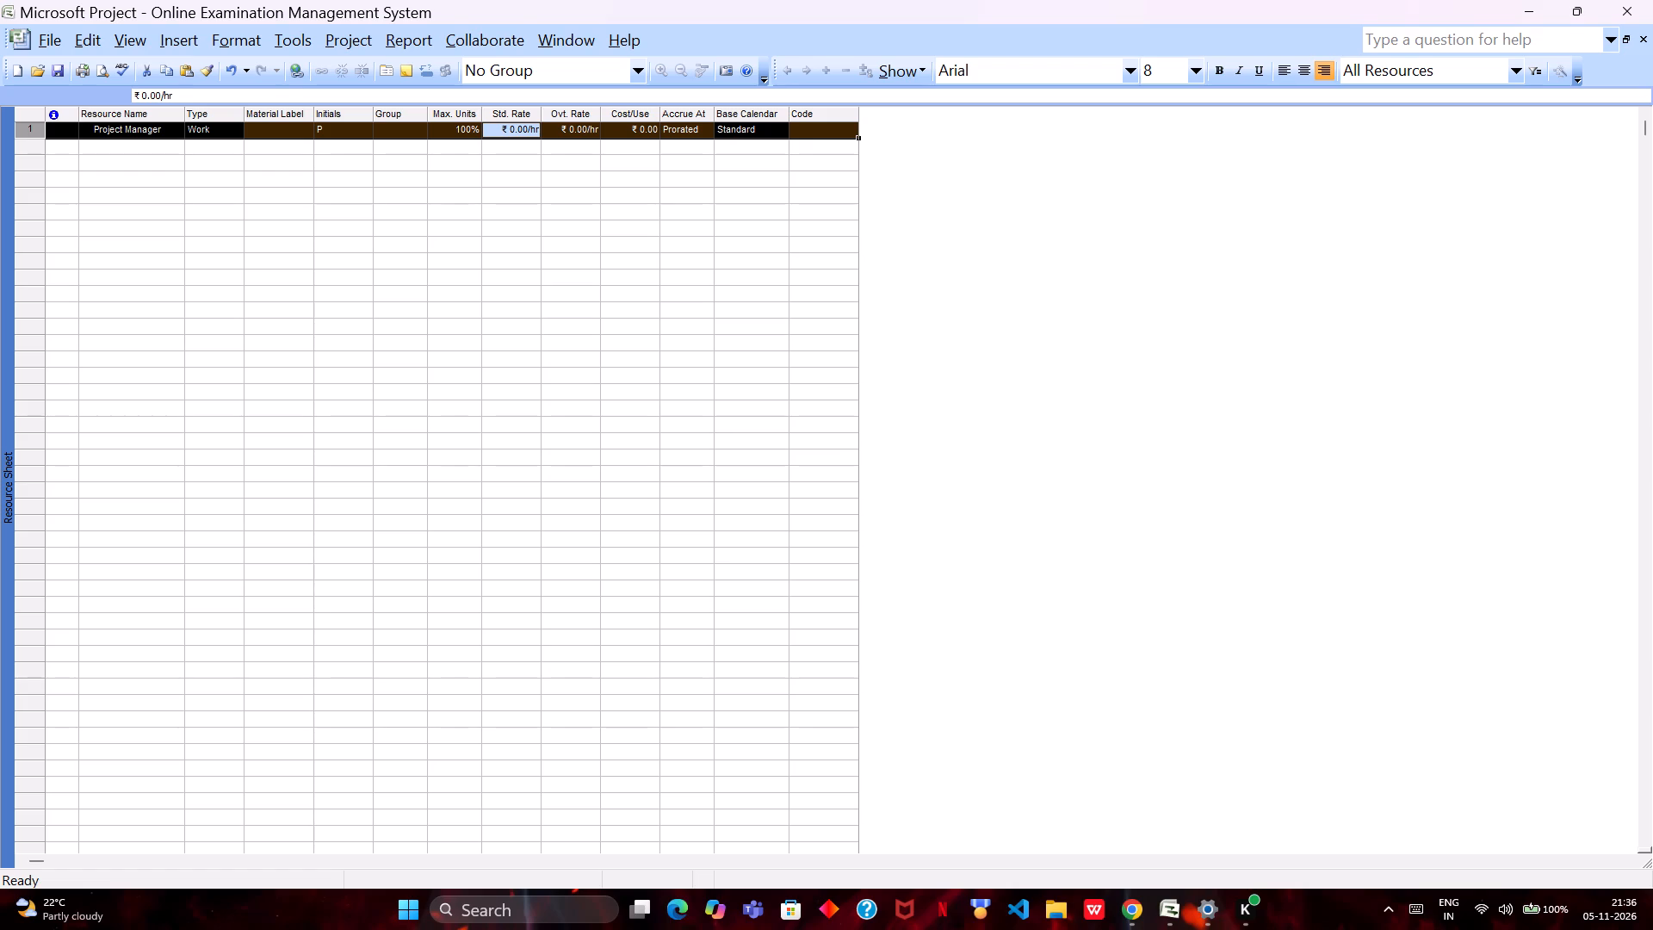
left_click(522, 126)
left_click(522, 126)
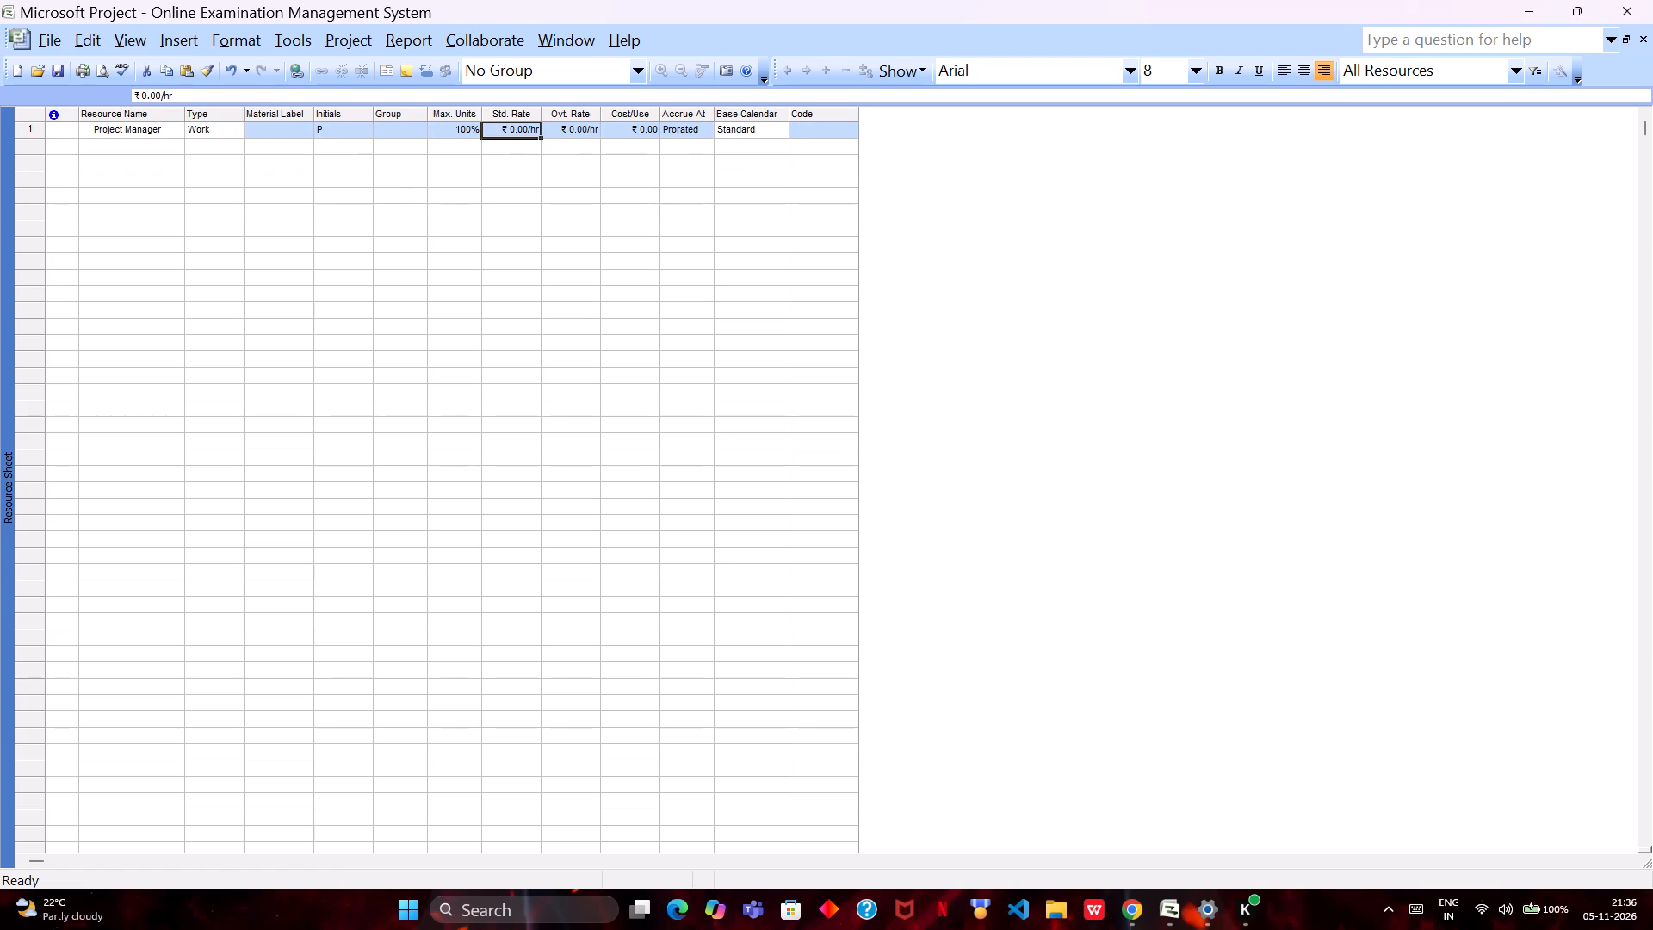
double_click(517, 127)
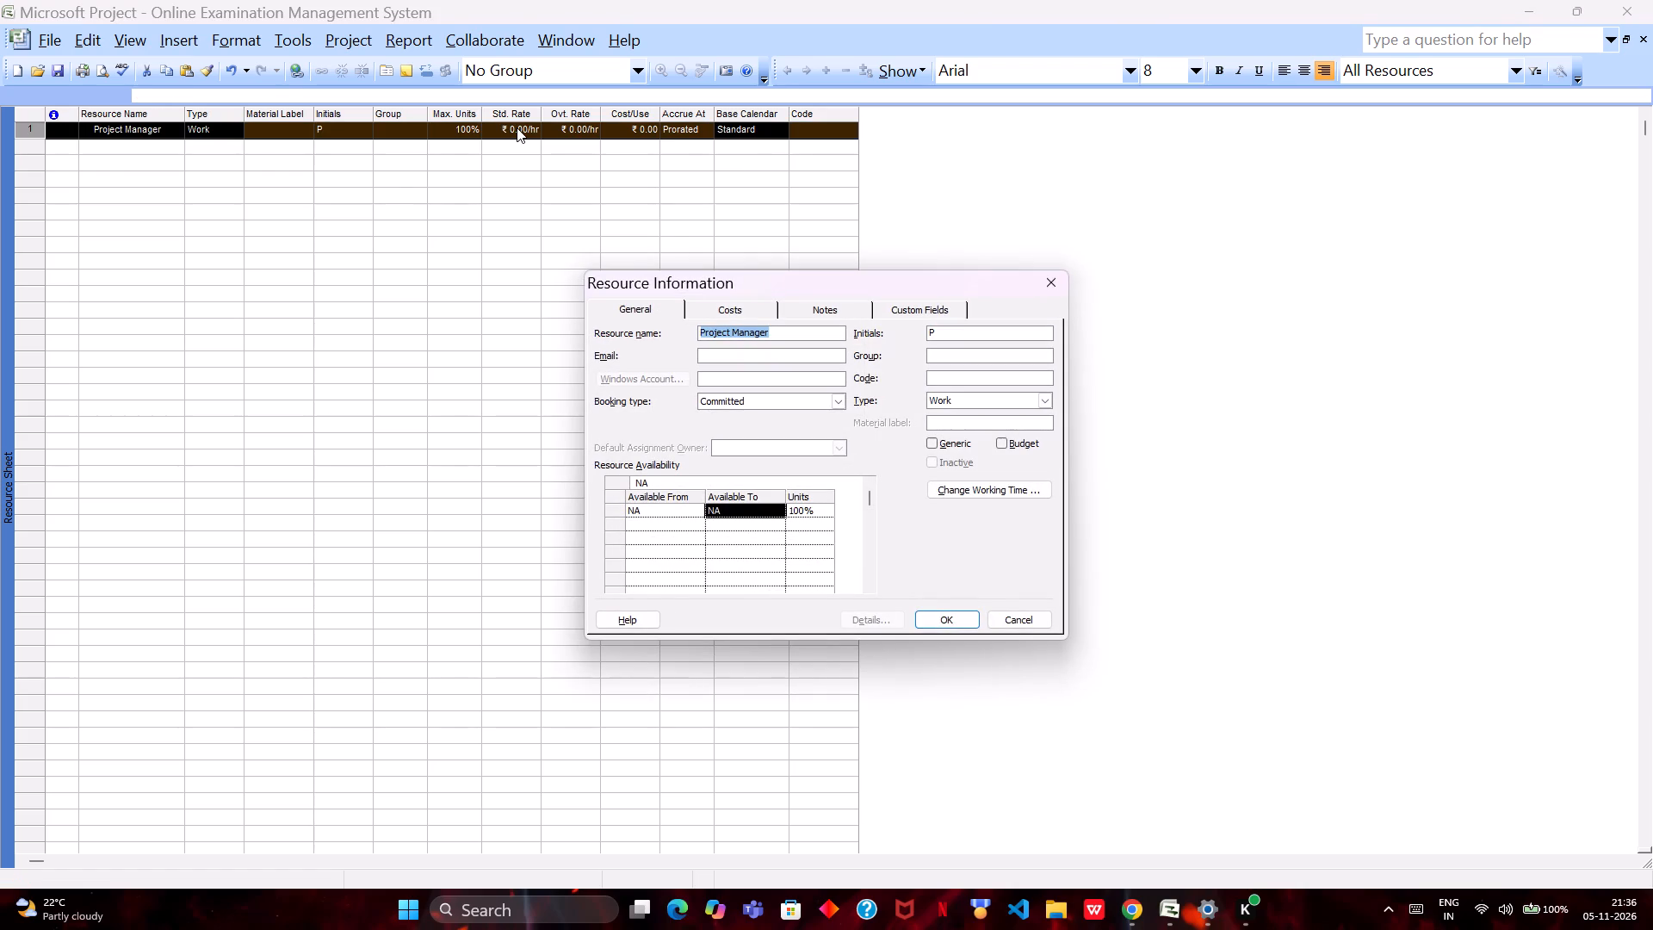
left_click(730, 312)
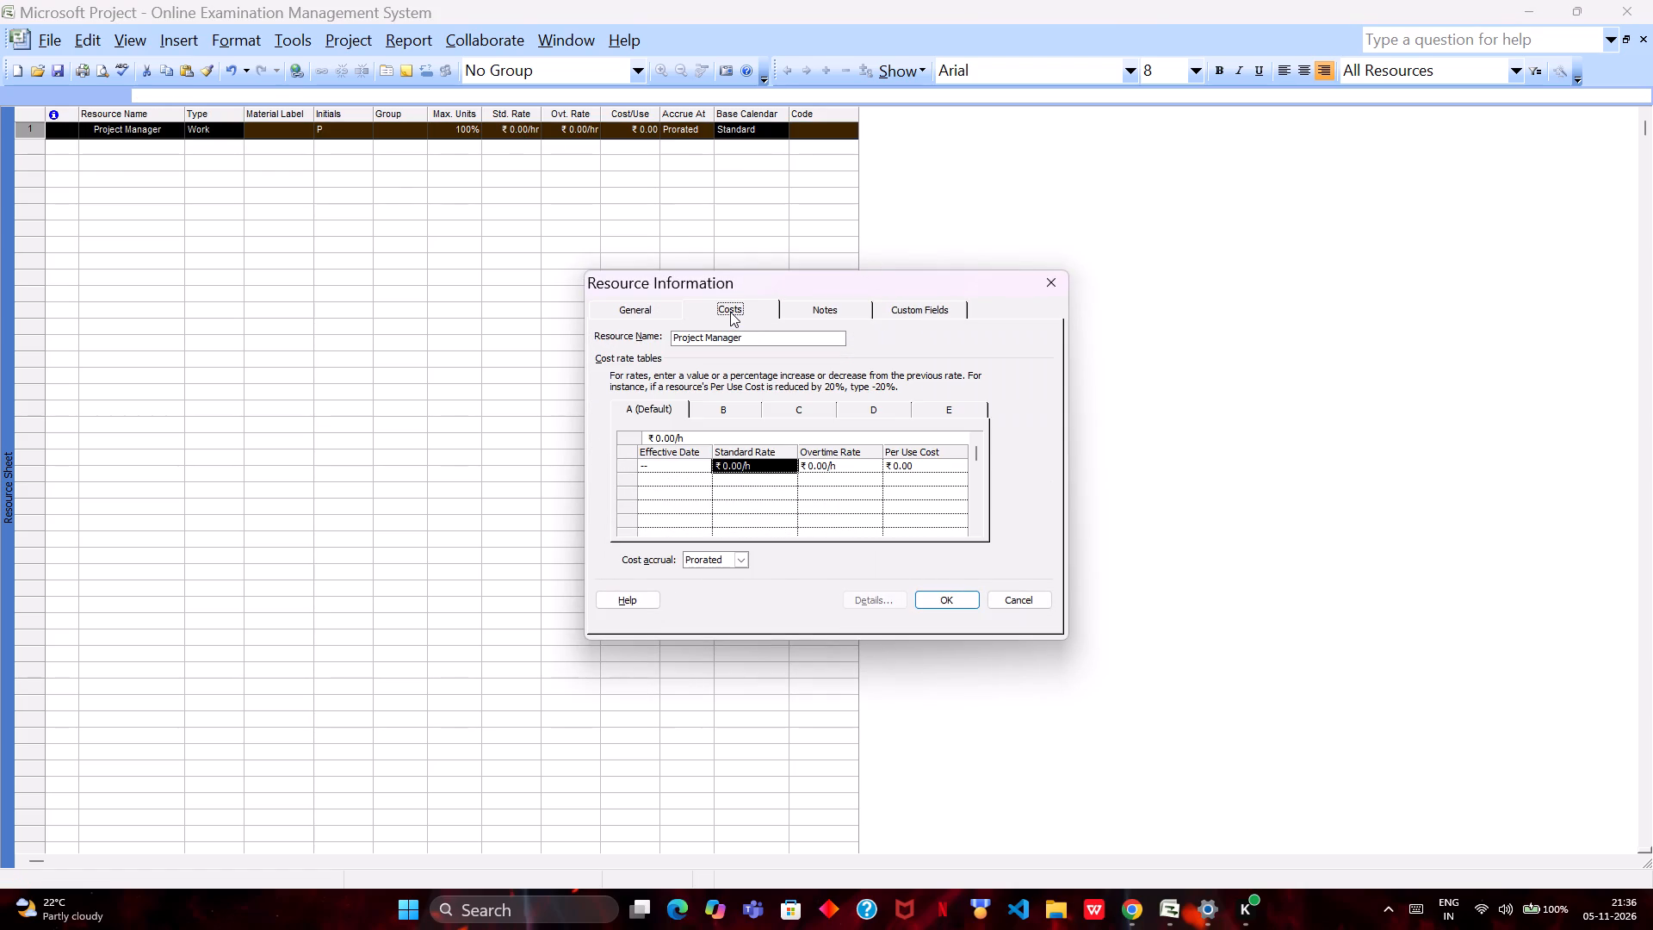
double_click(728, 466)
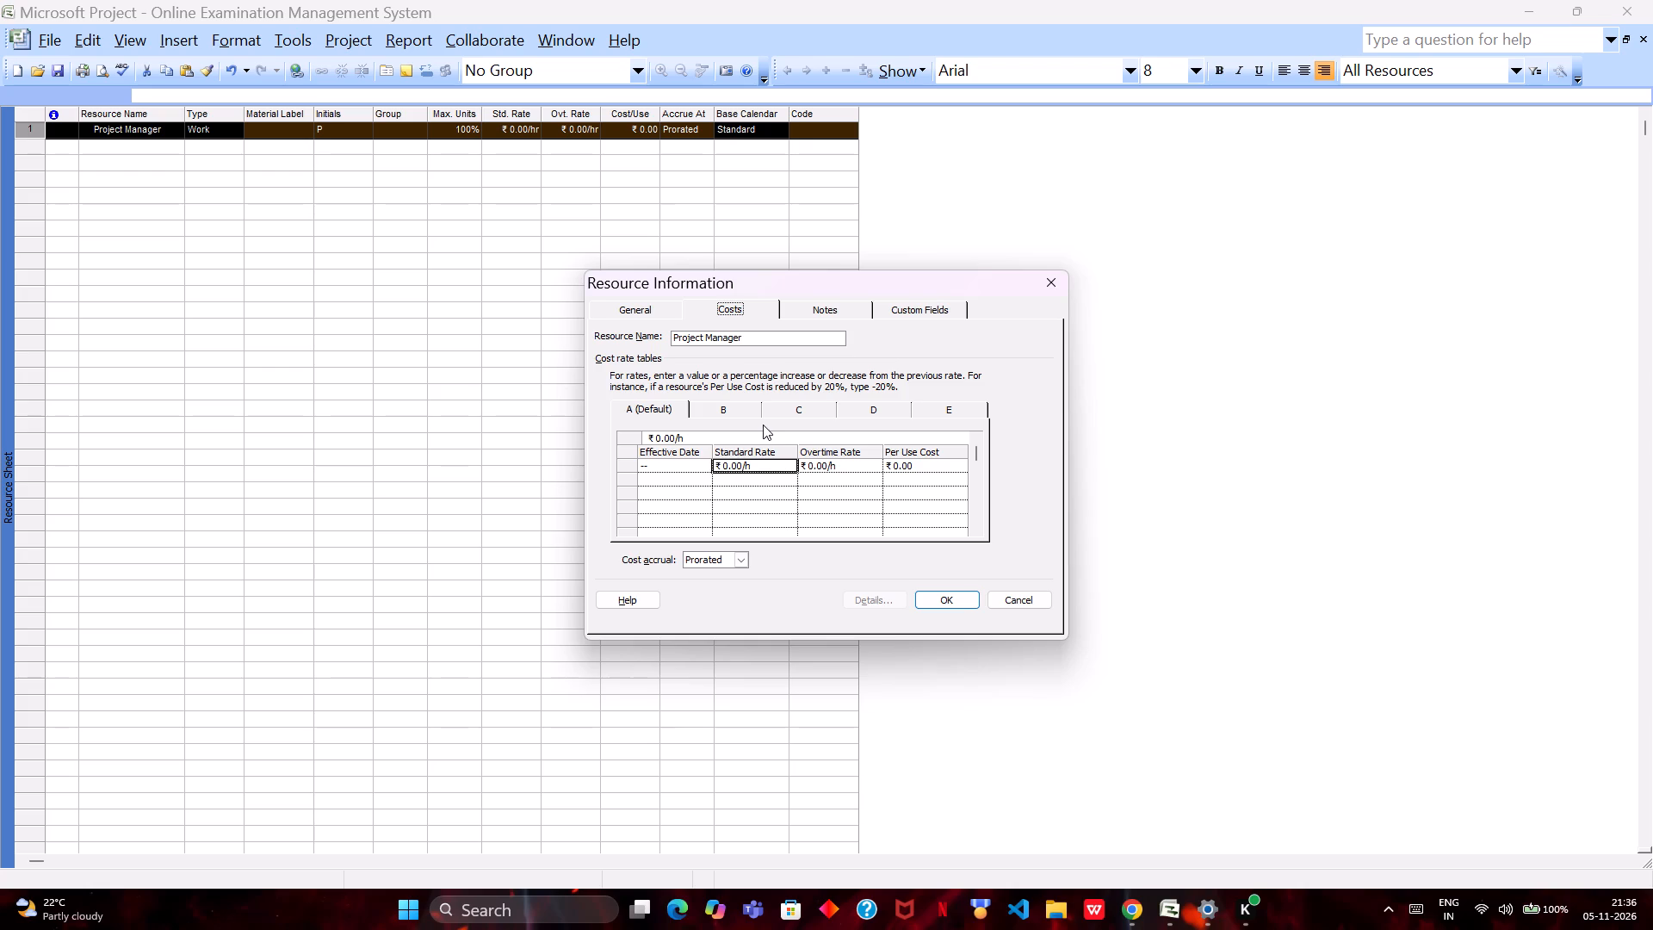
type("500")
key("Return")
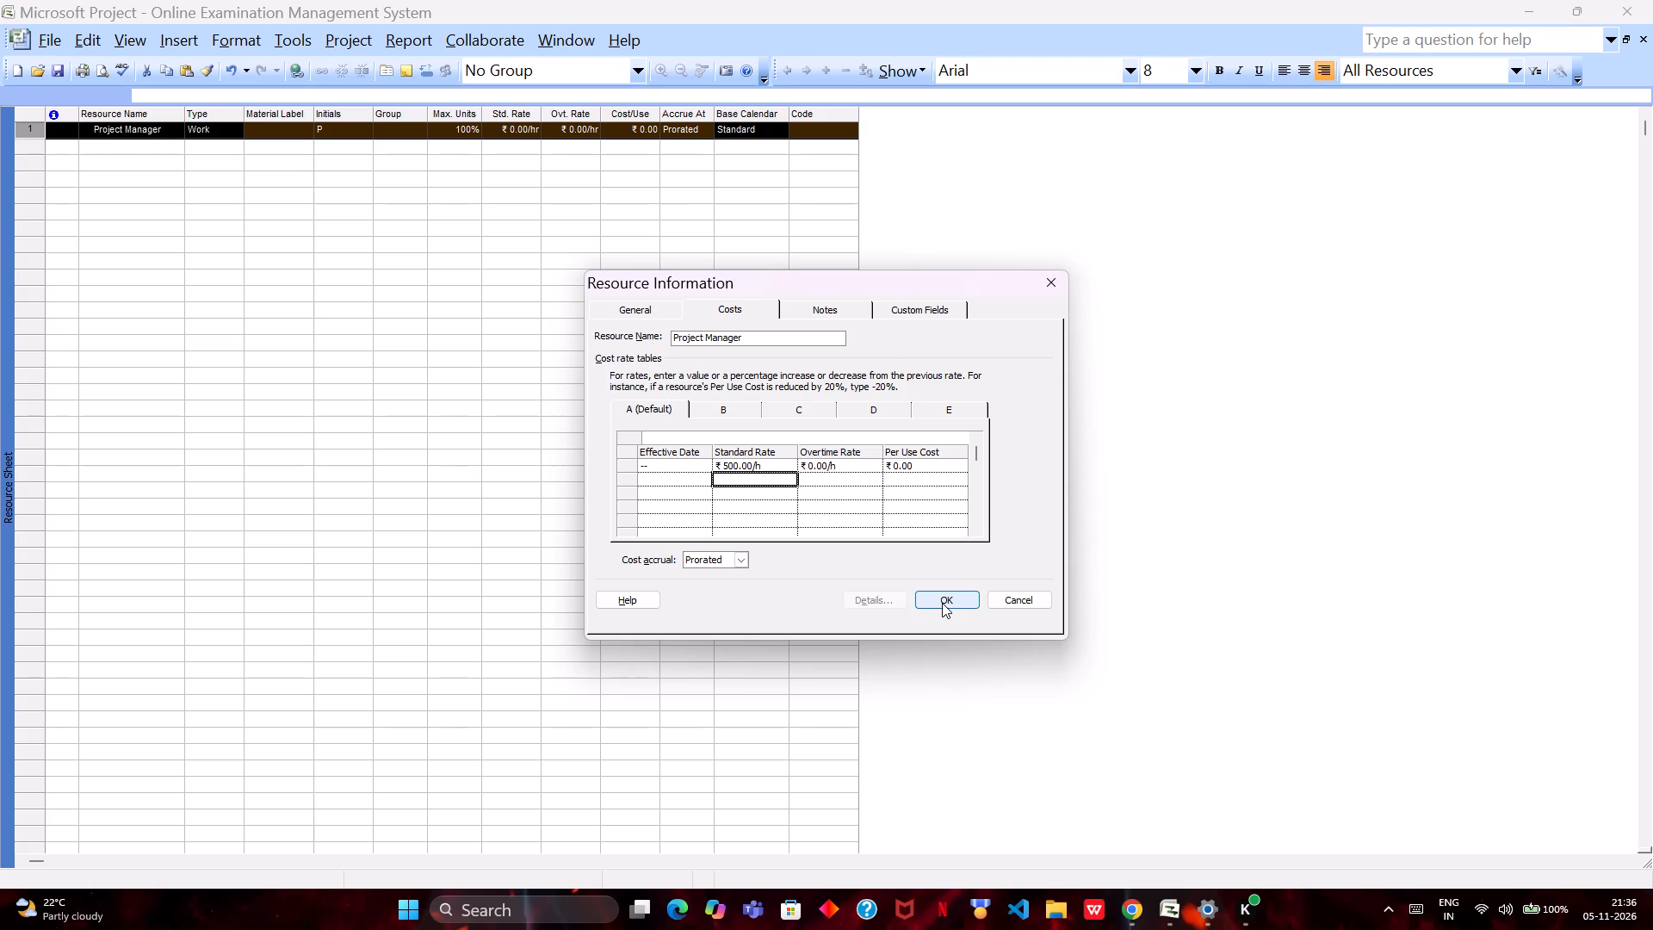
key("Return")
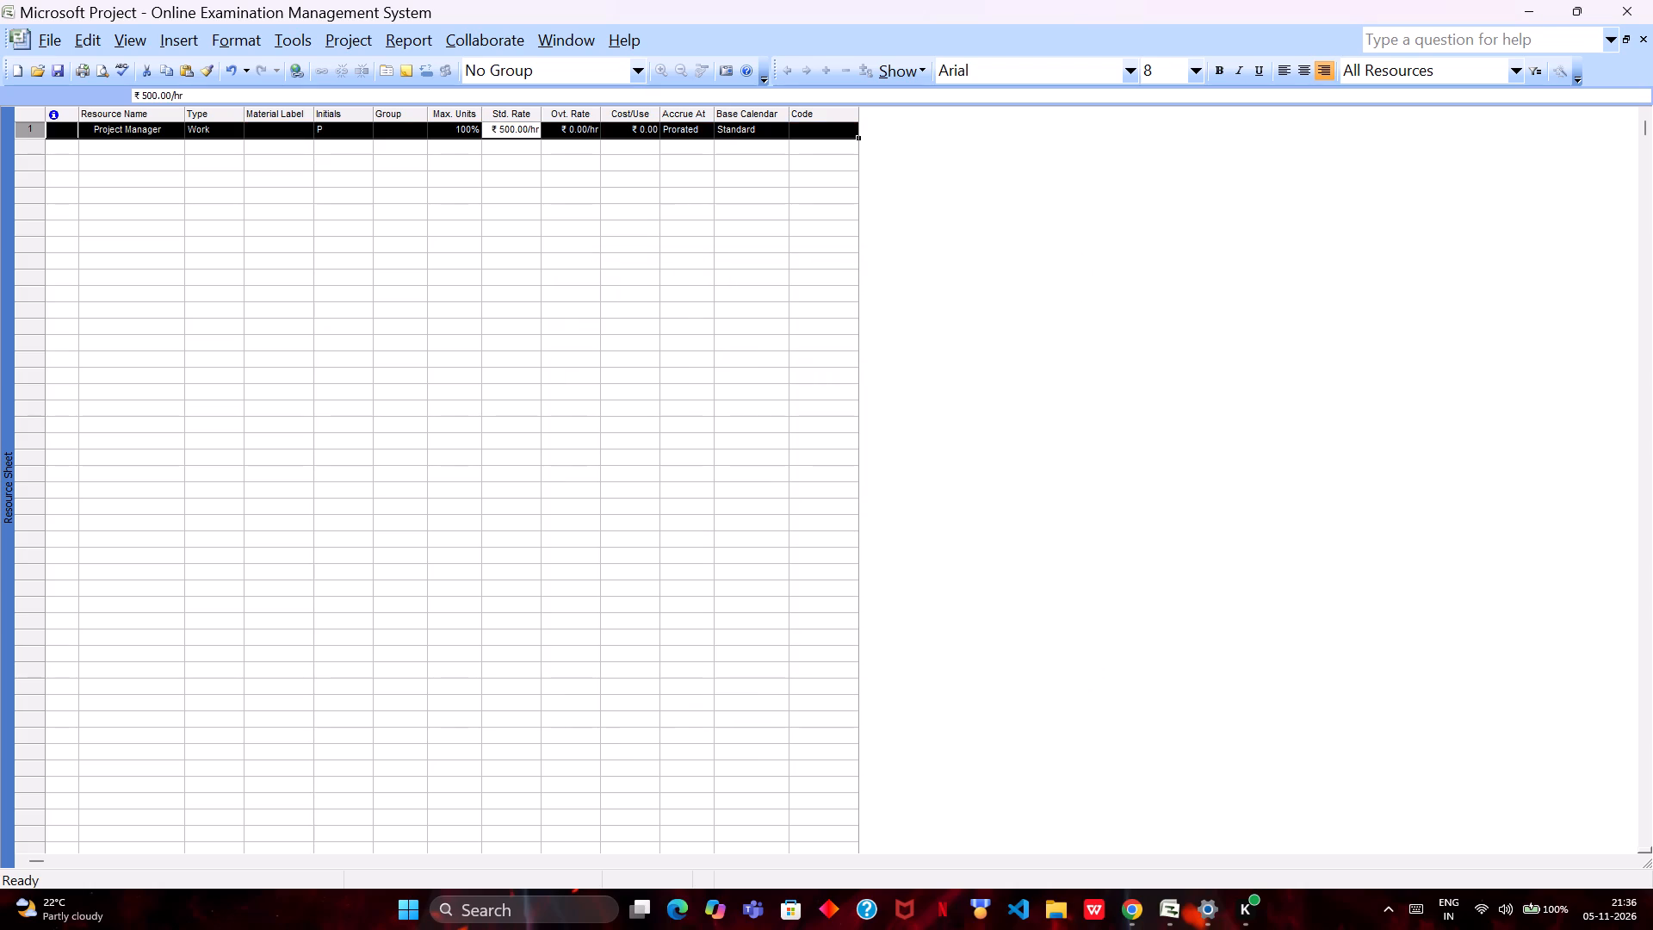
Add a resource named "Assisstant Project Manager" in the row below Project Manager.
double_click(153, 146)
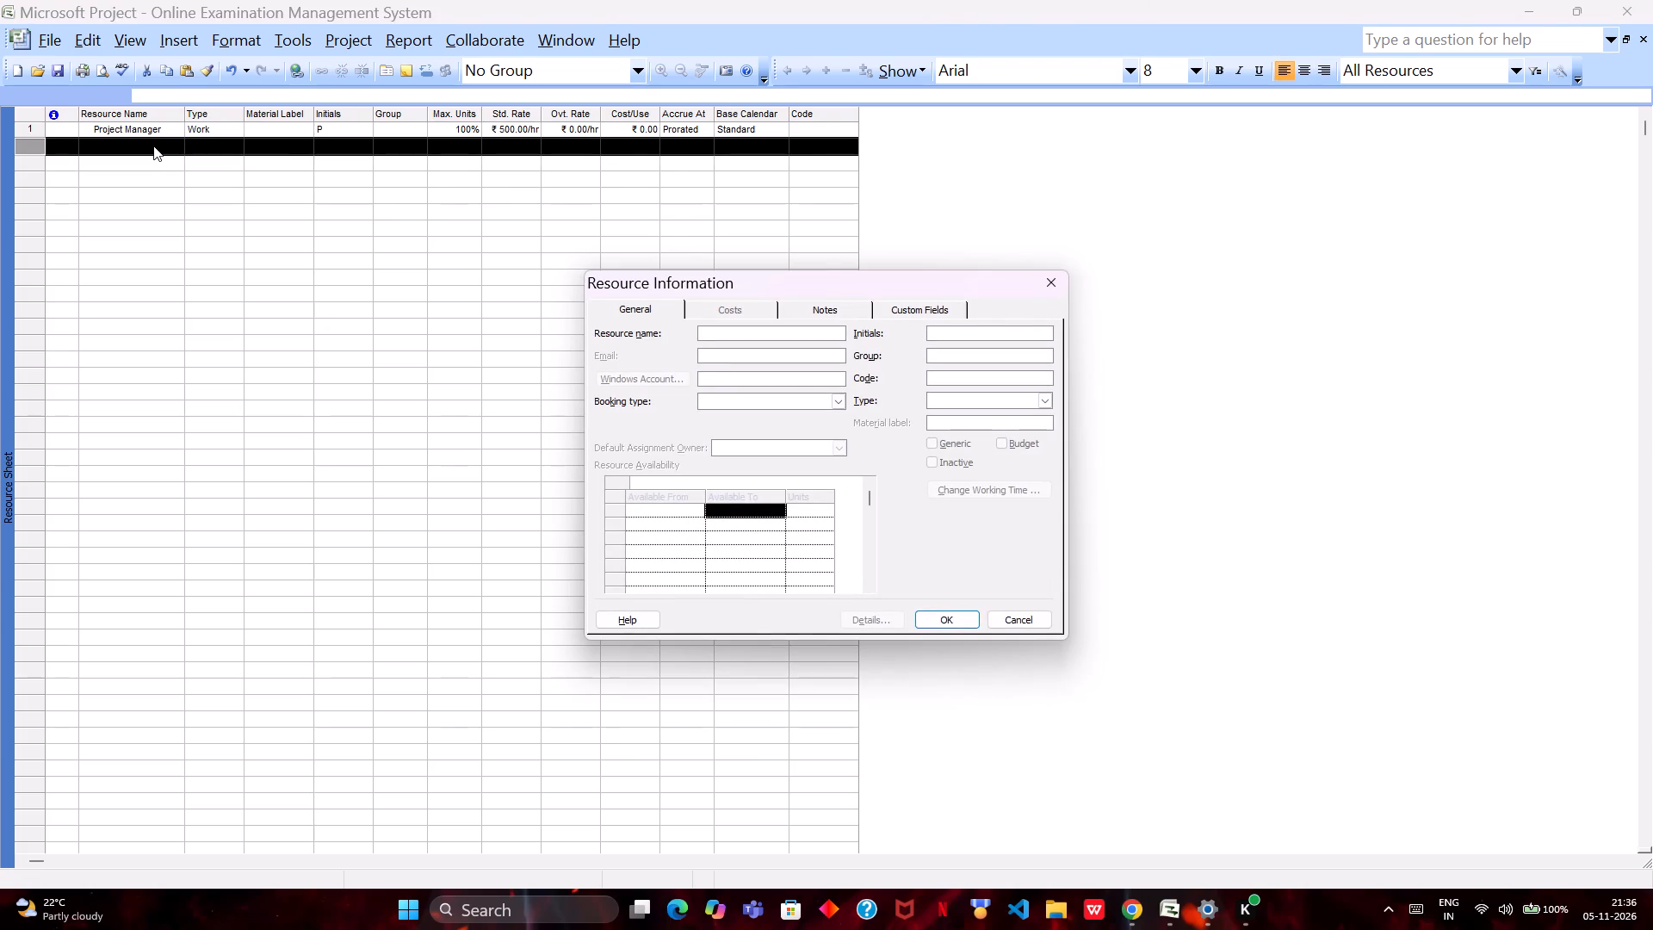
type("Assiss")
key("t")
type("ant")
key("space")
type("Pro")
type("ject")
key("space")
type("Manager")
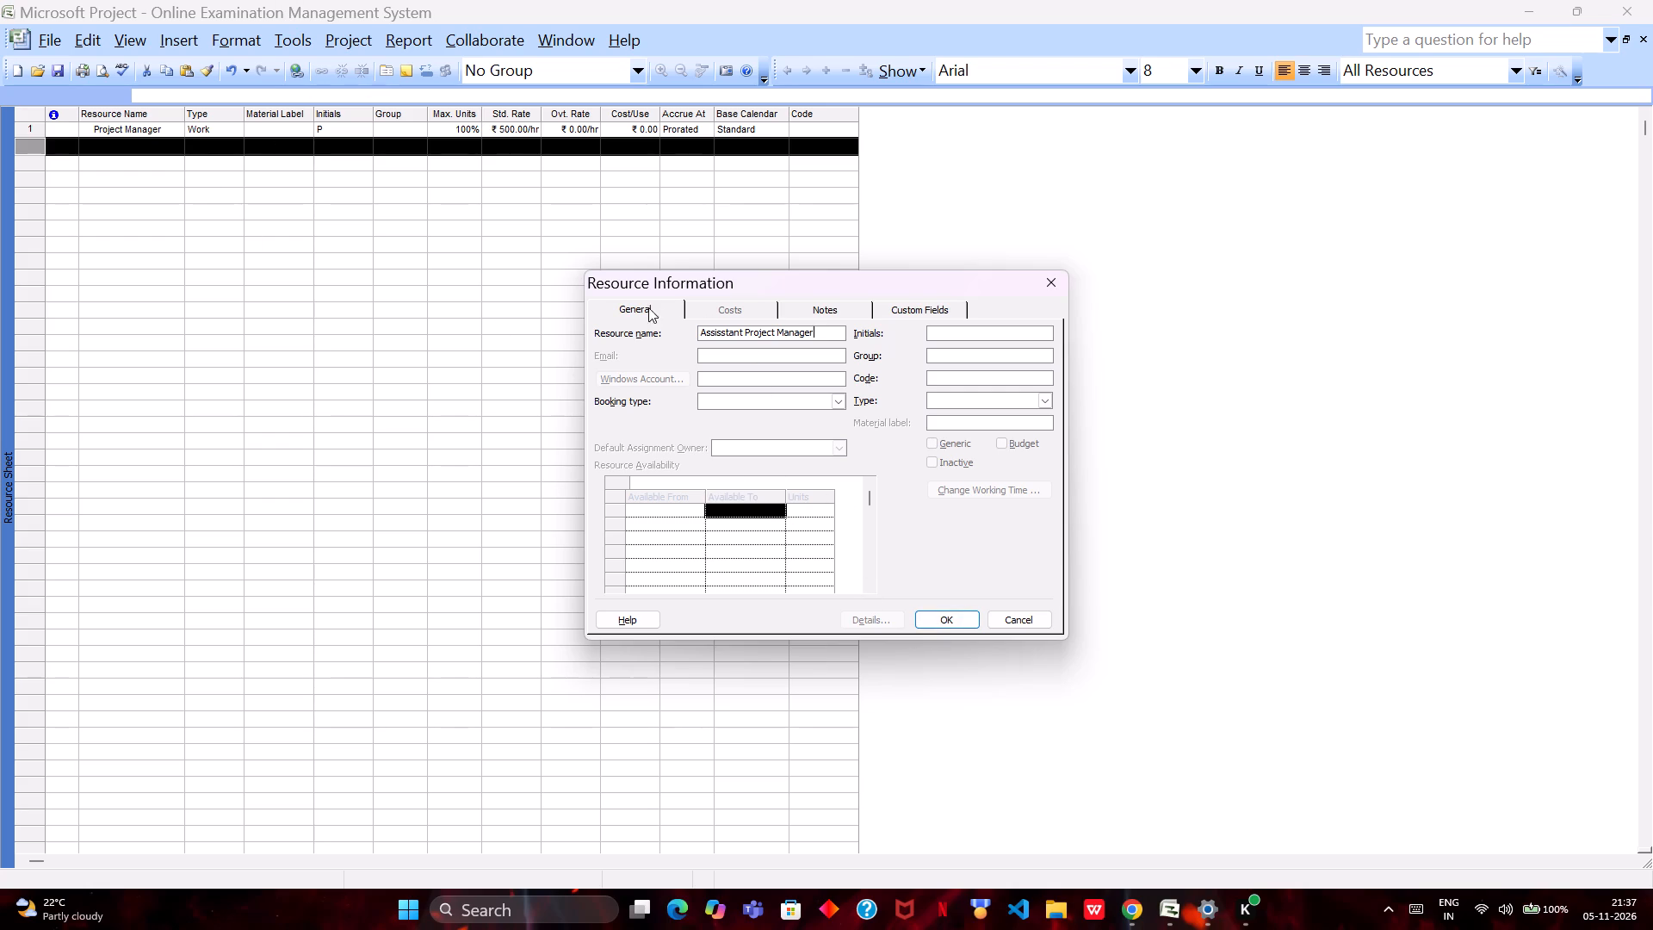
key("Return")
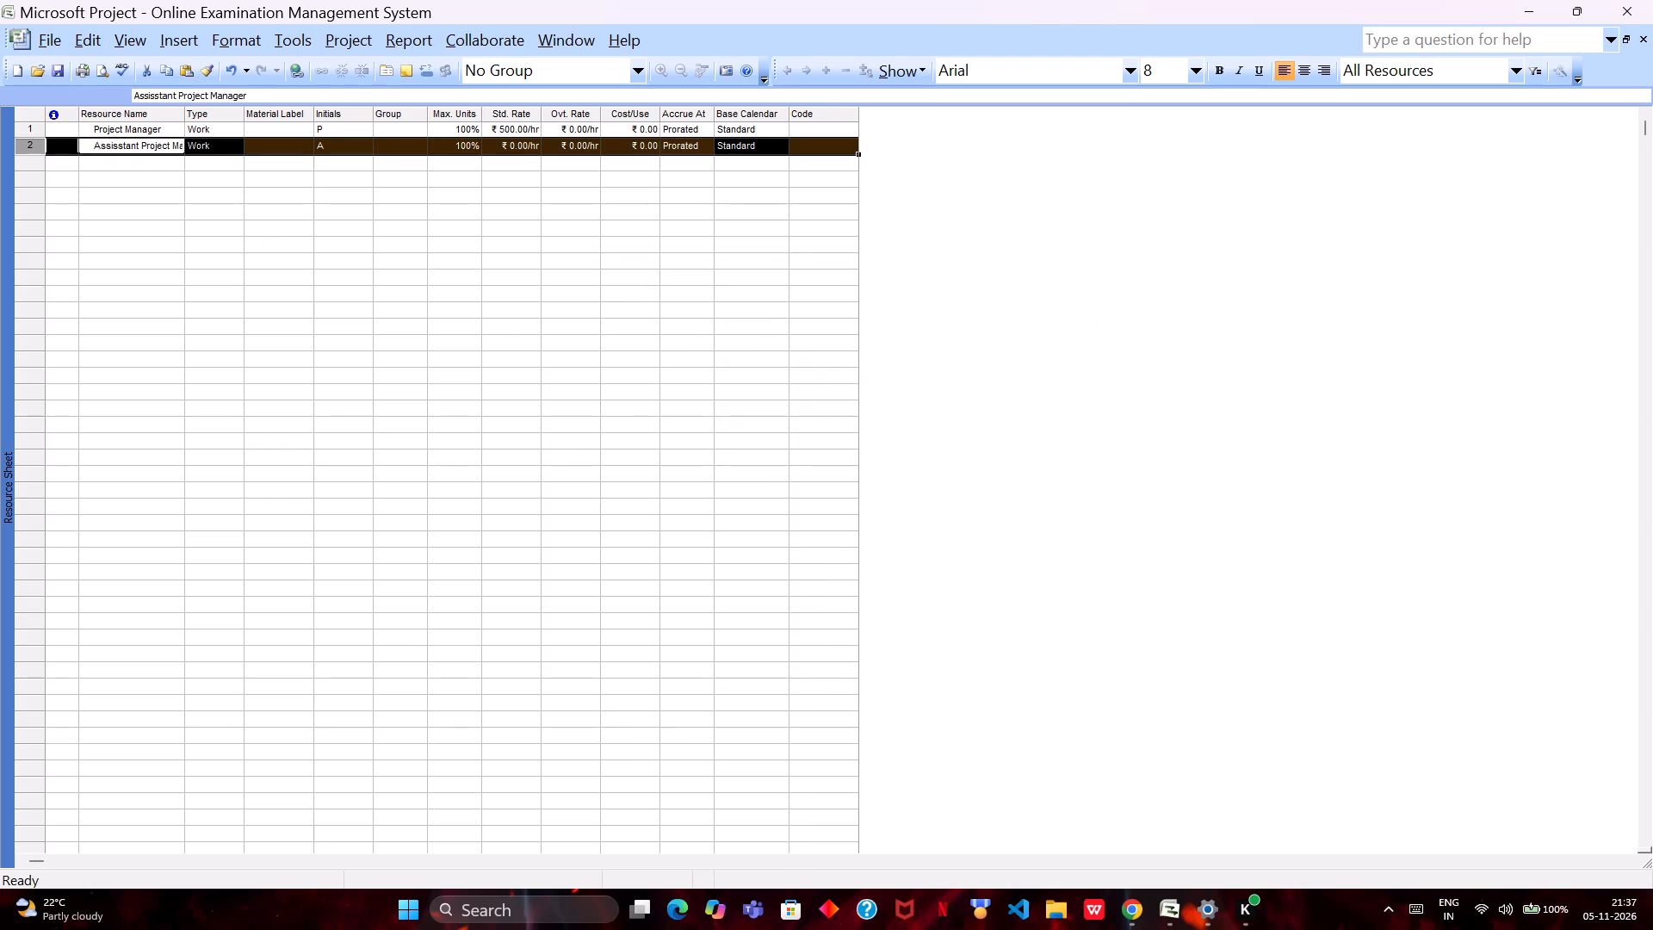
Set the Assisstant Project Manager's standard rate to ₹300 per hour in the default cost rate table A.
double_click(518, 145)
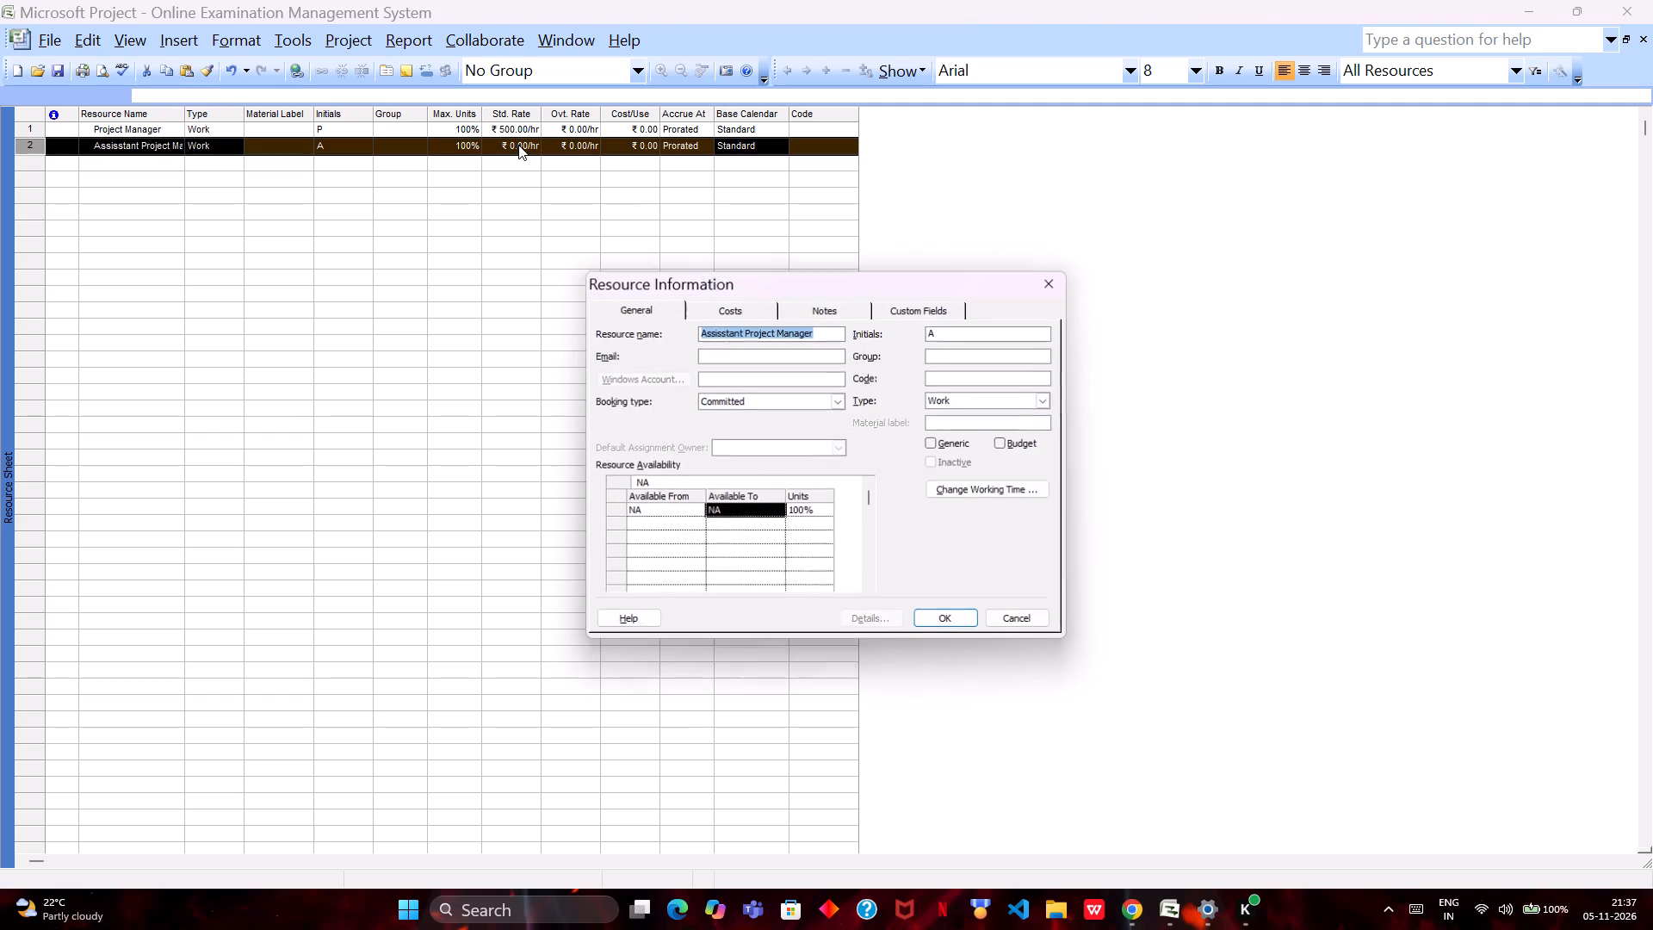
left_click(736, 301)
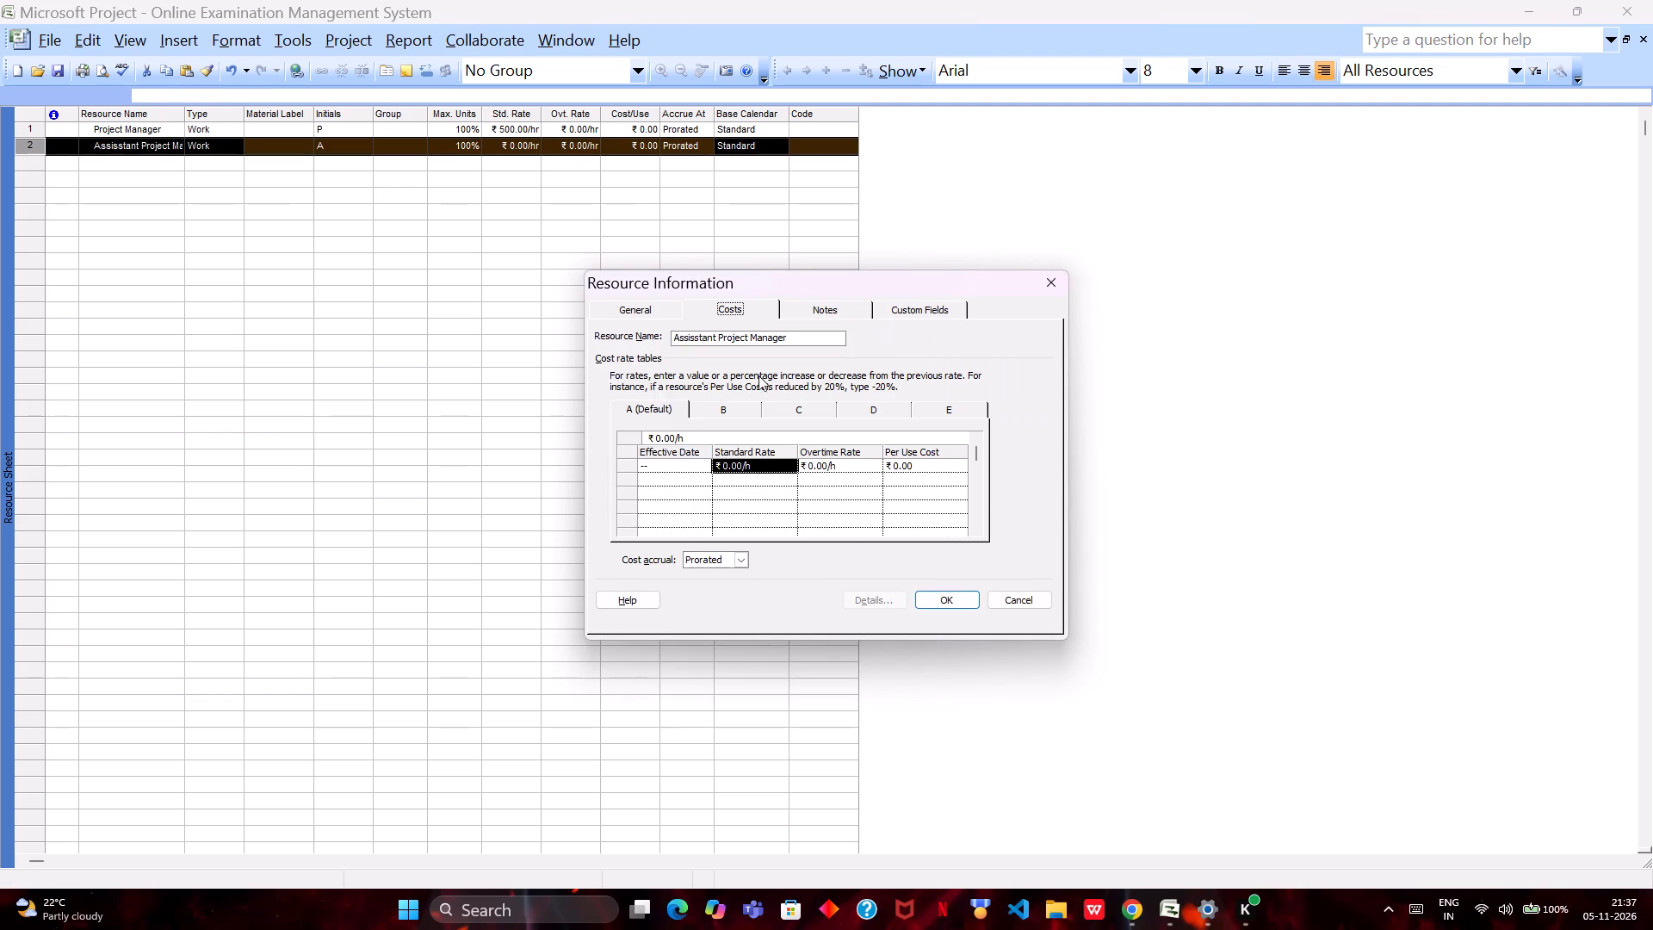
double_click(736, 468)
type("300")
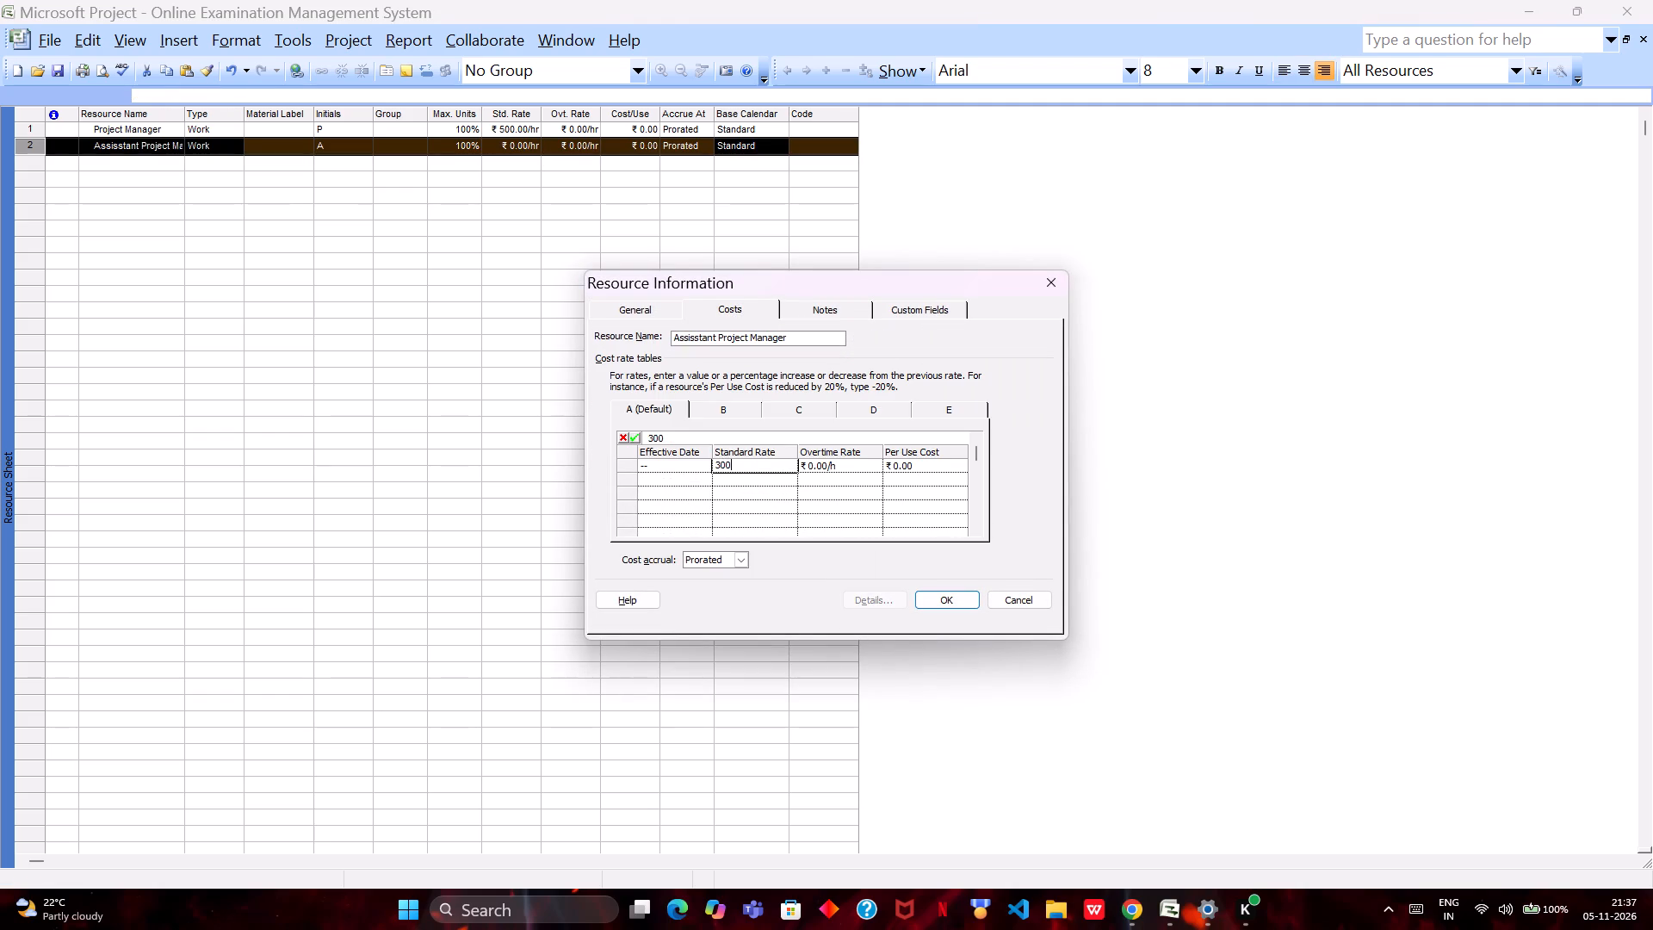
key("Return")
left_click(957, 598)
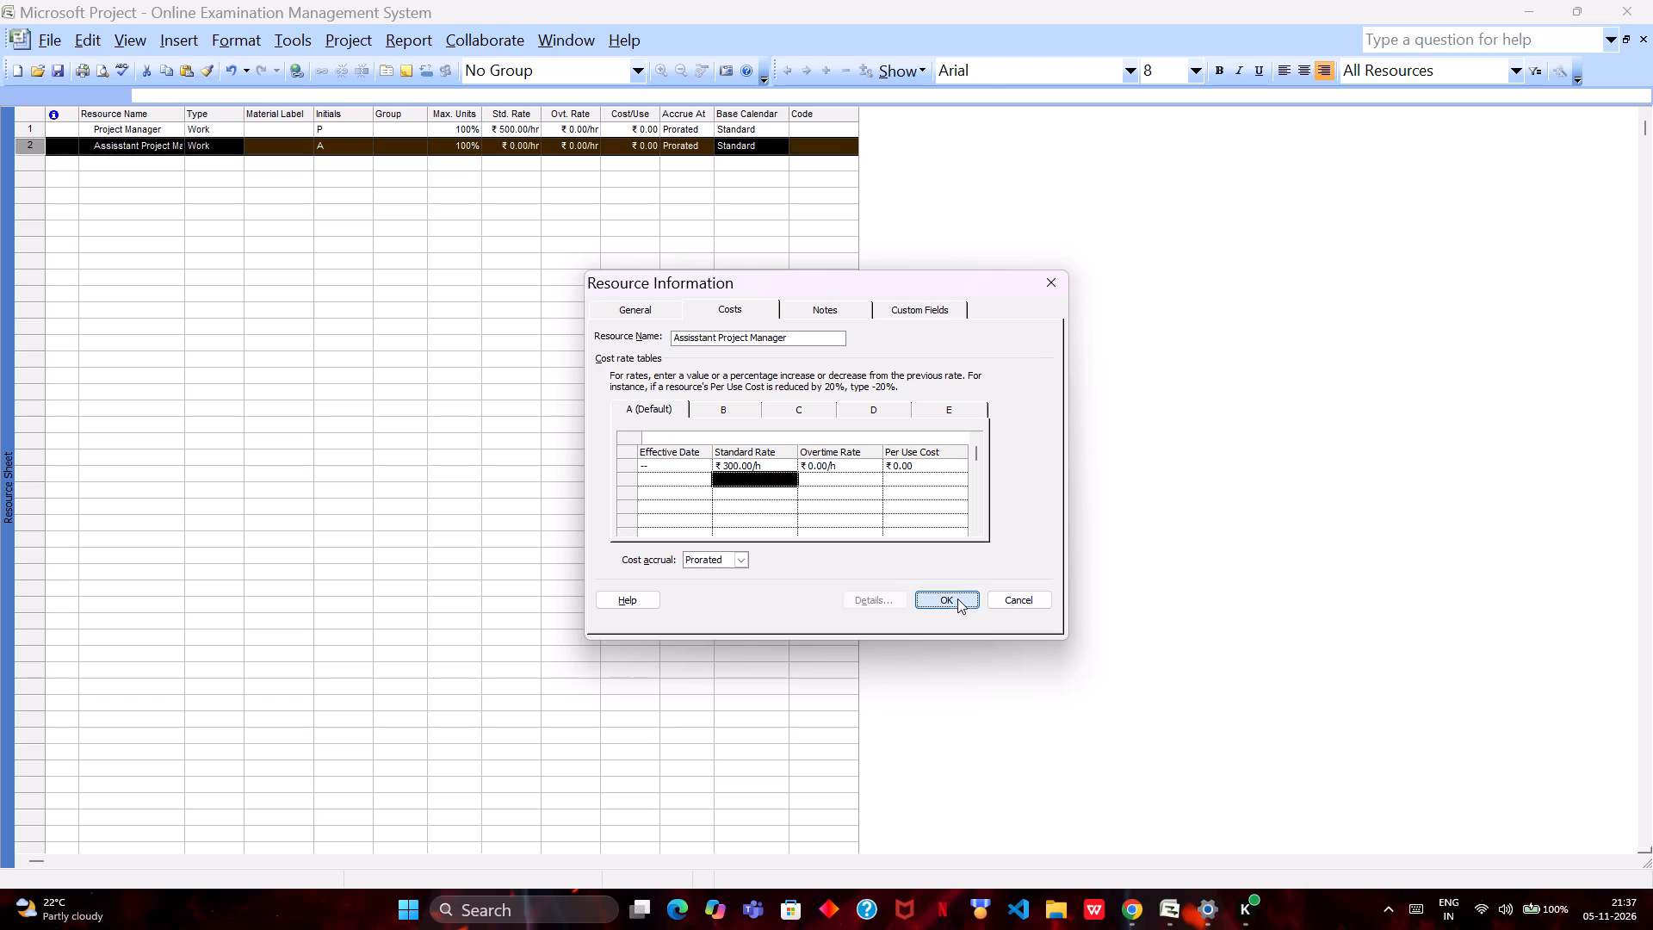
Add a resource named "BusinessAnalyst" in the row below Assisstant Project Manager.
double_click(143, 163)
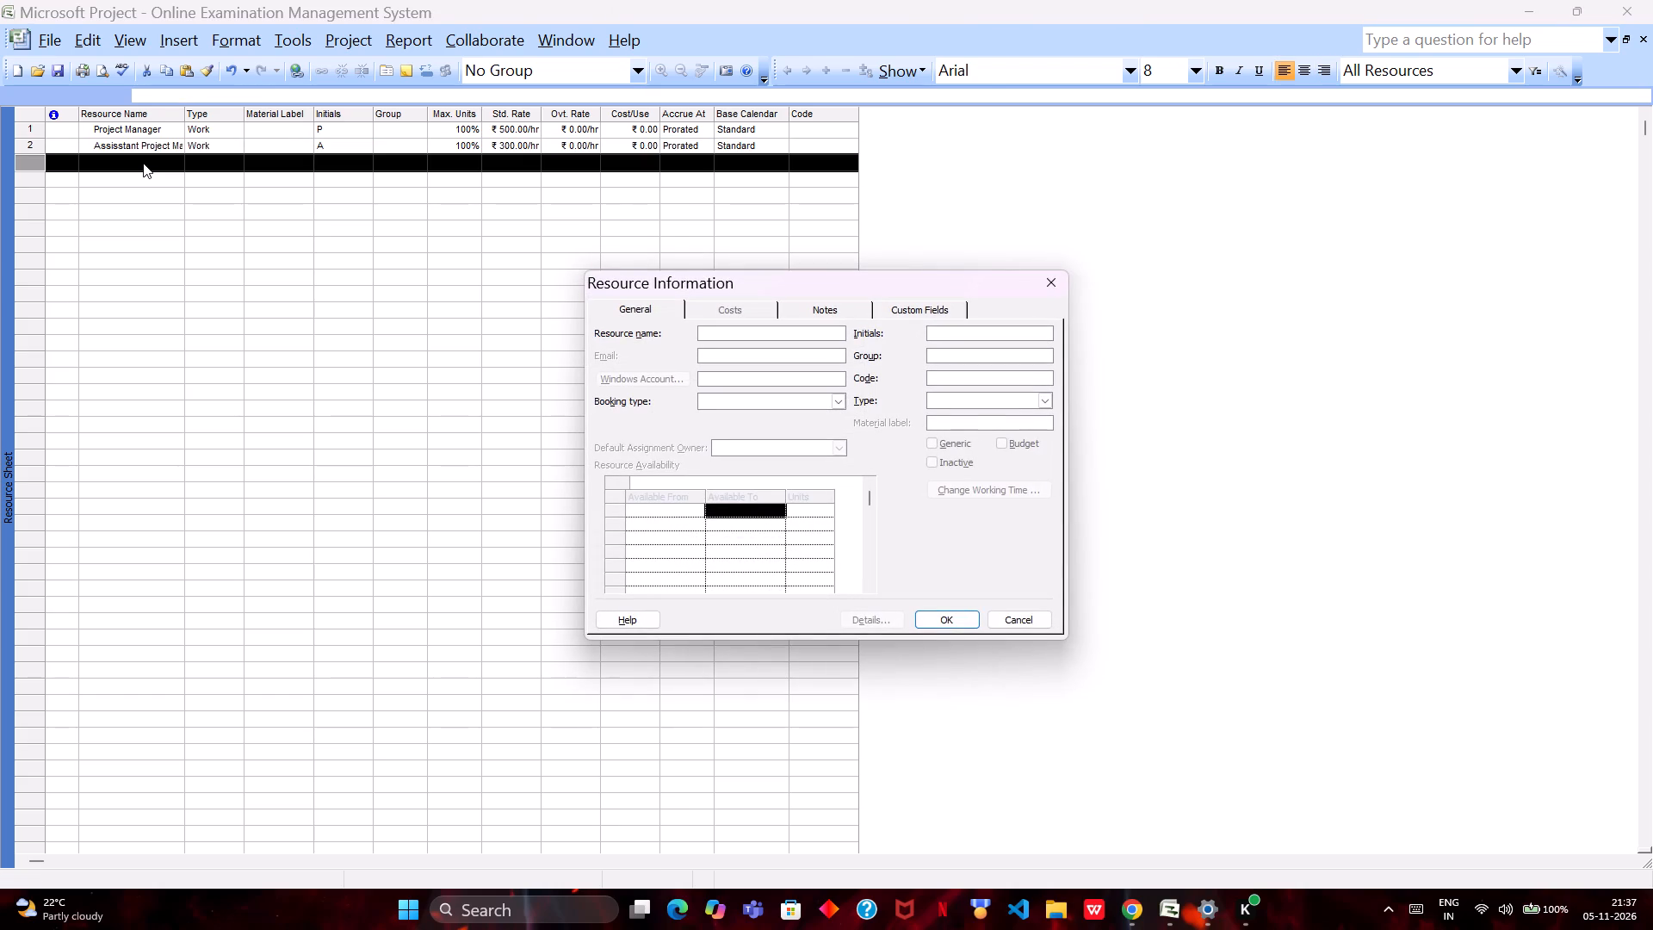
type("Bu")
type("siness")
key("shift+a")
type("nal")
type("yst")
key("Return")
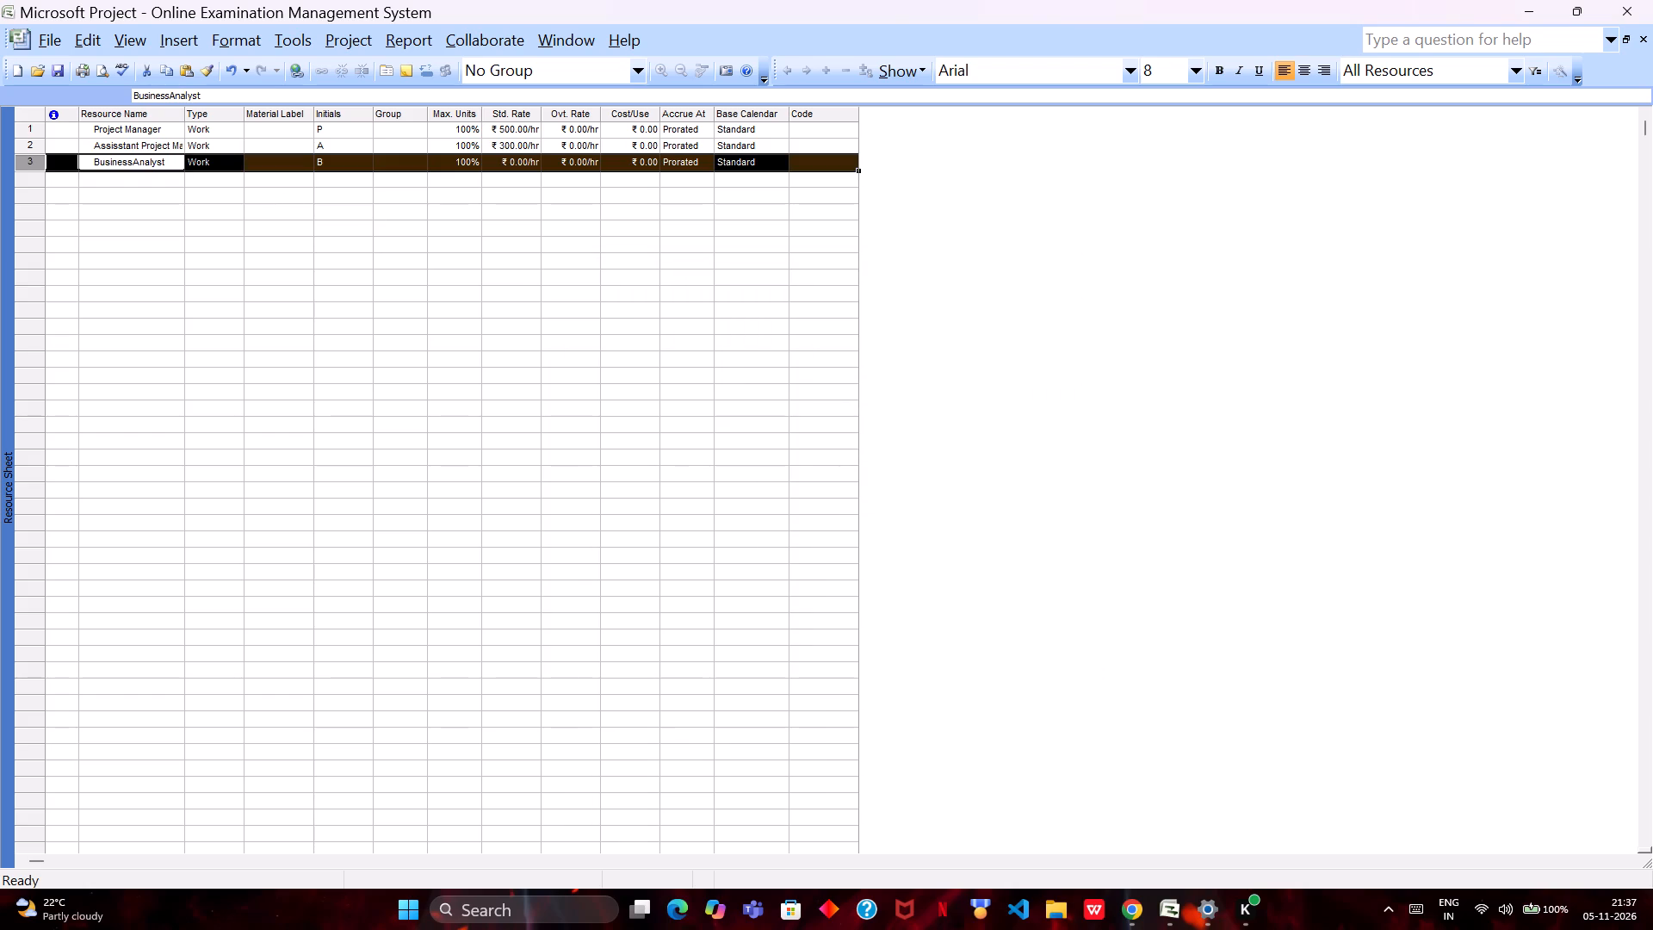
Set the BusinessAnalyst's standard rate to ₹350 per hour in the default cost rate table A.
double_click(510, 164)
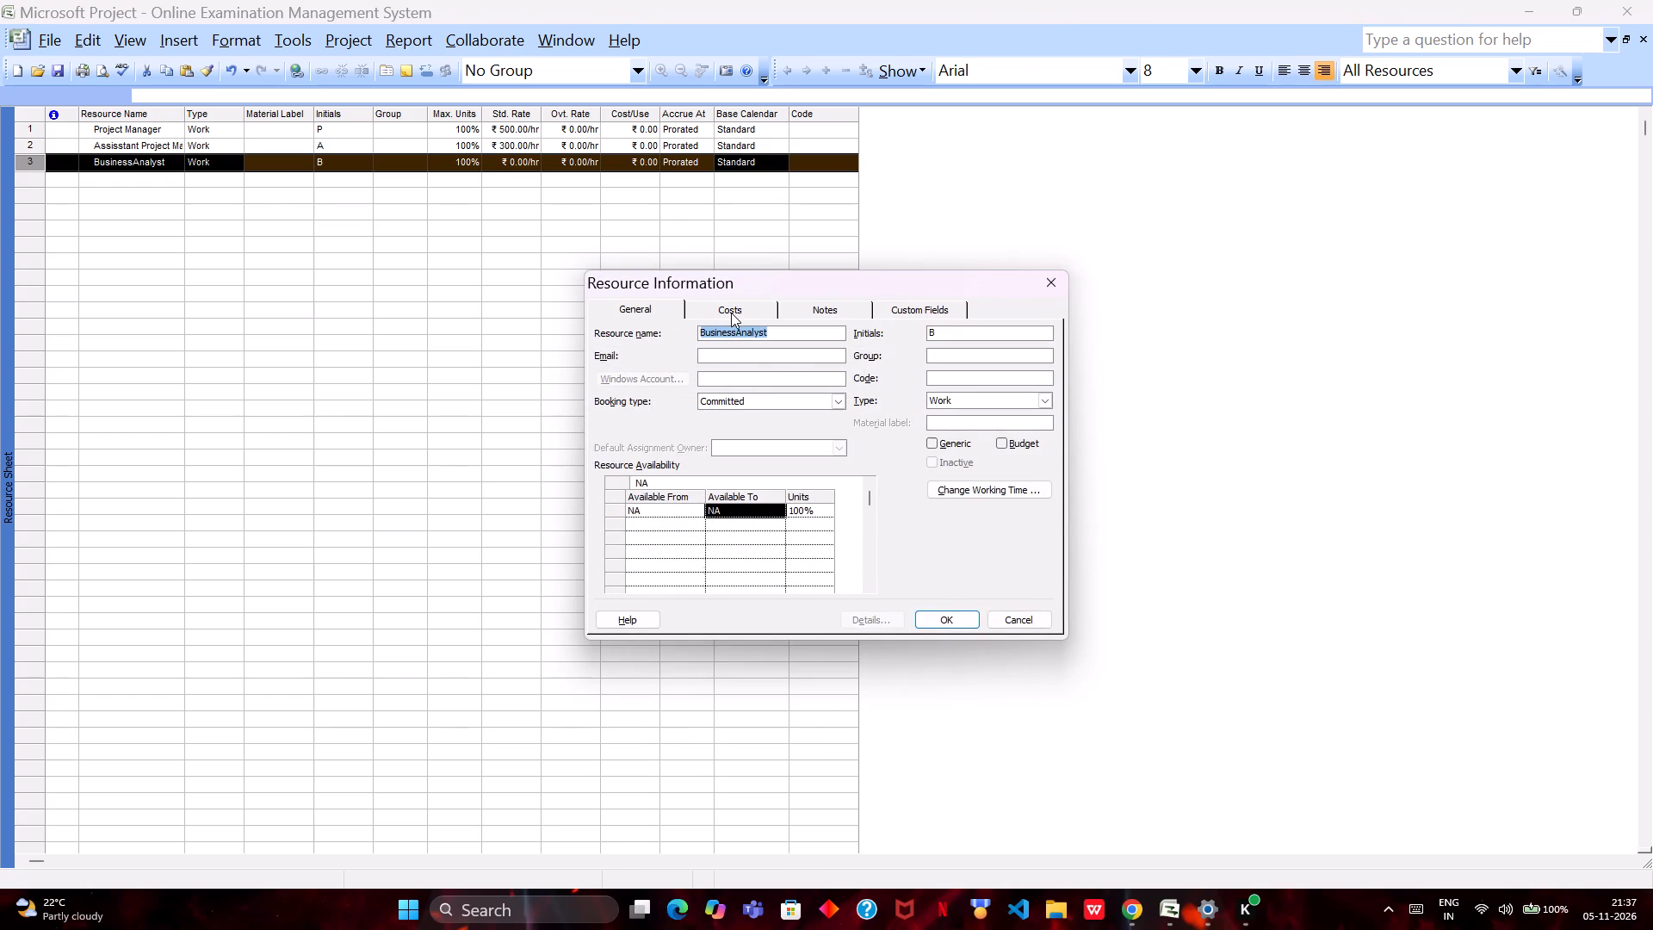
left_click(731, 313)
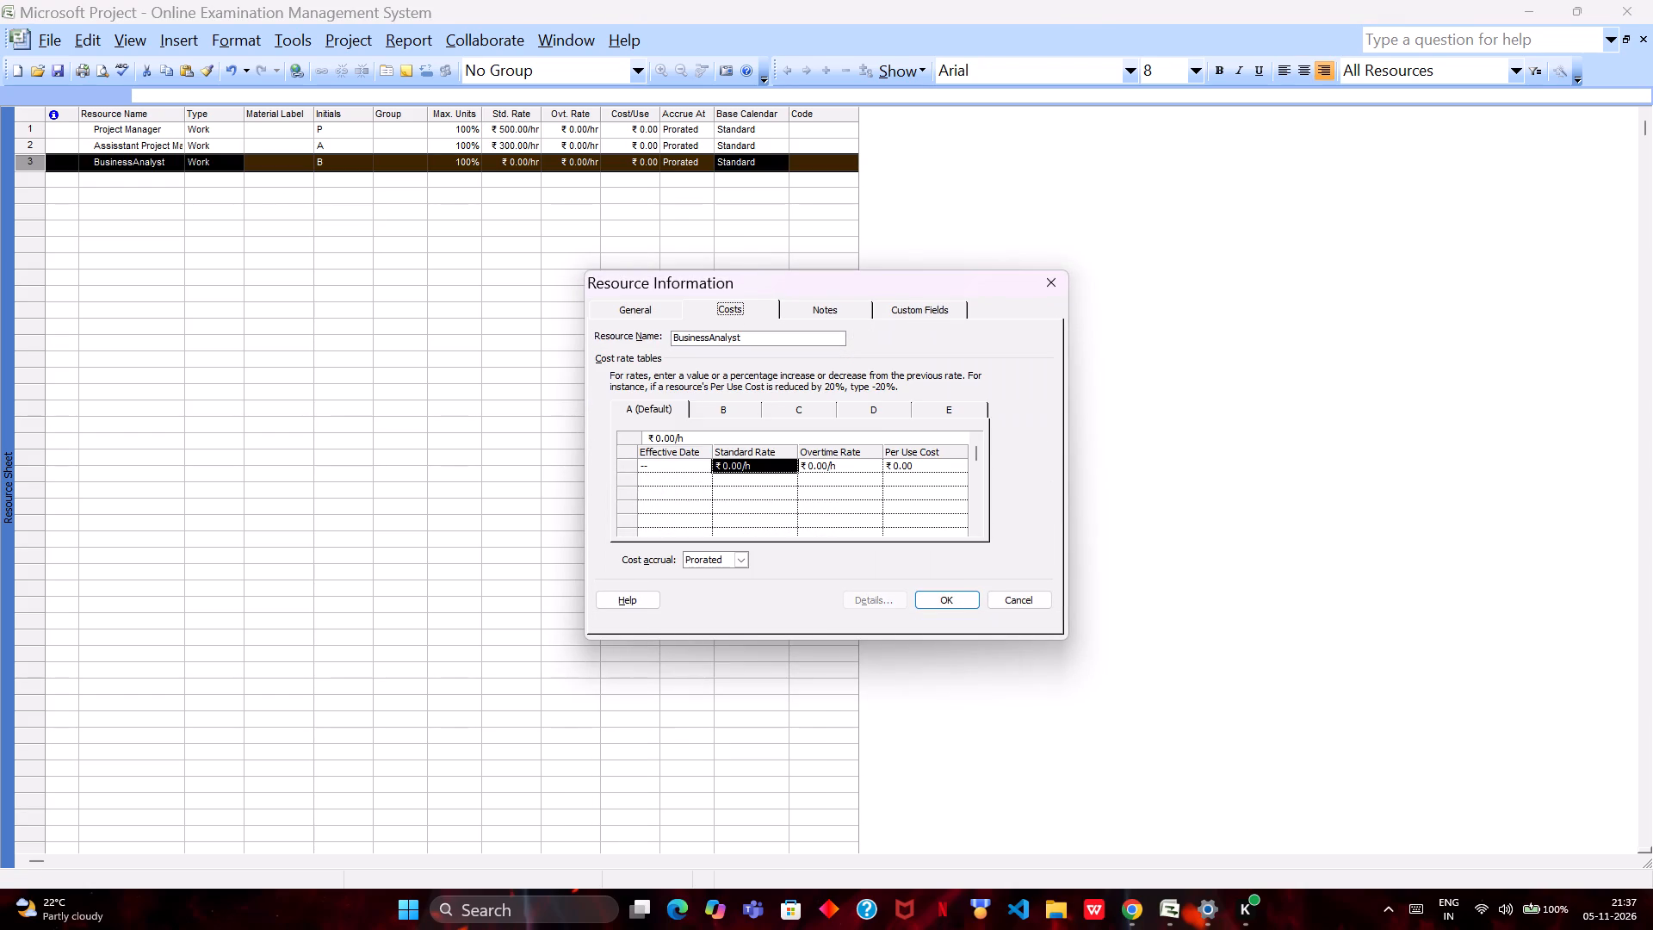
left_click(734, 468)
type("300")
key("BackSpace")
key("BackSpace")
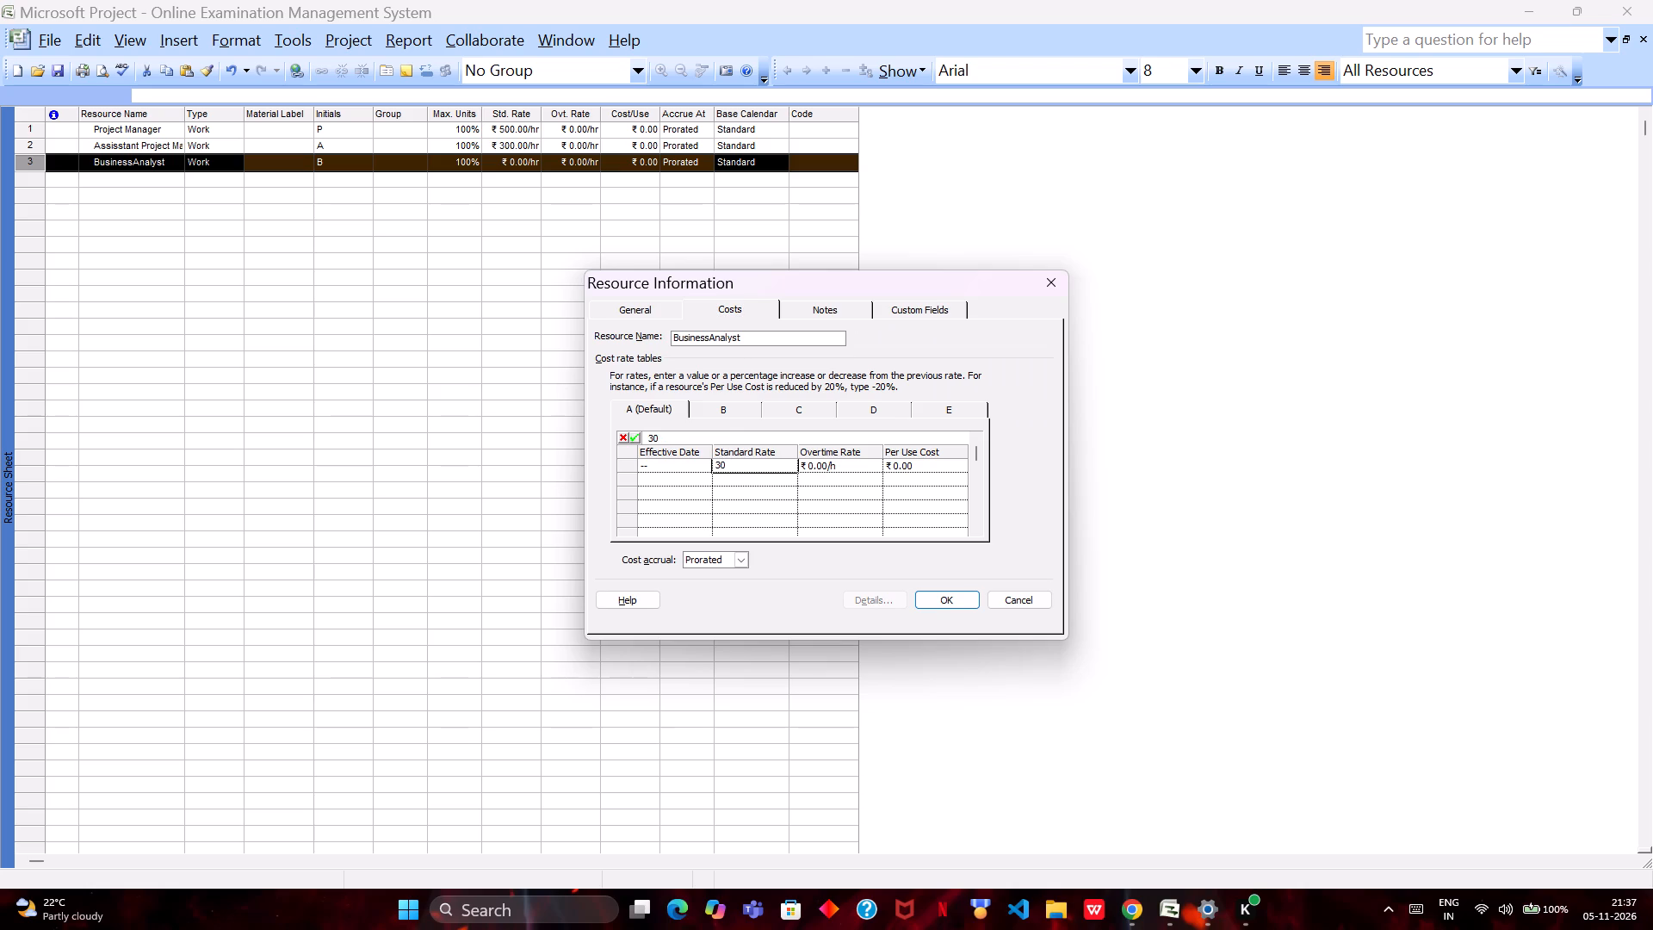
type("50")
key("Return")
left_click(947, 598)
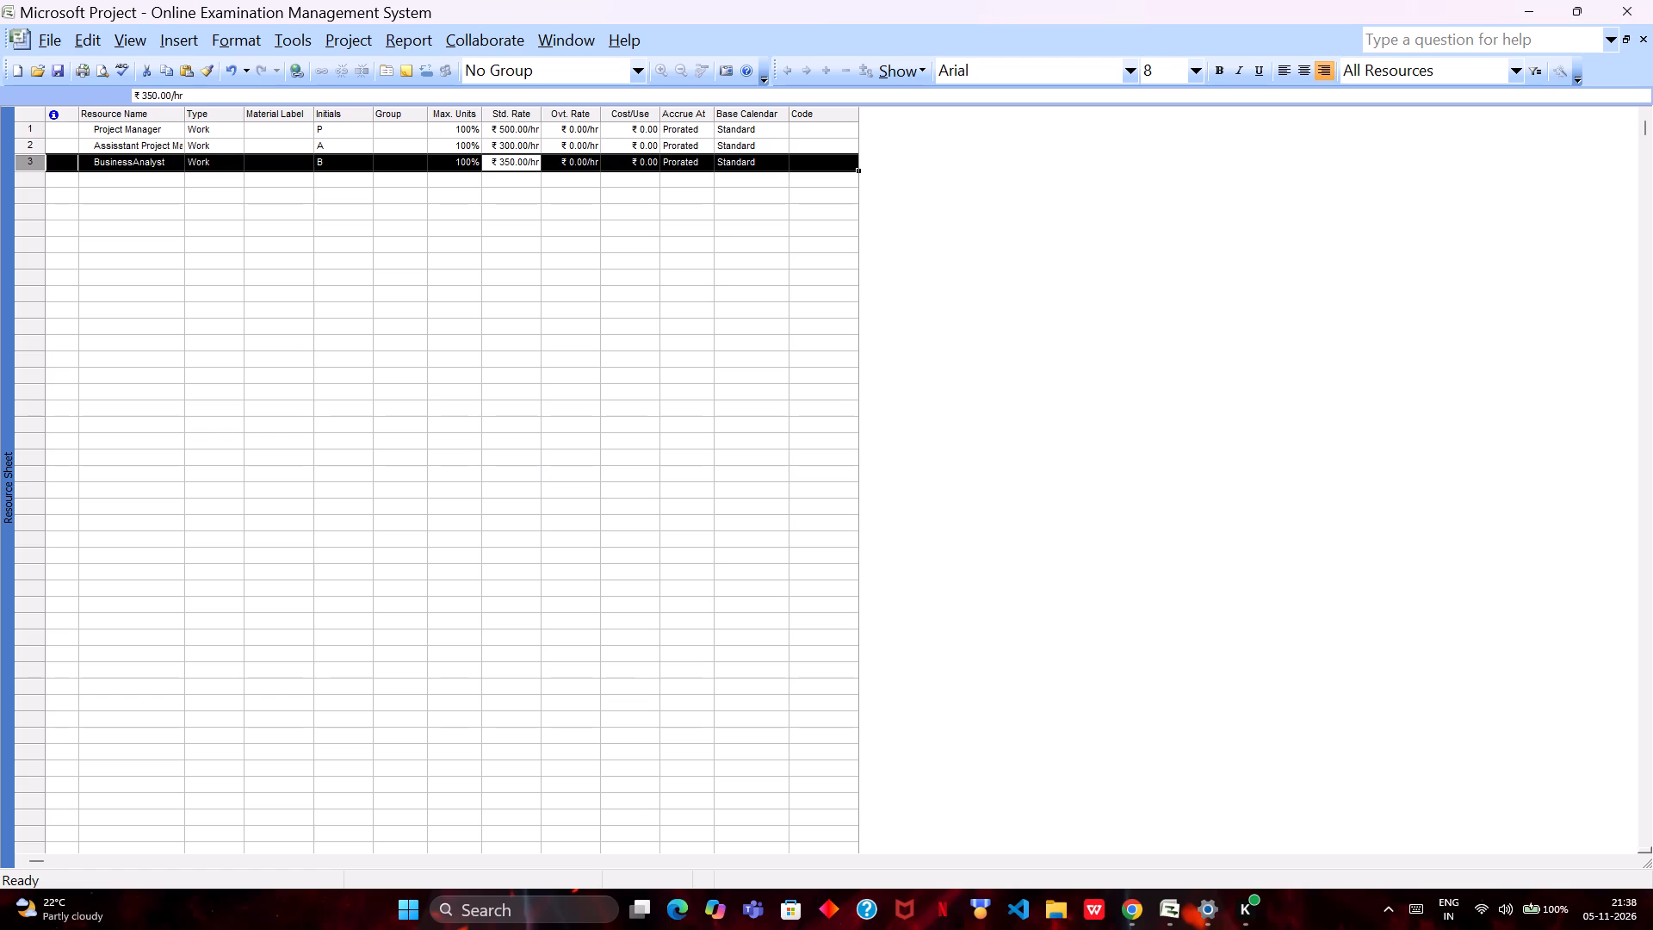
Add a resource named "System Architect" in the row below BusinessAnalyst.
double_click(145, 187)
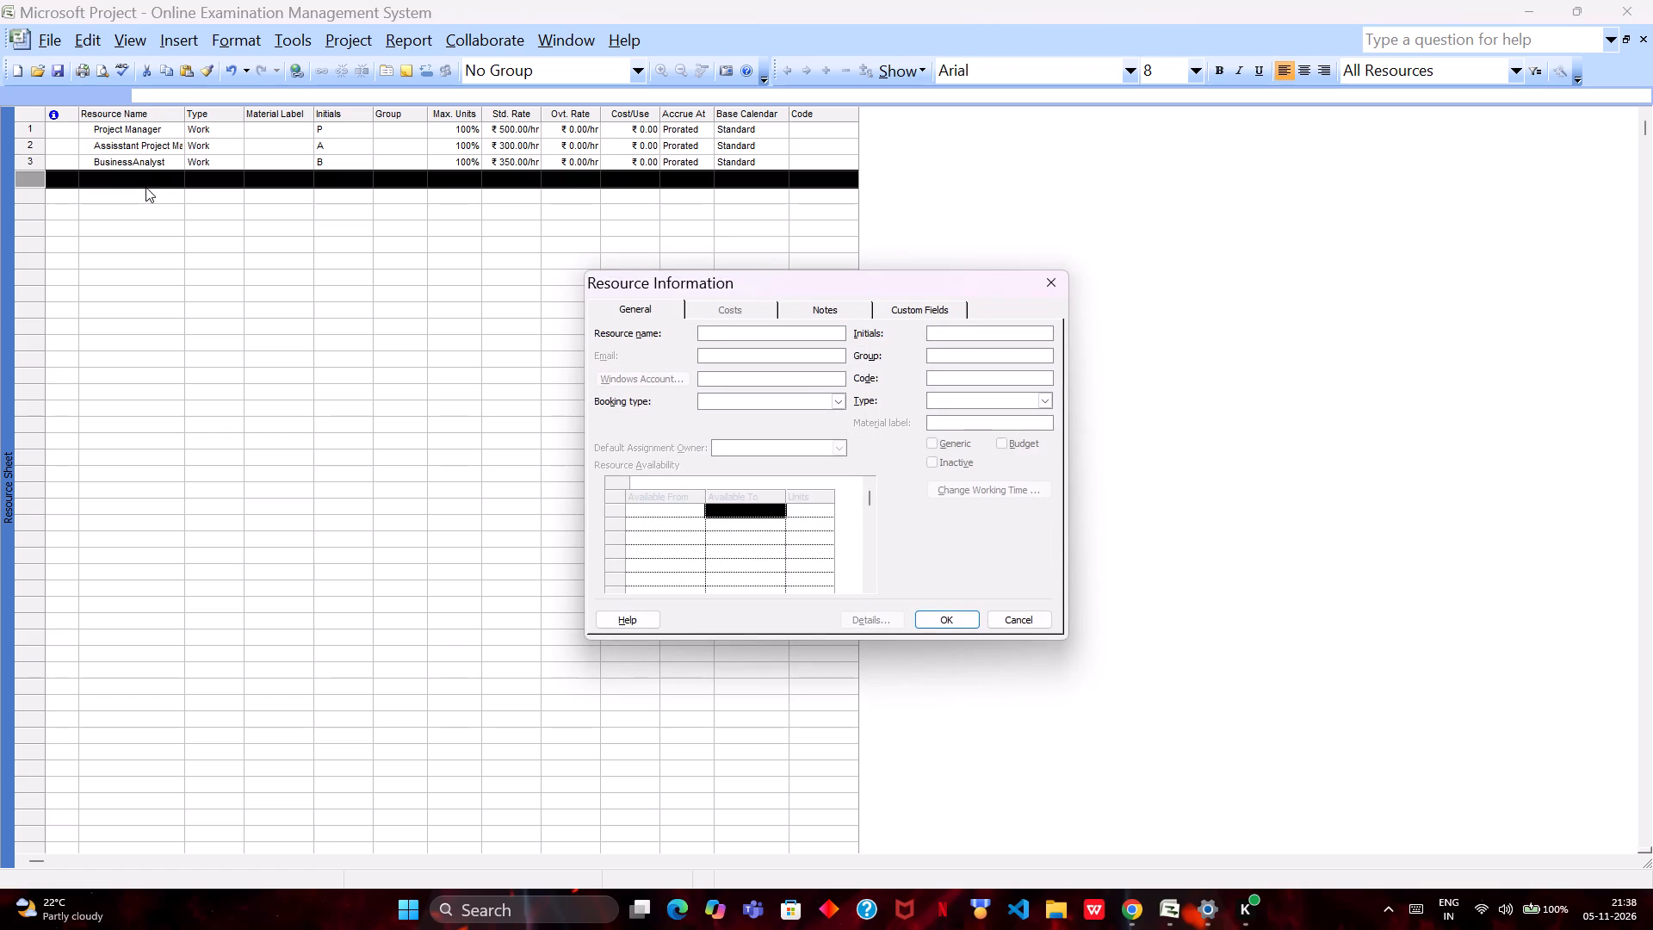
type("System")
key("space")
key("shift+a")
type("rchi")
type("tect")
key("Return")
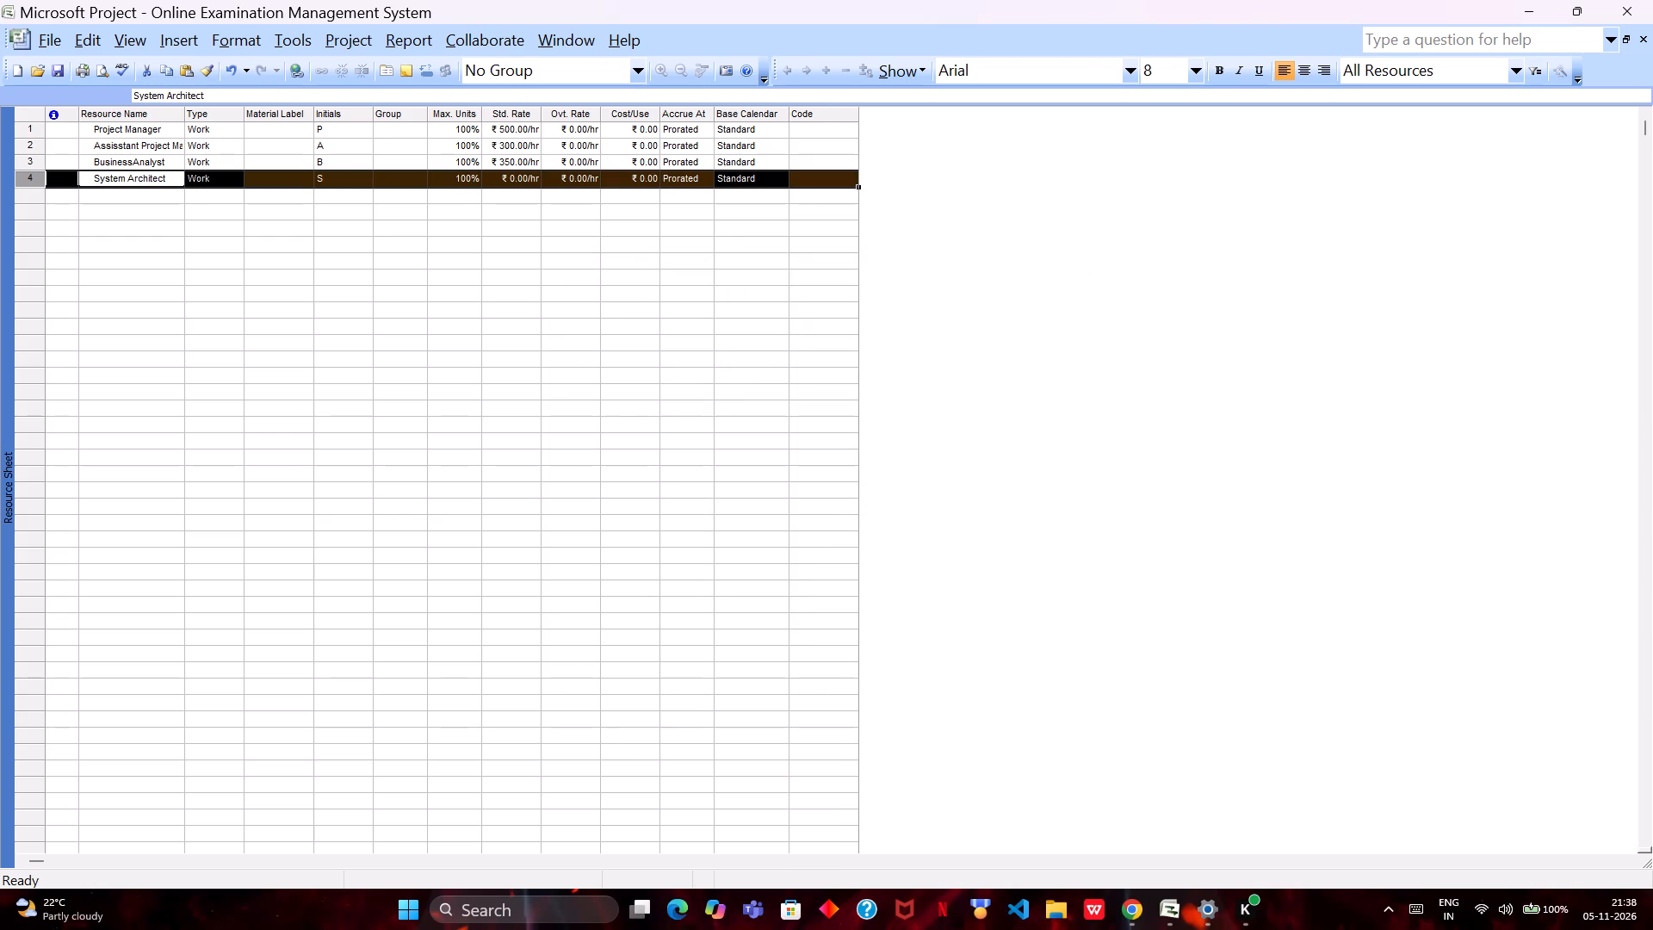
Set the System Architect's standard rate to ₹450 per hour in the default cost rate table A.
double_click(505, 173)
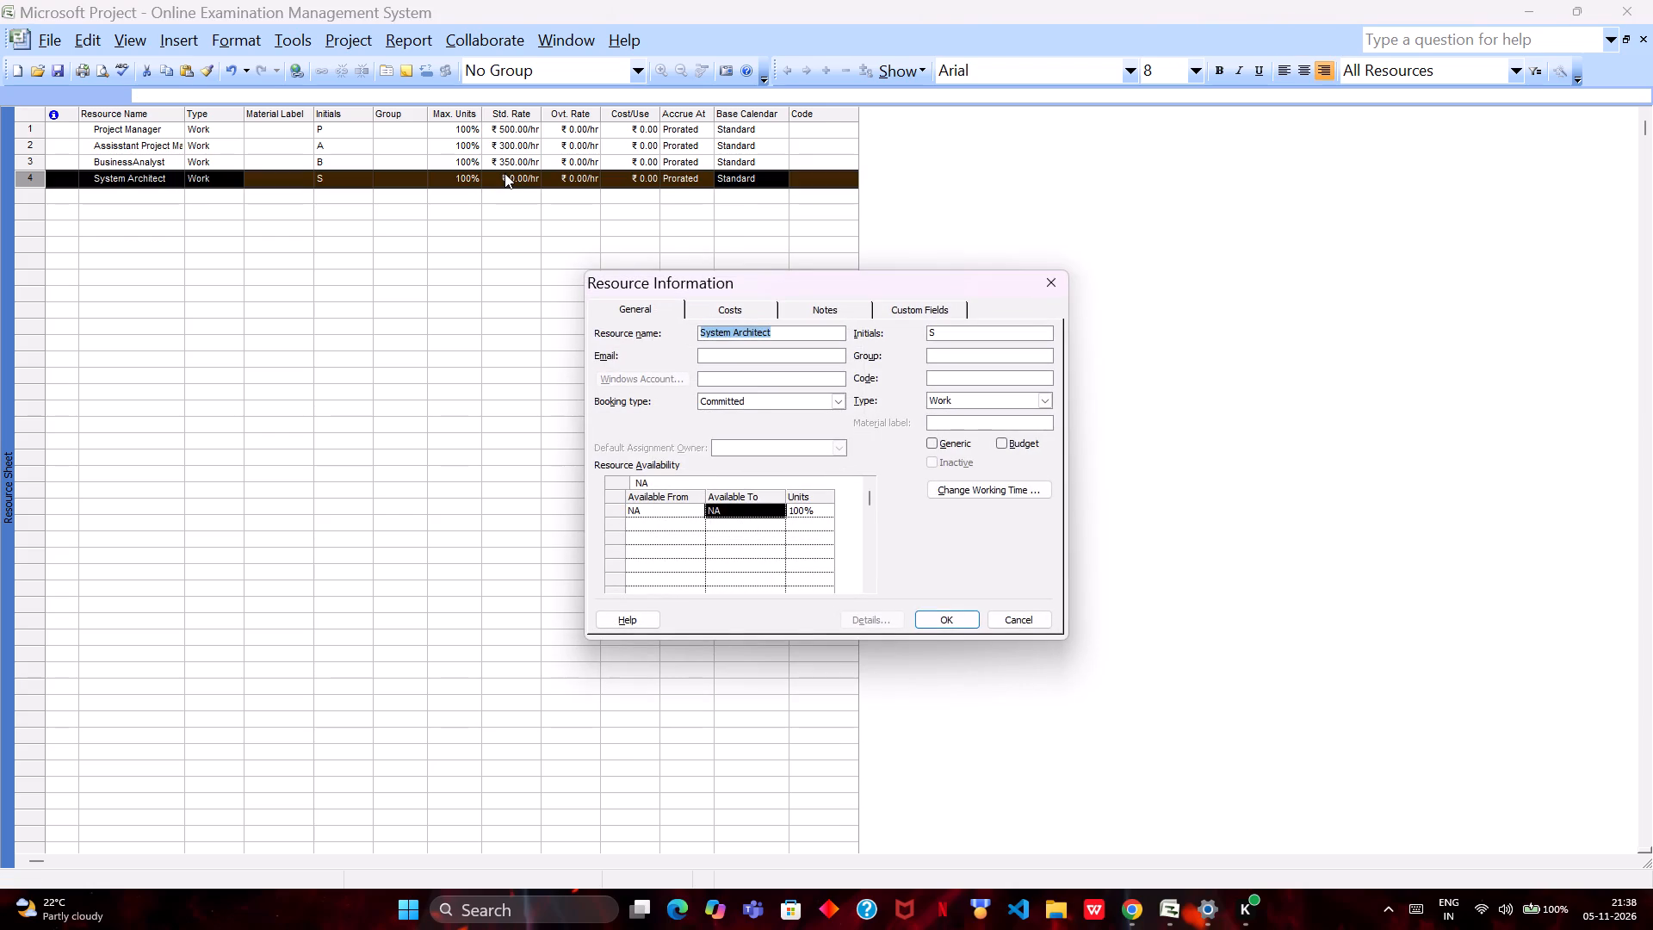
left_click(734, 309)
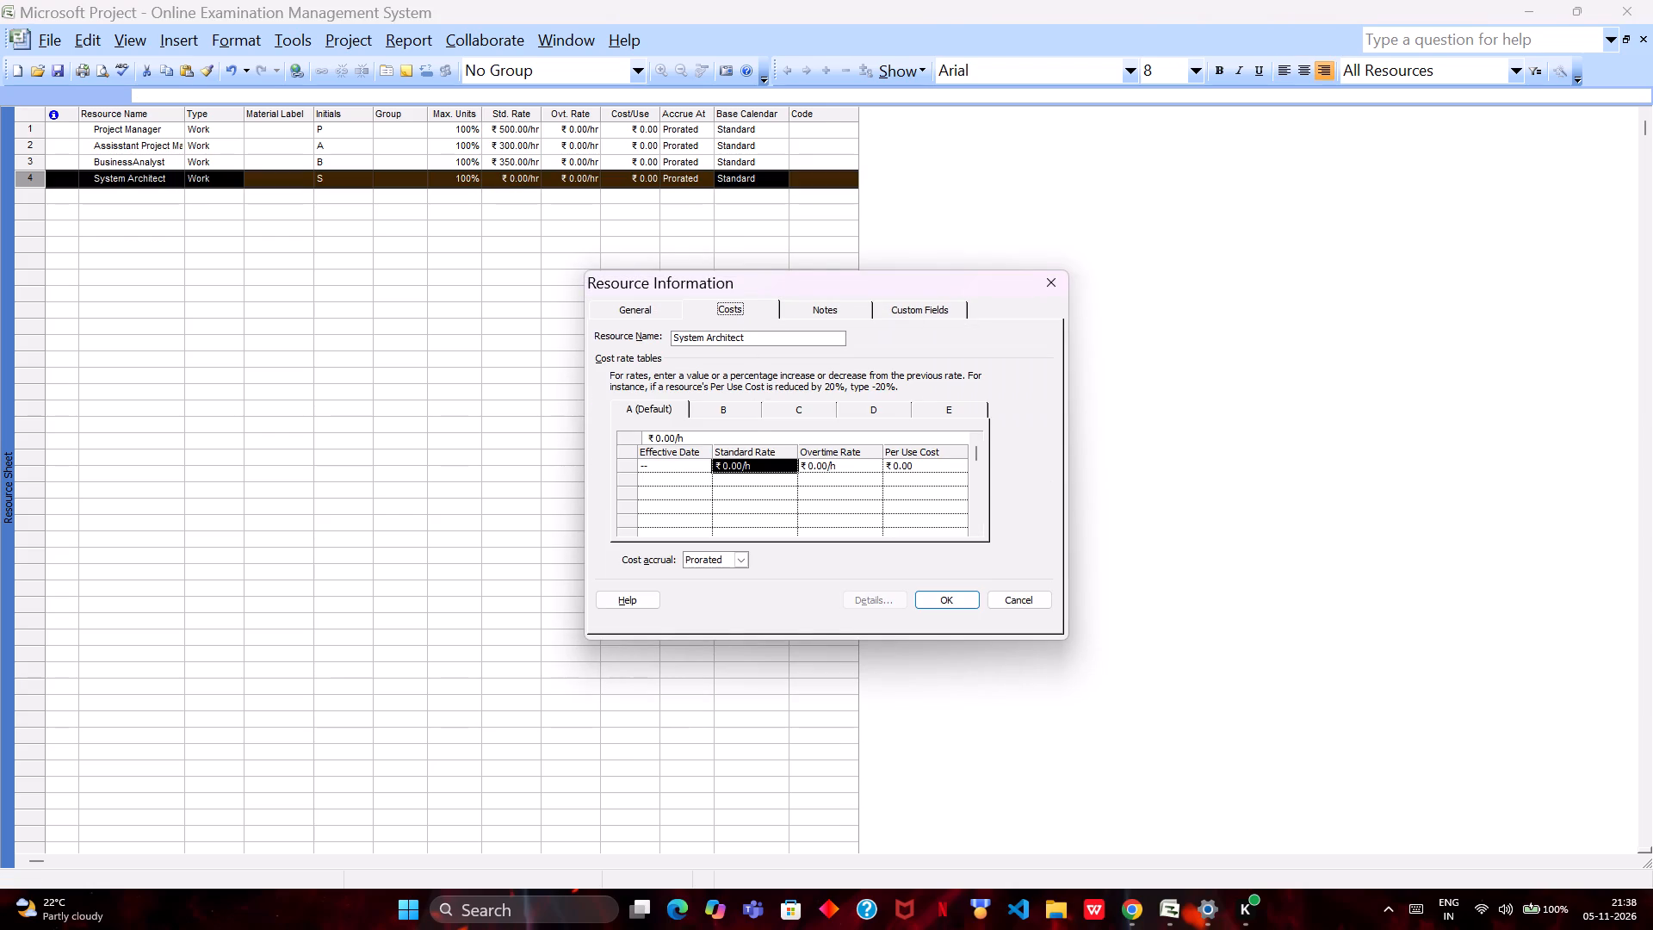
key("3")
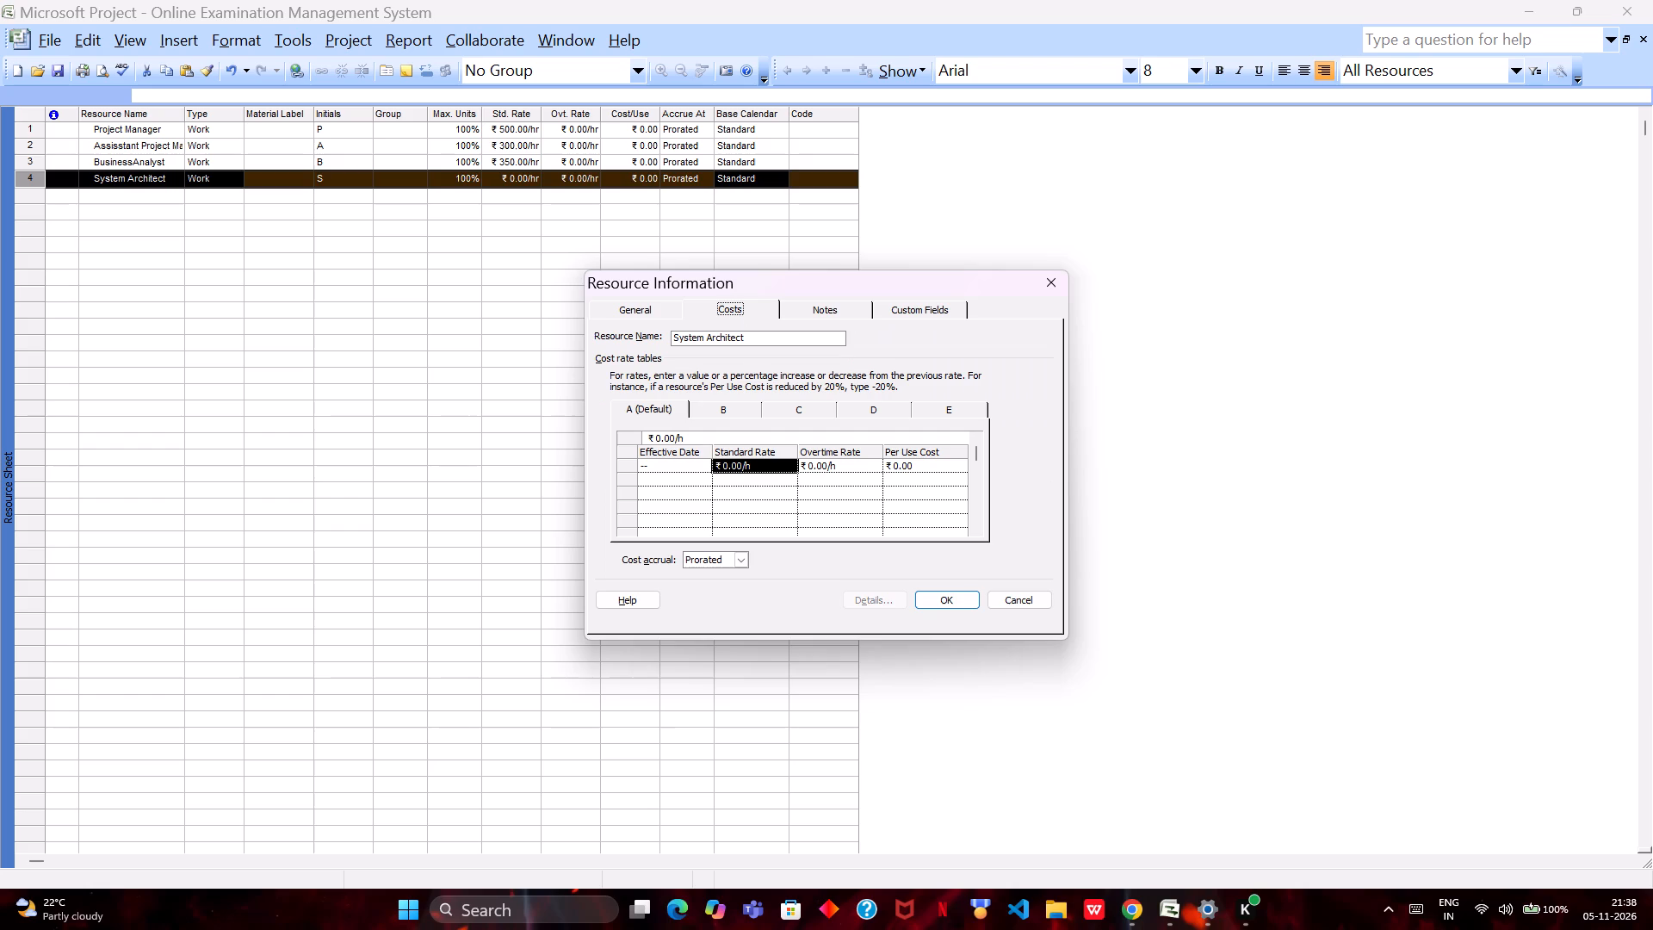
double_click(741, 469)
type("450")
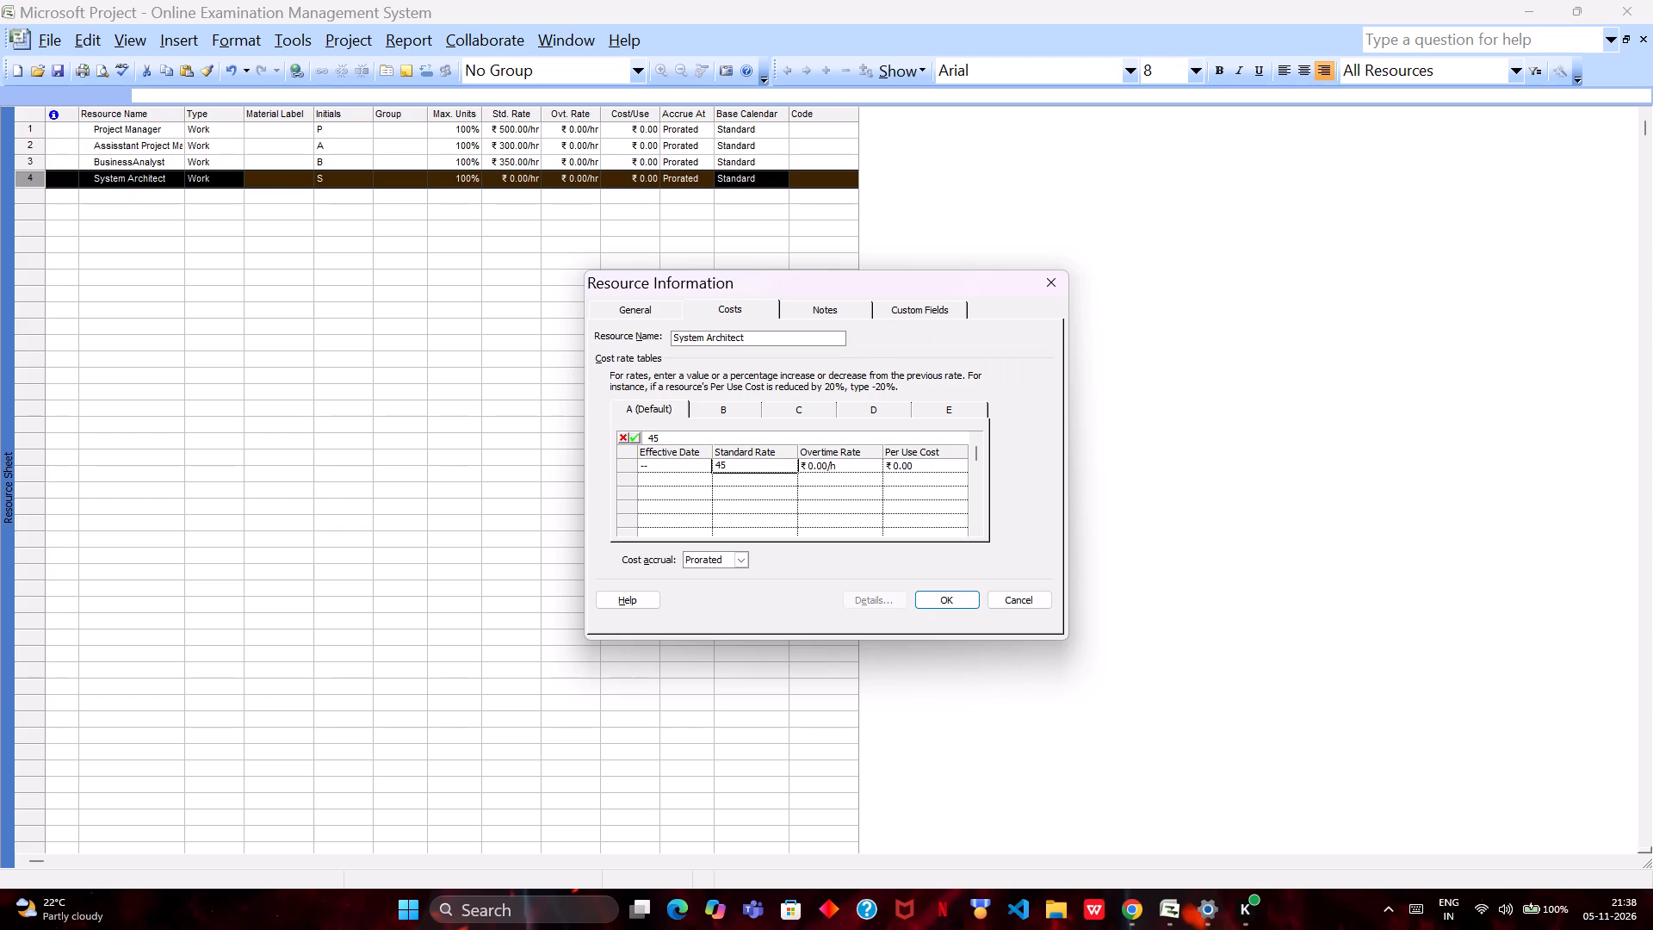
key("Return")
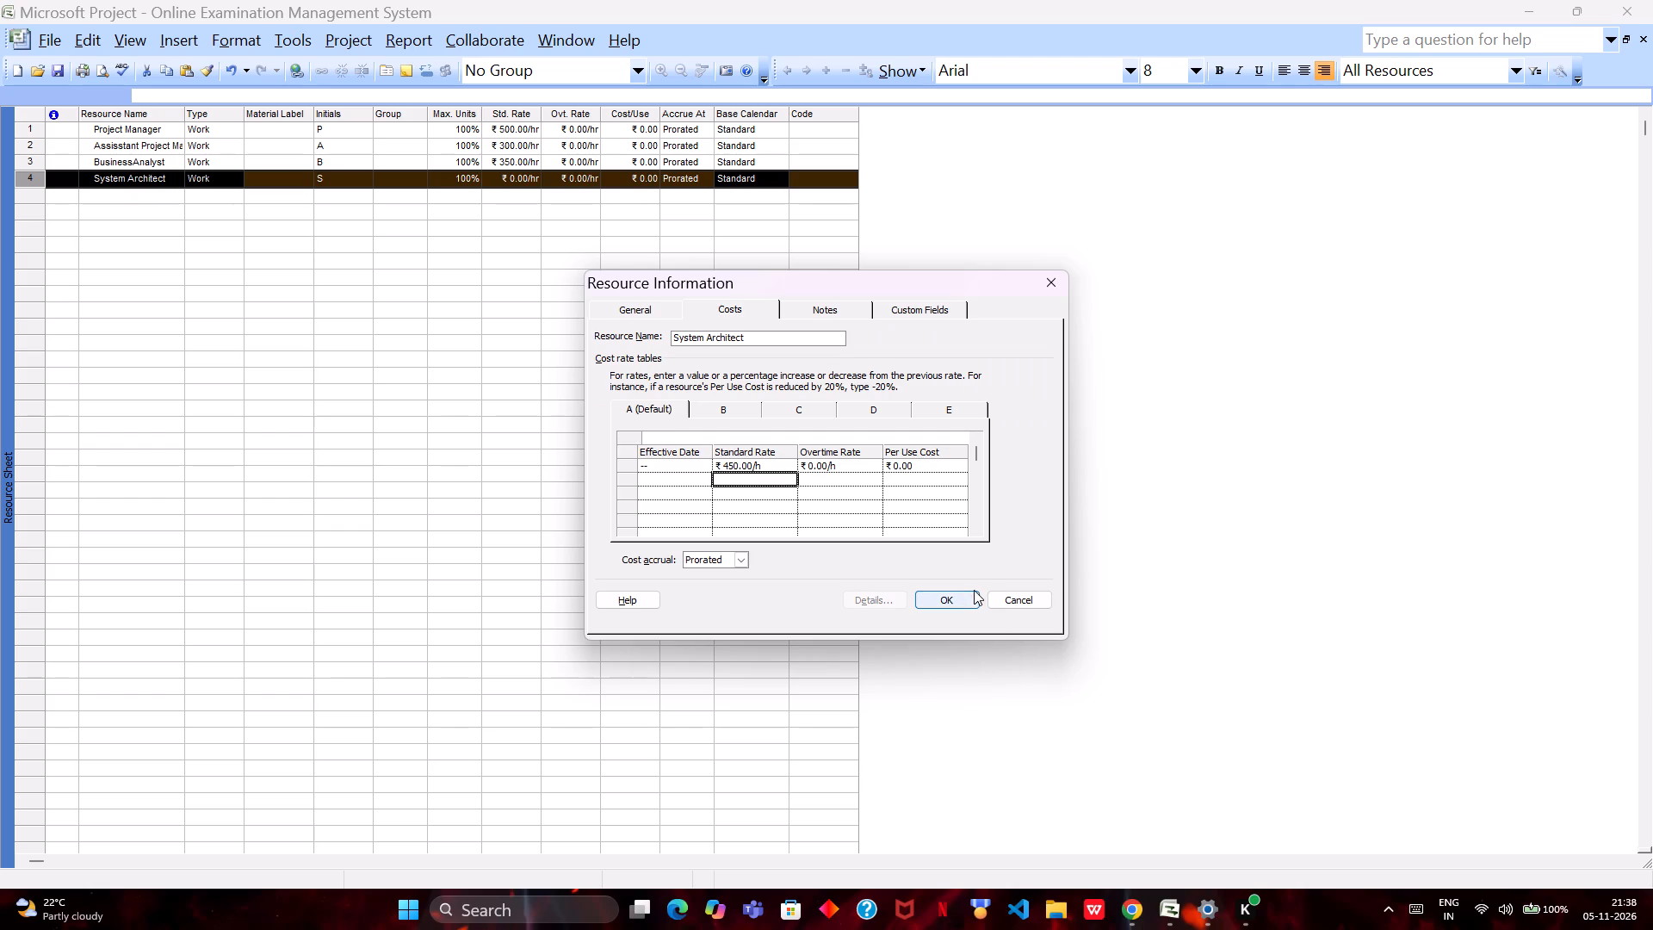
left_click(972, 593)
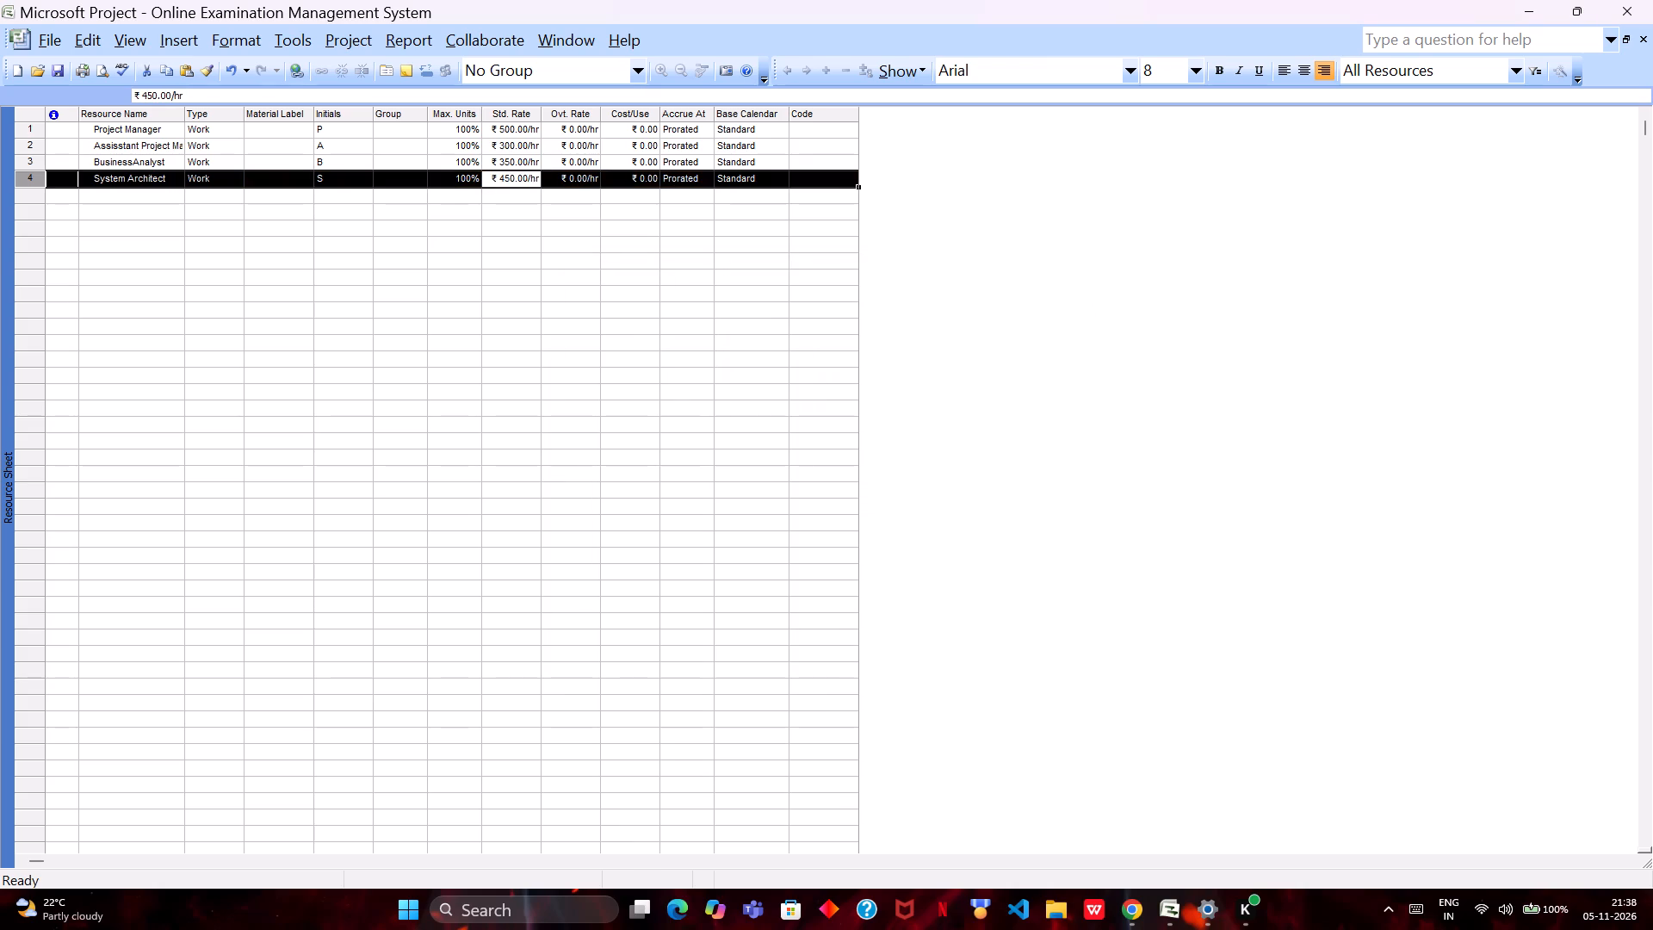
Add a resource named "UI/UX Designer" in the row below System Architect.
double_click(158, 195)
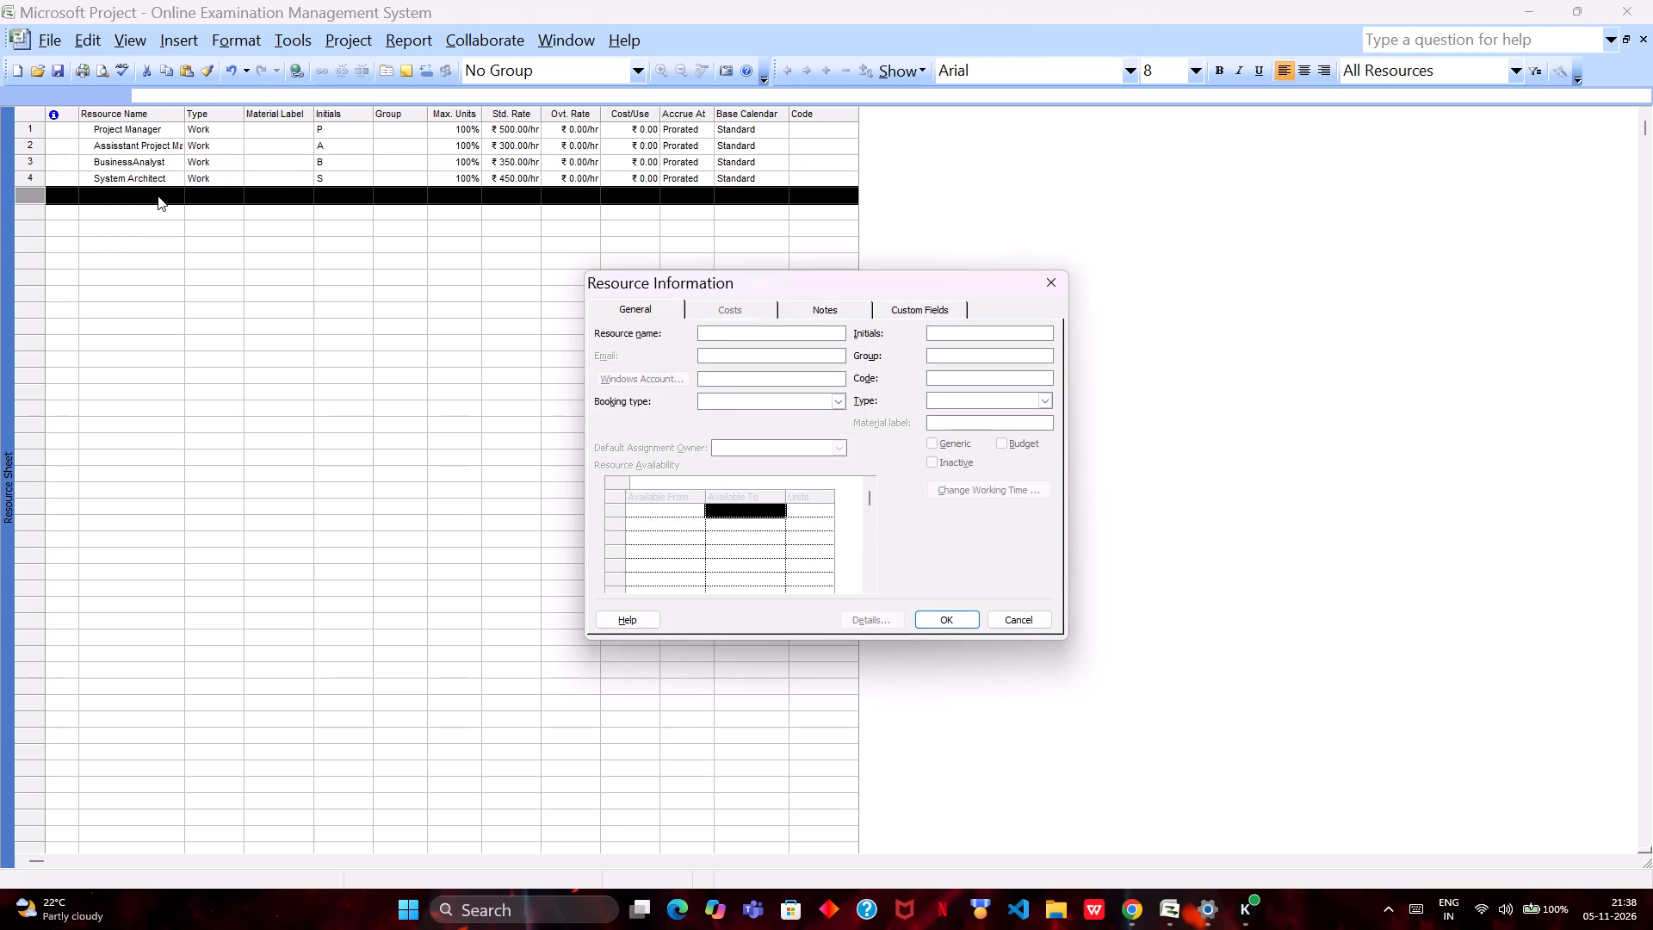
key("shift+u")
key("shift+i")
type("/UX")
key("space")
key("shift+d")
key("e")
type("sig")
type("ner")
key("Return")
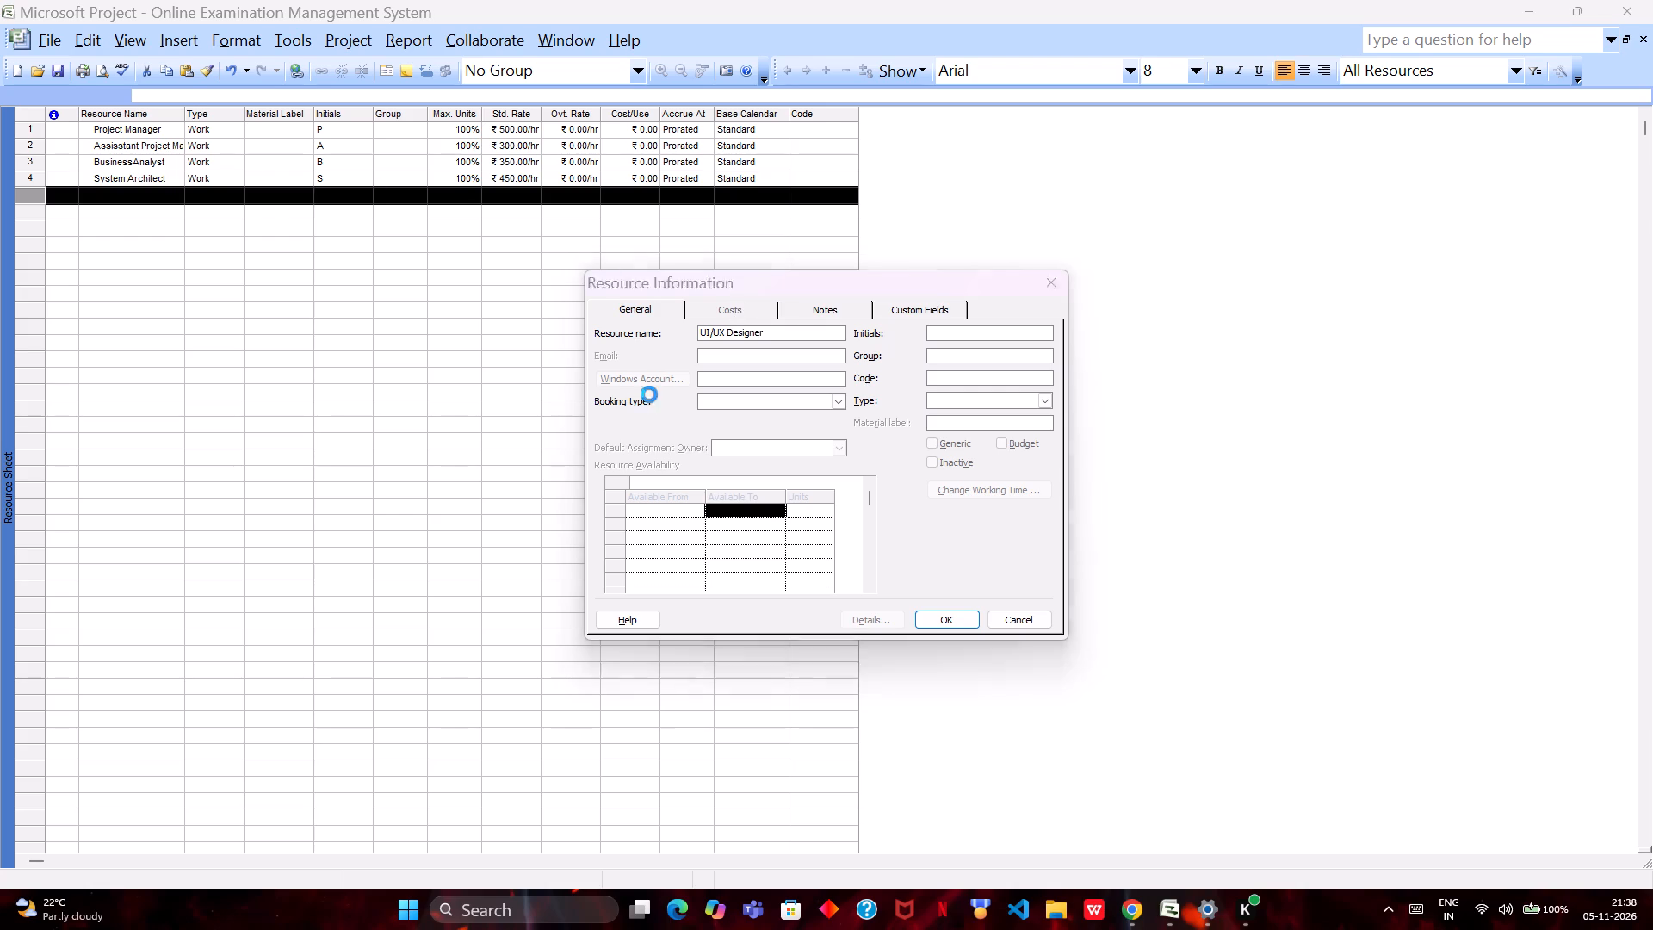
Set the UI/UX Designer's standard rate to ₹300 per hour in the default cost rate table A.
double_click(516, 195)
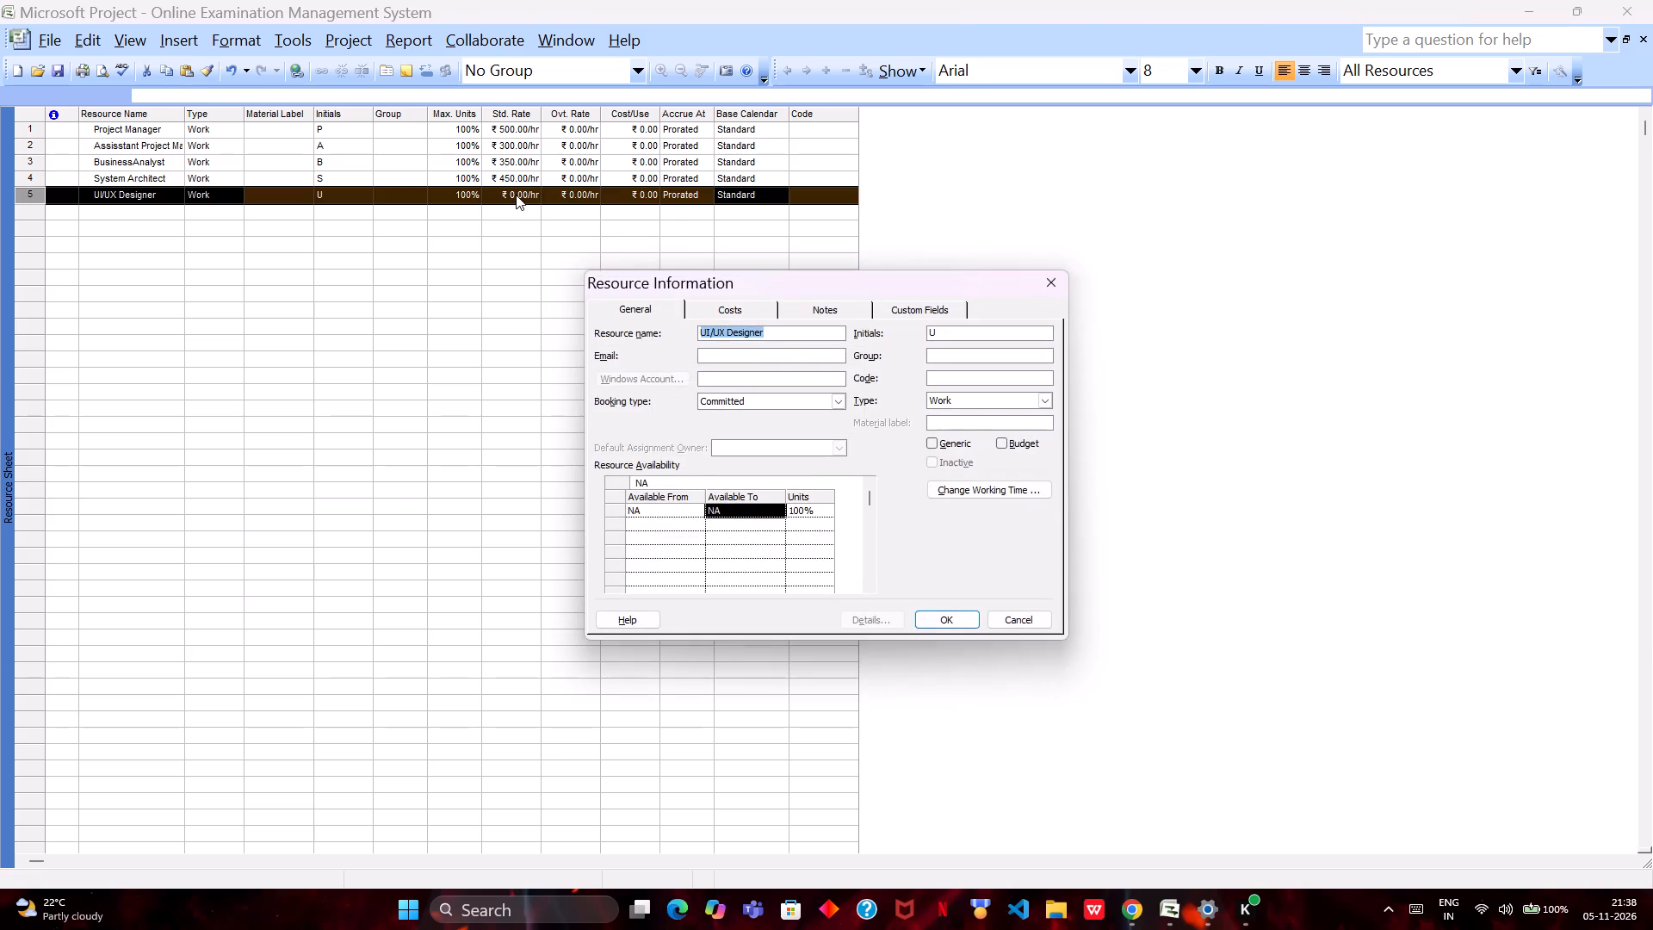
left_click(742, 306)
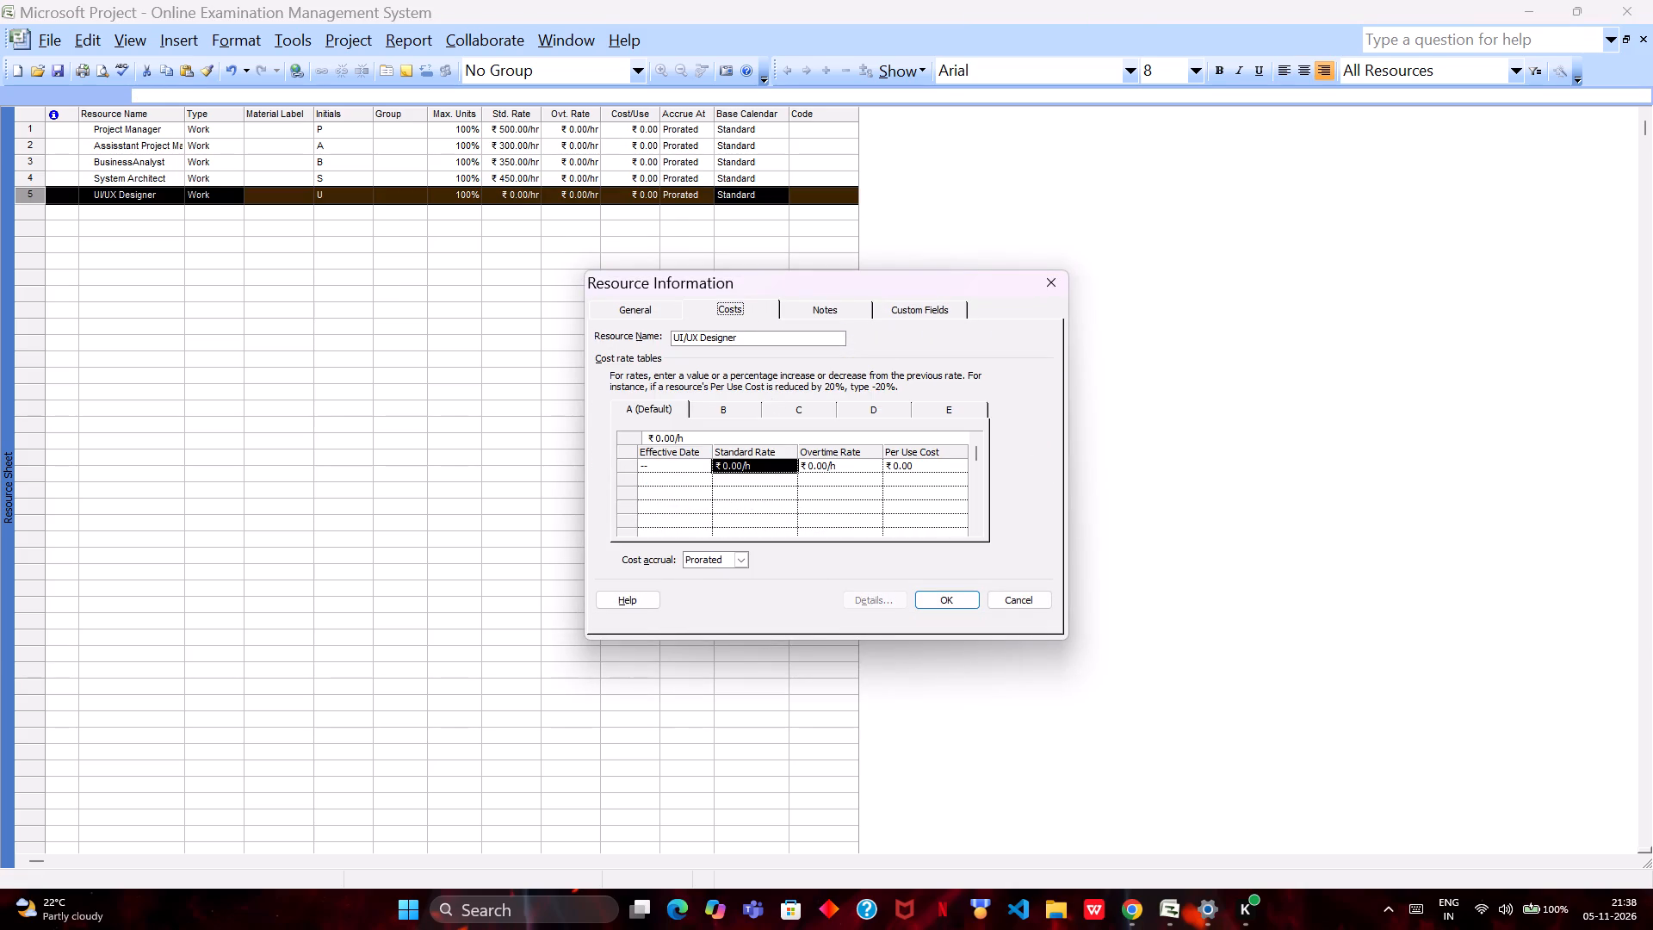
left_click(765, 468)
type("300")
key("Return")
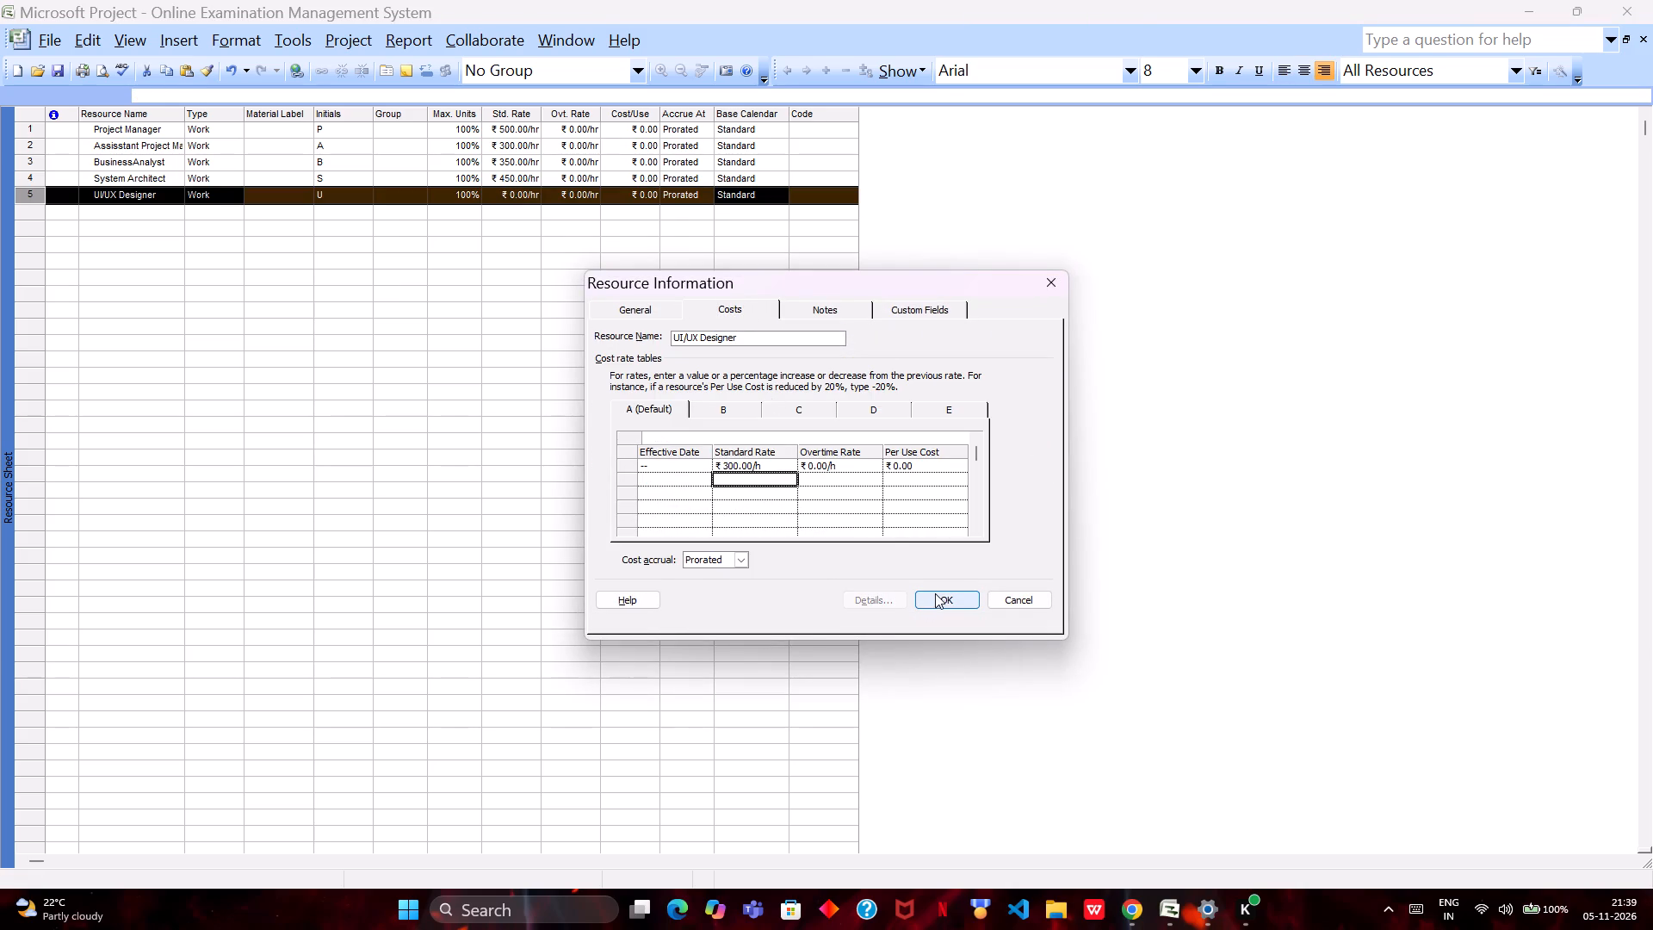
left_click(935, 591)
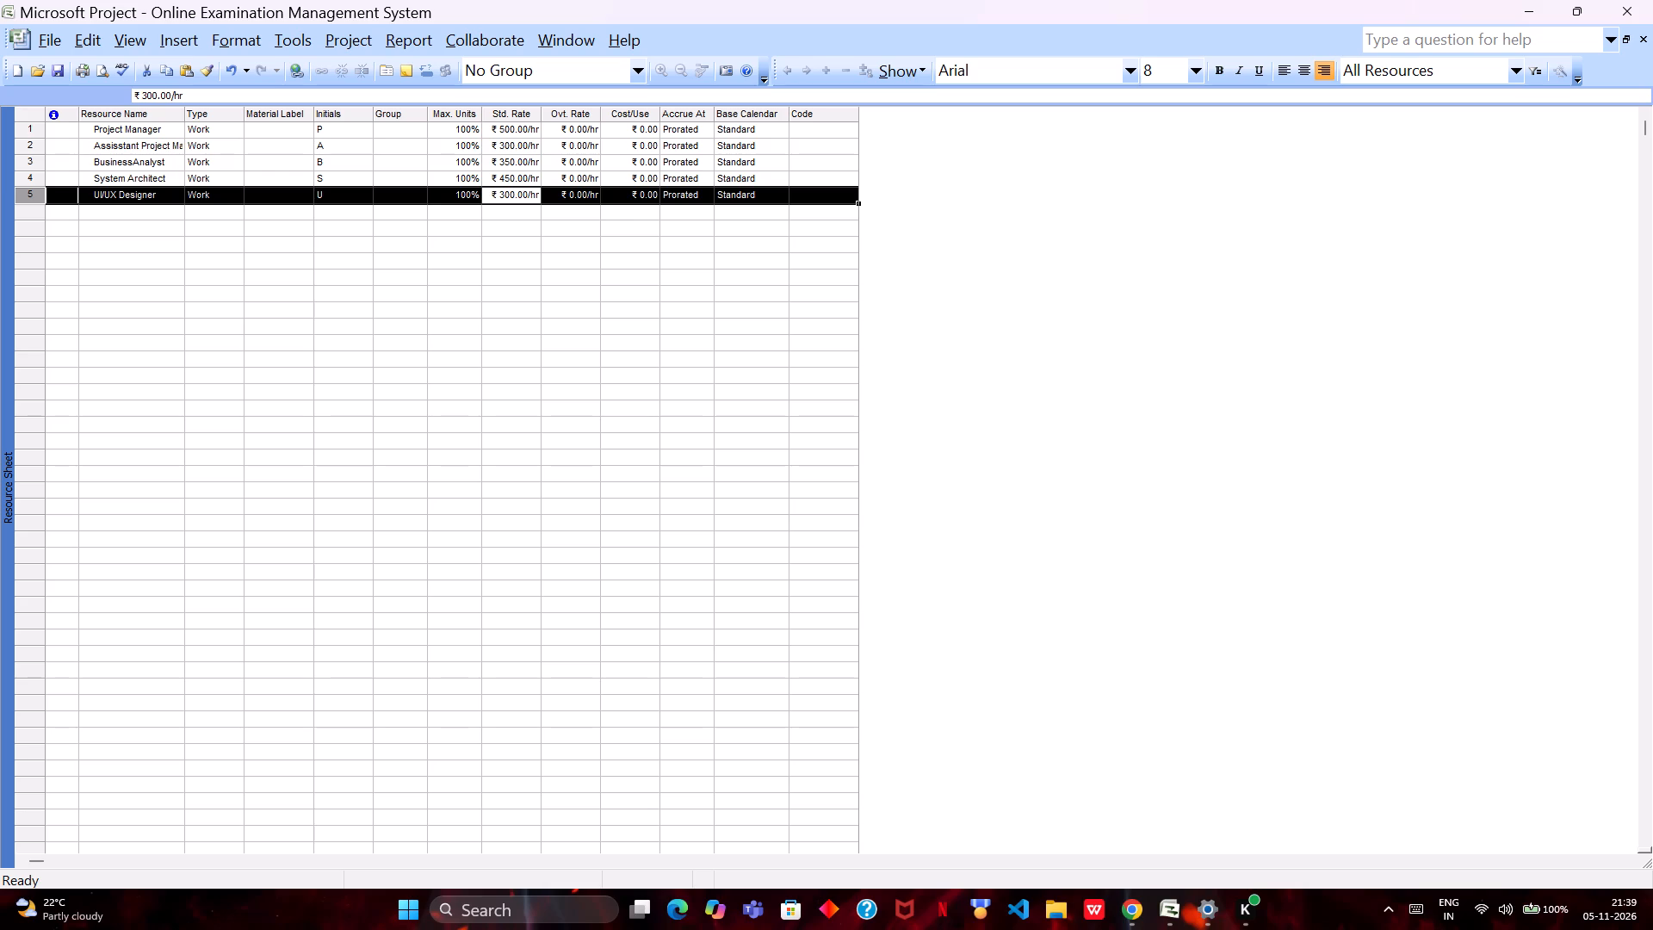
Add a resource named "Frontend Developer 1" in the row below UI/UX Designer.
double_click(145, 217)
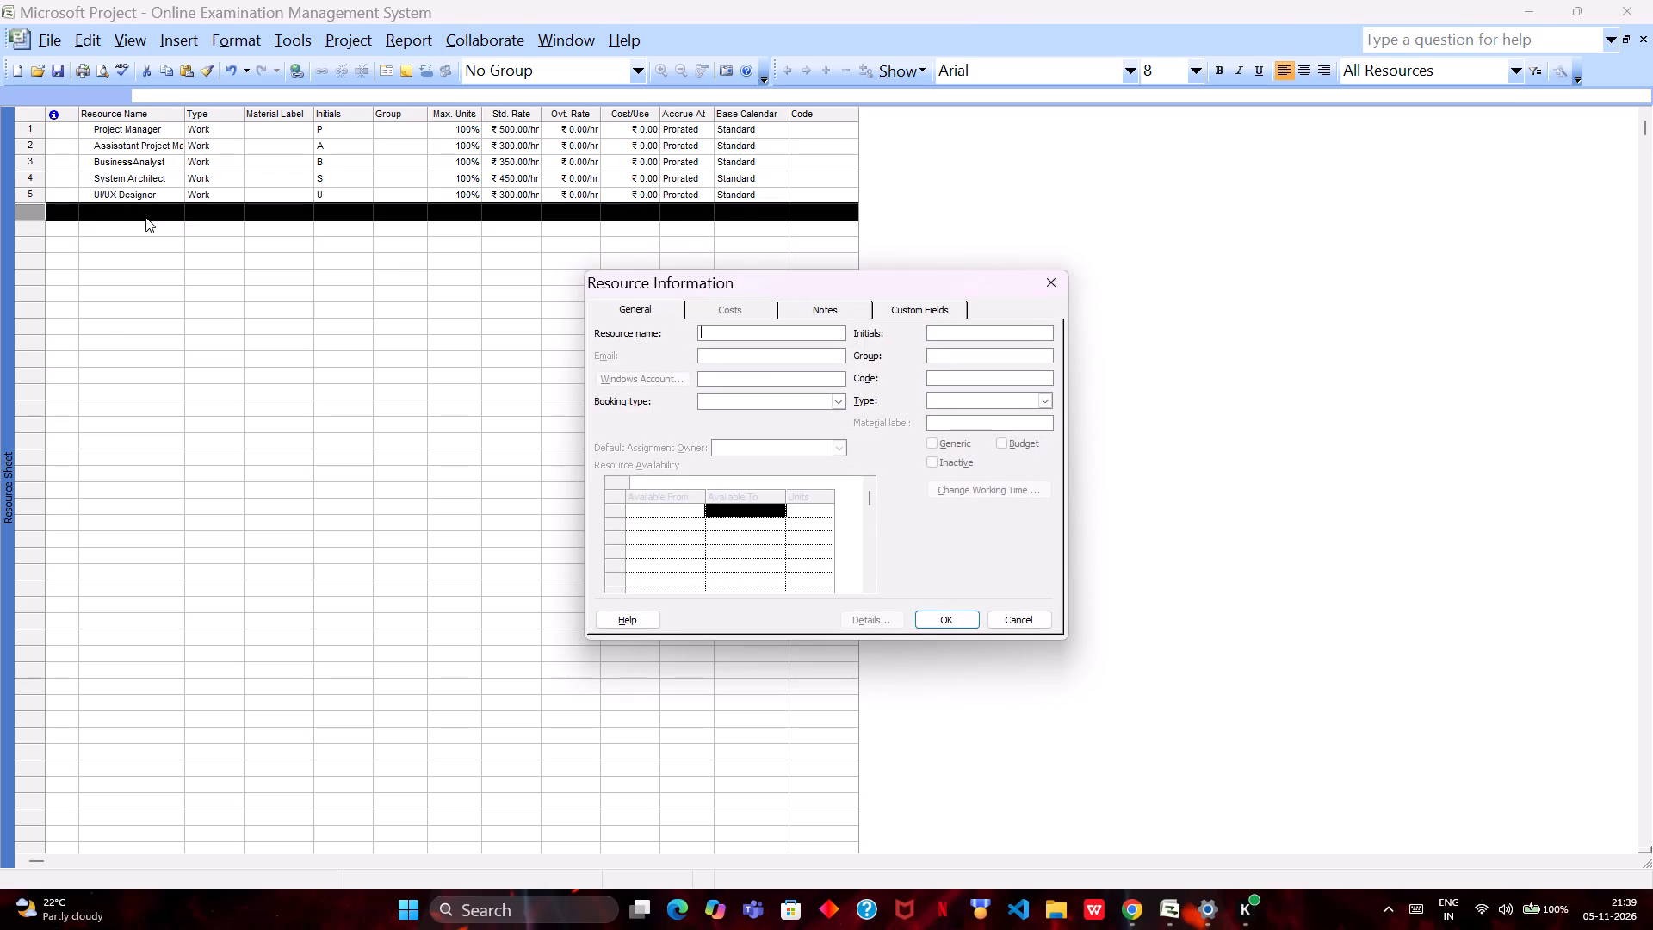
type("Front")
type("end")
key("space")
type("Developer")
key("space")
type("1")
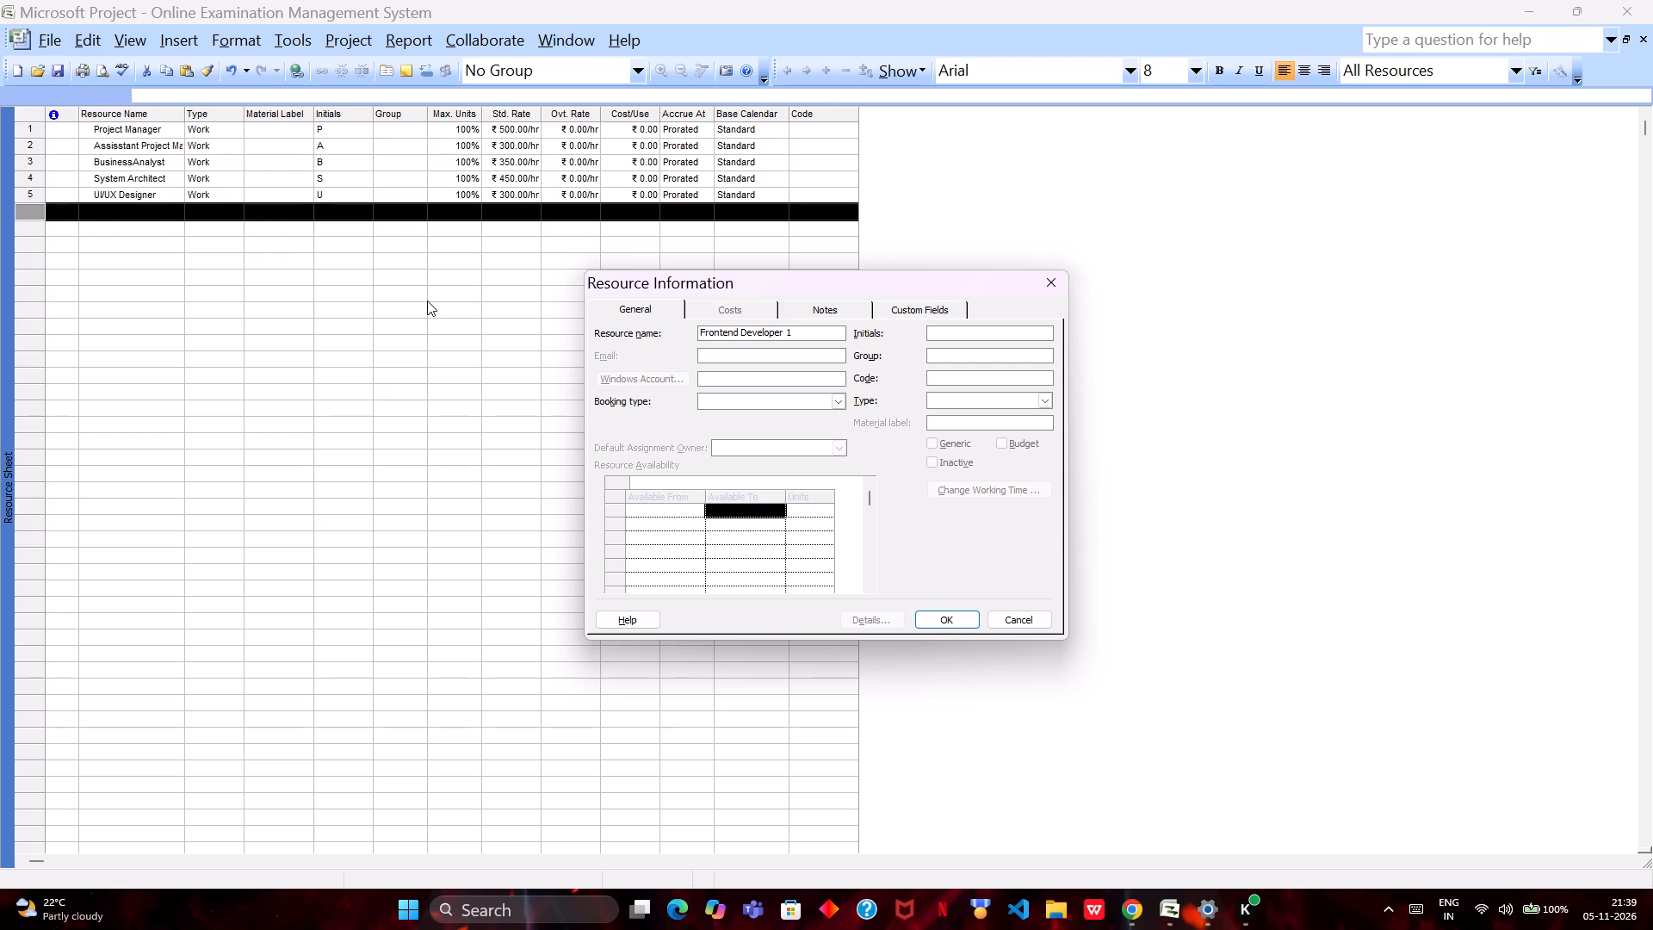
key("Return")
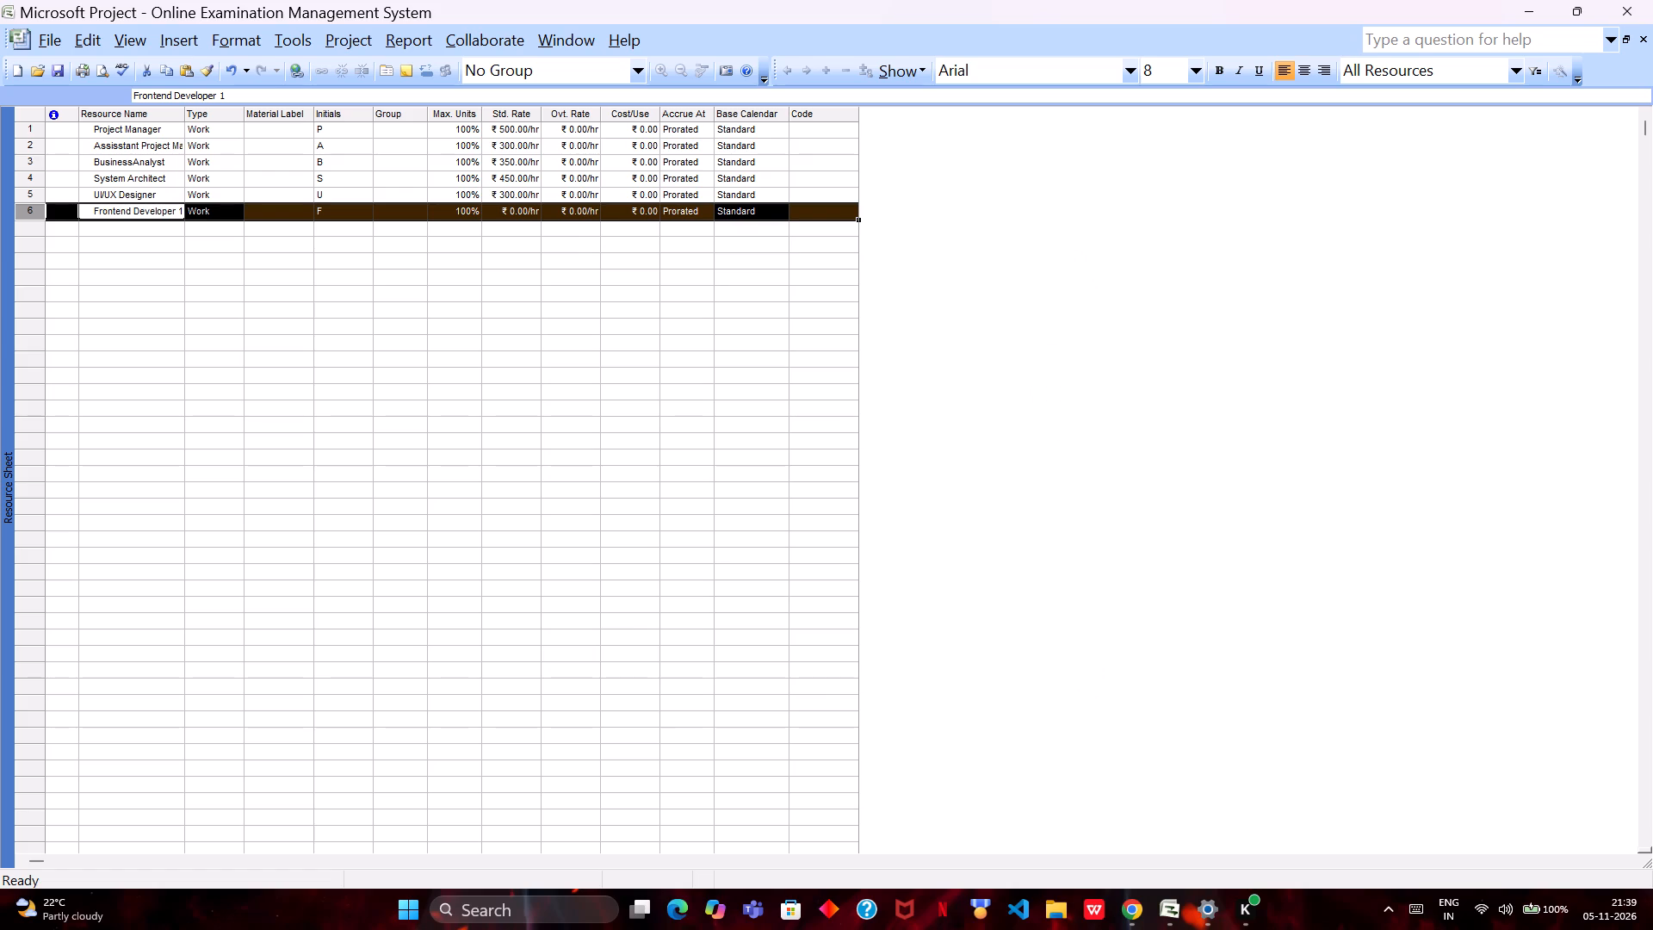
Set Frontend Developer 1's standard rate to ₹300 per hour in the default cost rate table A.
double_click(511, 211)
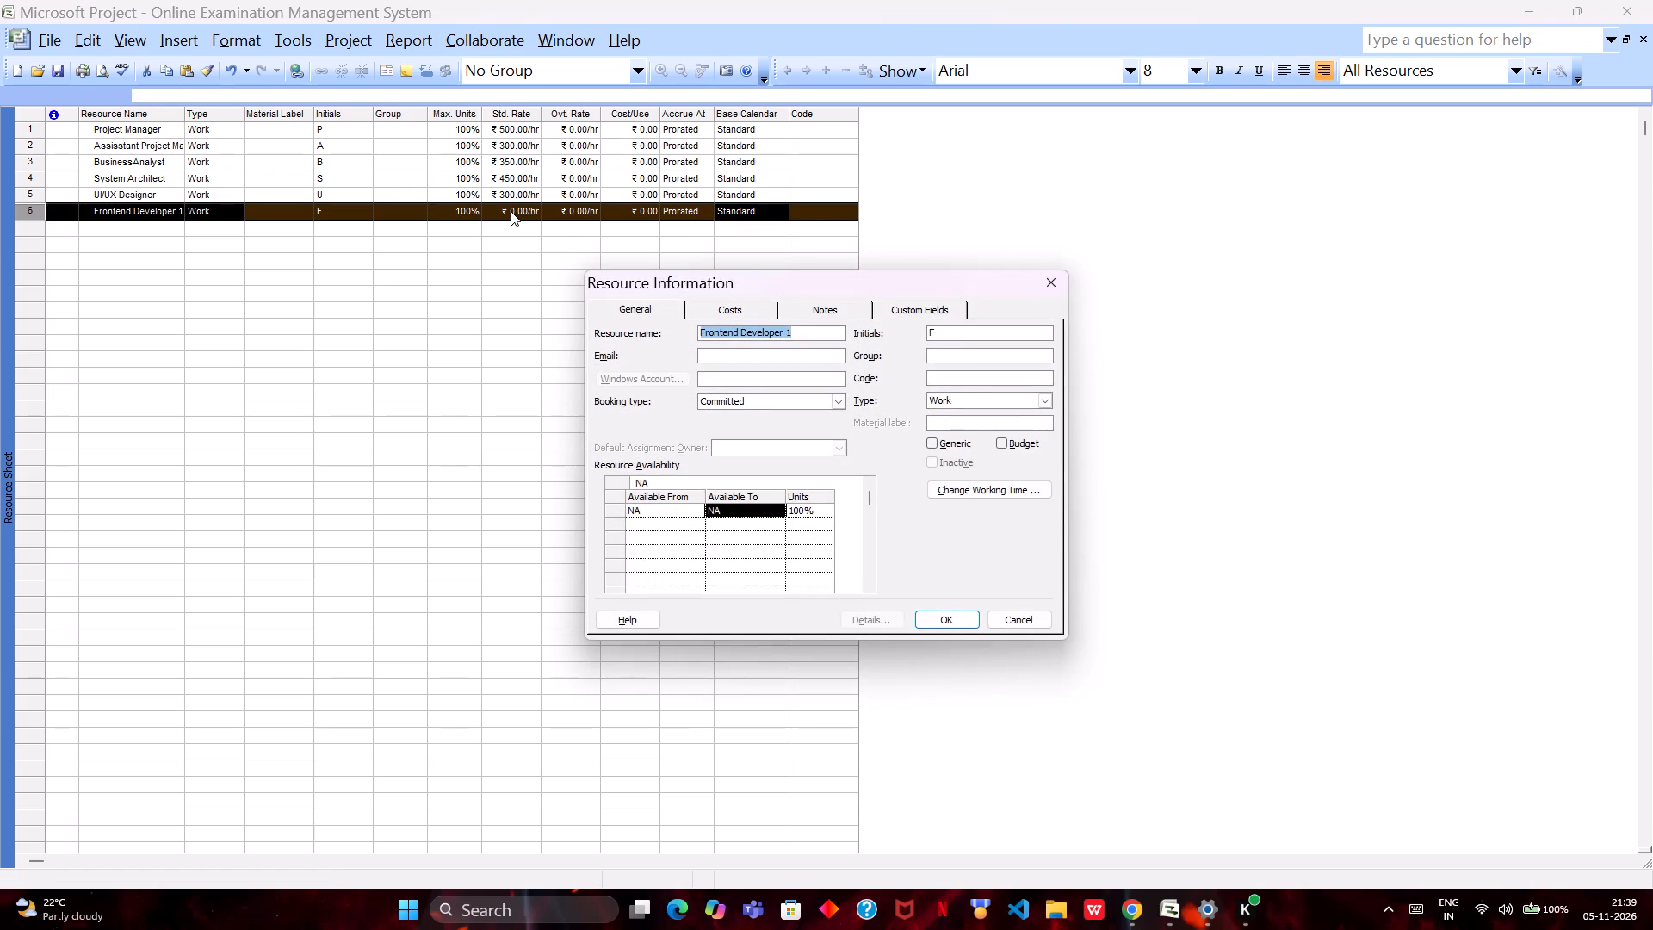
left_click(736, 310)
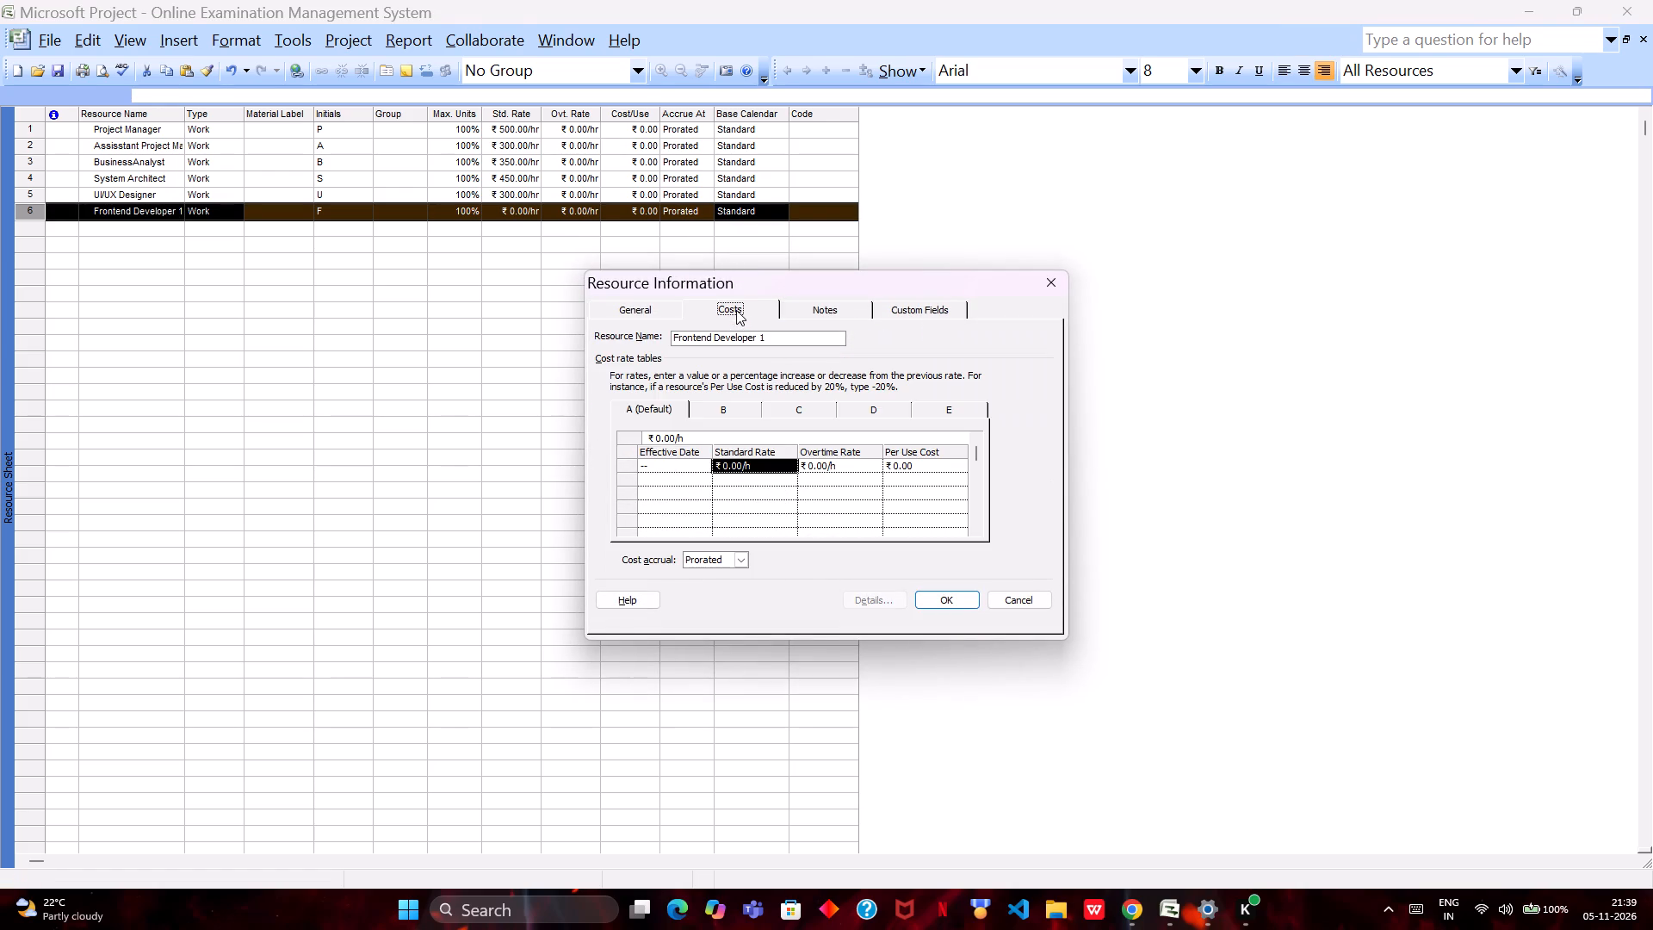
double_click(744, 468)
type("300")
key("Return")
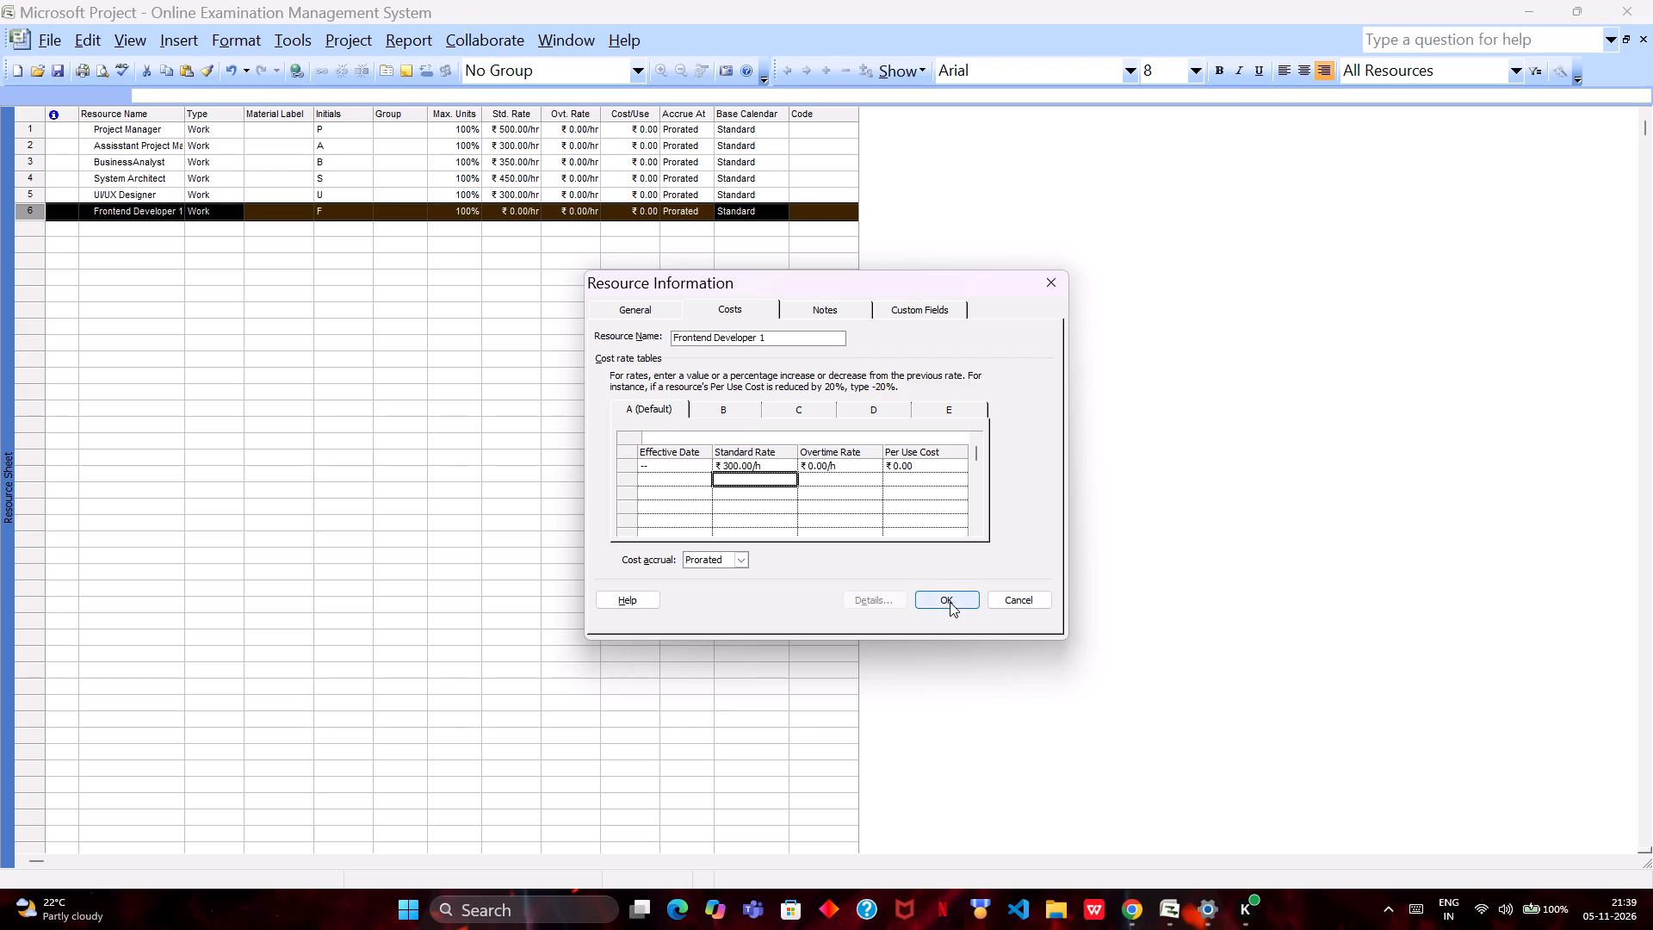
left_click(950, 602)
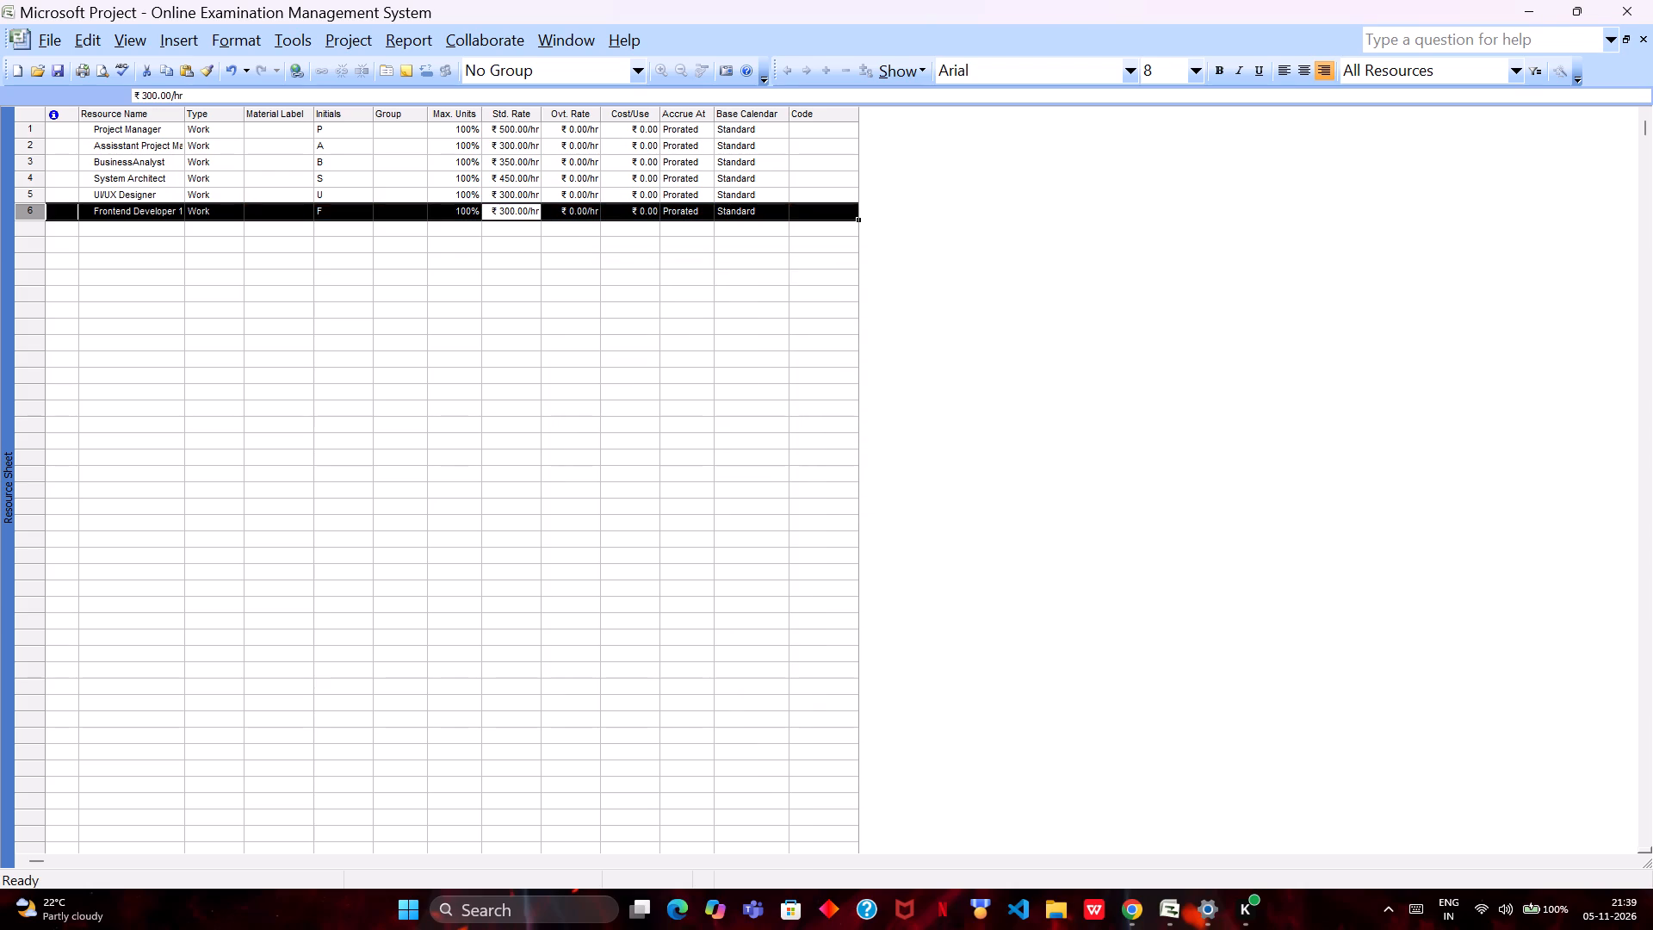
Add a resource named "Frontend Developer 2" in the row below Frontend Developer 1.
double_click(120, 232)
type("Frontend Developer 2")
key("Return")
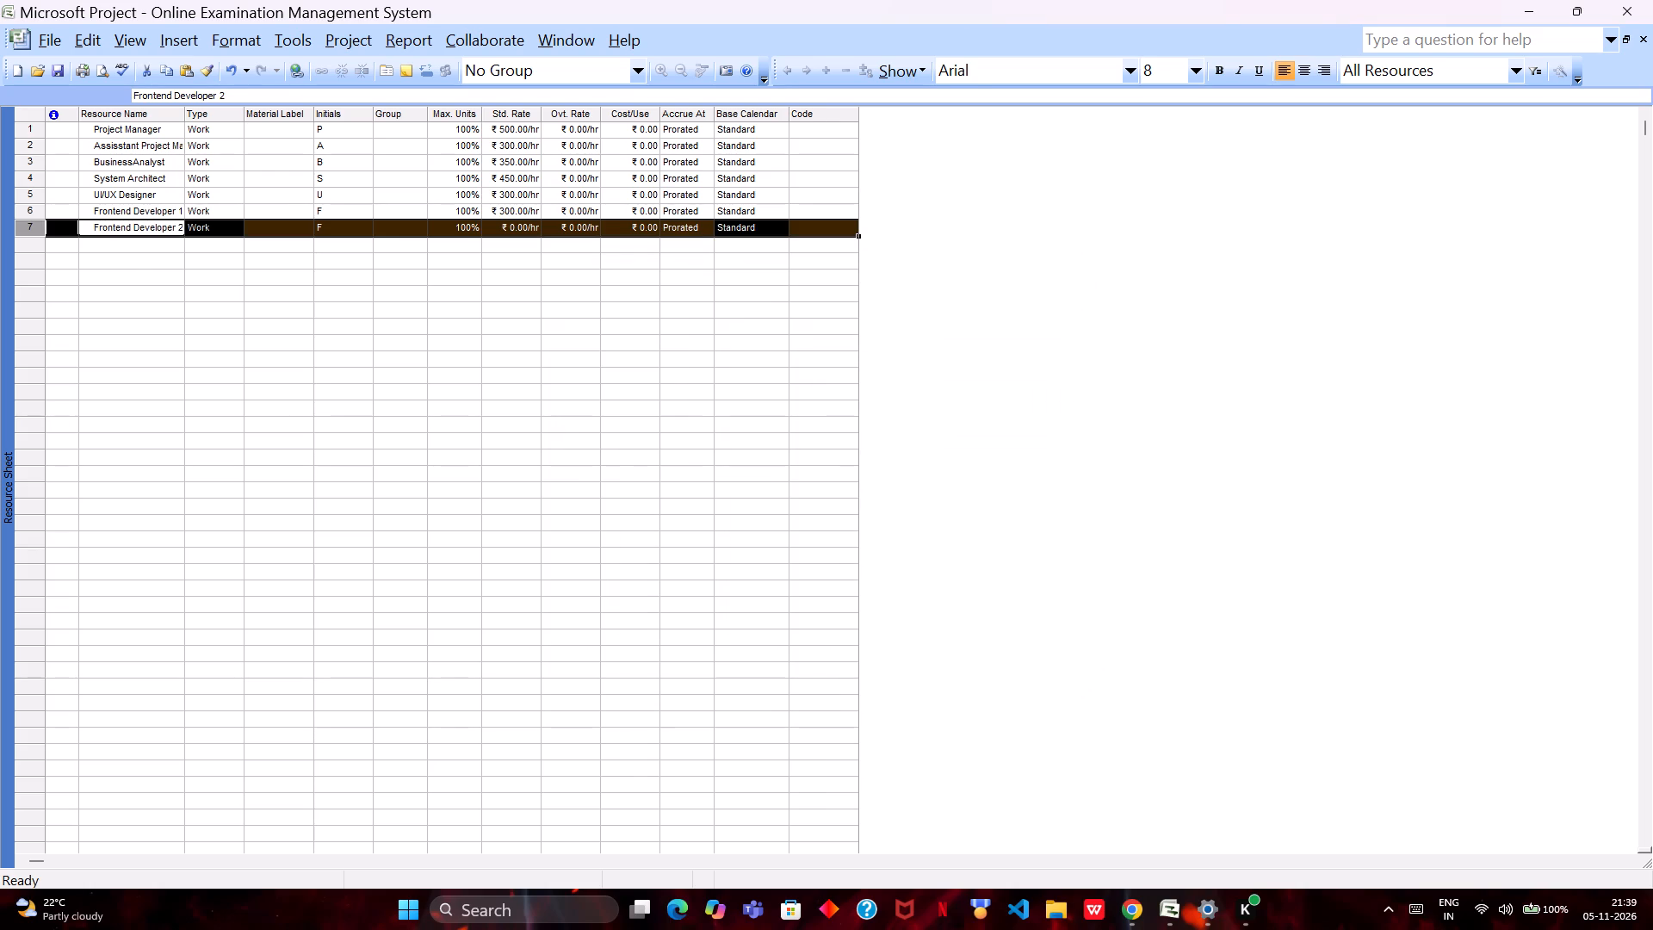
Set Frontend Developer 2's standard rate to ₹300 per hour in the default cost rate table A.
double_click(511, 227)
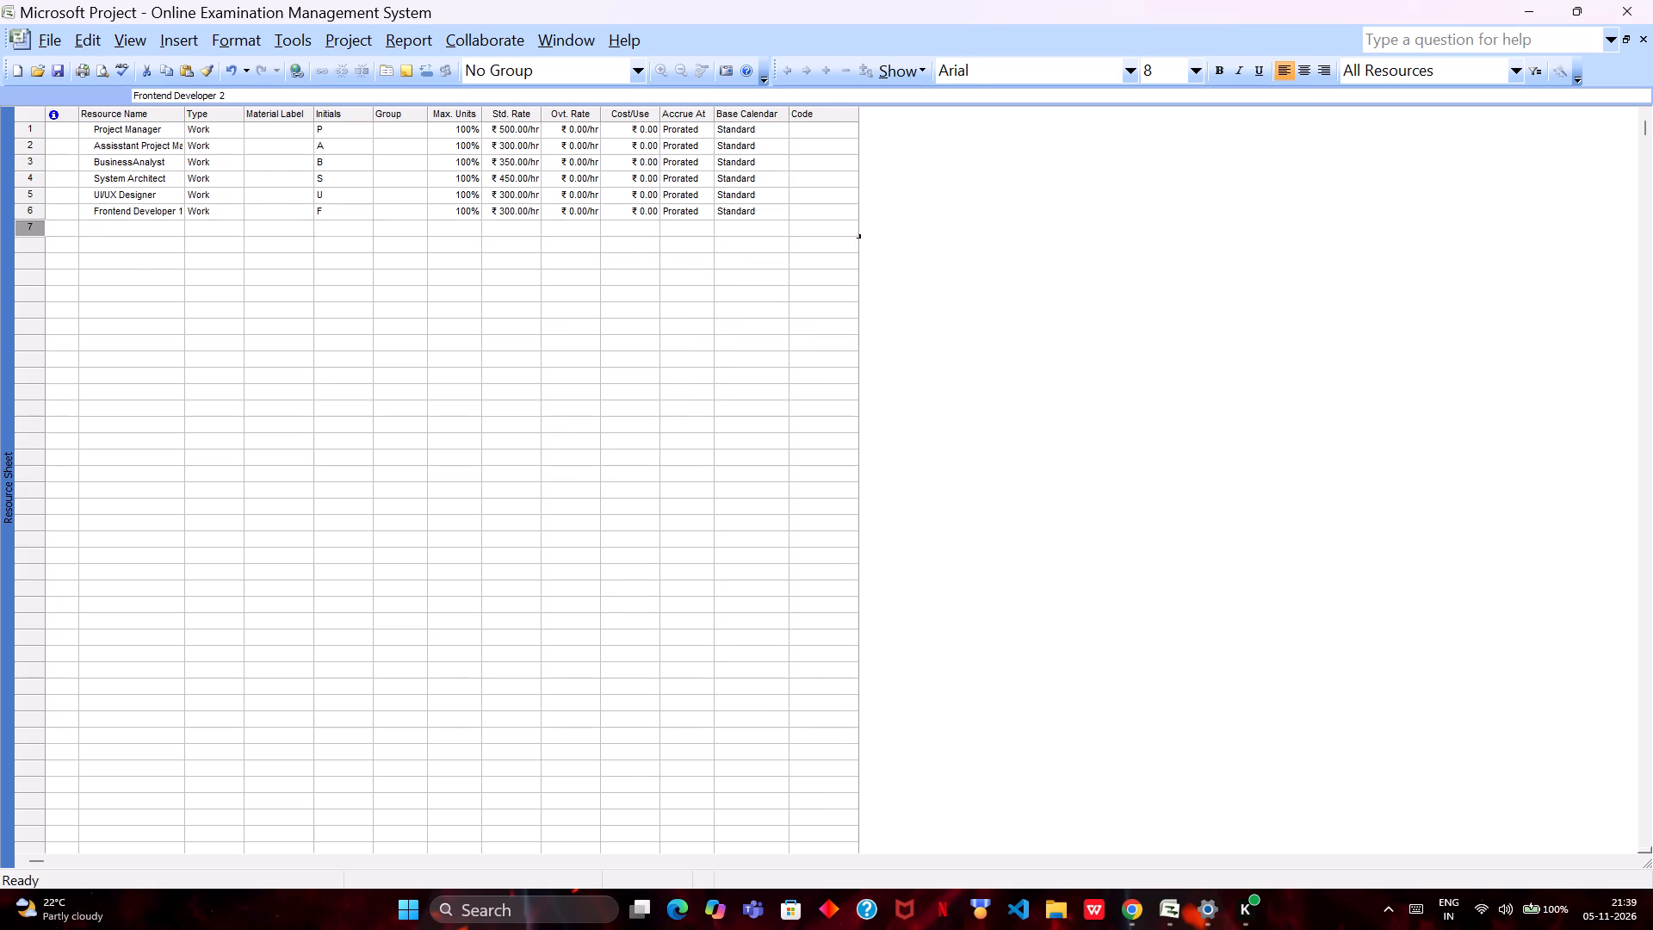
left_click(705, 312)
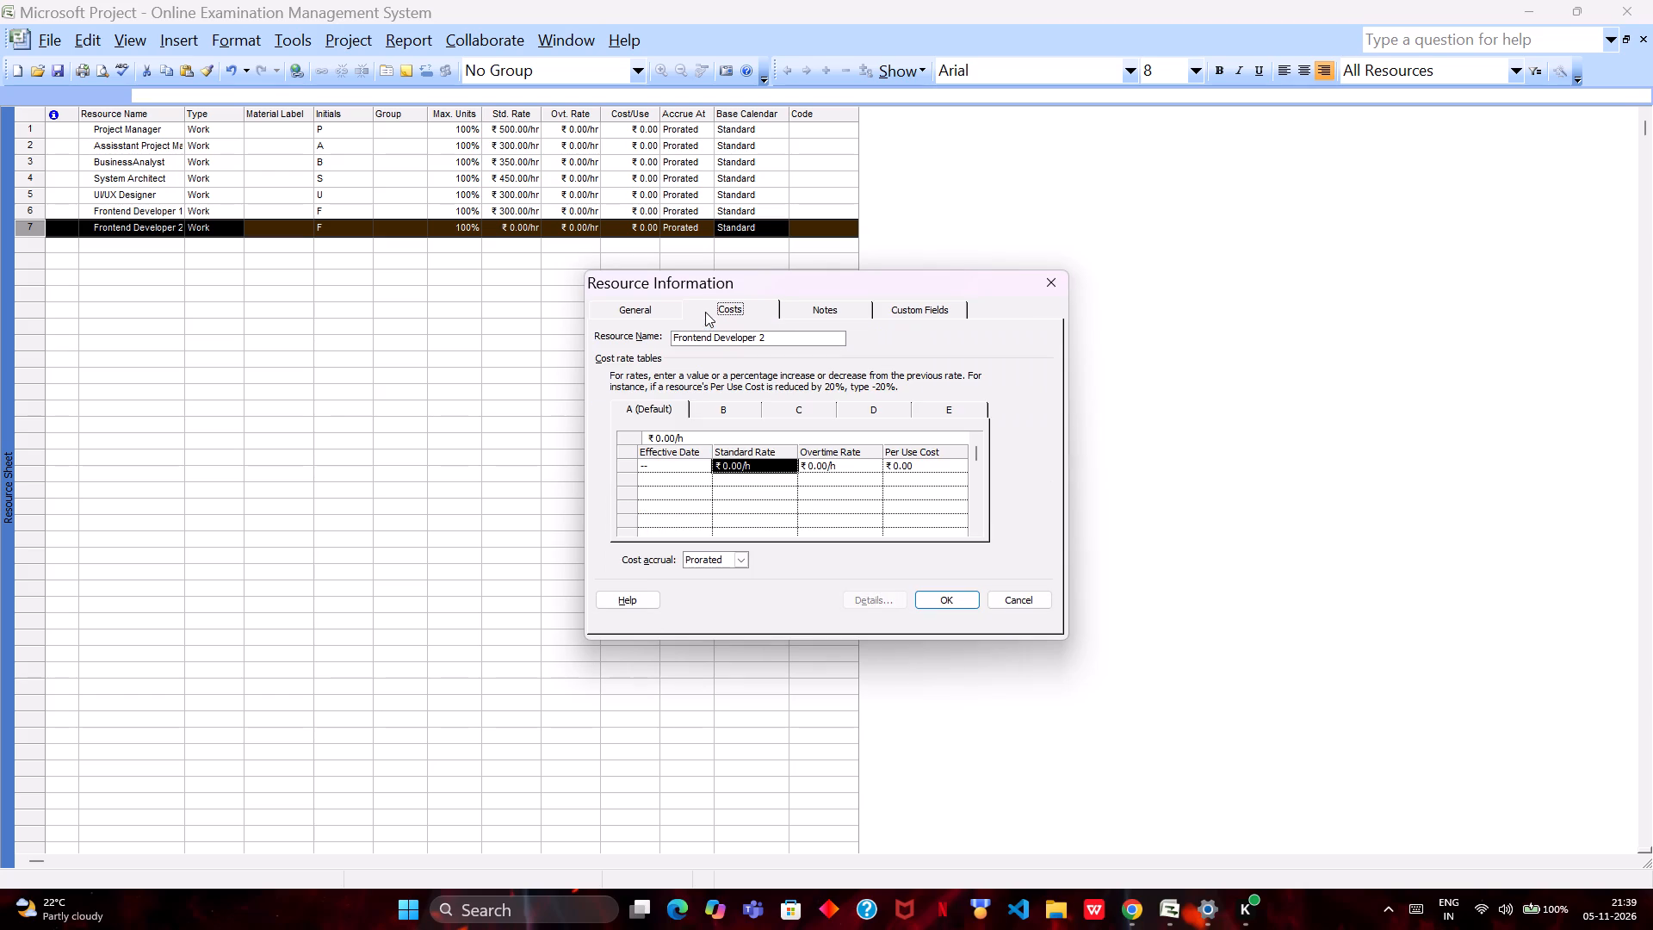
left_click(756, 464)
type("300")
key("Return")
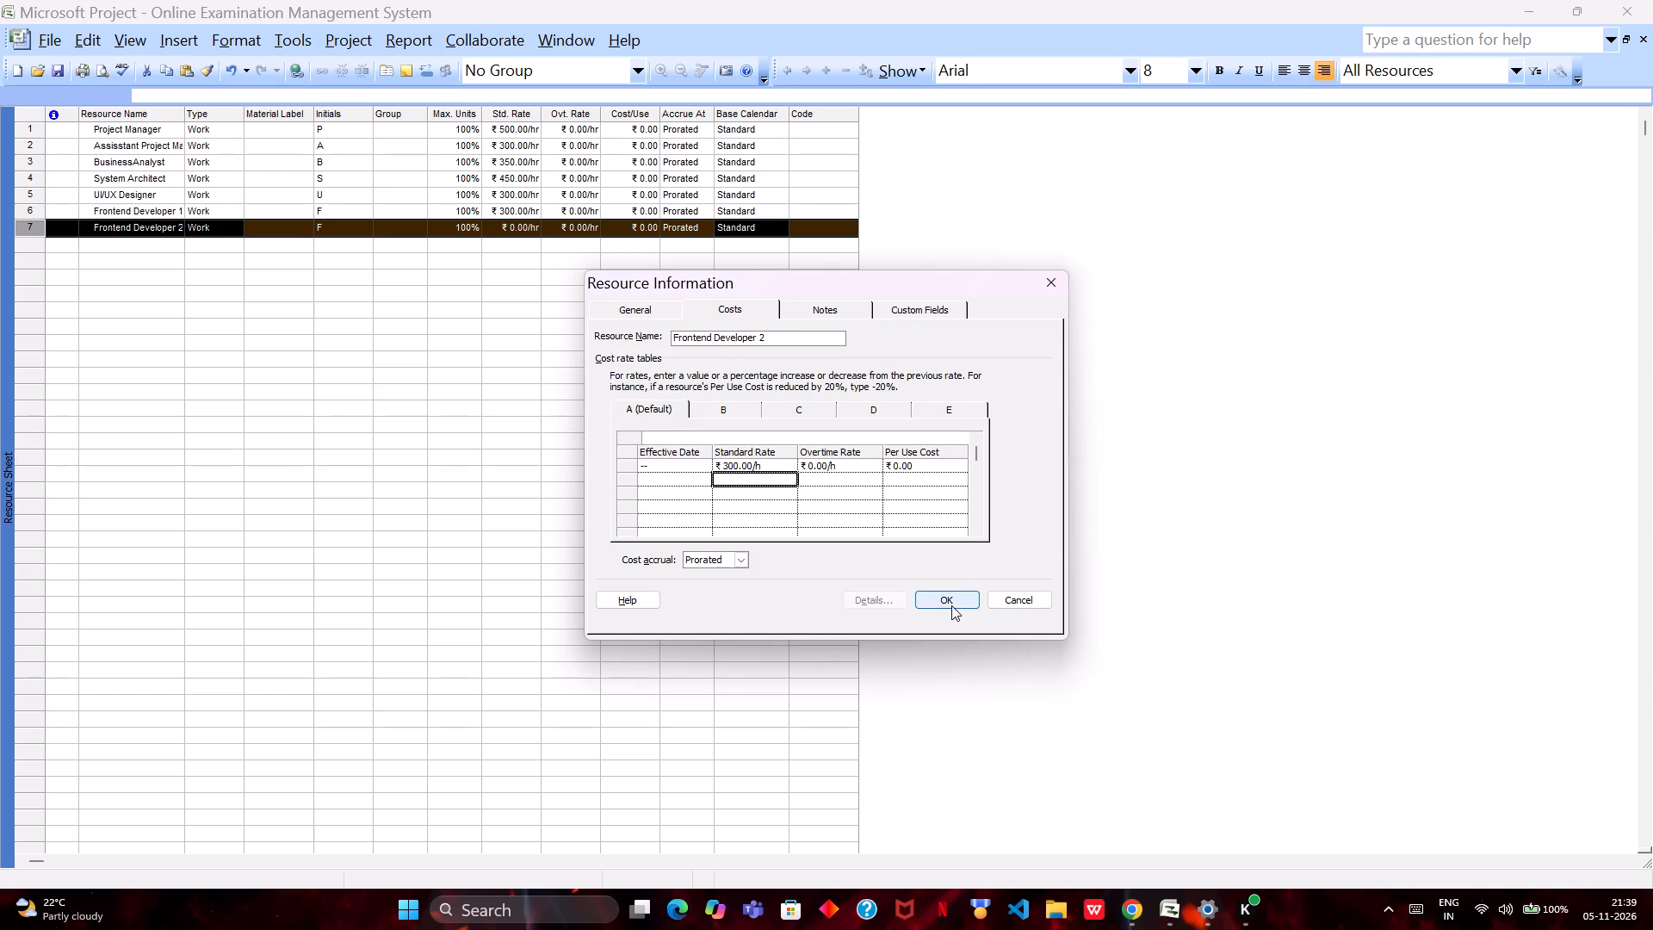
left_click(951, 605)
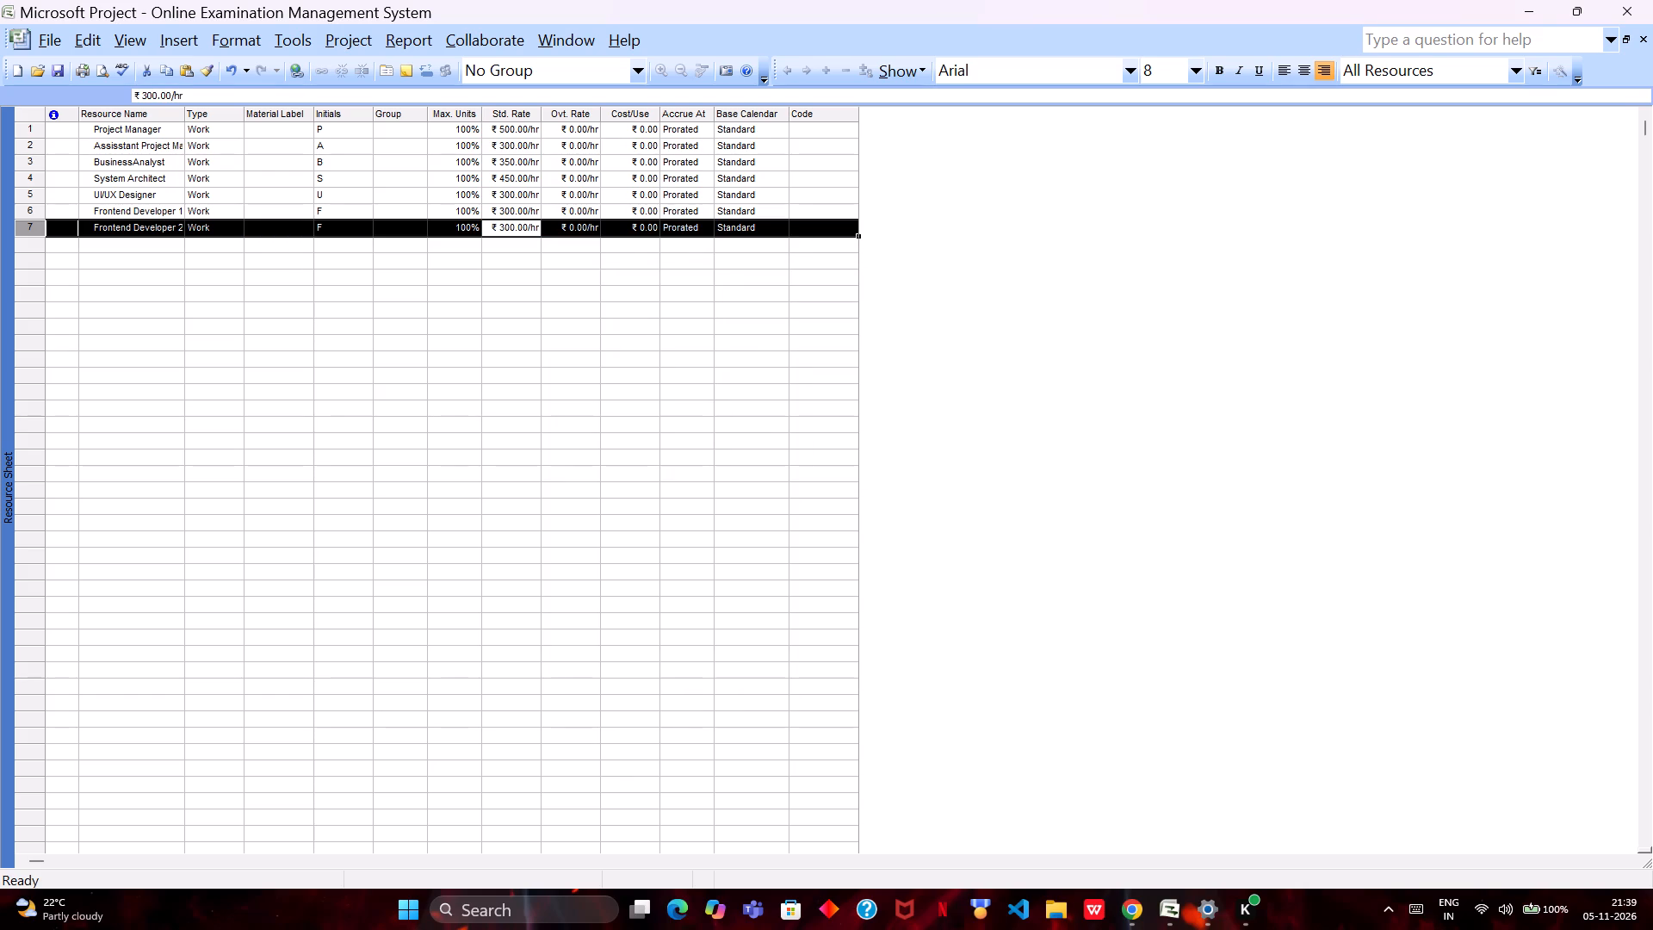
Add a resource named "Backend Developer 1" in the row below Frontend Developer 2.
double_click(146, 239)
type("Backend")
key("space")
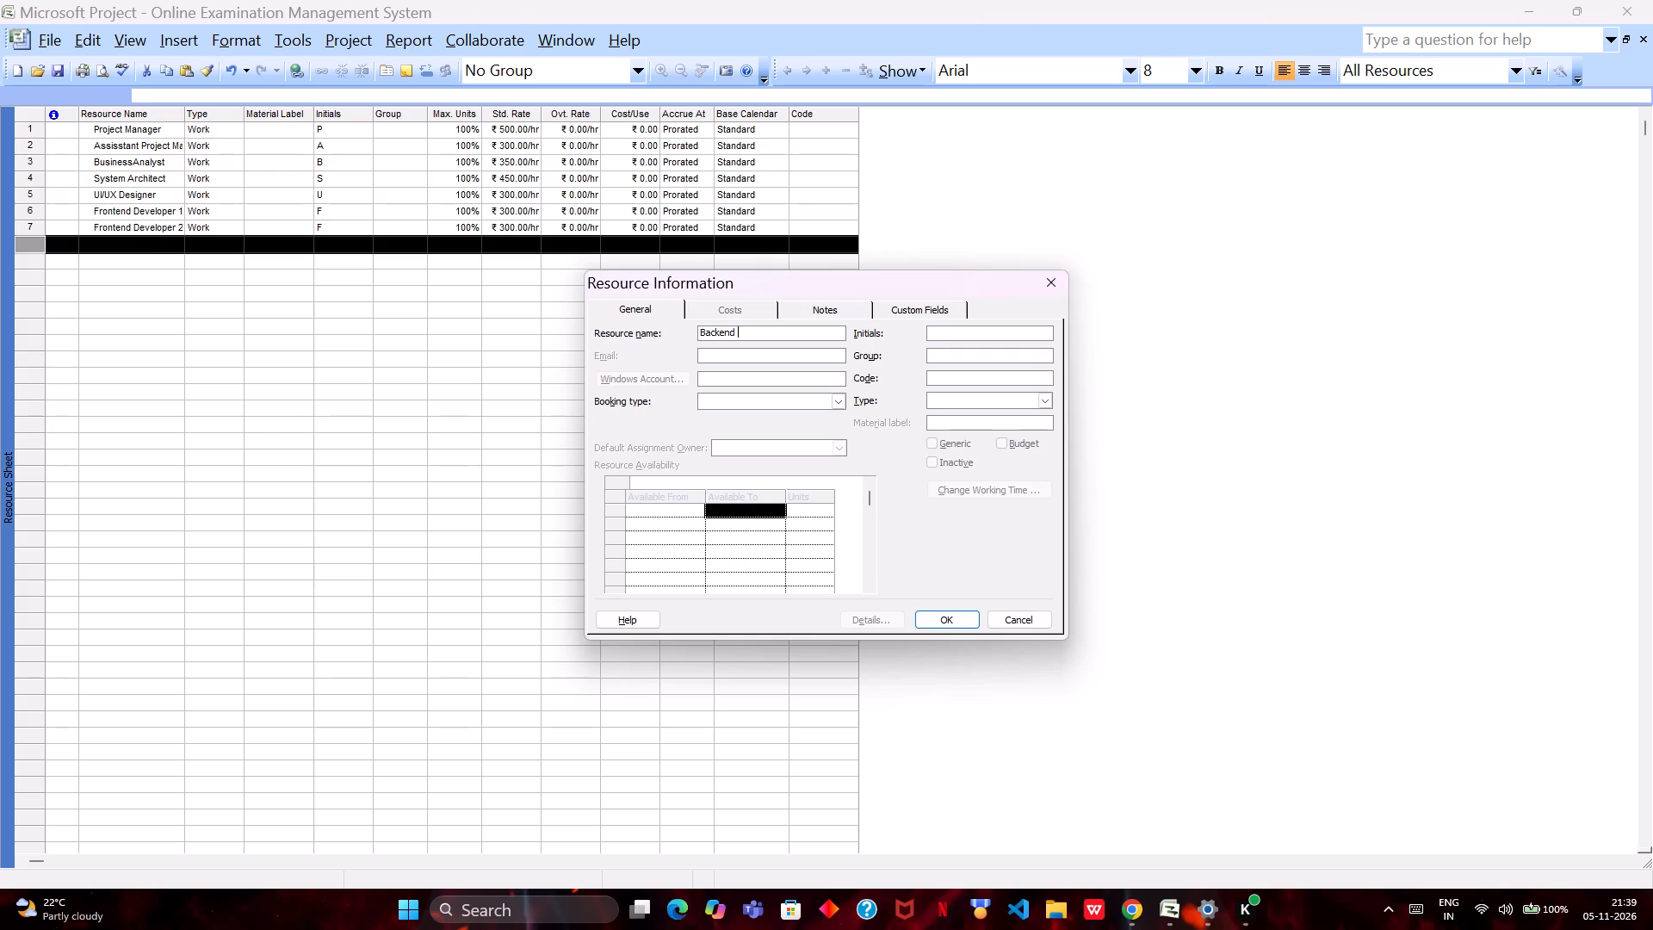
type("Developer")
key("space")
type("1")
key("Return")
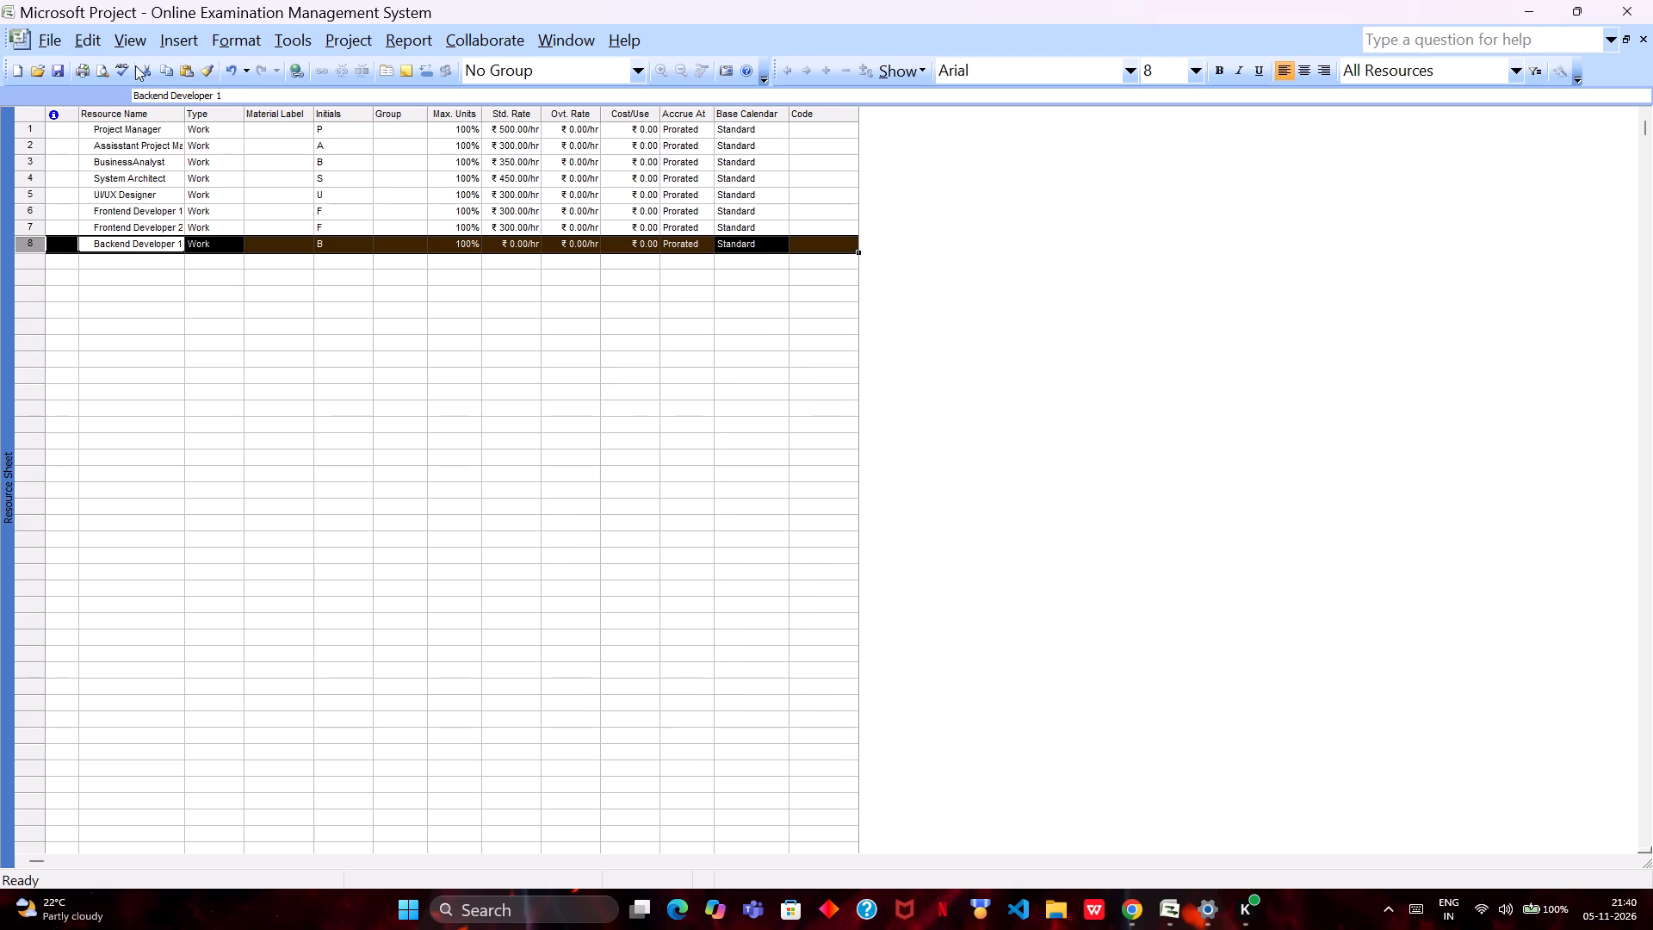
Set Backend Developer 1's standard rate to ₹350 per hour in the default cost rate table A.
double_click(513, 245)
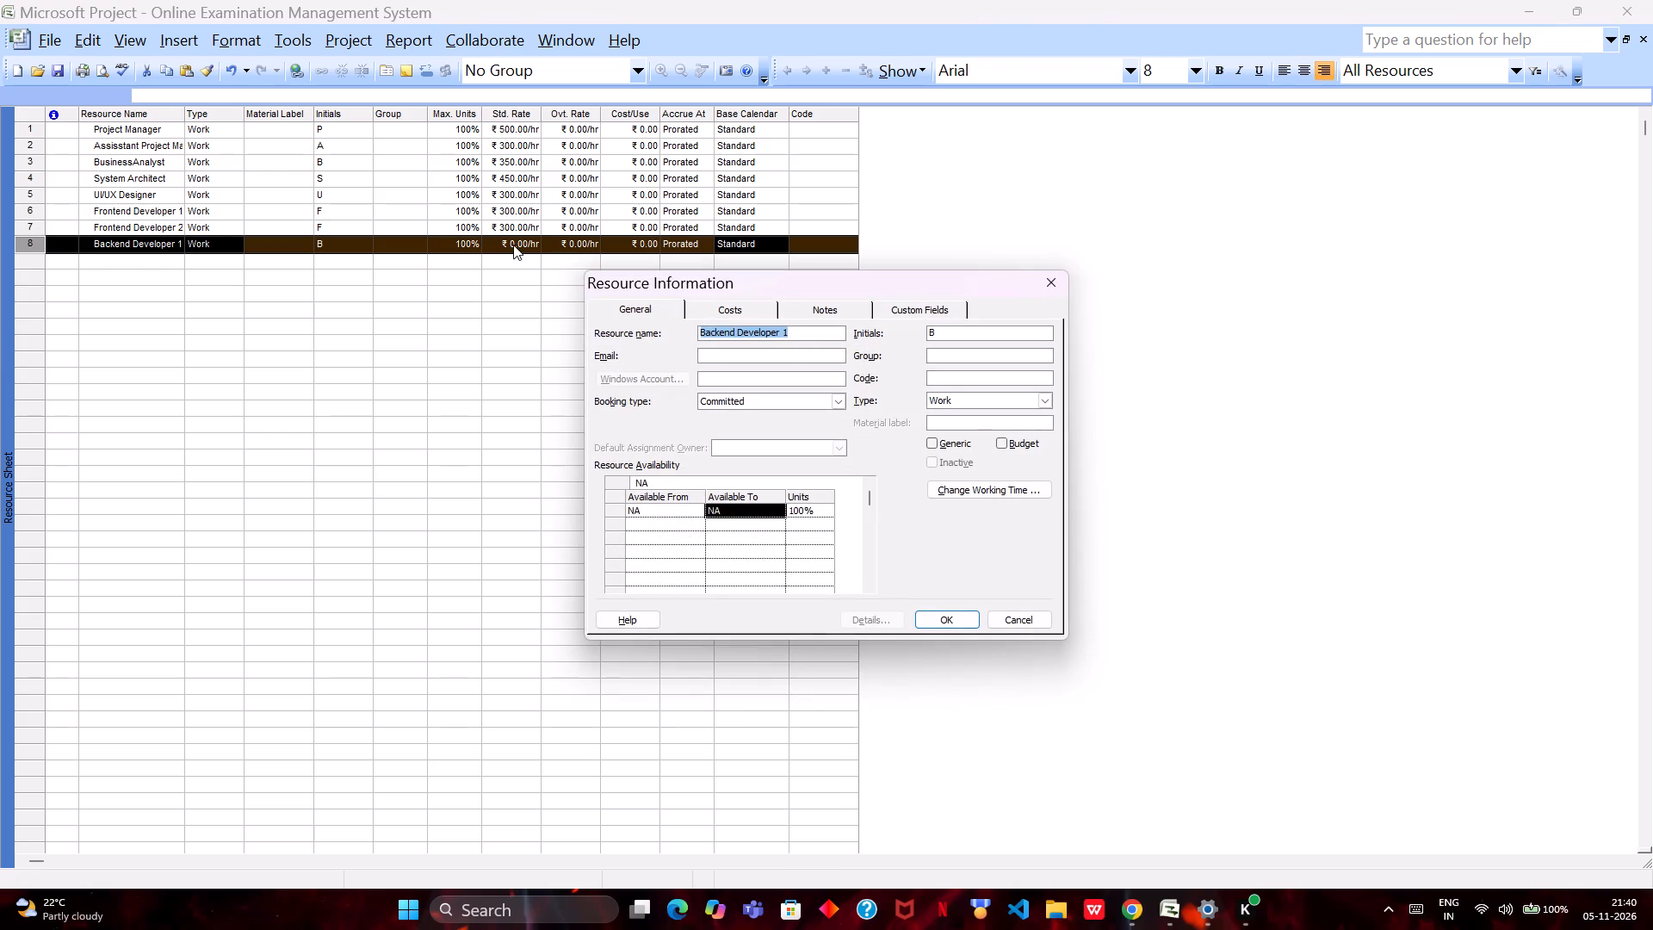
left_click(735, 313)
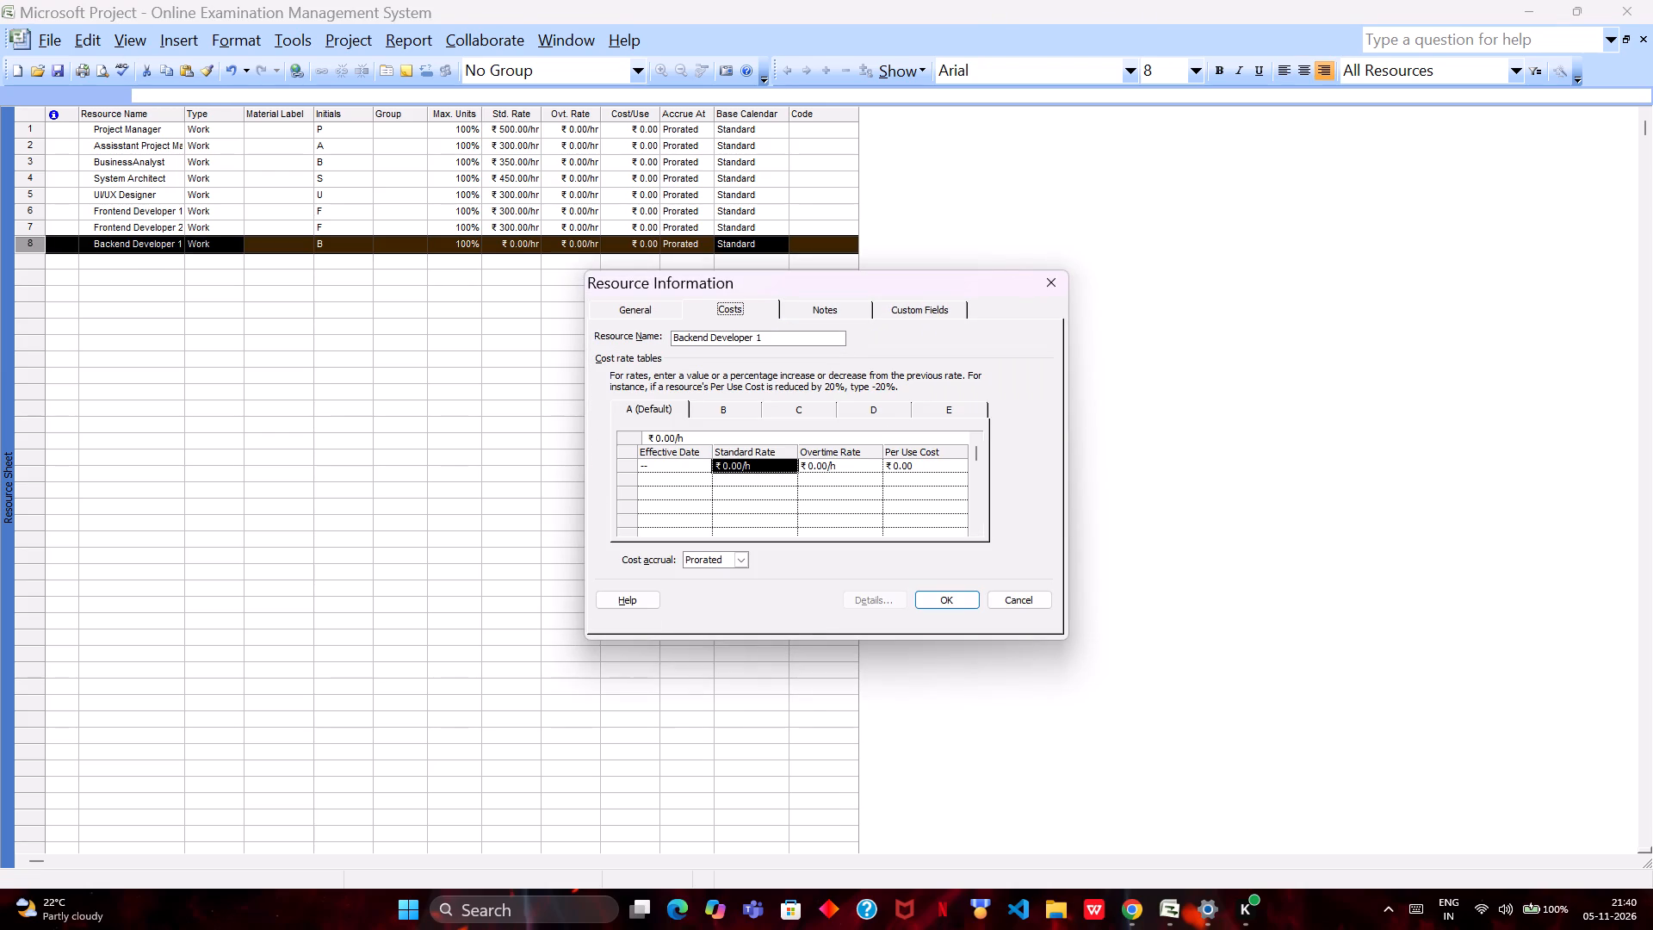
left_click(760, 465)
type("350")
key("Return")
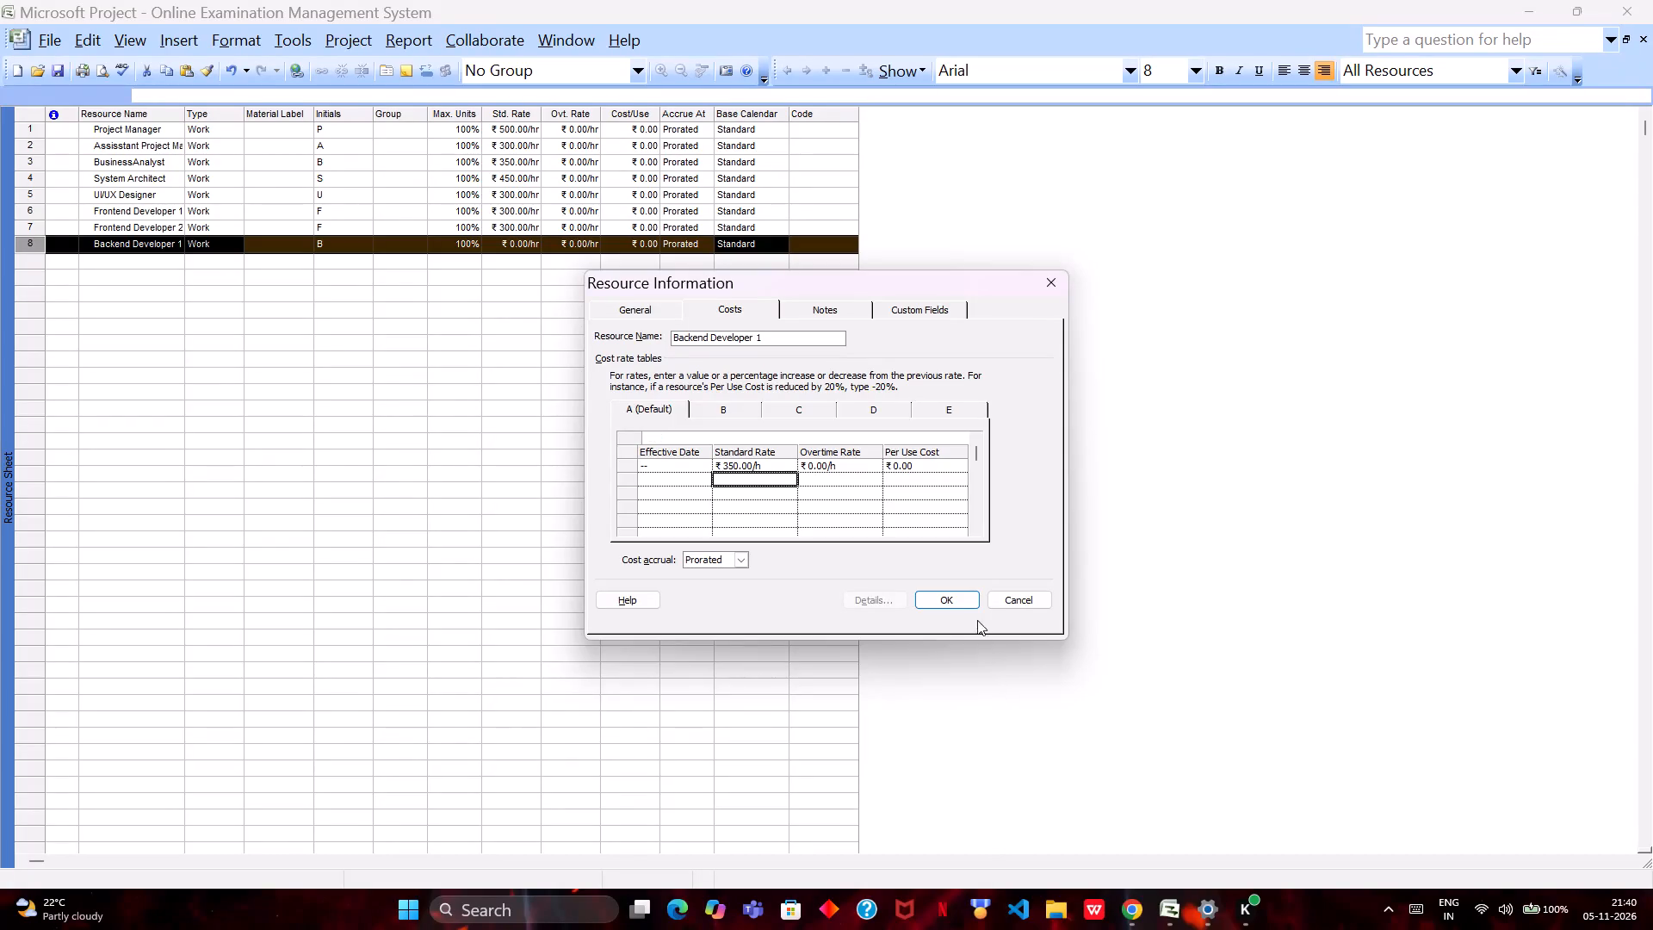
left_click(962, 596)
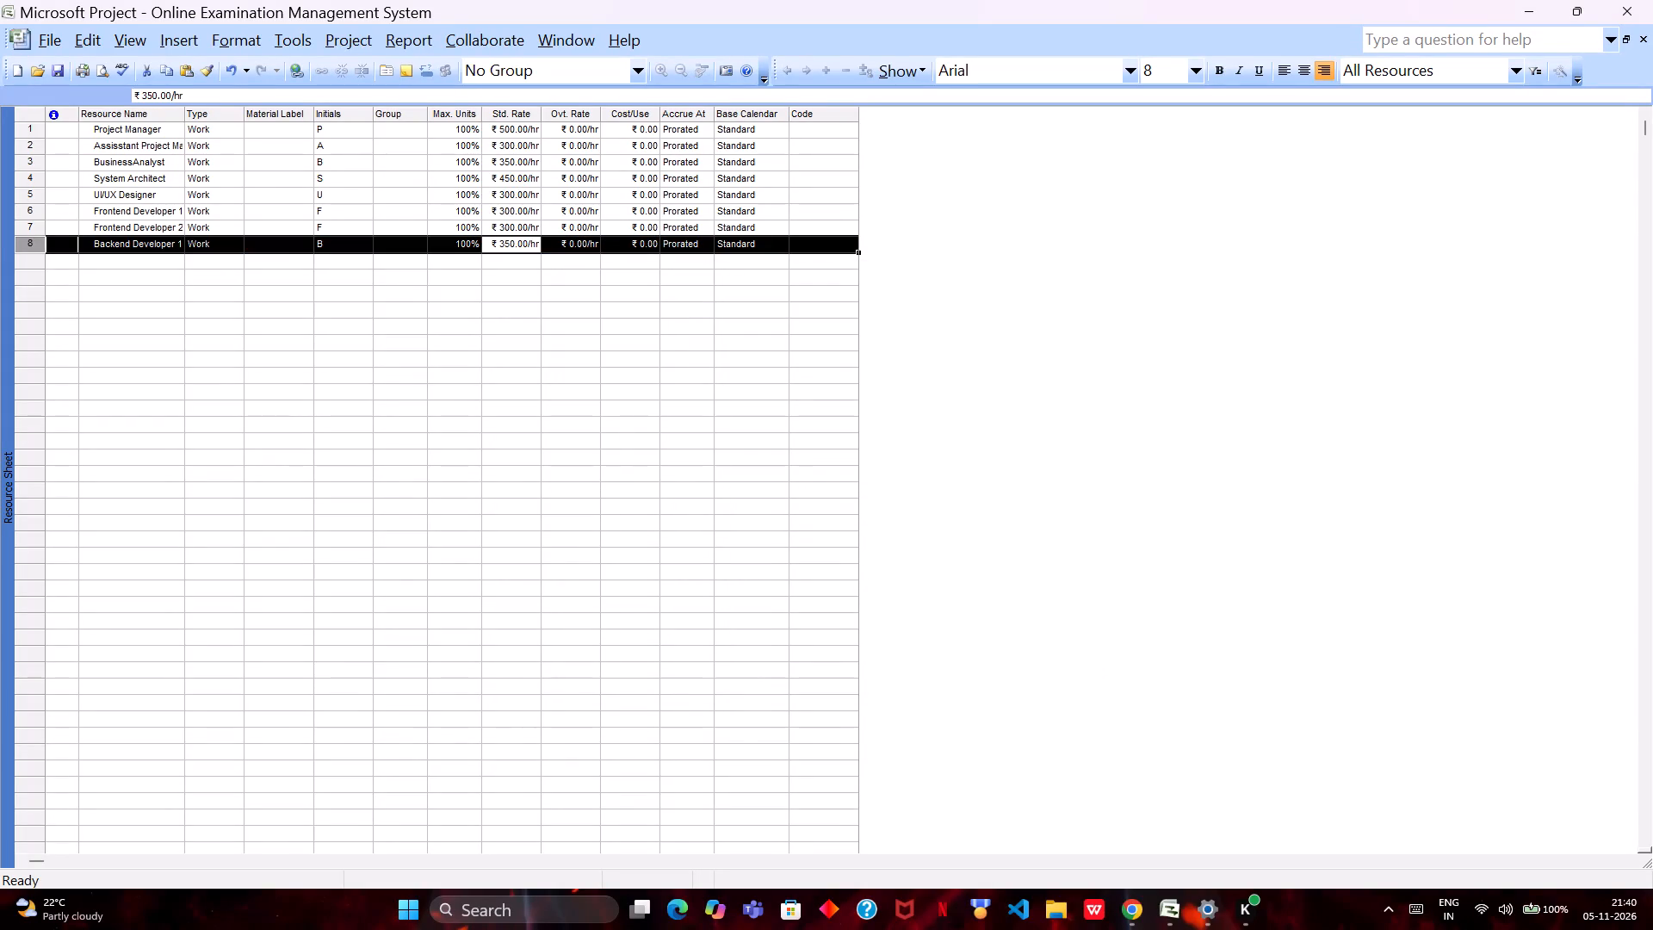
Add a resource named "Backend Developer" in the row below Backend Developer 1.
double_click(131, 268)
type("Backend")
key("space")
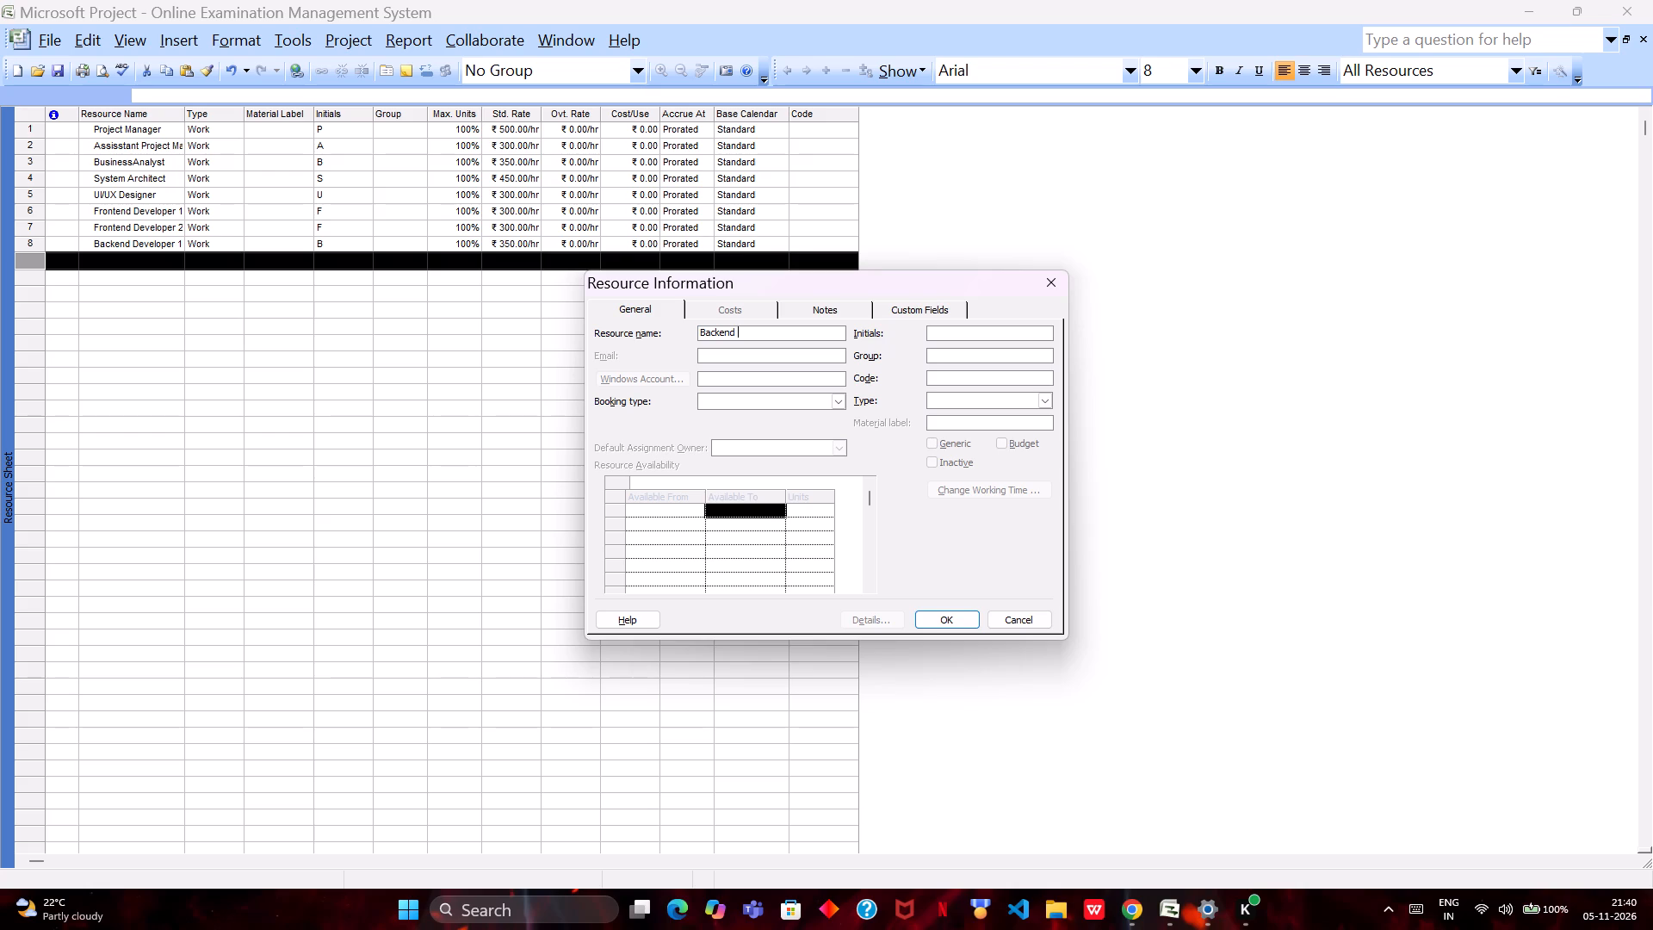
type("Developer")
key("Return")
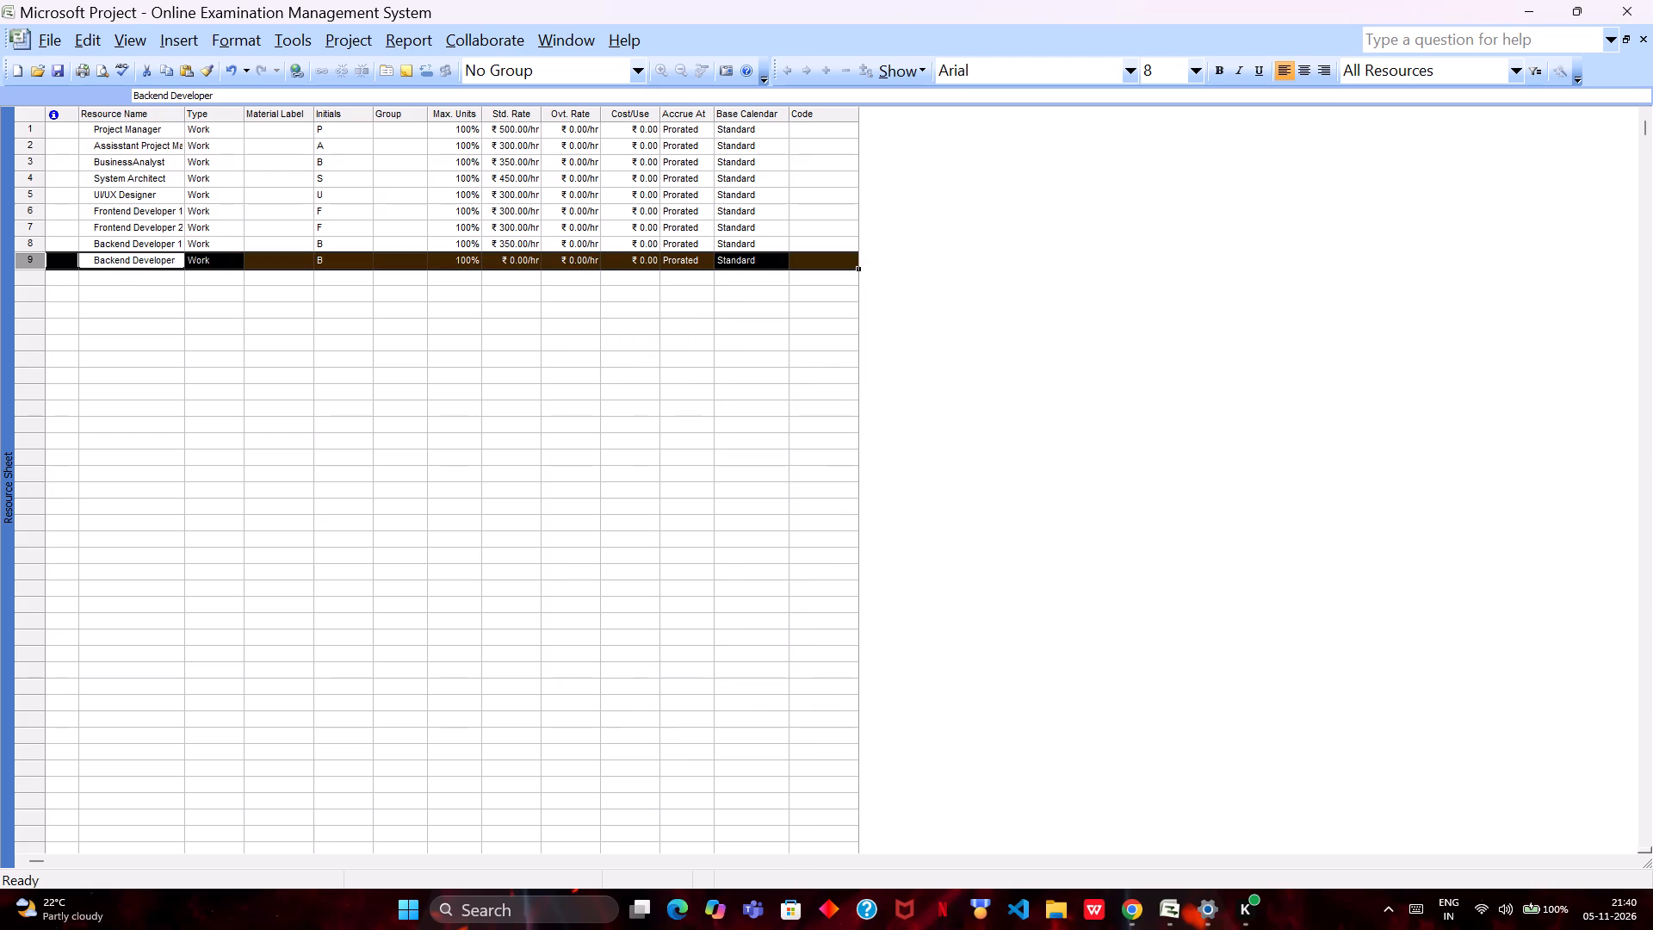
Change the name of the resource in row 9 to "Backend Developer 2".
double_click(154, 257)
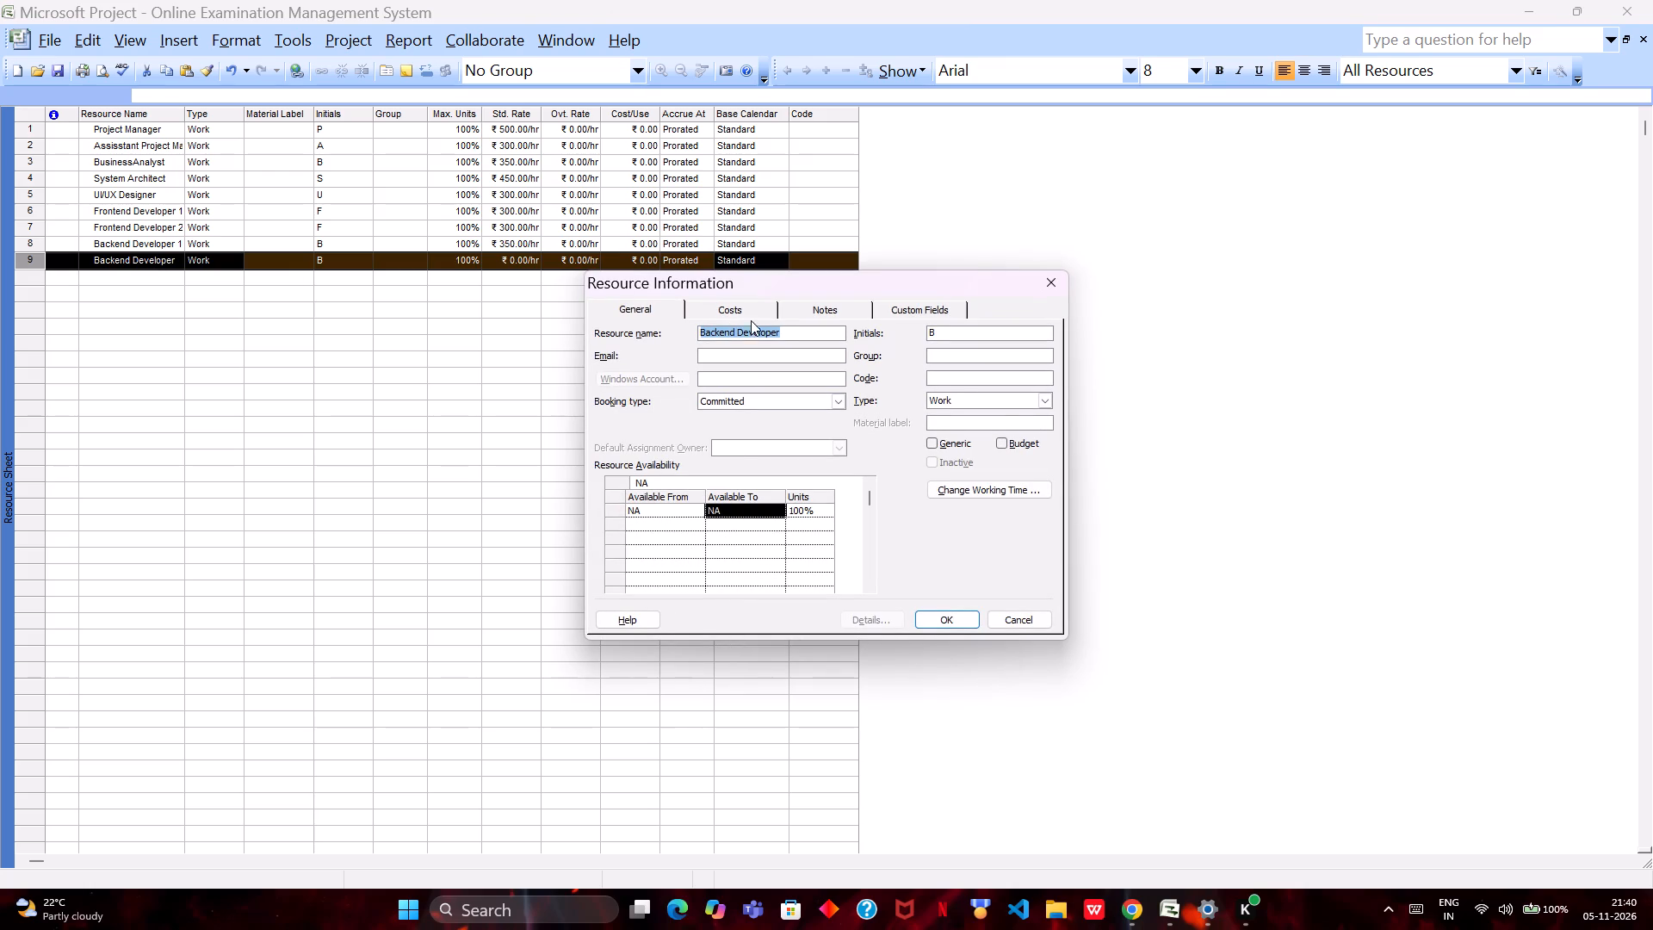
left_click(783, 325)
left_click(784, 331)
key("space")
type("2")
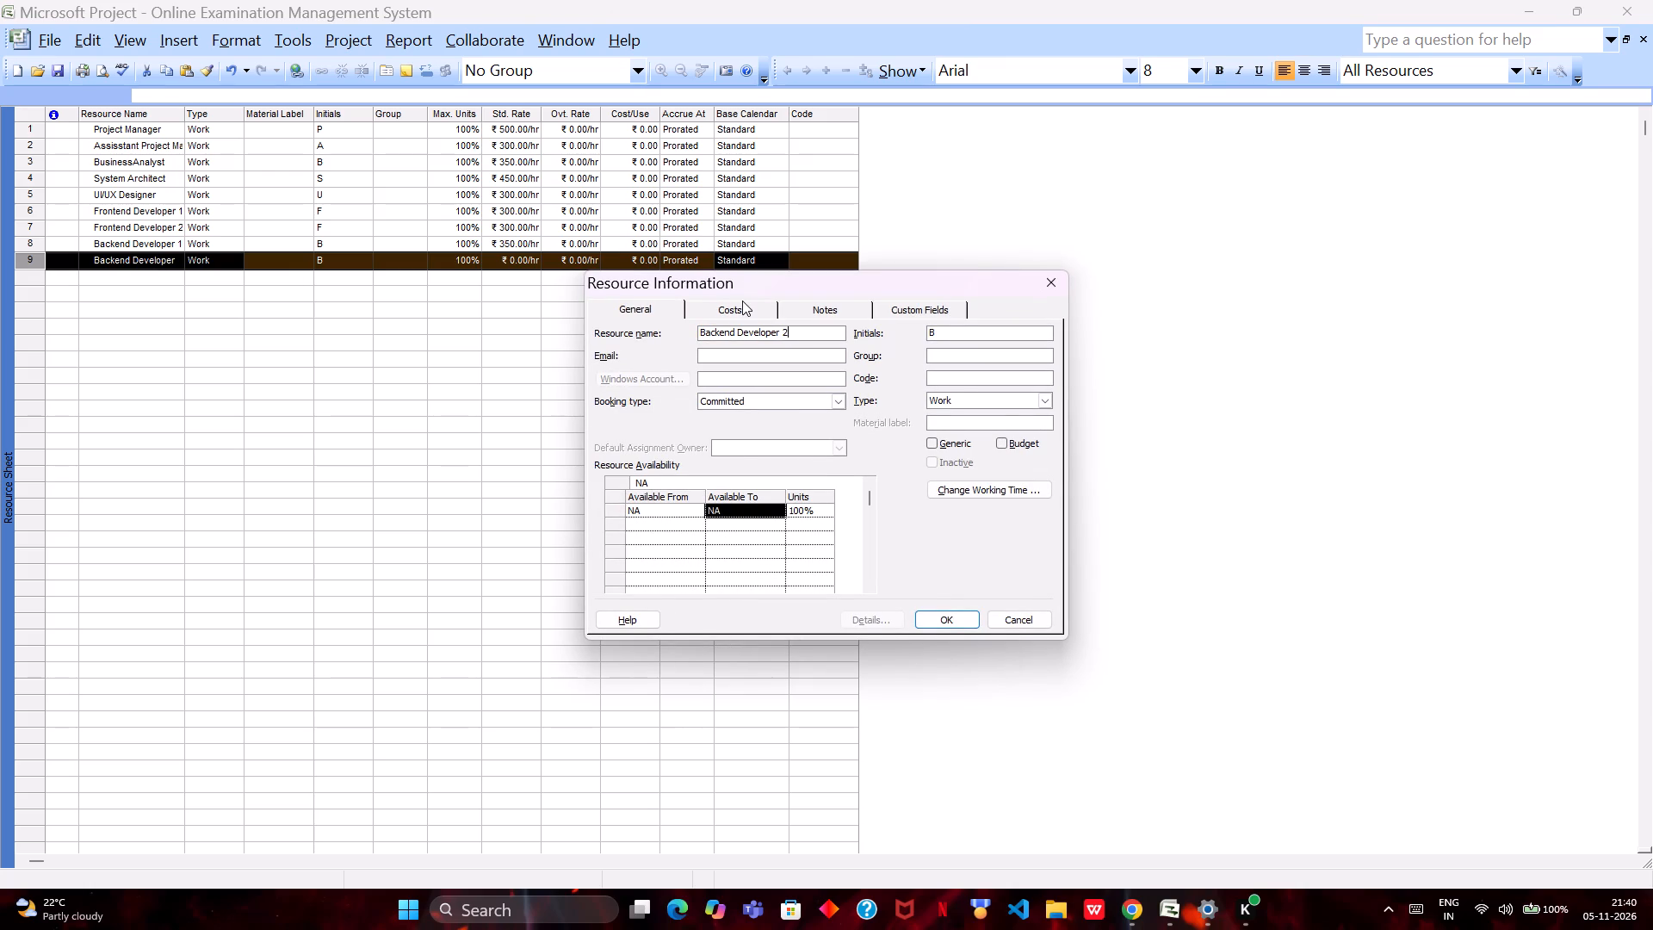
Set Backend Developer 2's standard rate to ₹350 per hour in the default cost rate table A.
left_click(741, 301)
double_click(753, 466)
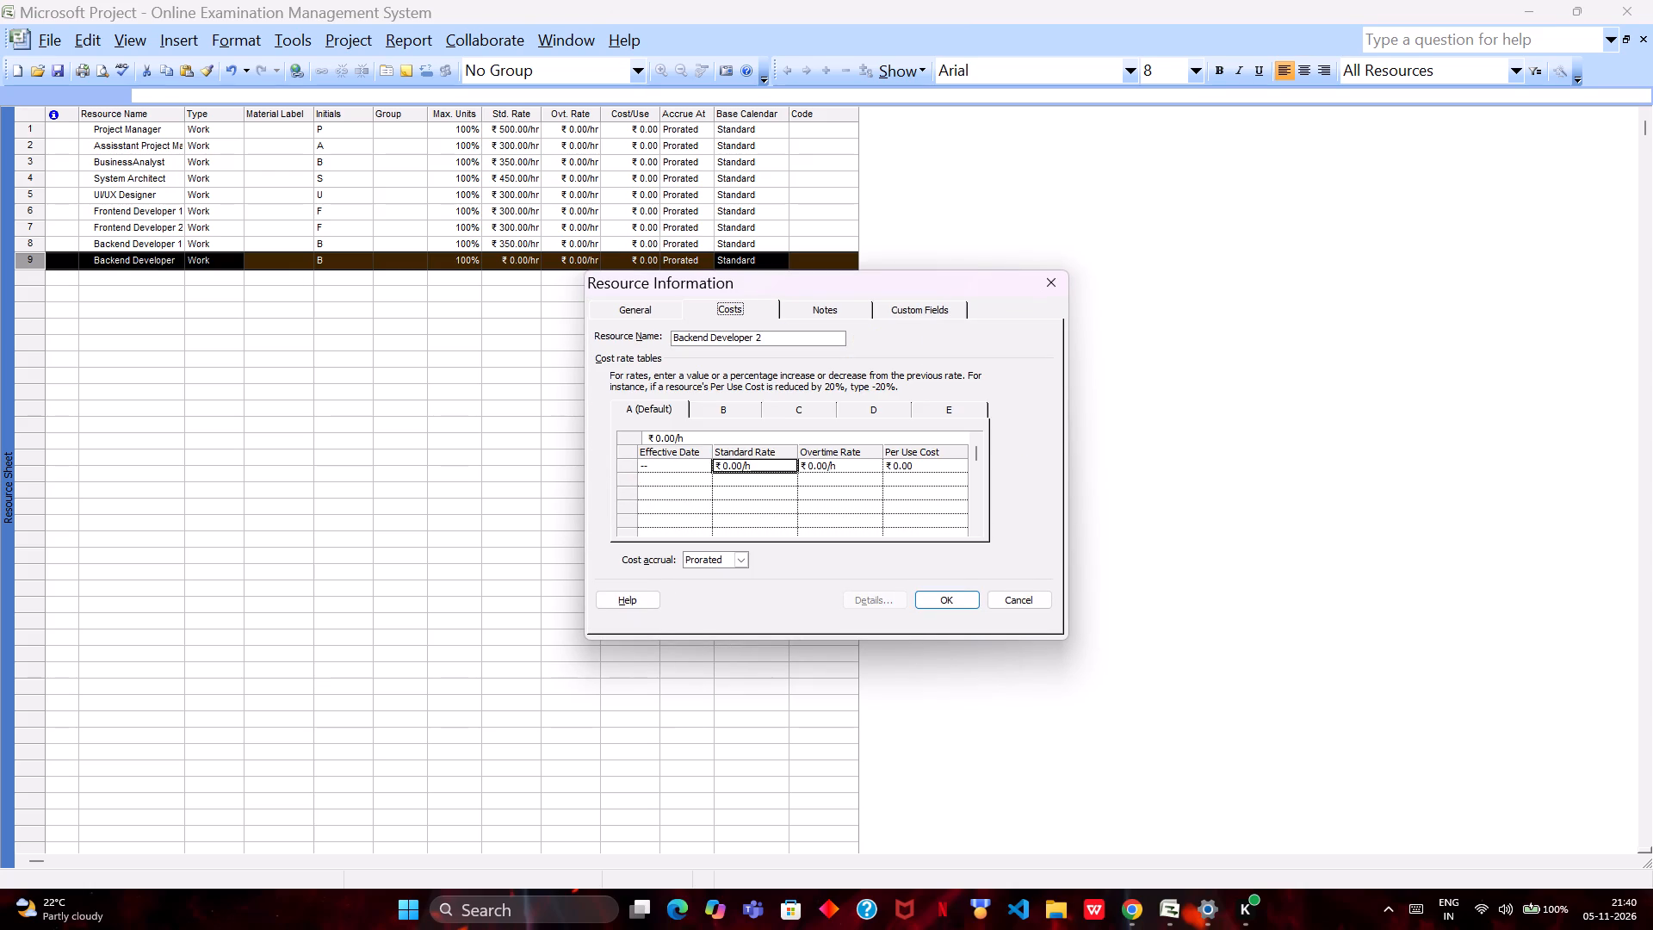
type("350")
key("Return")
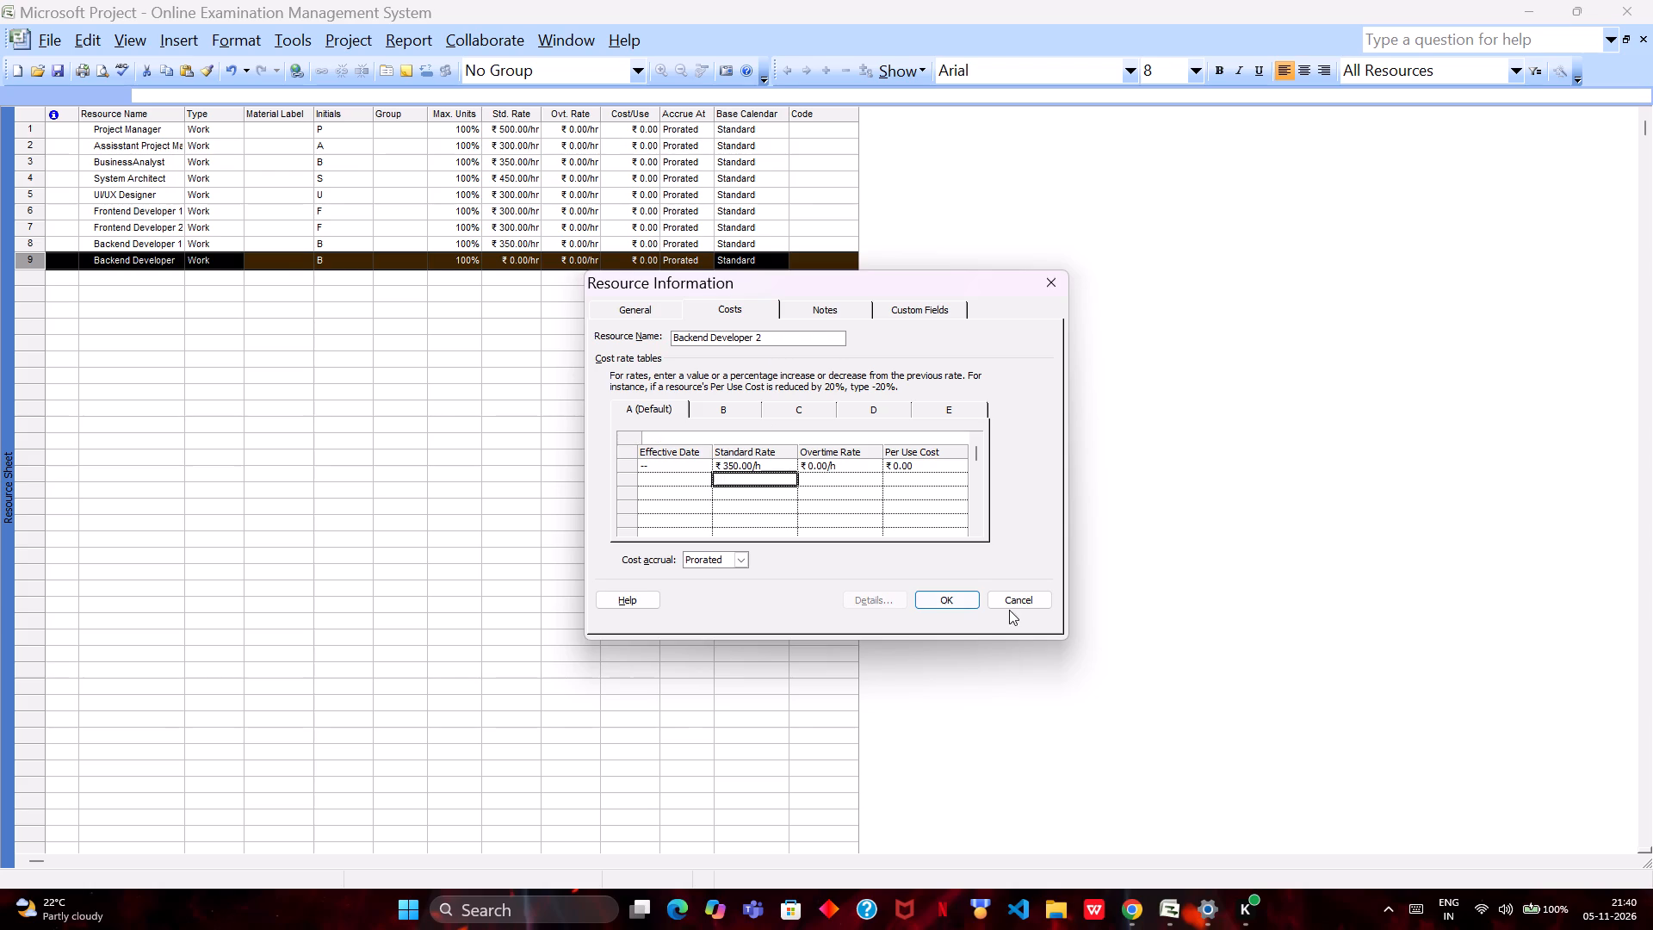
left_click(967, 604)
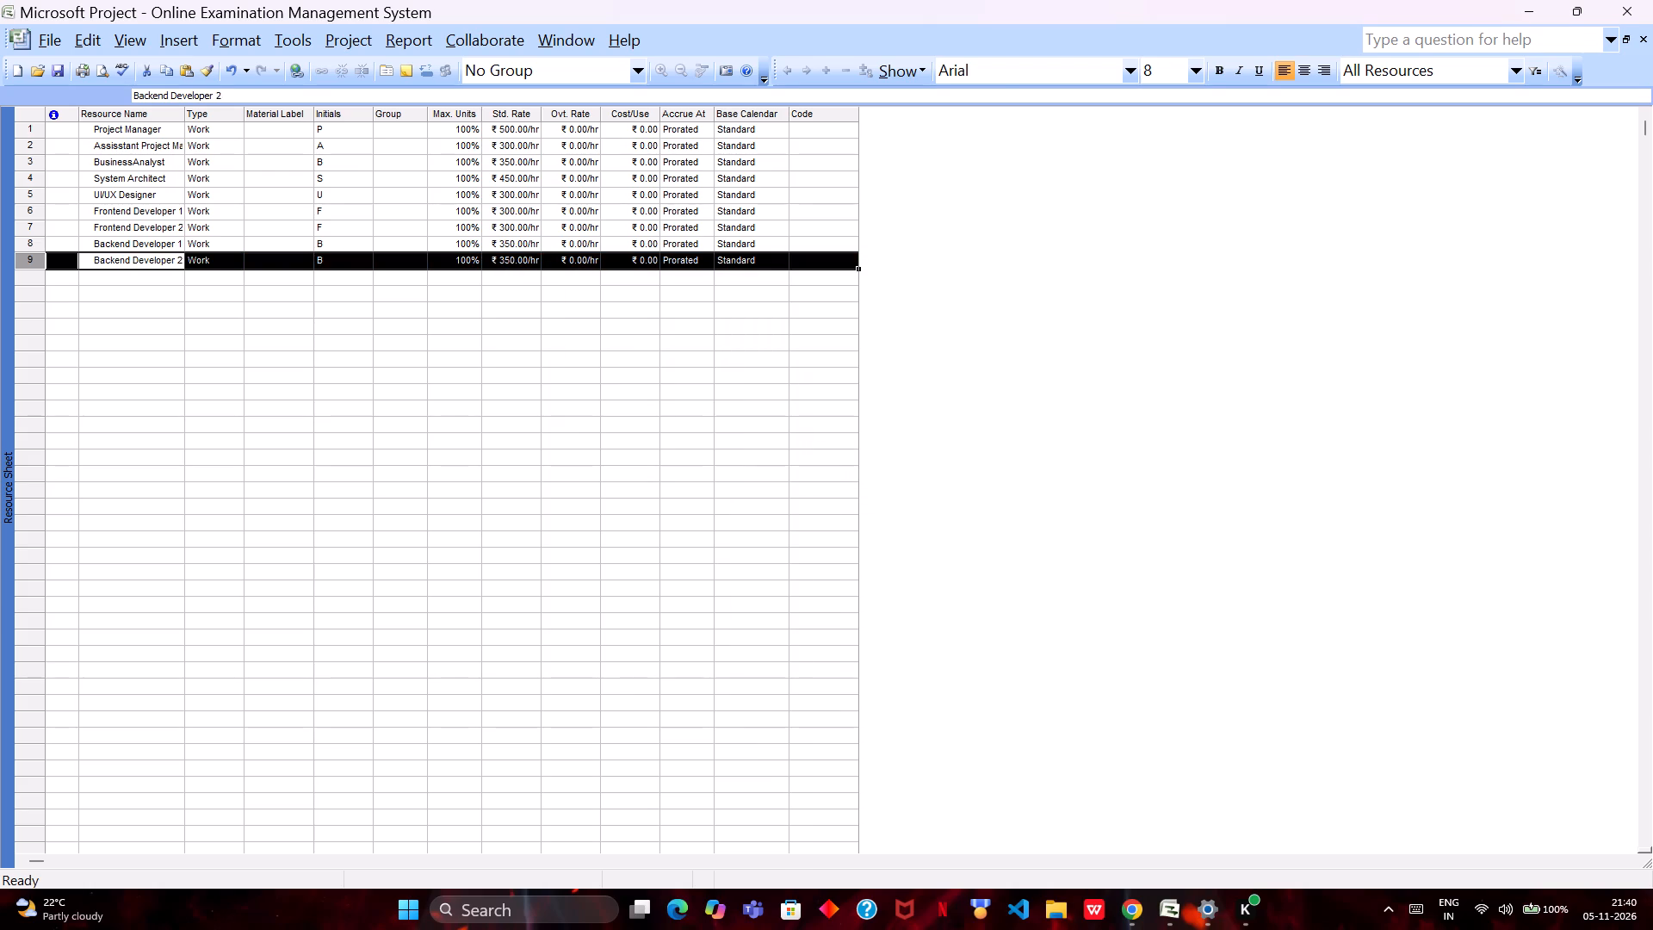
Add a resource named "Database Administrator" in the row below Backend Developer 2.
double_click(157, 276)
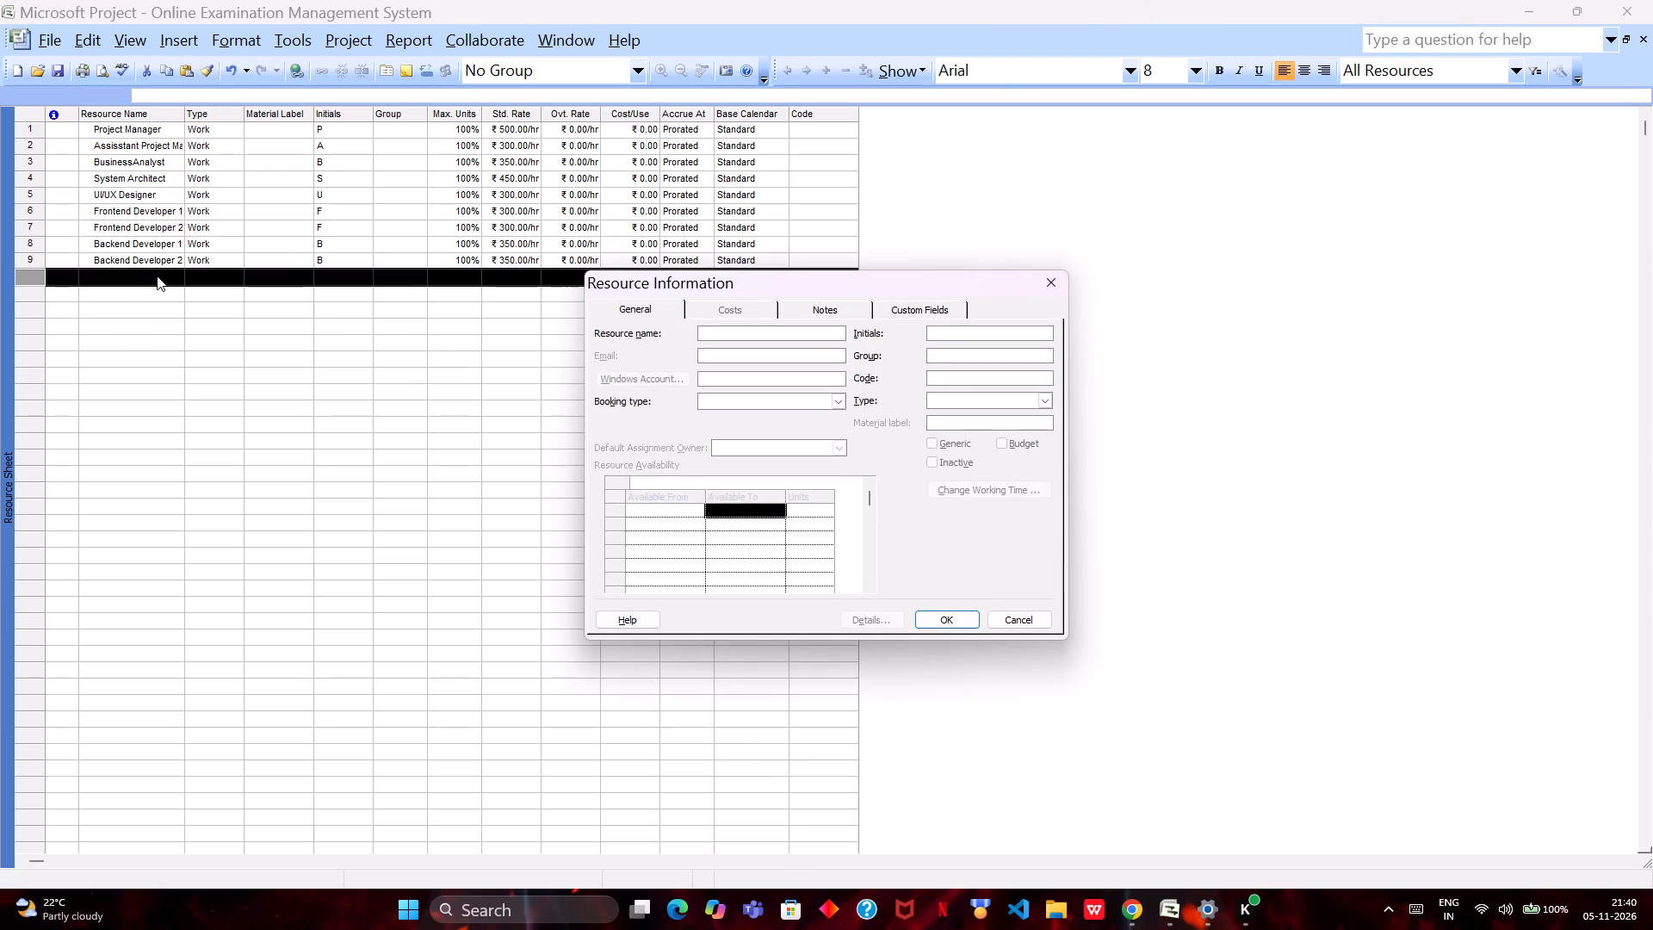
type("Database")
key("space")
type("Ad")
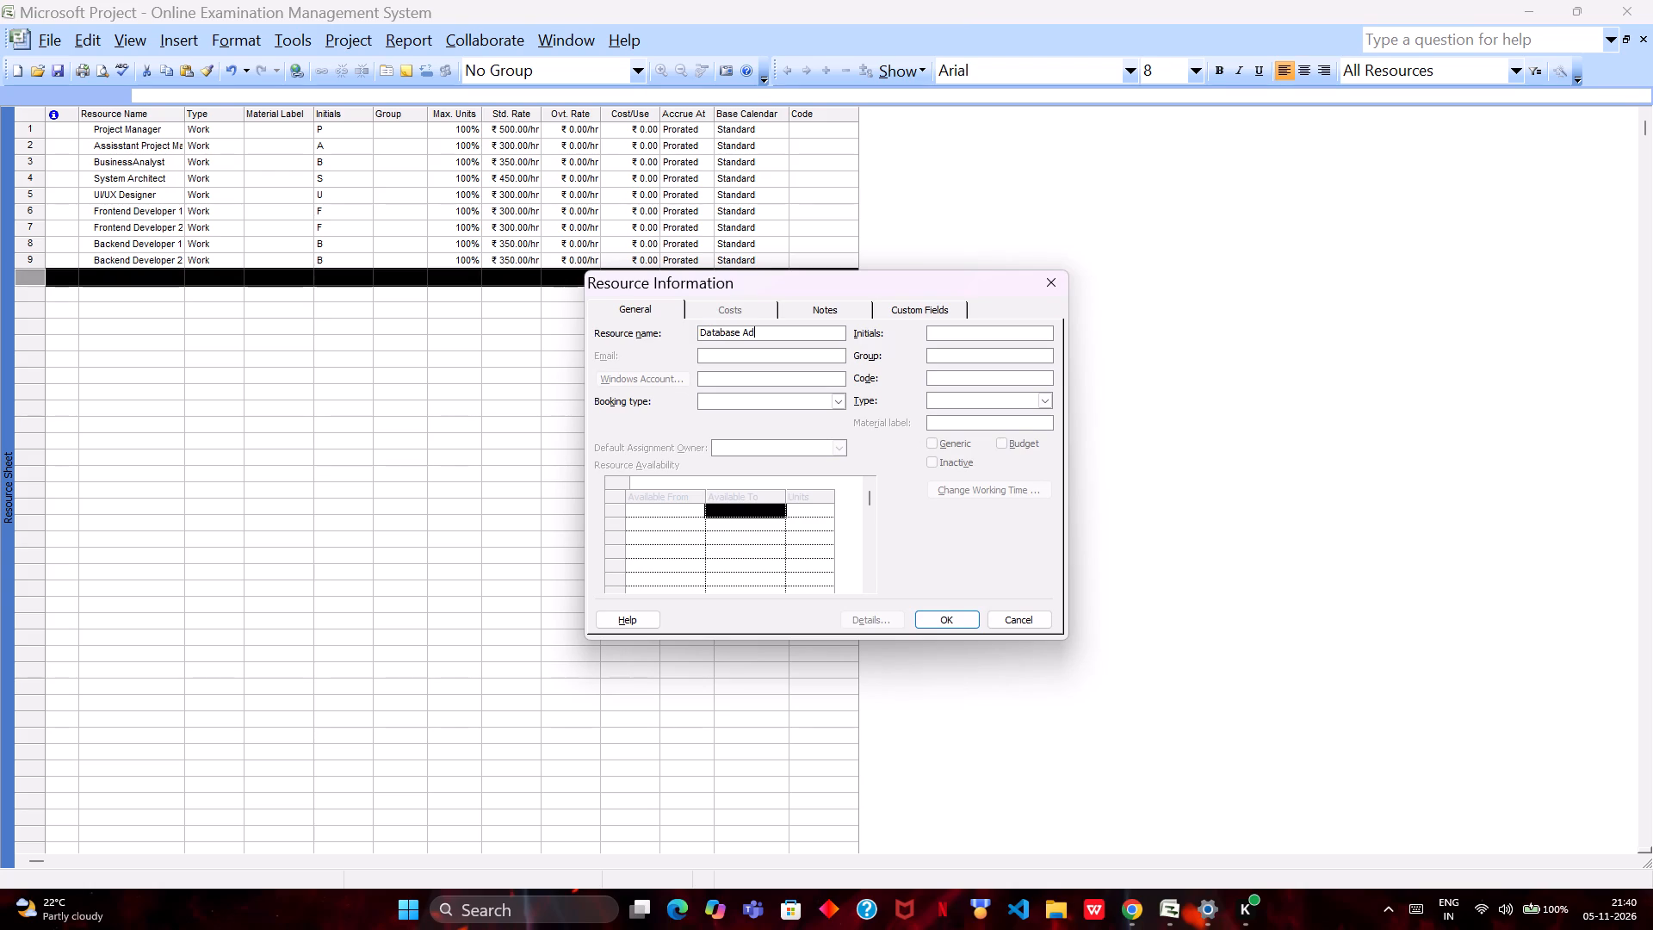
type("mini")
type("strator")
key("Return")
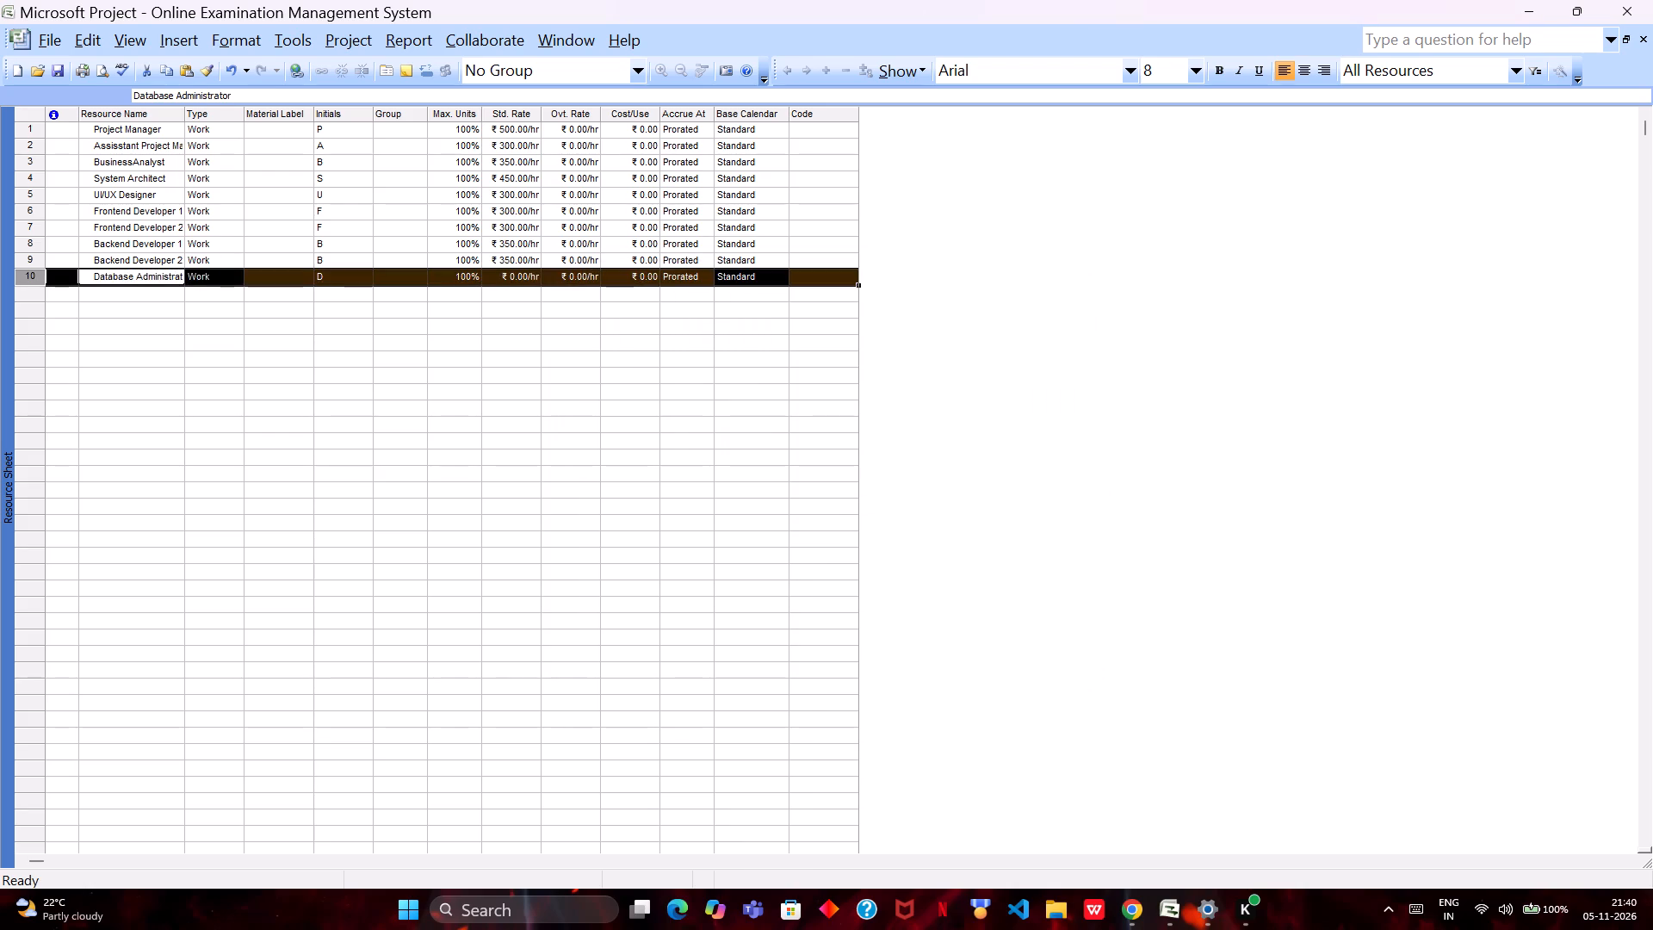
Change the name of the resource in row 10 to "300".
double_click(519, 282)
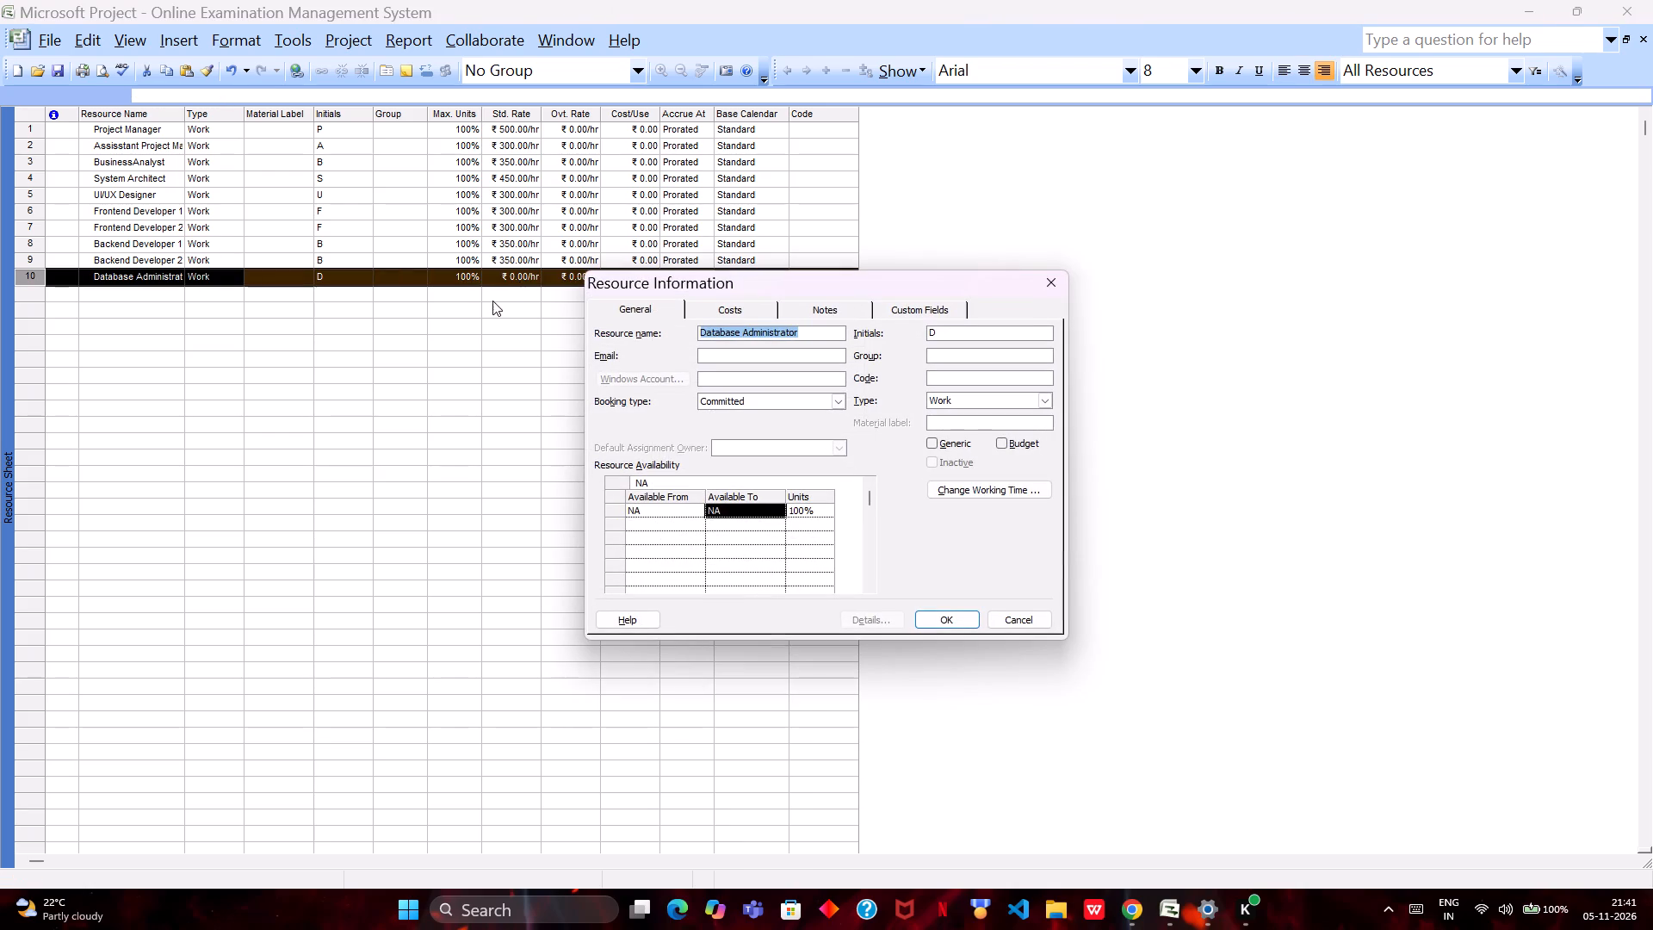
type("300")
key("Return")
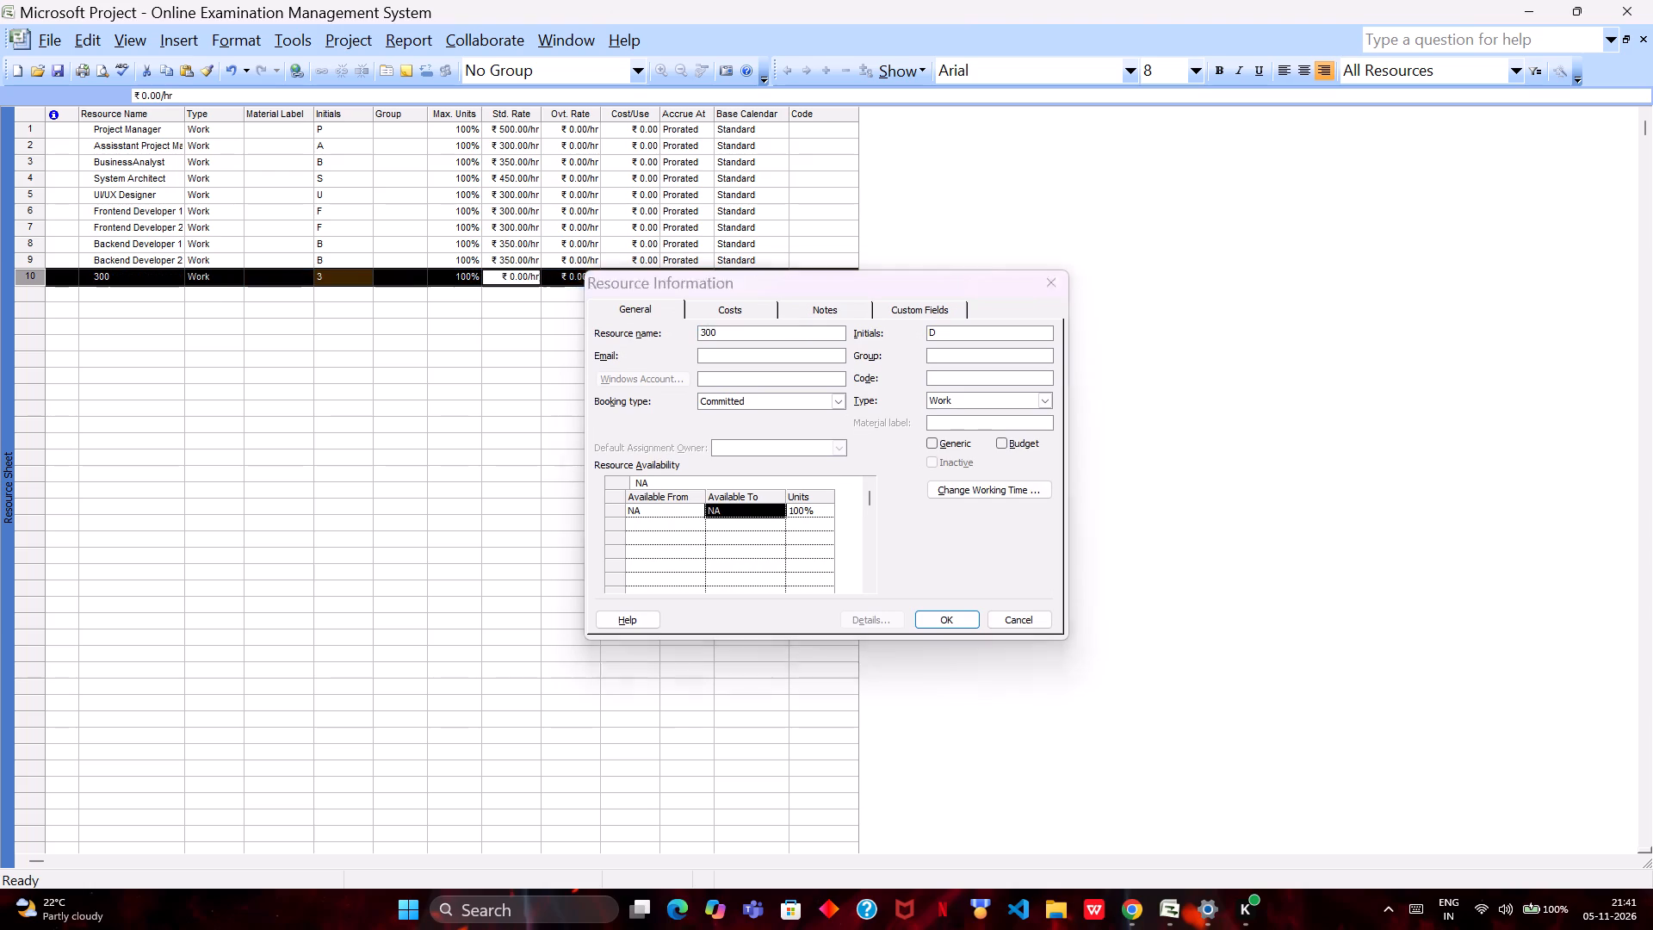
Change the name of the resource in row 10 to "Database Administrator".
double_click(501, 277)
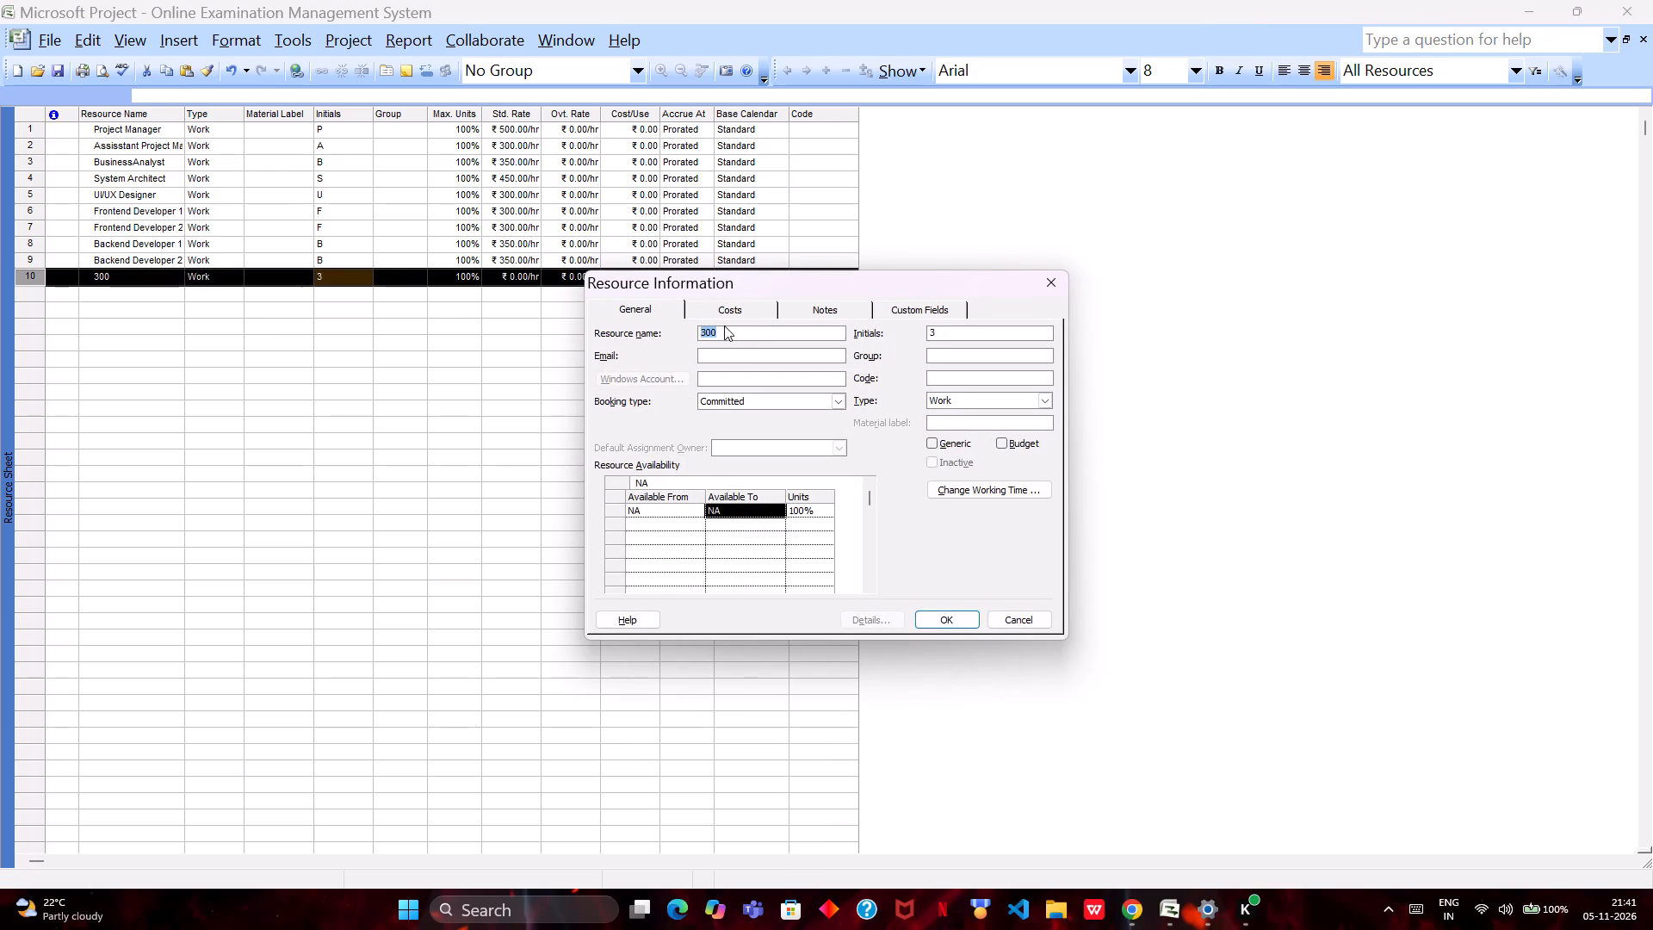
type("Data")
type("base A")
type("dministra")
key("t")
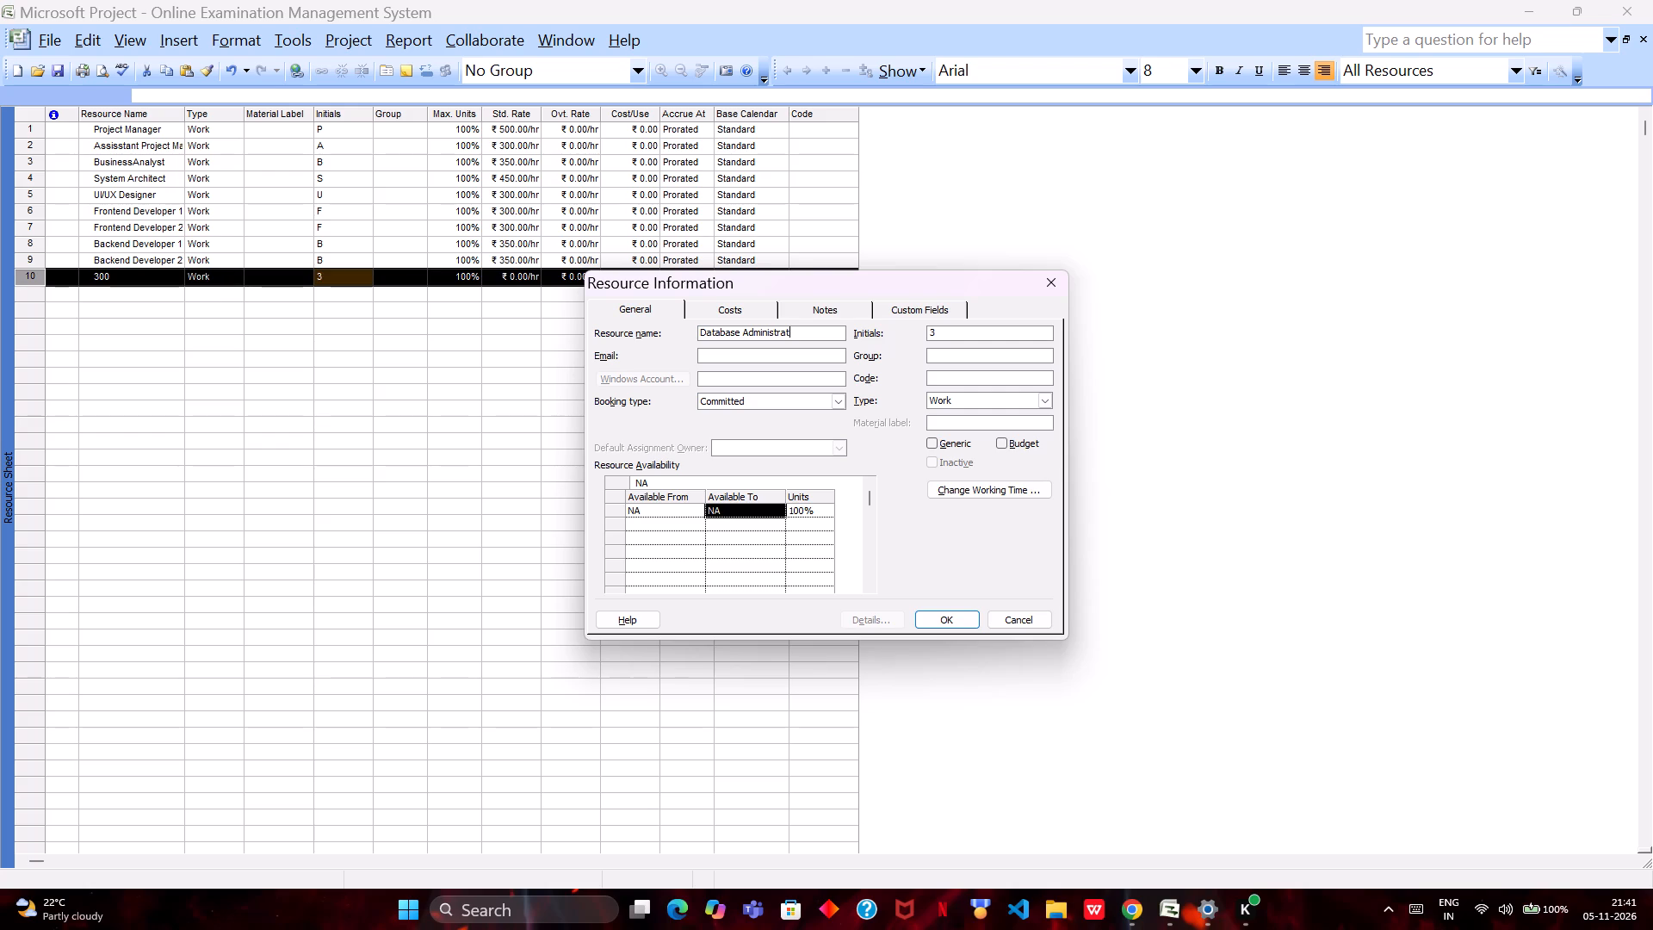
type("or")
key("Return")
Set the Database Administrator's standard rate to ₹300 per hour in the default cost rate table A.
double_click(526, 280)
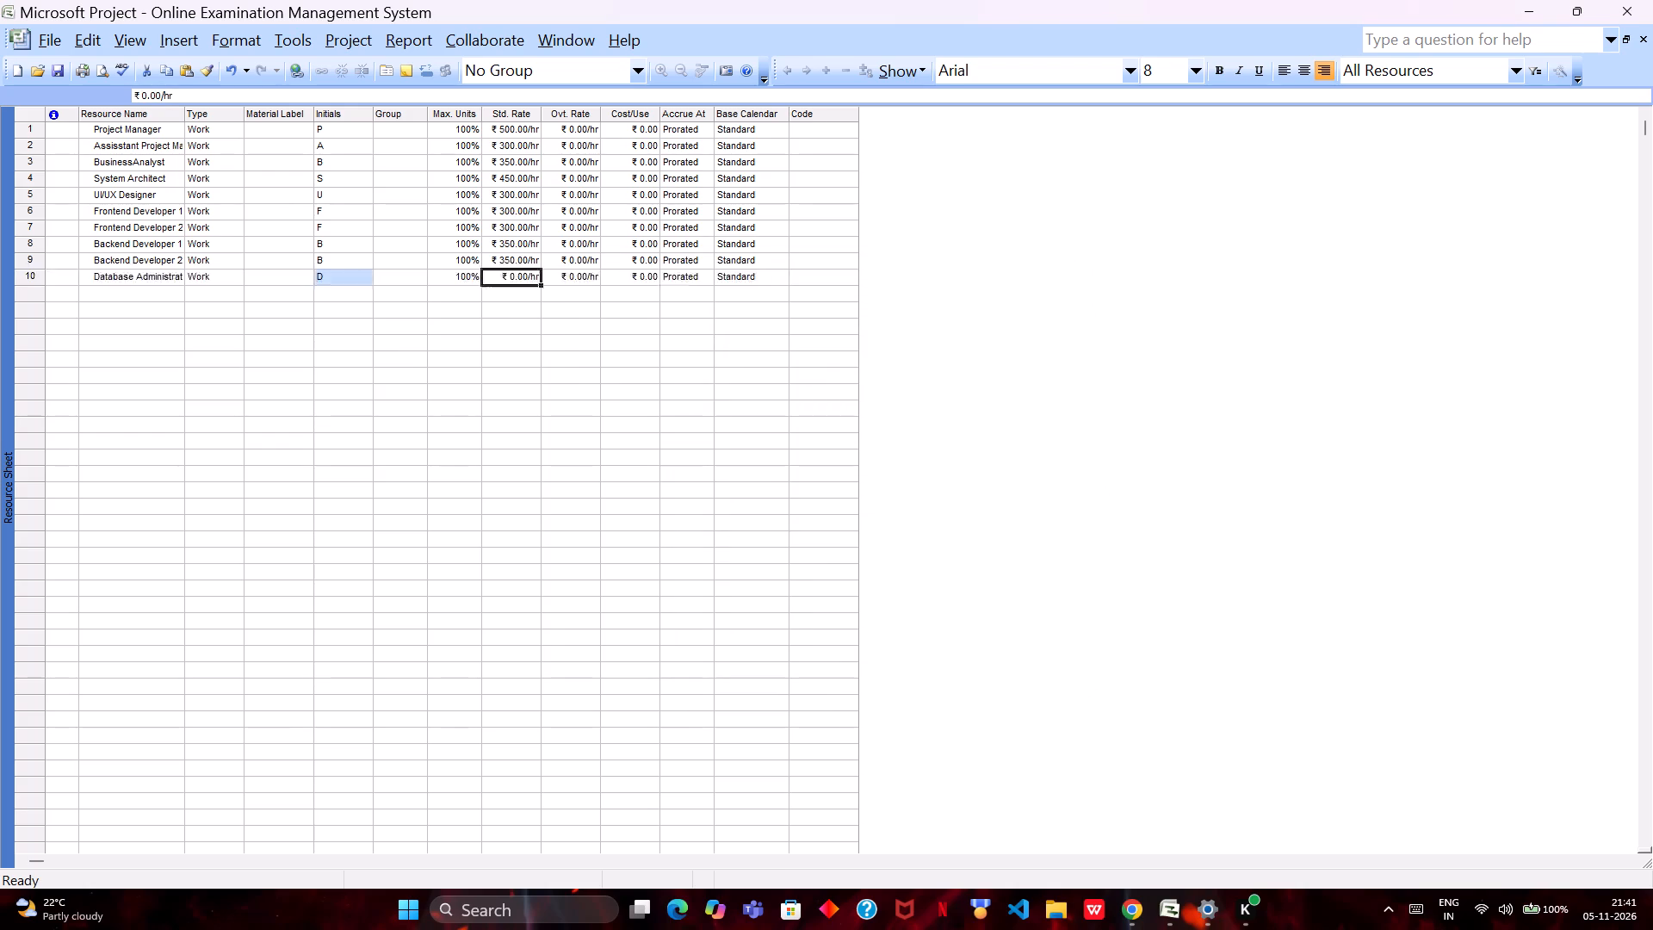
left_click(735, 306)
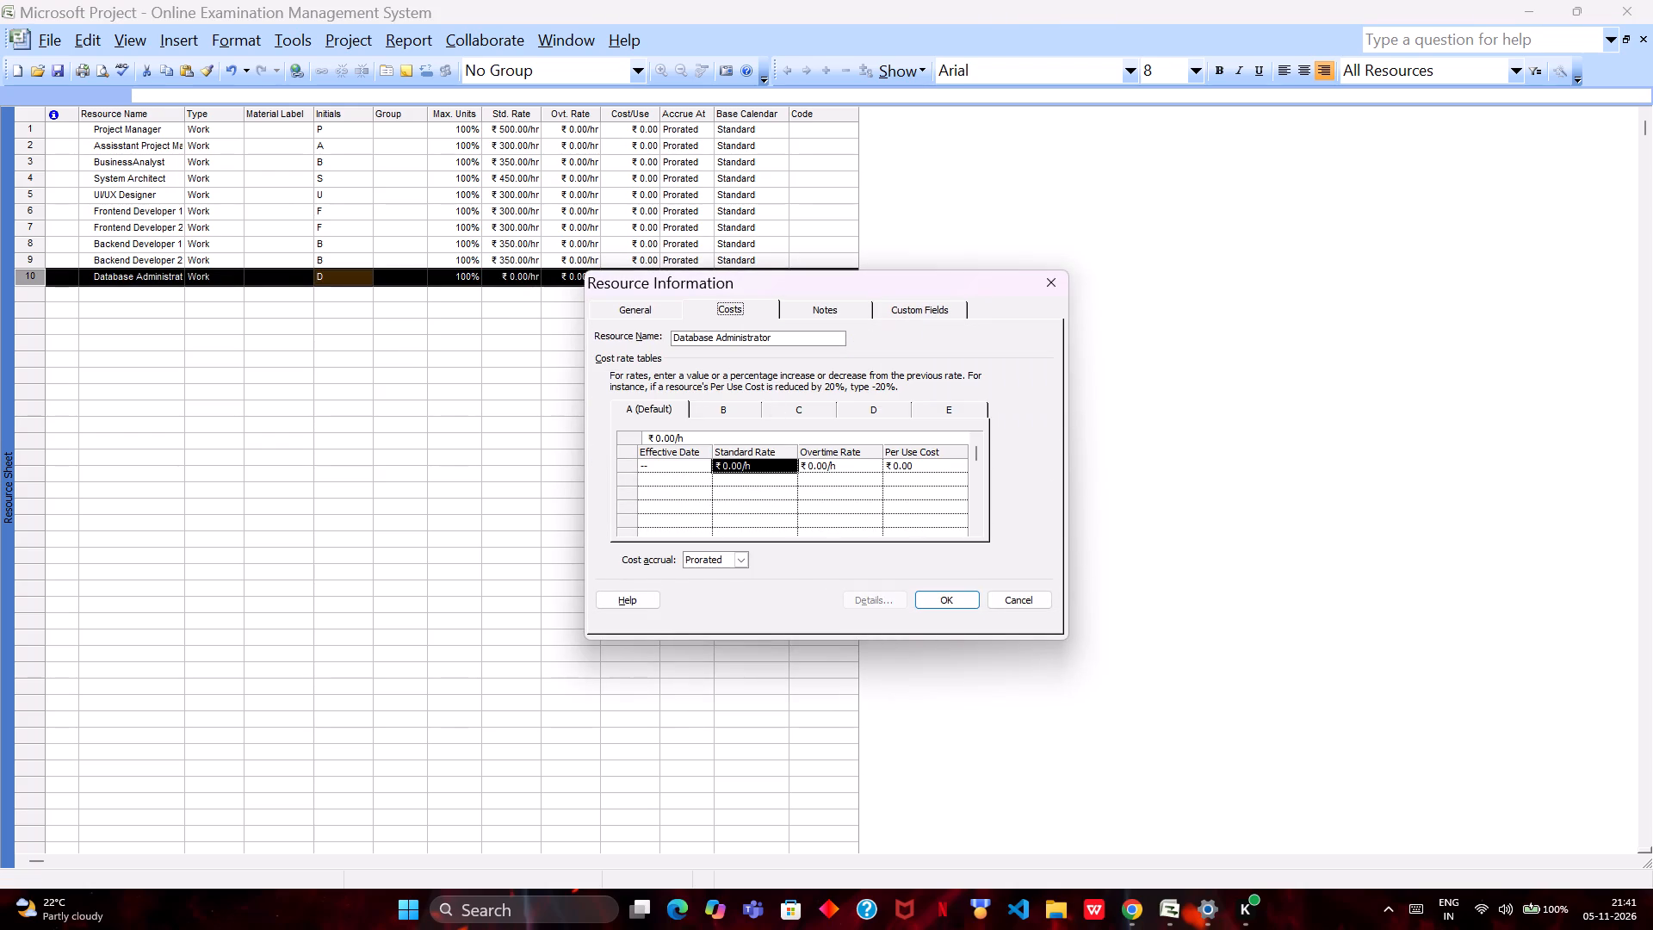
double_click(769, 468)
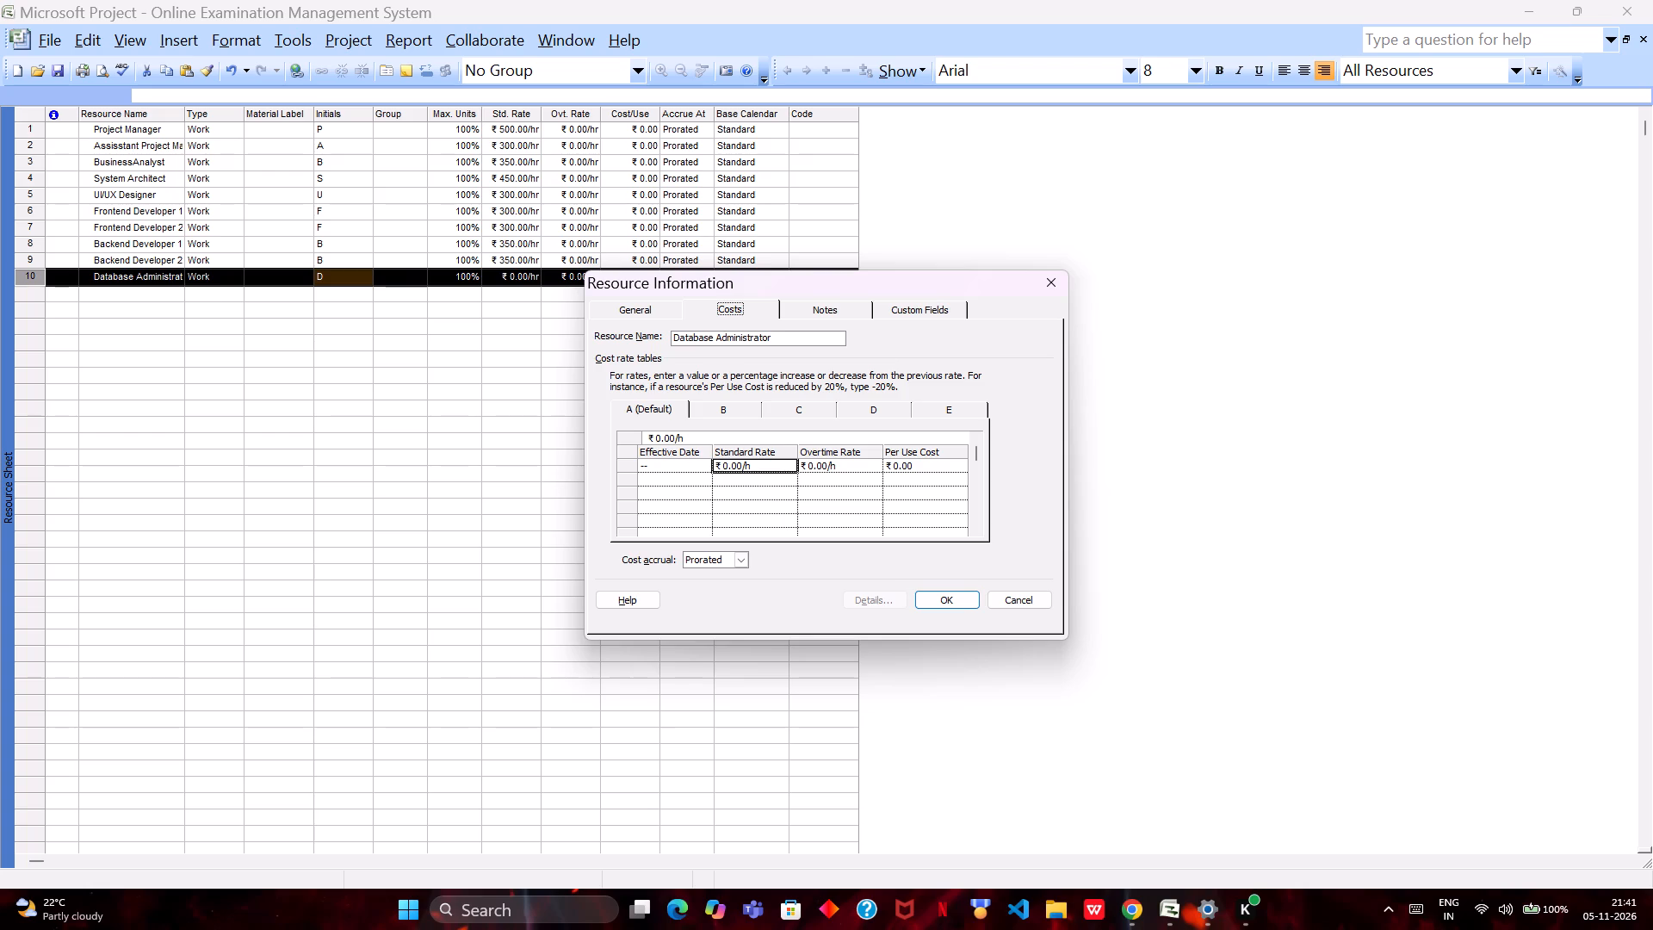
type("300")
key("Return")
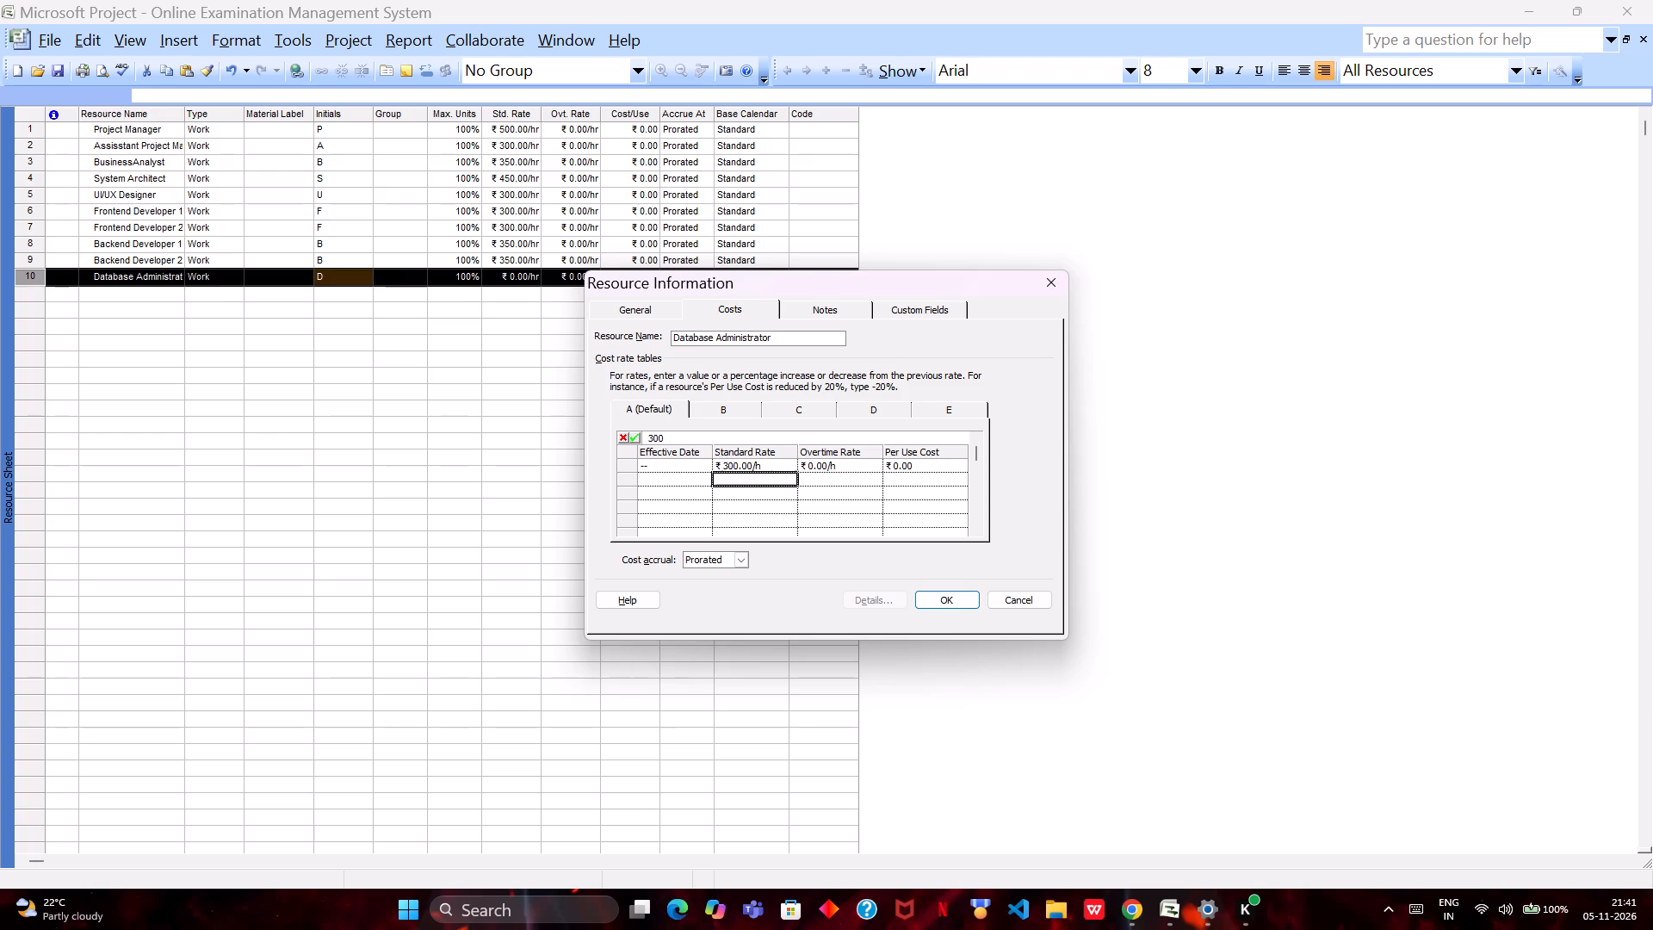
left_click(954, 598)
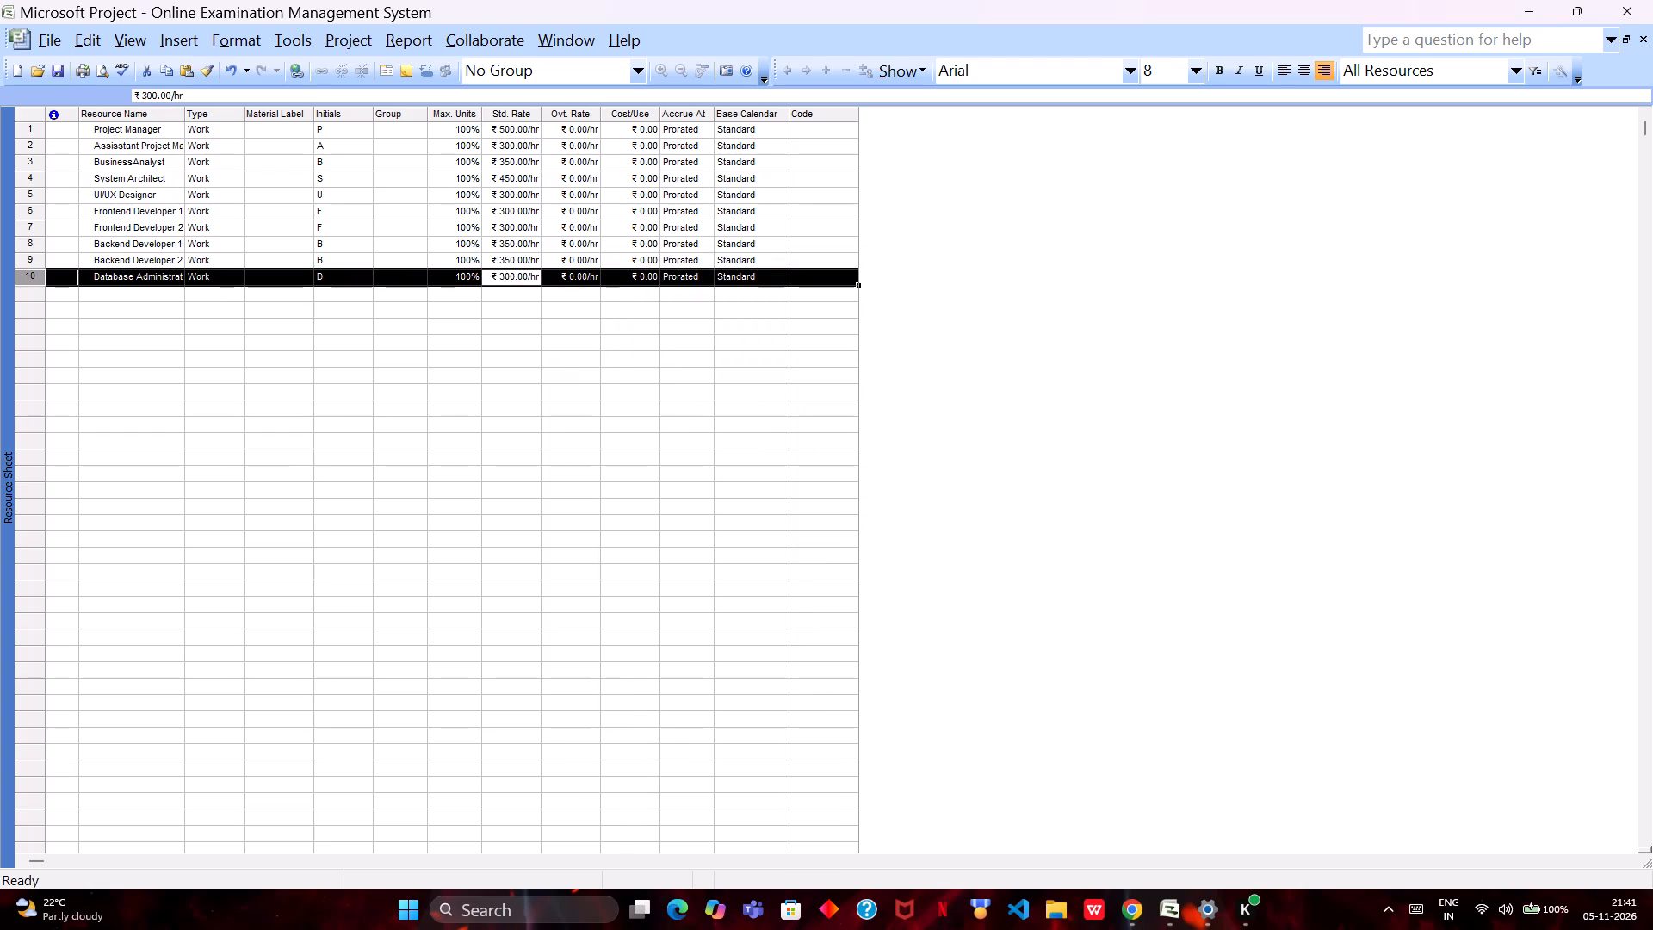
Add a resource named "Sofeware Tester 1" in the row below Database Administrator.
double_click(166, 288)
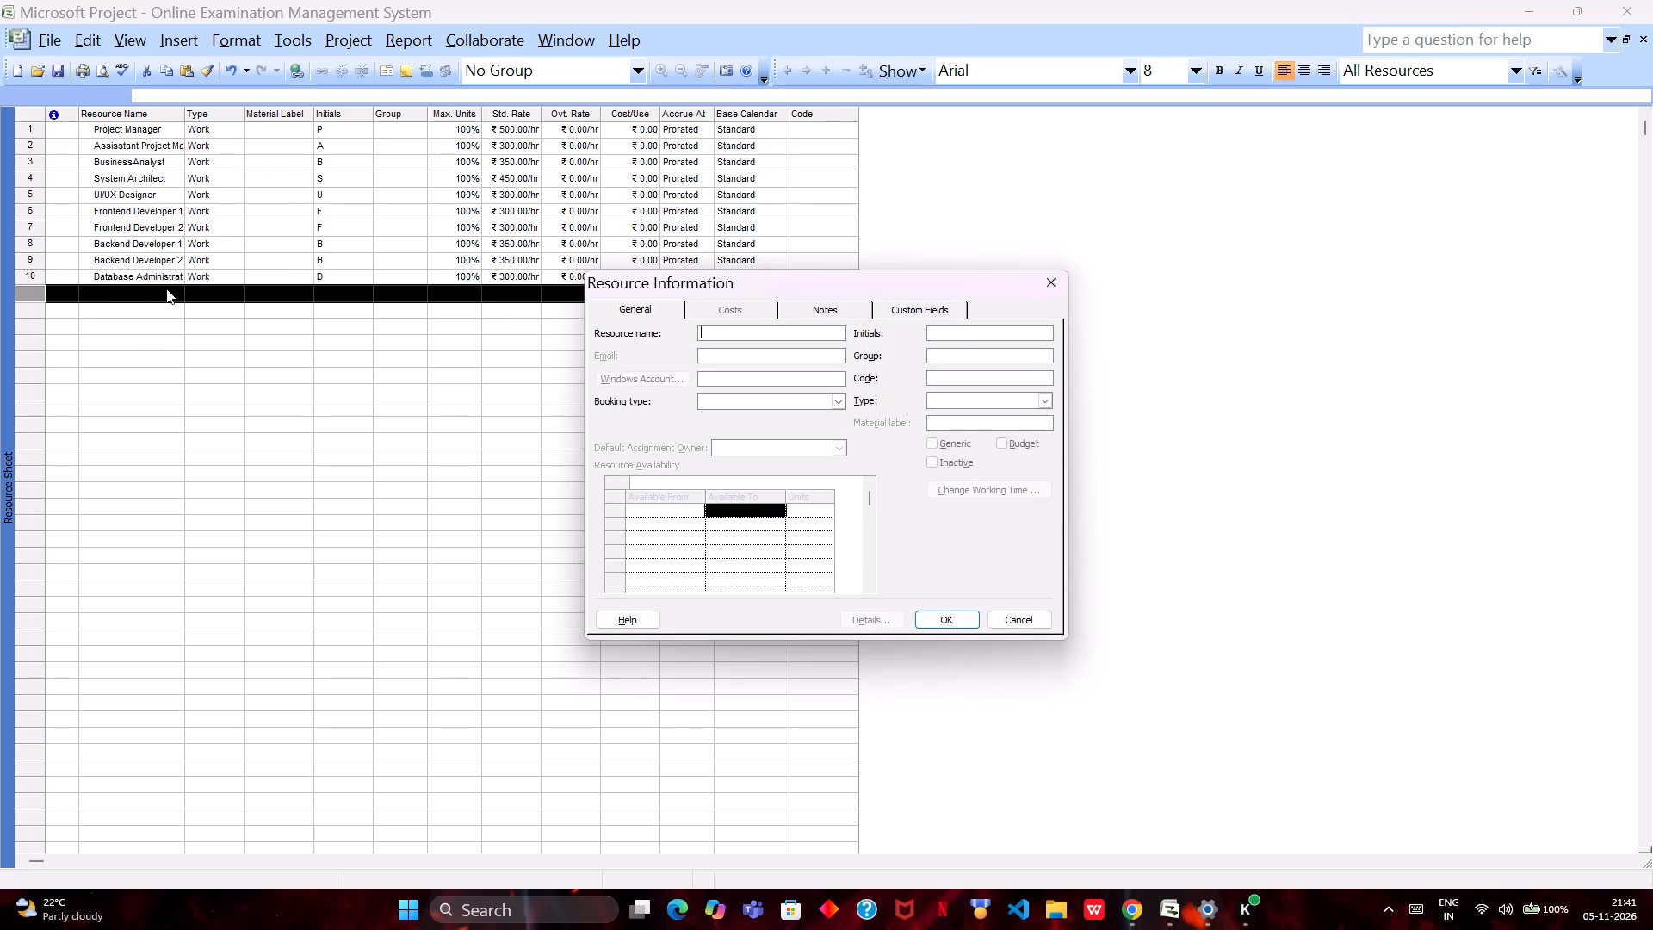
type("Sofe")
type("ware")
key("space")
type("Tester")
key("space")
key("1")
key("Return")
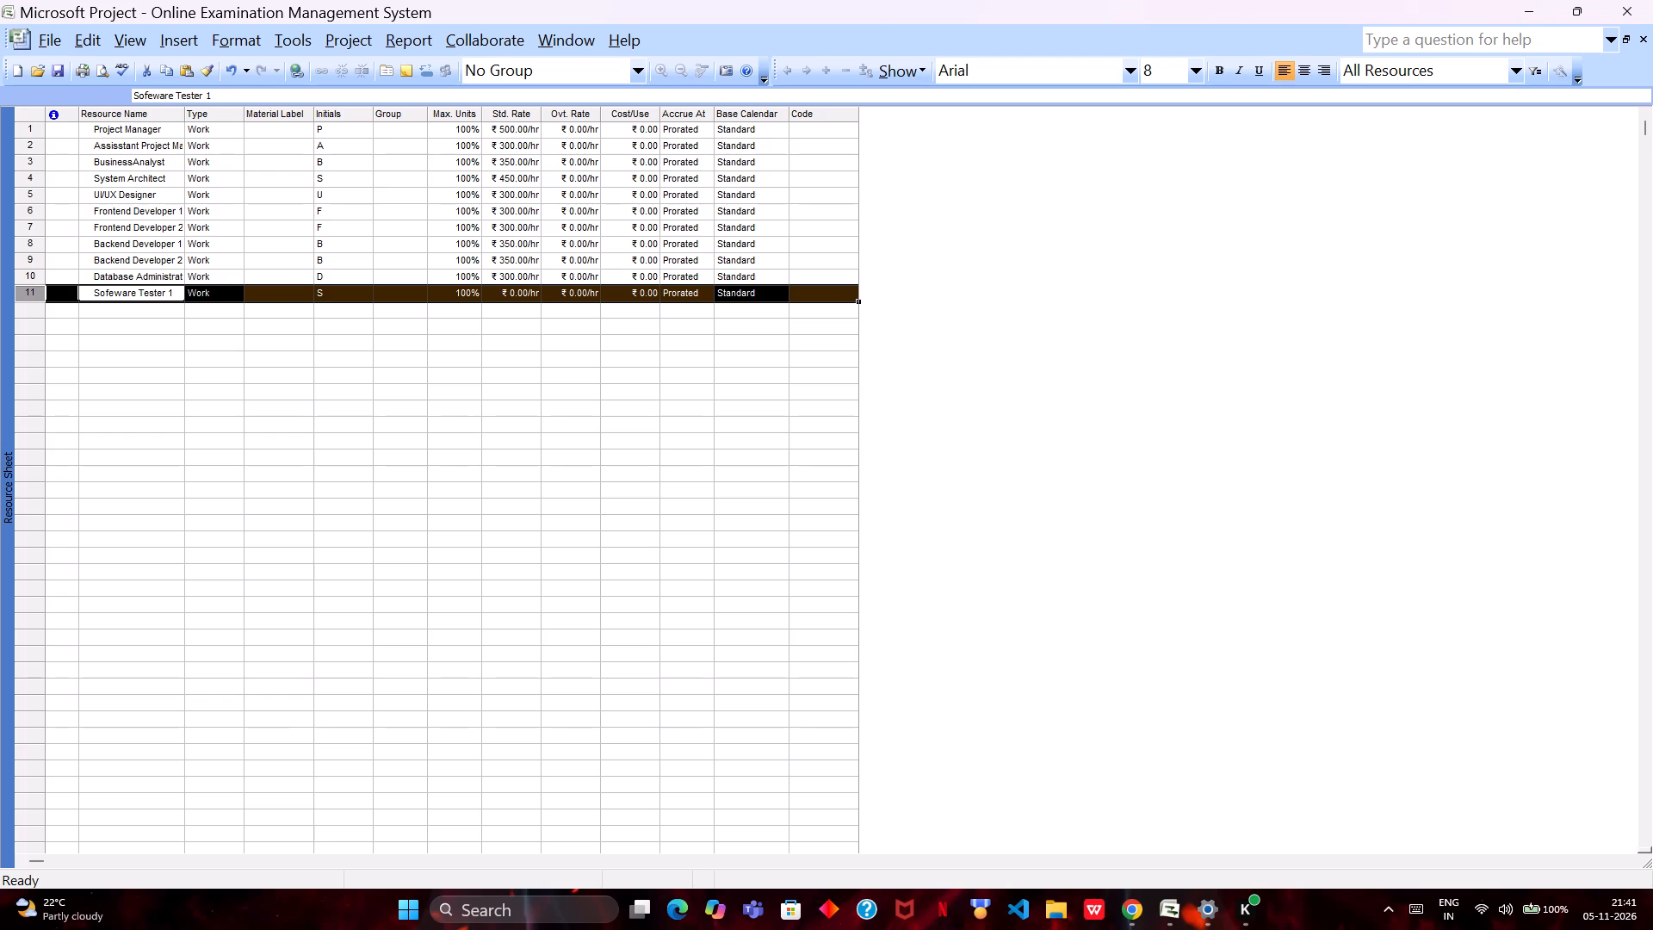
Set Sofeware Tester 1's standard rate to ₹250 per hour in the default cost rate table A.
double_click(519, 289)
left_click(721, 303)
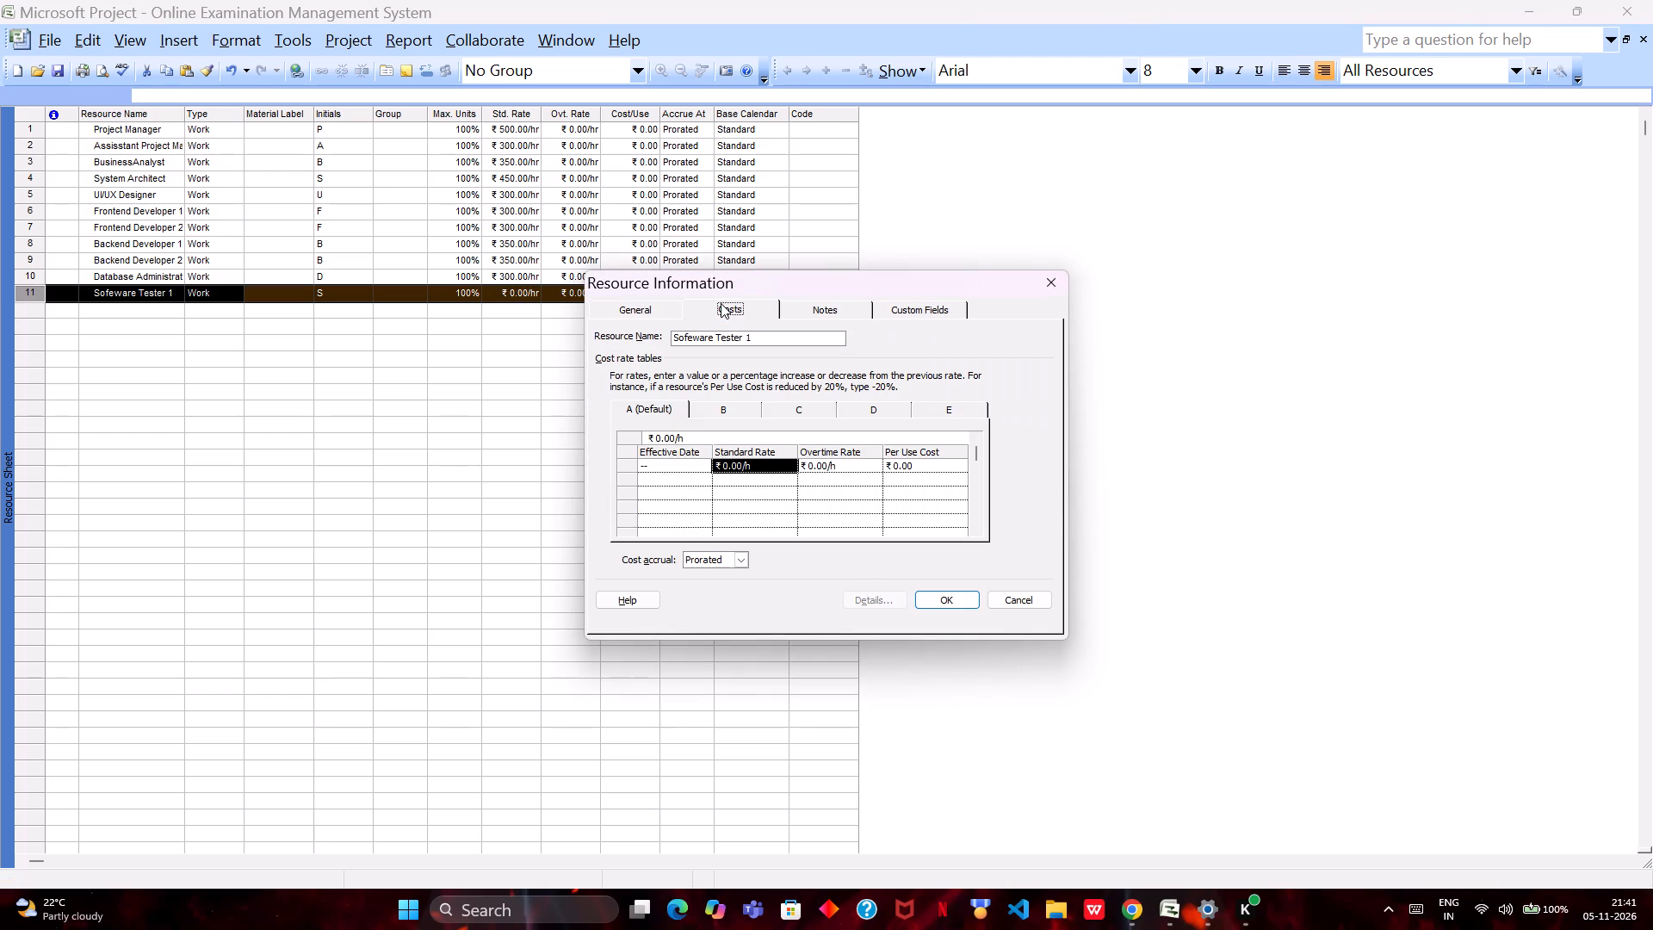
left_click(746, 465)
type("250")
key("Return")
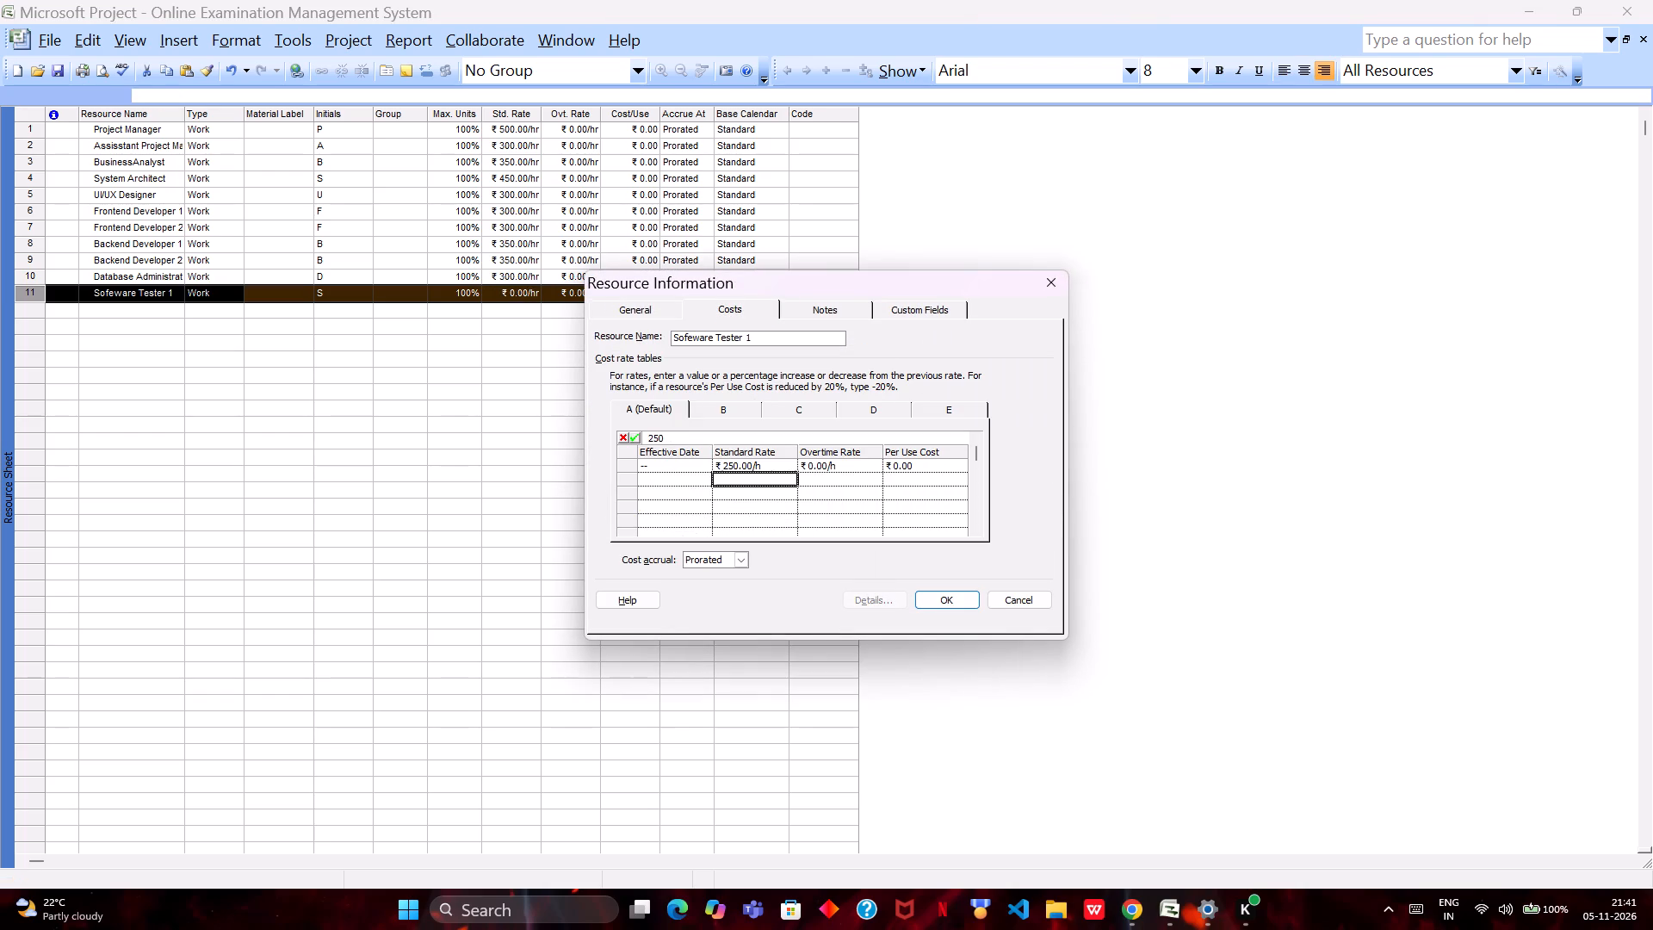
left_click(968, 597)
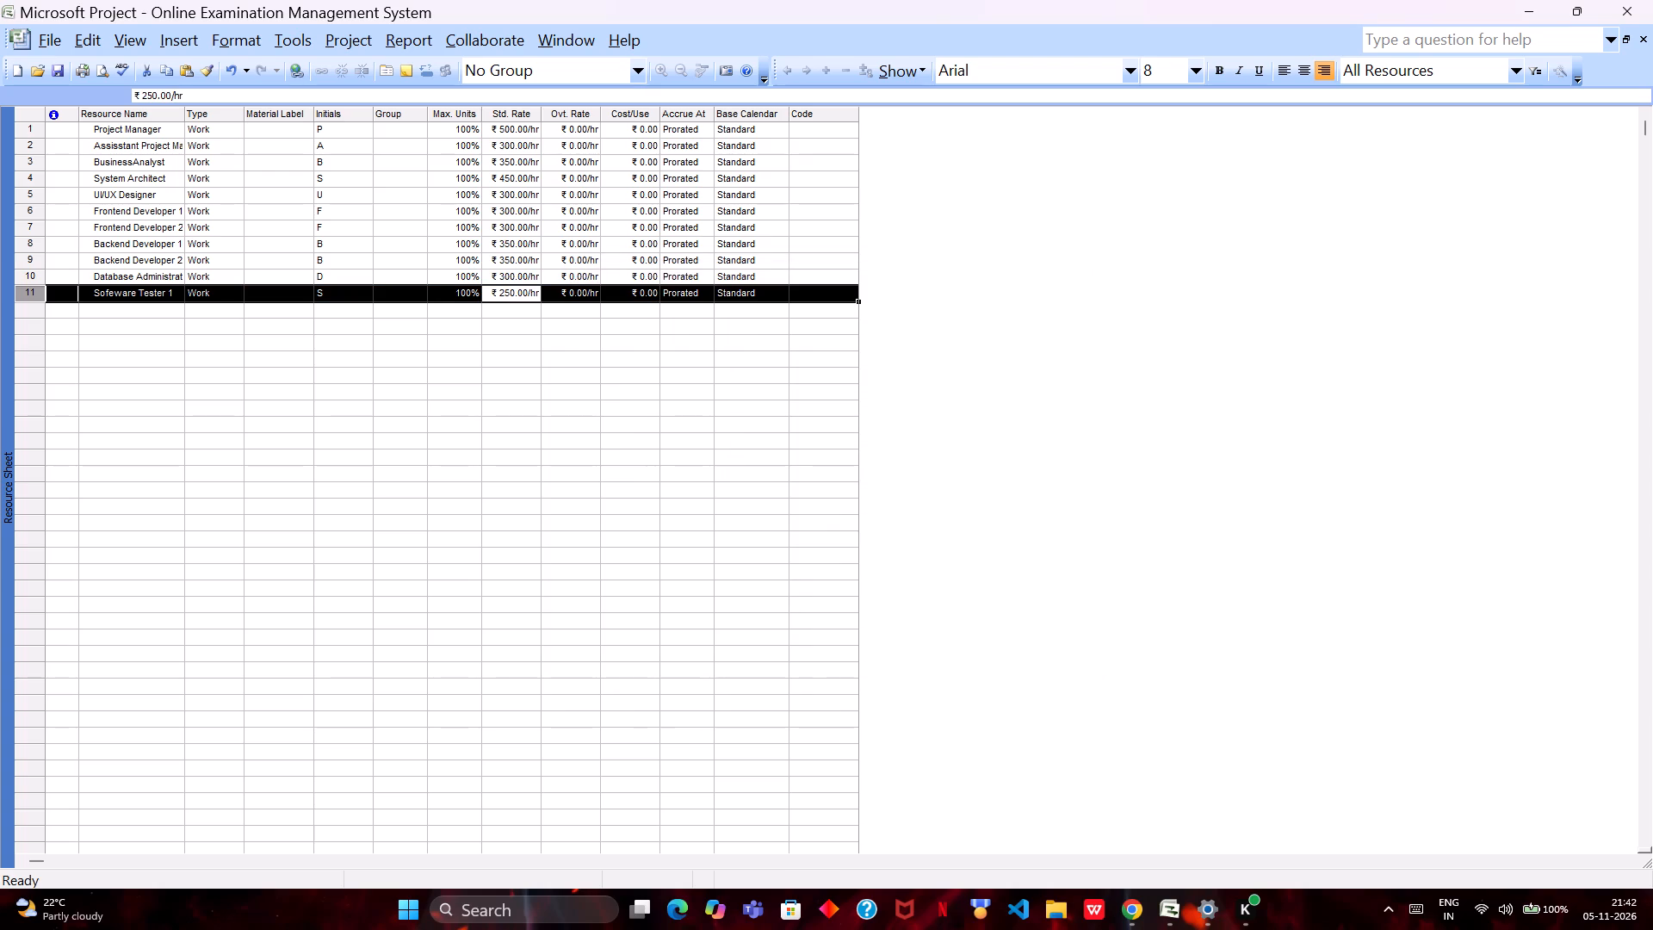
Add a resource named "Software Tester 2" in the row below Sofeware Tester 1.
double_click(162, 307)
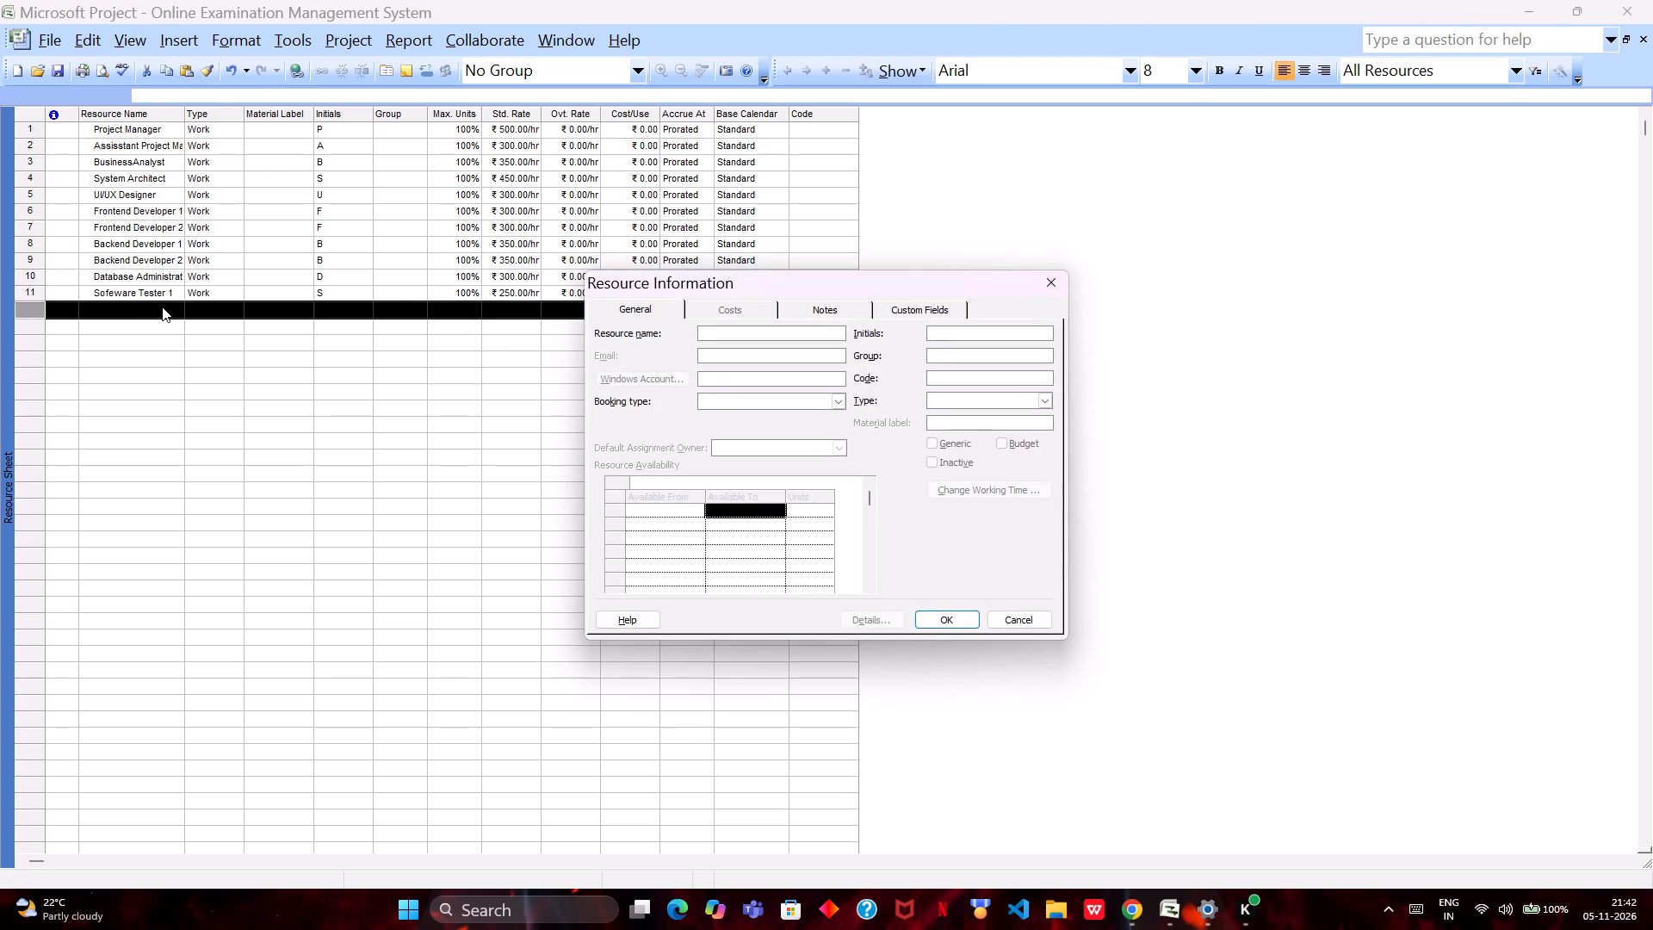
type("Software")
key("space")
type("Teste")
key("r")
key("space")
key("2")
key("Return")
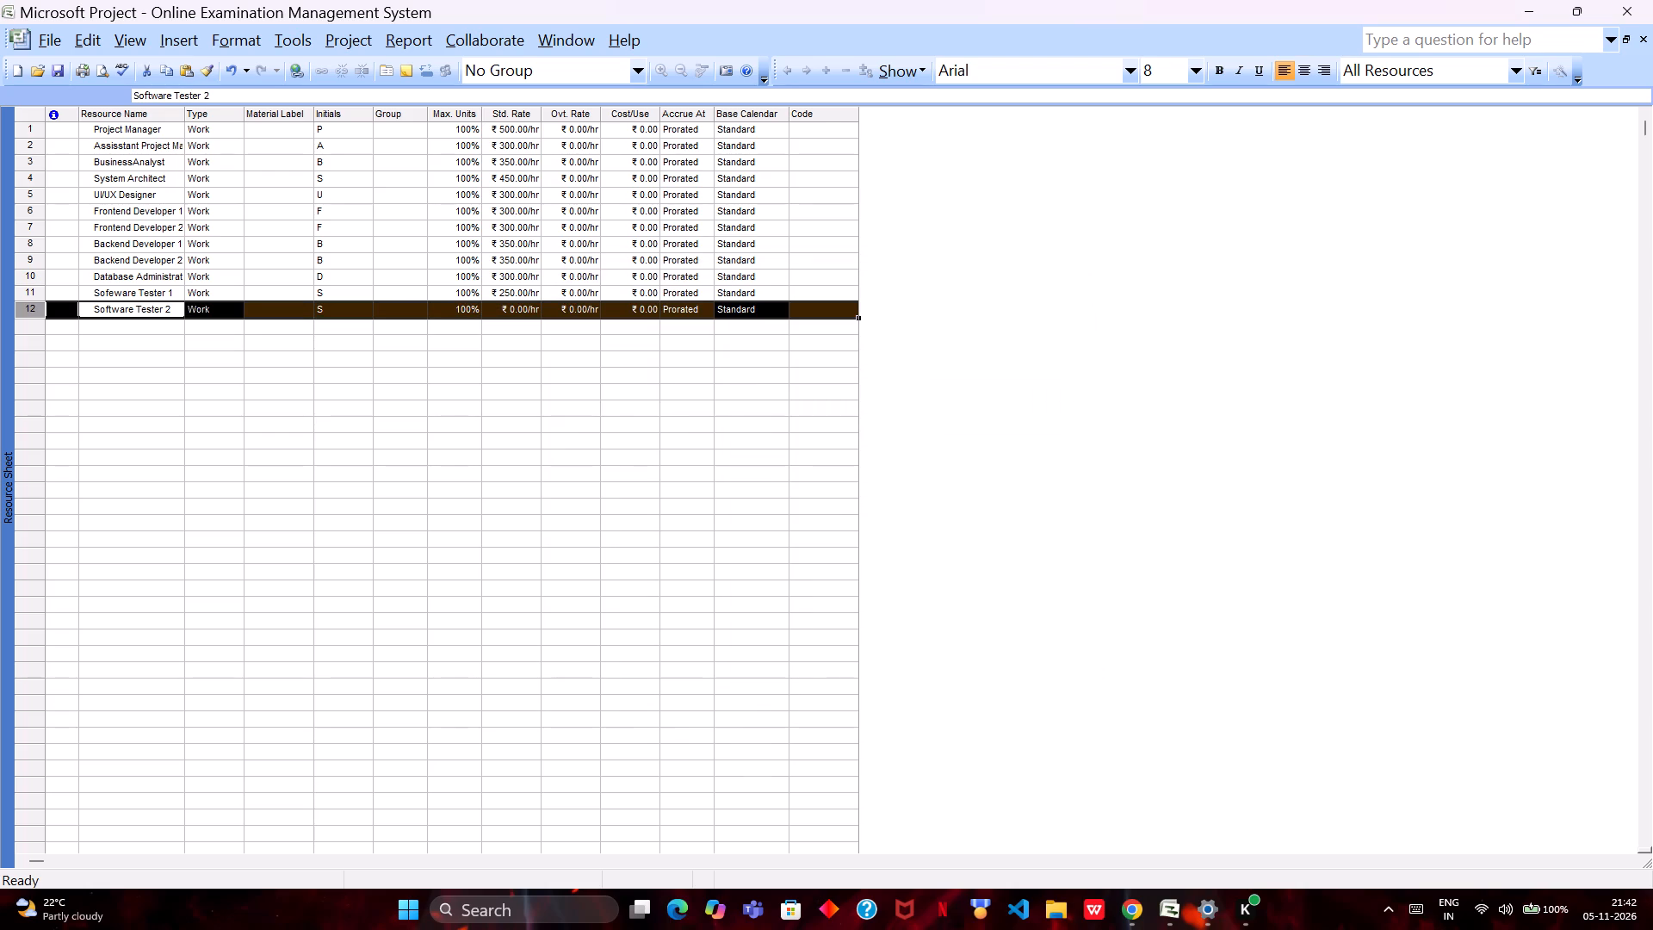
Set Software Tester 2's standard rate to ₹250 per hour in the default cost rate table A.
double_click(506, 312)
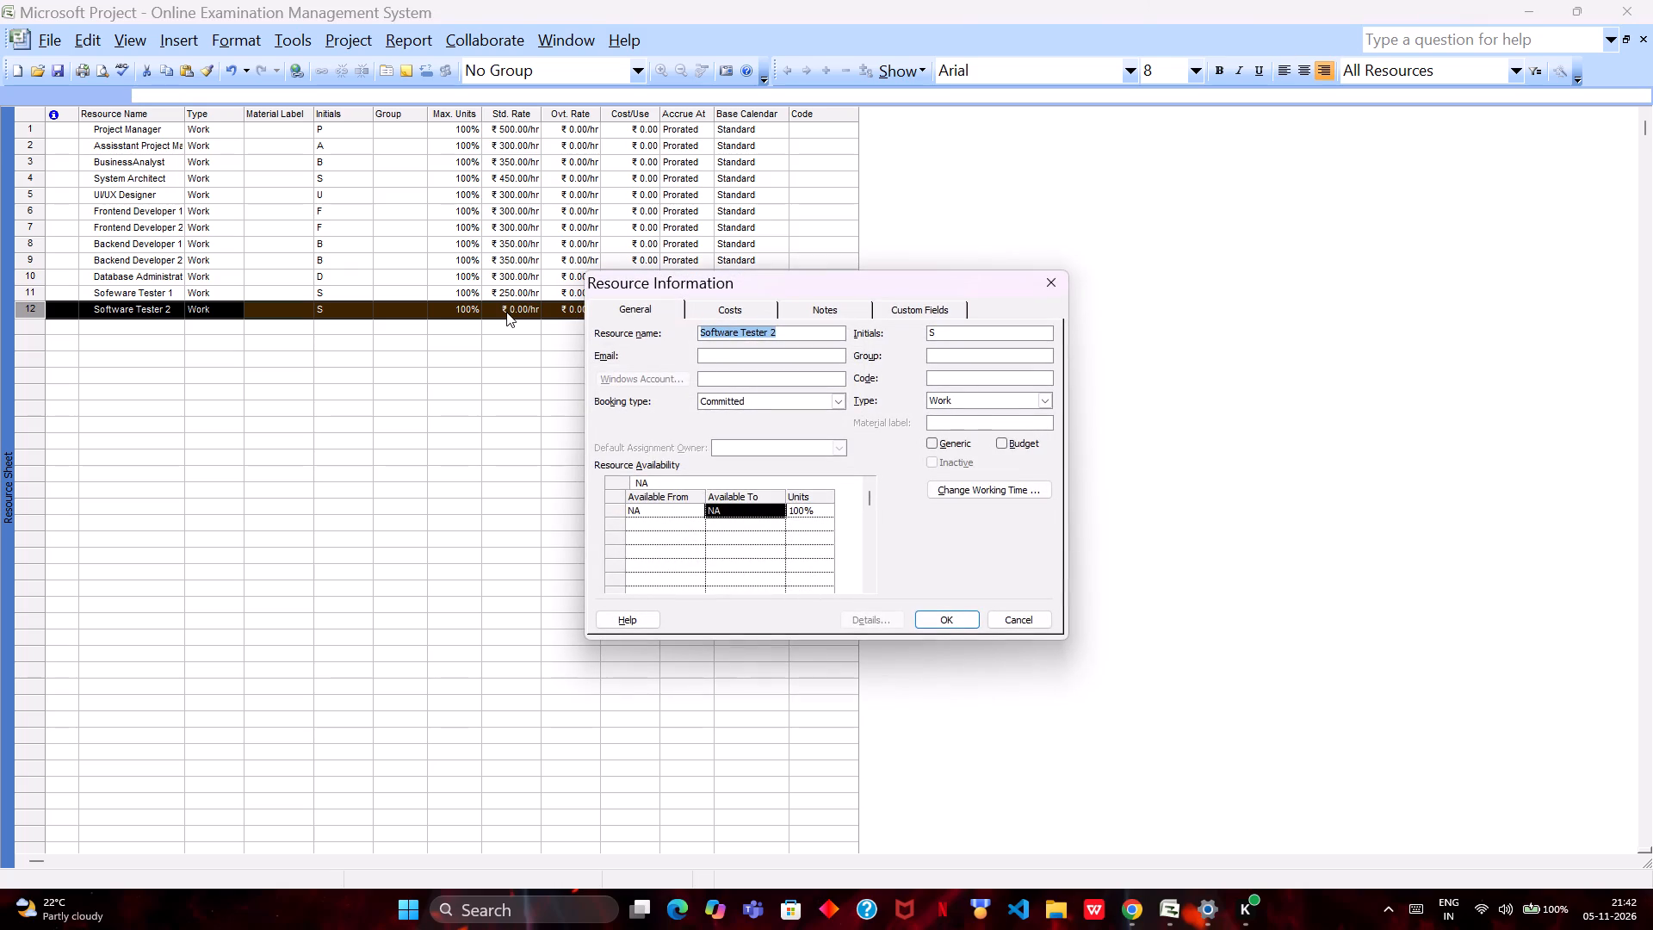
left_click(722, 302)
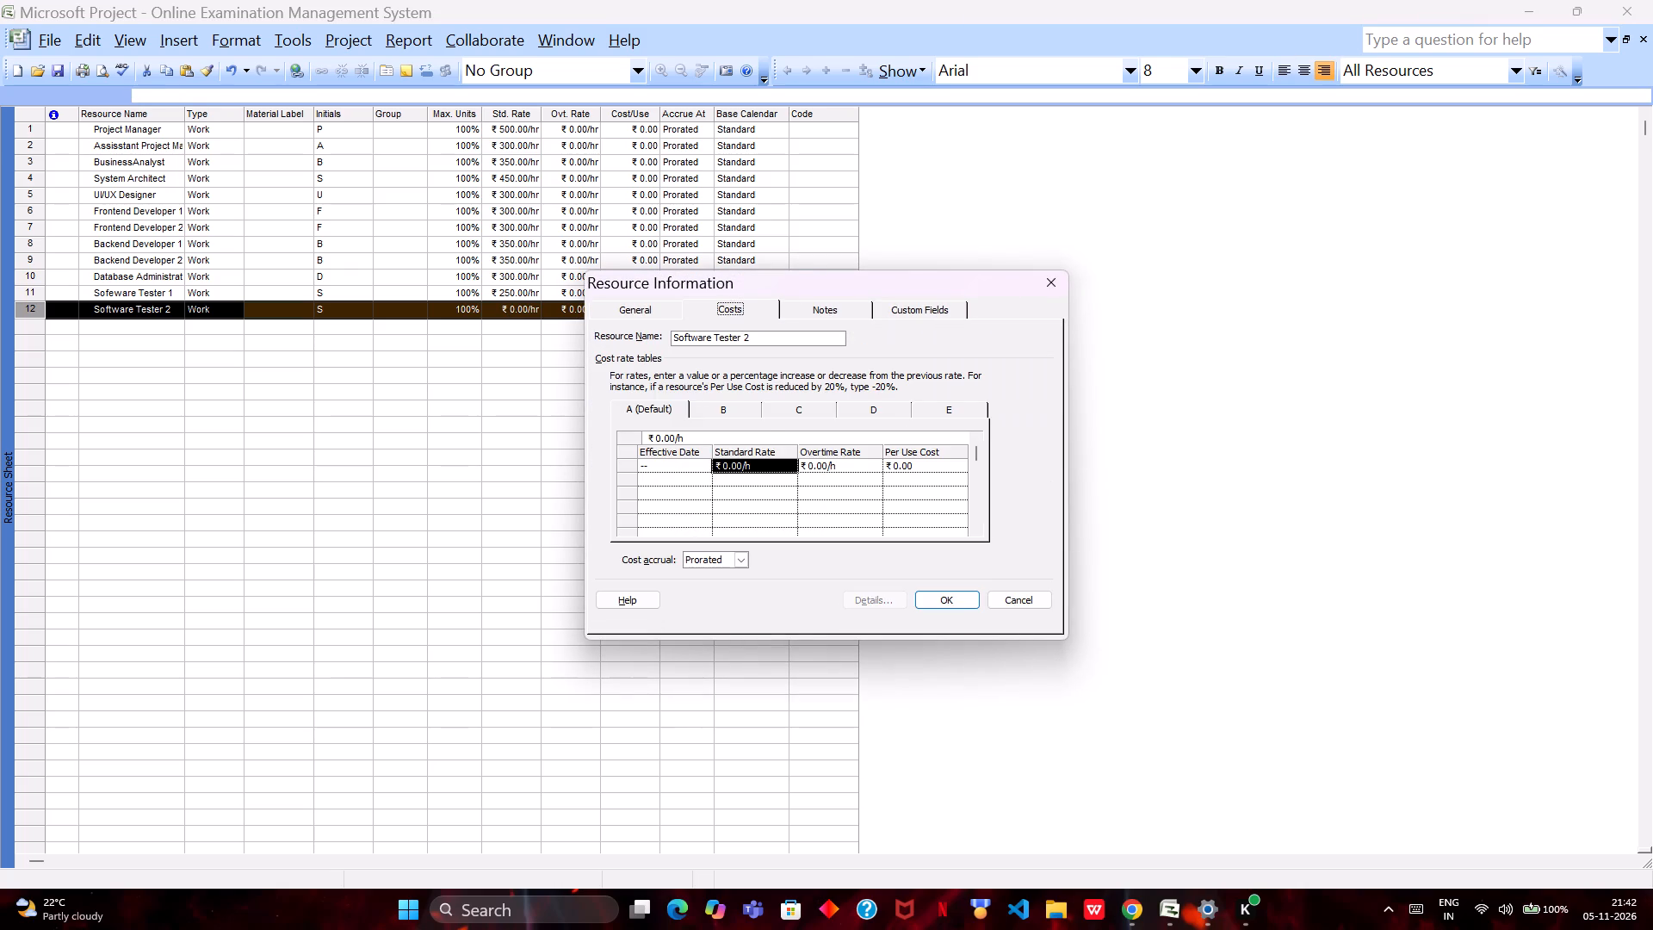
left_click(745, 463)
type("250")
key("Return")
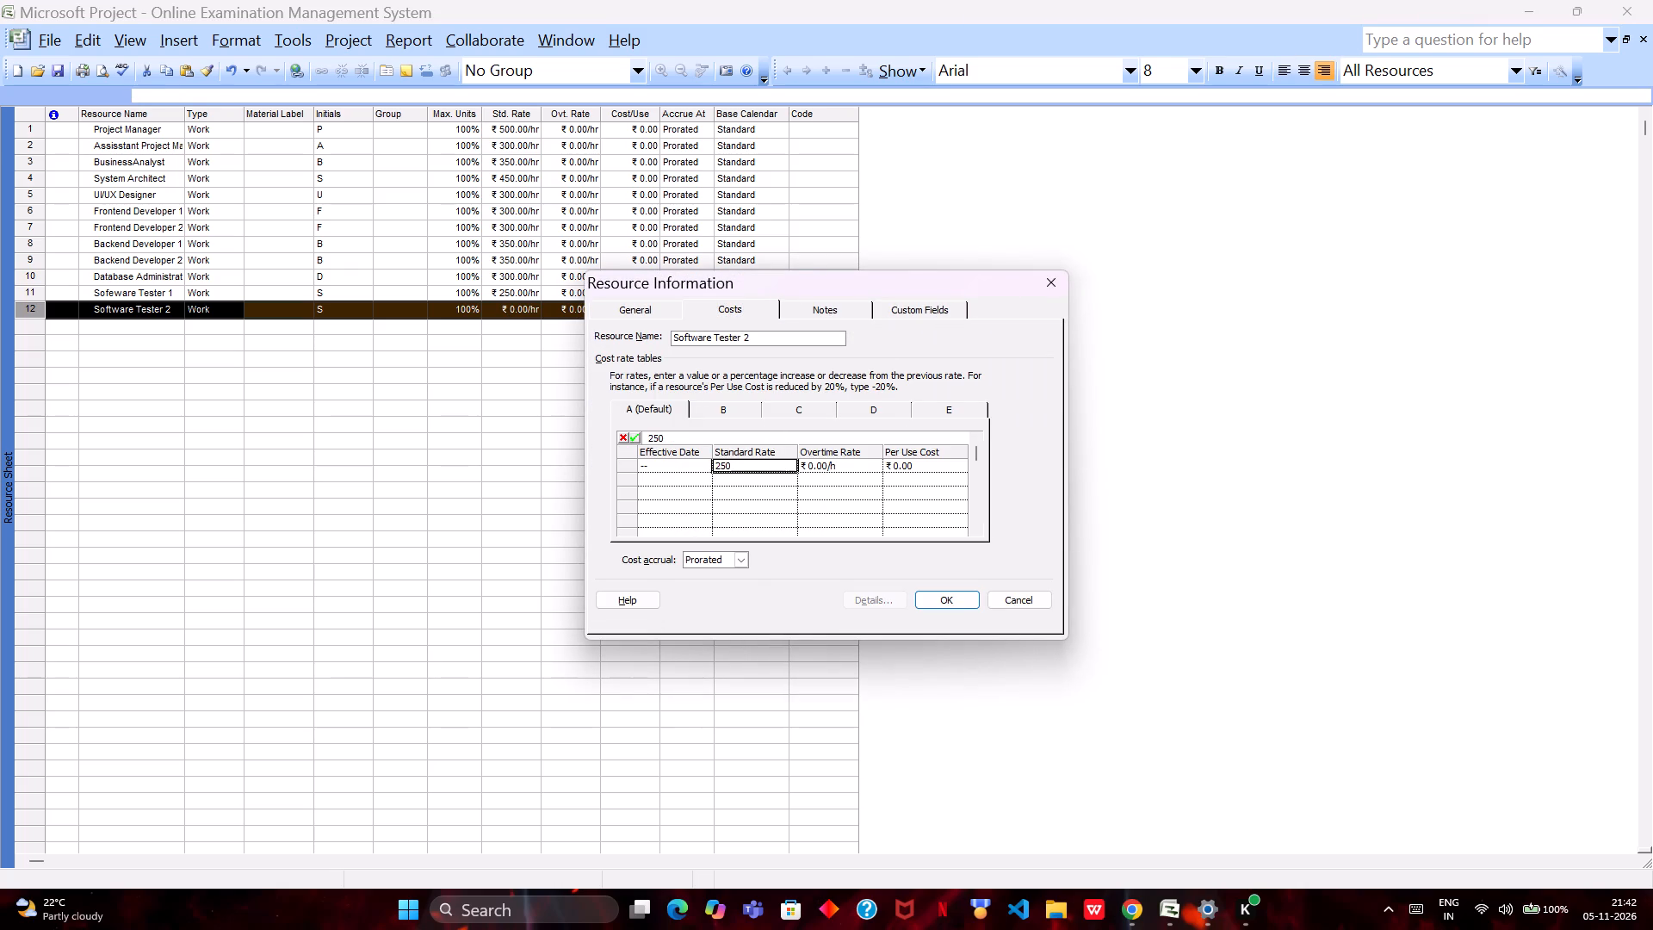
left_click(958, 593)
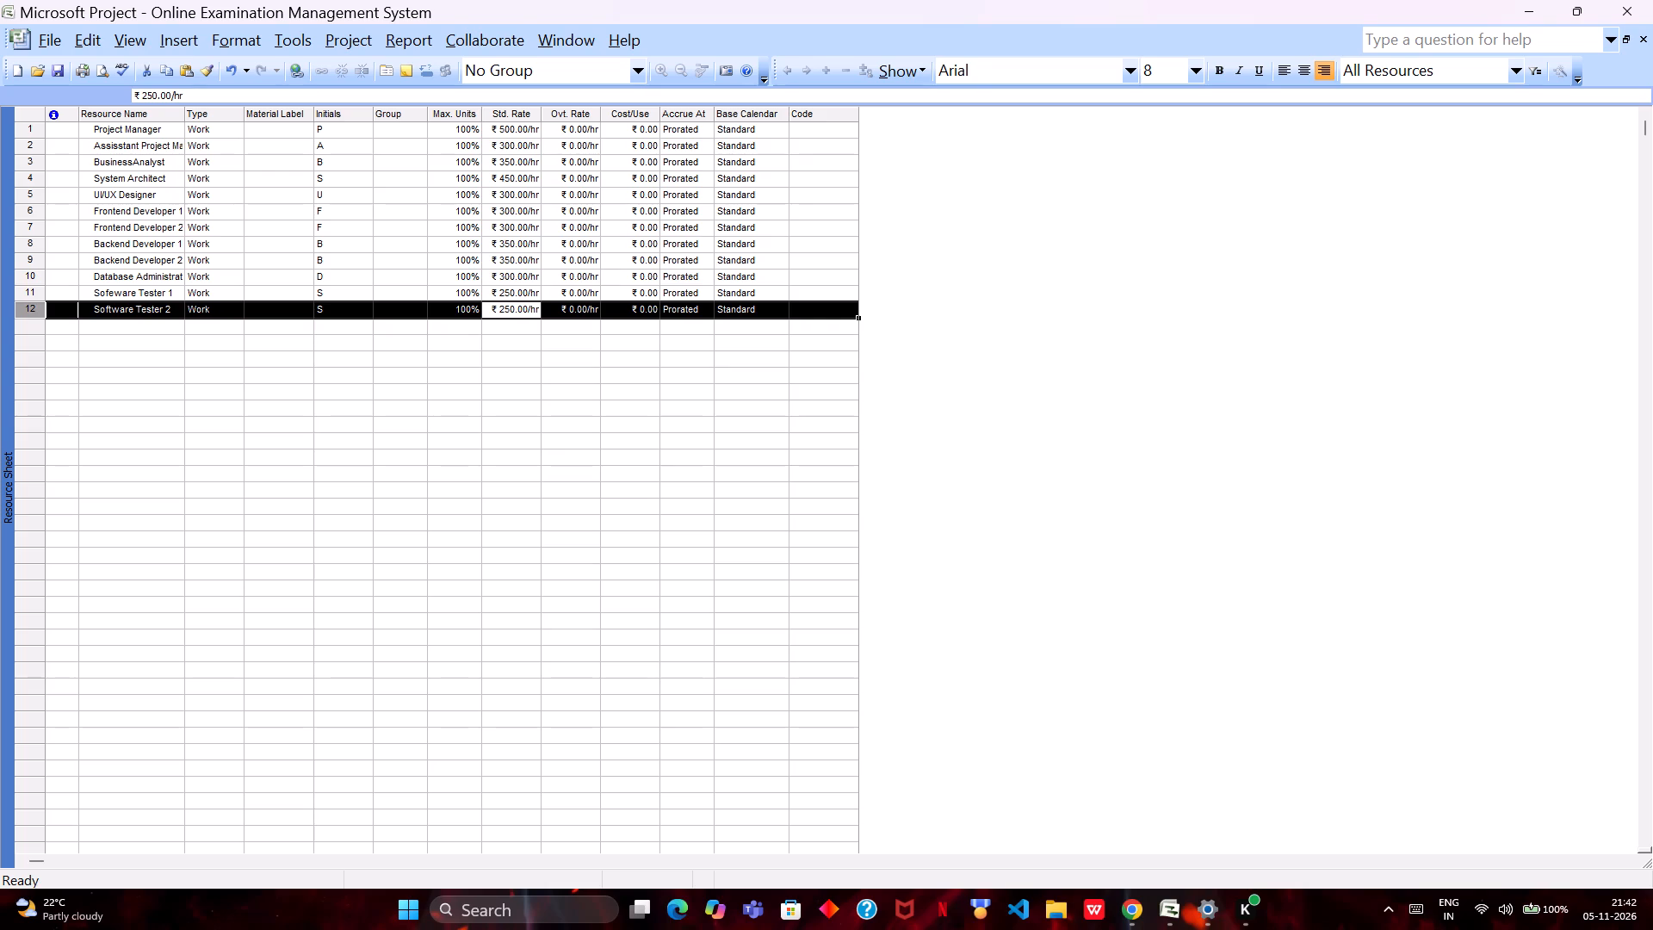
Add a resource named "Security Engineer" in the row below Software Tester 2.
double_click(144, 323)
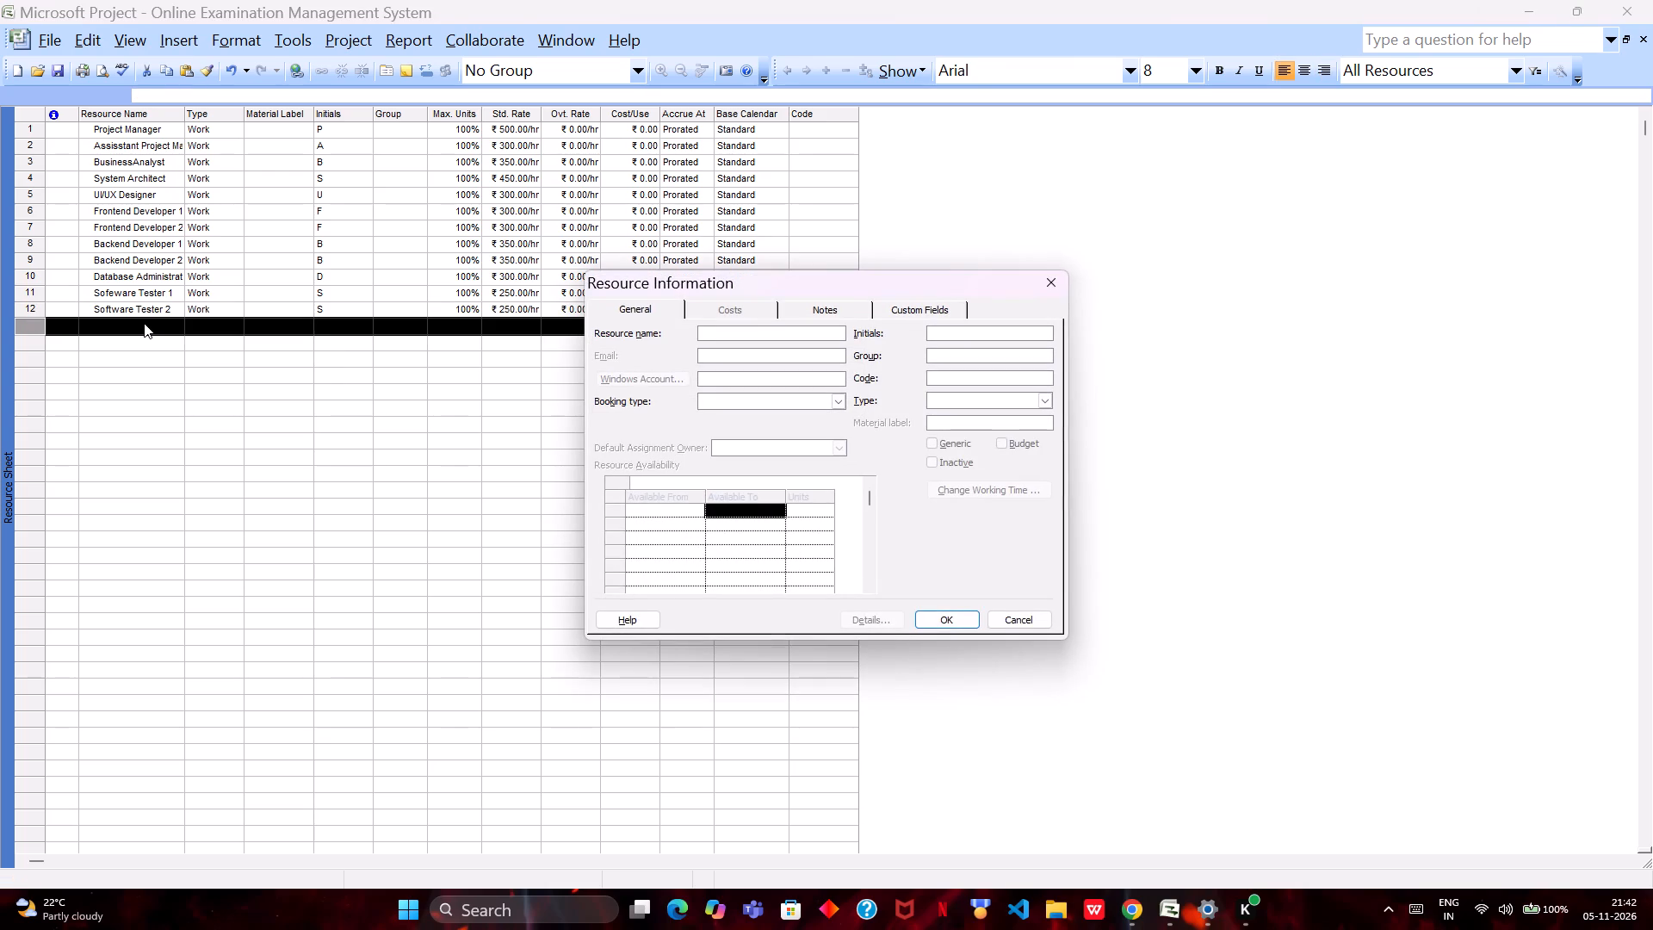
type("Sec")
key("u")
type("rity En")
type("gineer")
key("Return")
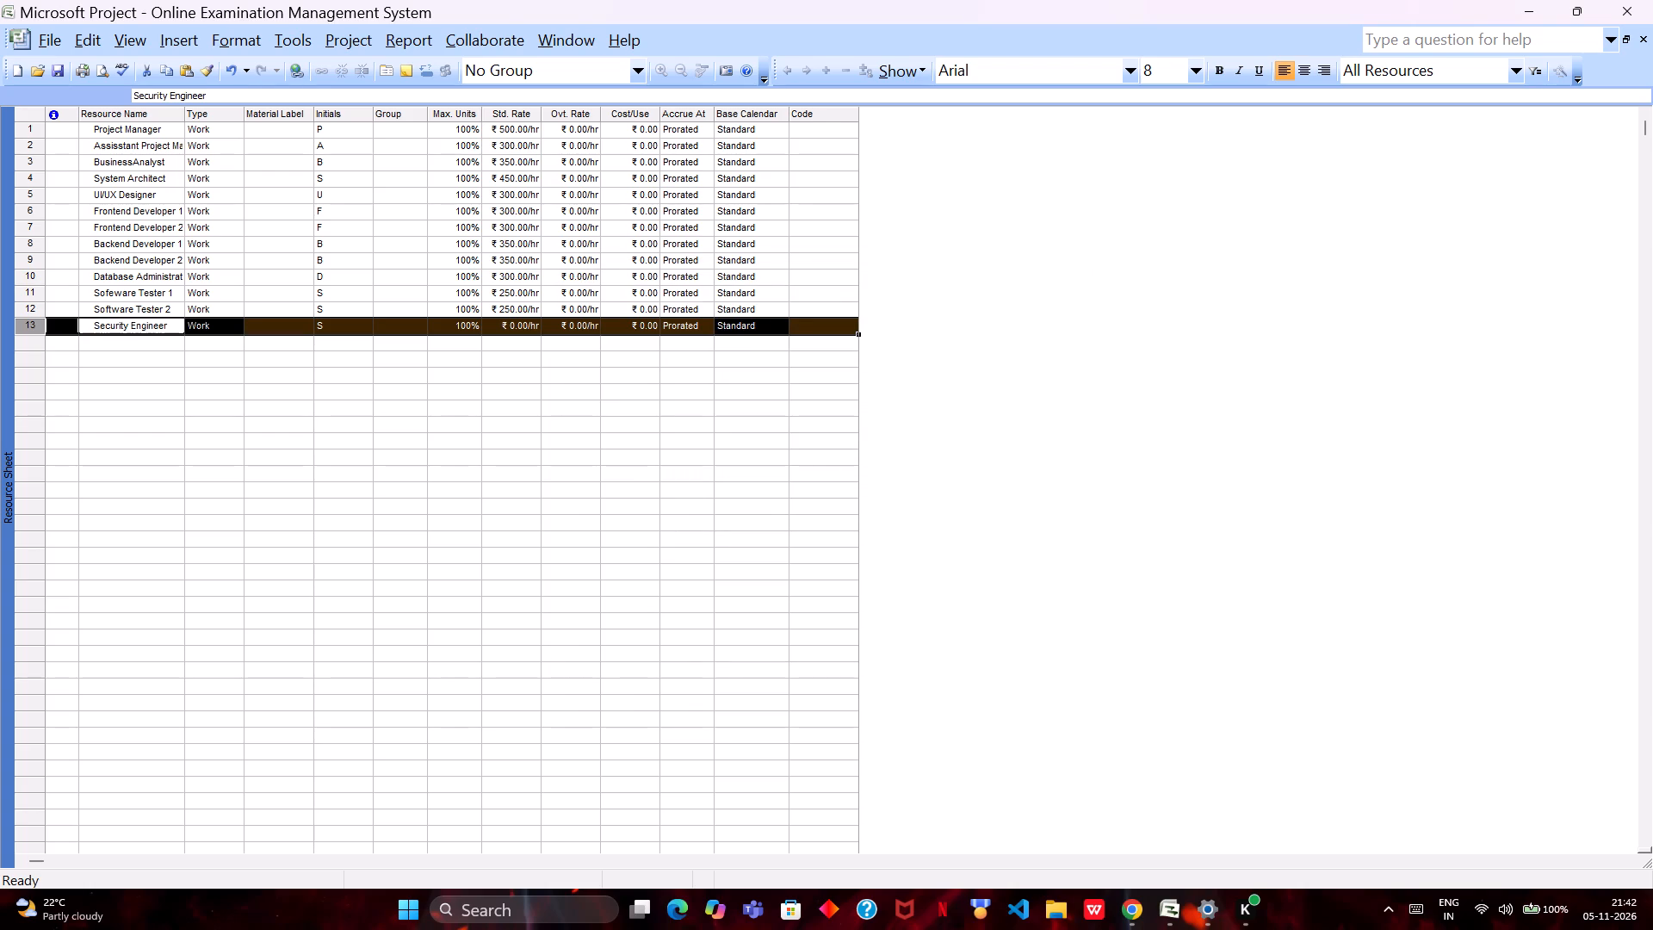
Set the Security Engineer's standard rate to ₹400 per hour in the default cost rate table A.
double_click(515, 326)
left_click(732, 306)
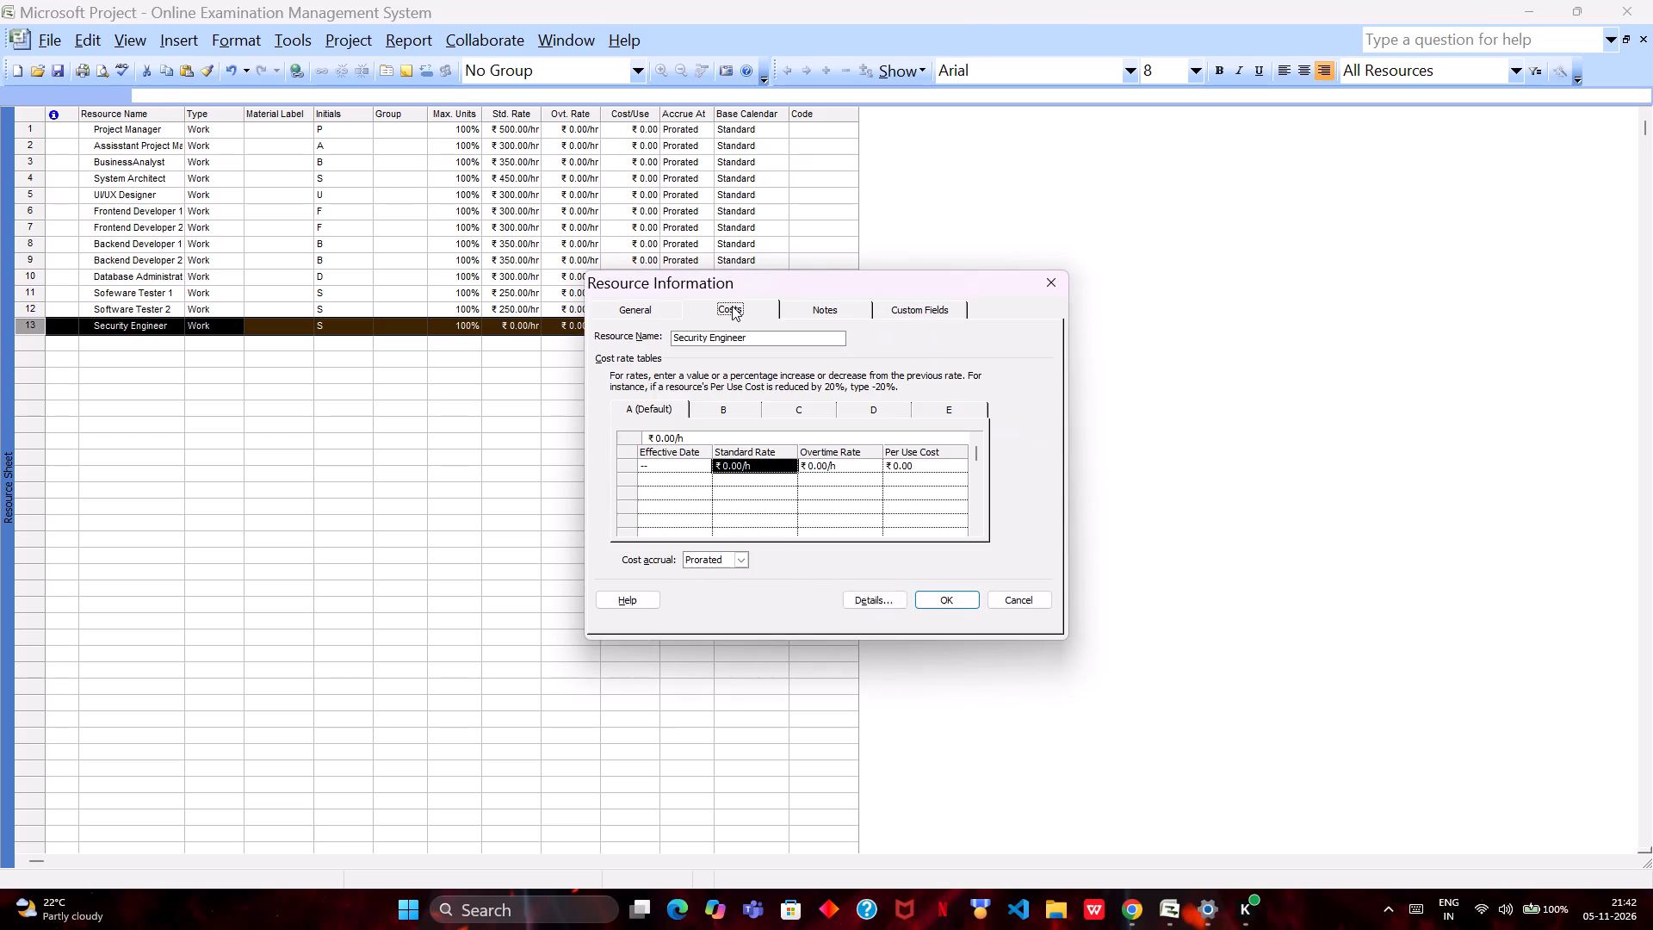
double_click(753, 469)
type("400")
key("Return")
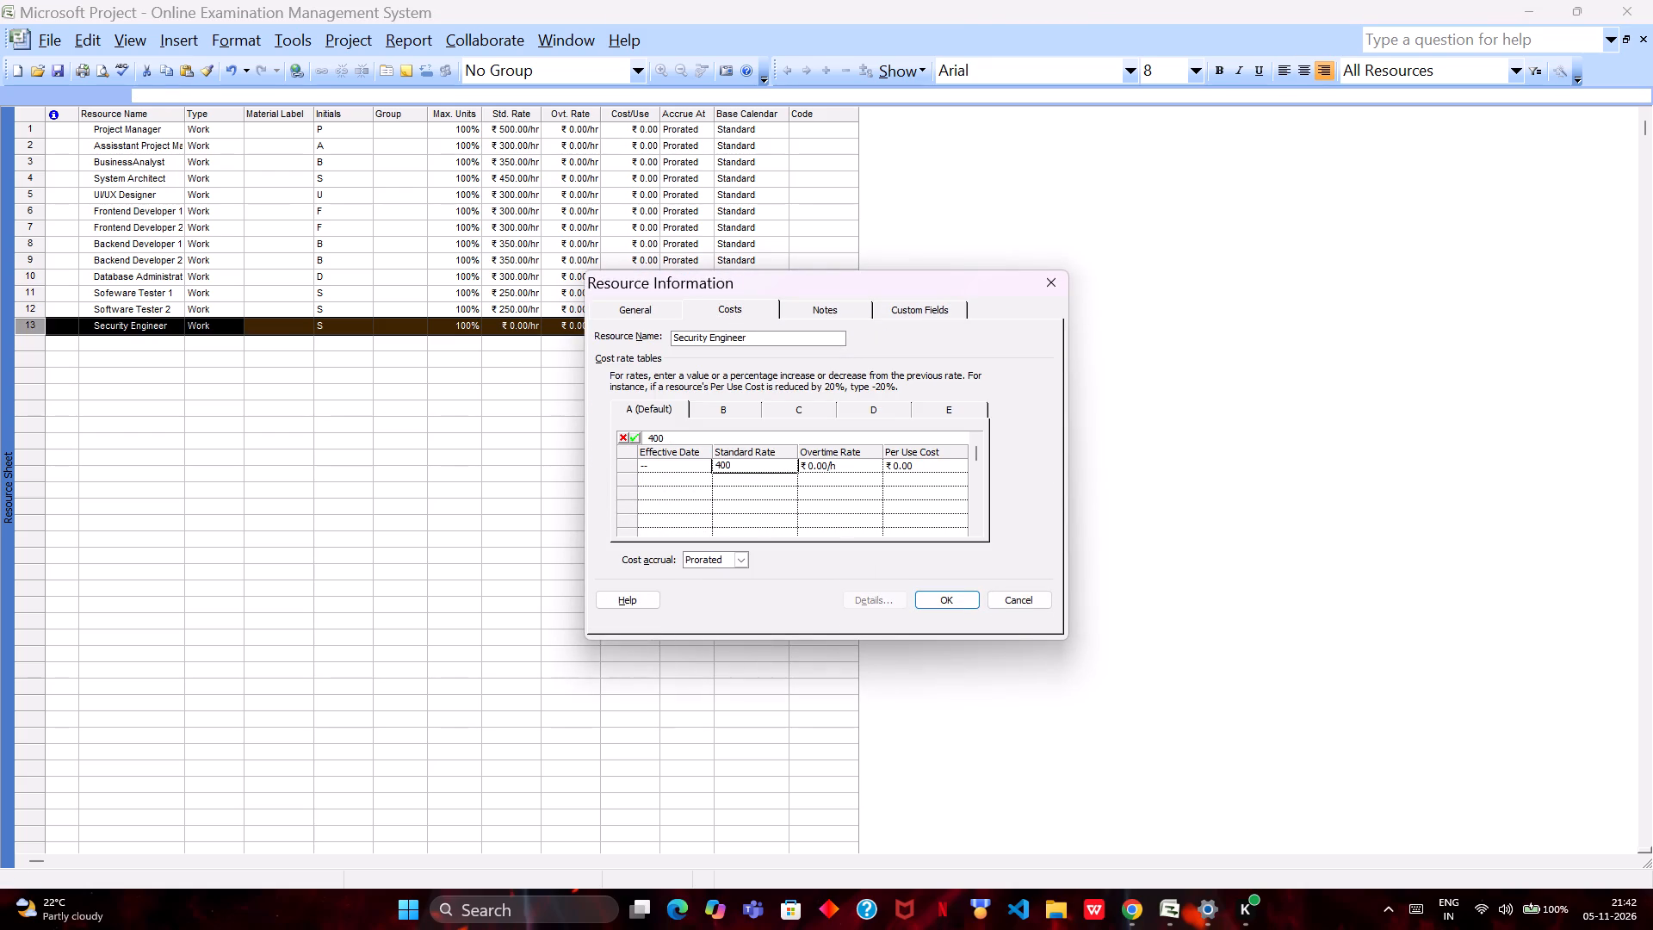
left_click(962, 593)
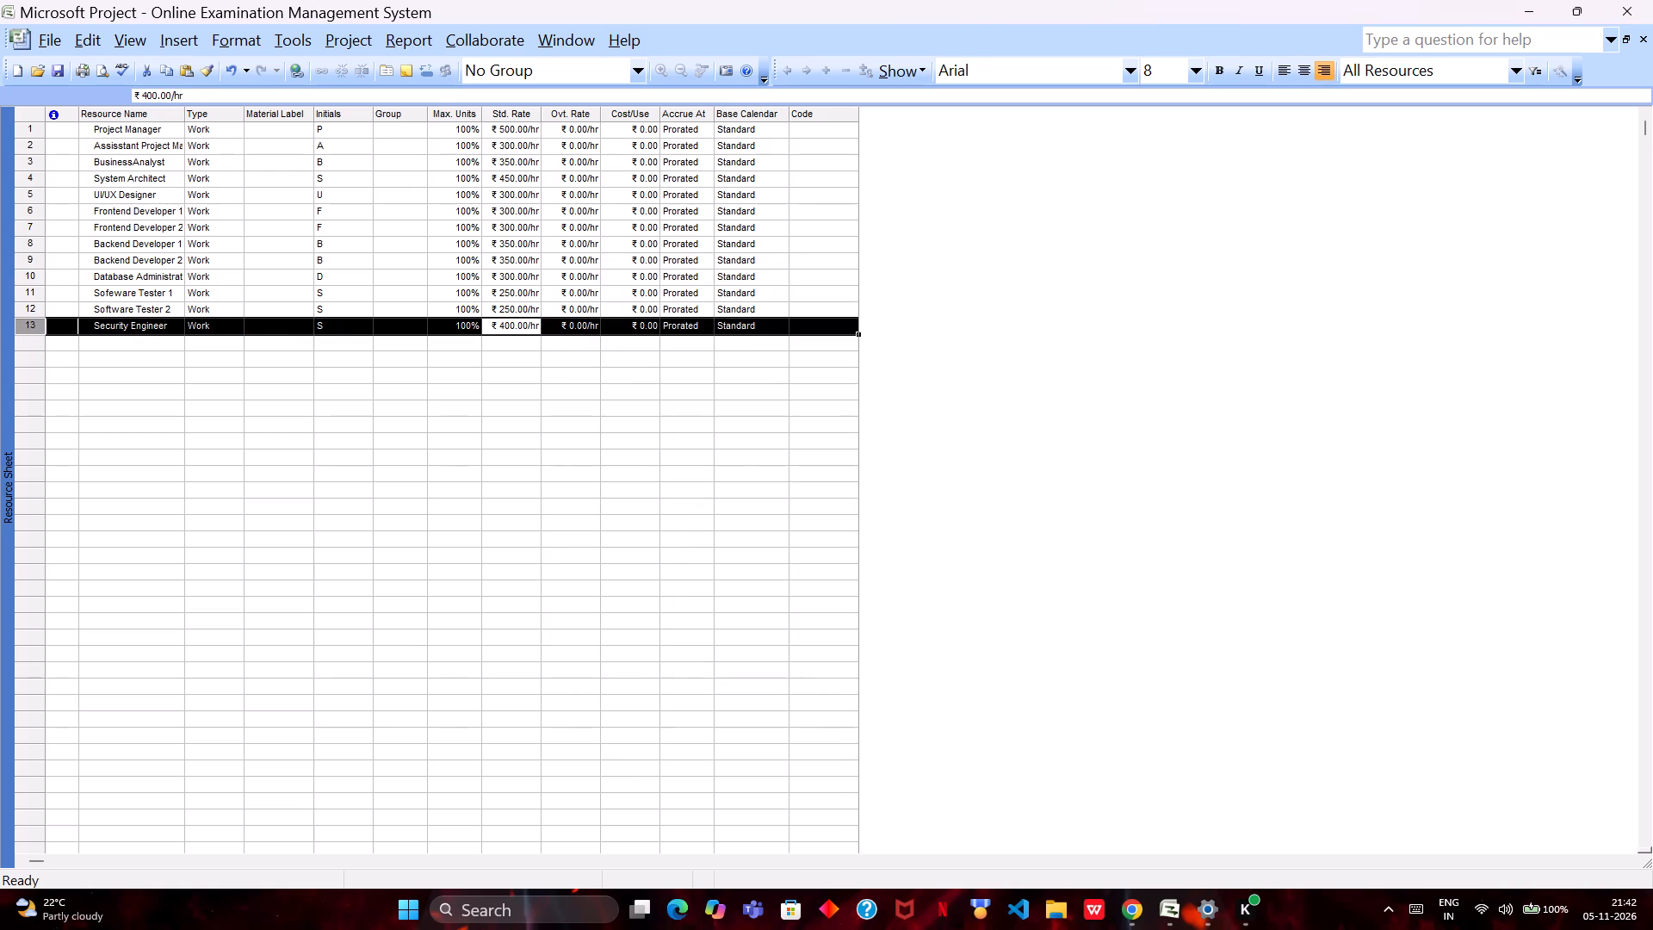
Add a resource named "DevOps Engineer" in the row below Security Engineer.
double_click(162, 346)
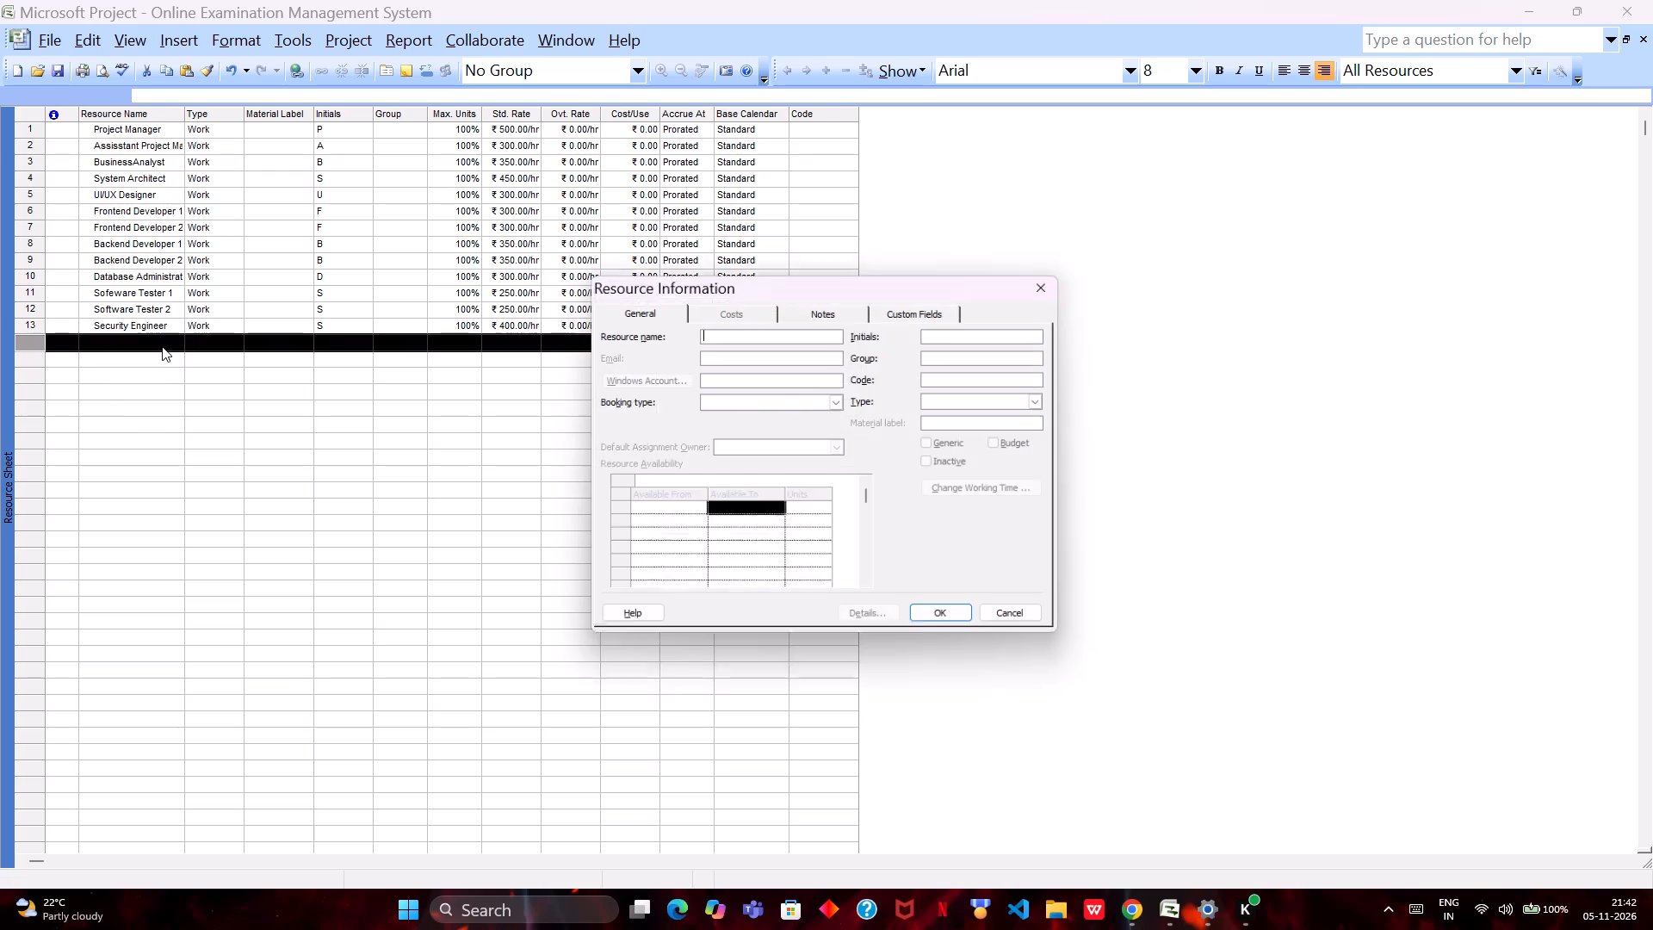
type("Dev")
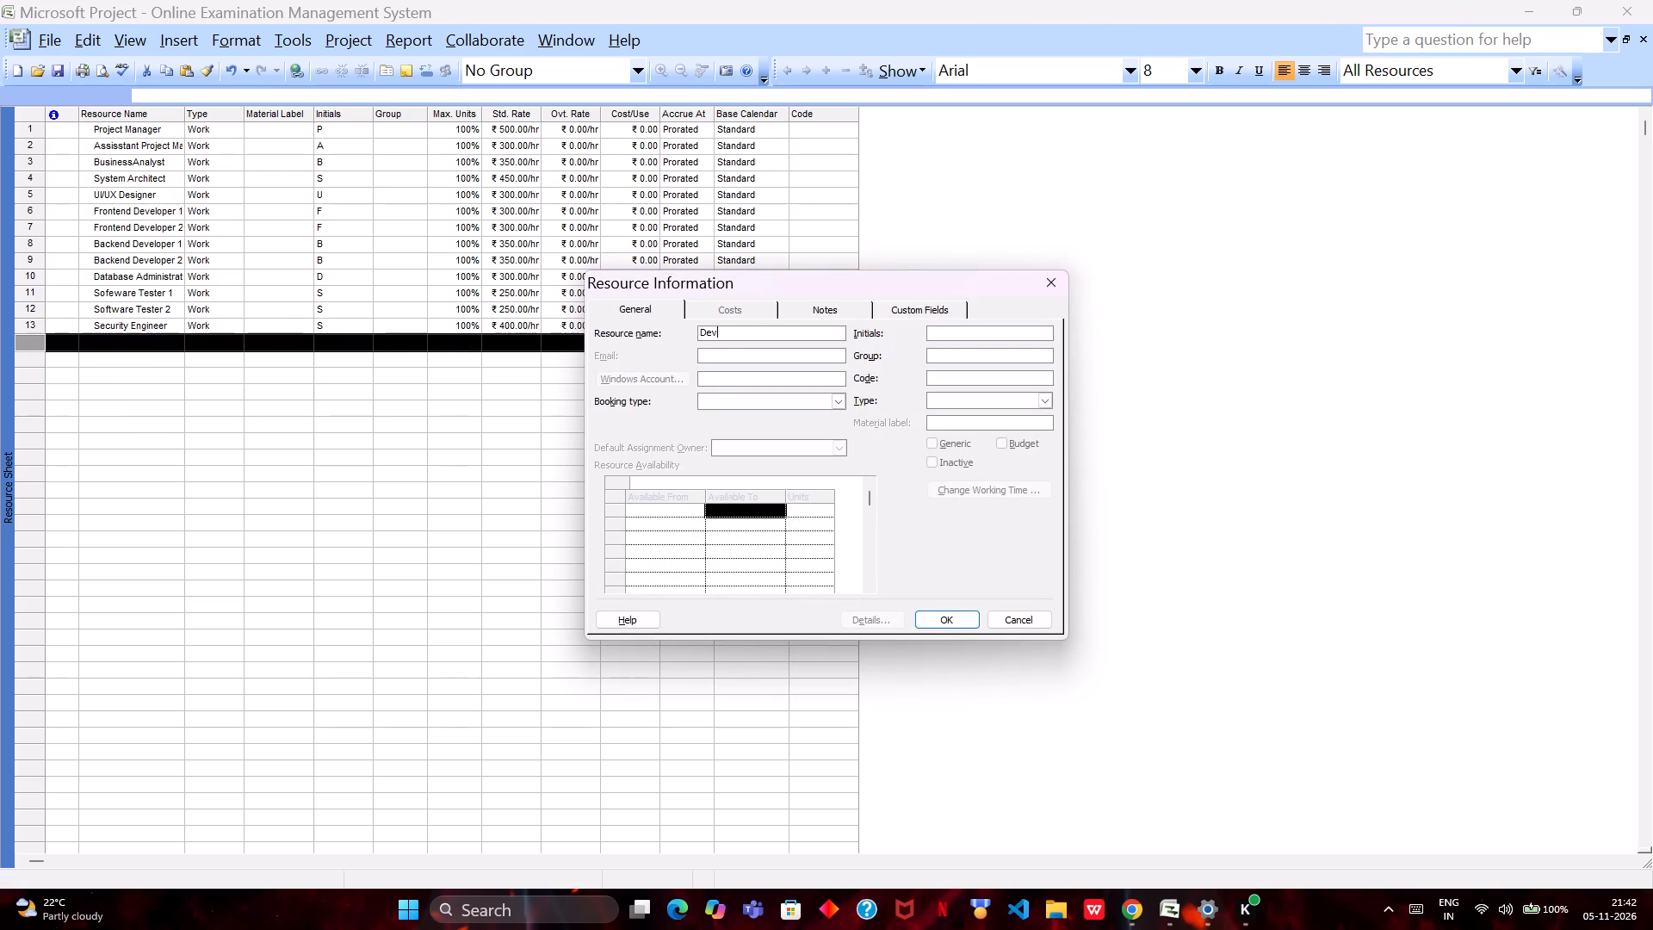
type("Ops En")
type("gineer")
key("Return")
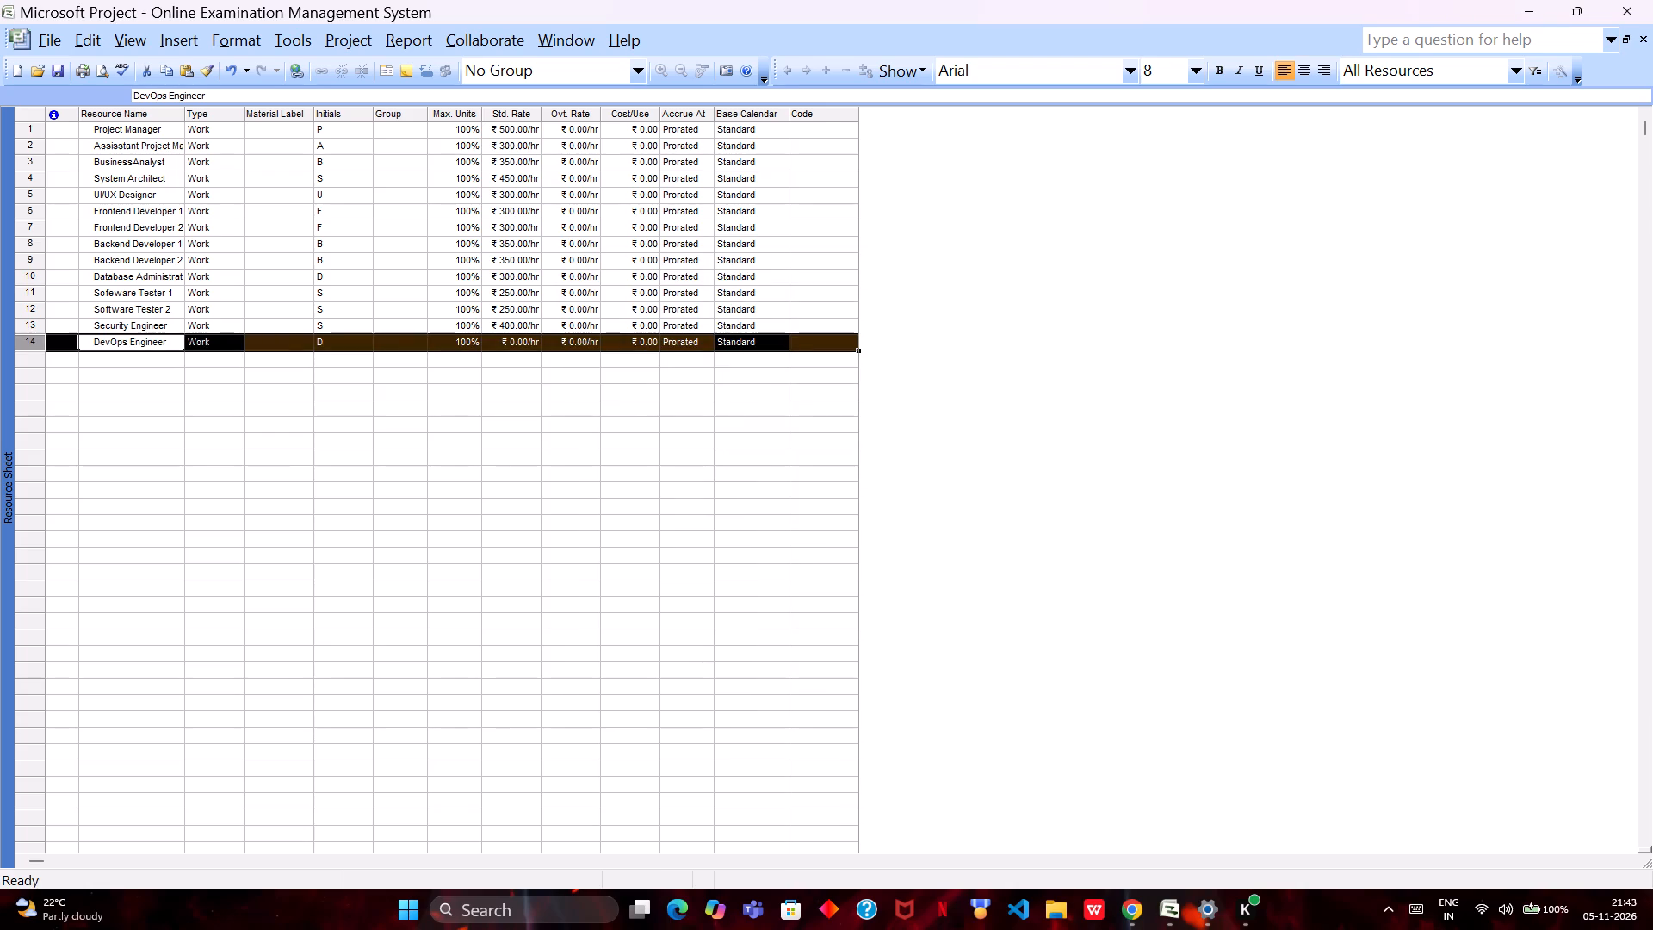
Set the DevOps Engineer's standard rate to ₹350 per hour in the default cost rate table A.
double_click(510, 343)
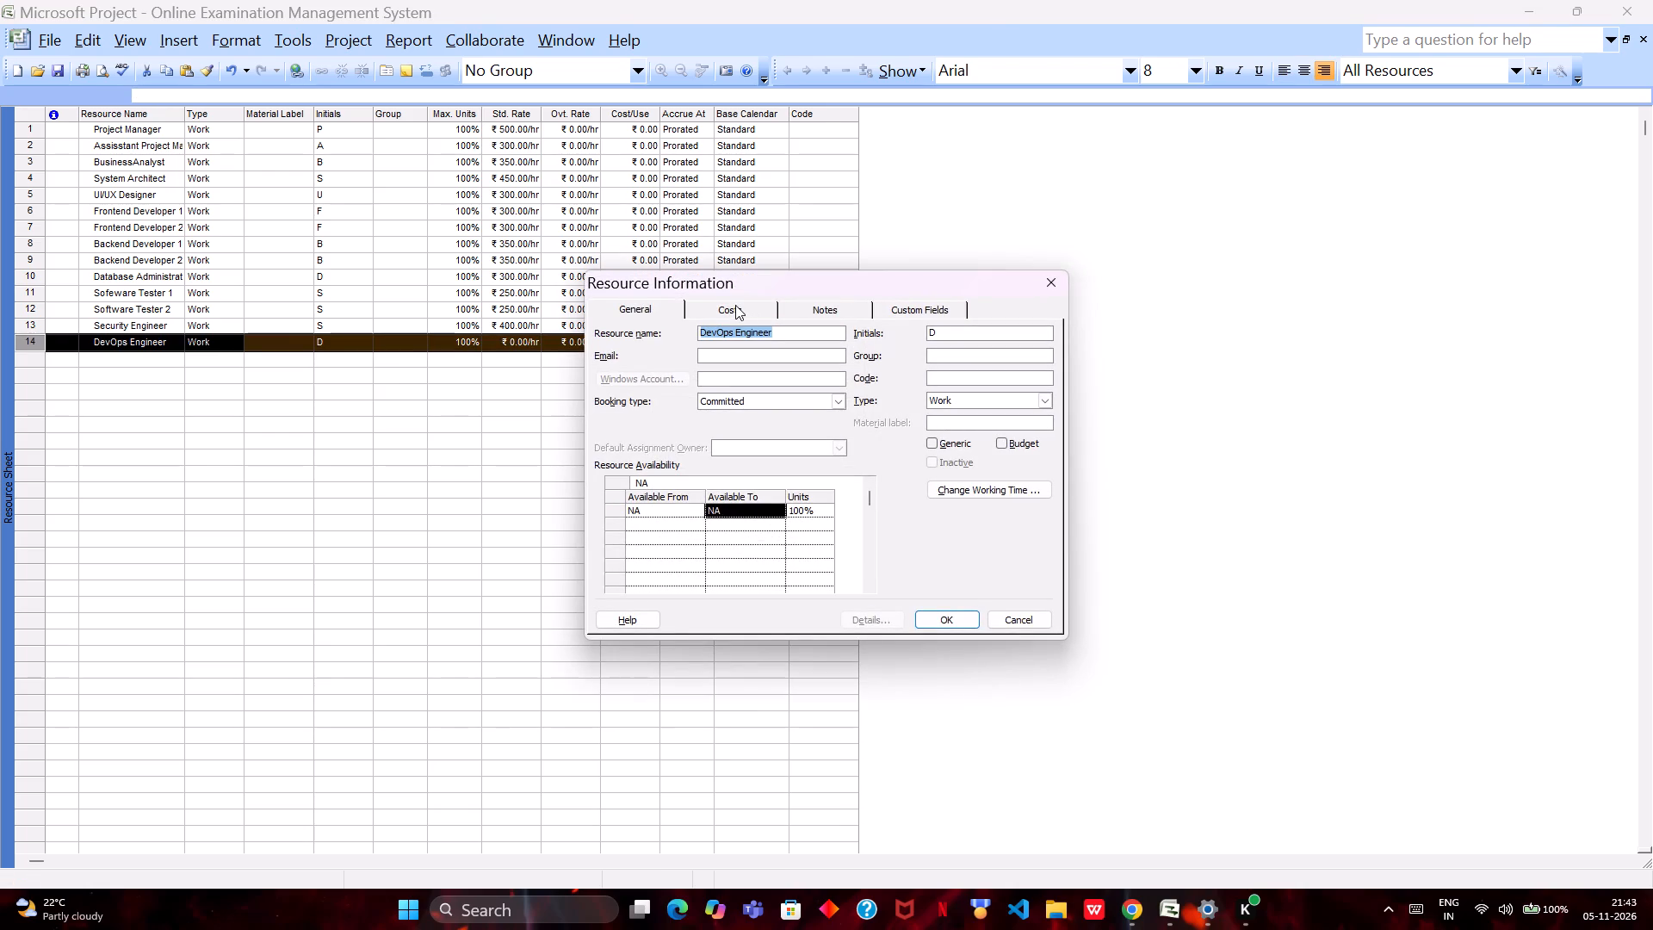
left_click(735, 305)
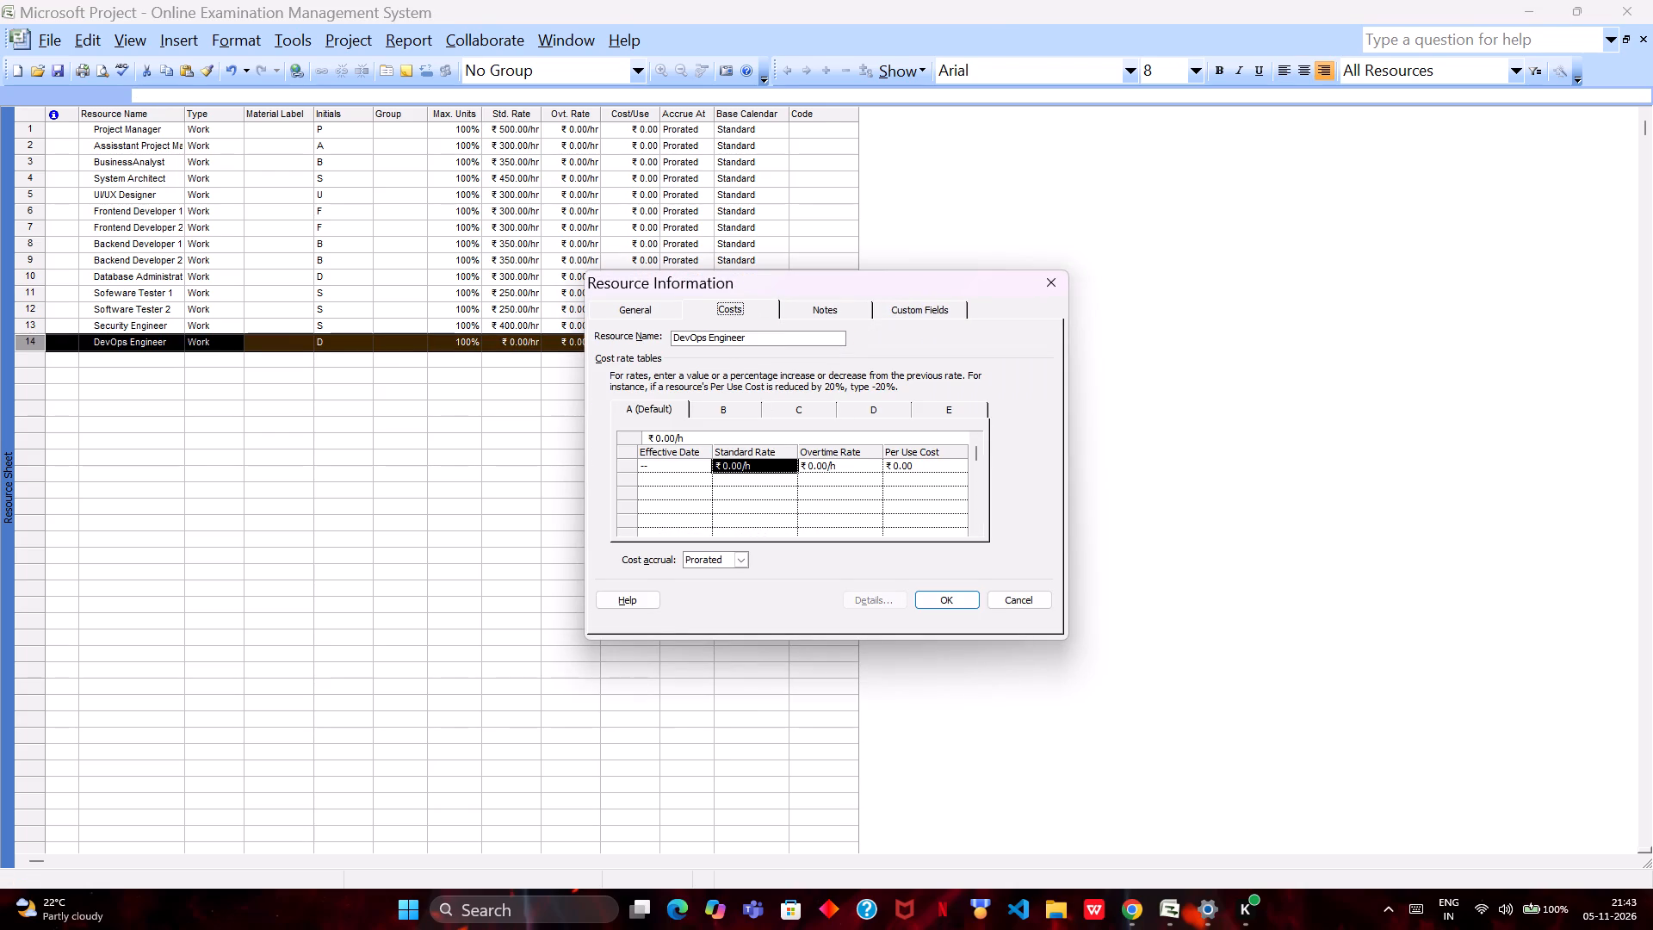
left_click(749, 469)
type("350")
key("Return")
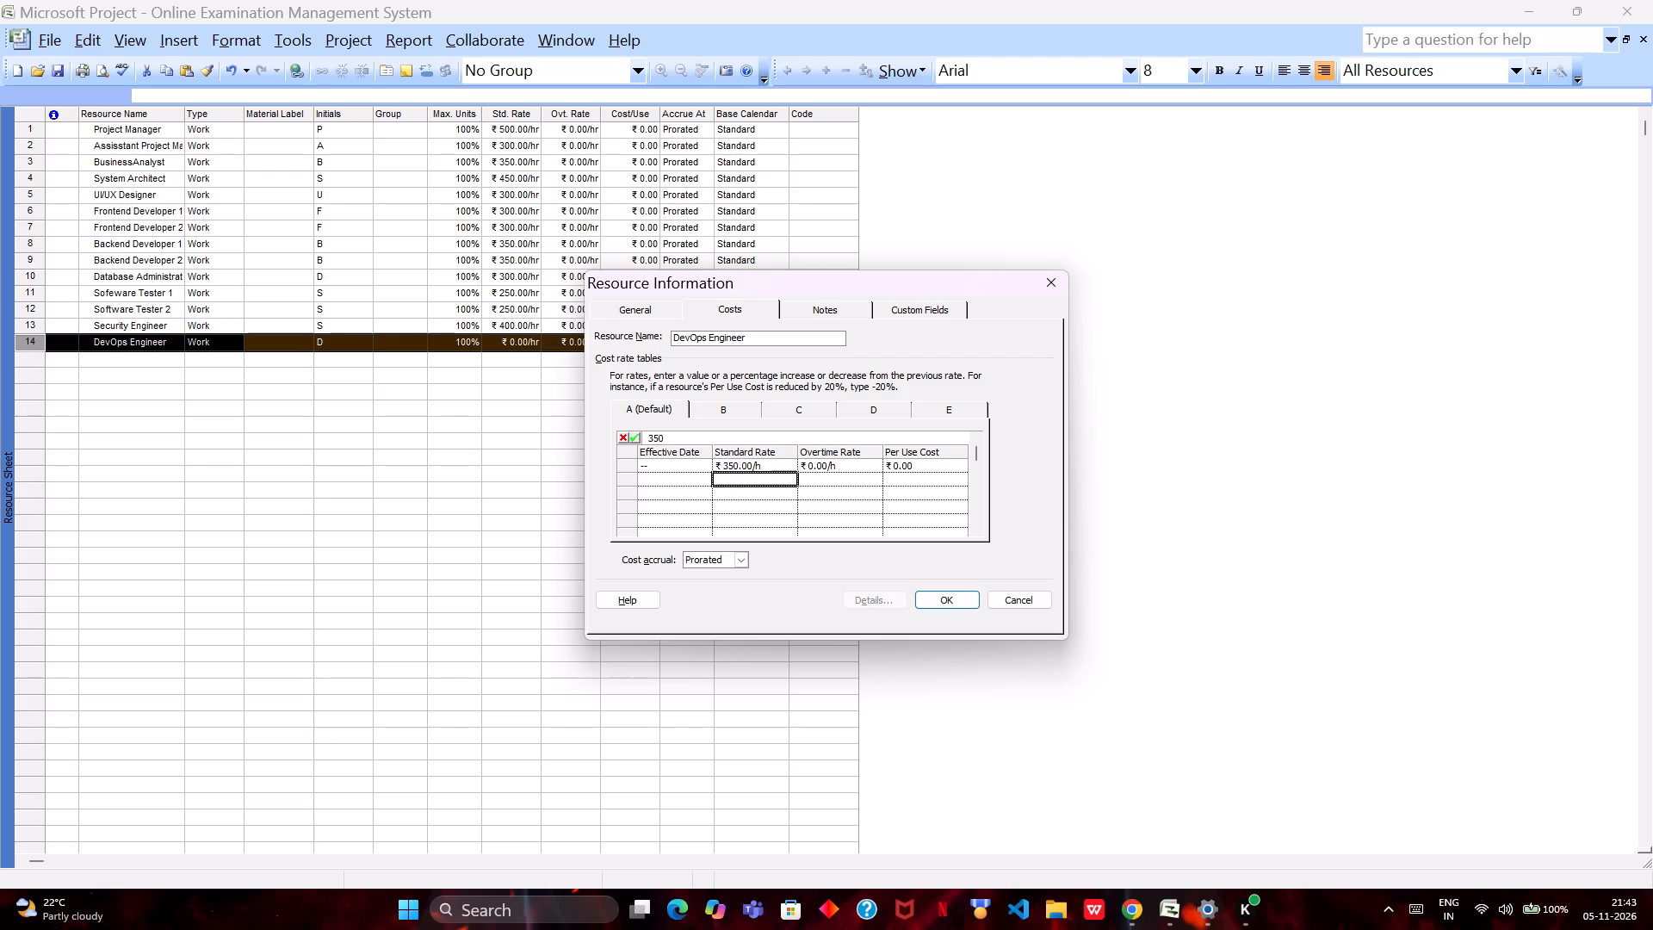
left_click(965, 600)
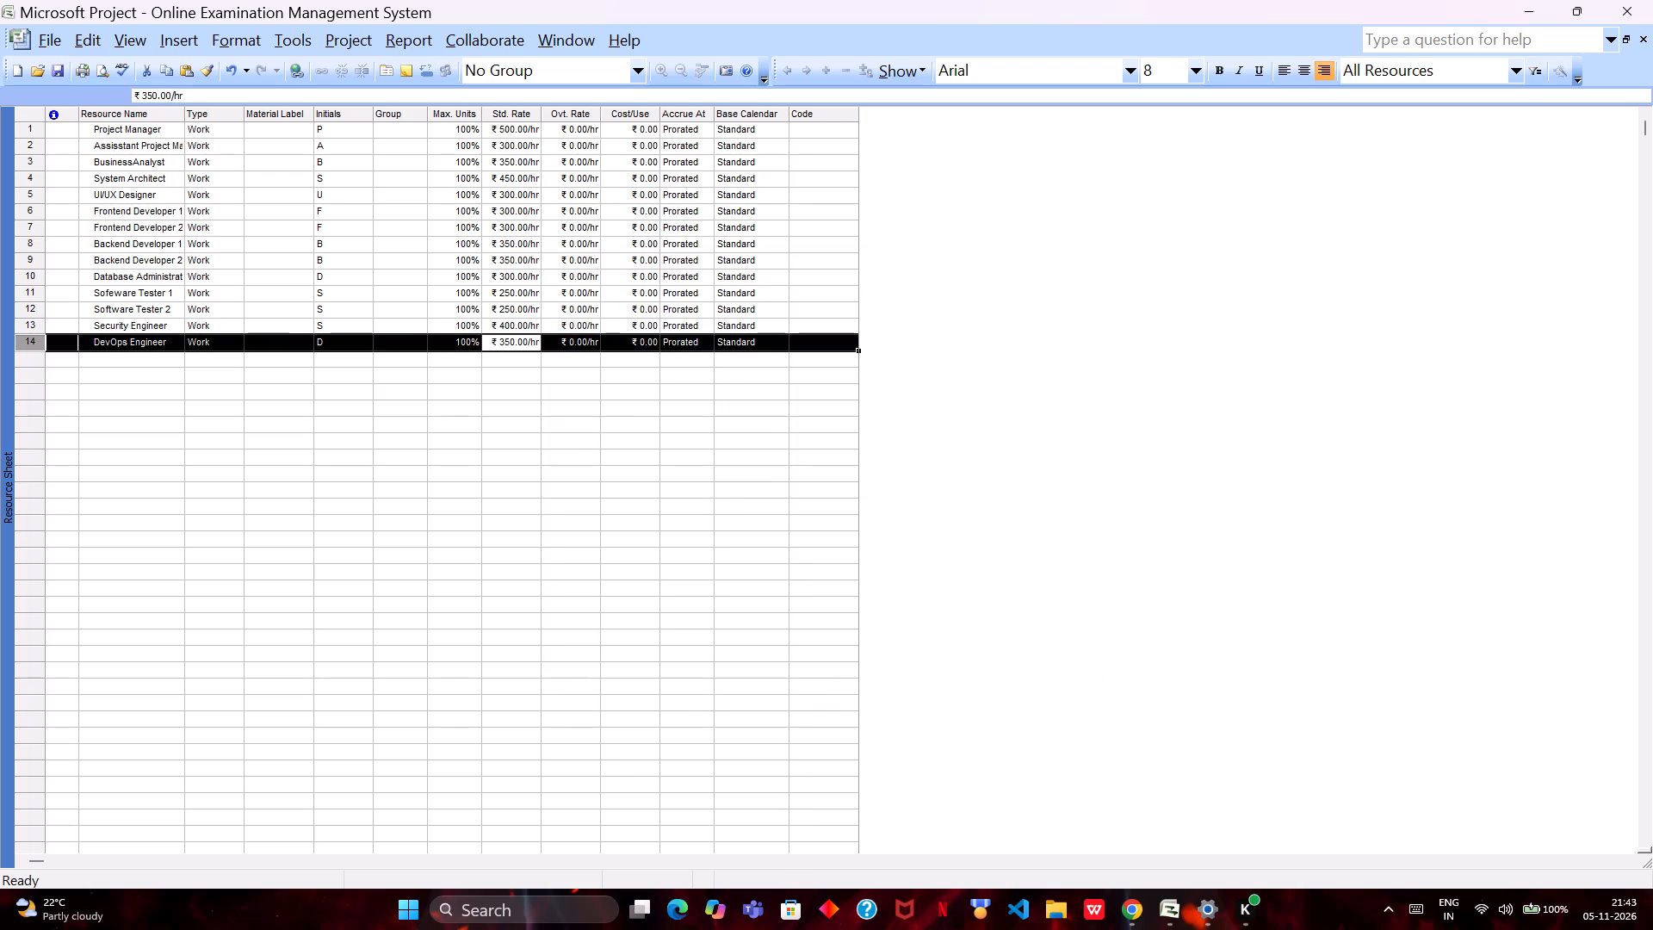
Add a resource named "Technical Writer" in the row below DevOps Engineer.
double_click(140, 358)
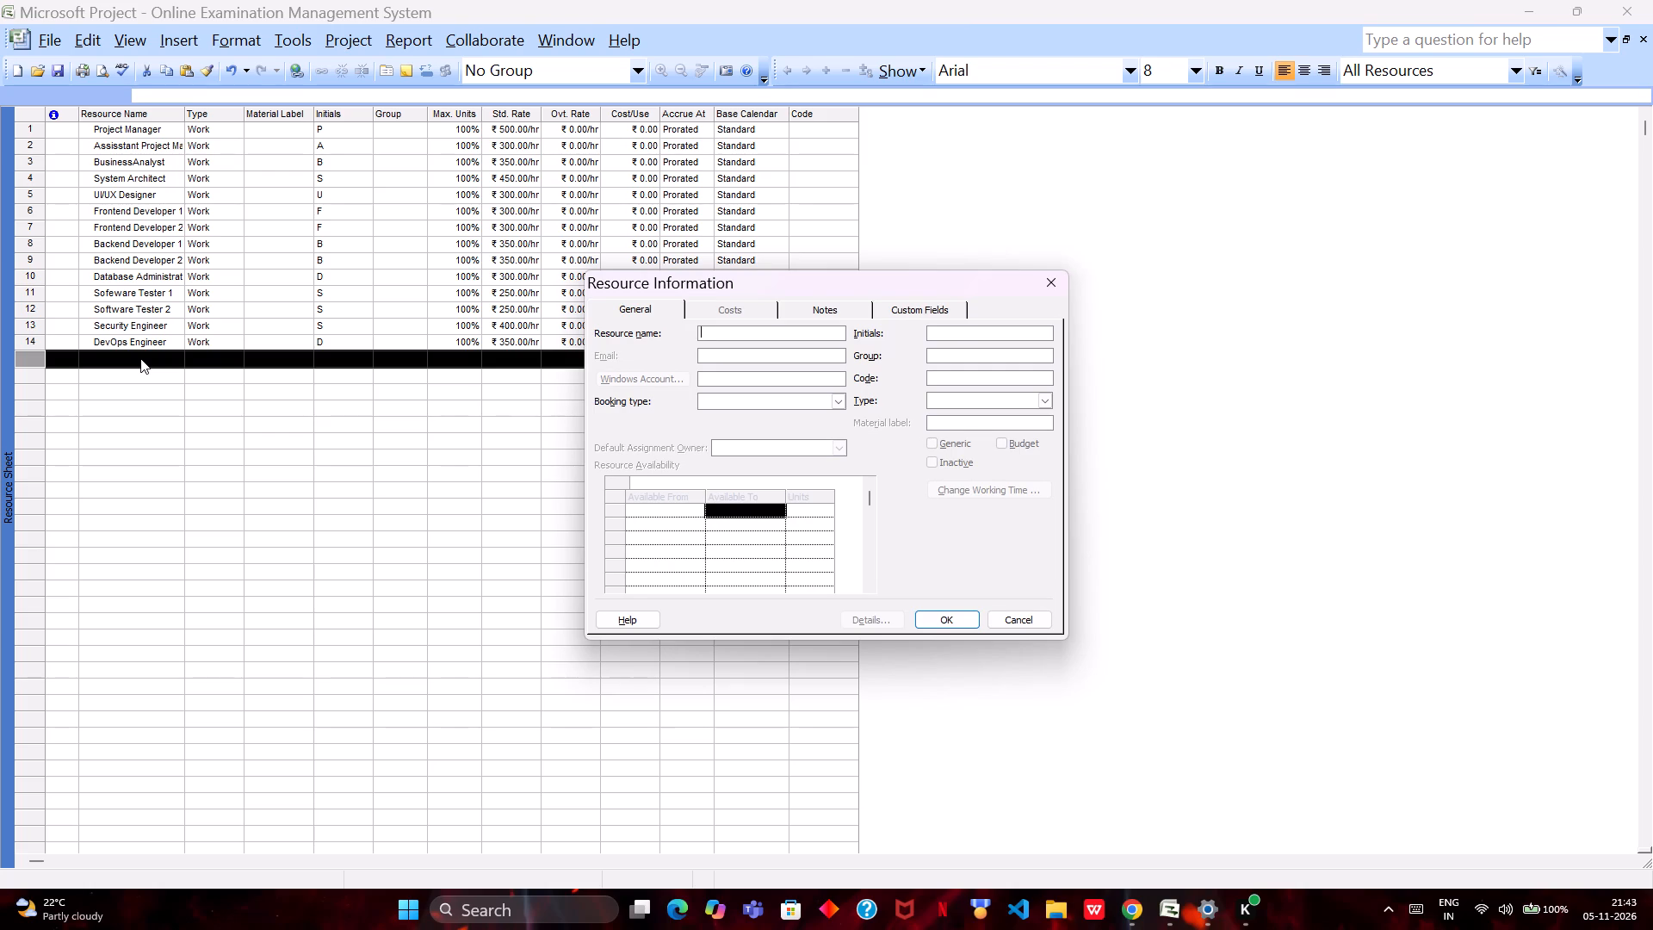
type("Tech")
type("nical")
key("space")
key("shift+w")
type("riter")
key("Return")
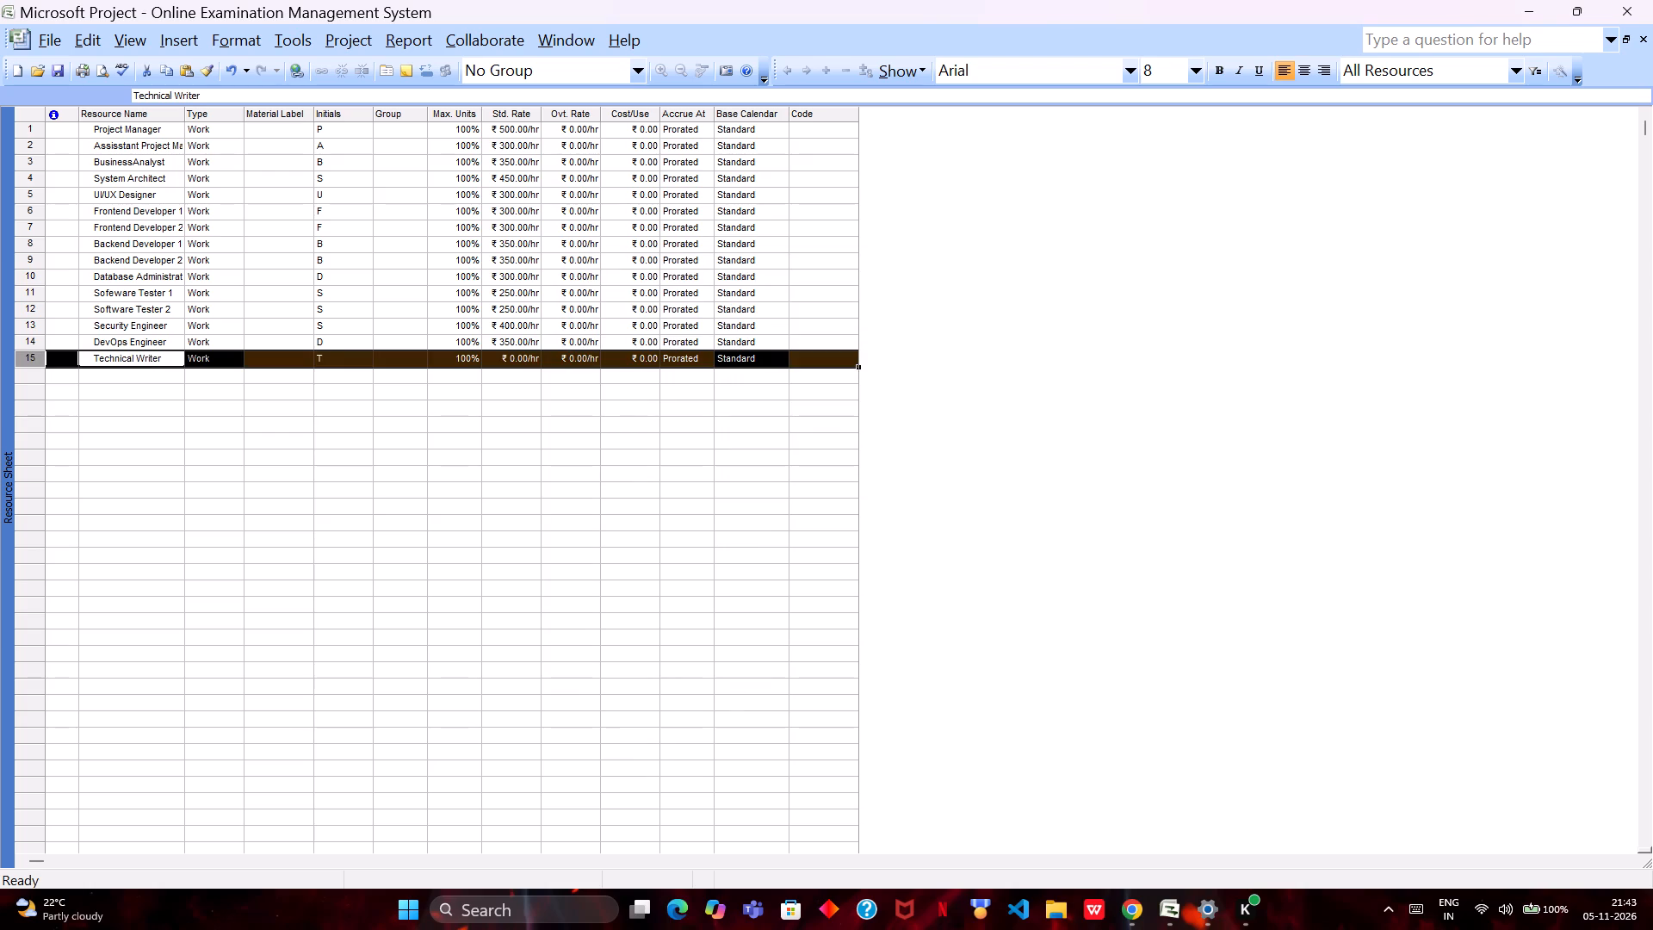
Set the Technical Writer's standard rate to ₹200 per hour in the default cost rate table A.
double_click(523, 354)
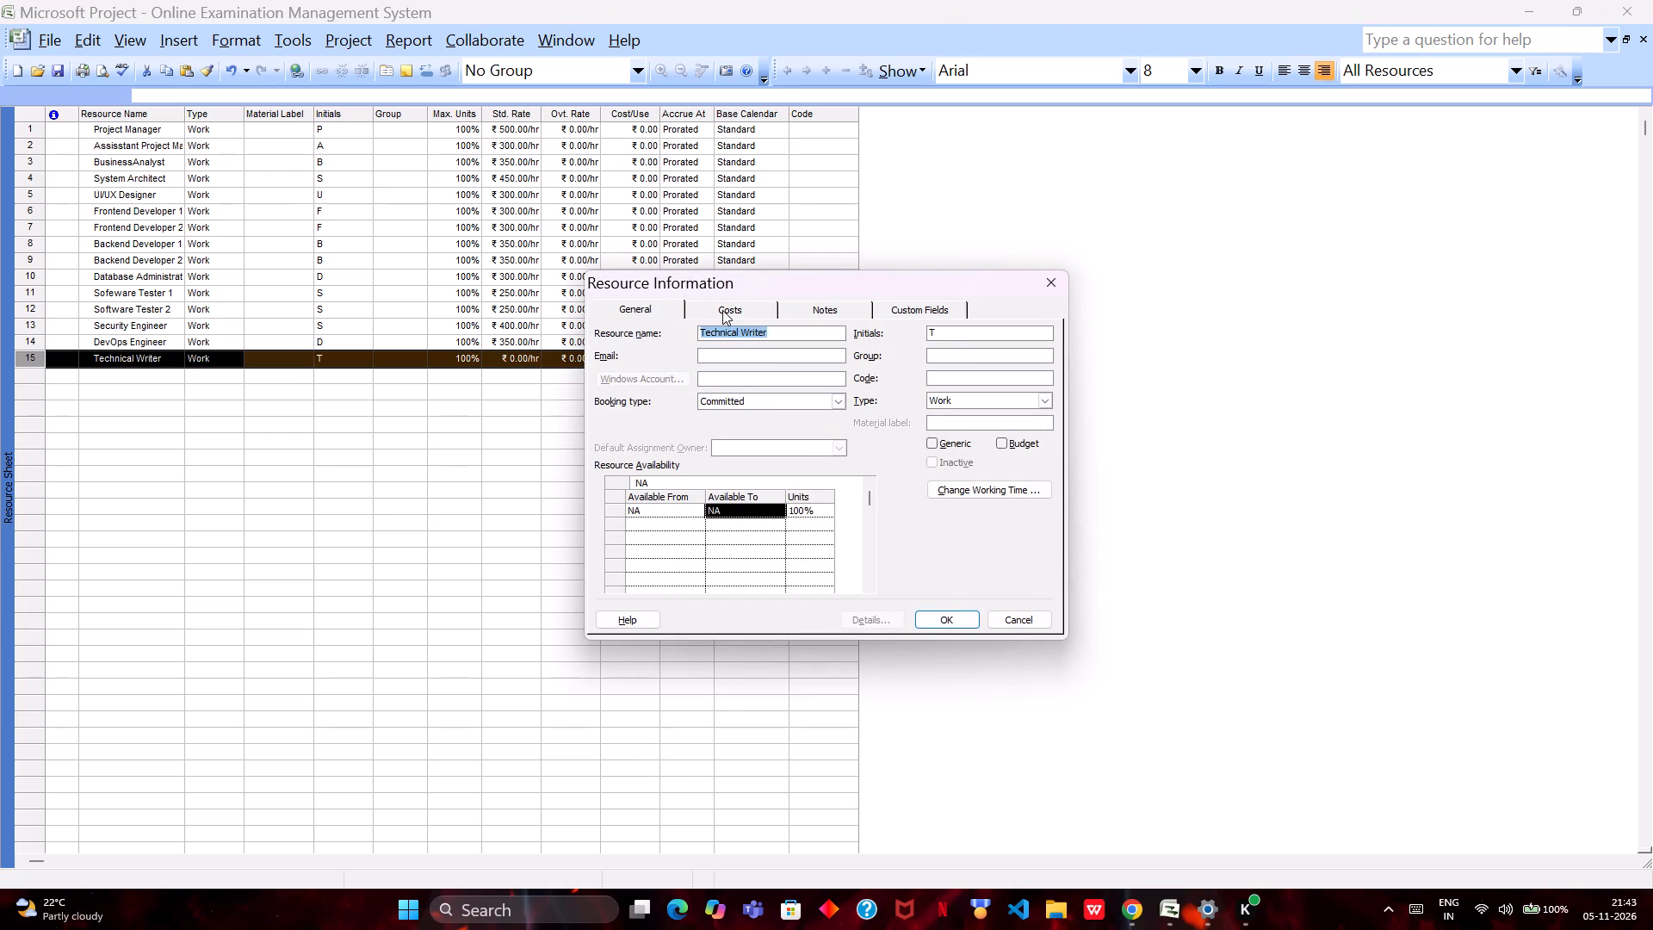
left_click(722, 310)
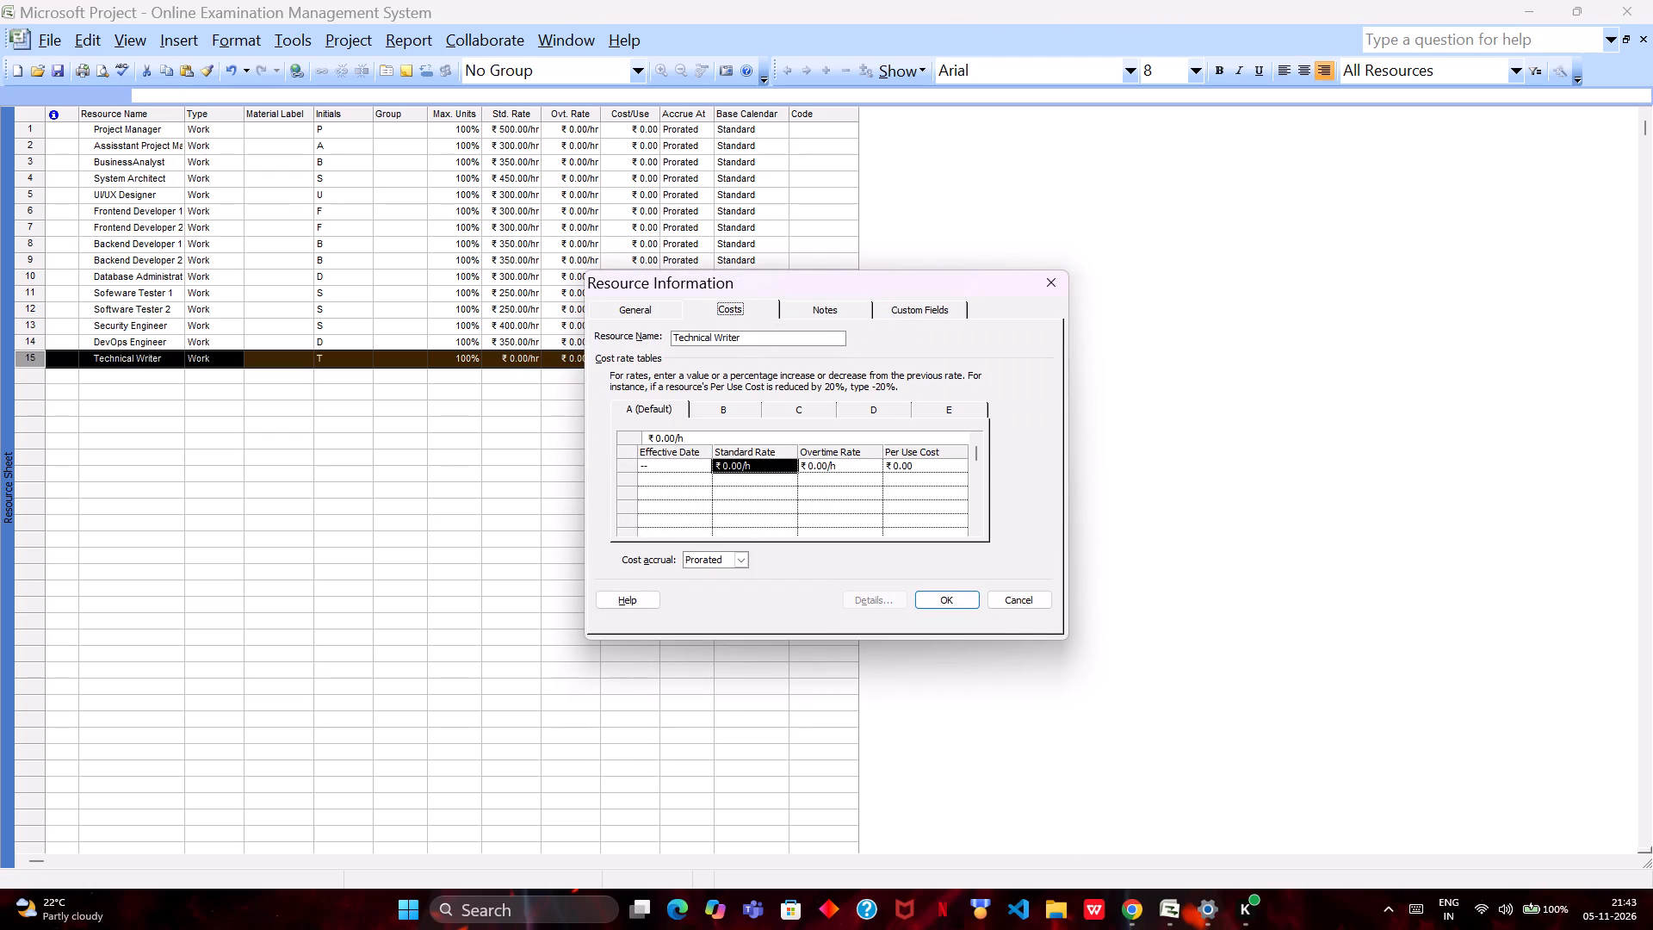
left_click(750, 465)
type("200")
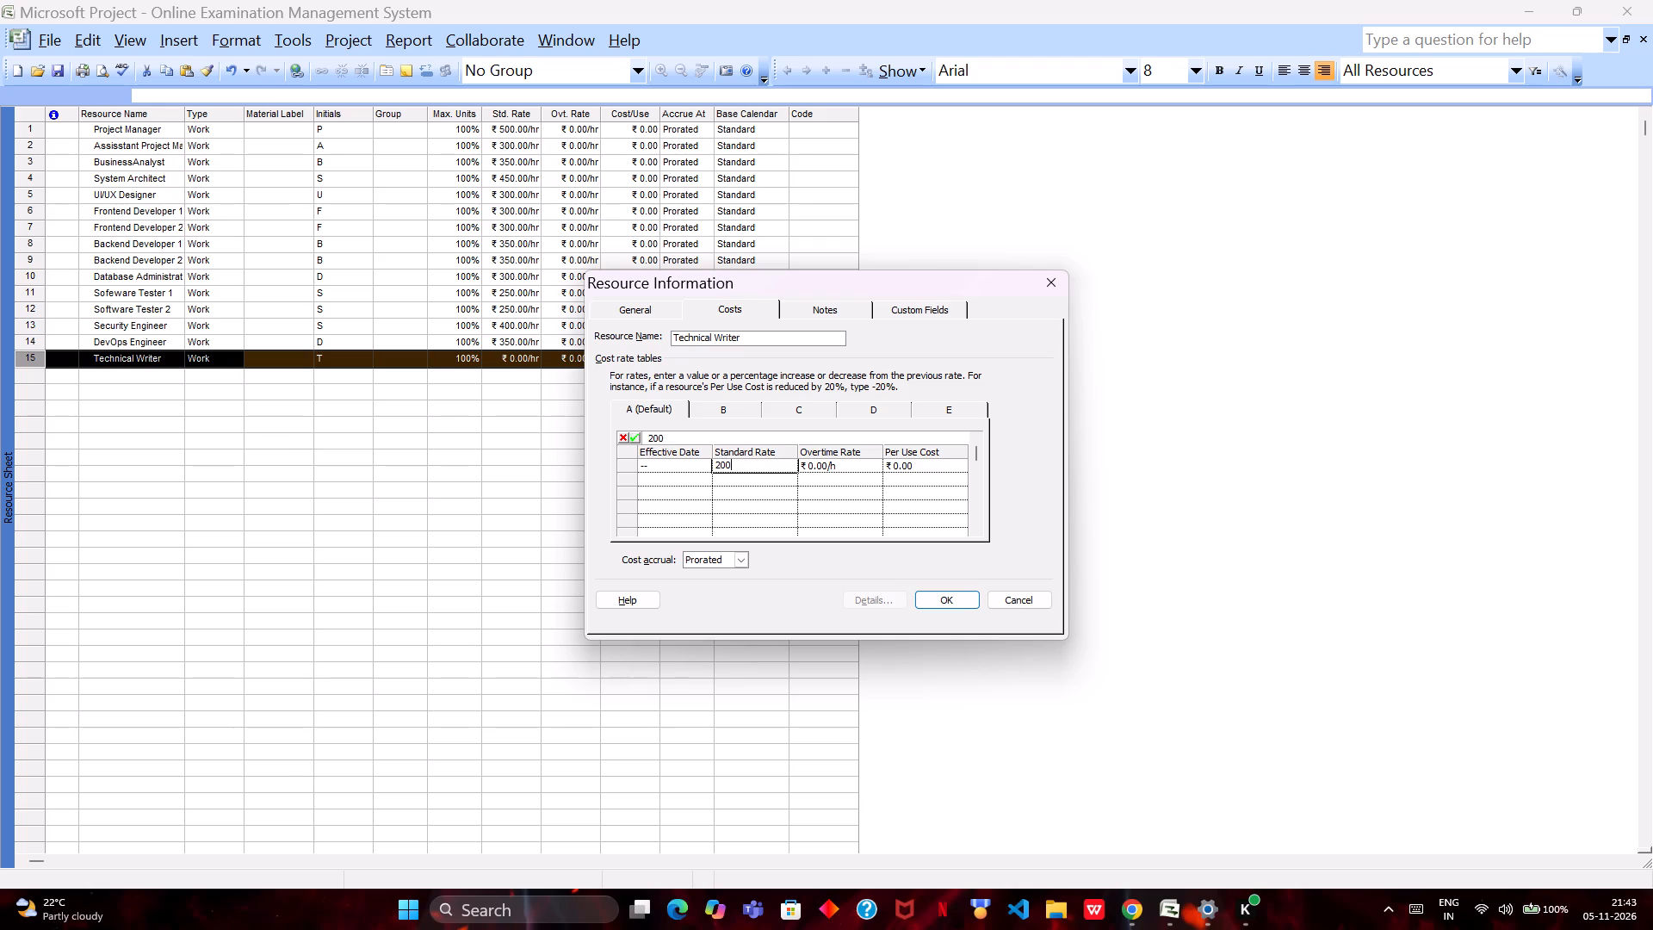
key("Return")
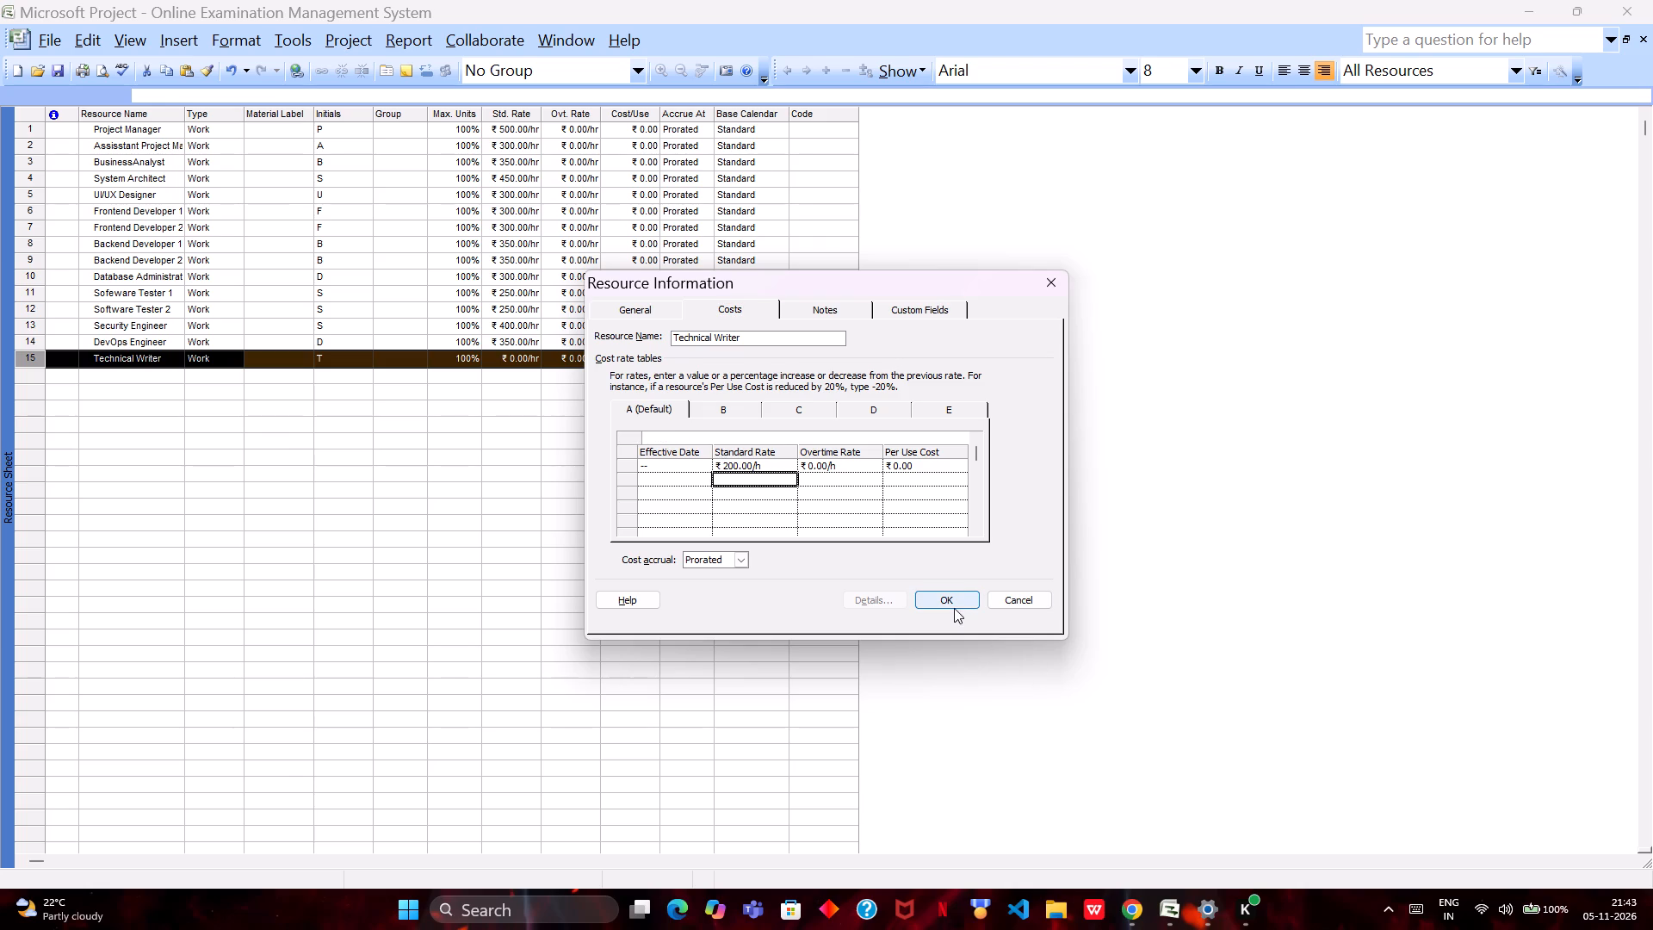
left_click(954, 608)
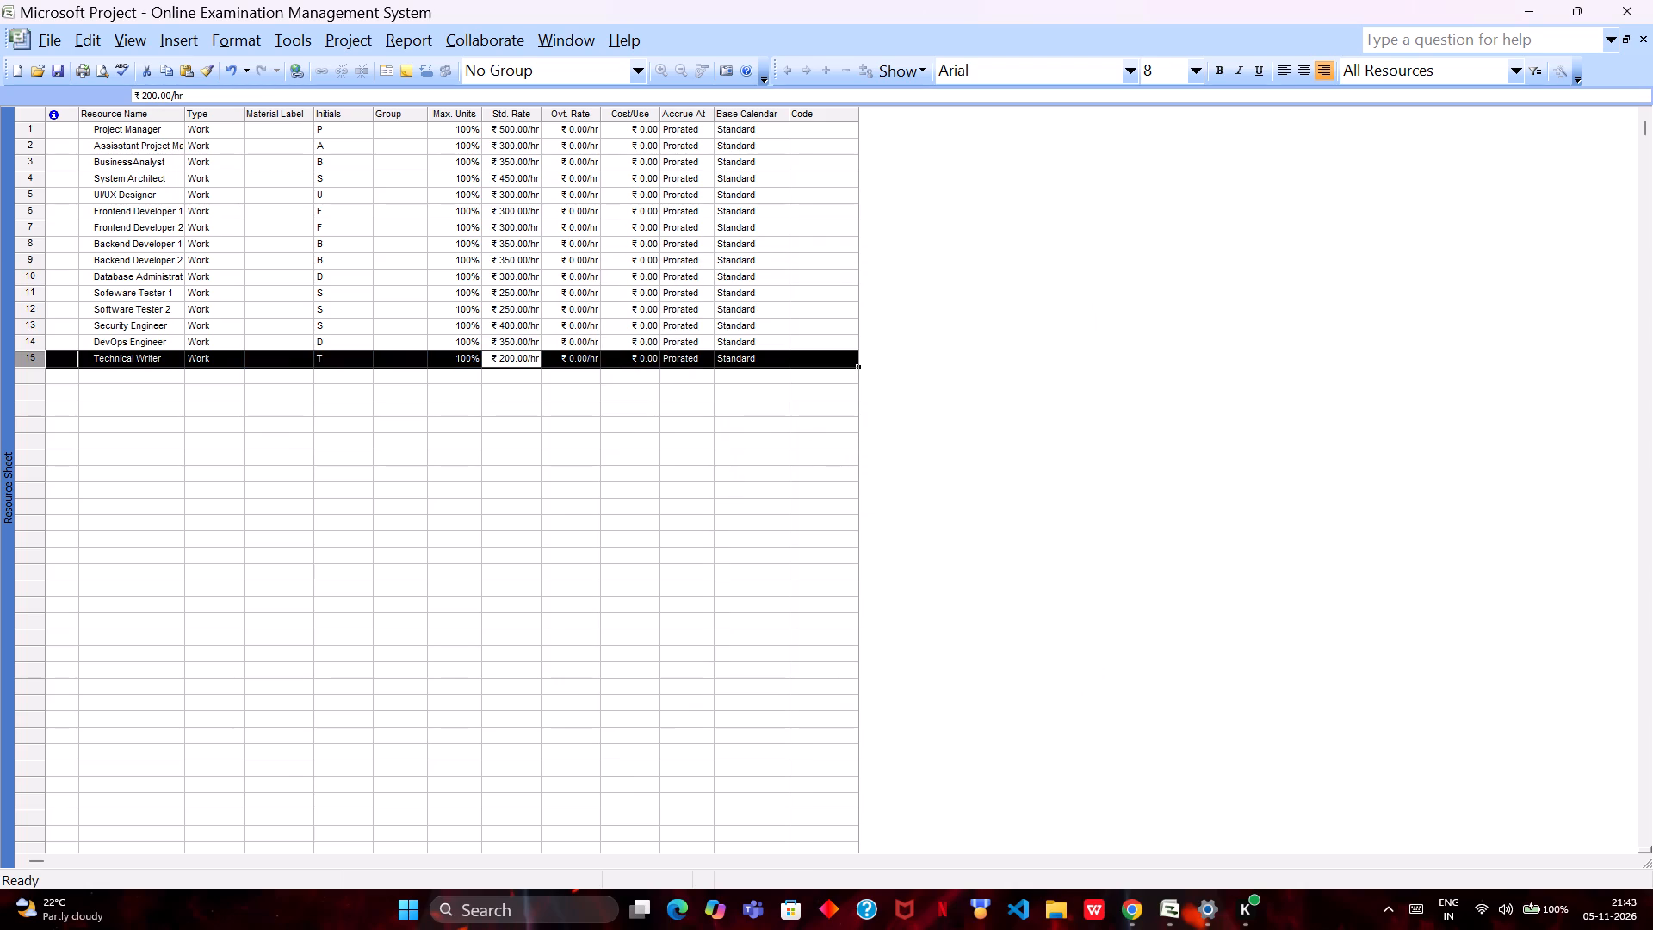
Switch from the resource sheet to the Gantt Chart view of the task schedule.
left_click(122, 44)
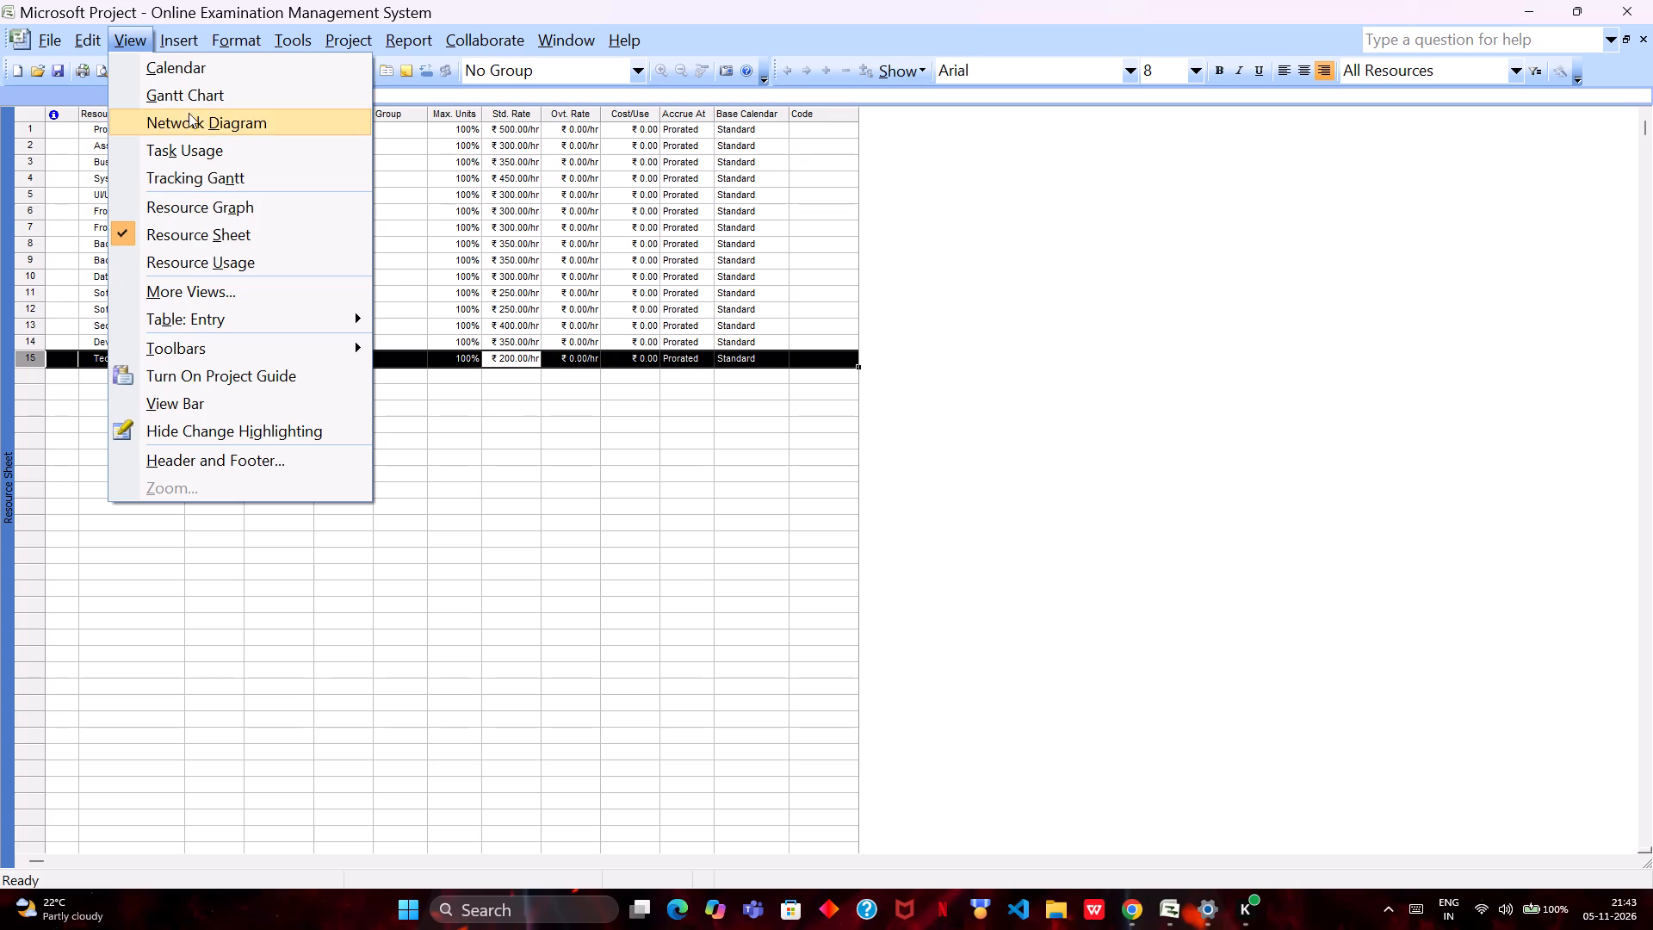
left_click(213, 83)
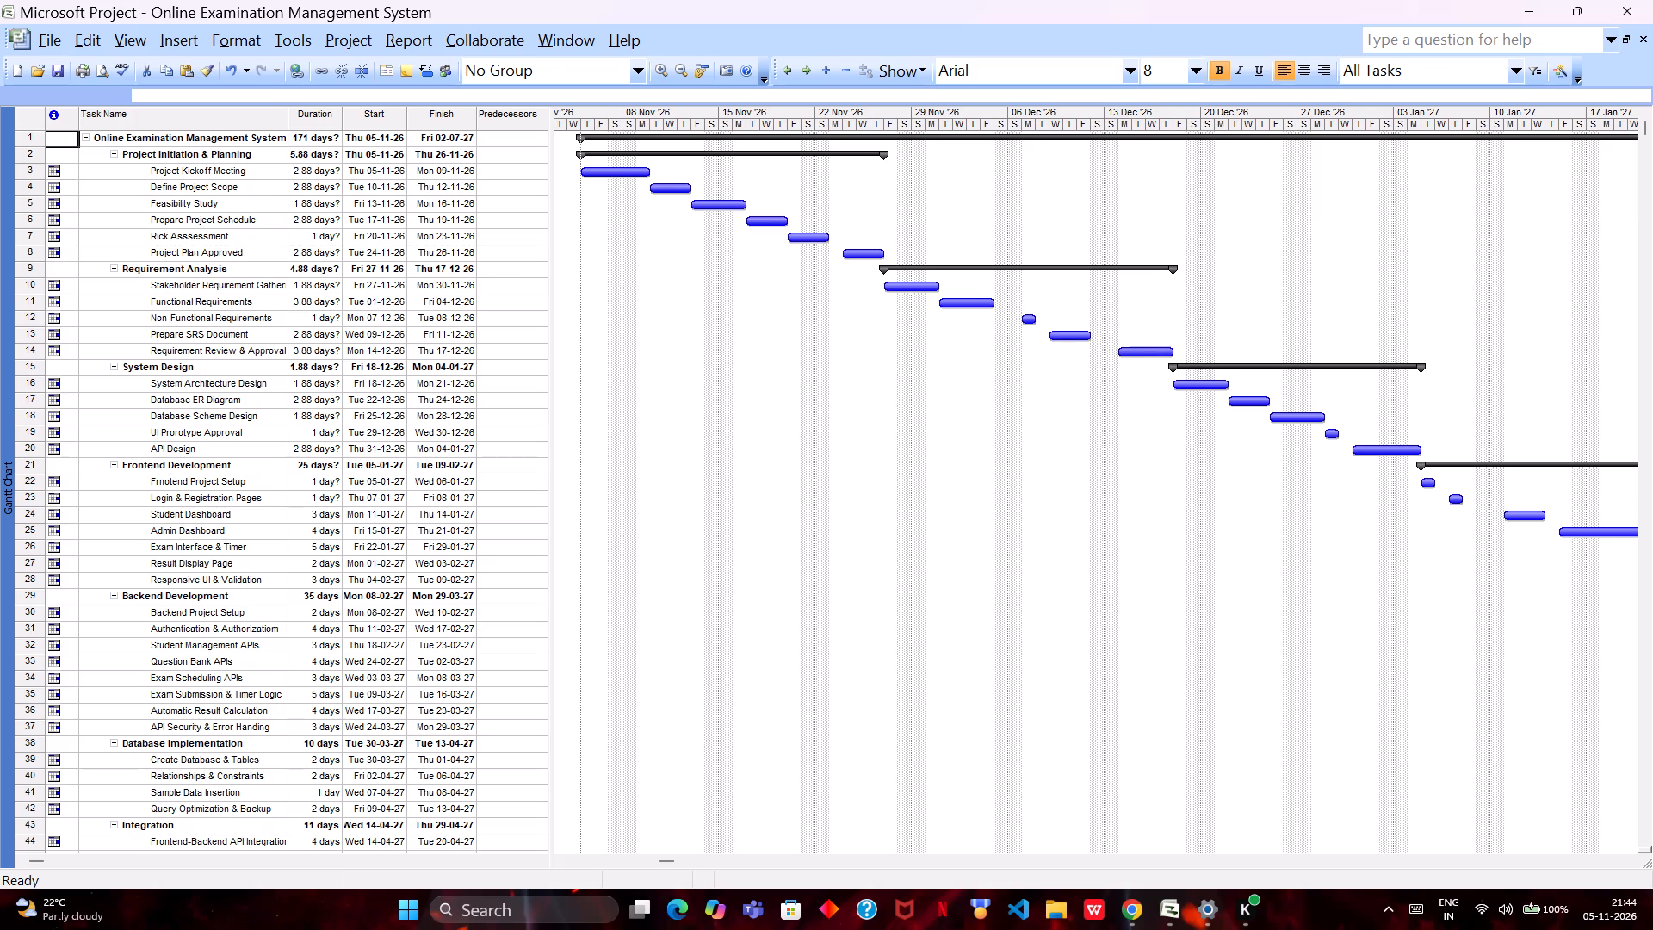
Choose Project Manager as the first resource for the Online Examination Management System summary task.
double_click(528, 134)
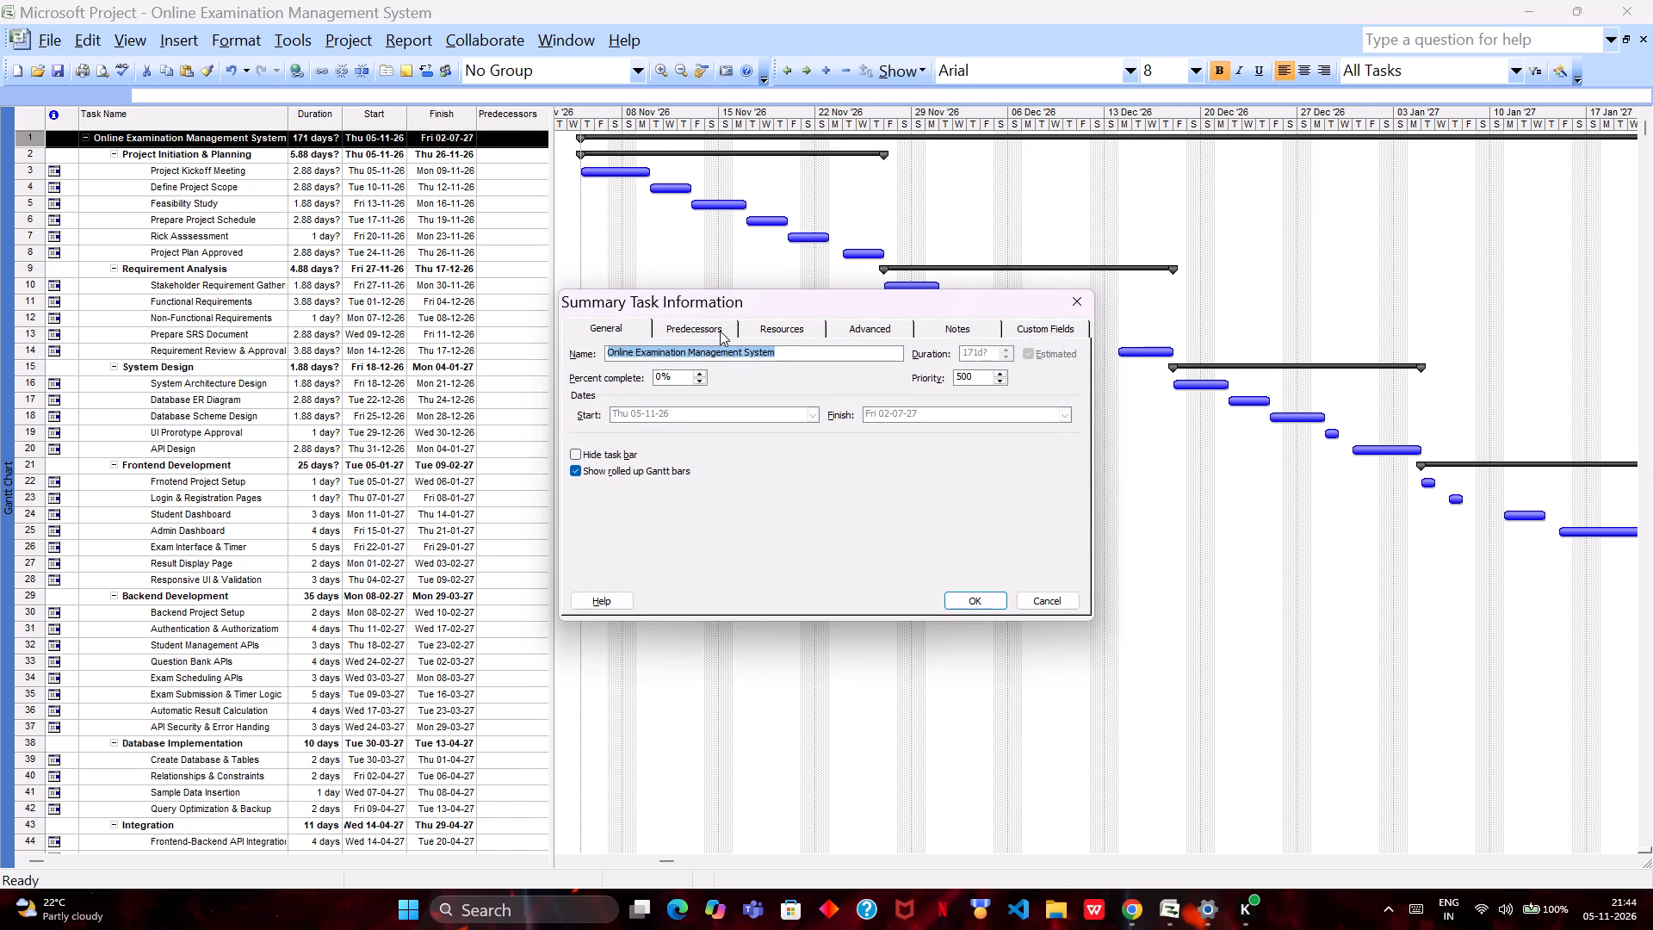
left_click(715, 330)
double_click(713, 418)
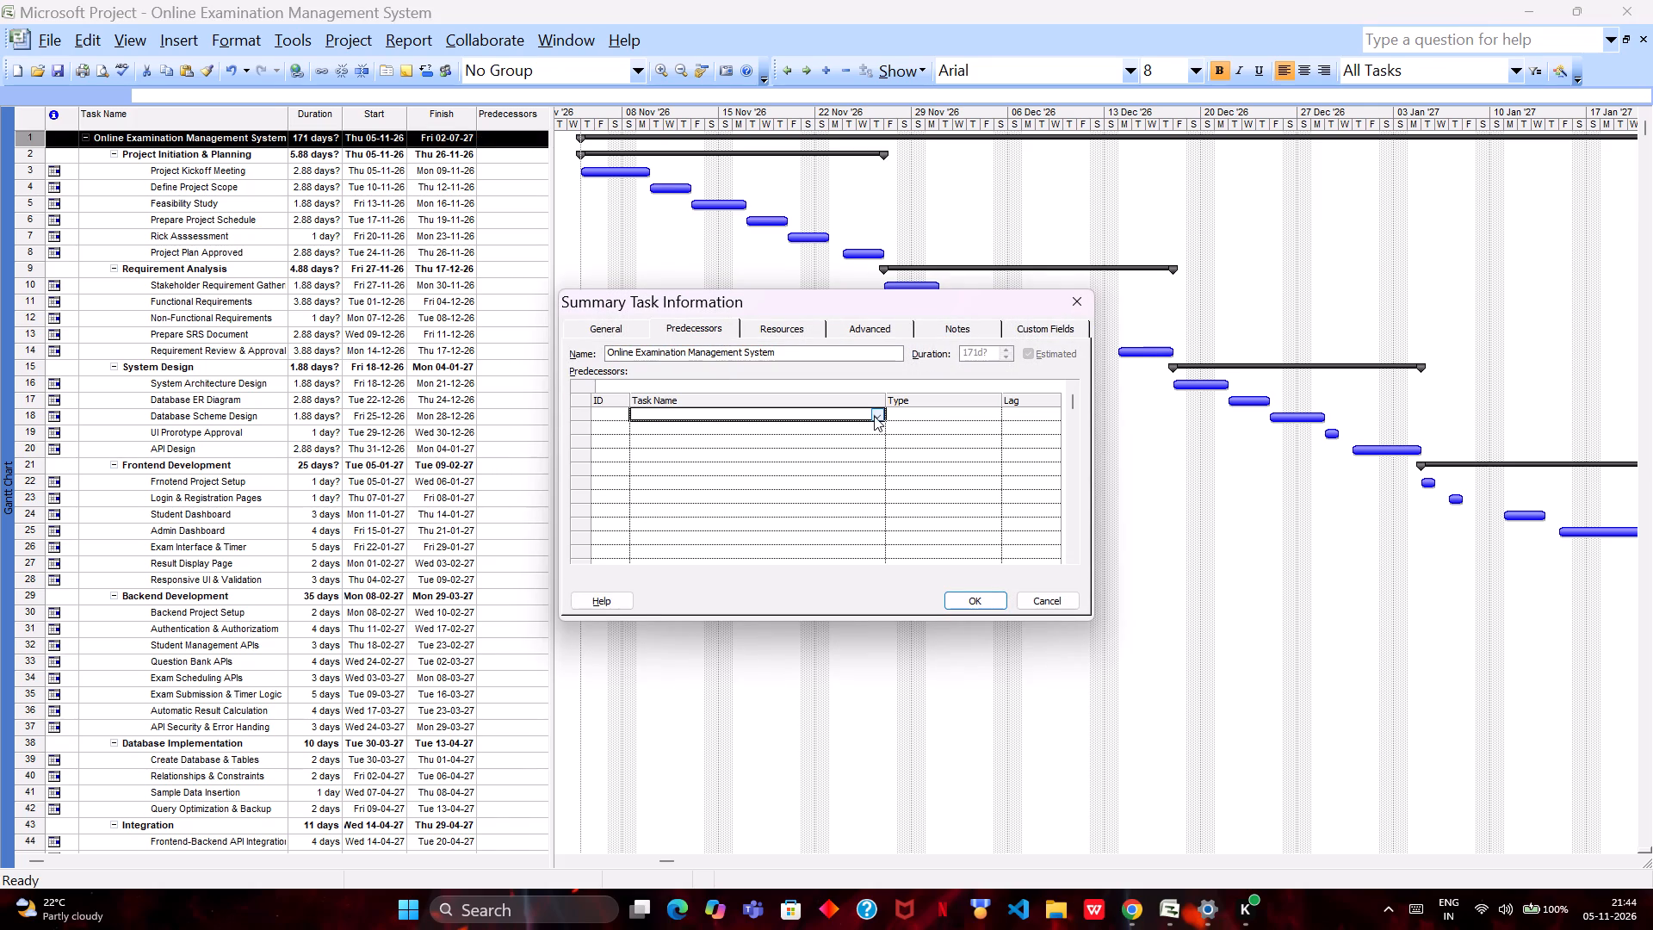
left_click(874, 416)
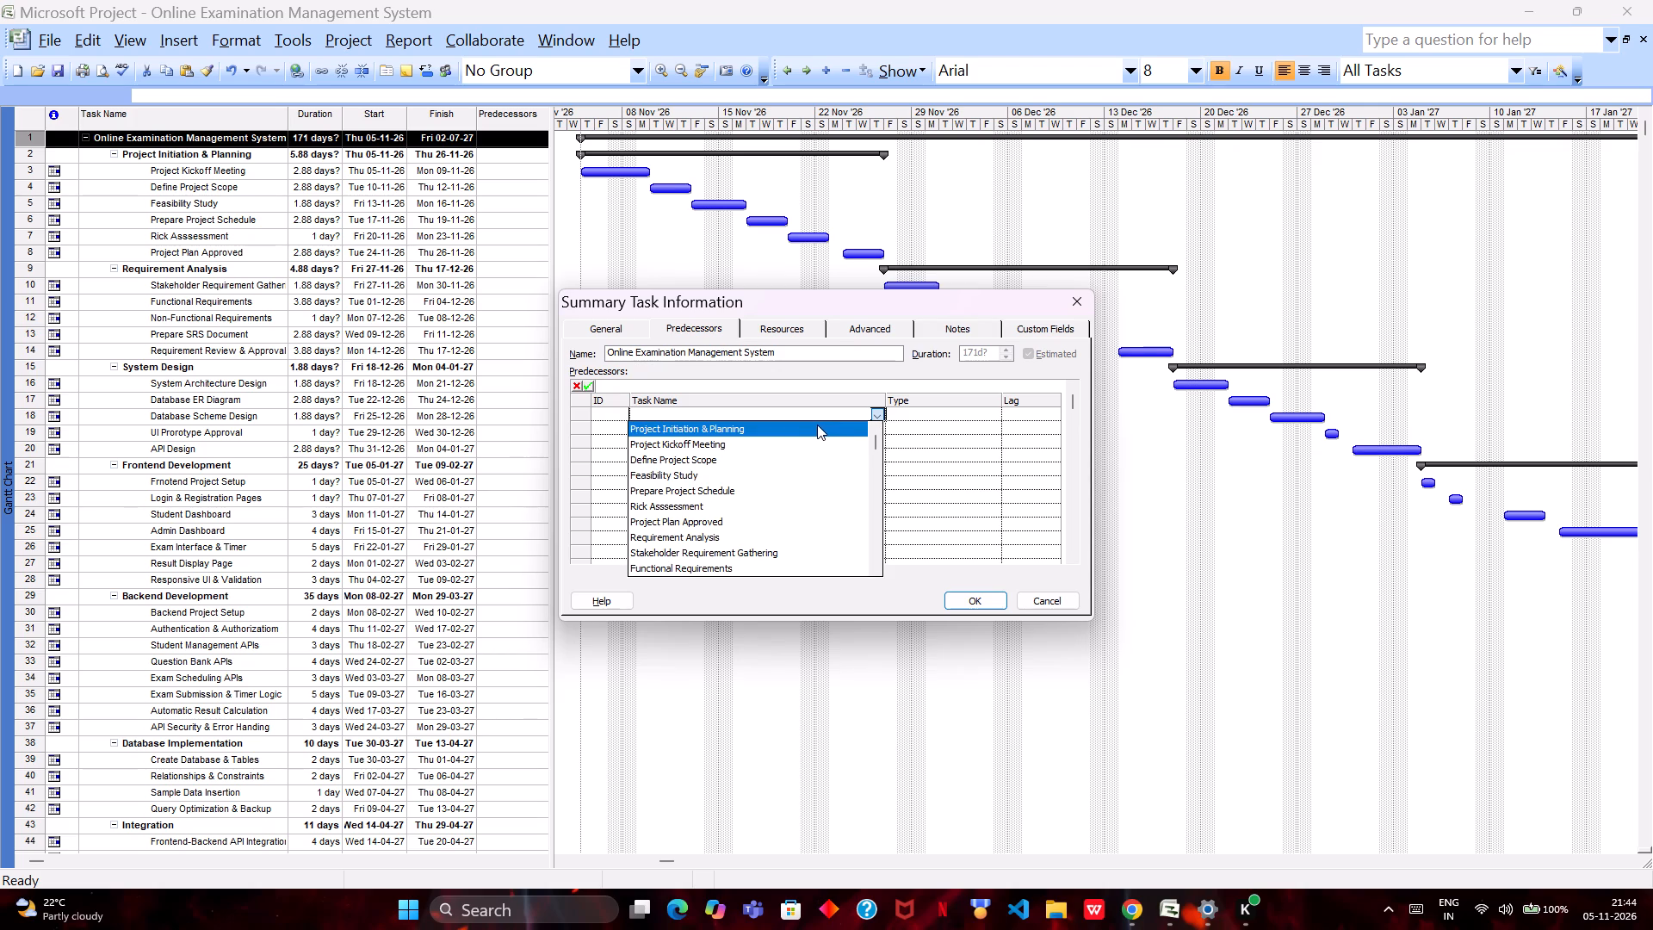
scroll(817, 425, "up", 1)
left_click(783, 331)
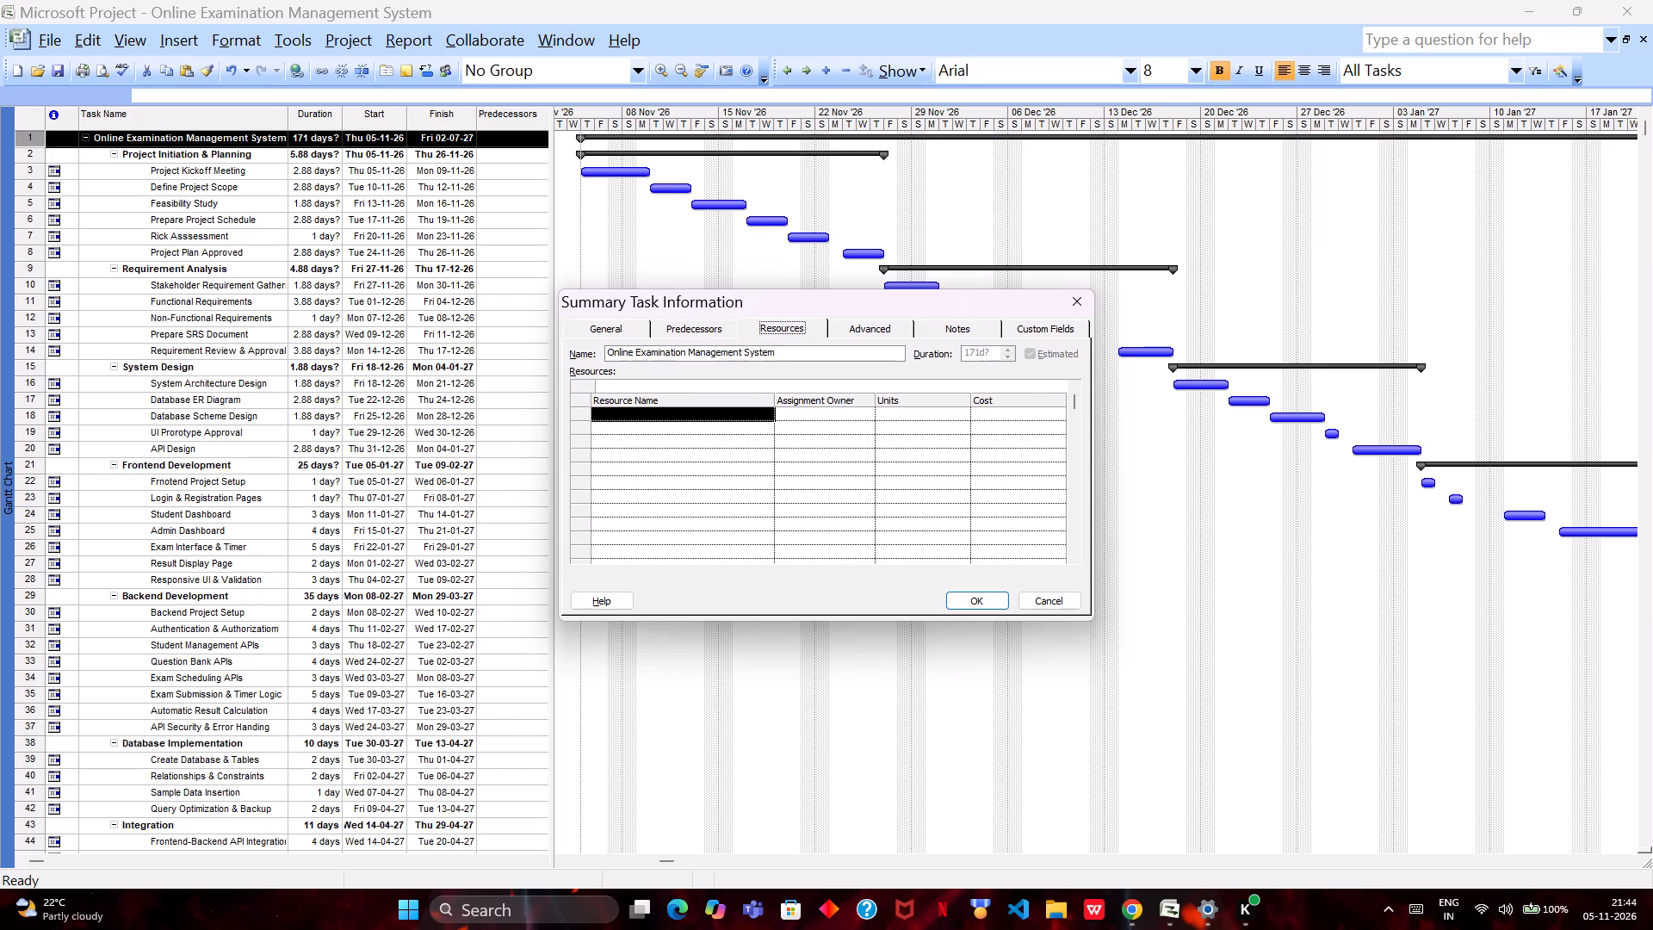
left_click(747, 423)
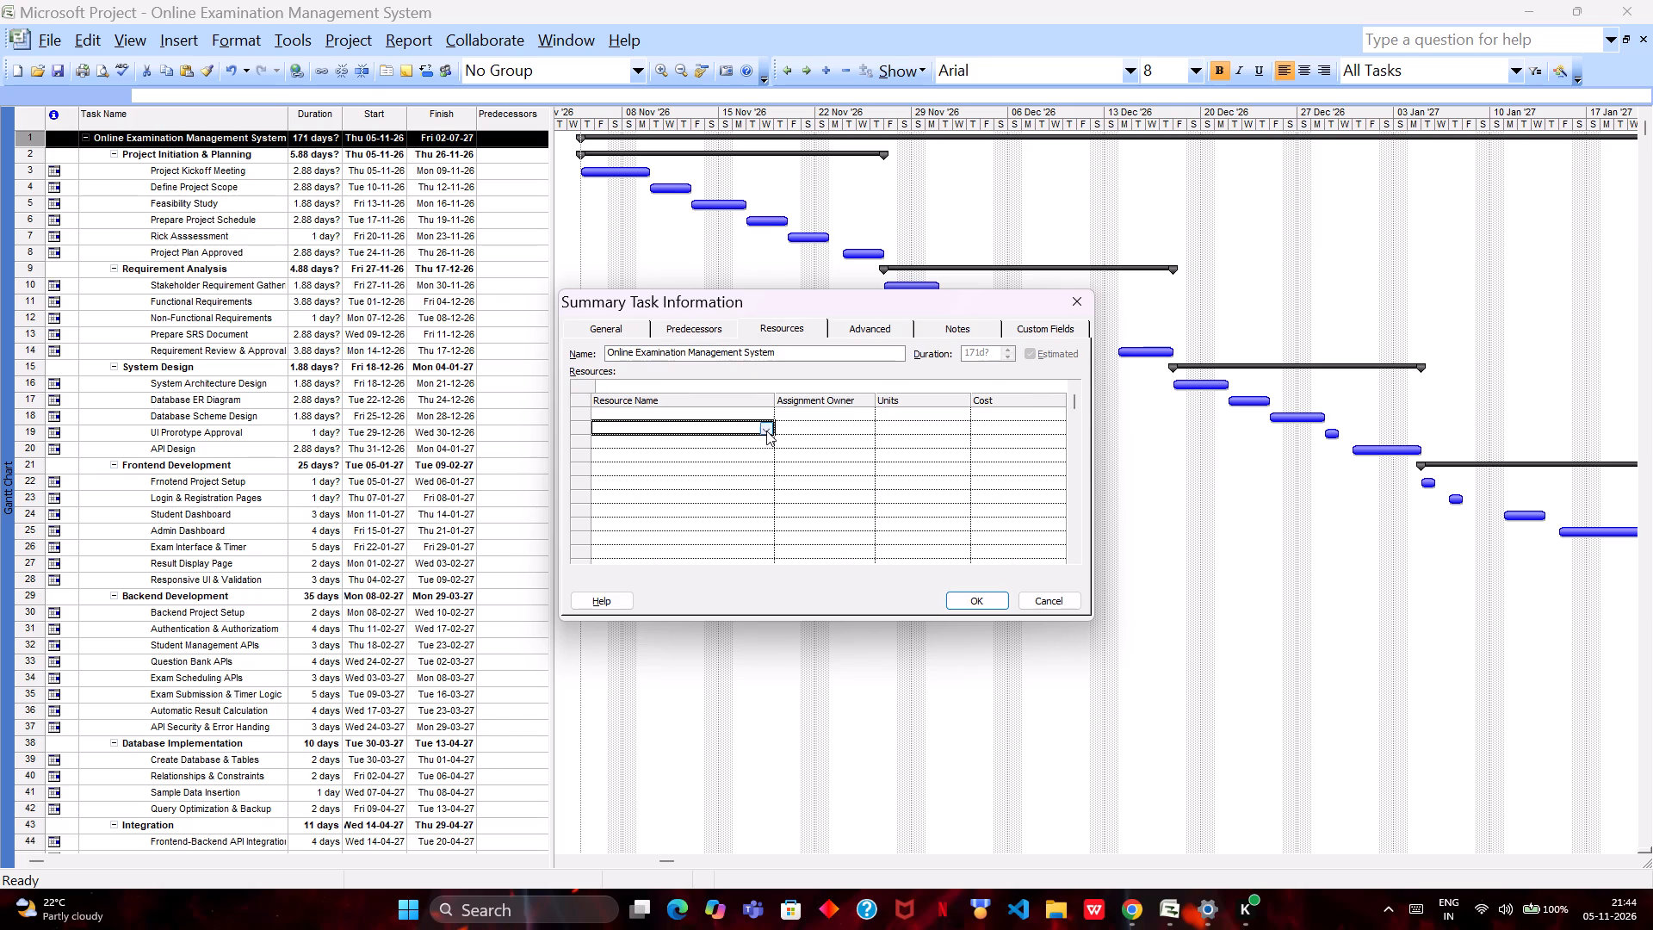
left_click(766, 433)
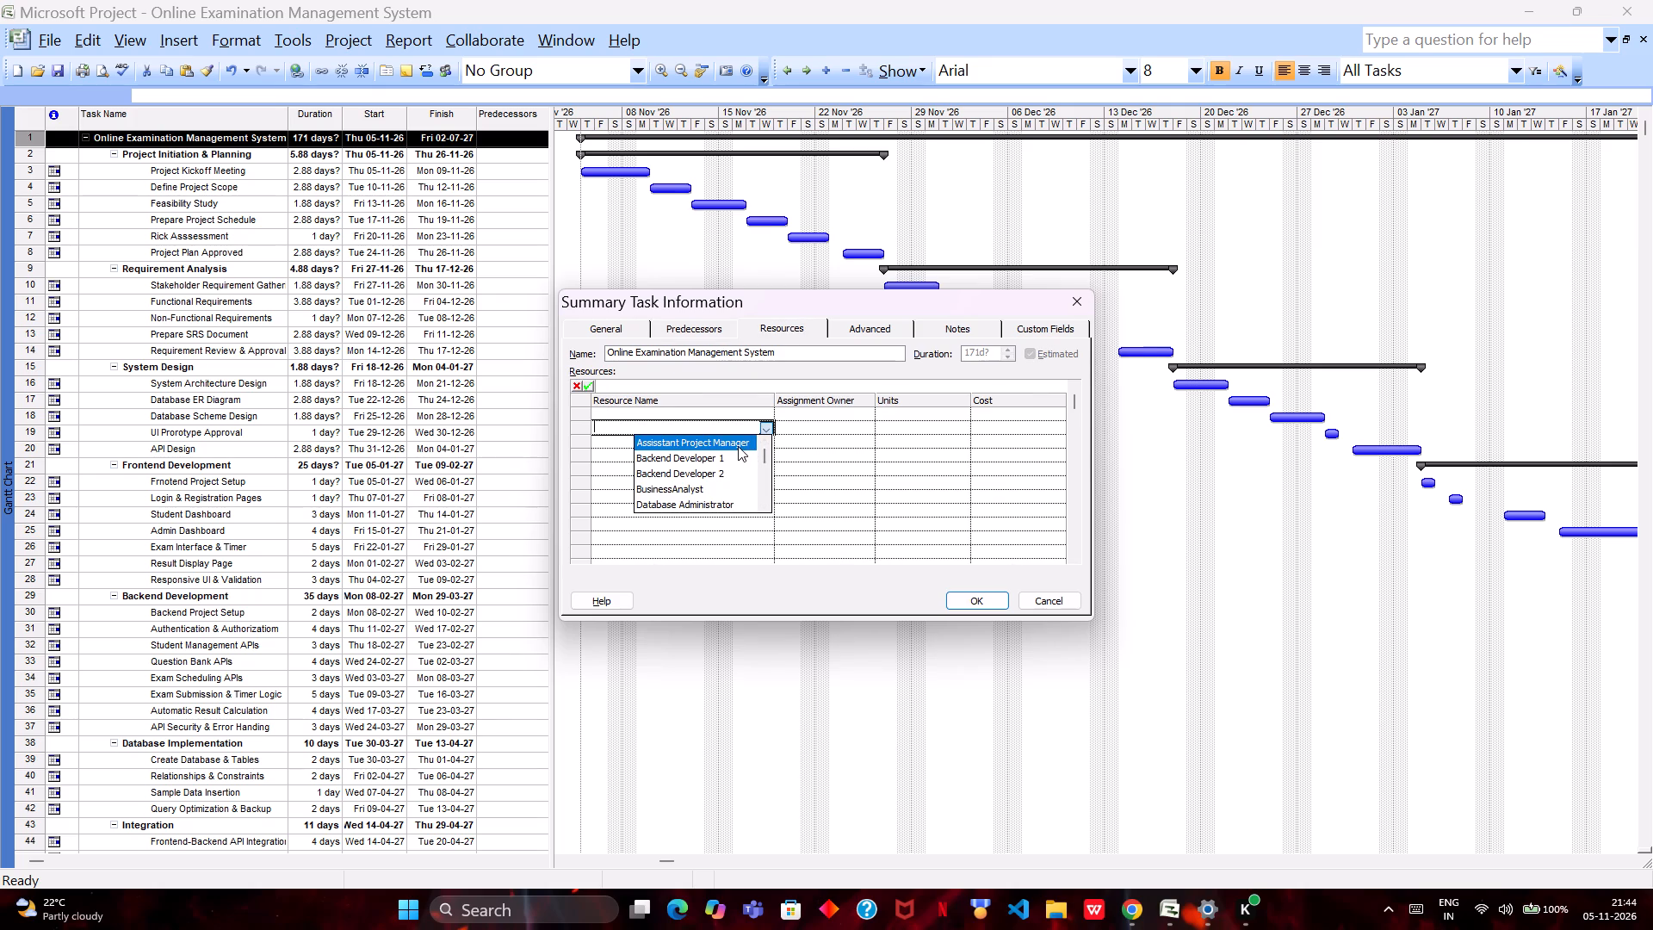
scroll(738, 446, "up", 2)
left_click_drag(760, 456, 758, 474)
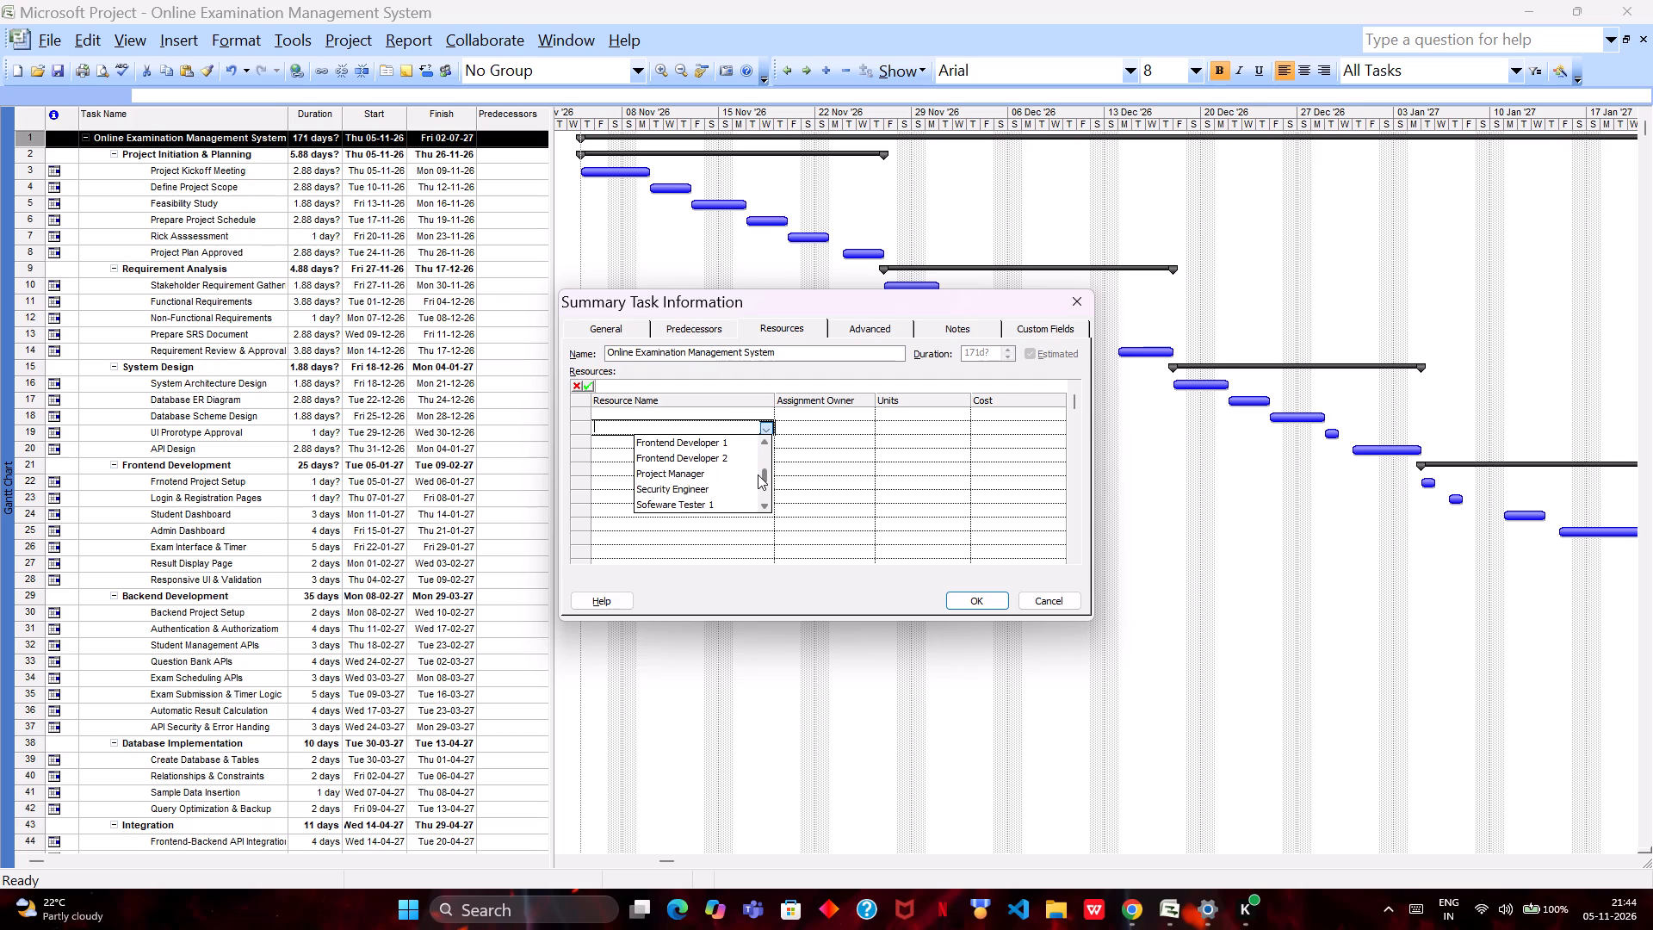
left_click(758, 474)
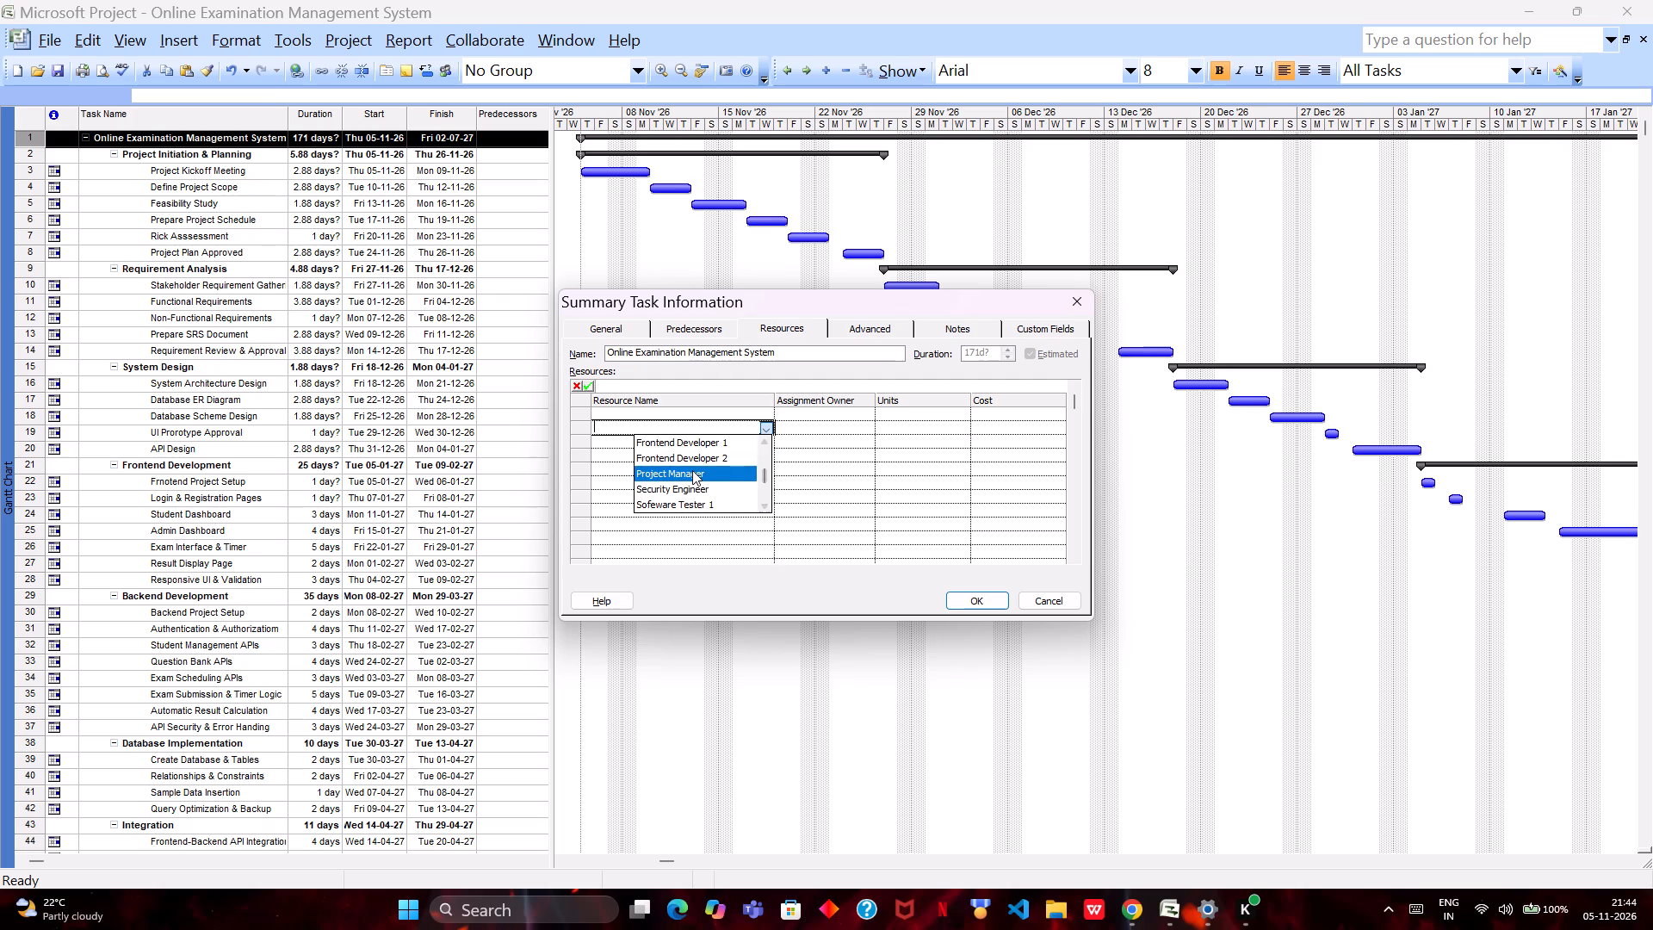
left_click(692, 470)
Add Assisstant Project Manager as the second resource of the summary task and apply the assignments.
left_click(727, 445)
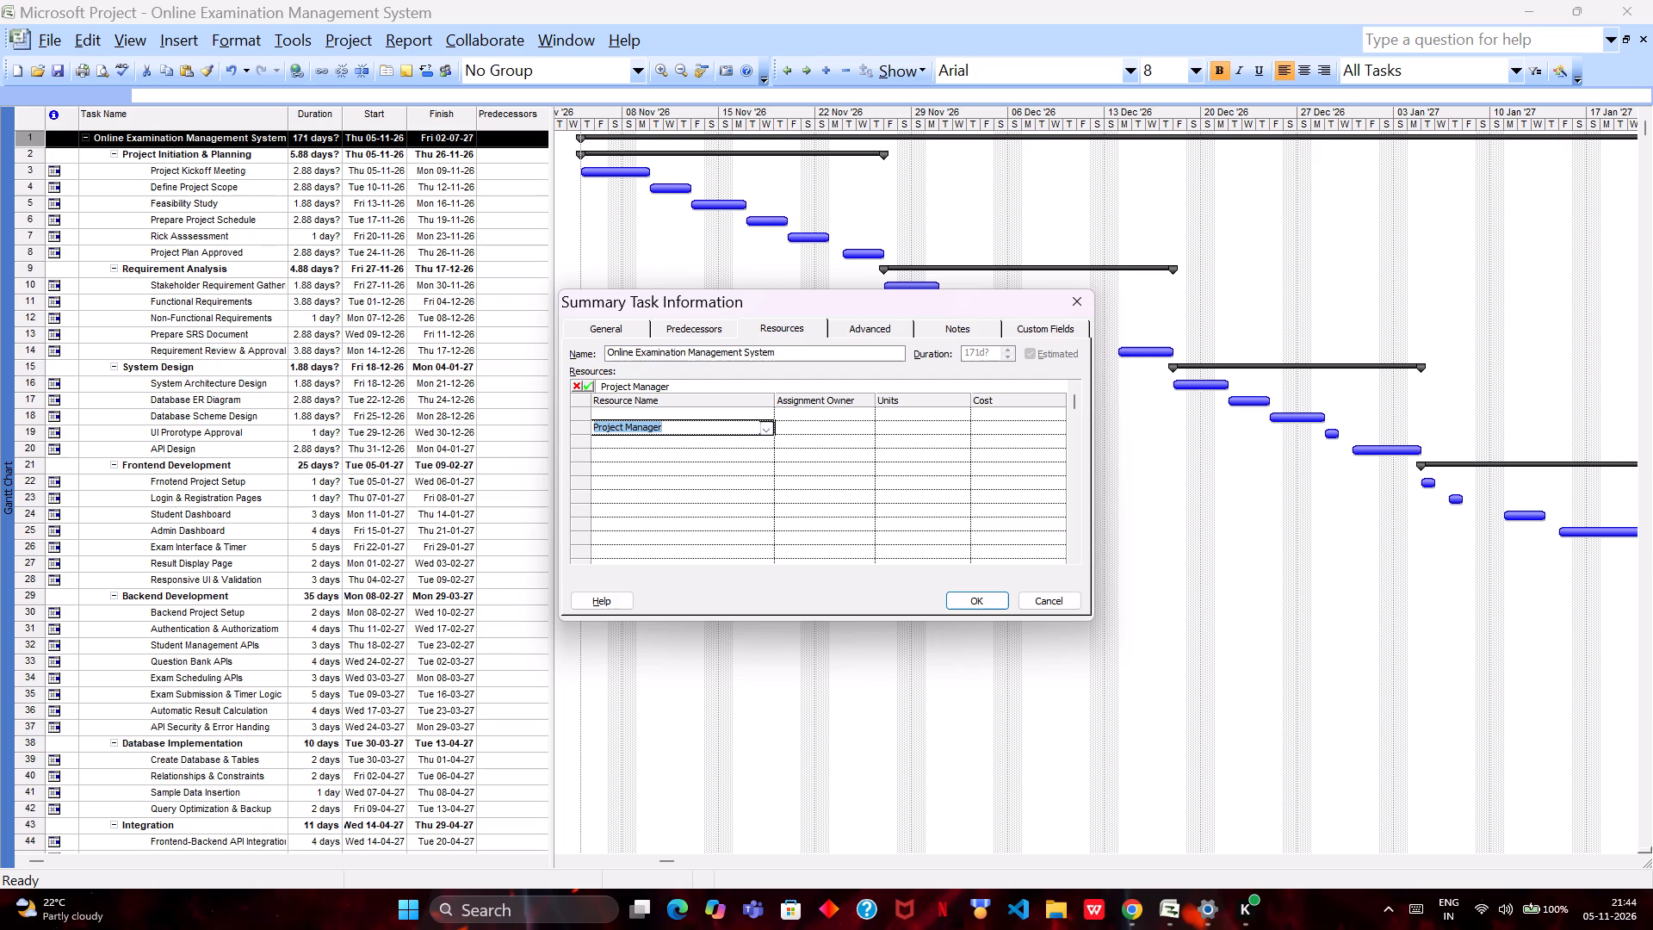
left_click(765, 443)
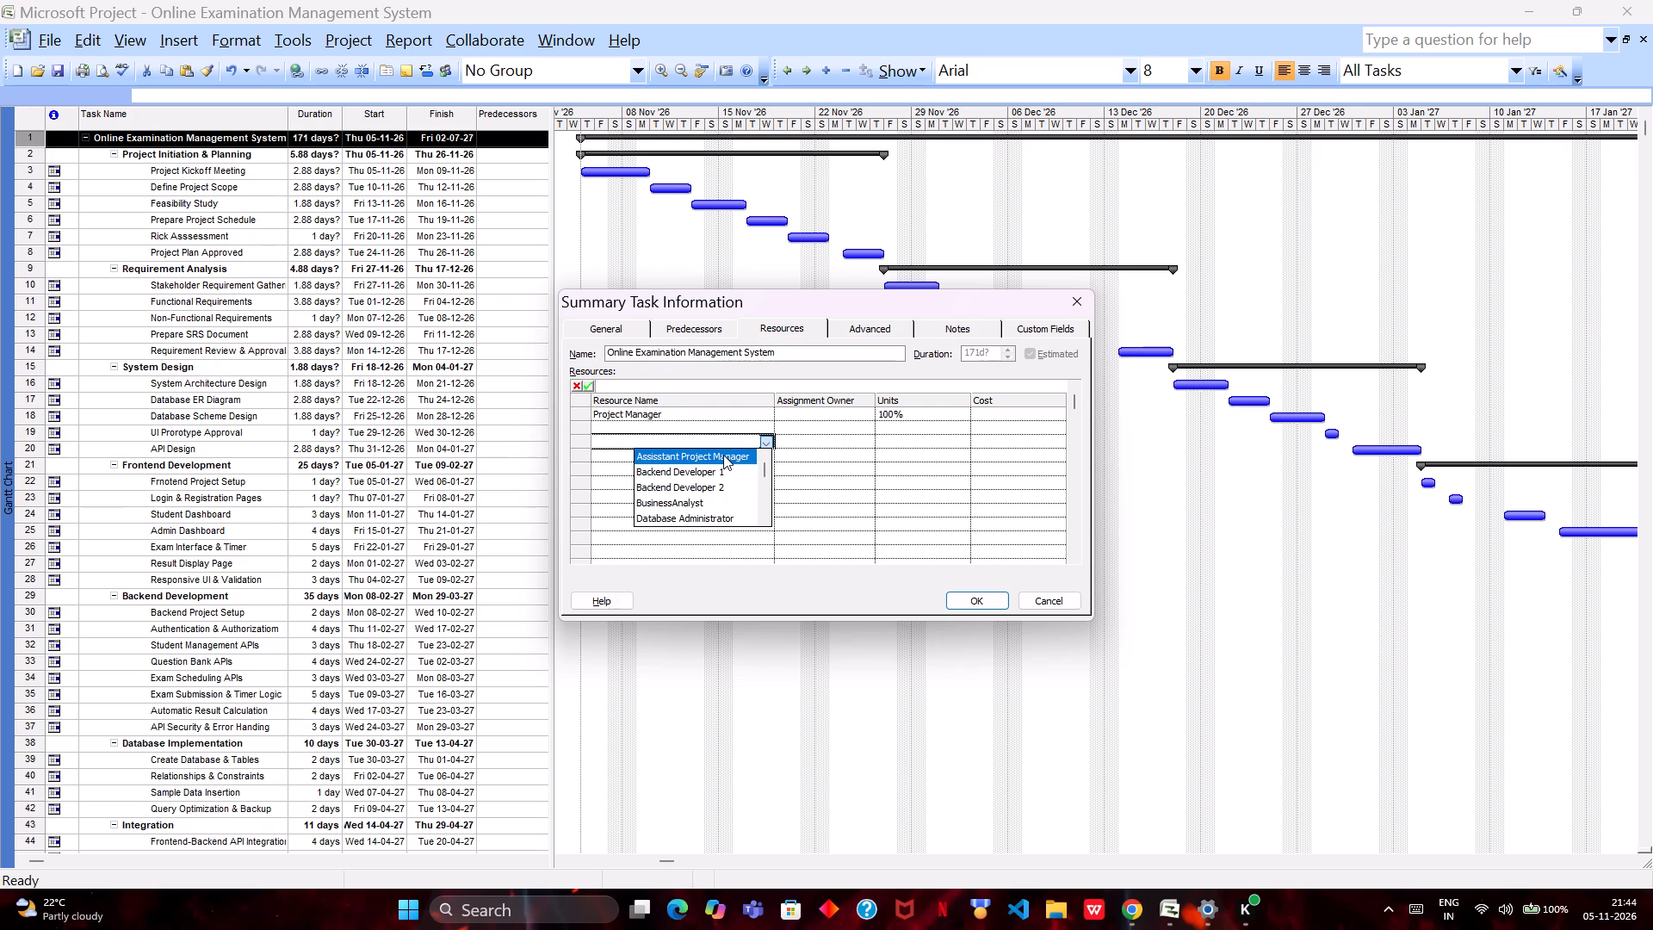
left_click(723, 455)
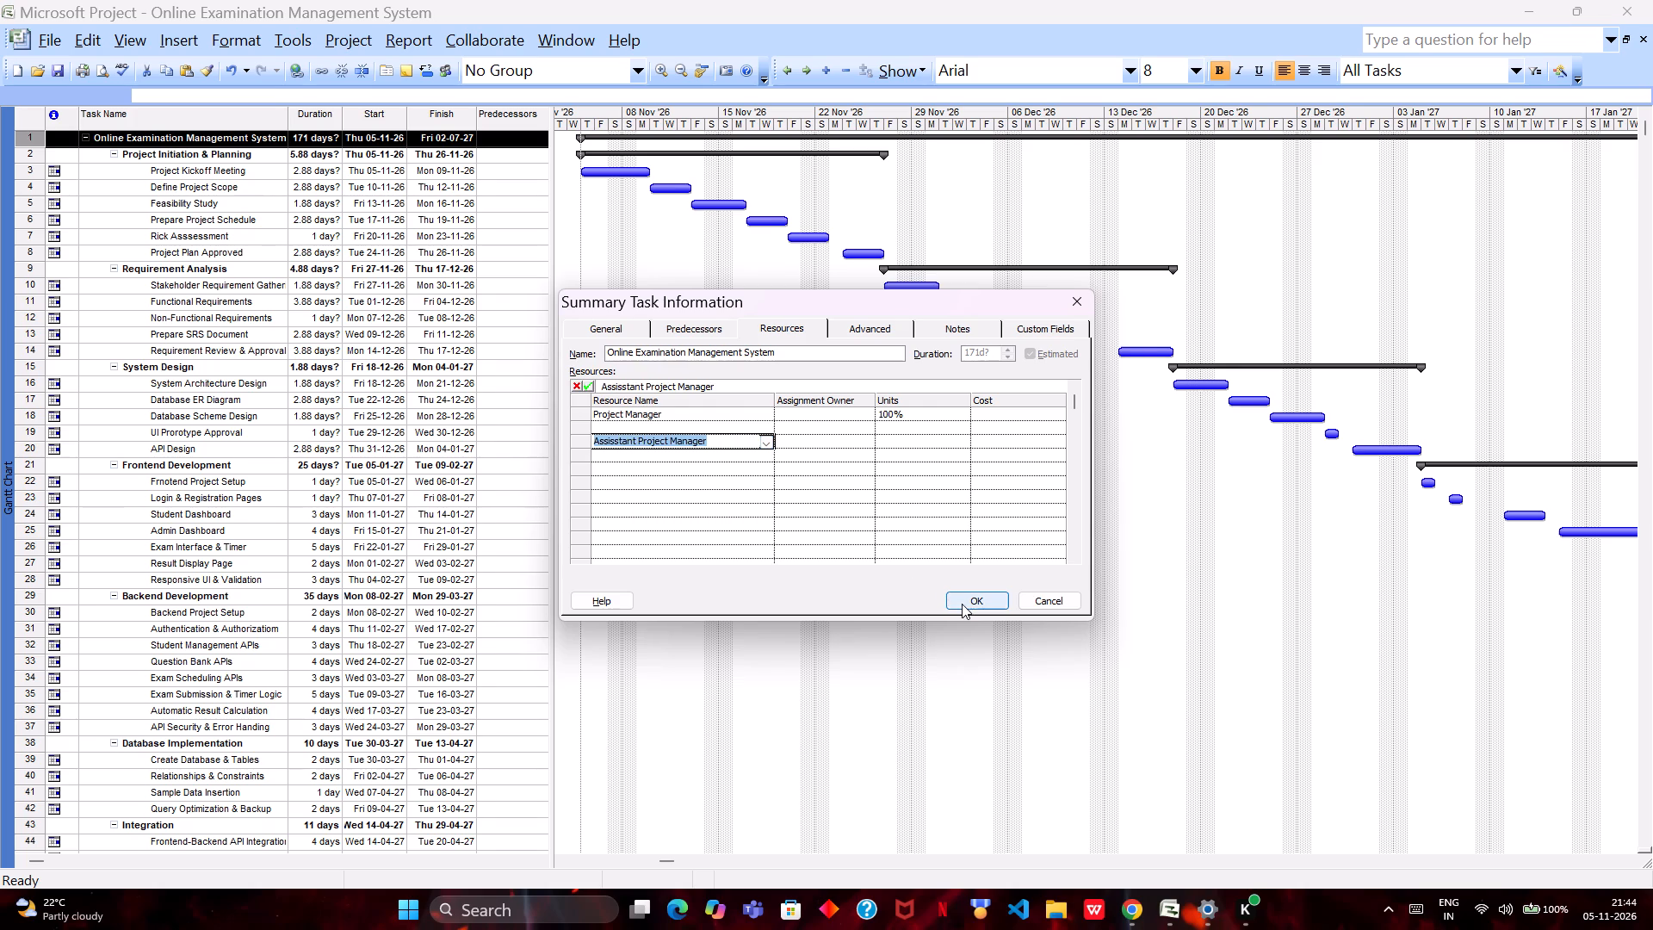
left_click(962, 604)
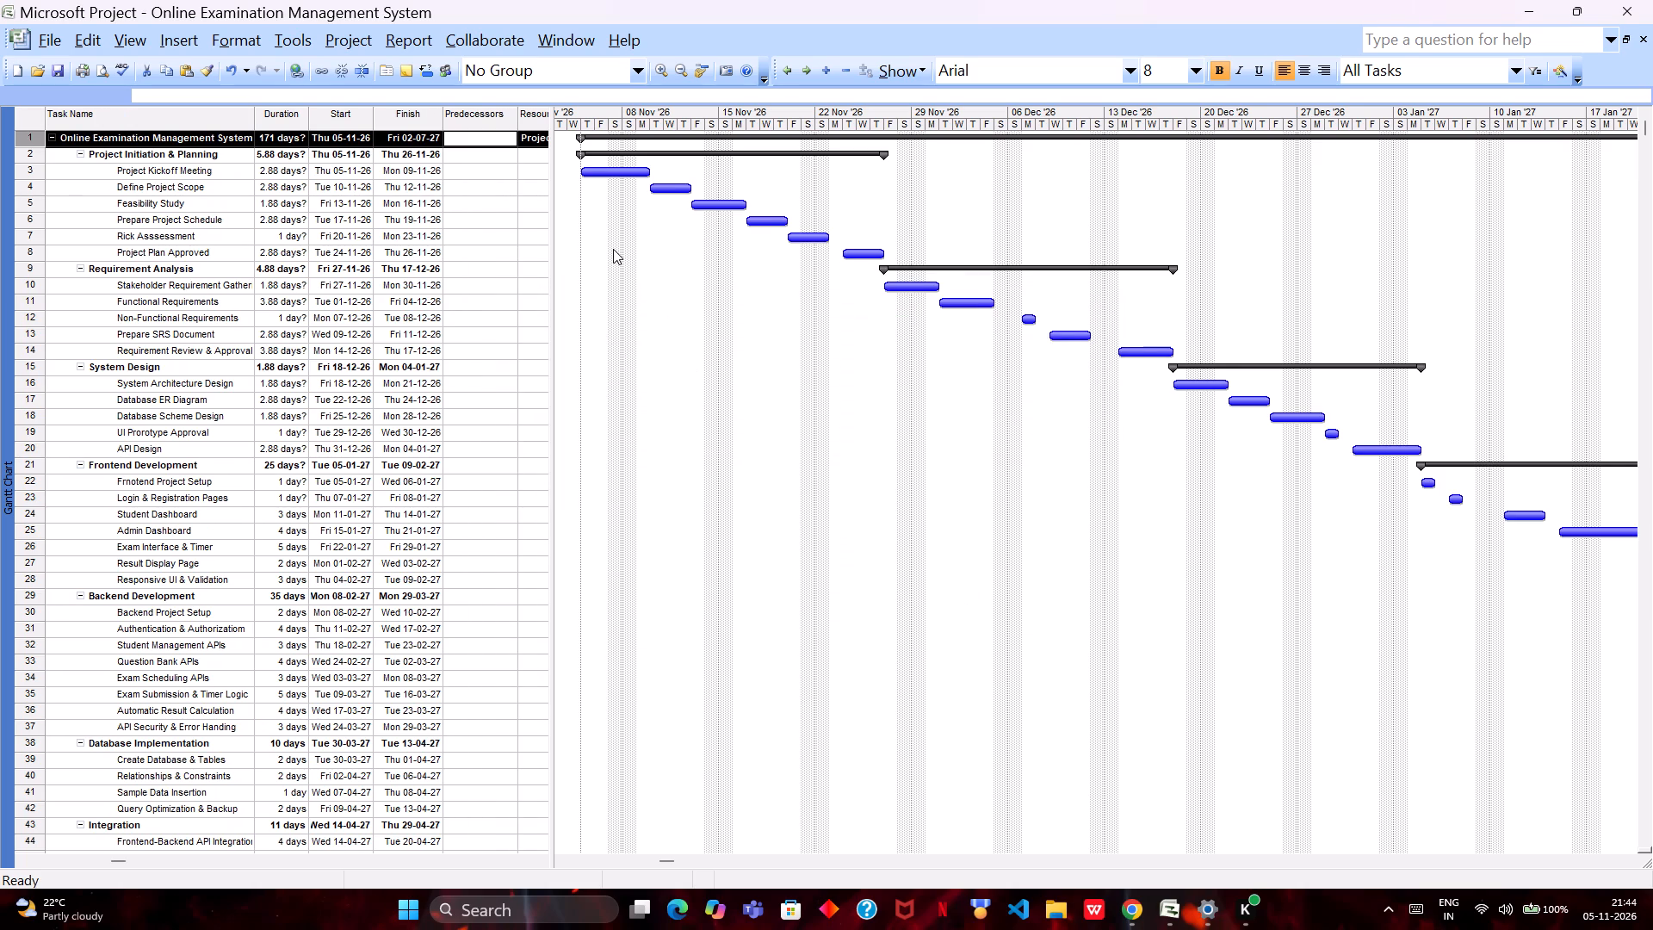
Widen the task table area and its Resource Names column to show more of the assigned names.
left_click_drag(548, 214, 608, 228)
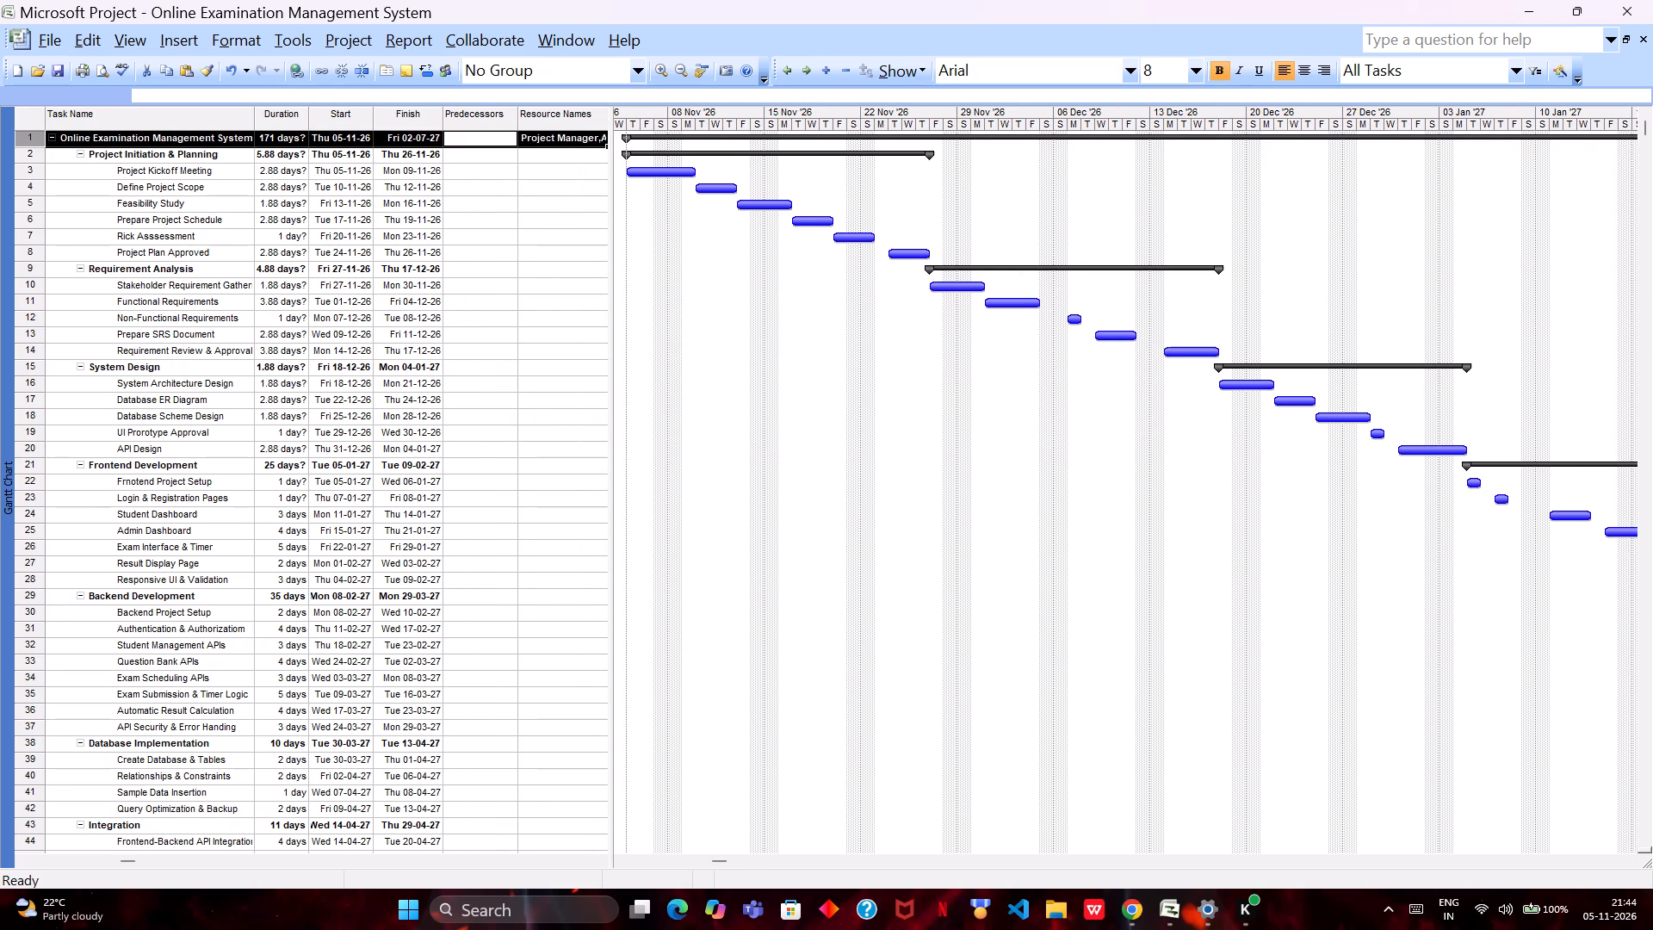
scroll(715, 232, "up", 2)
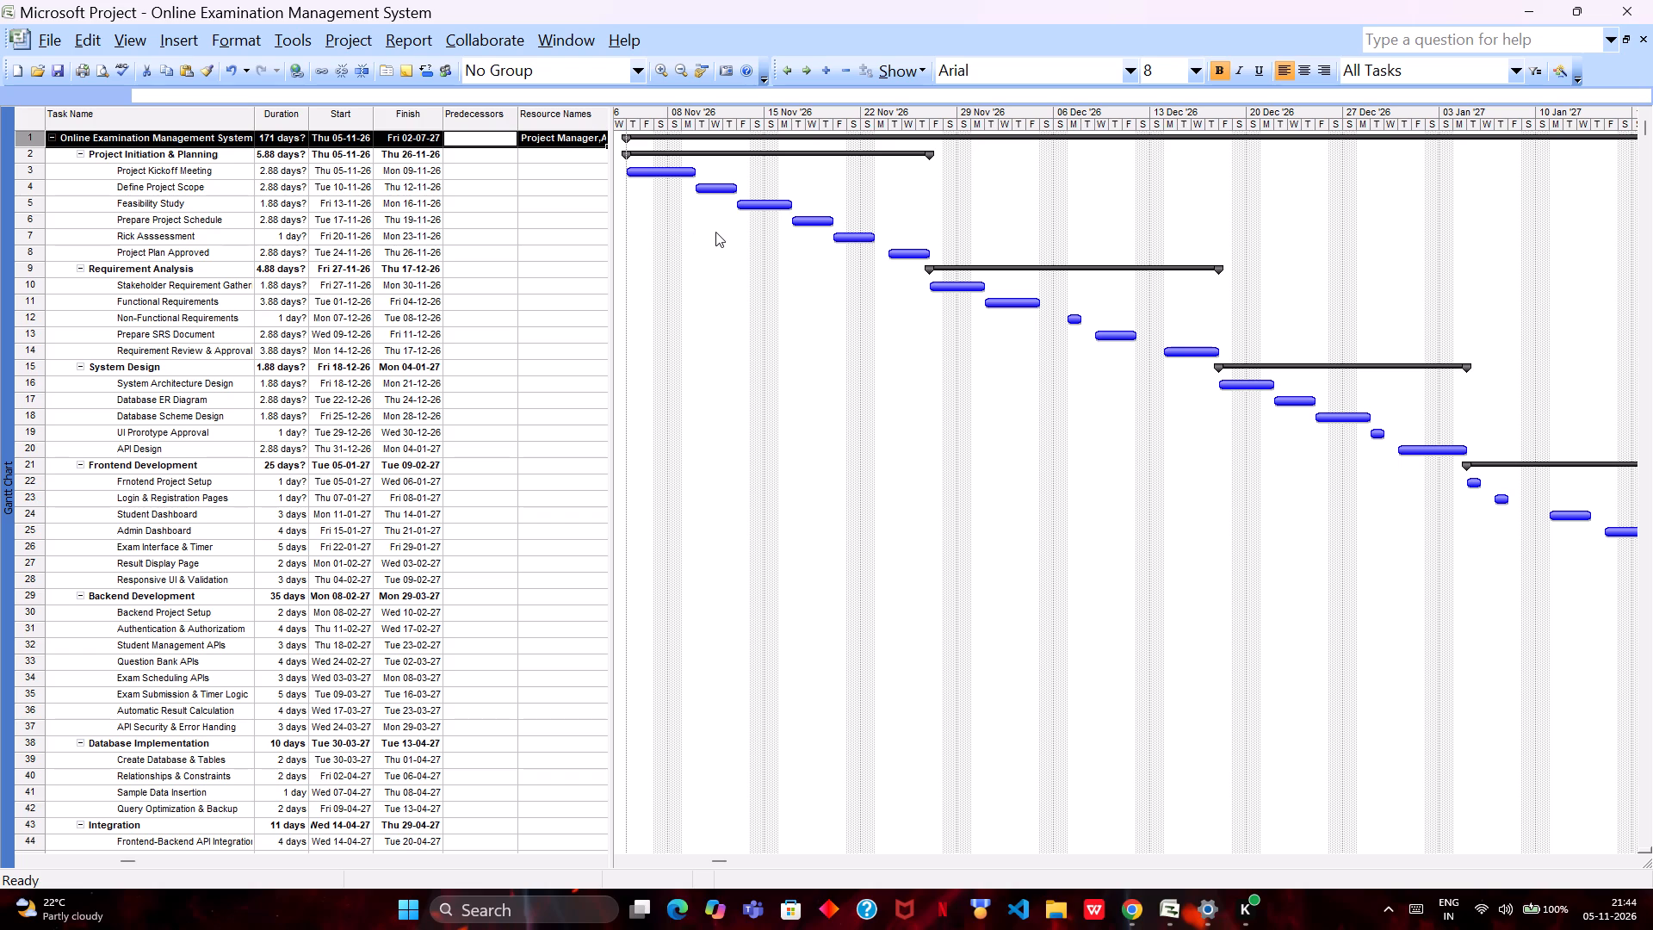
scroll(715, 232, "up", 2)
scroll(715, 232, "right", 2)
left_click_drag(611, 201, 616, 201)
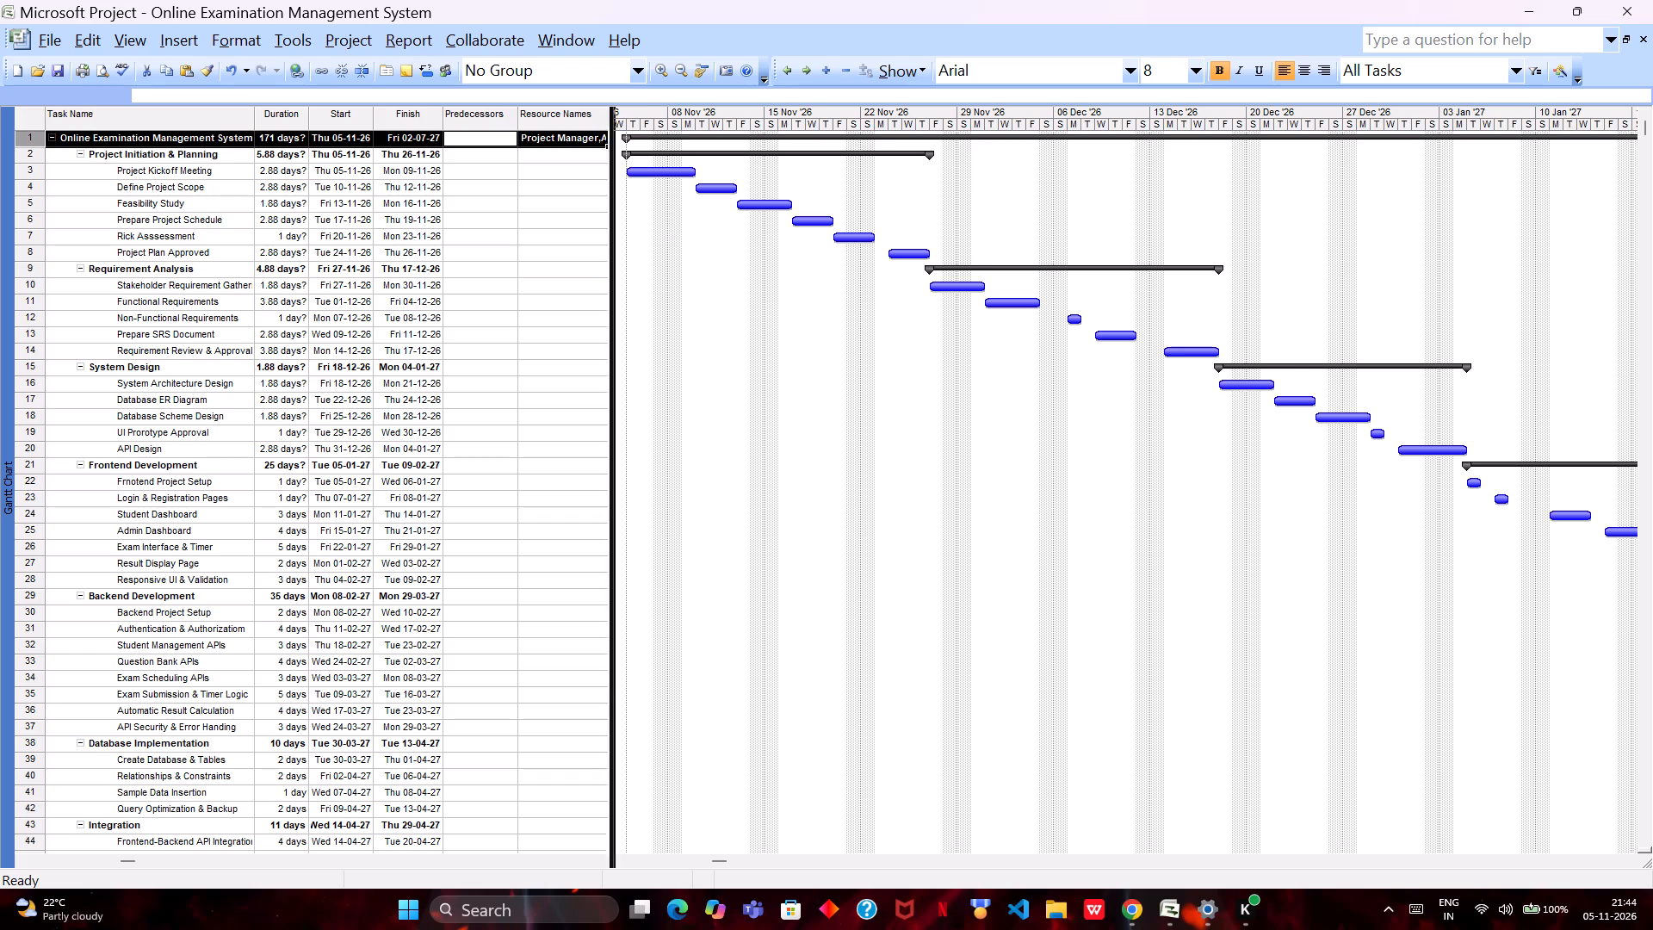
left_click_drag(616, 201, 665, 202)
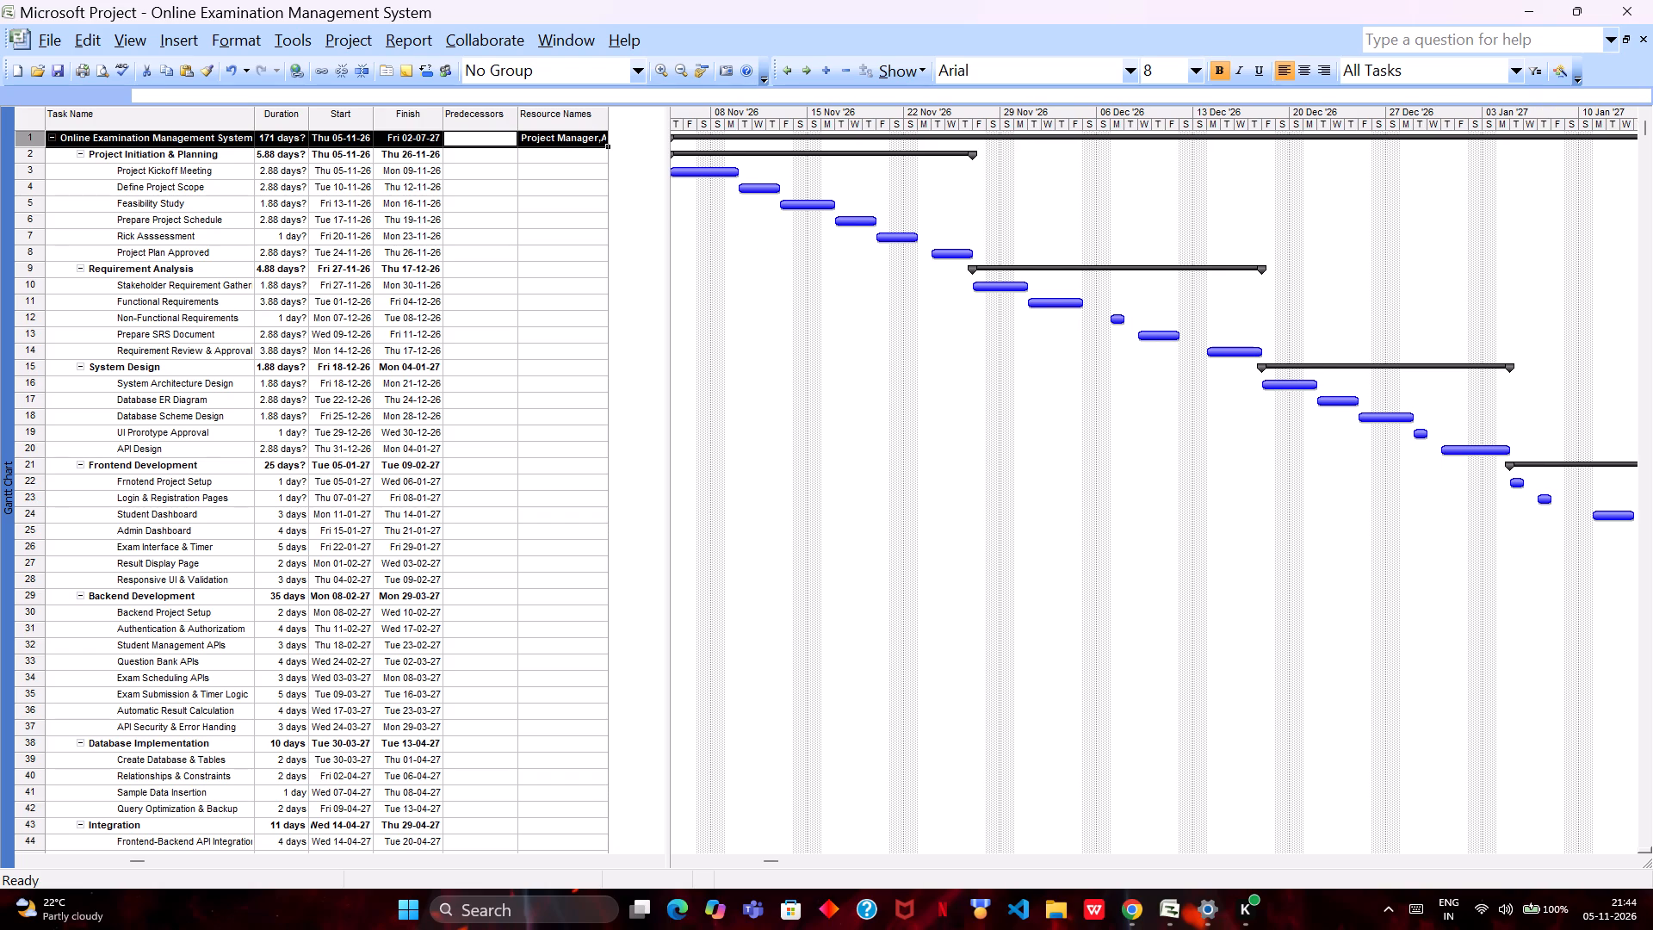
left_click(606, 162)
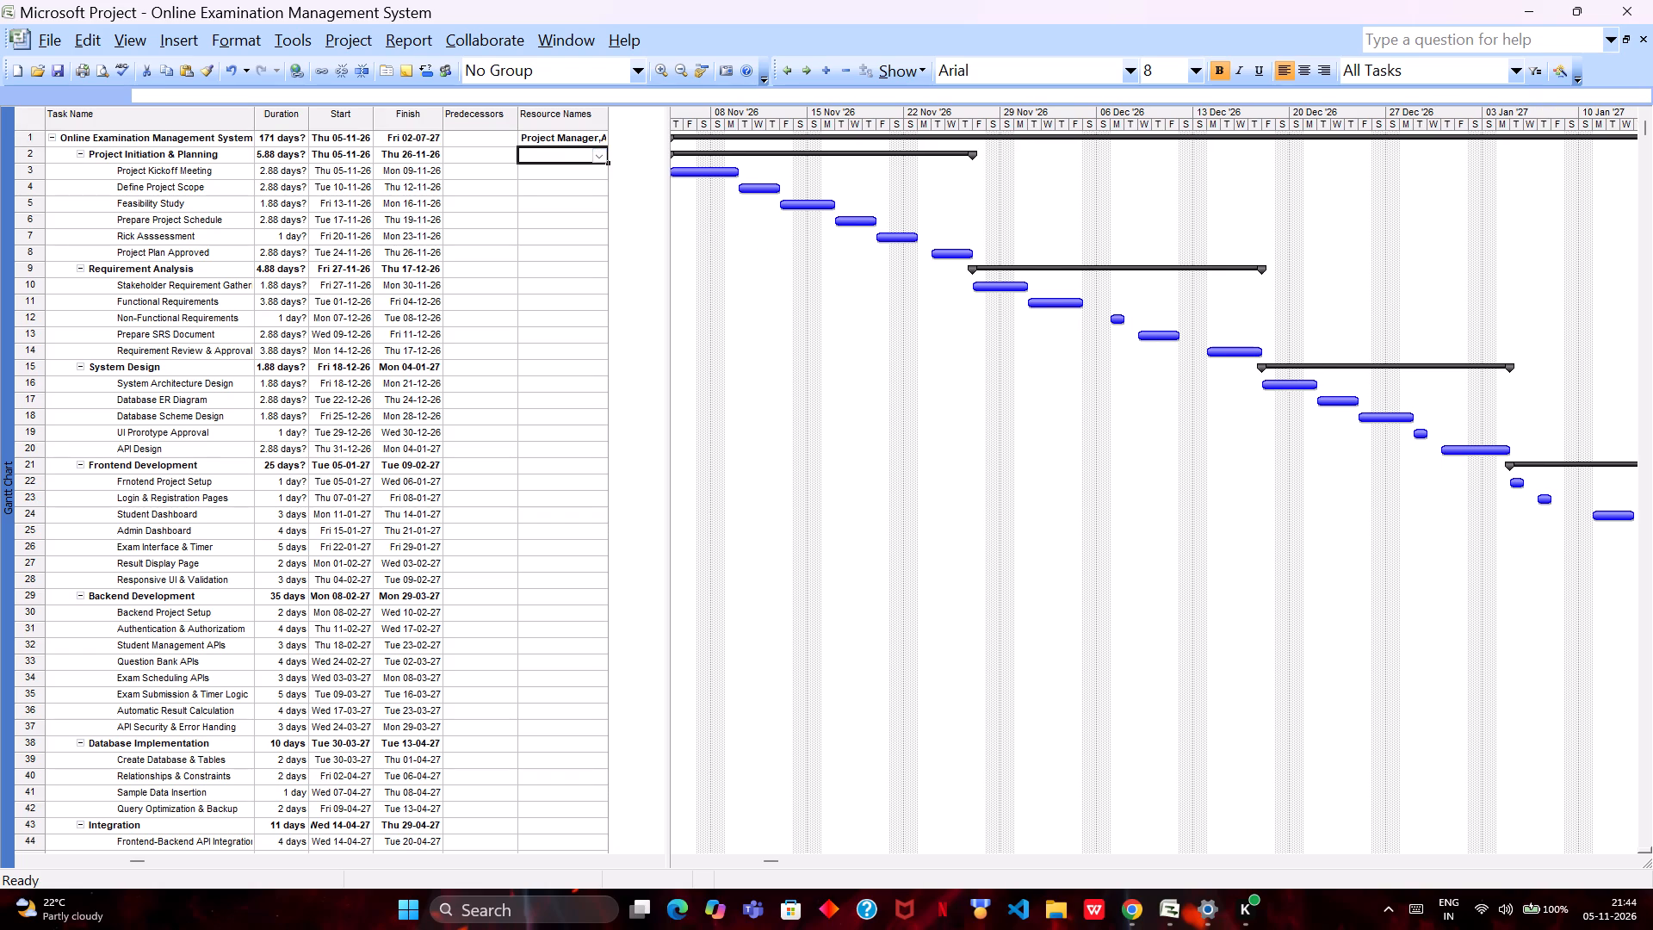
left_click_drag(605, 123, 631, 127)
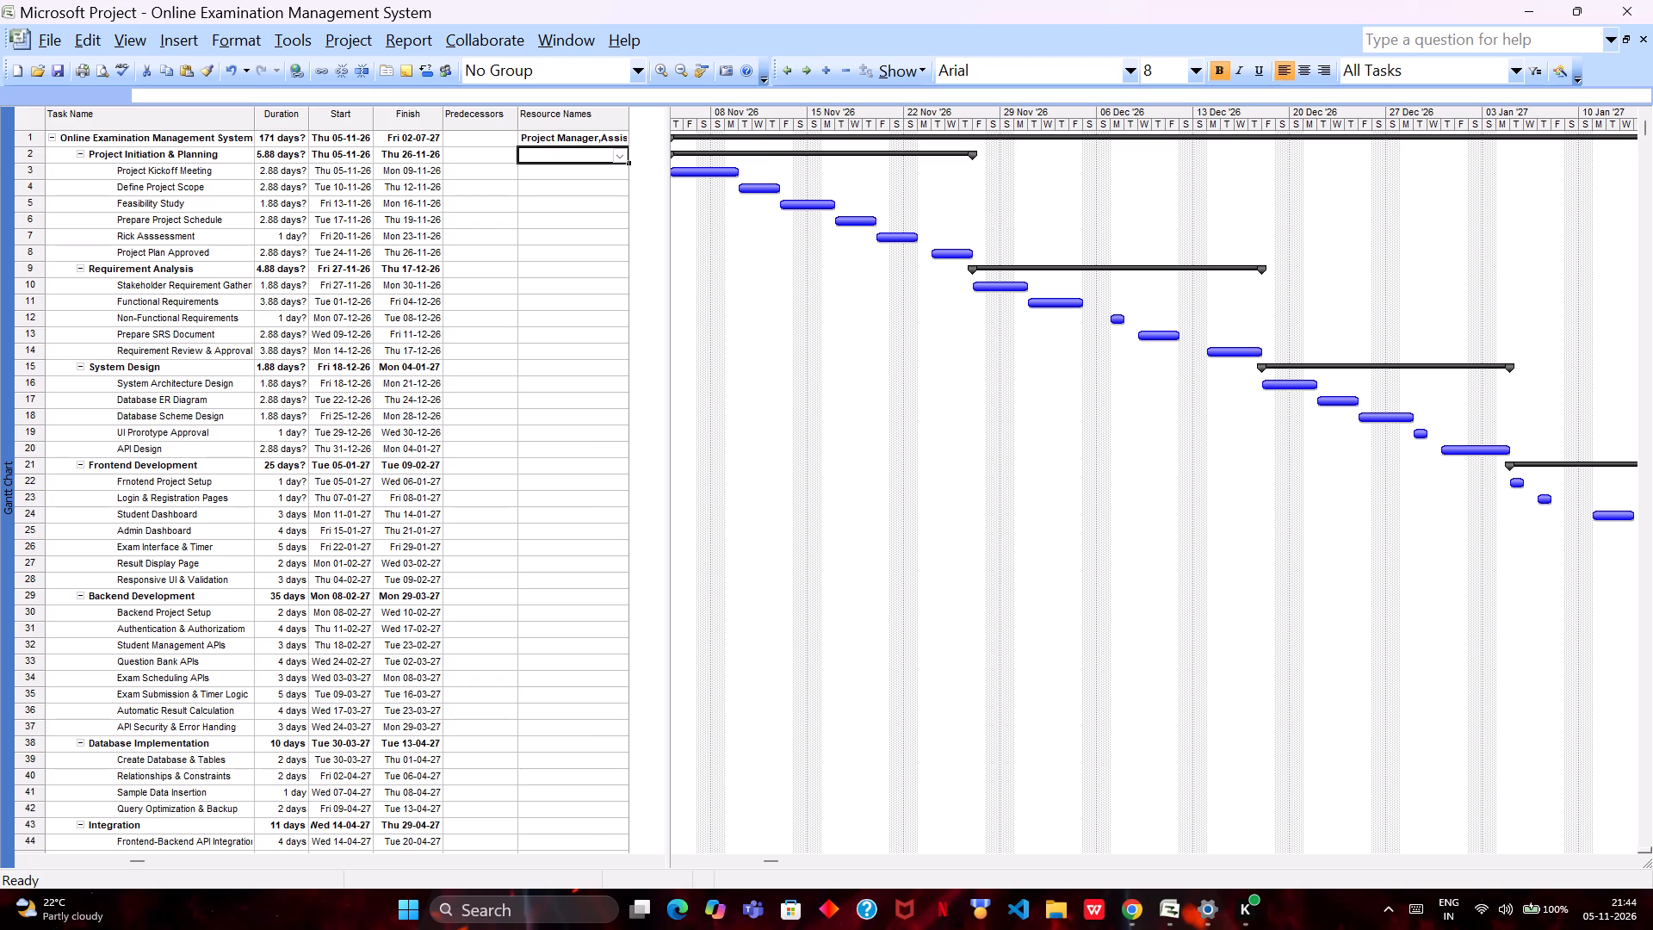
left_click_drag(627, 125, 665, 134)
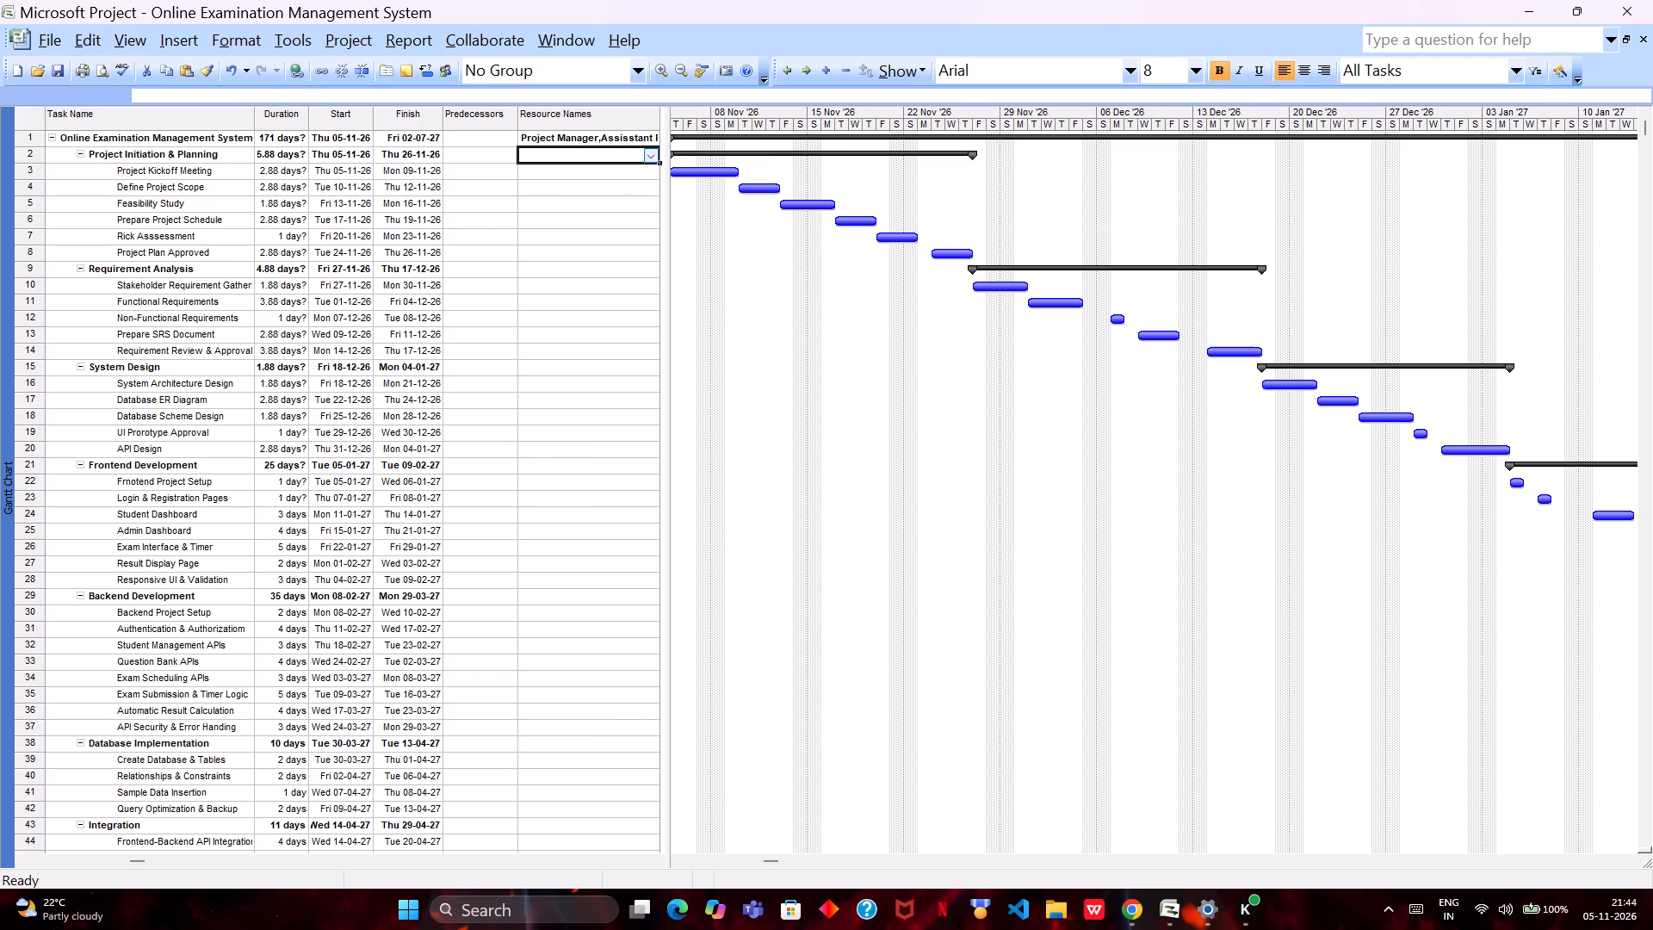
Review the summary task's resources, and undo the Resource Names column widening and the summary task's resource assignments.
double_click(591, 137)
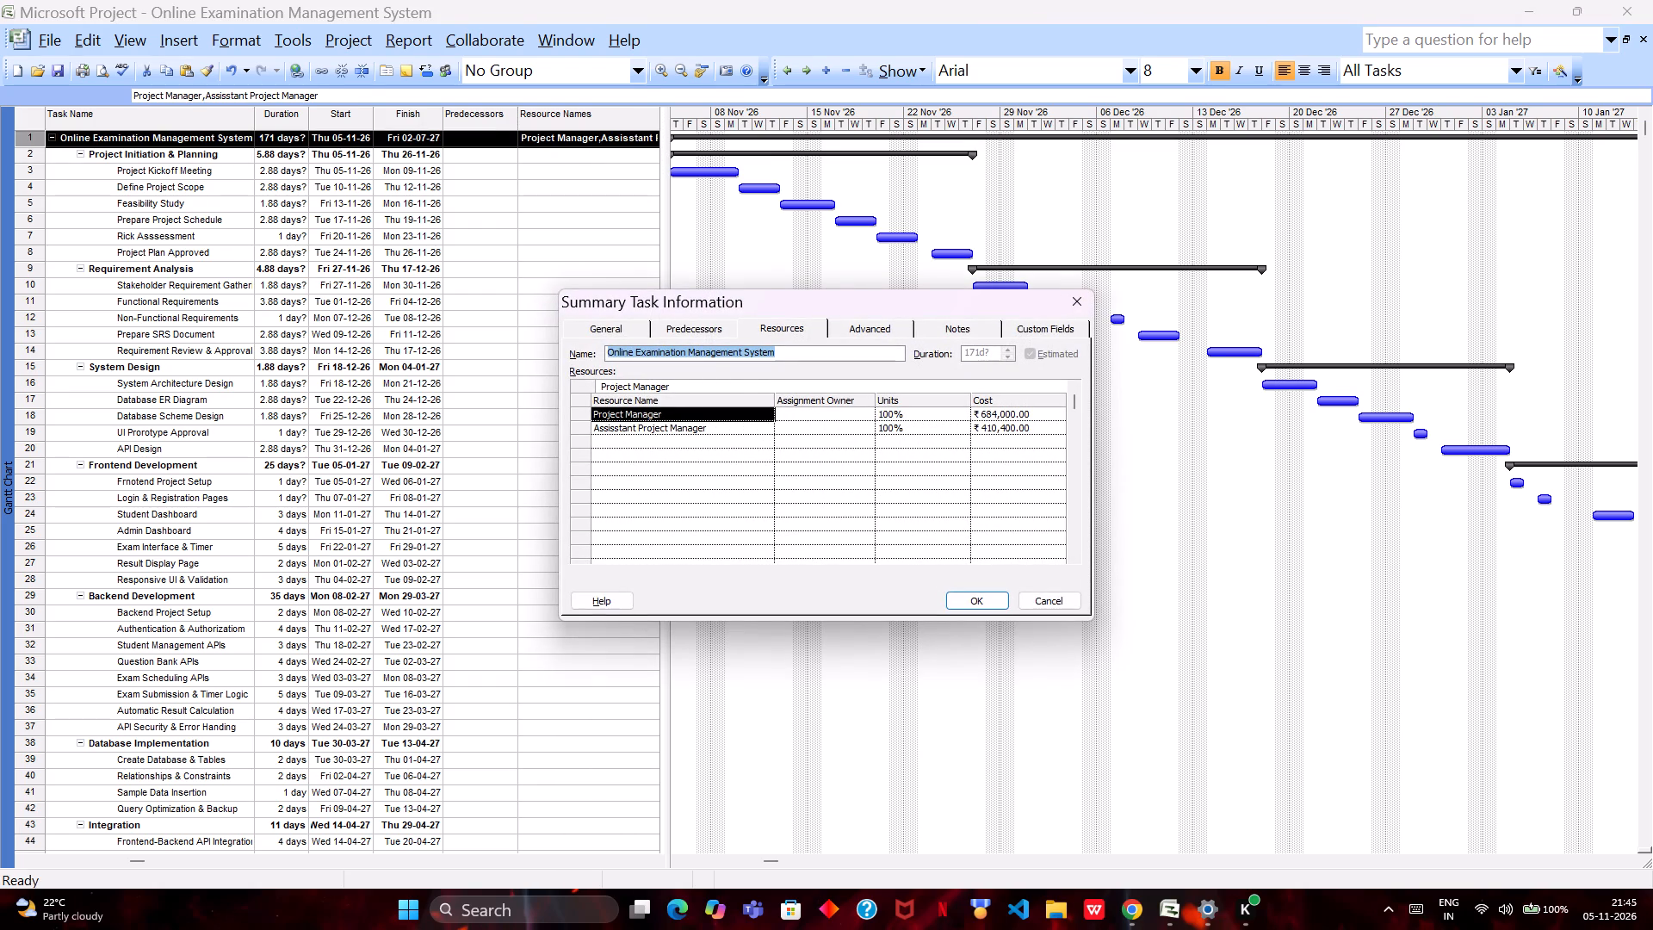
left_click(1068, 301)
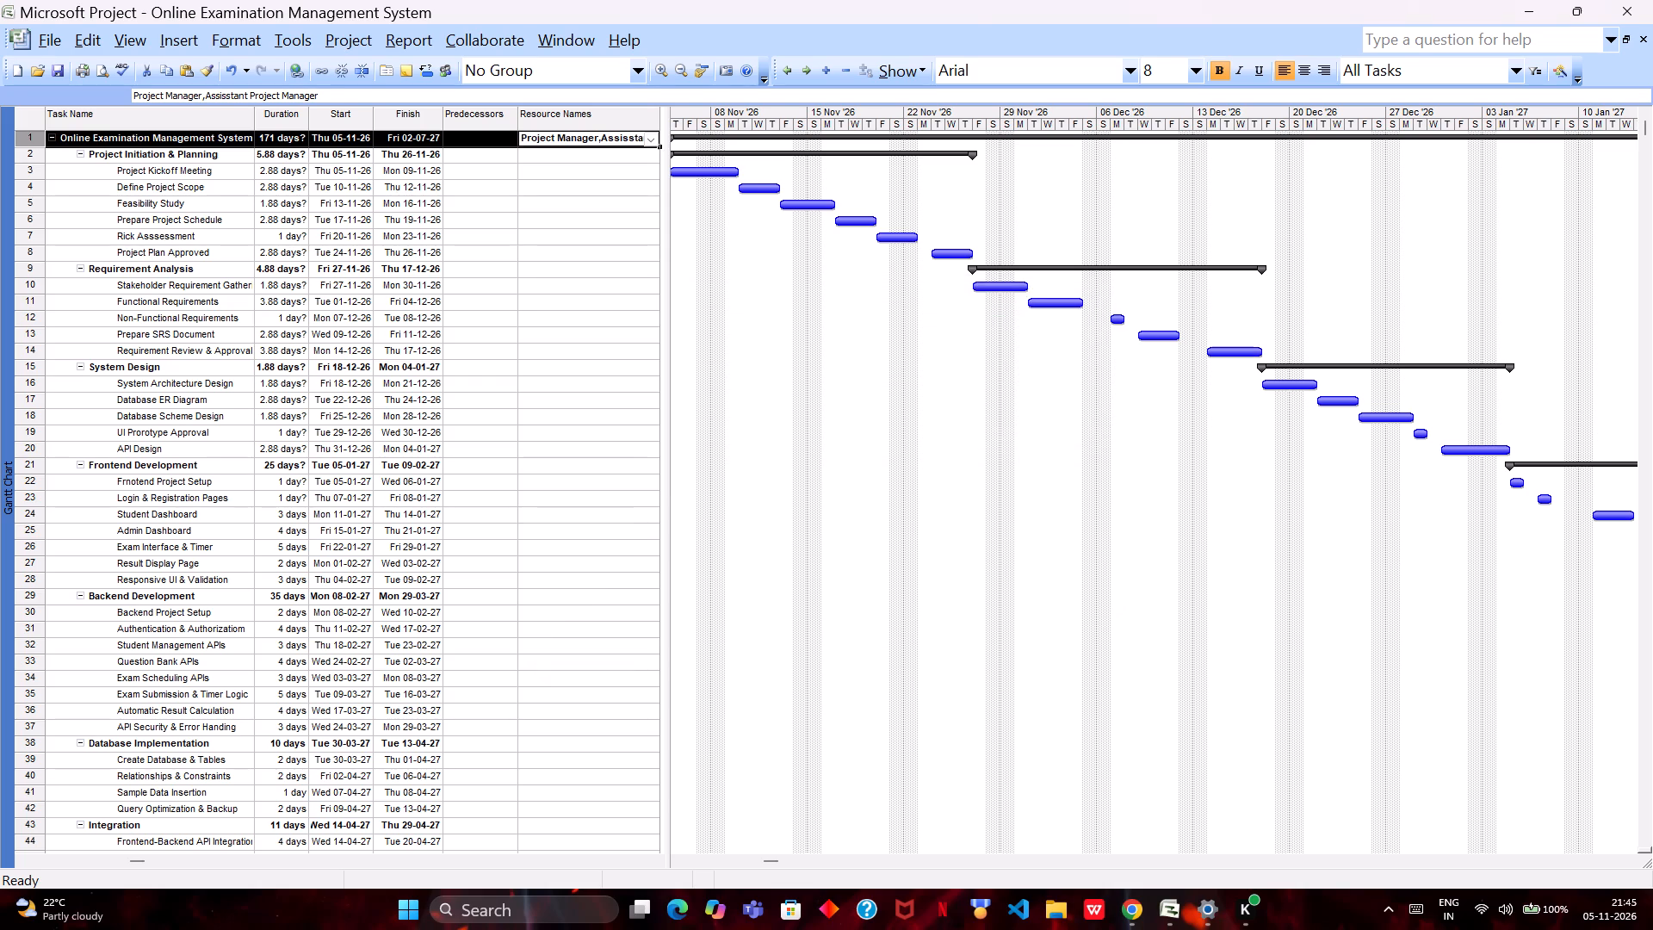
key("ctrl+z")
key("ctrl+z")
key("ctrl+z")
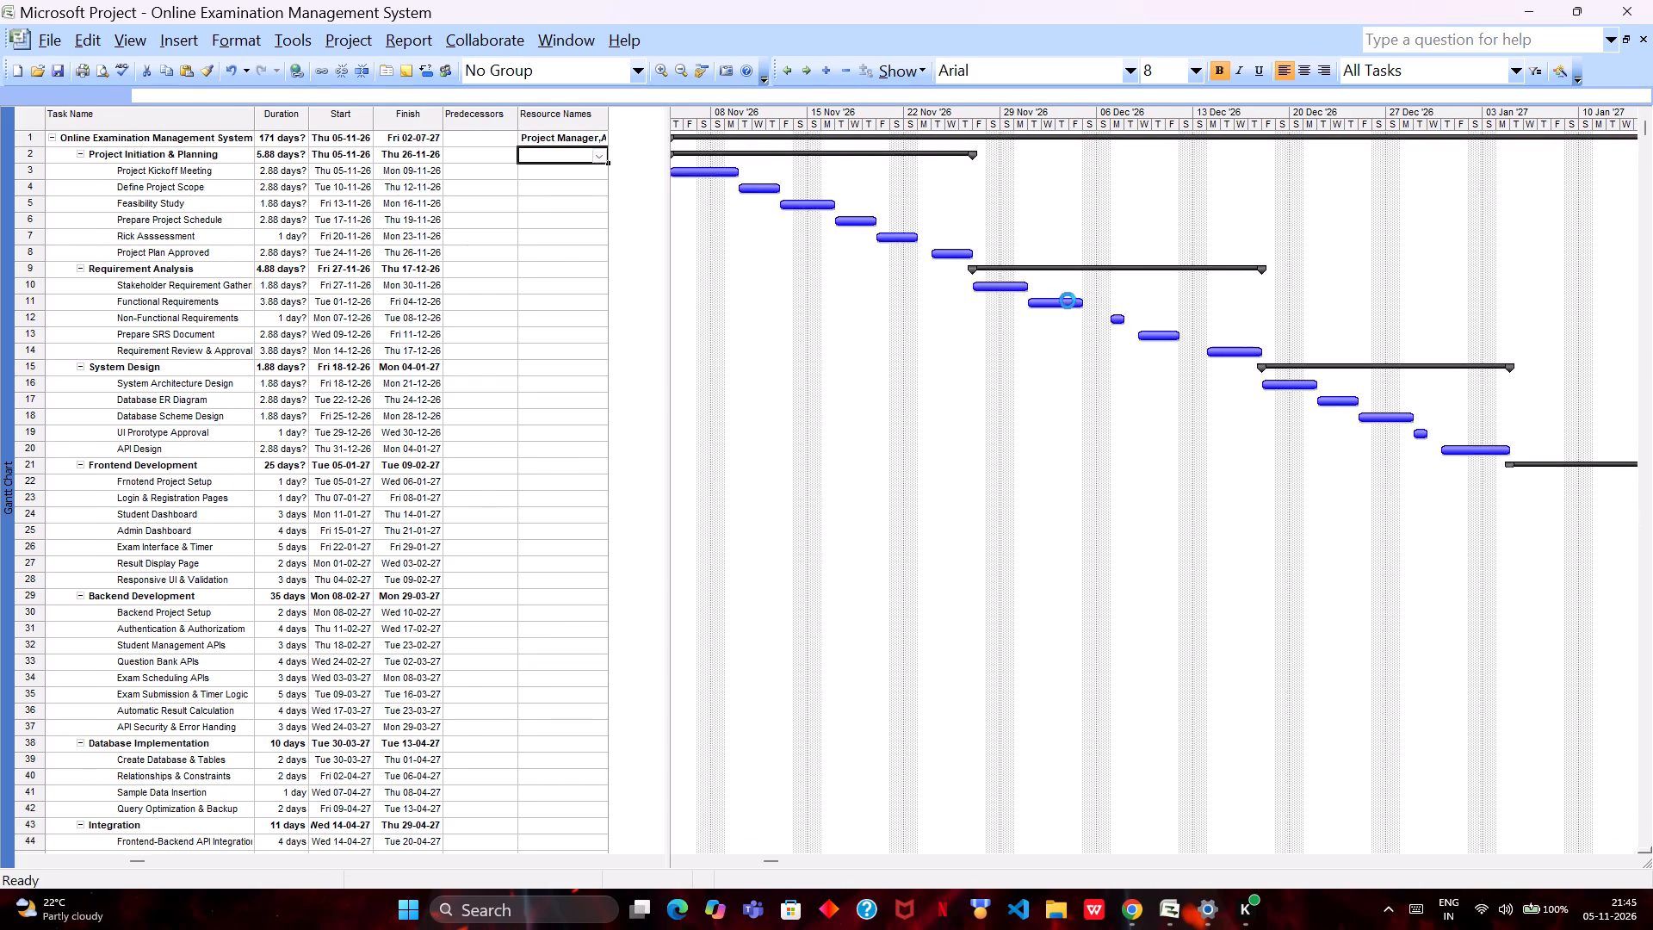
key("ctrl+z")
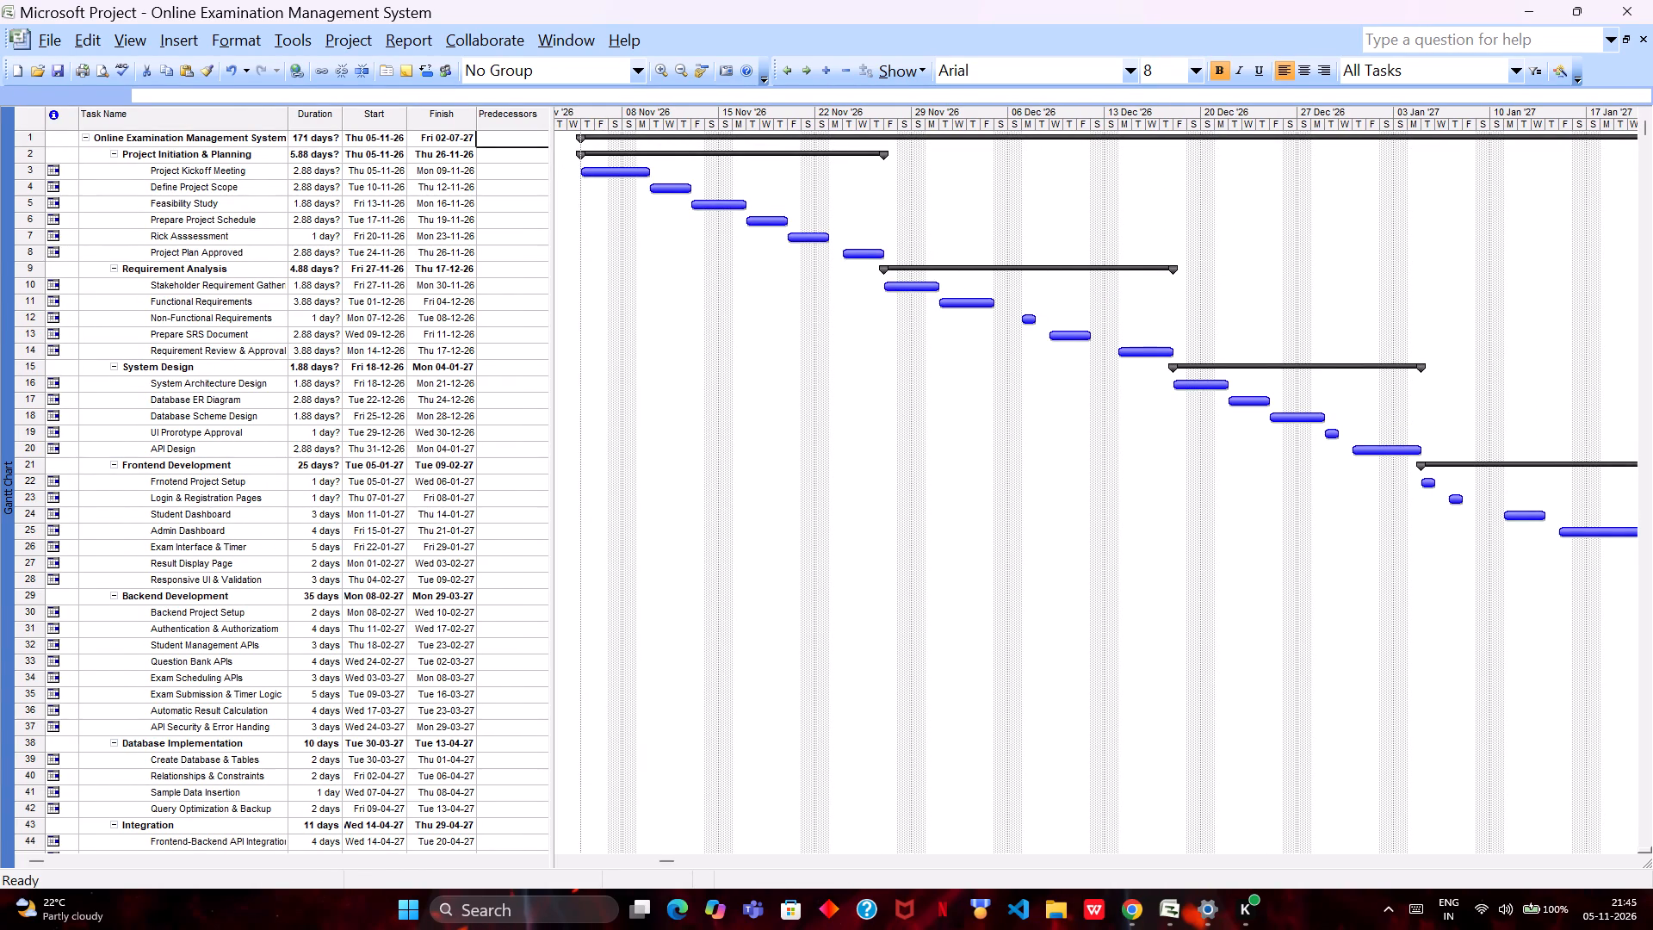
Widen the task table area beside the Gantt bars to reveal the whole Resource Names column.
left_click_drag(552, 116, 587, 119)
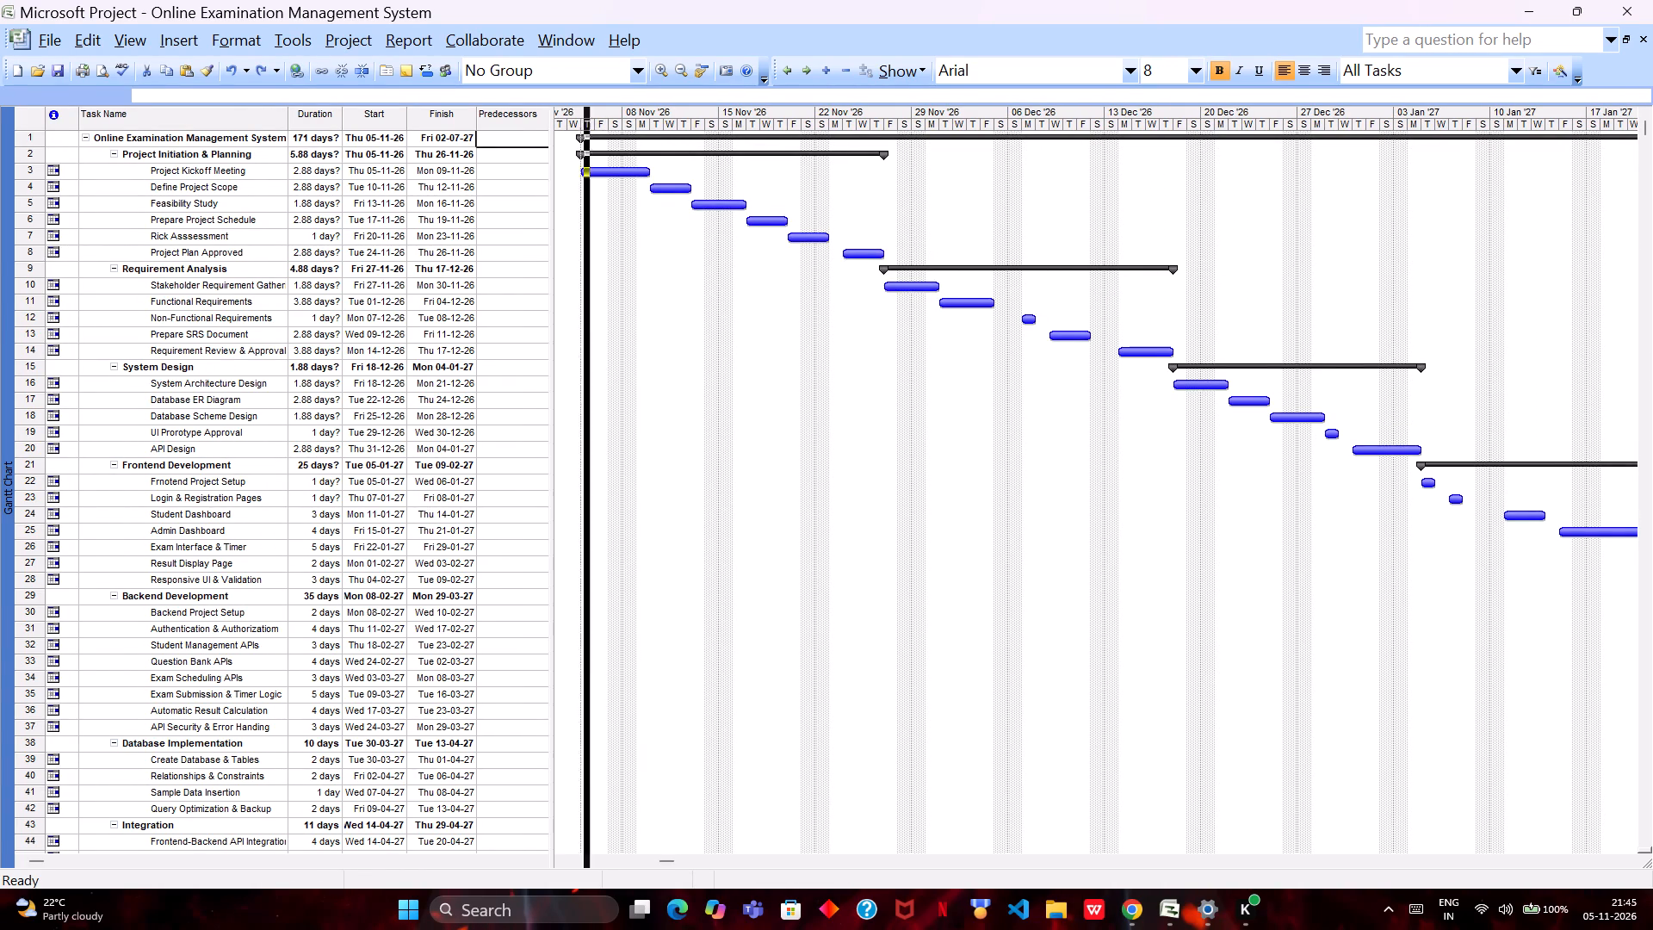
left_click_drag(587, 119, 660, 118)
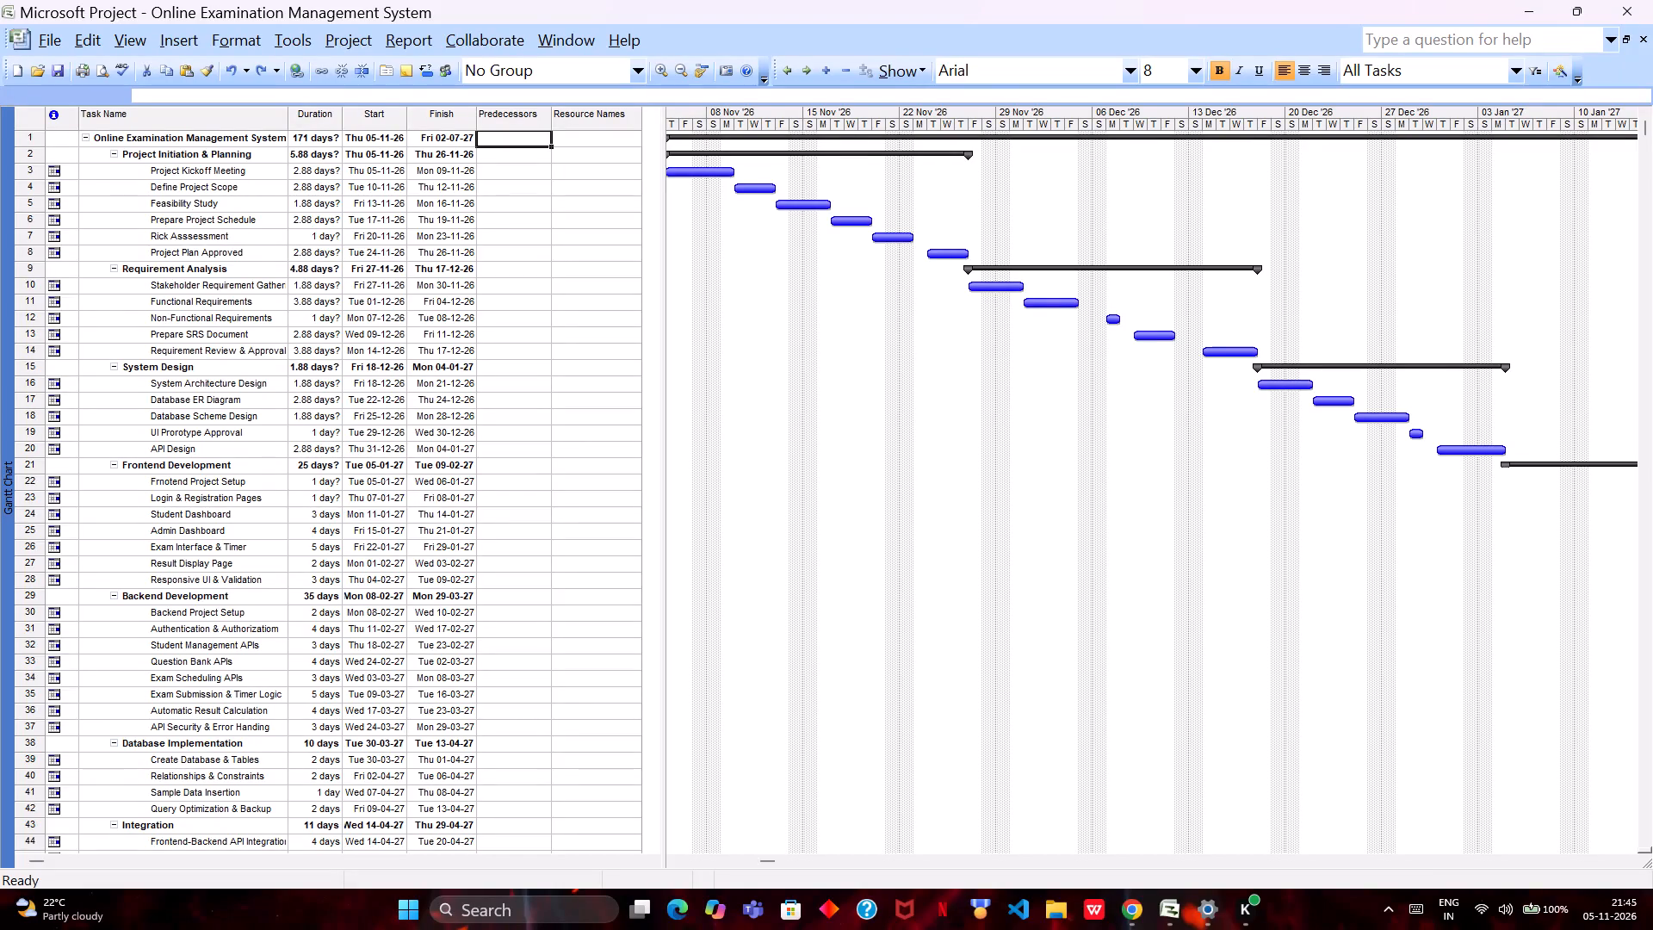
Assign Project Manager and Assisstant Project Manager as the resources of the Project Kickoff Meeting task.
left_click(588, 158)
left_click(584, 171)
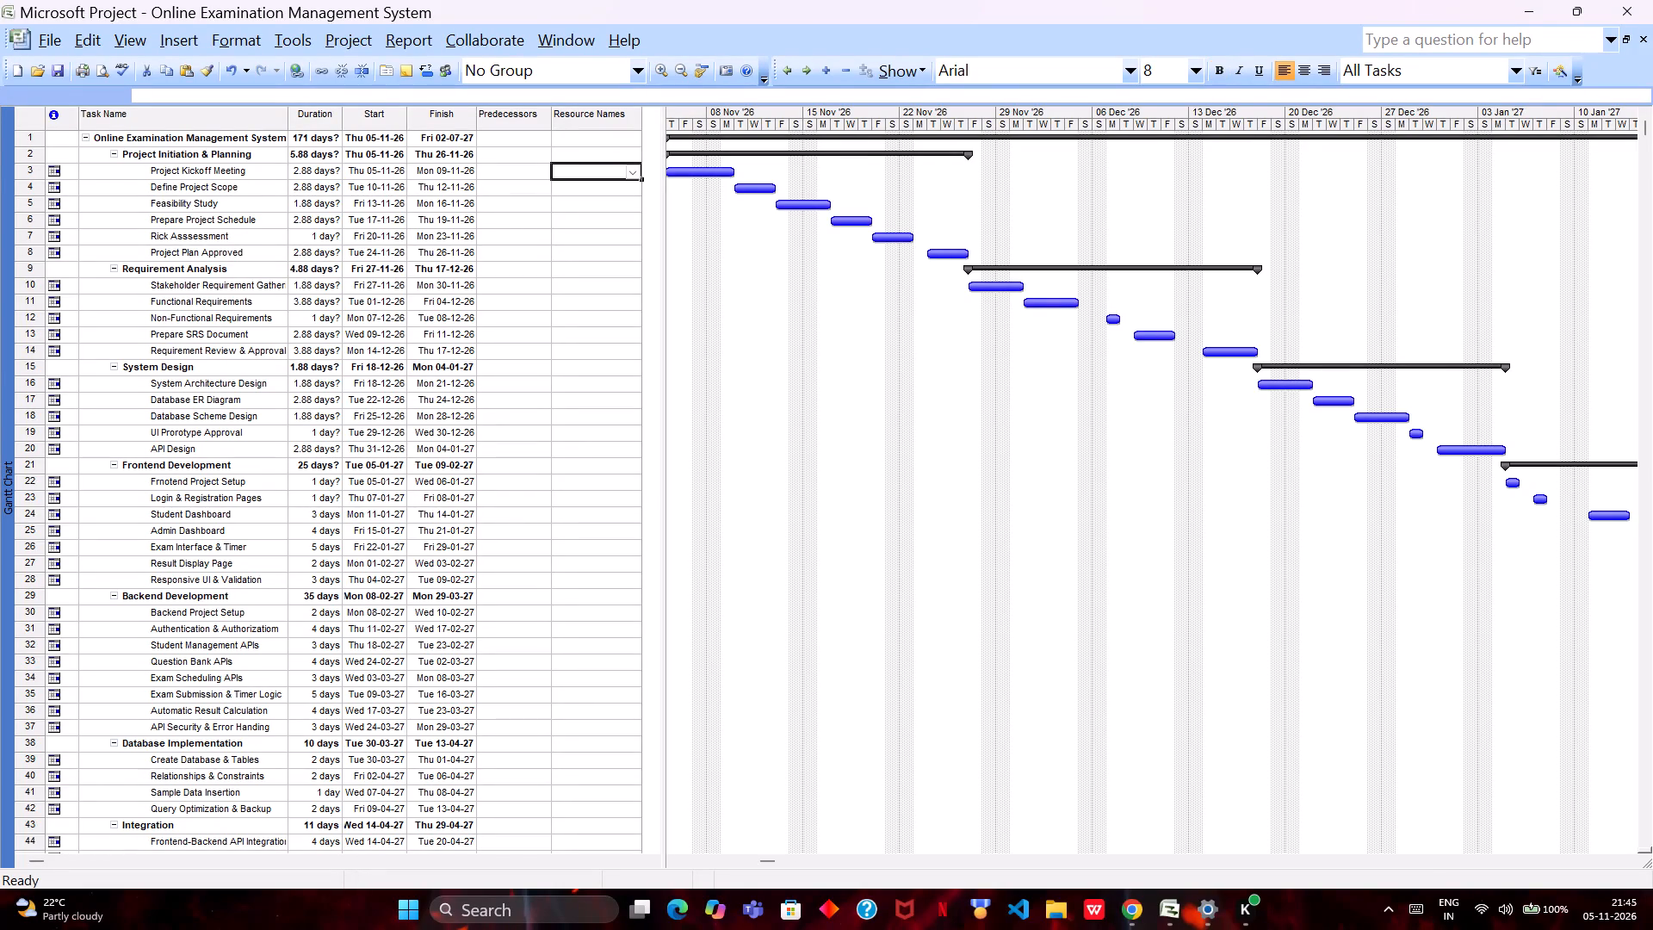
double_click(584, 171)
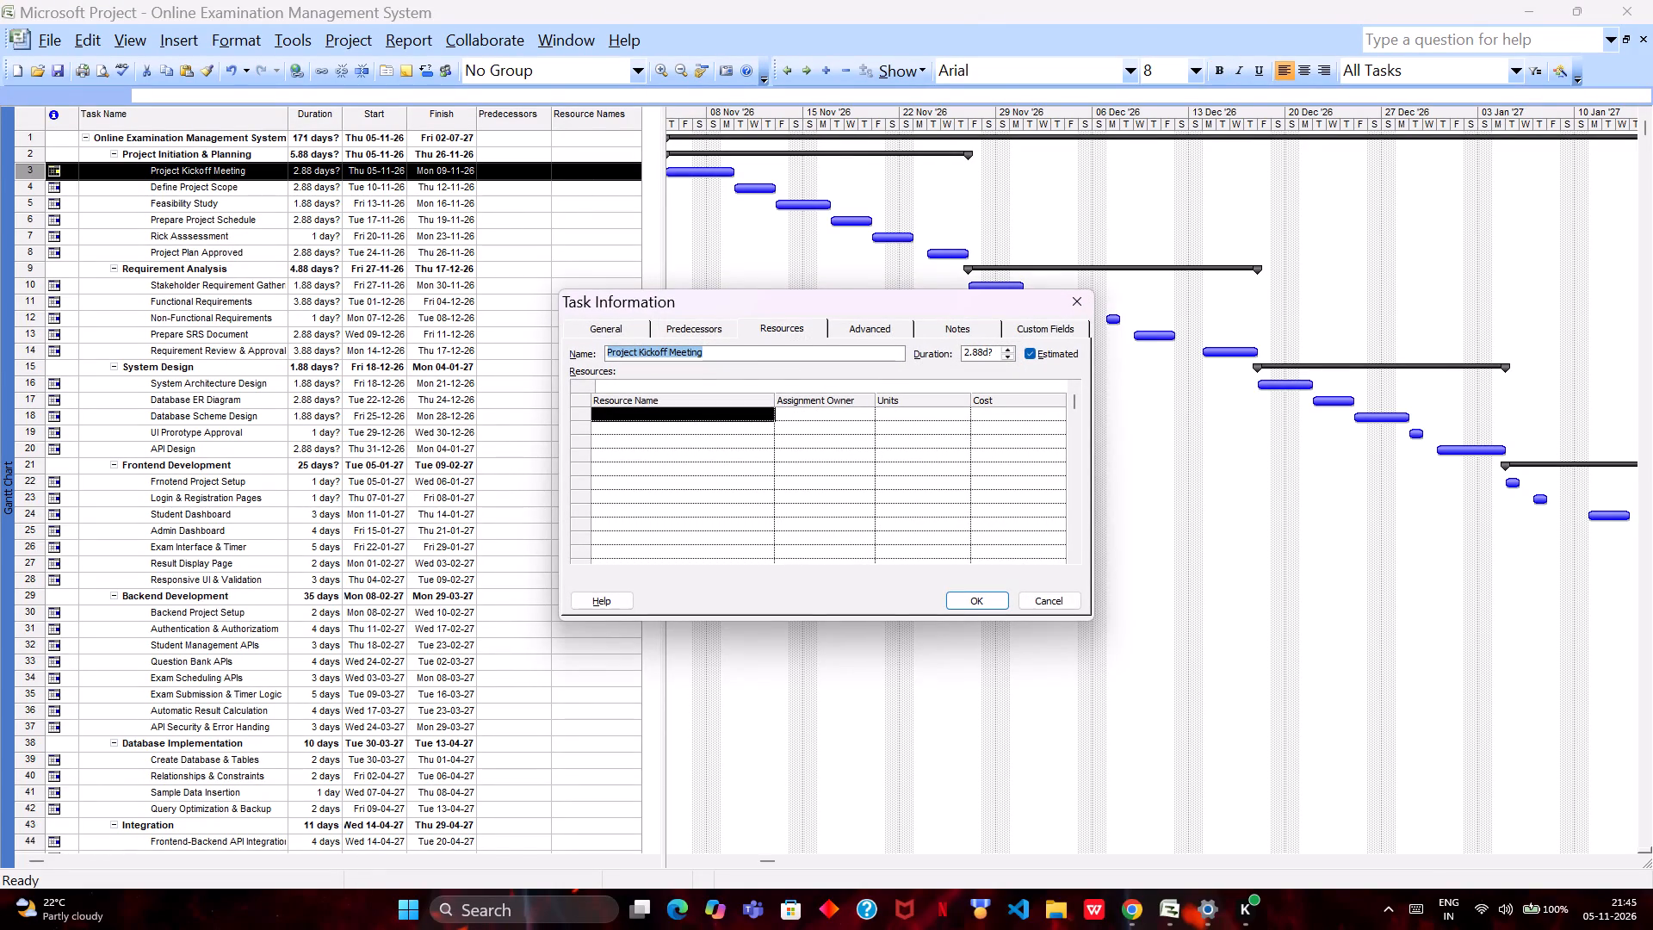
left_click(764, 328)
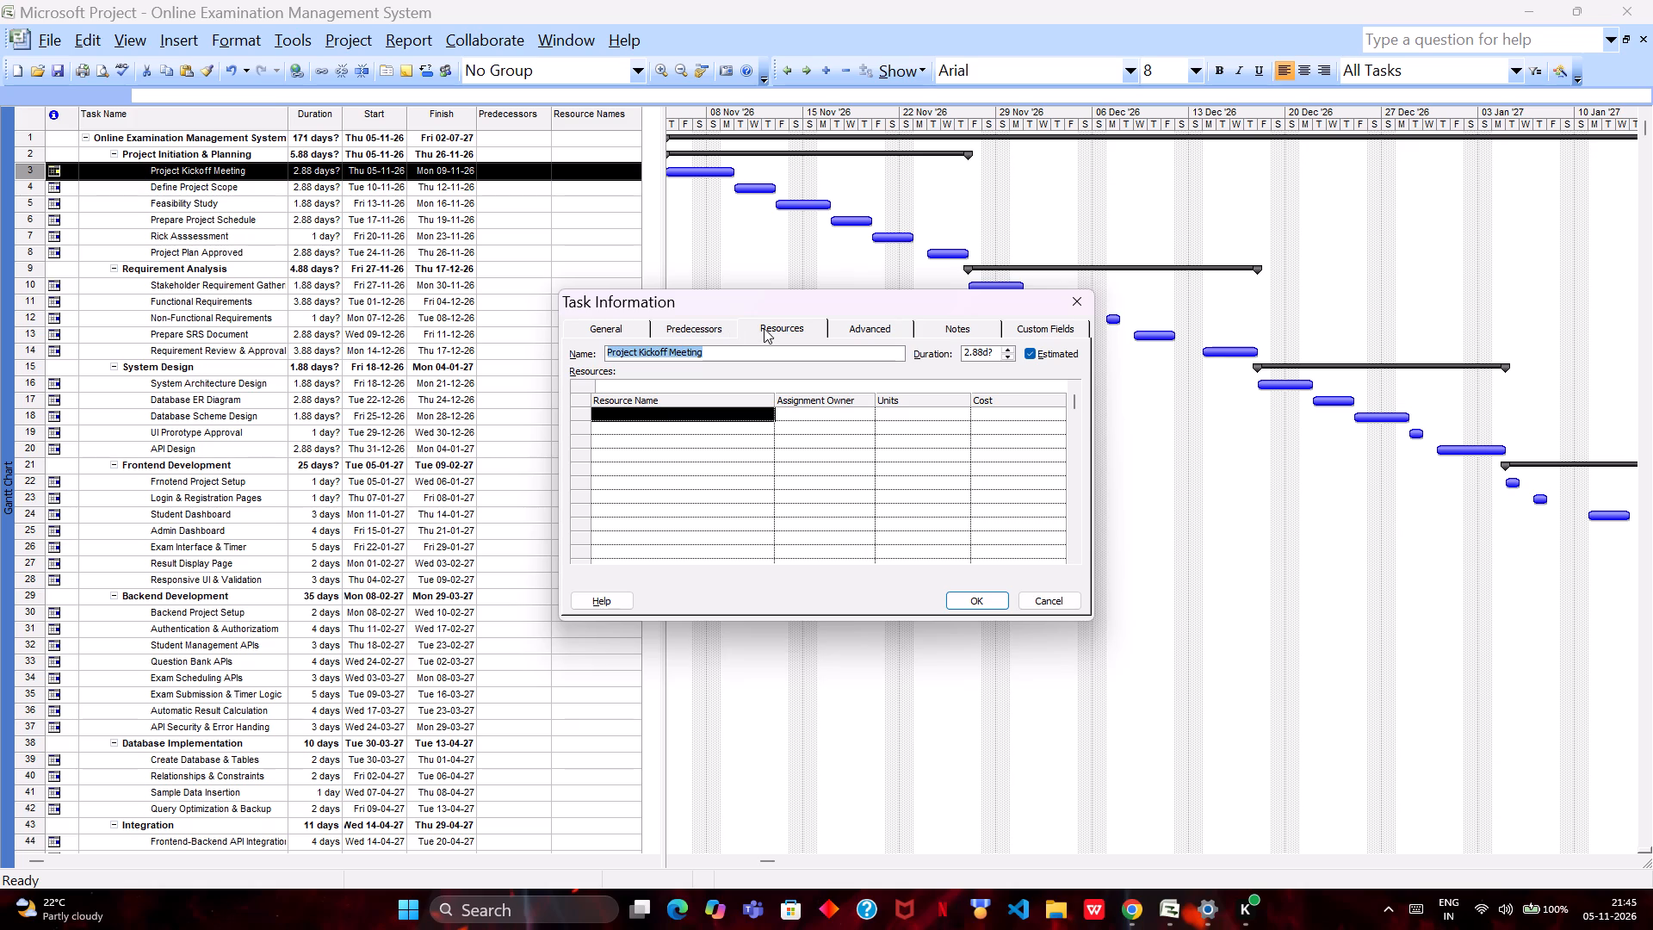
double_click(764, 328)
left_click_drag(764, 328, 763, 414)
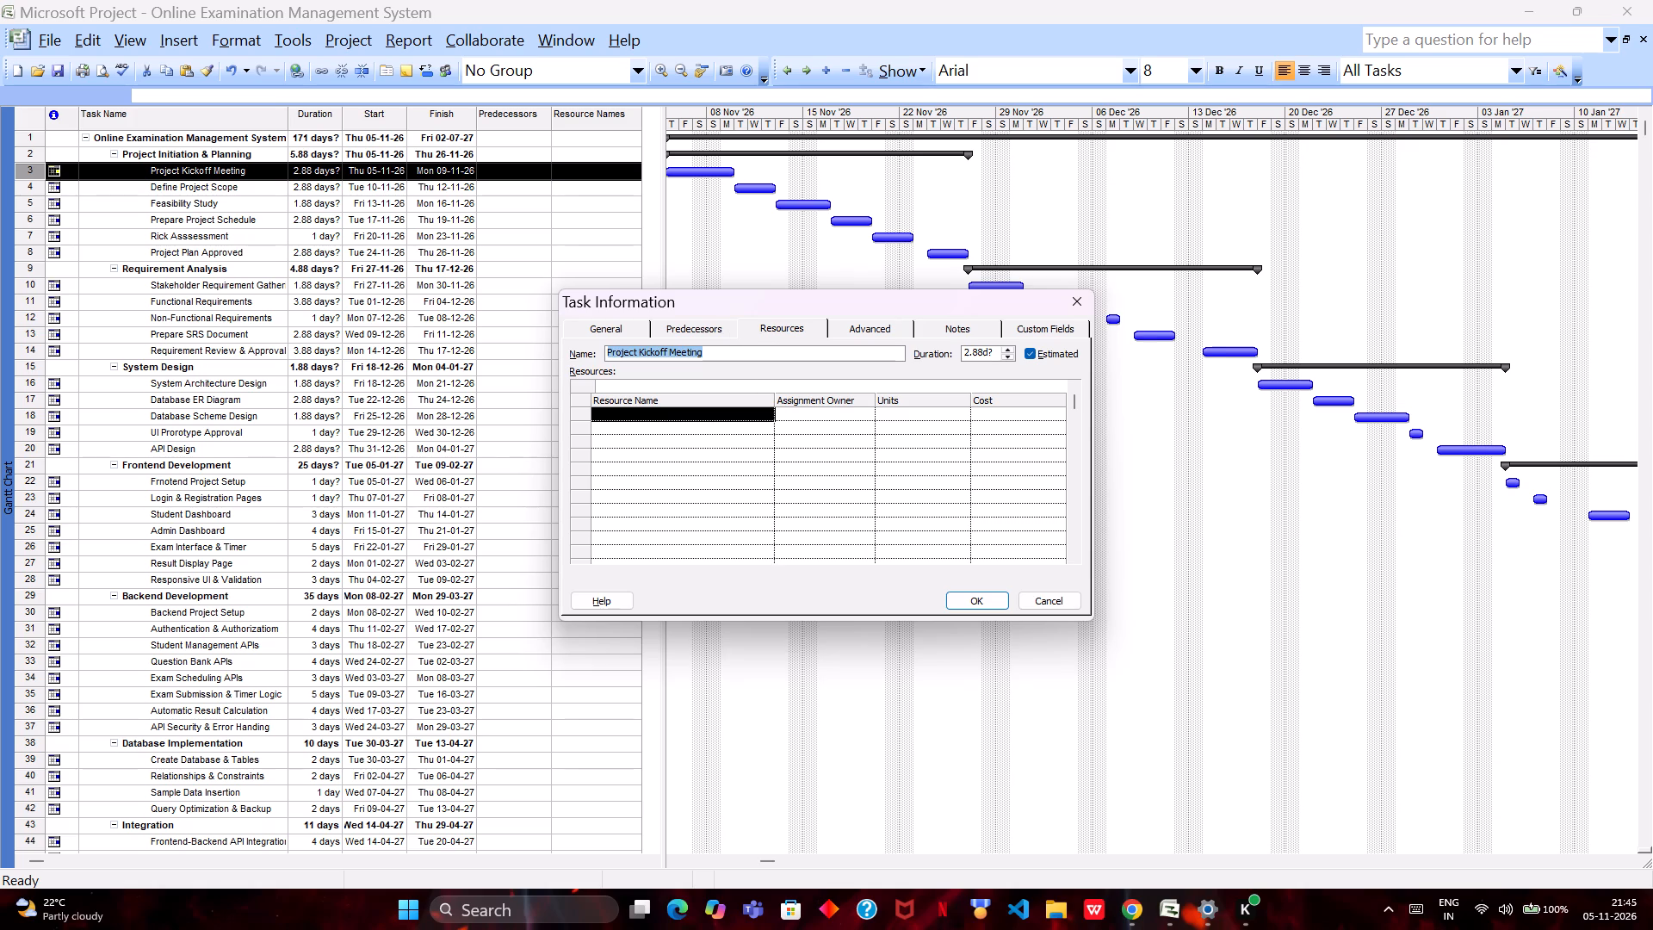
left_click(763, 414)
left_click(770, 412)
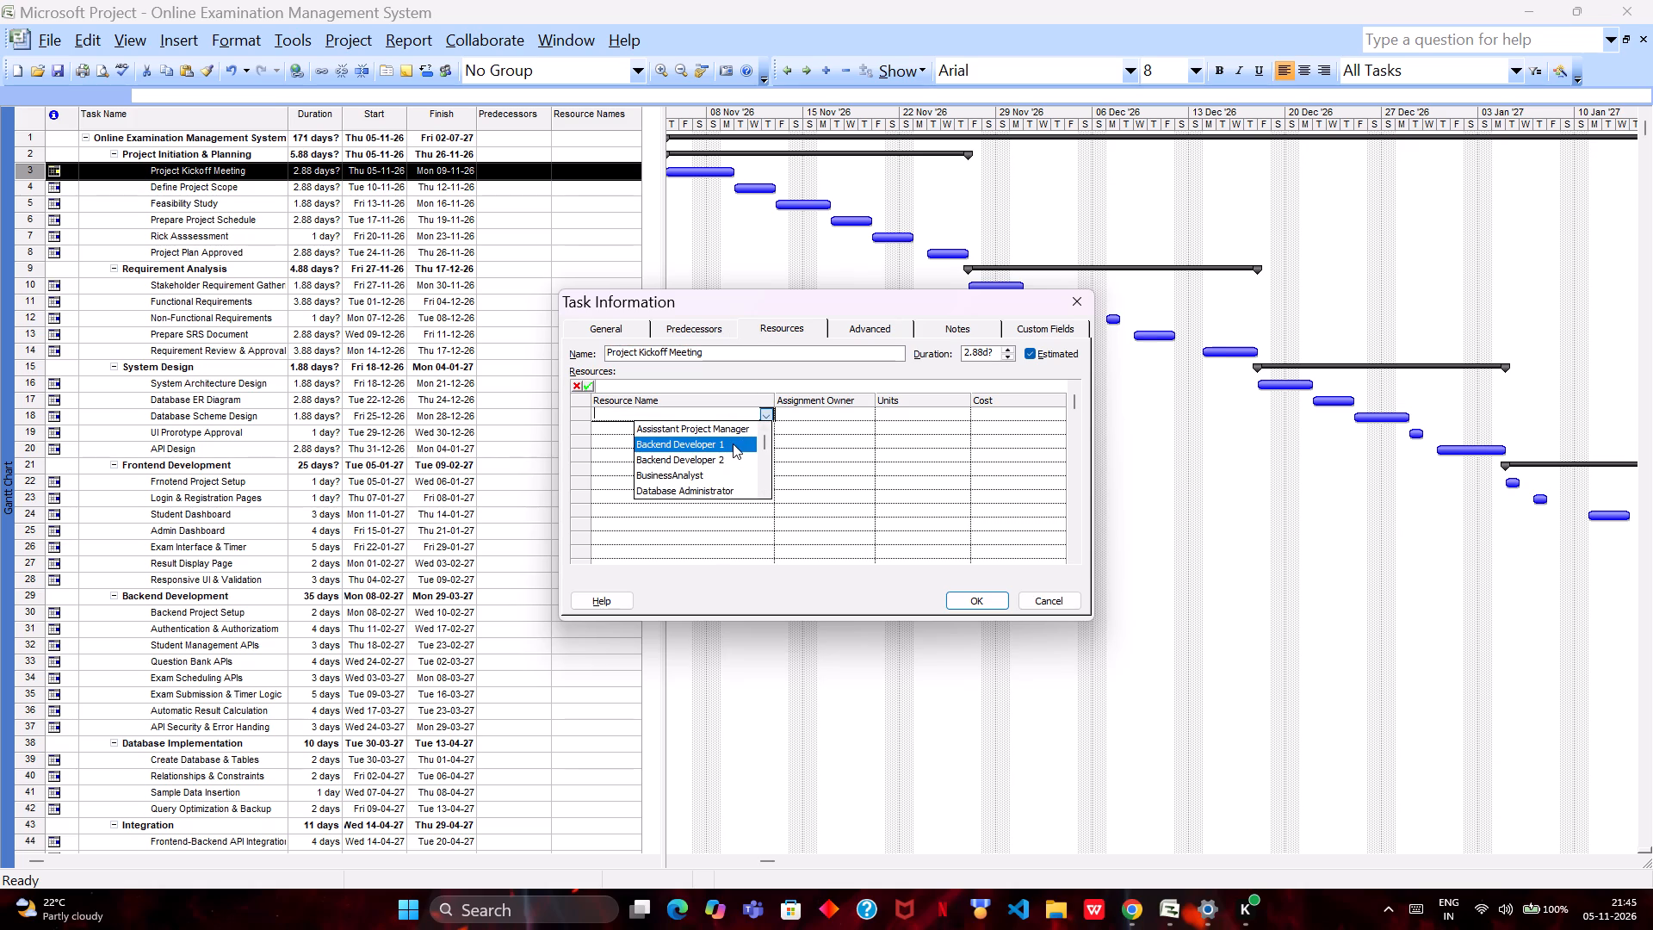
left_click_drag(765, 444, 759, 459)
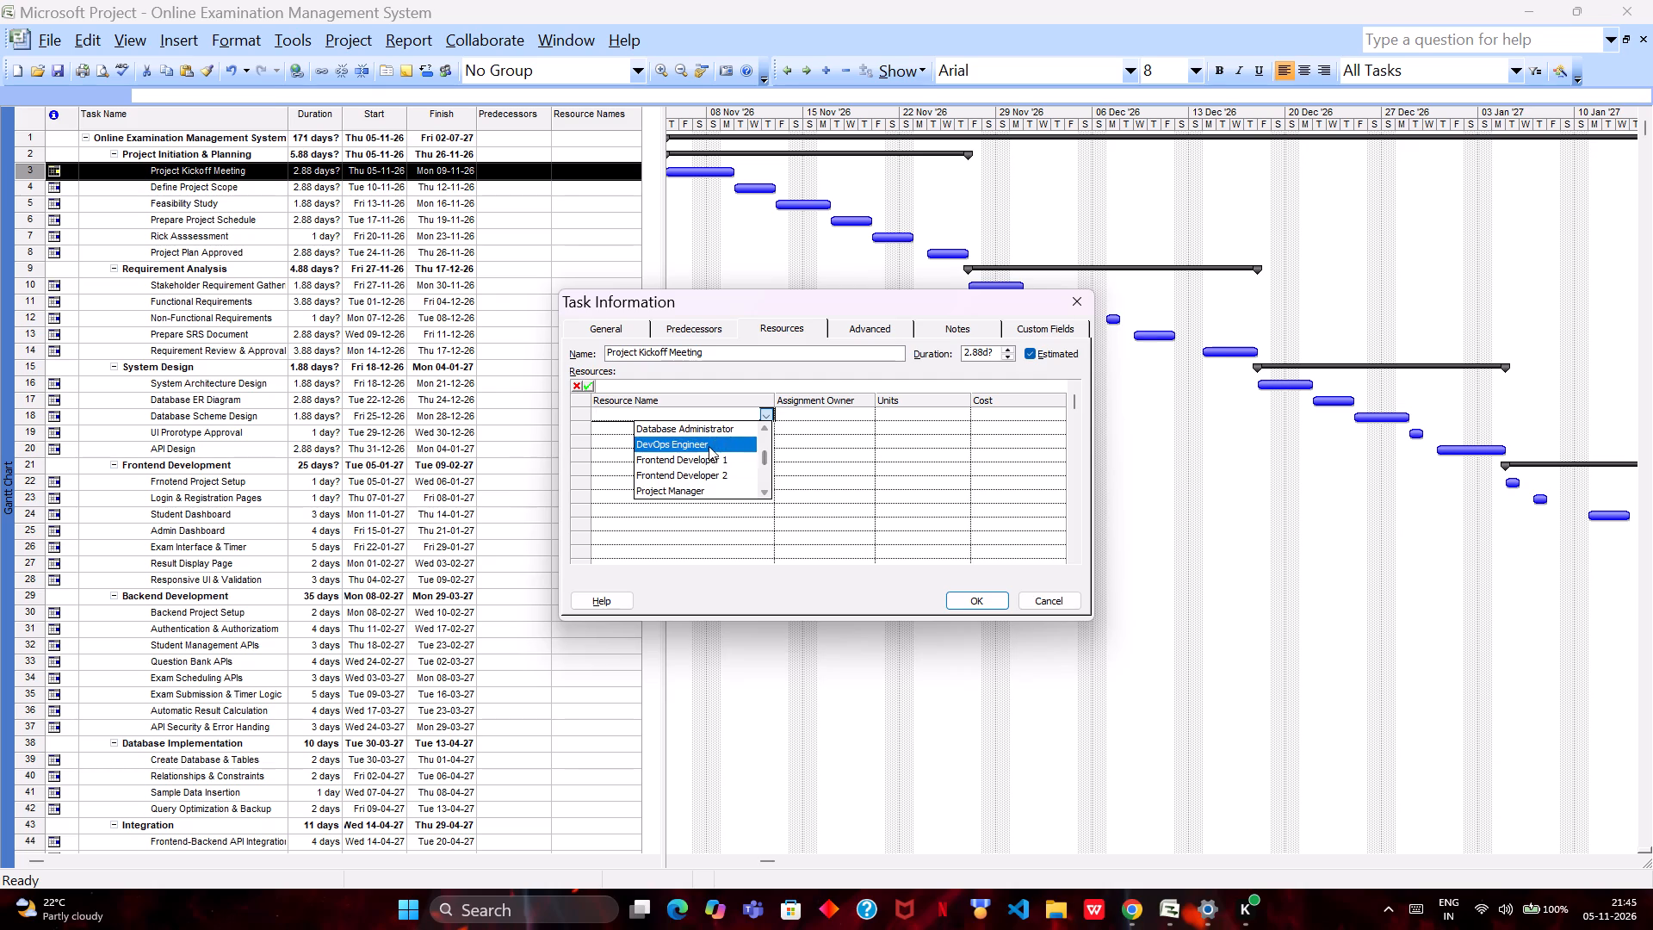
left_click(719, 492)
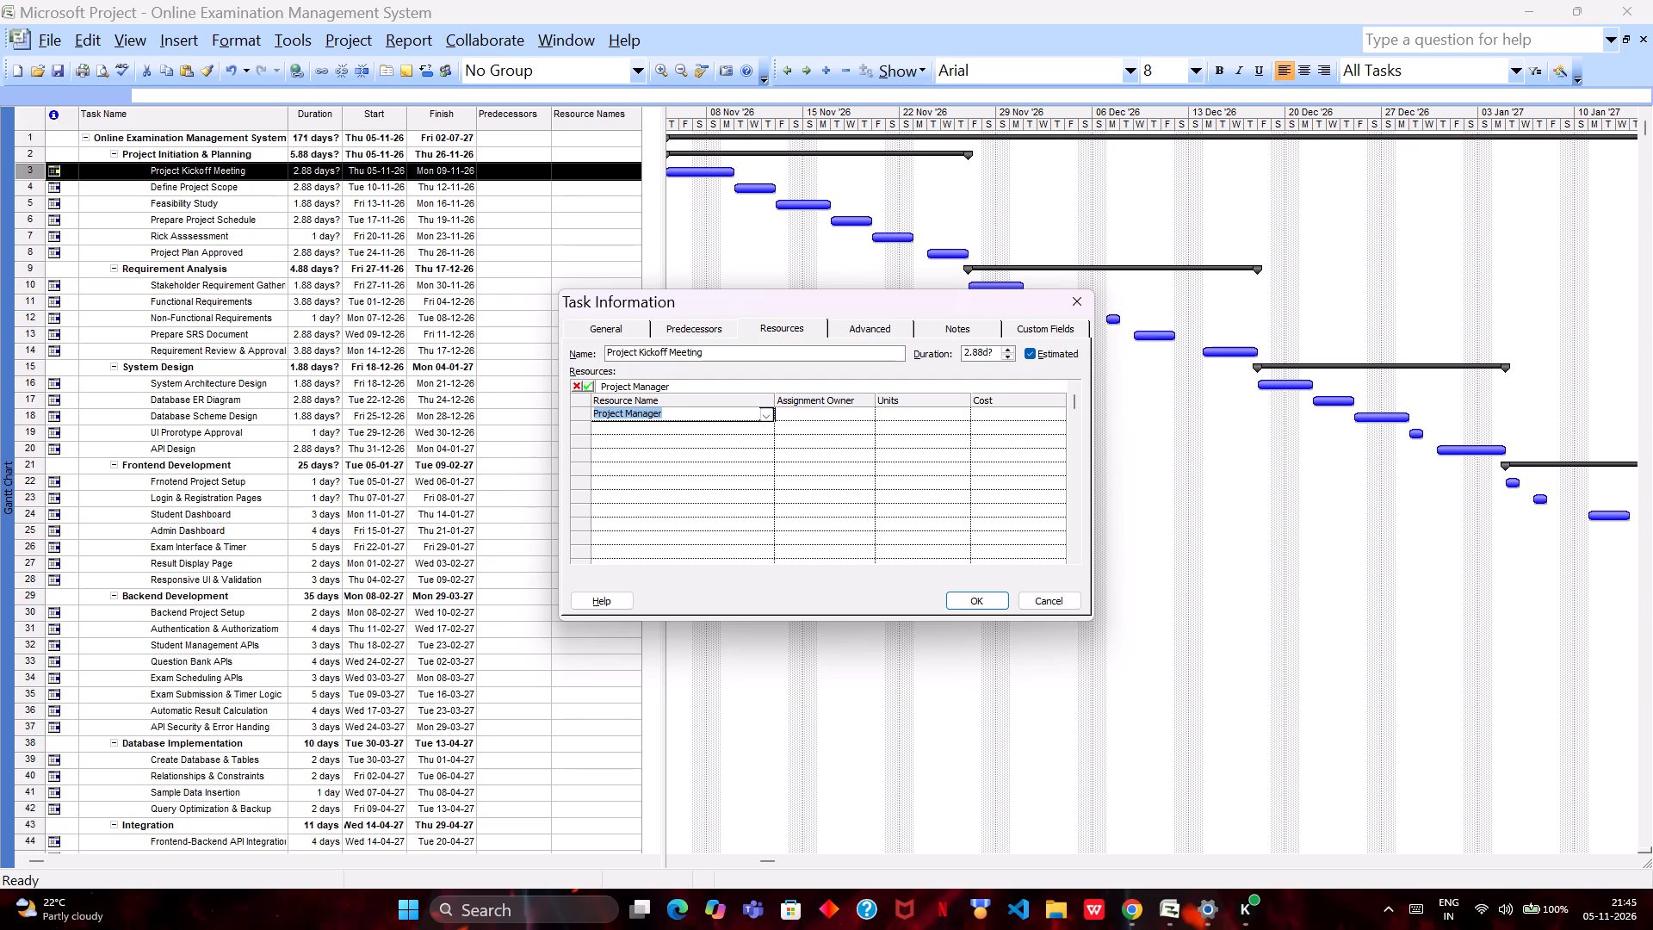
left_click(730, 428)
left_click(763, 433)
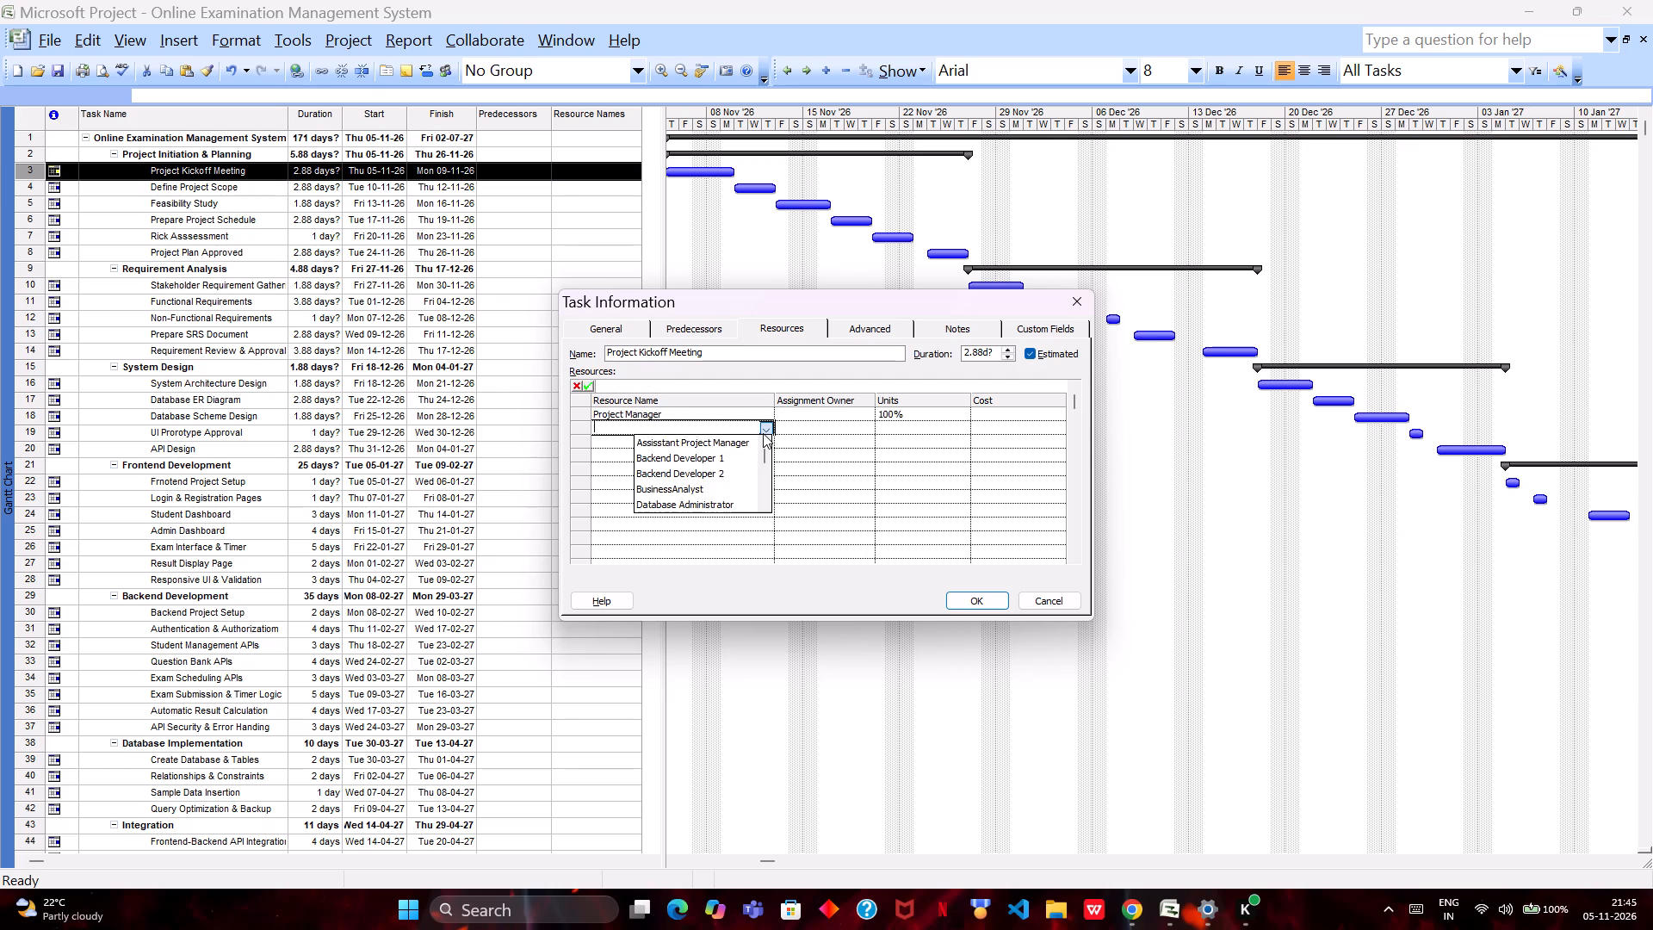
left_click(747, 442)
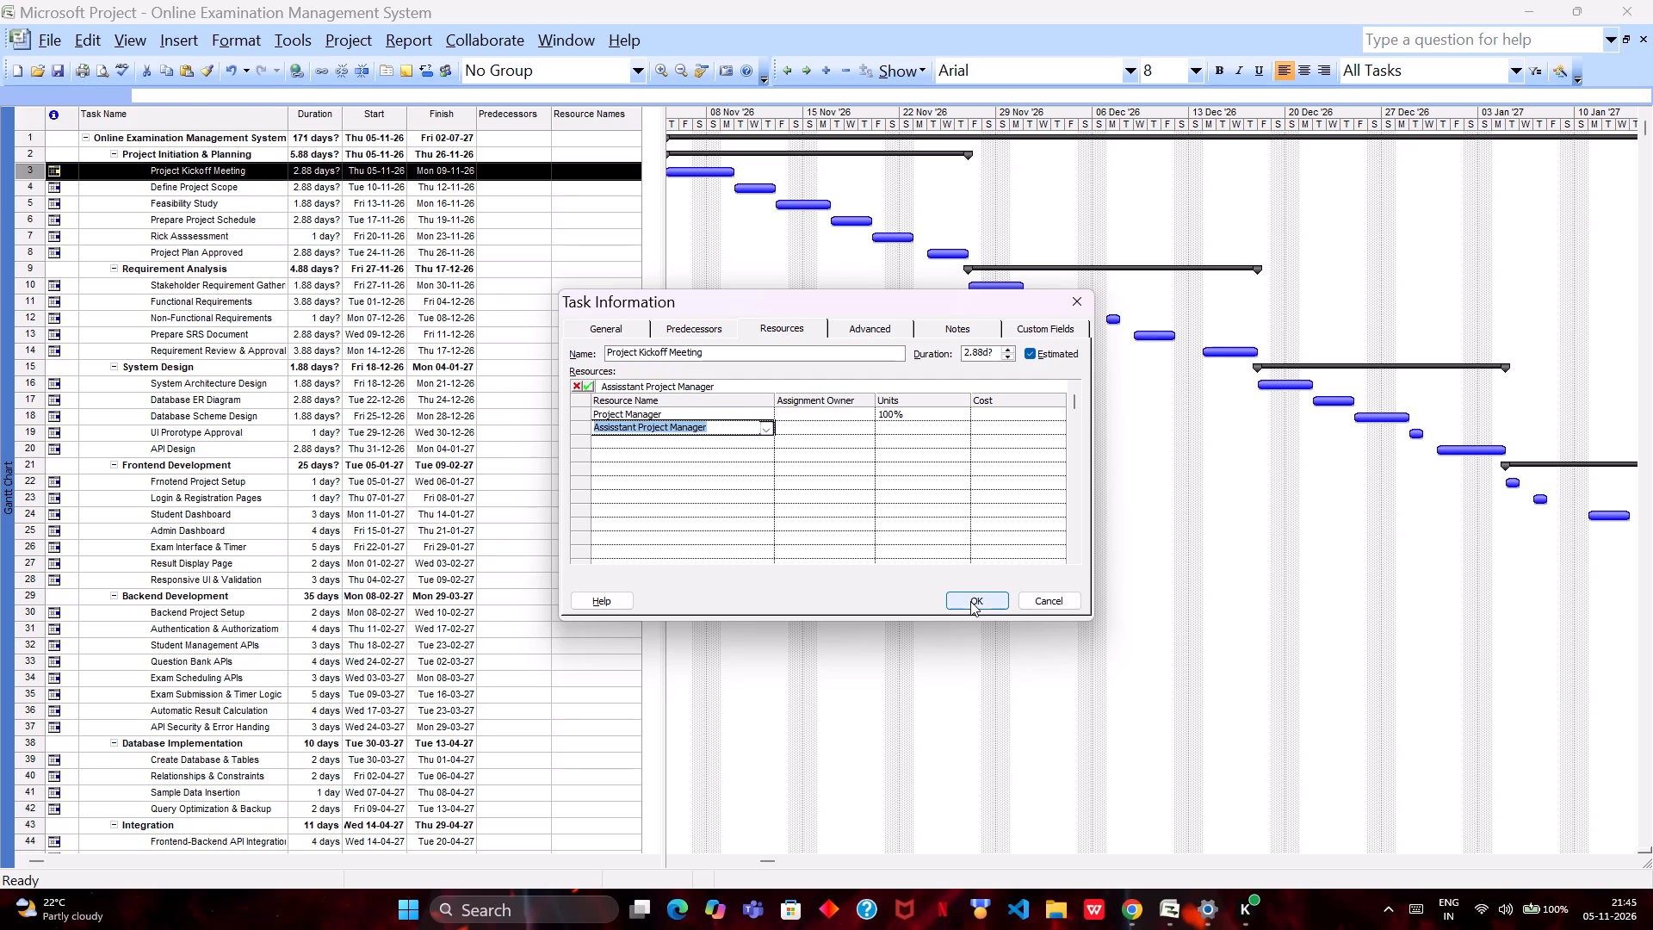
left_click(970, 601)
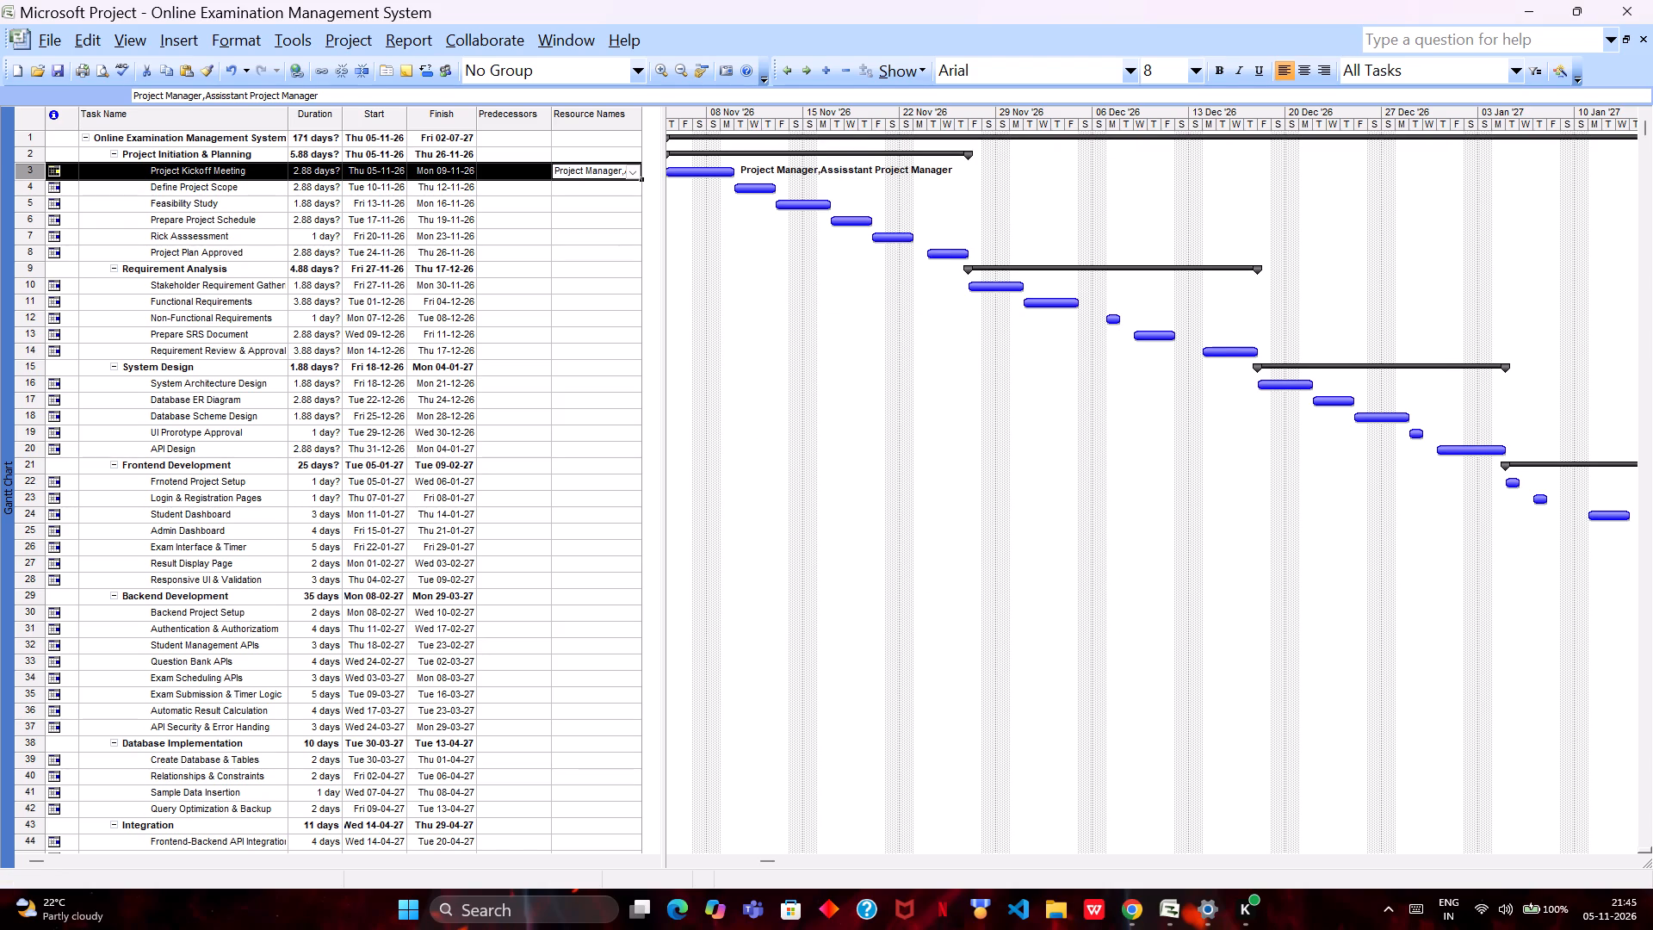
Assign Assisstant Project Manager and BusinessAnalyst as the resources of the Define Project Scope task.
left_click(580, 190)
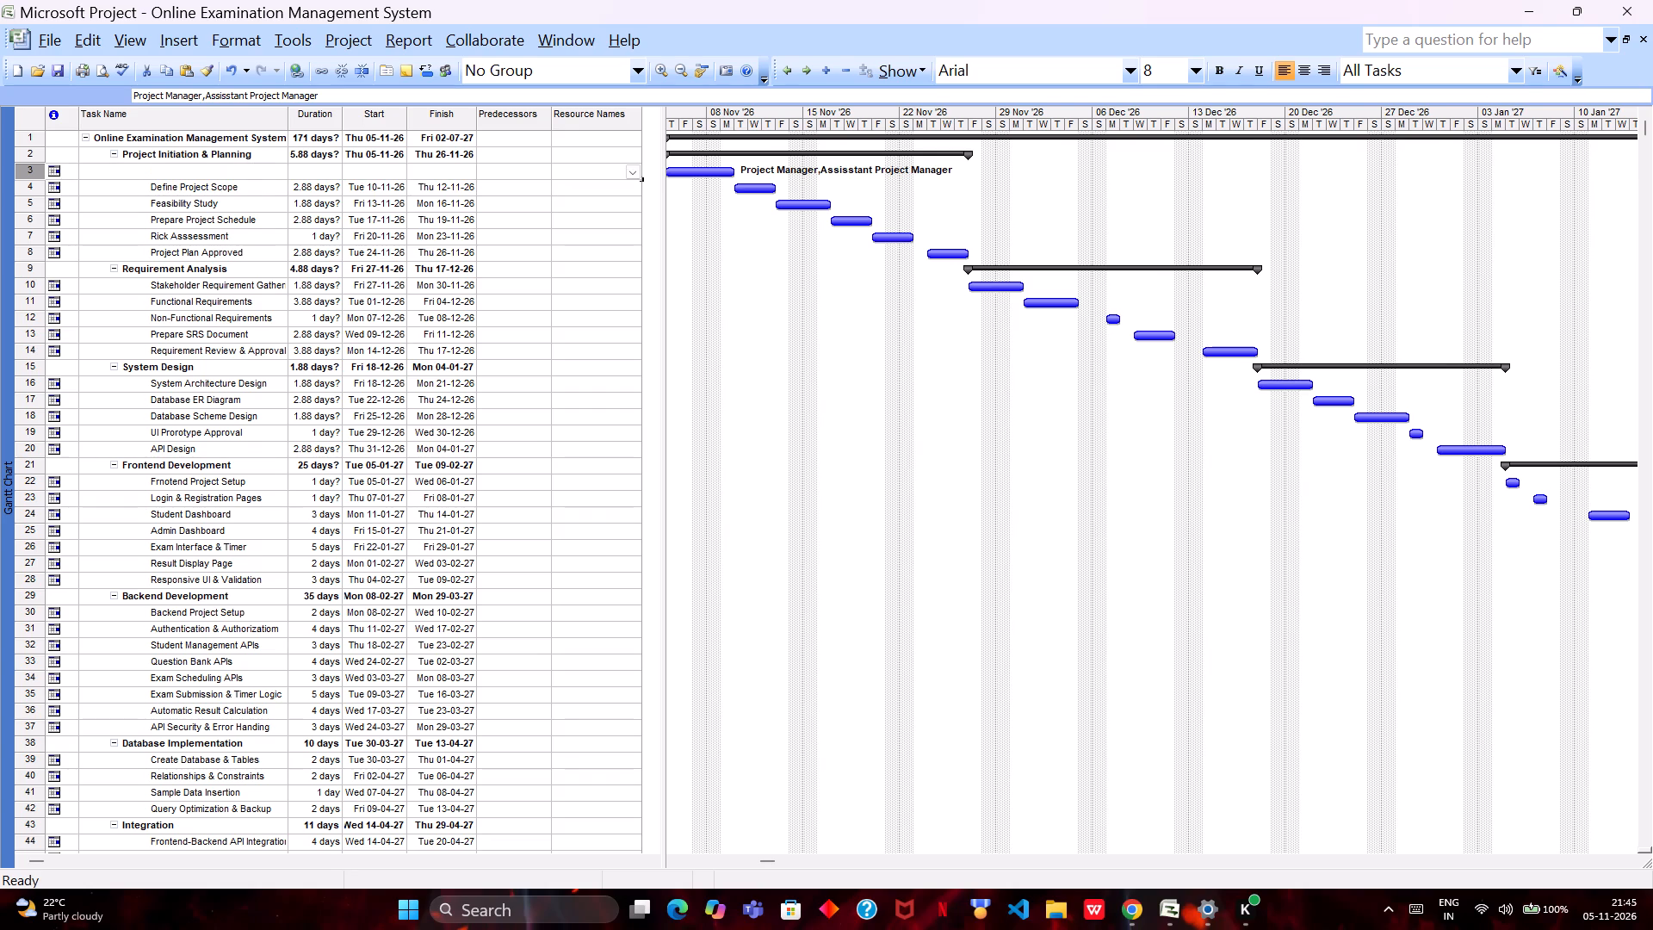
left_click(633, 190)
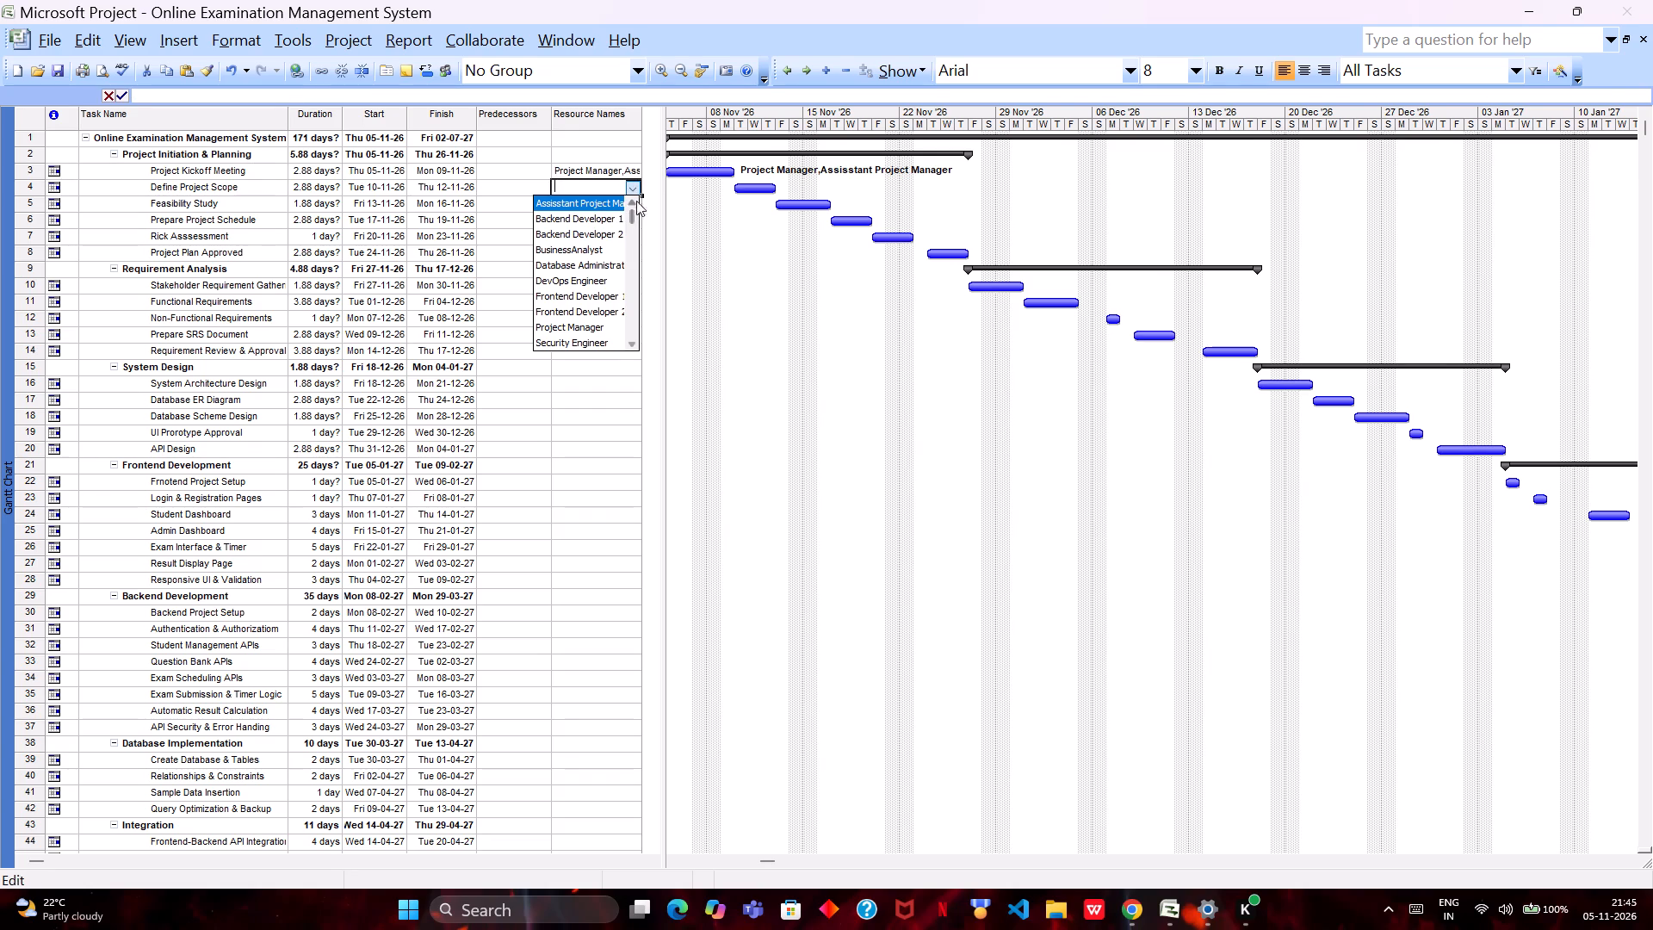
left_click(605, 207)
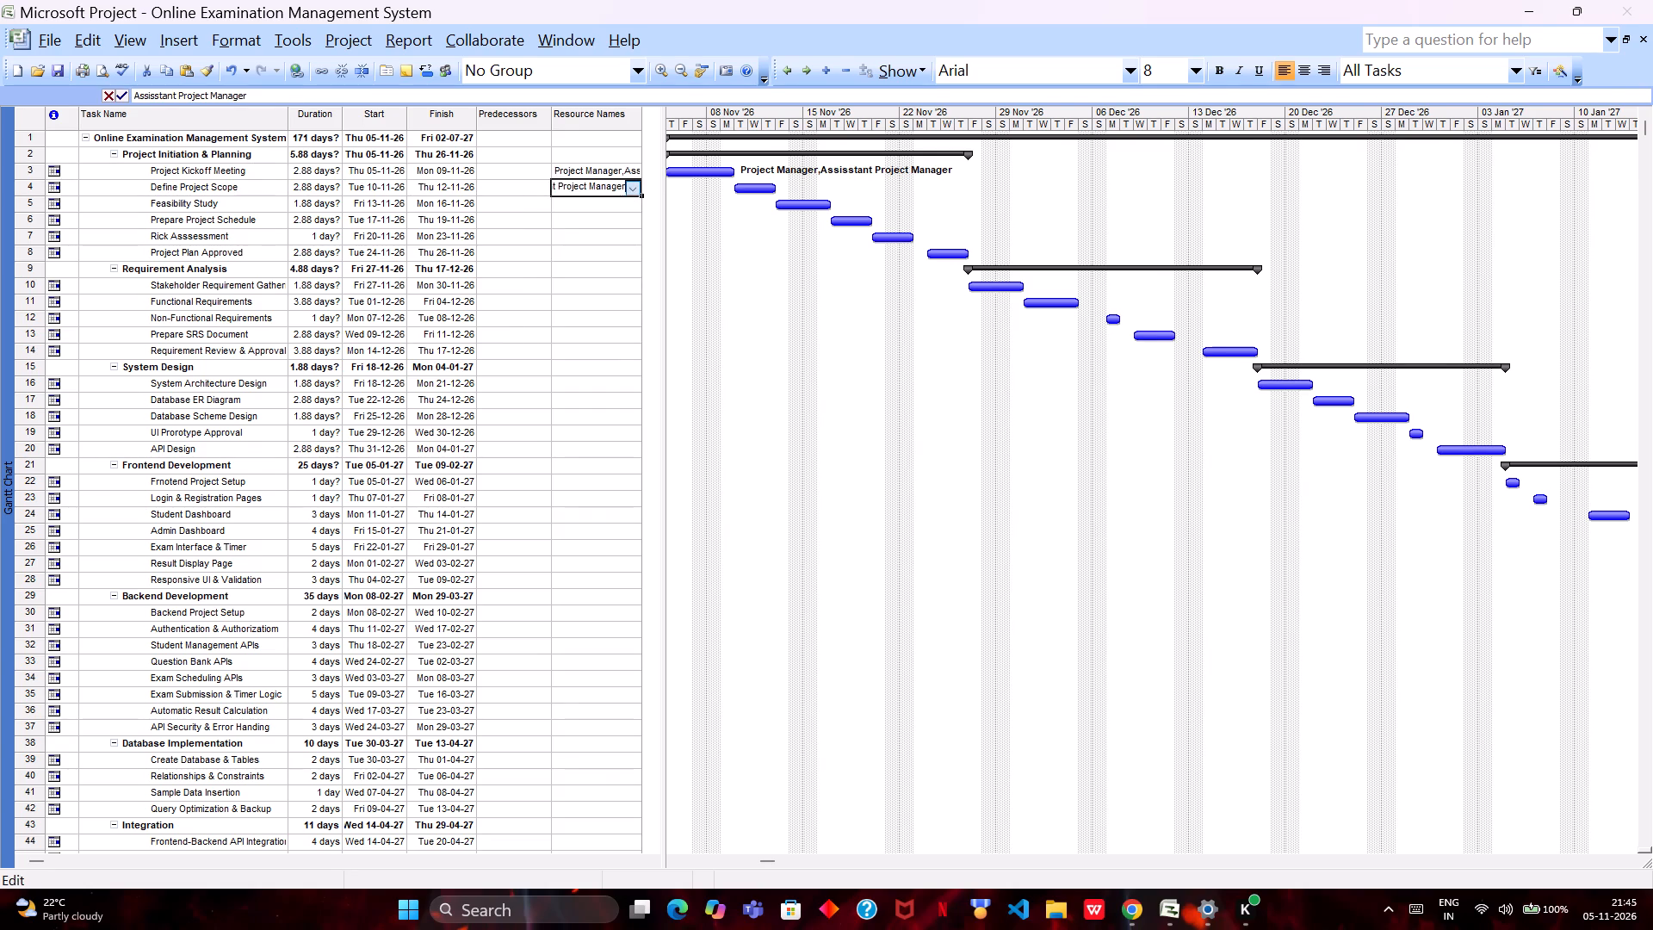
double_click(594, 190)
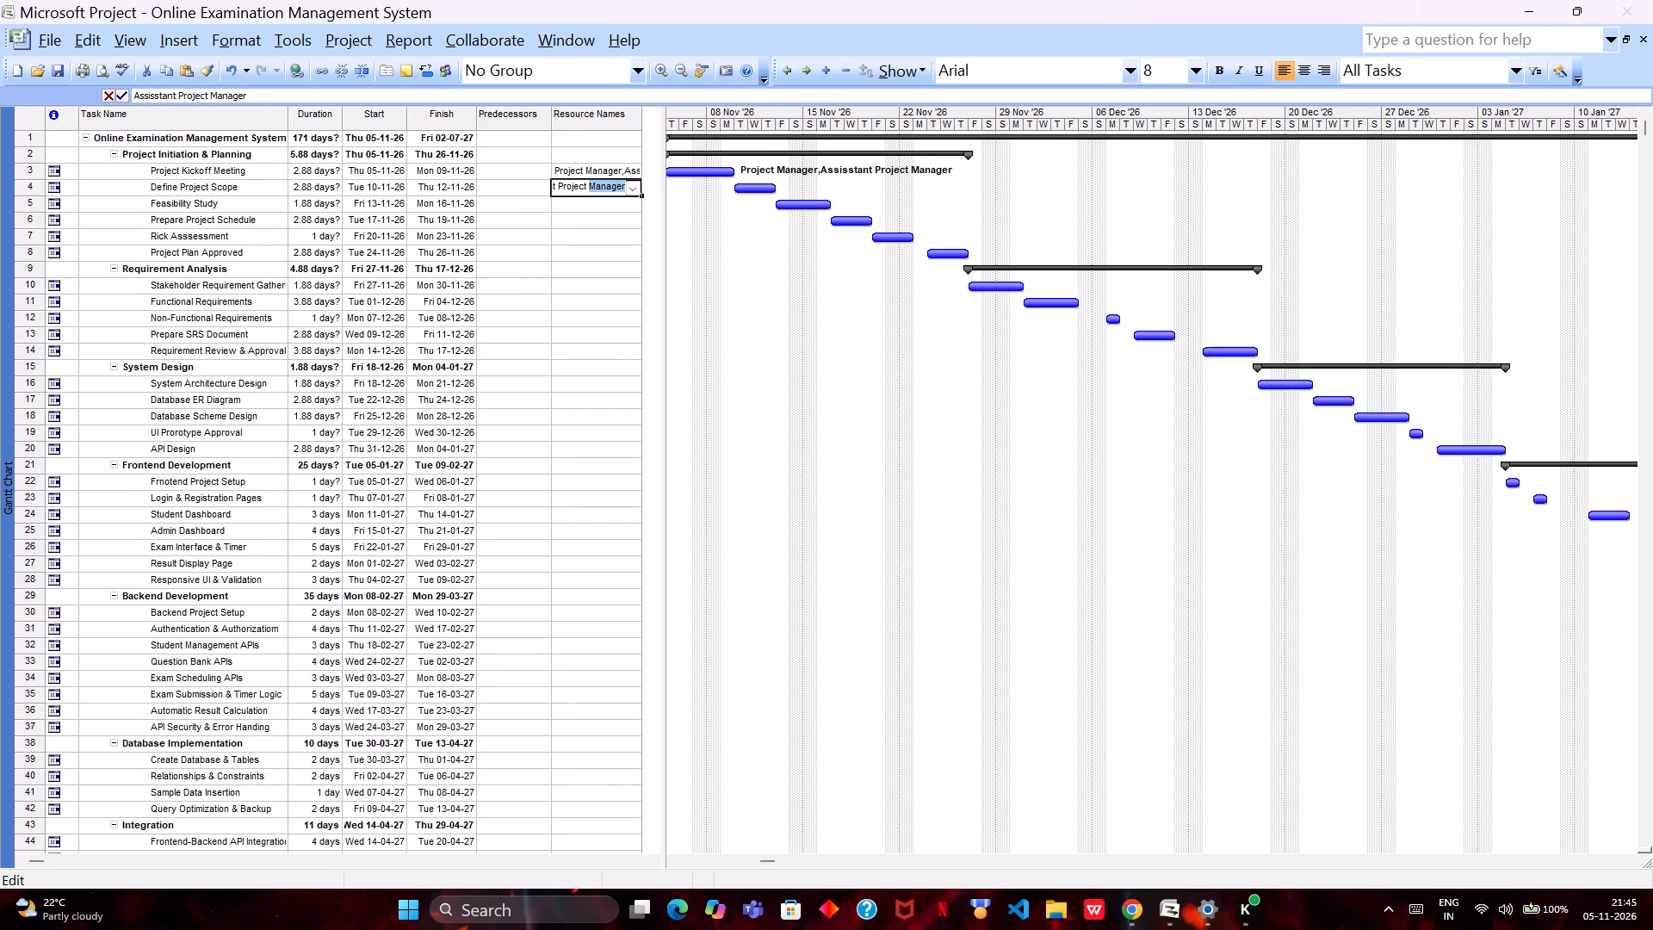
left_click(521, 194)
double_click(561, 190)
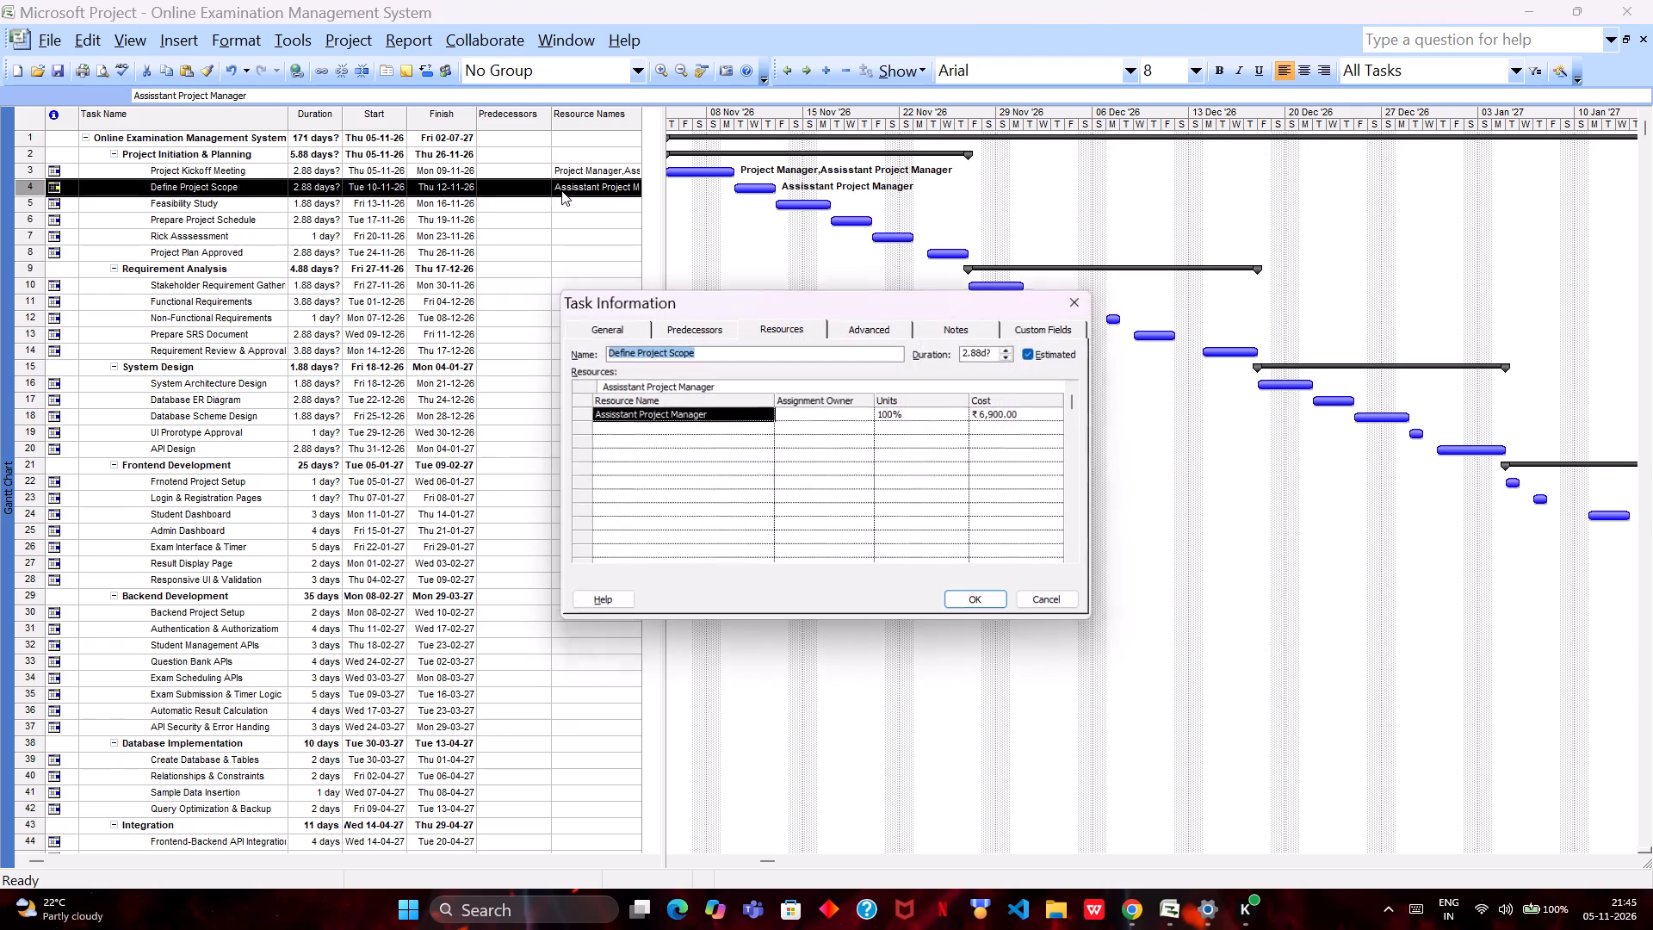
left_click(720, 428)
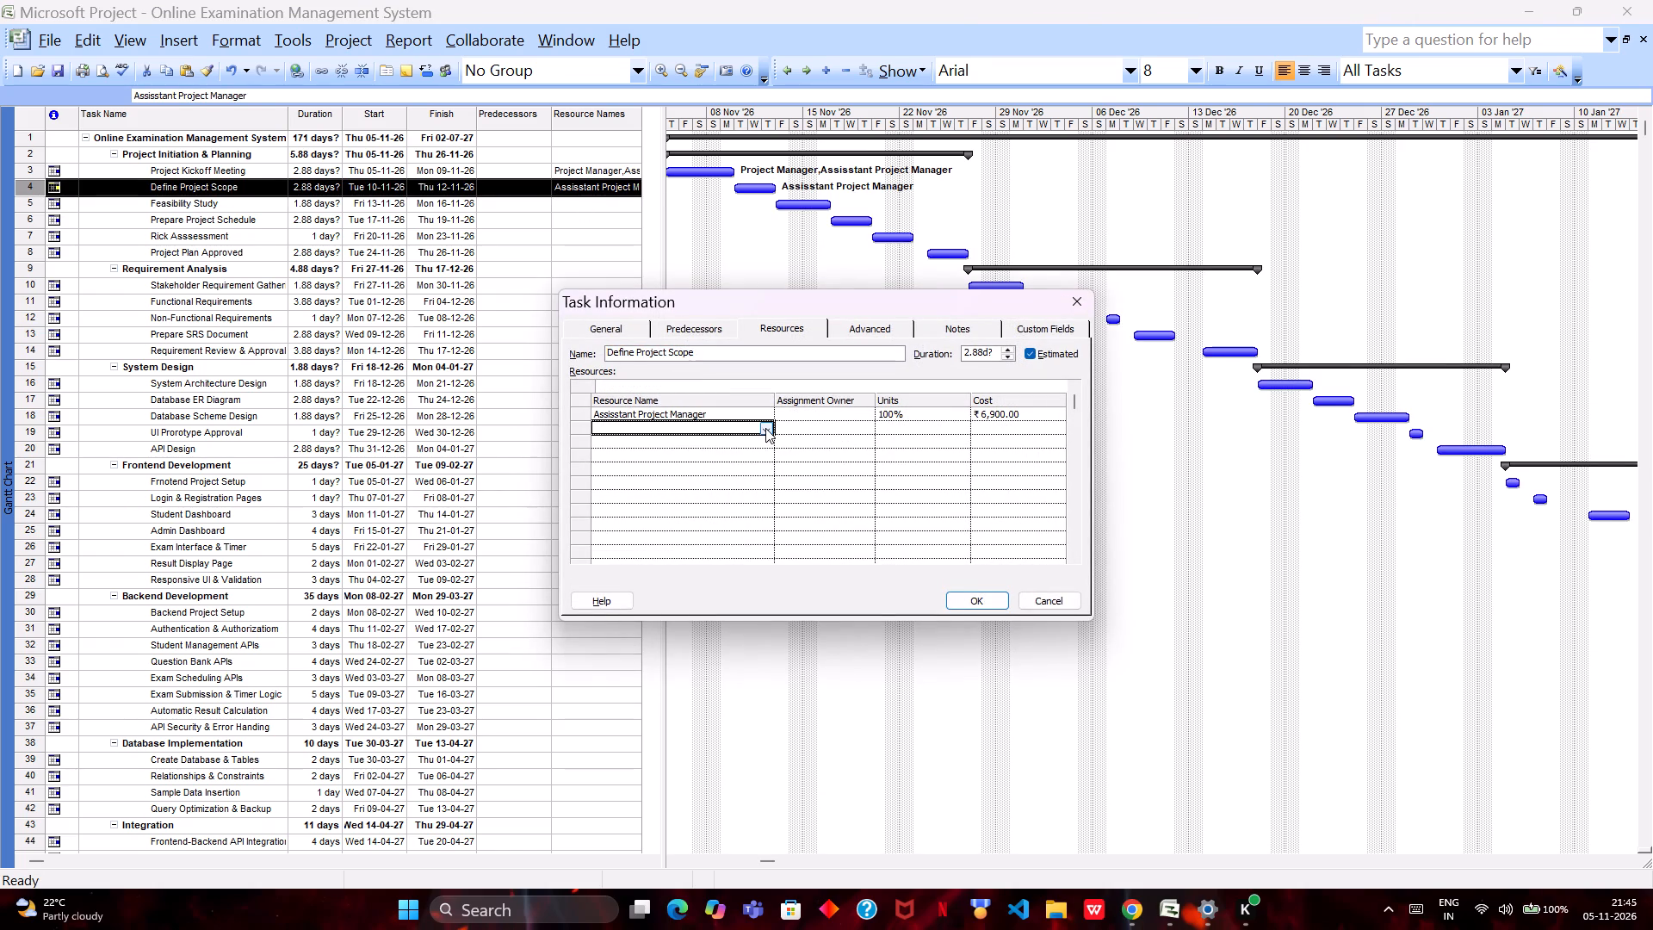
left_click(765, 428)
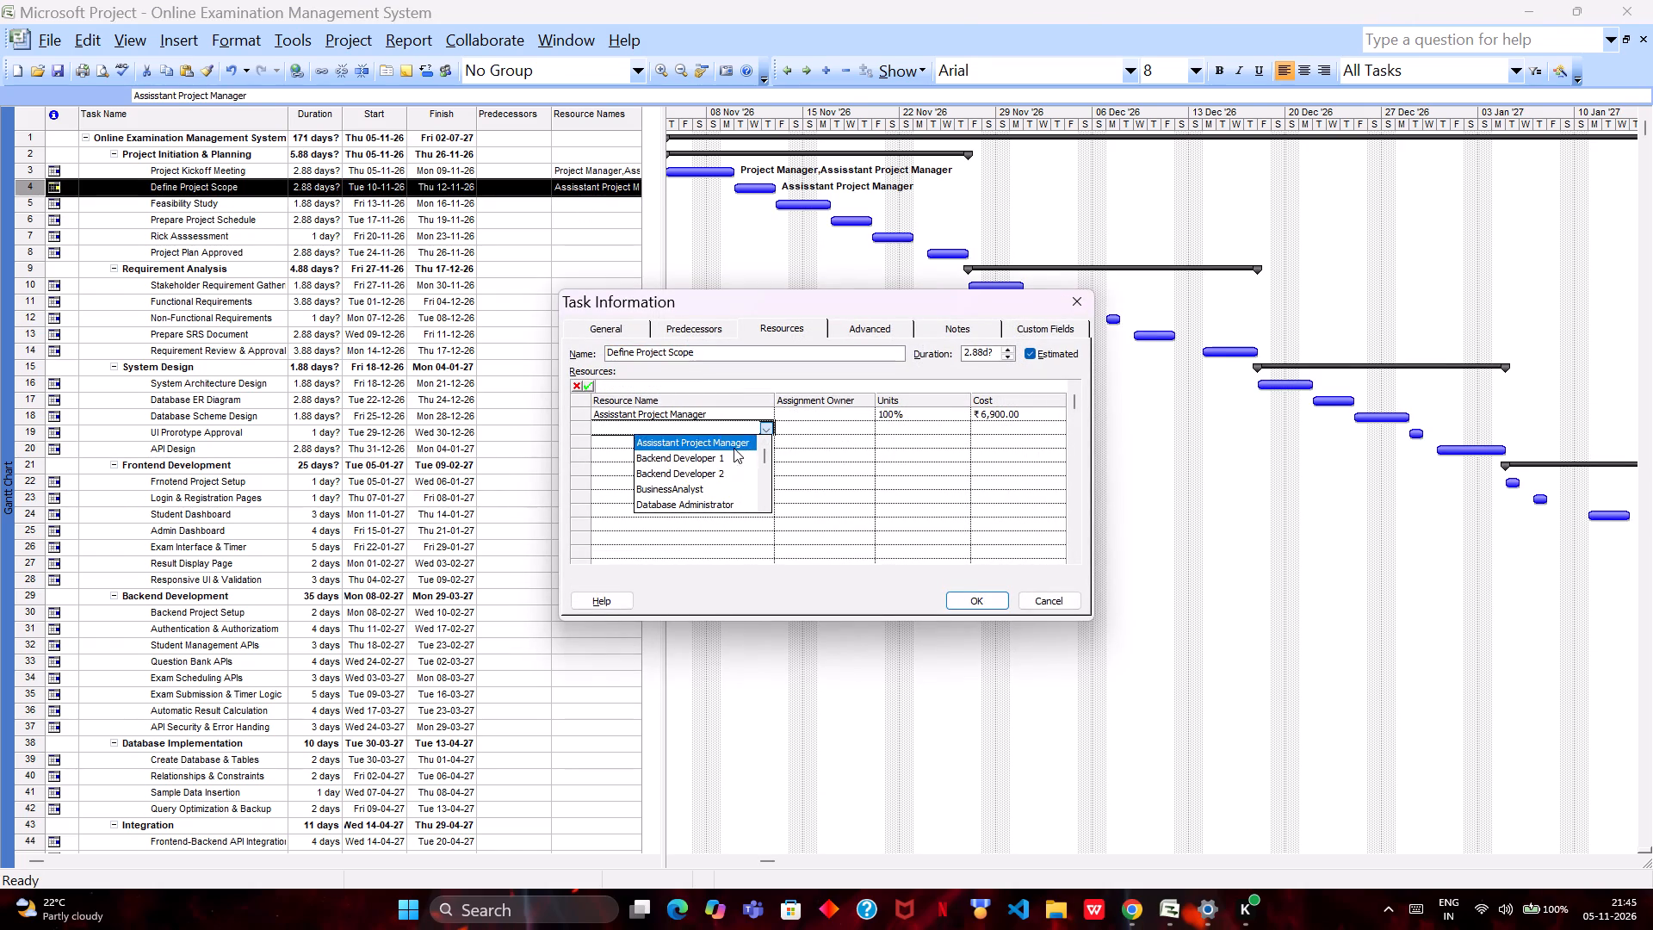
left_click(724, 490)
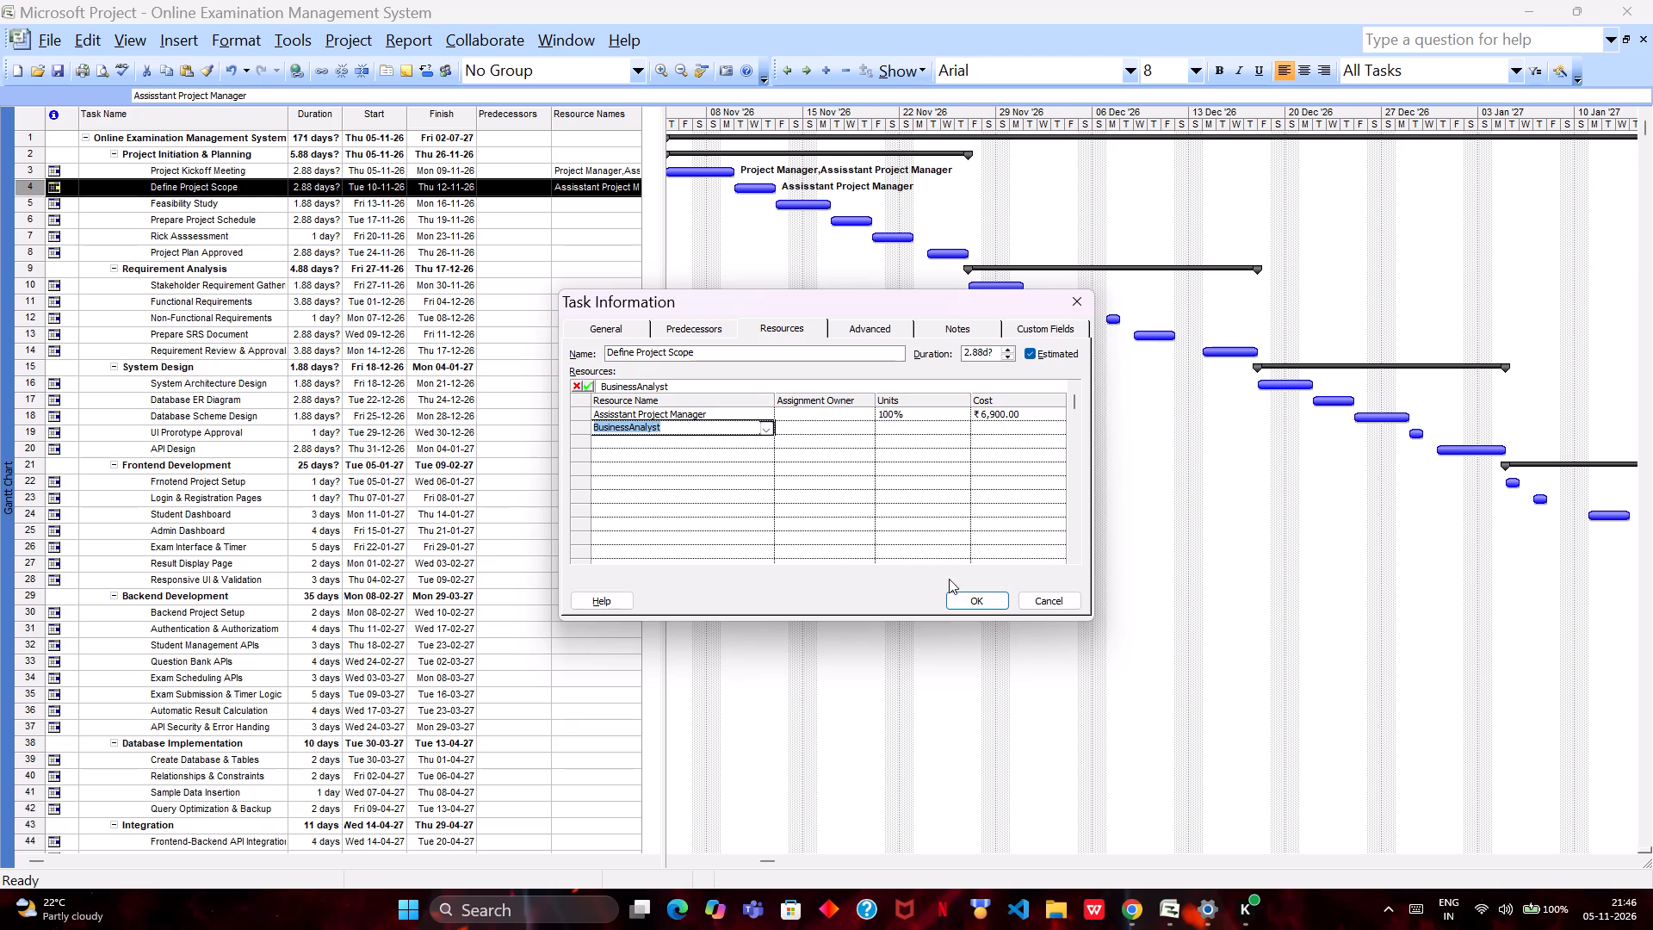
left_click(980, 604)
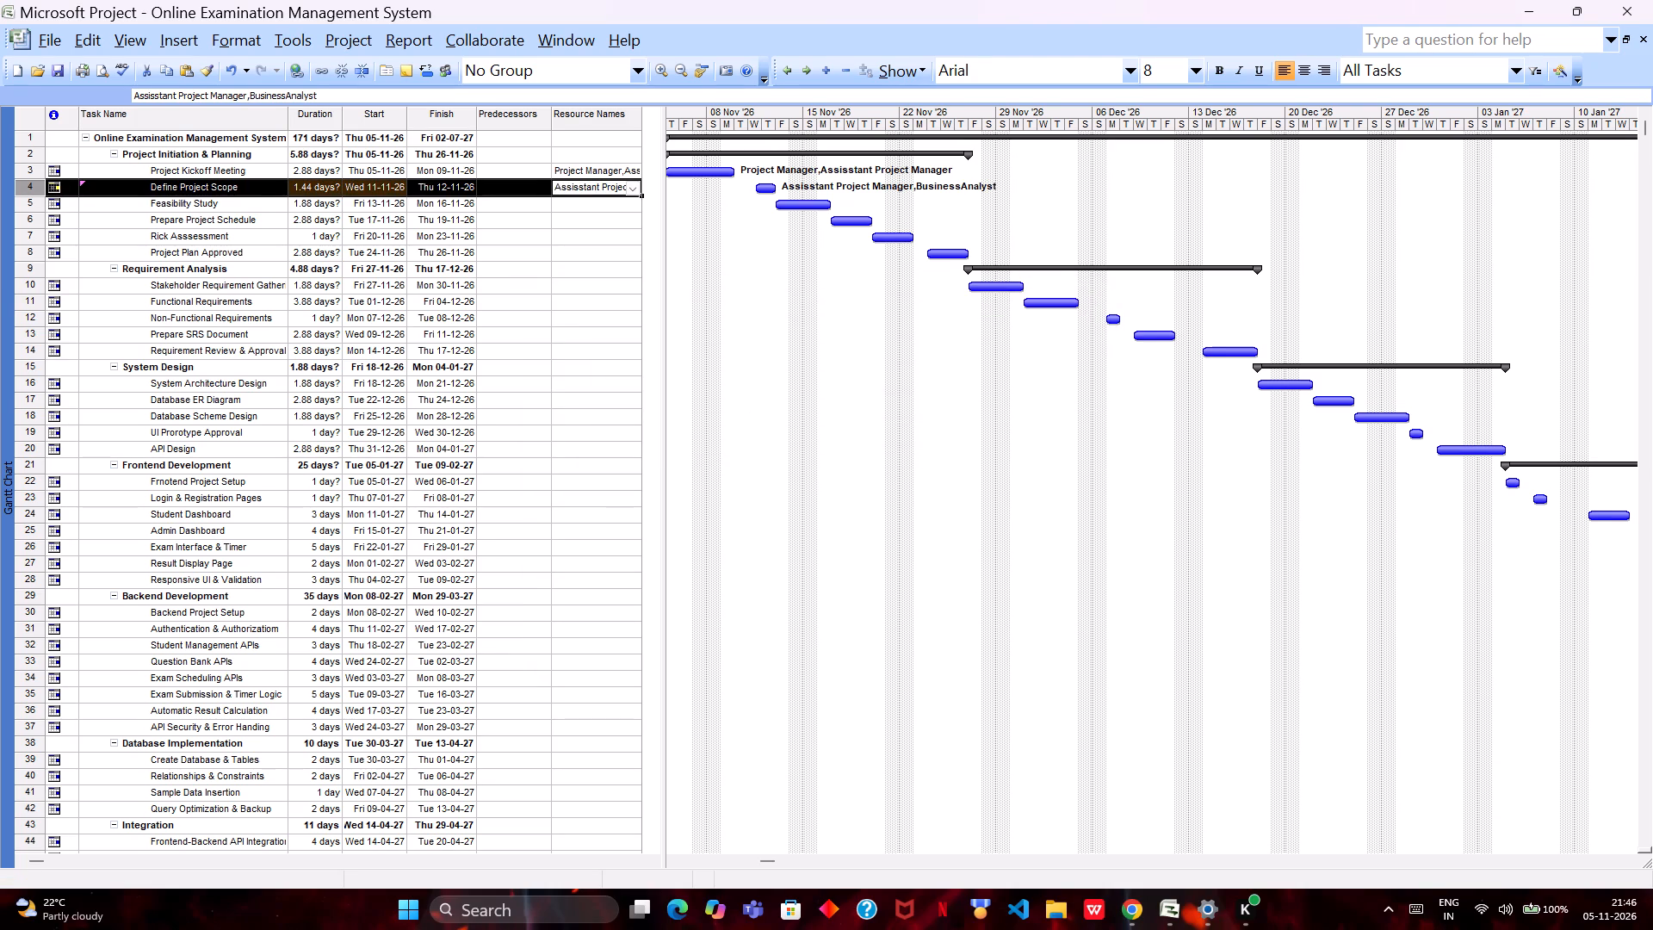
Assign BusinessAnalyst and System Architect as the resources of the Feasibility Study task.
left_click(598, 208)
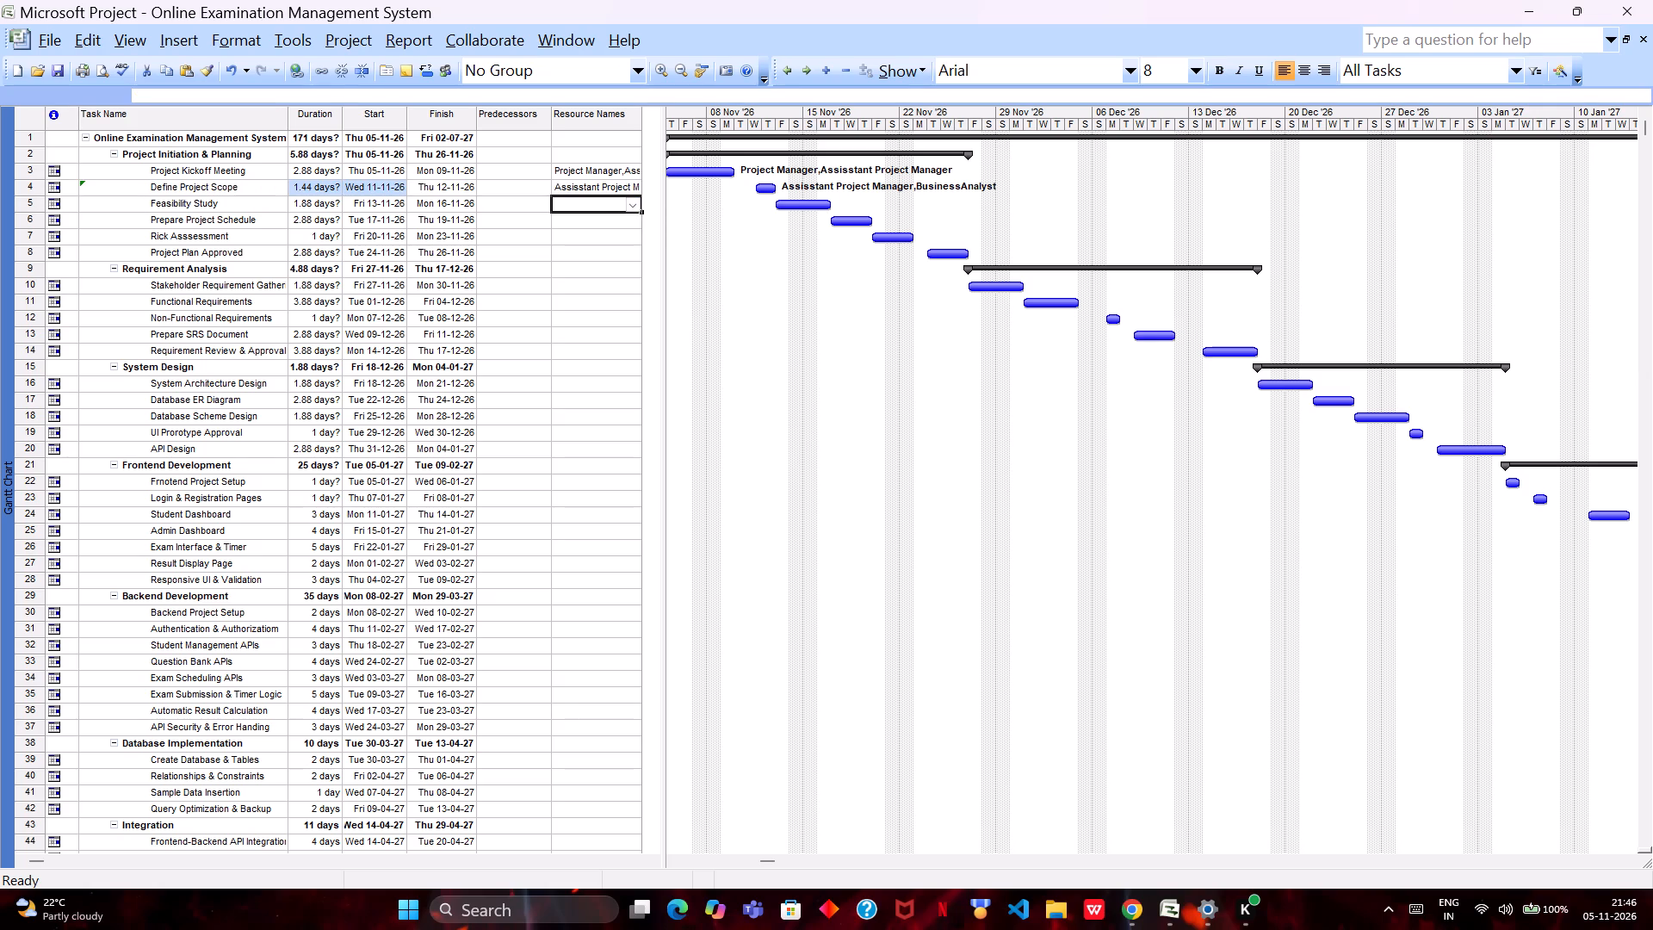
double_click(589, 210)
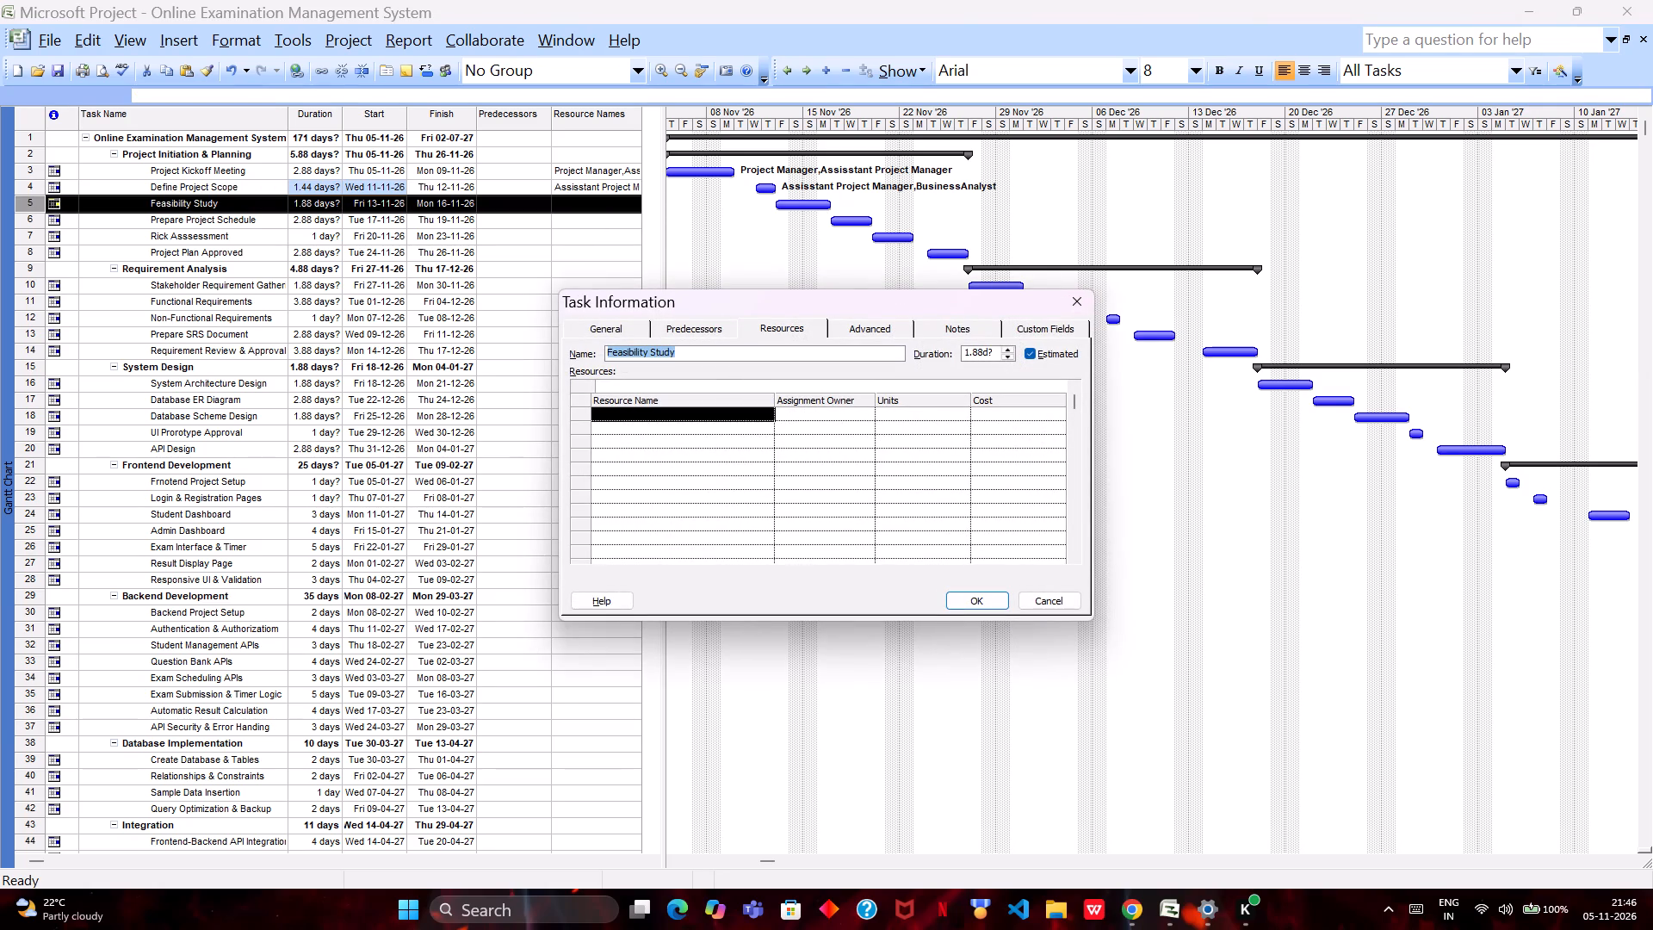
left_click(768, 412)
left_click(768, 412)
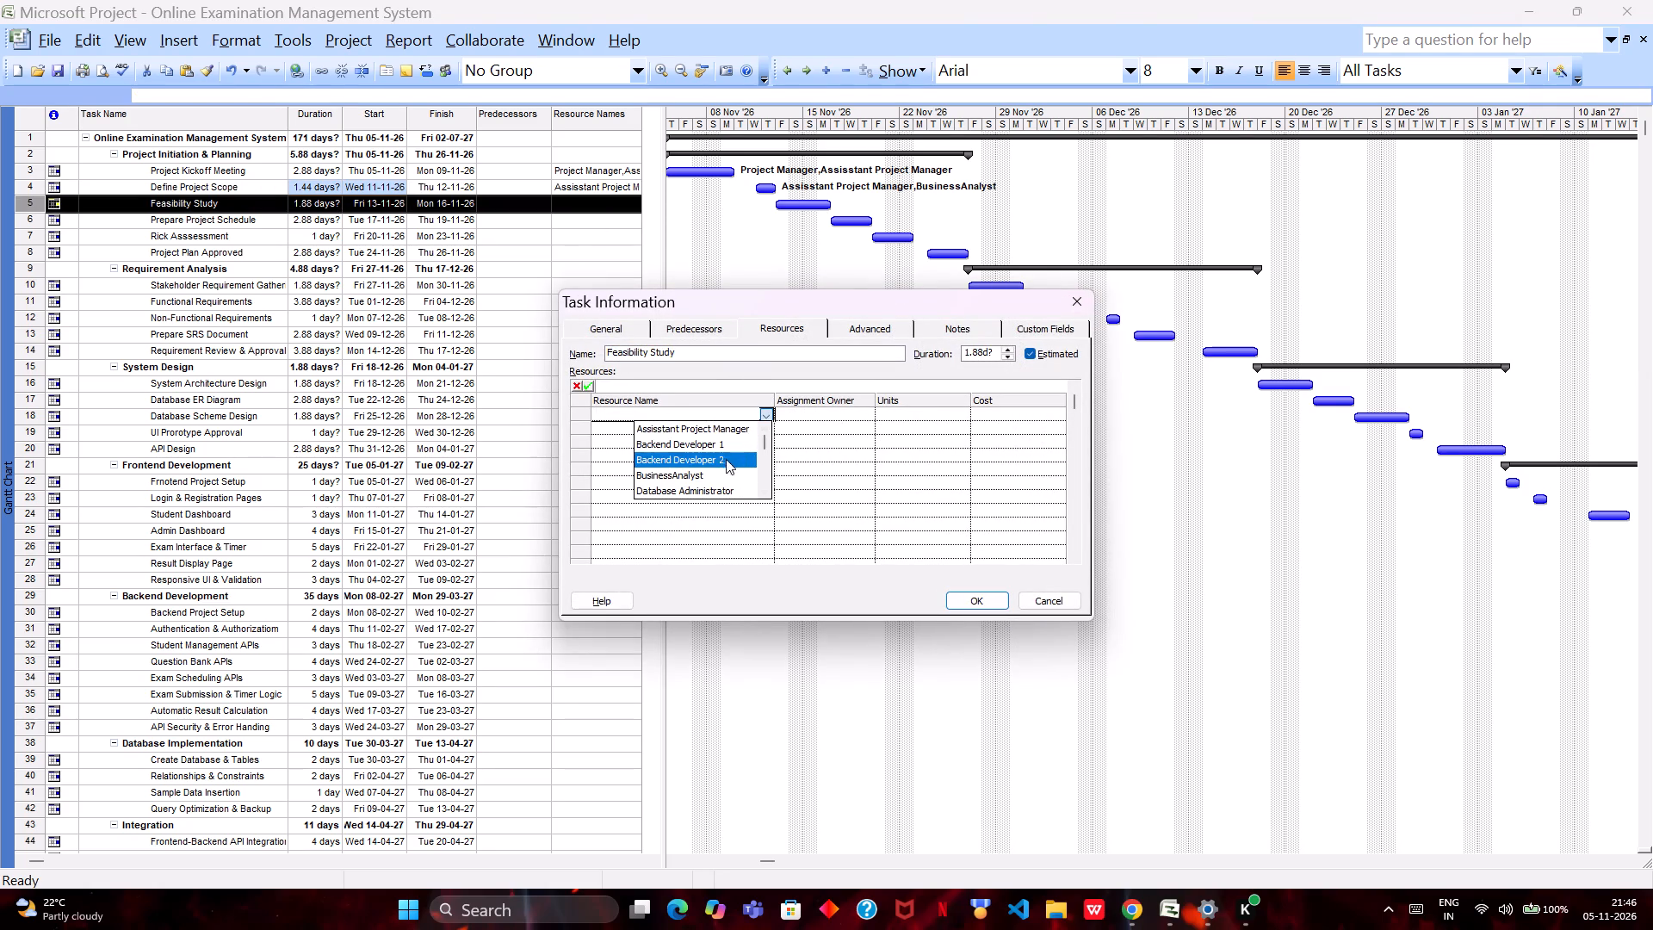
left_click(717, 472)
left_click(751, 426)
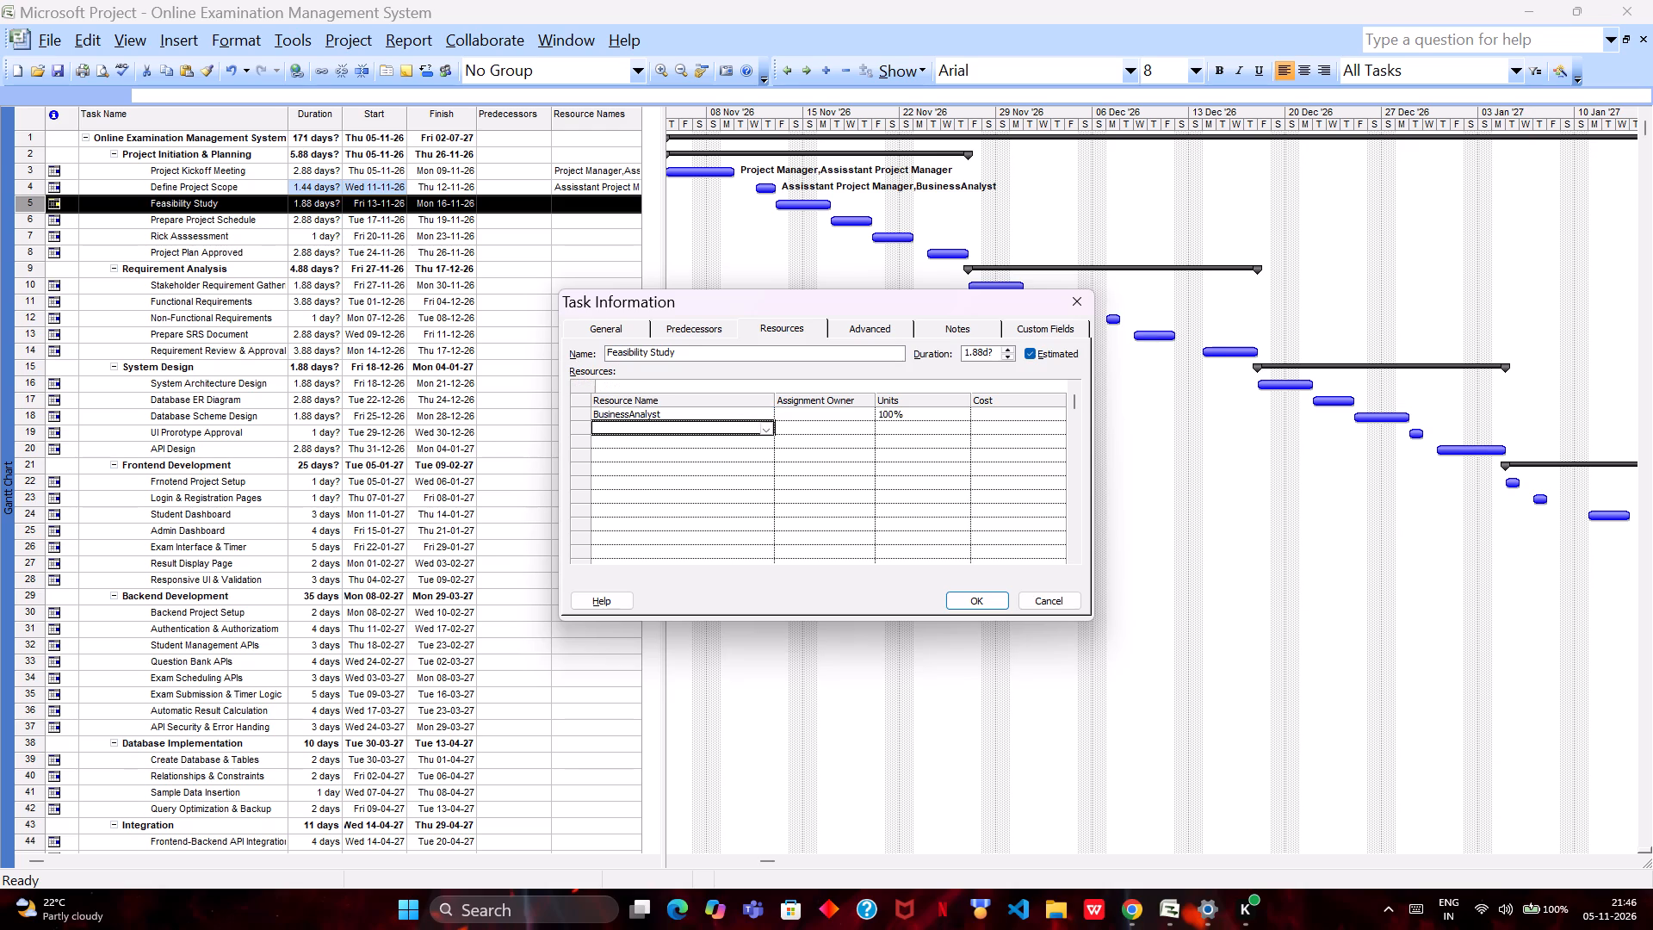
left_click(767, 427)
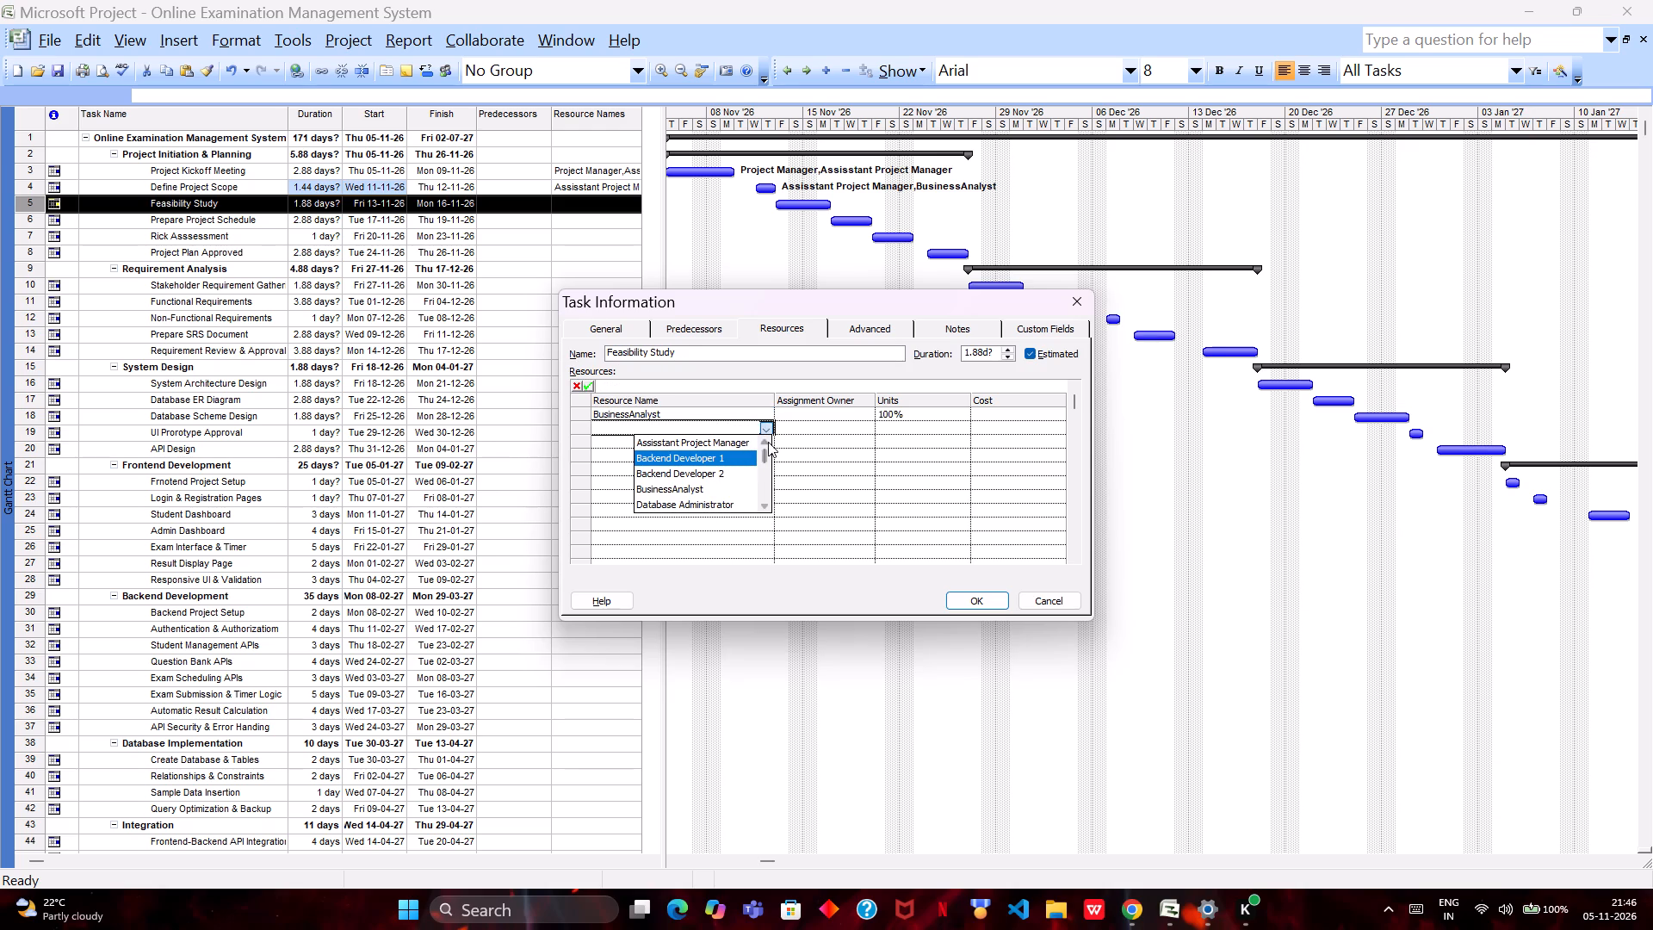
left_click_drag(765, 456, 765, 467)
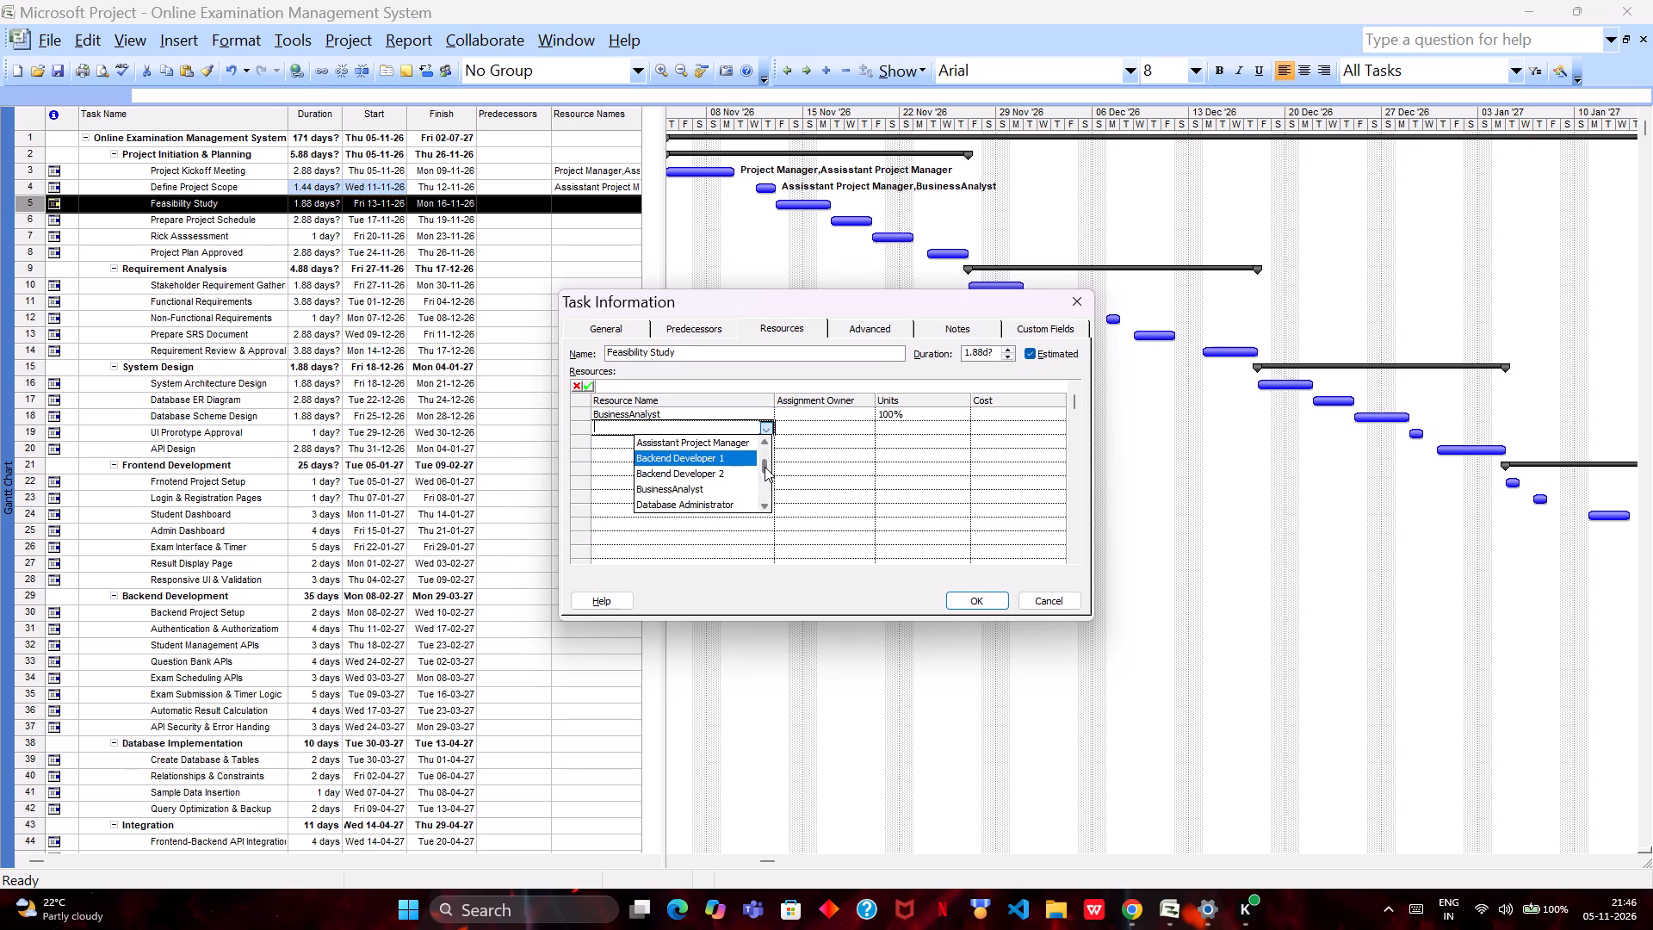
left_click(765, 467)
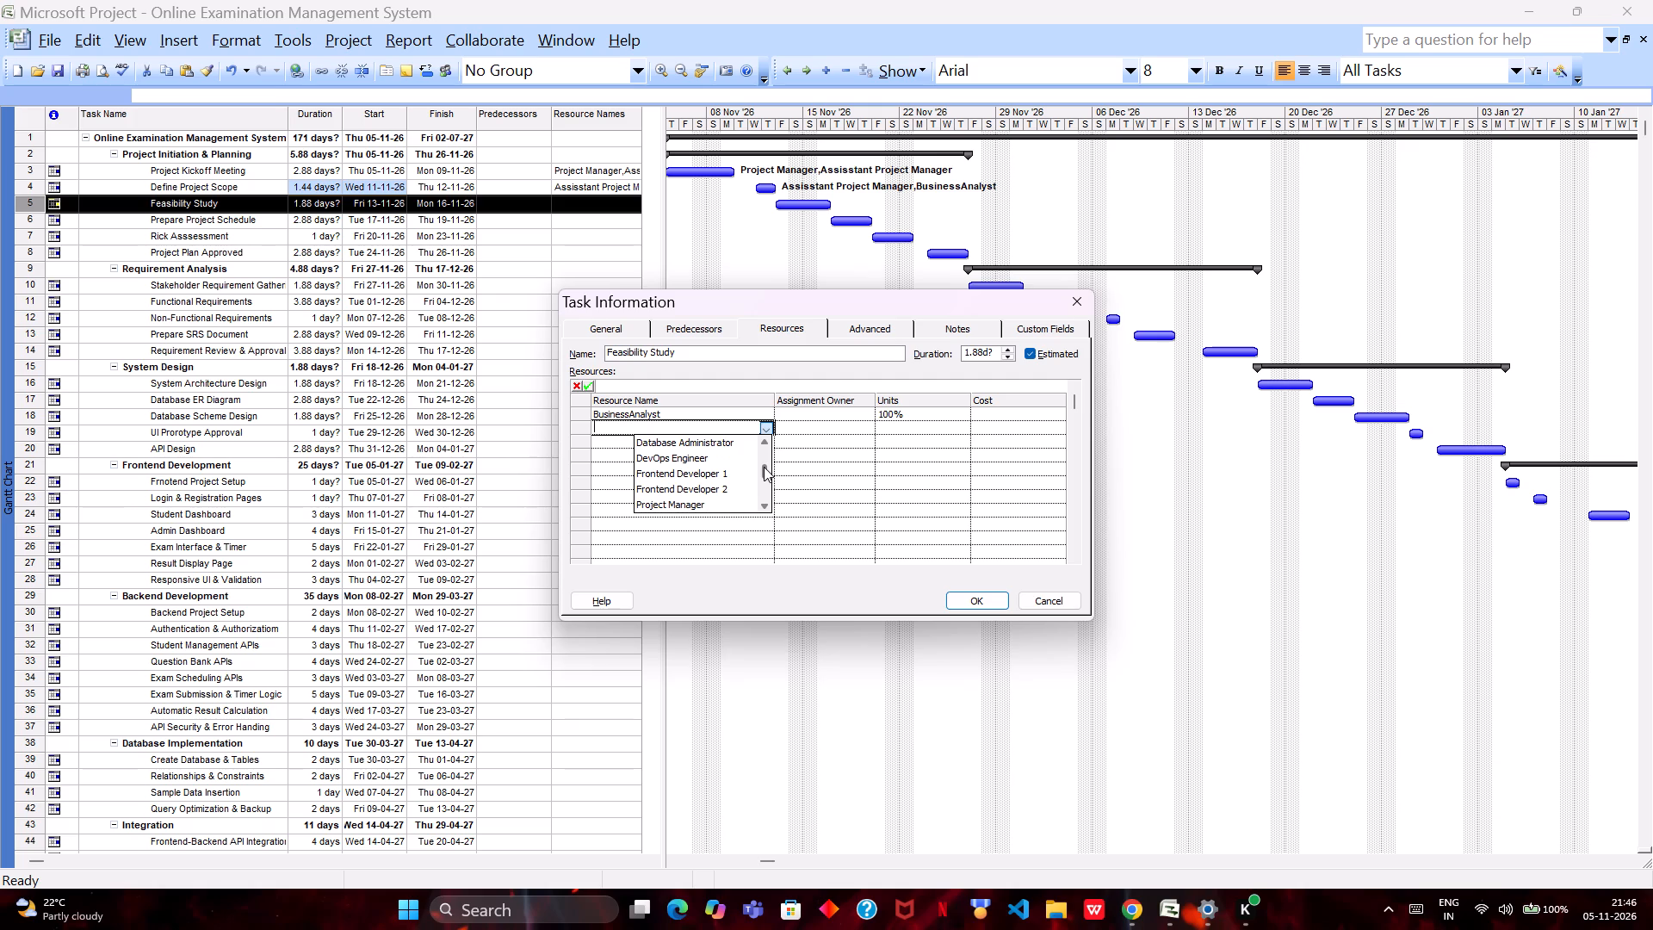
left_click(764, 467)
left_click_drag(764, 472, 765, 493)
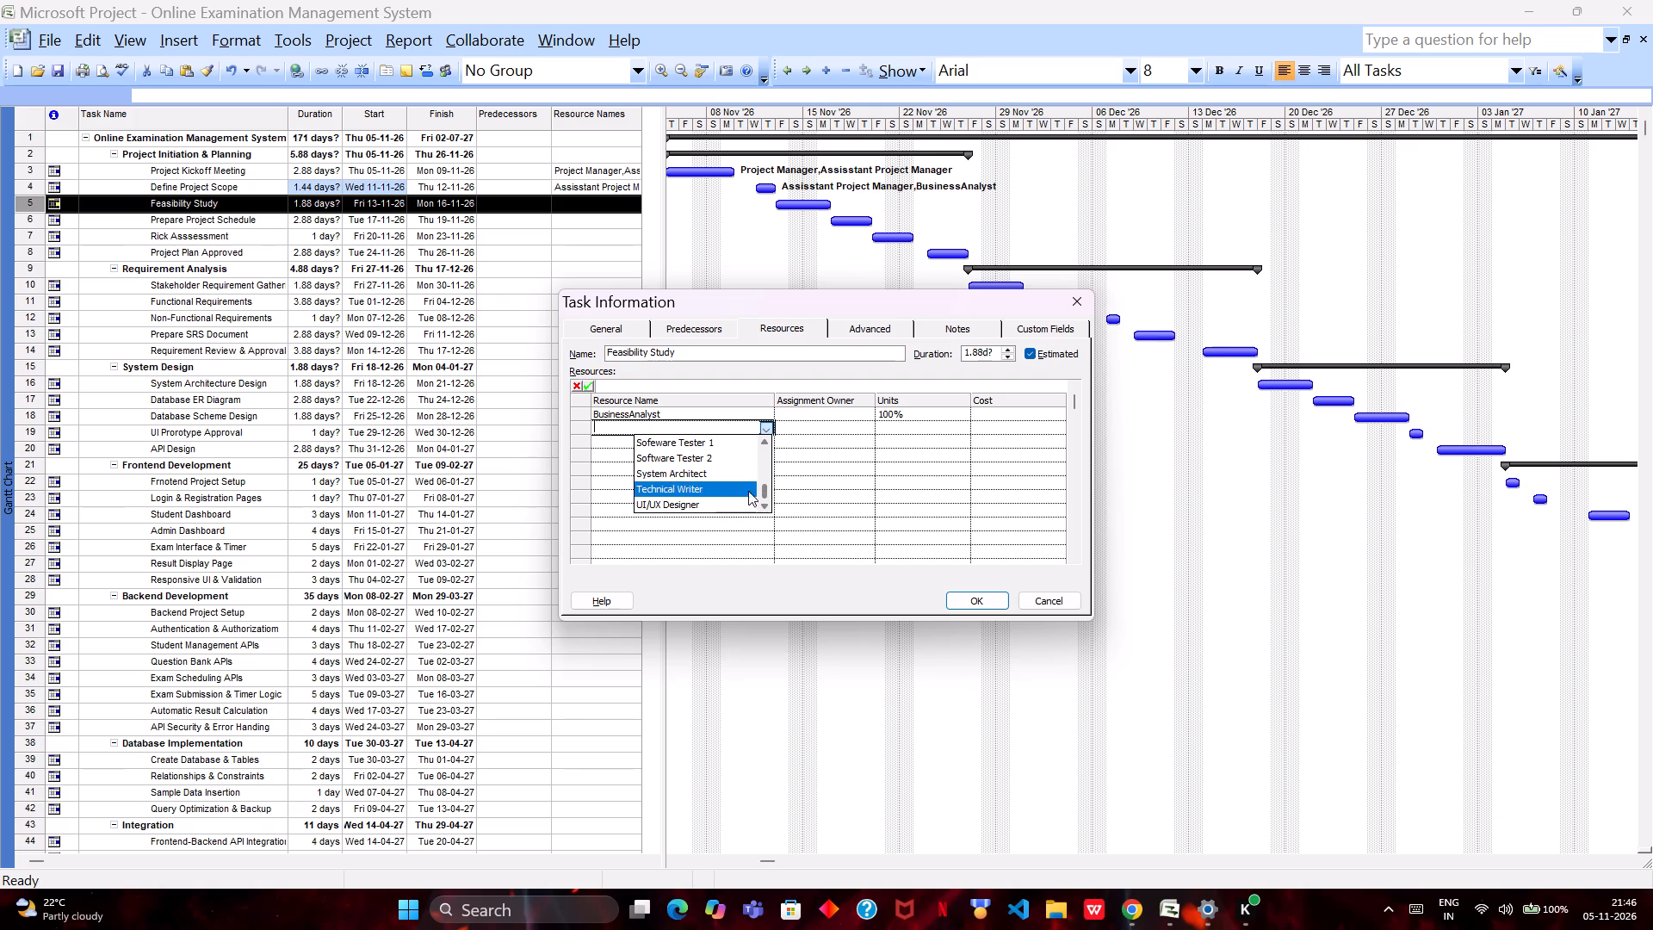
left_click(707, 468)
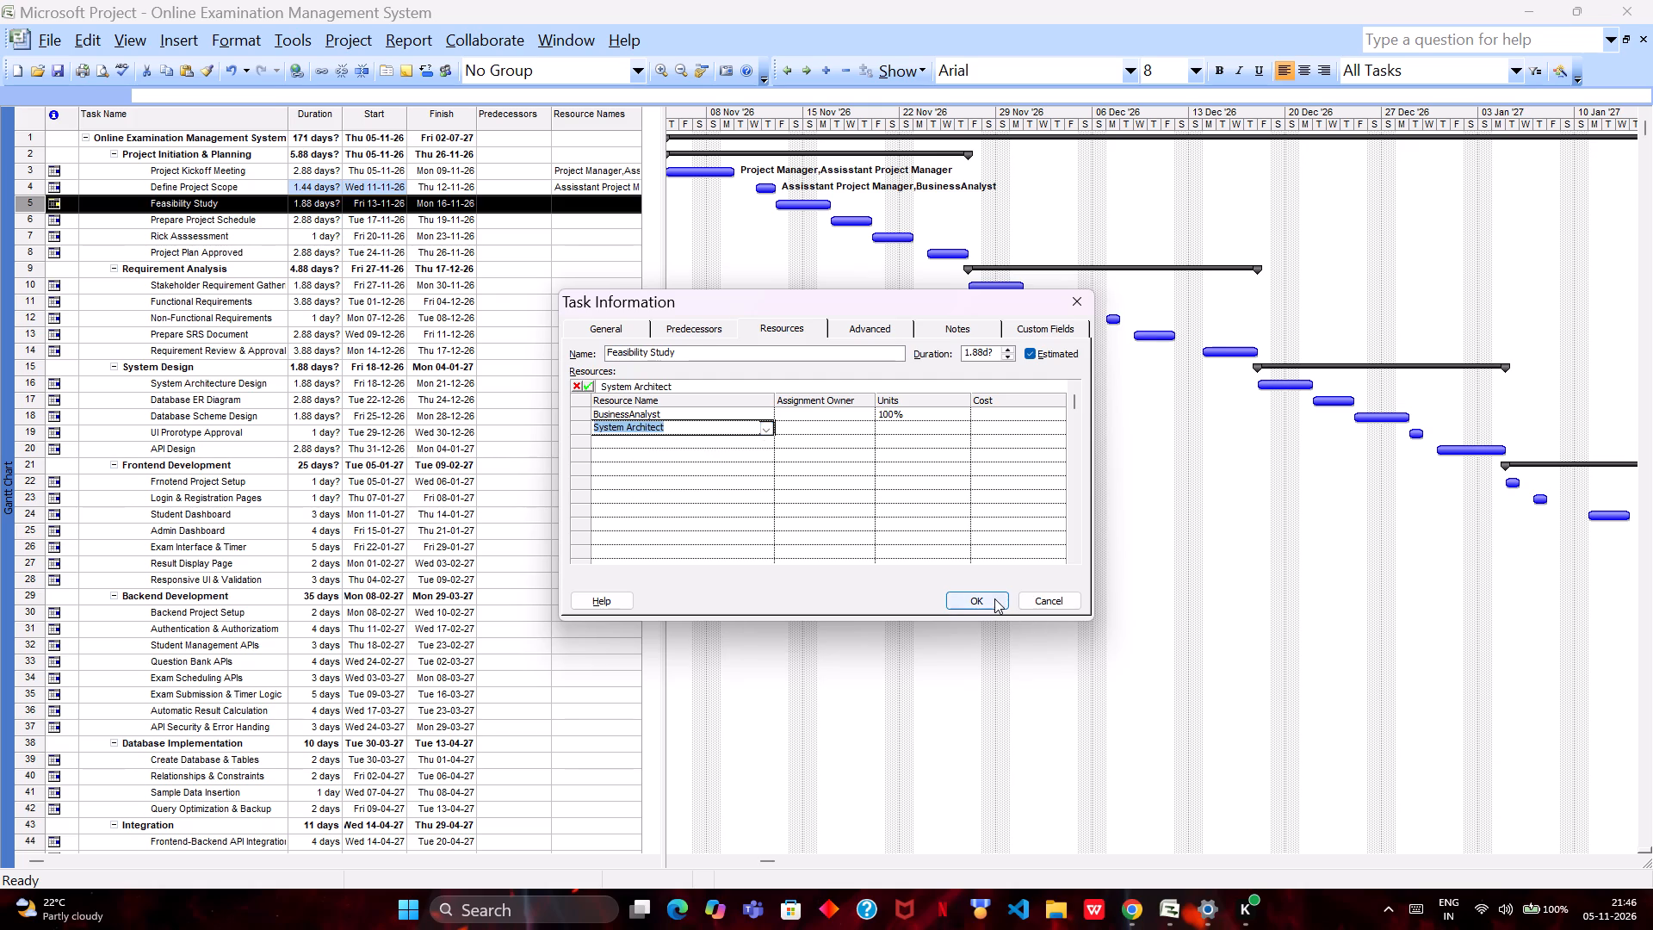
left_click(993, 598)
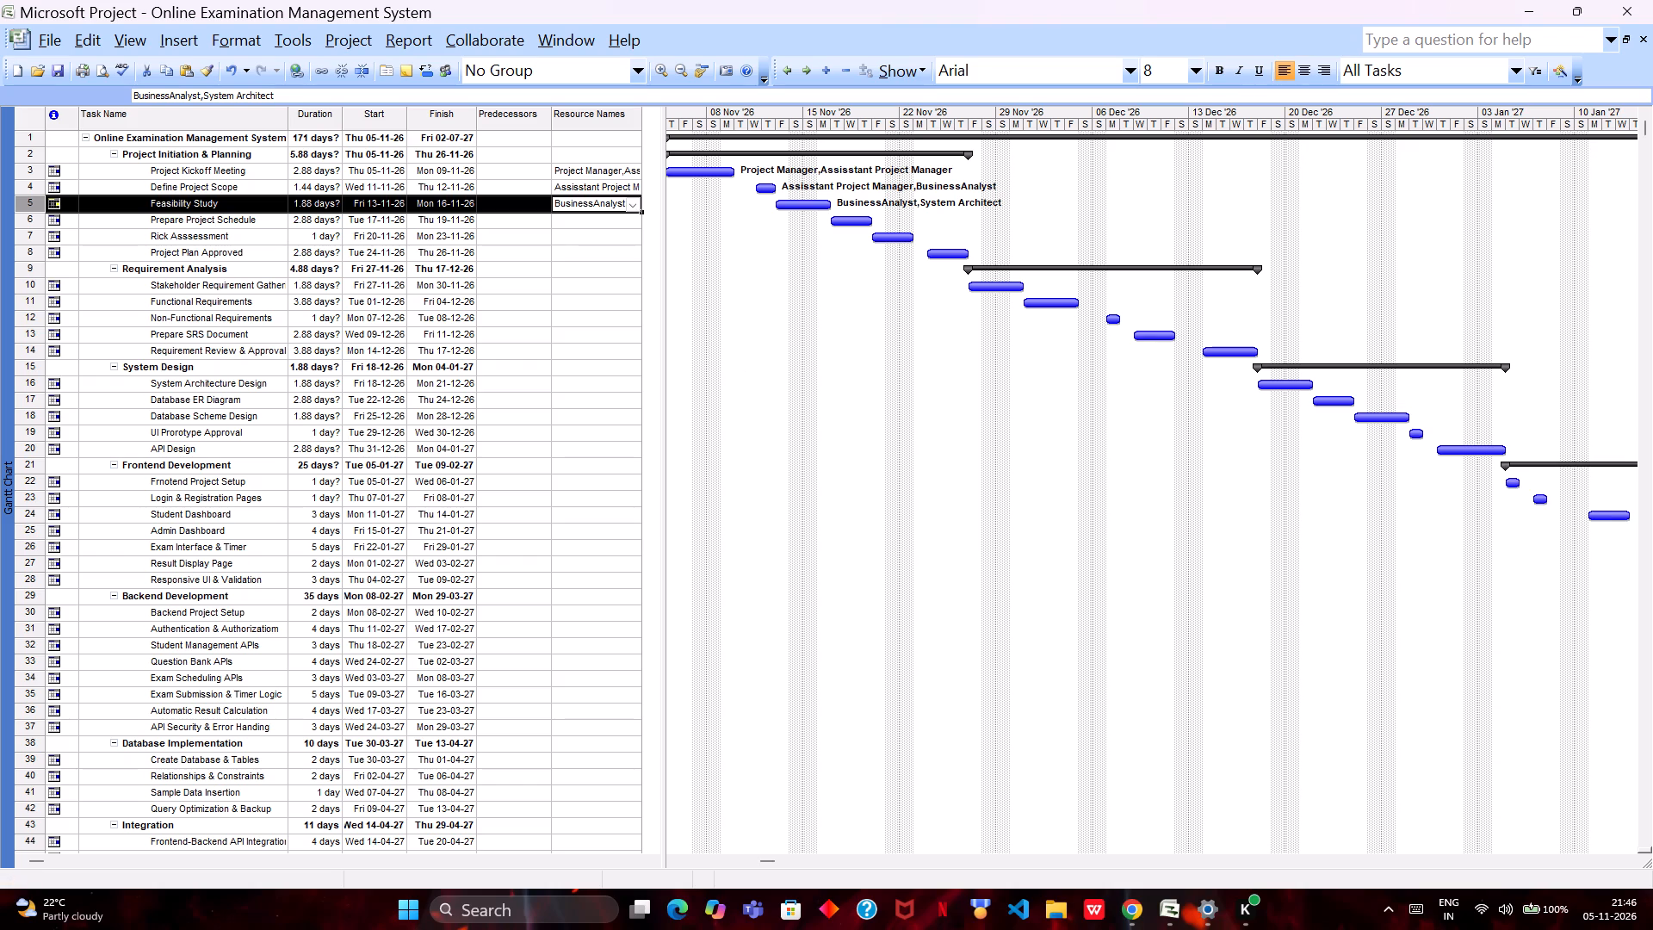
Assign Project Manager and Assisstant Project Manager as the resources of the Prepare Project Schedule task.
double_click(595, 223)
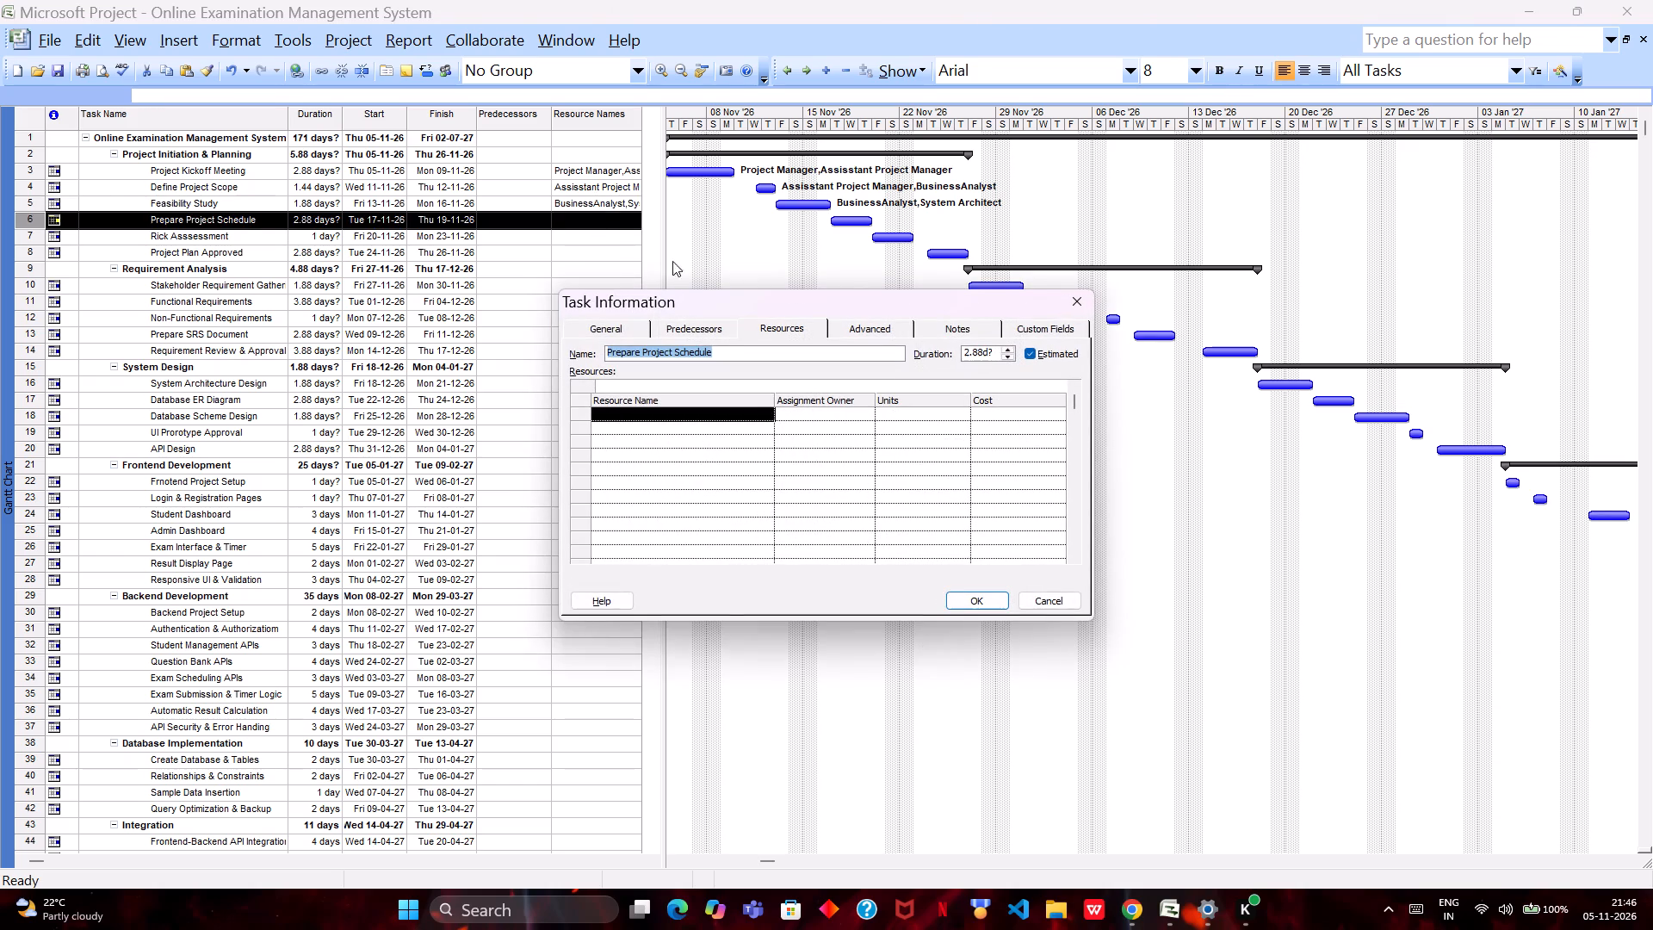
left_click(766, 416)
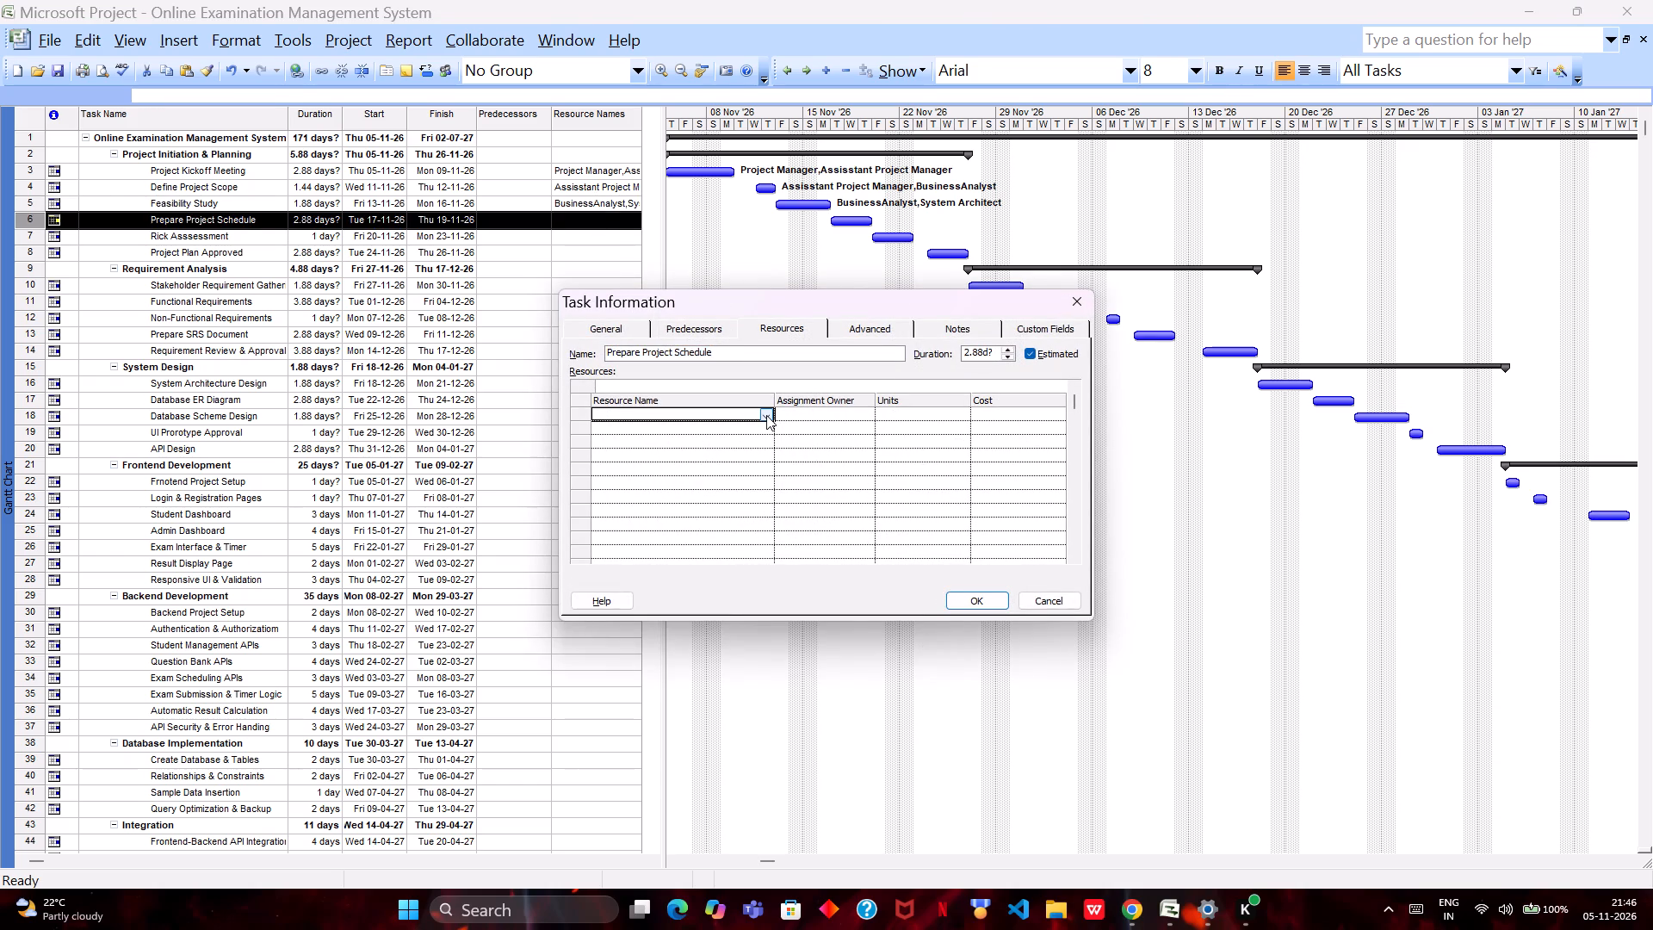
left_click(766, 414)
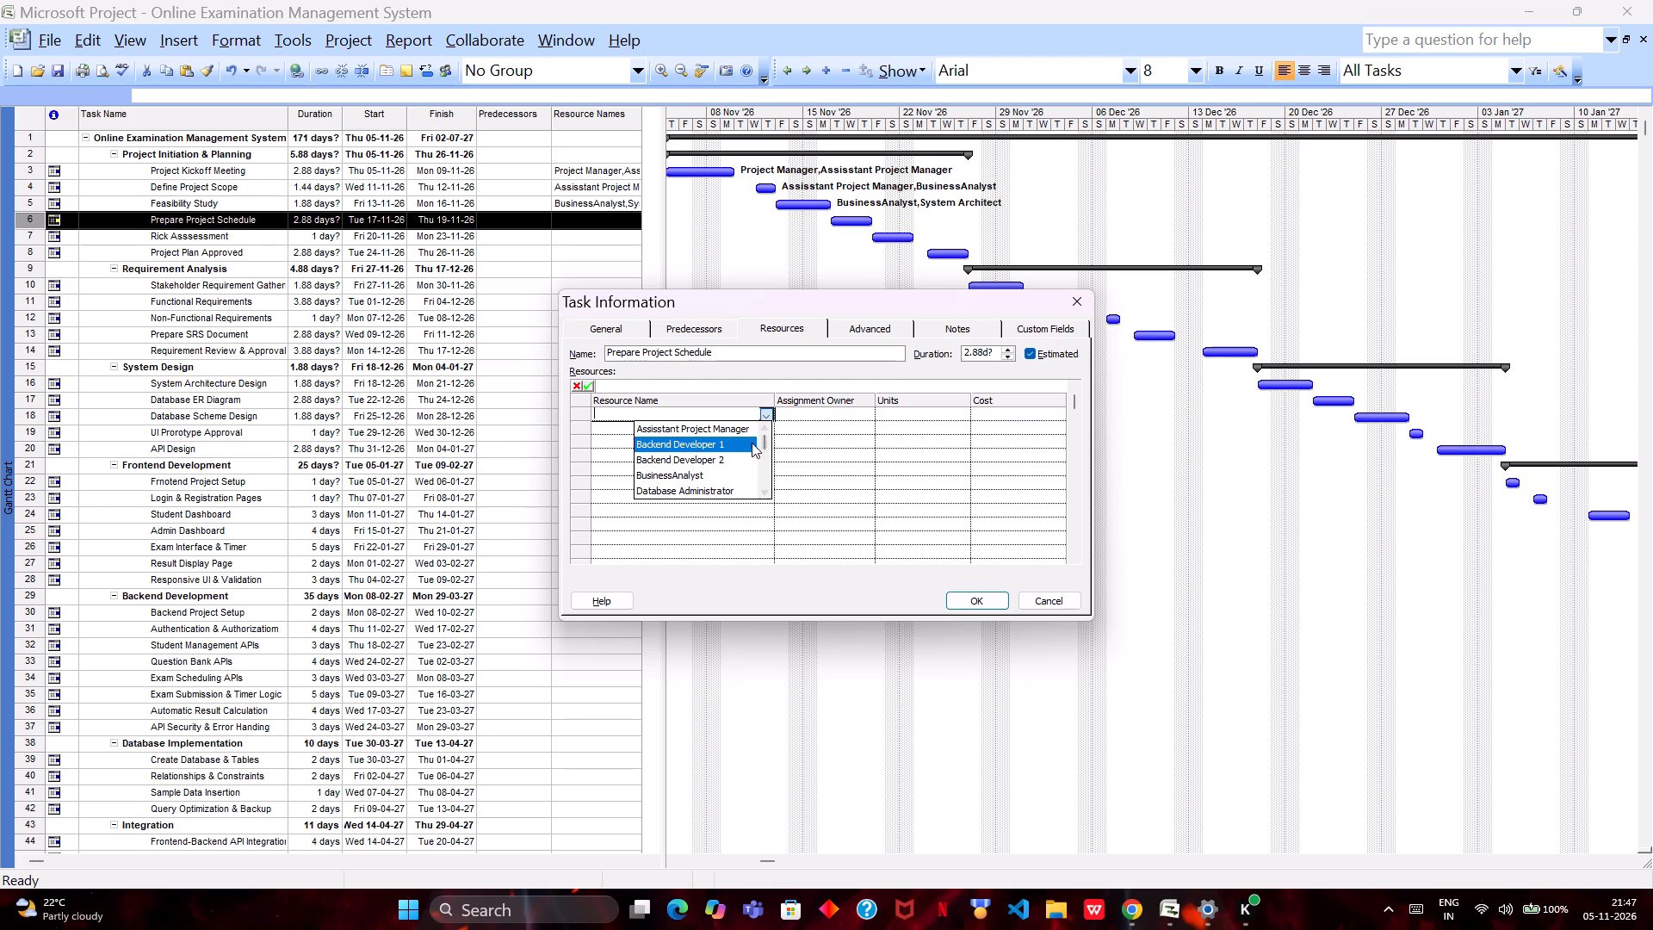
left_click_drag(764, 441, 764, 462)
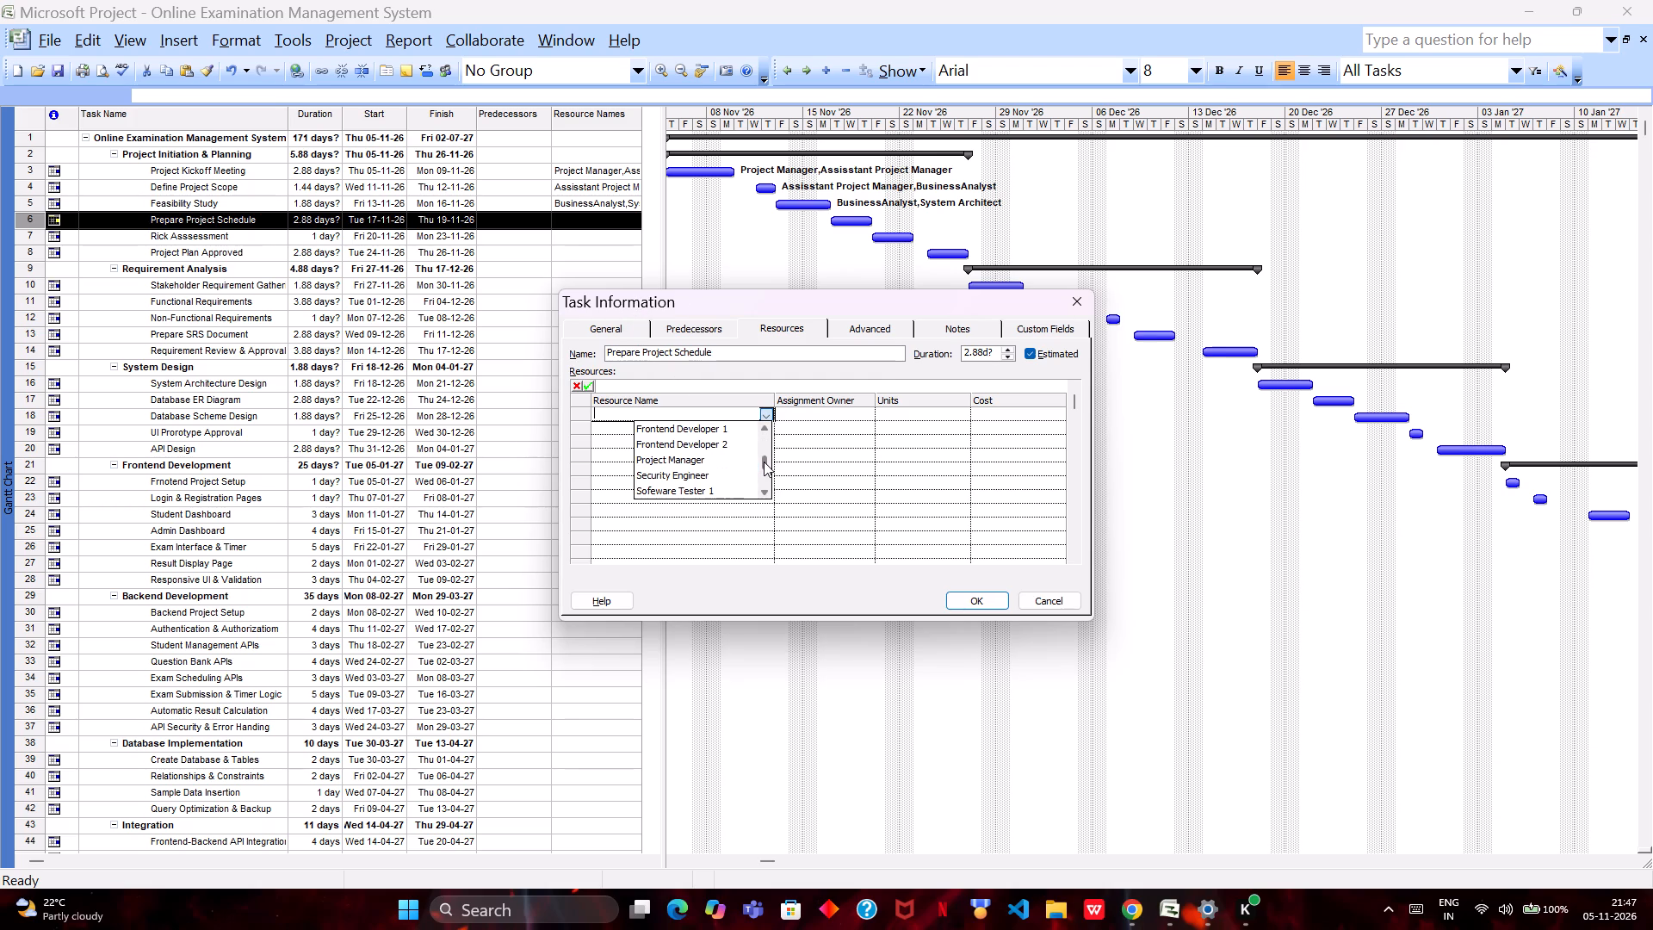
left_click(723, 462)
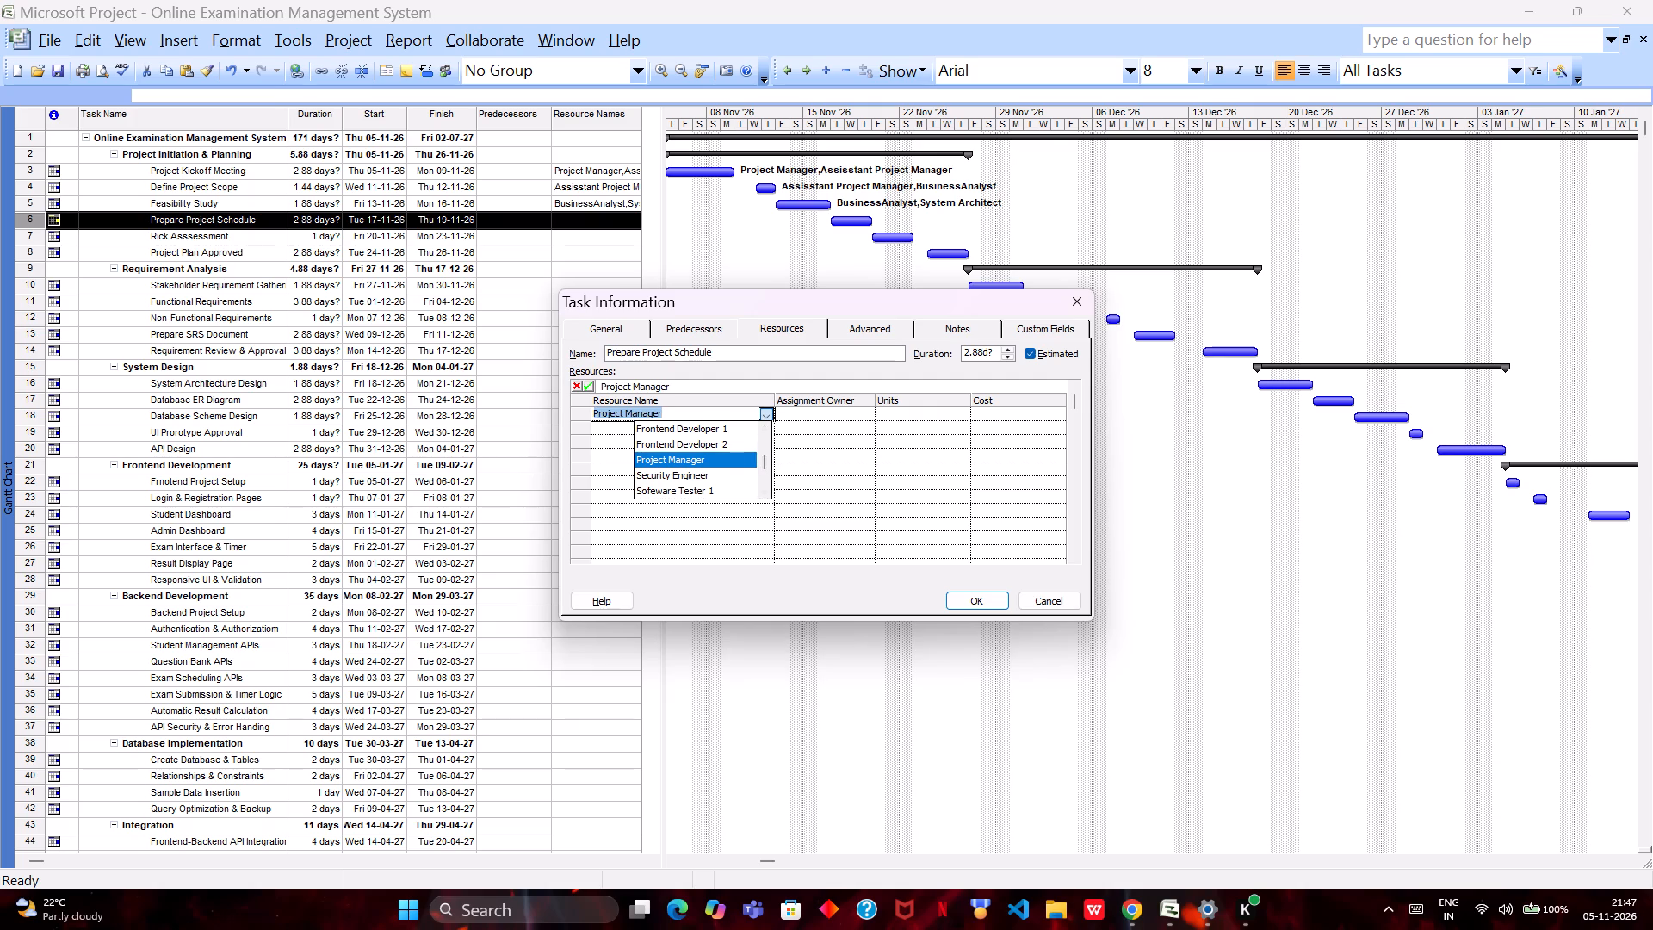
left_click(758, 436)
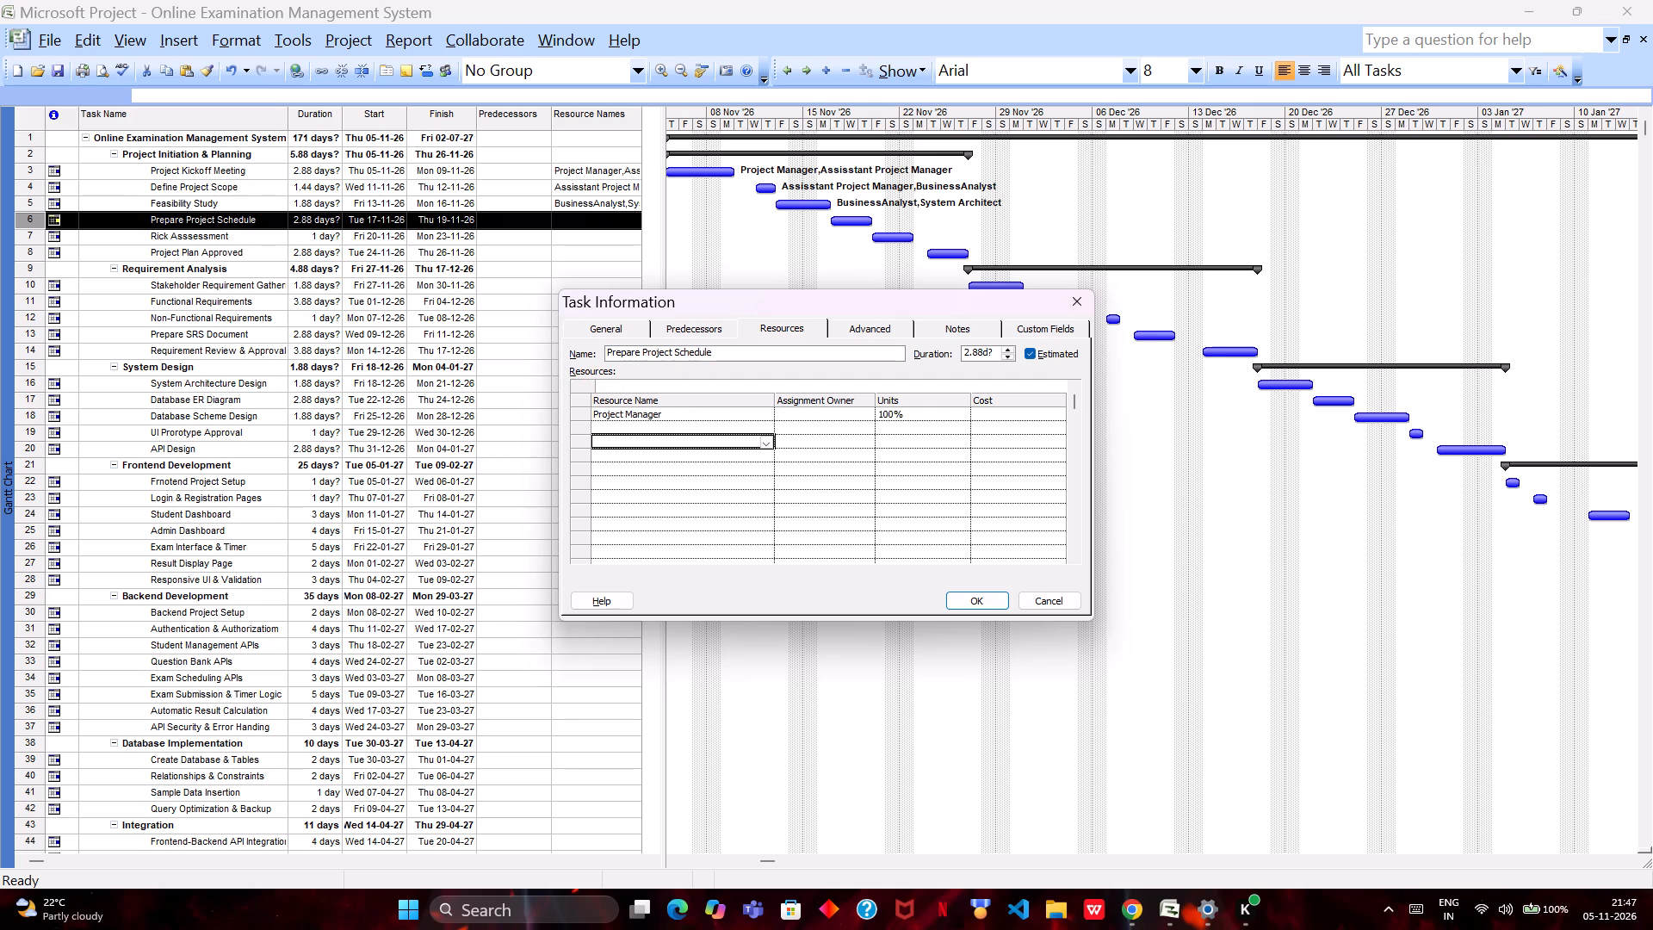
left_click(759, 430)
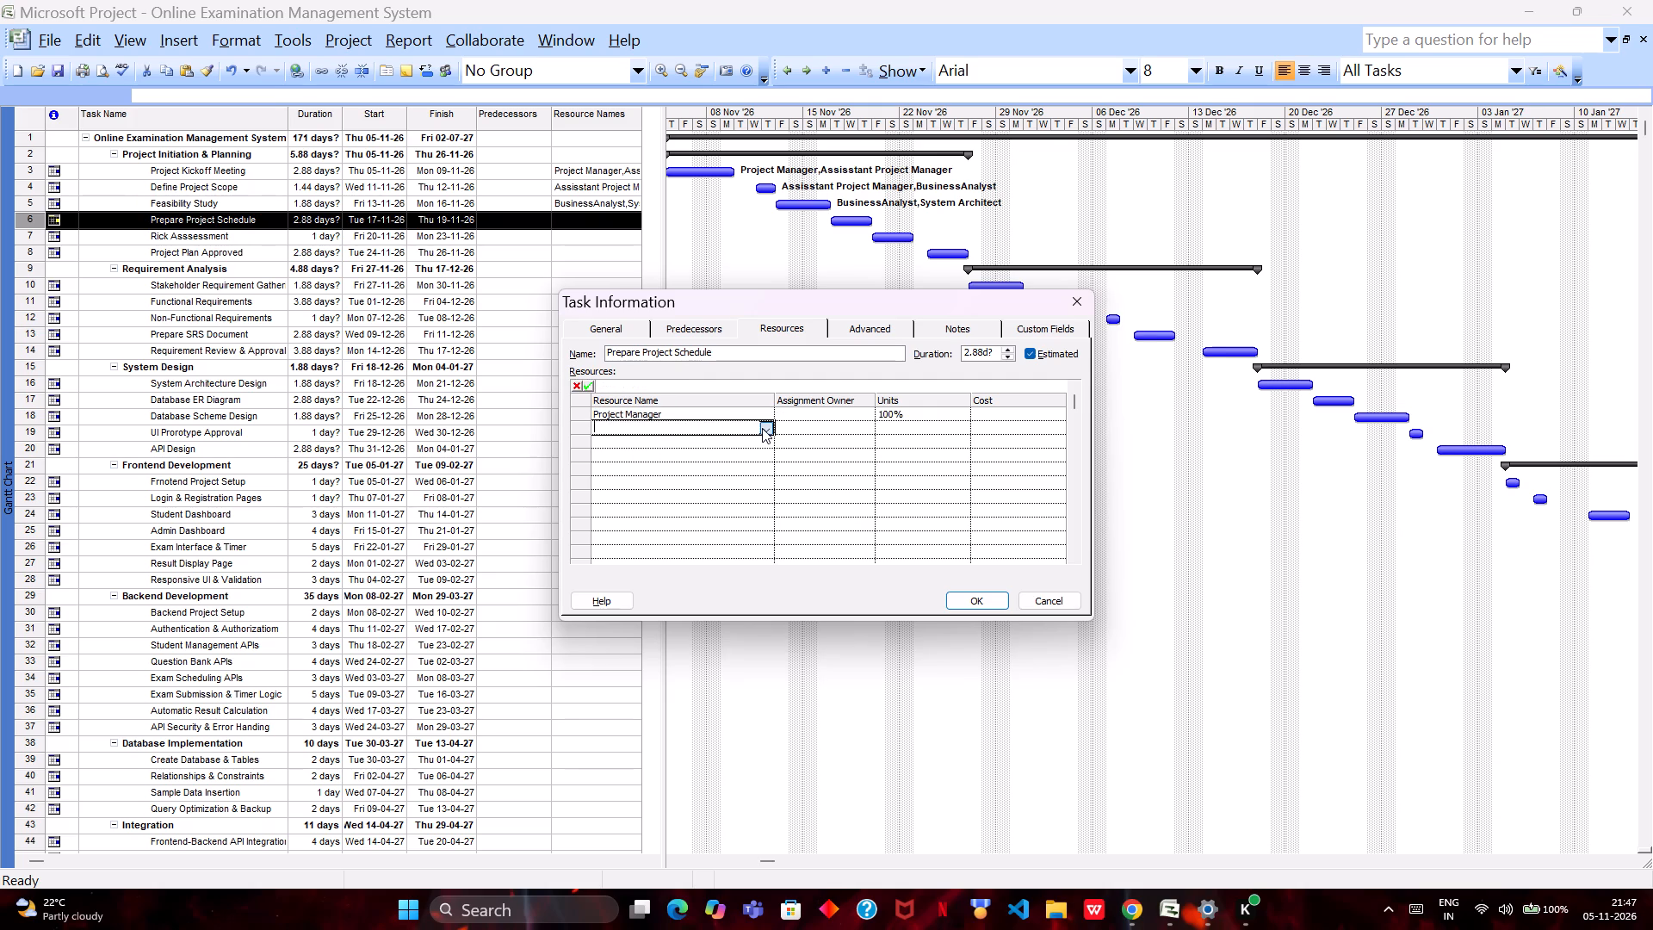
left_click(762, 428)
left_click(753, 441)
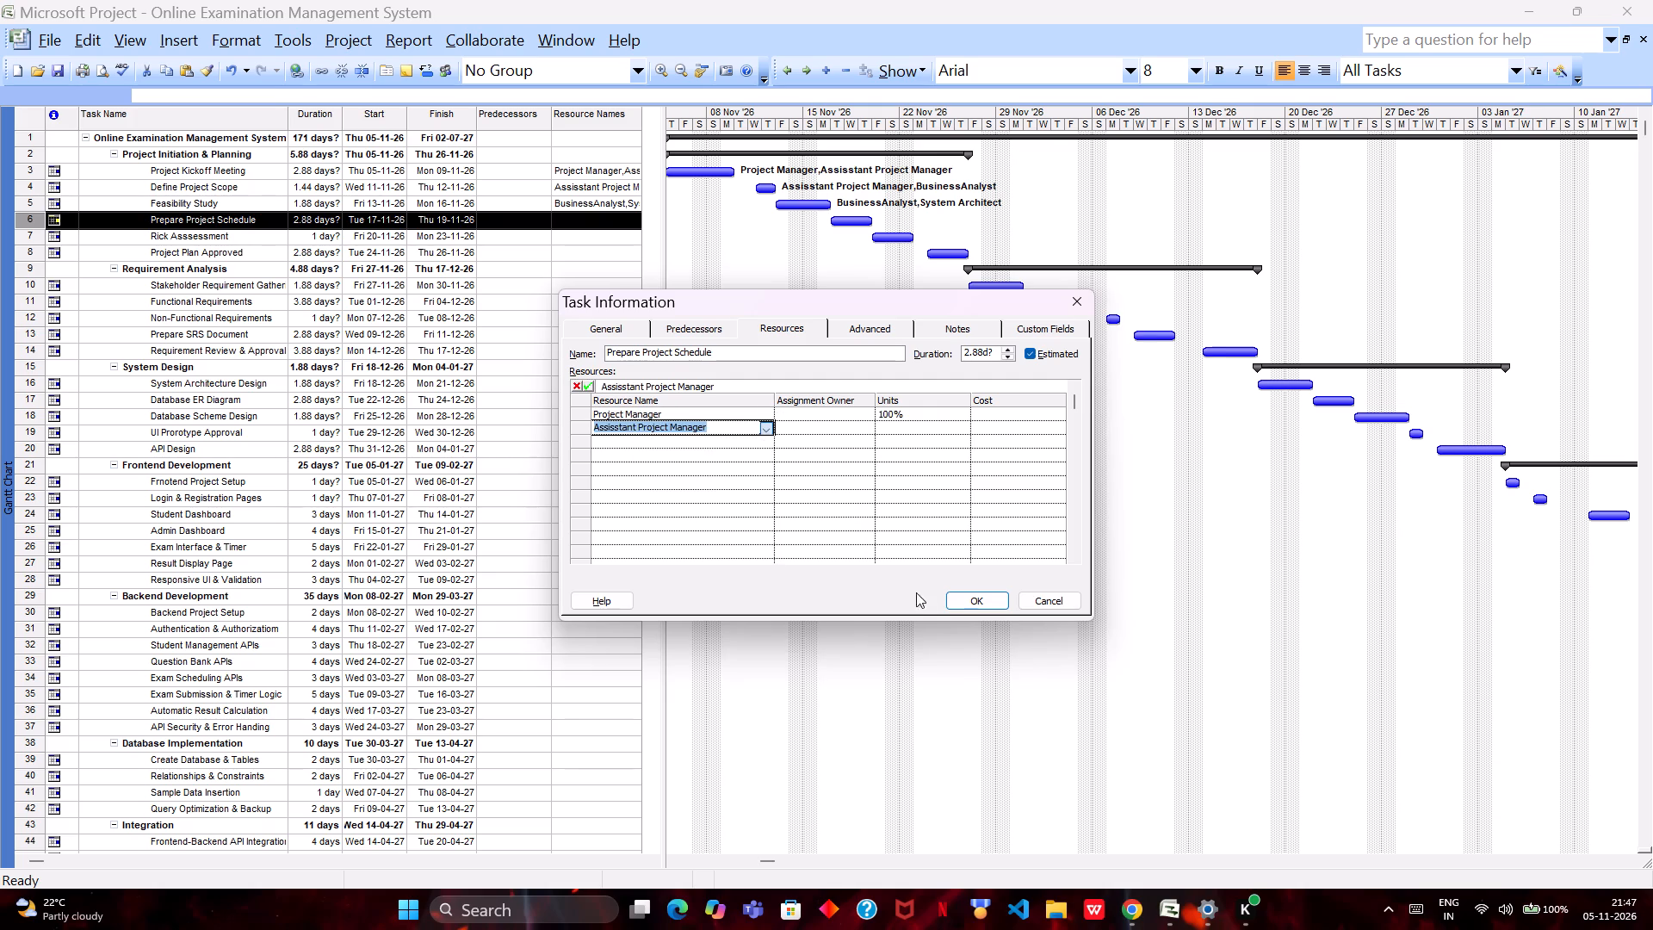
left_click(963, 603)
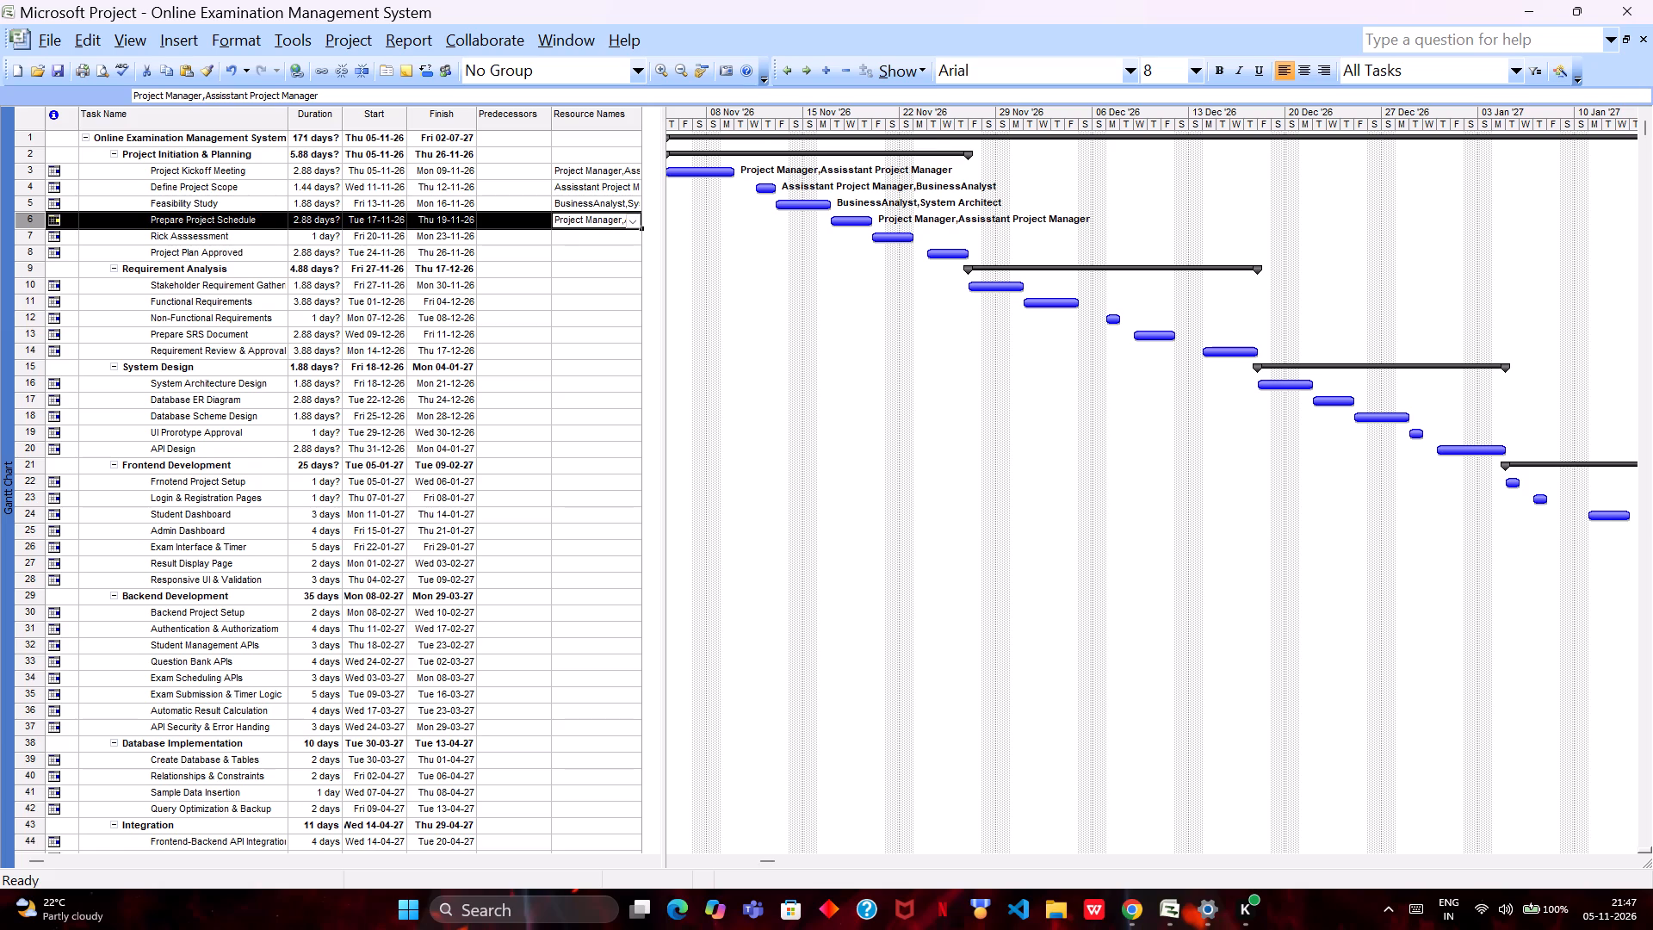
Assign Project Manager as the resource of the Project Plan Approved task.
left_click(590, 238)
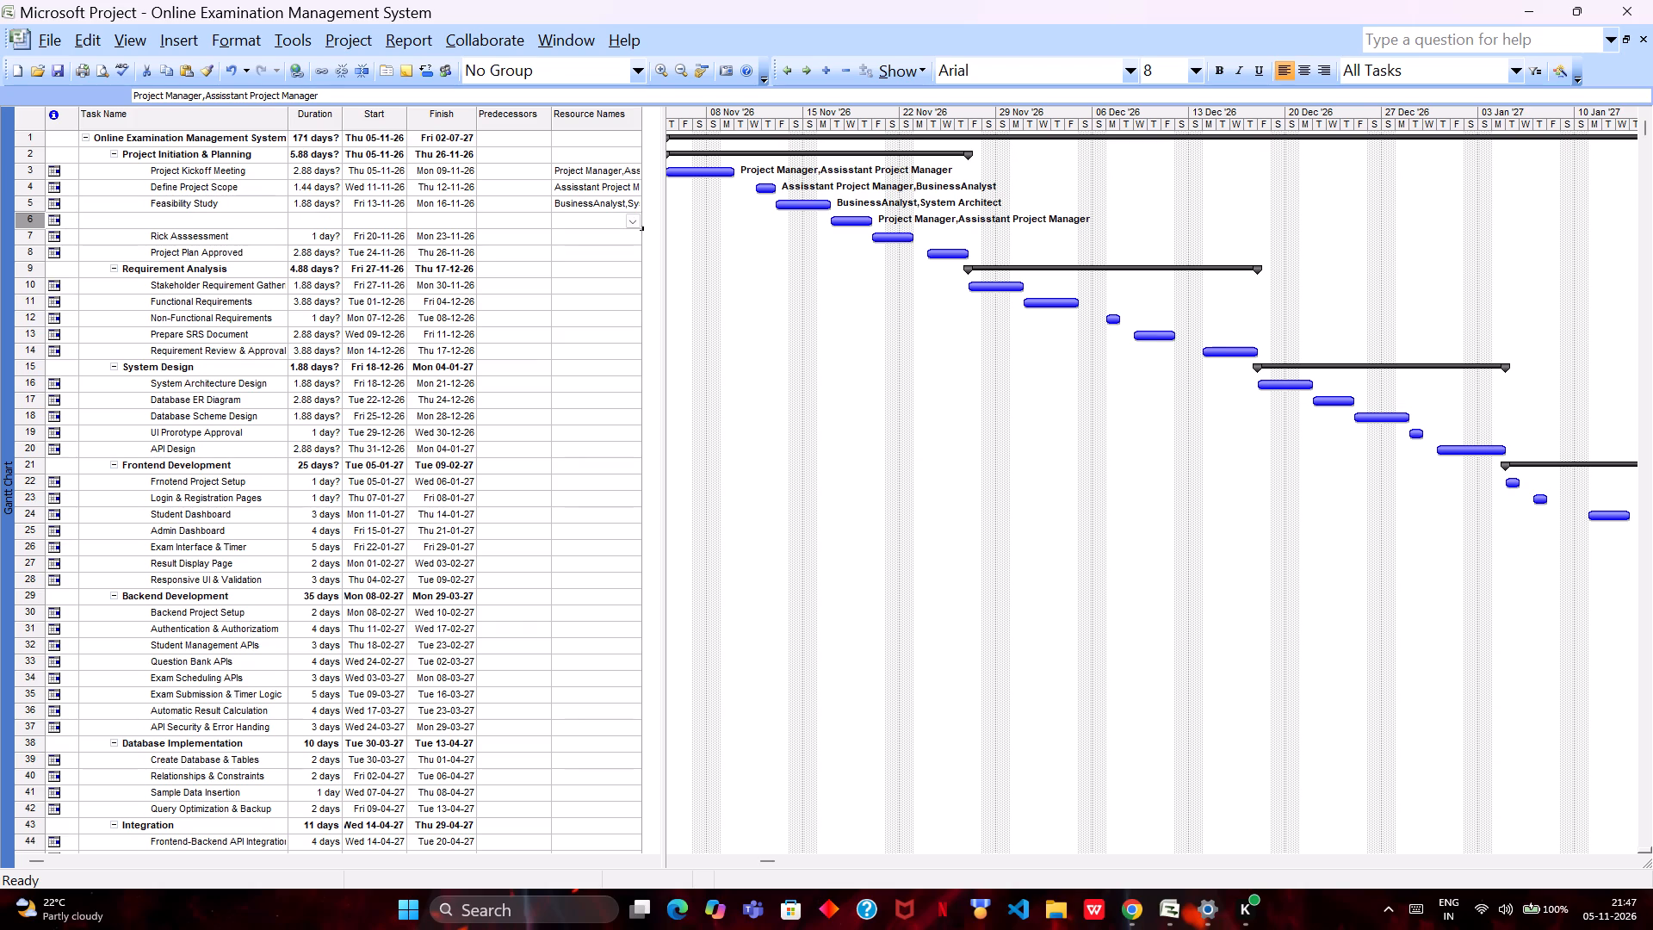
left_click(581, 255)
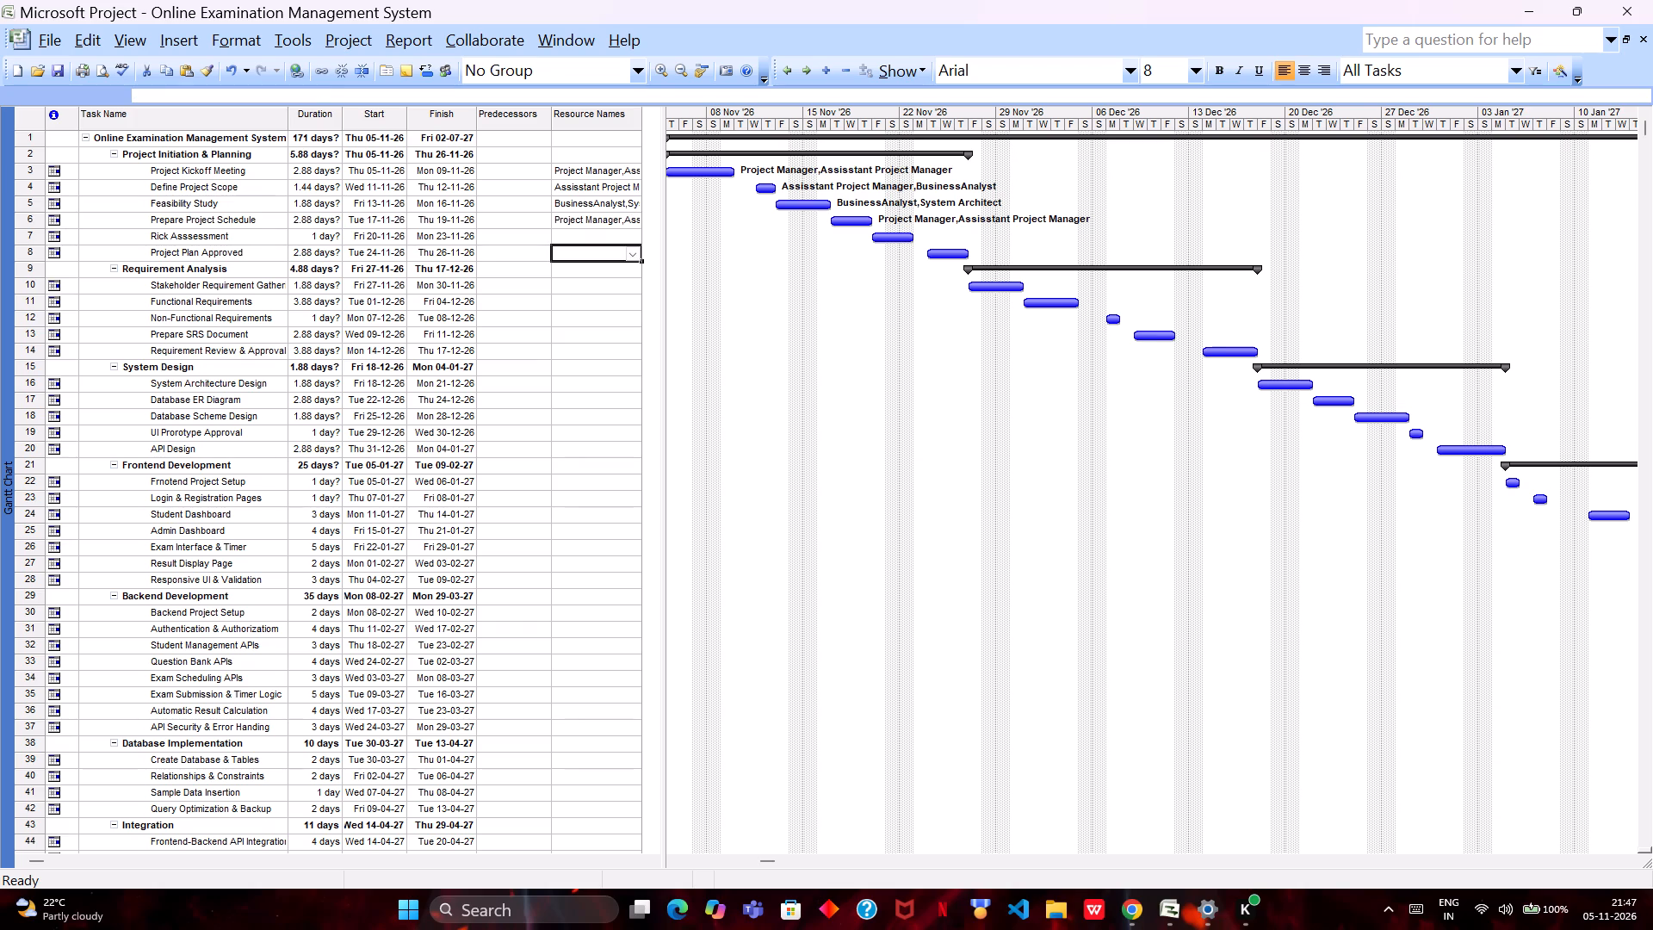
left_click(631, 257)
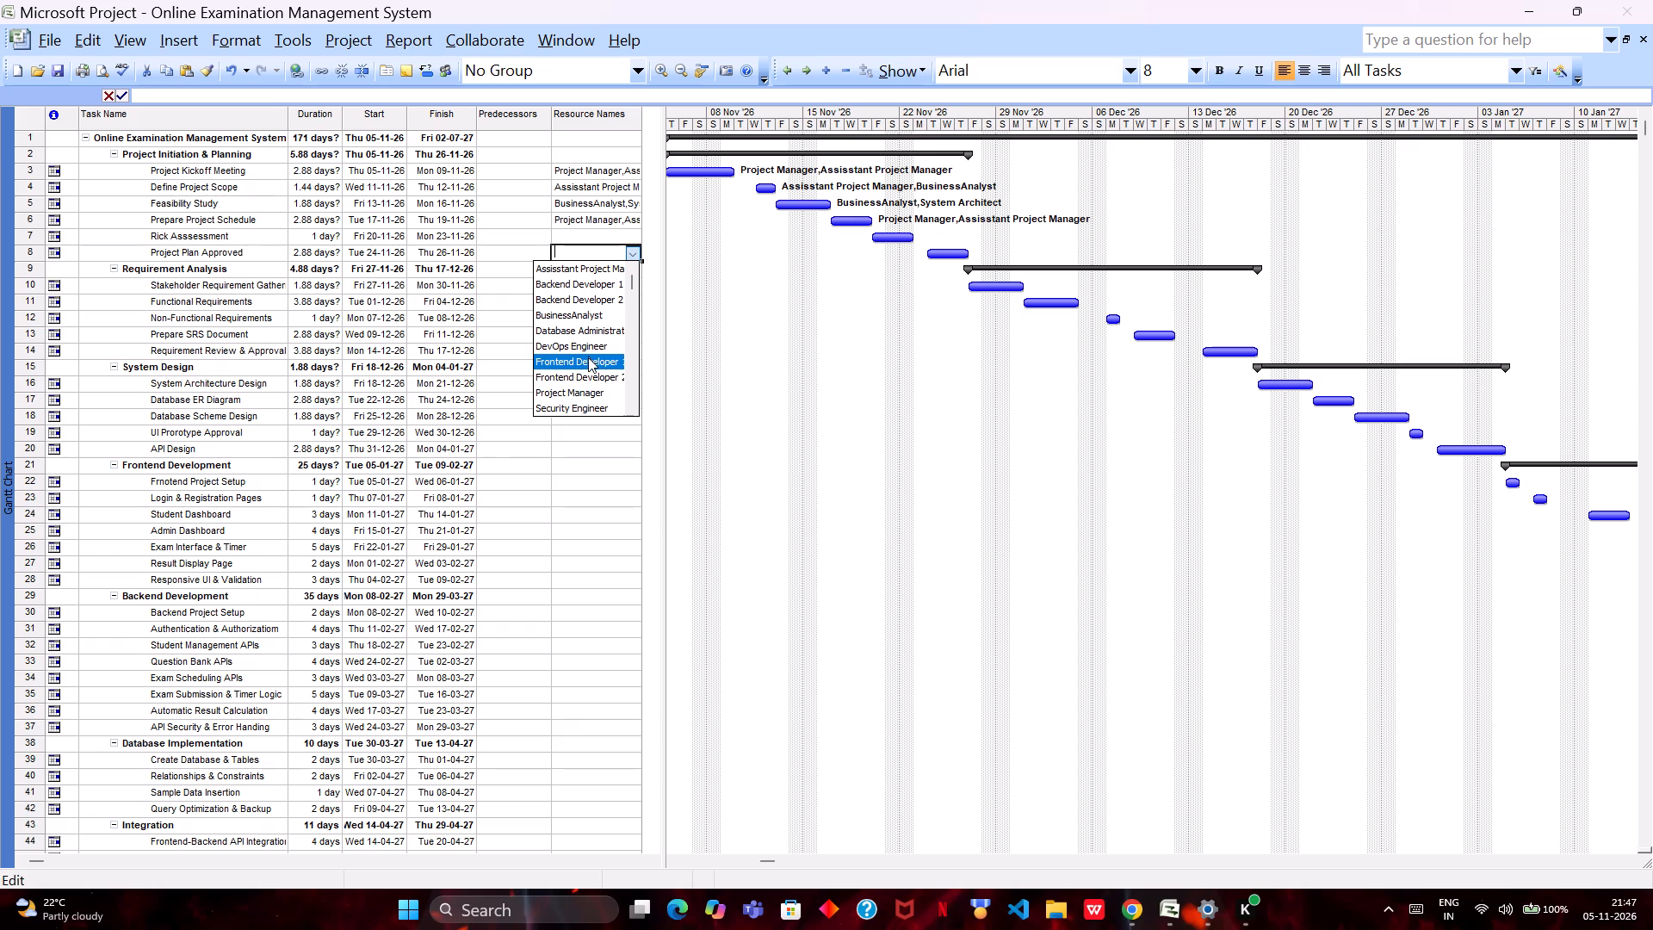
left_click(585, 392)
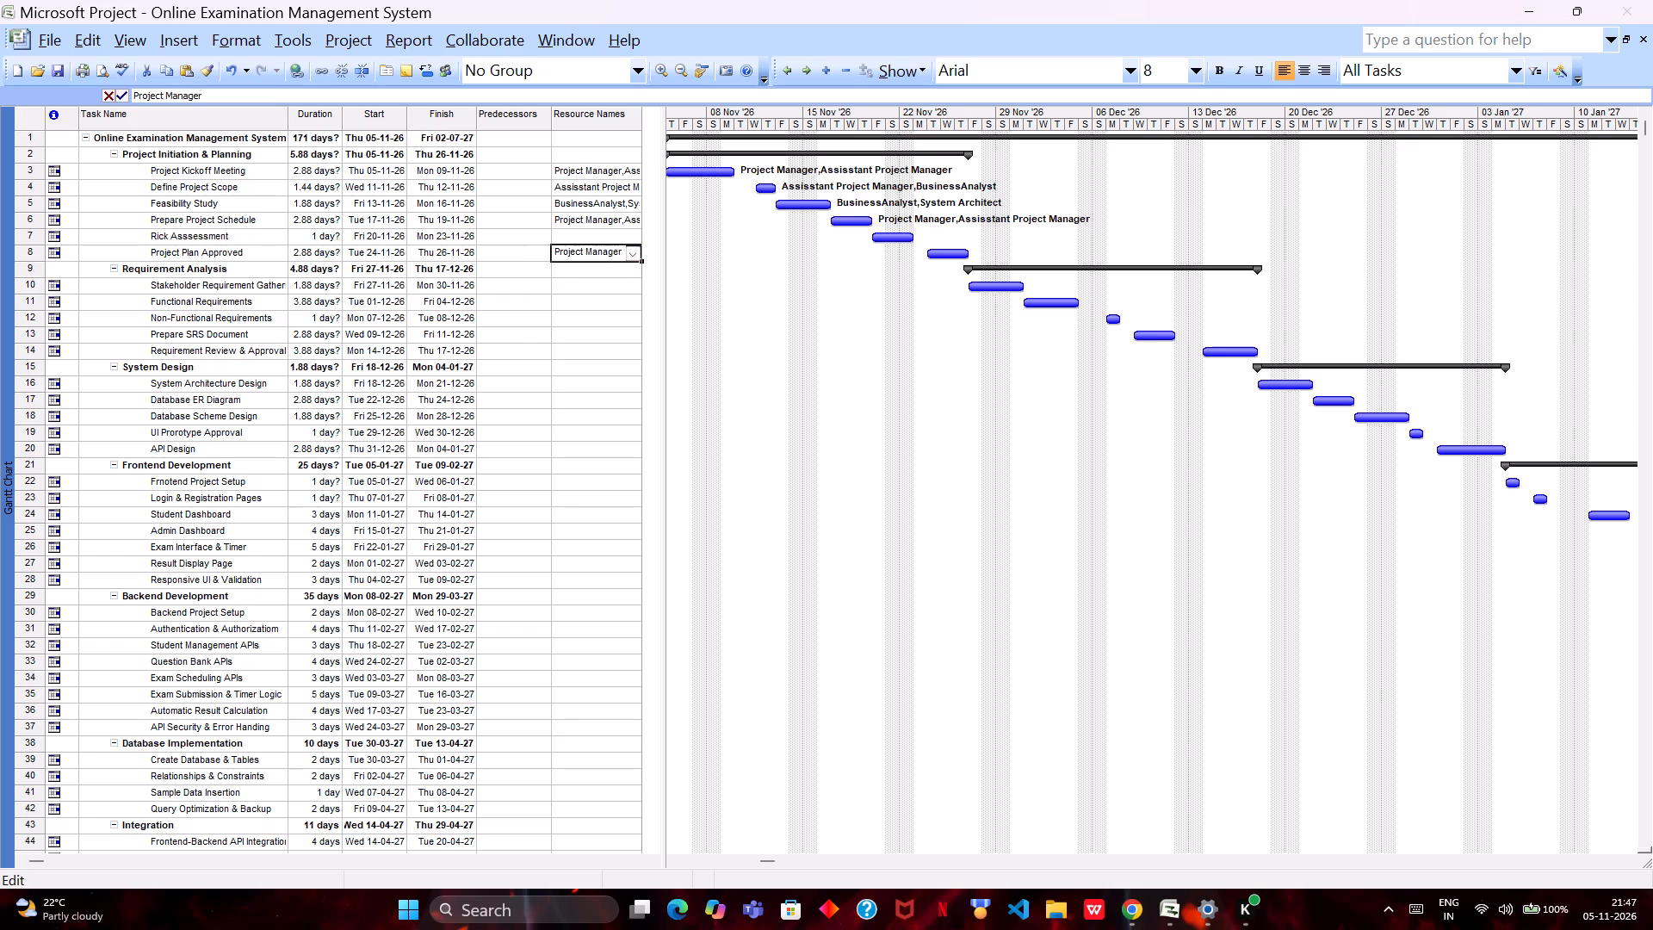
Assign Assisstant Project Manager as the resource of the Rick Asssessment task.
left_click(611, 231)
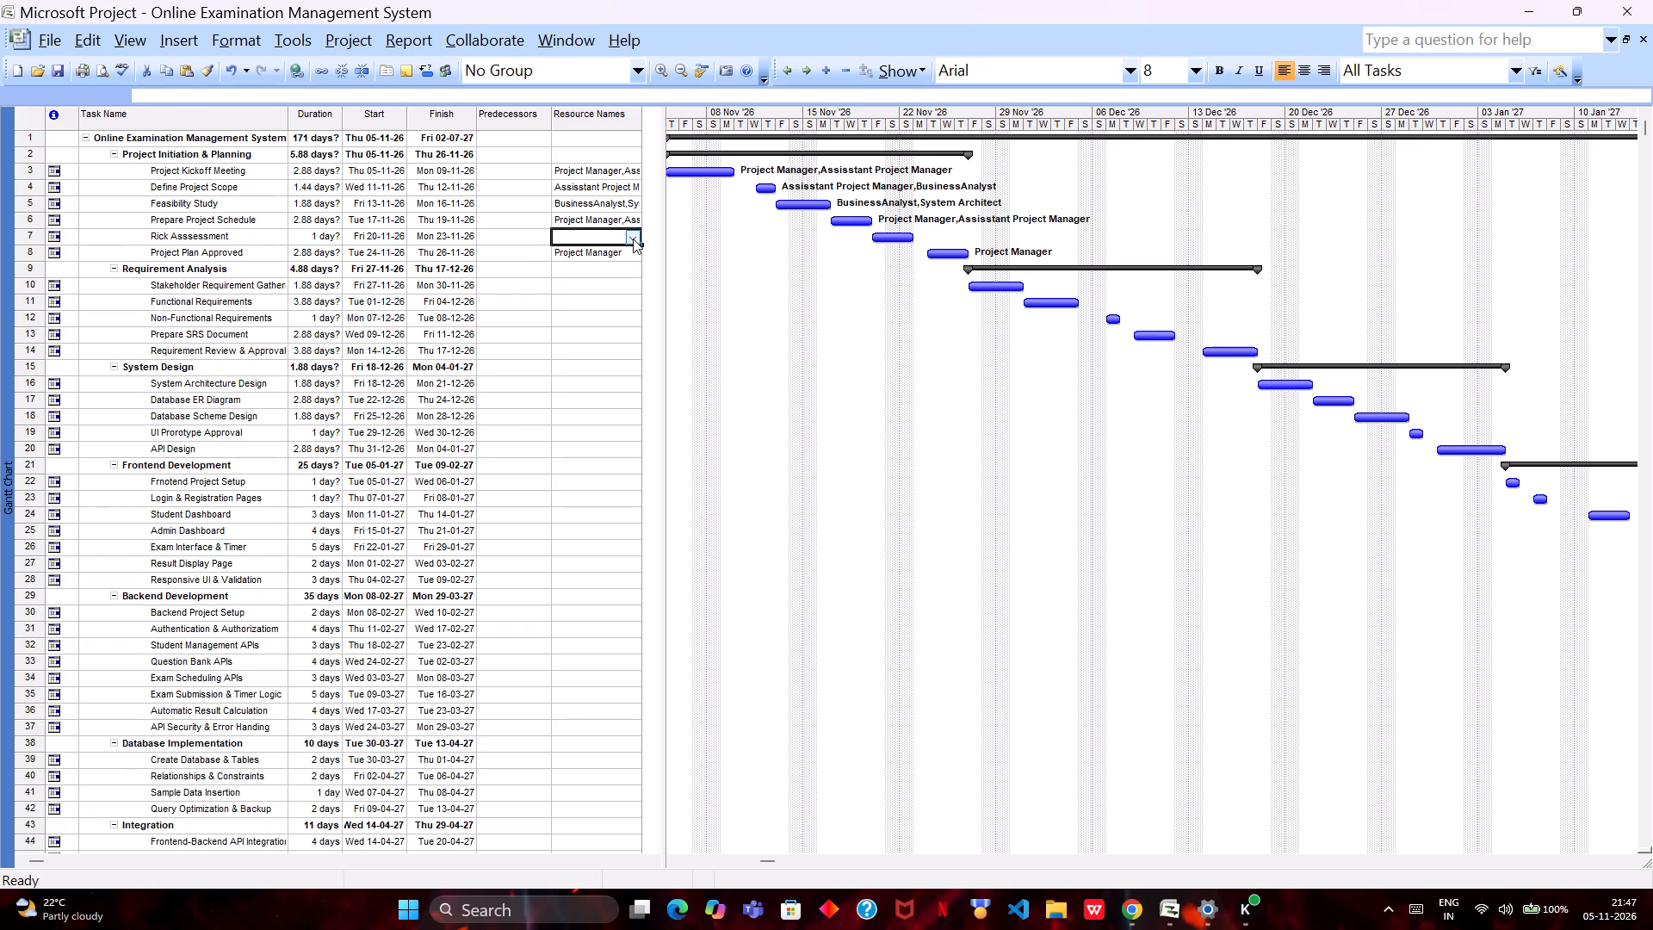
left_click(633, 239)
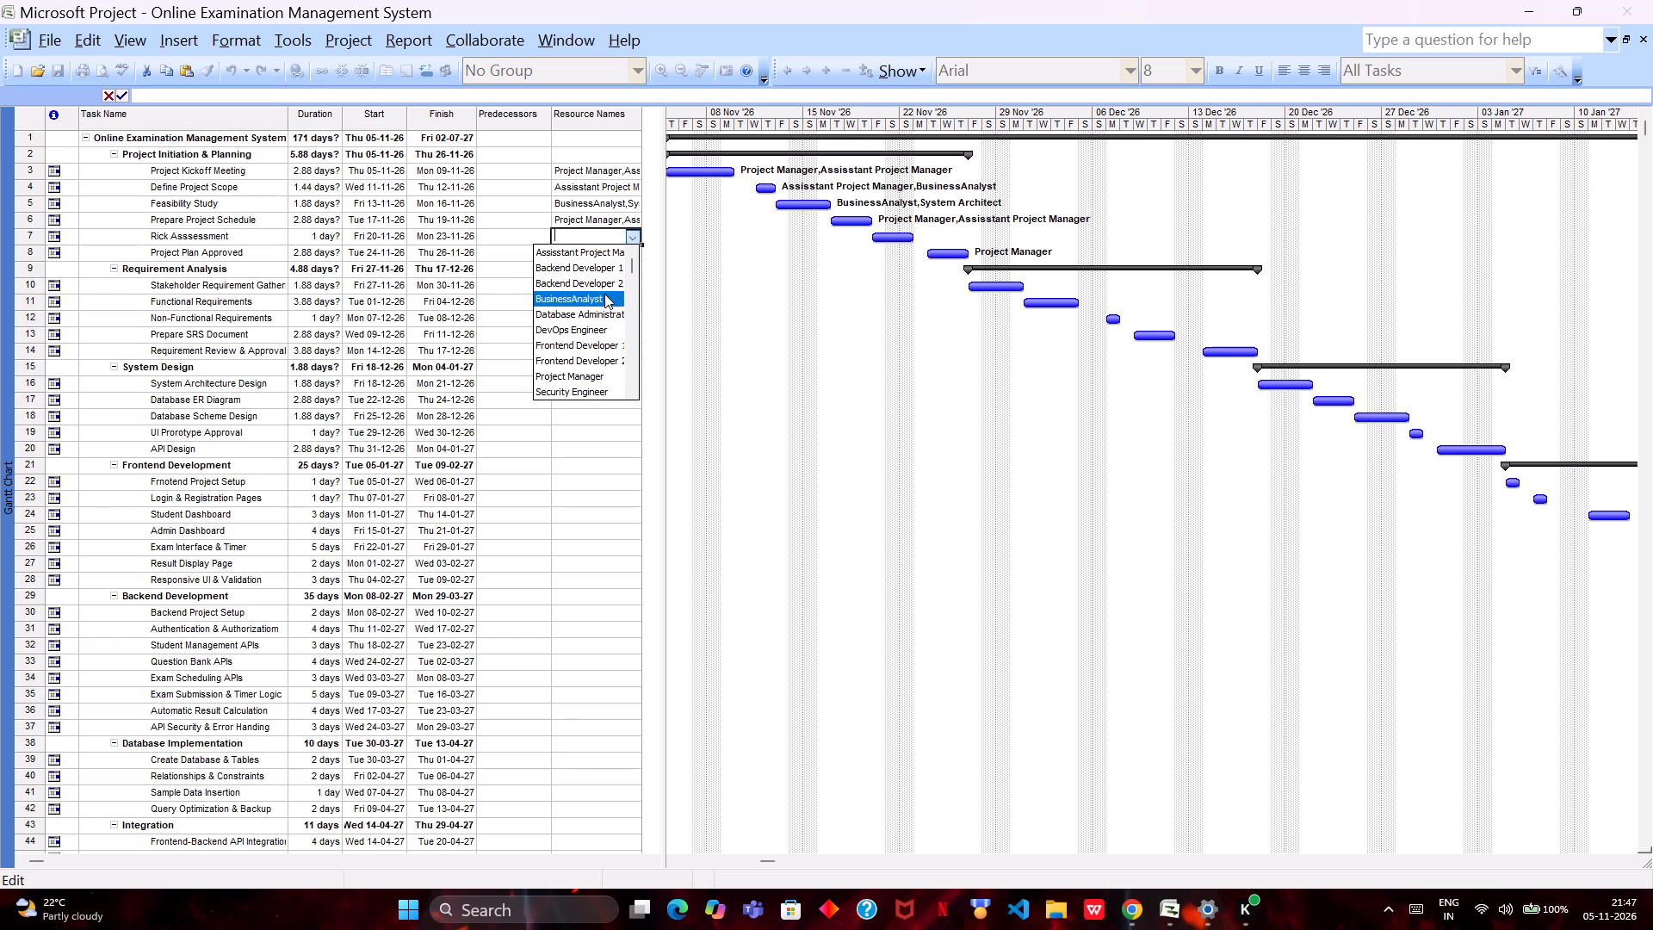
scroll(597, 344, "down", 2)
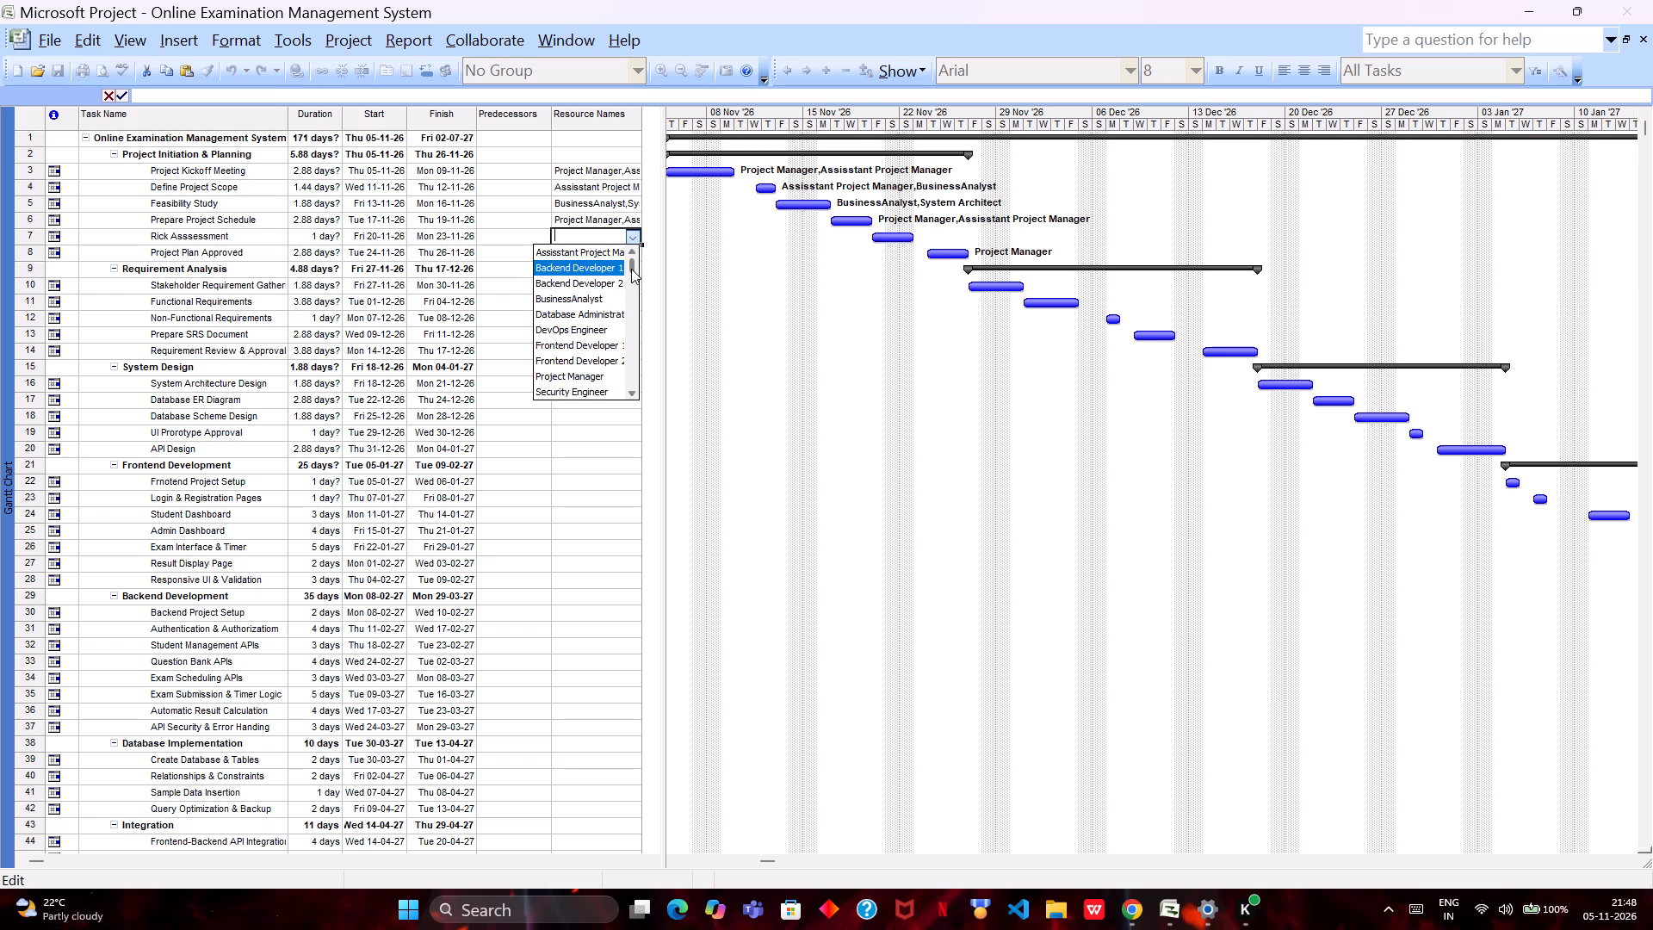
left_click(607, 257)
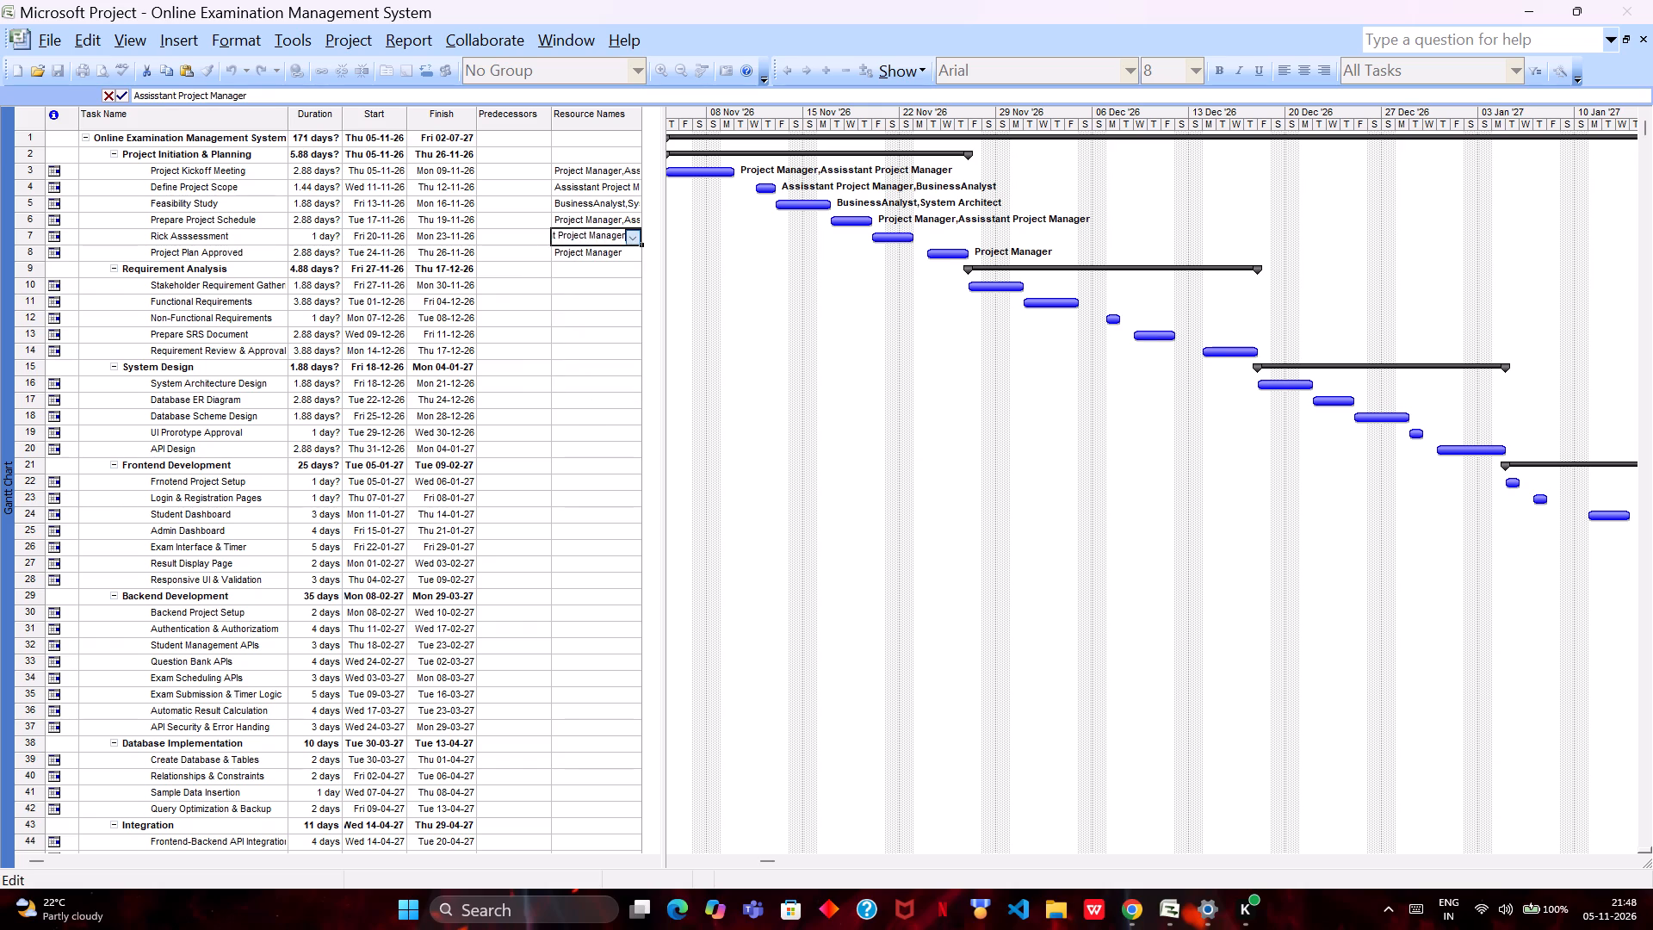
Choose Technical Writer as the first resource of the Stakeholder Requirement Gathering task under Requirement Analysis.
left_click(584, 288)
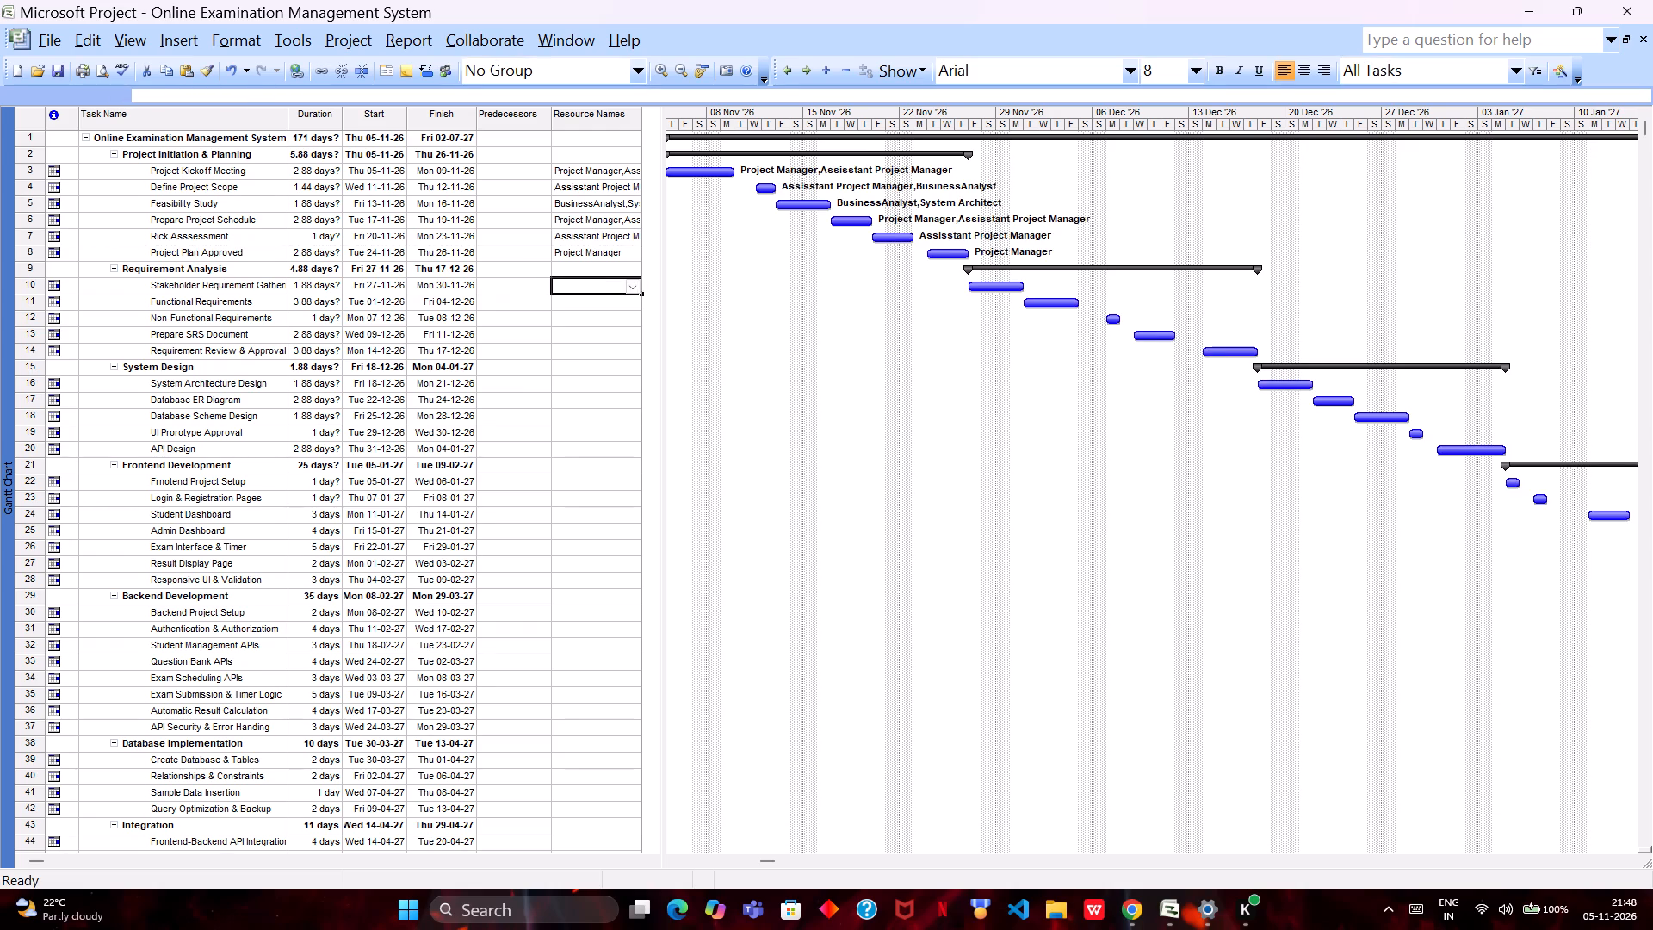
double_click(608, 284)
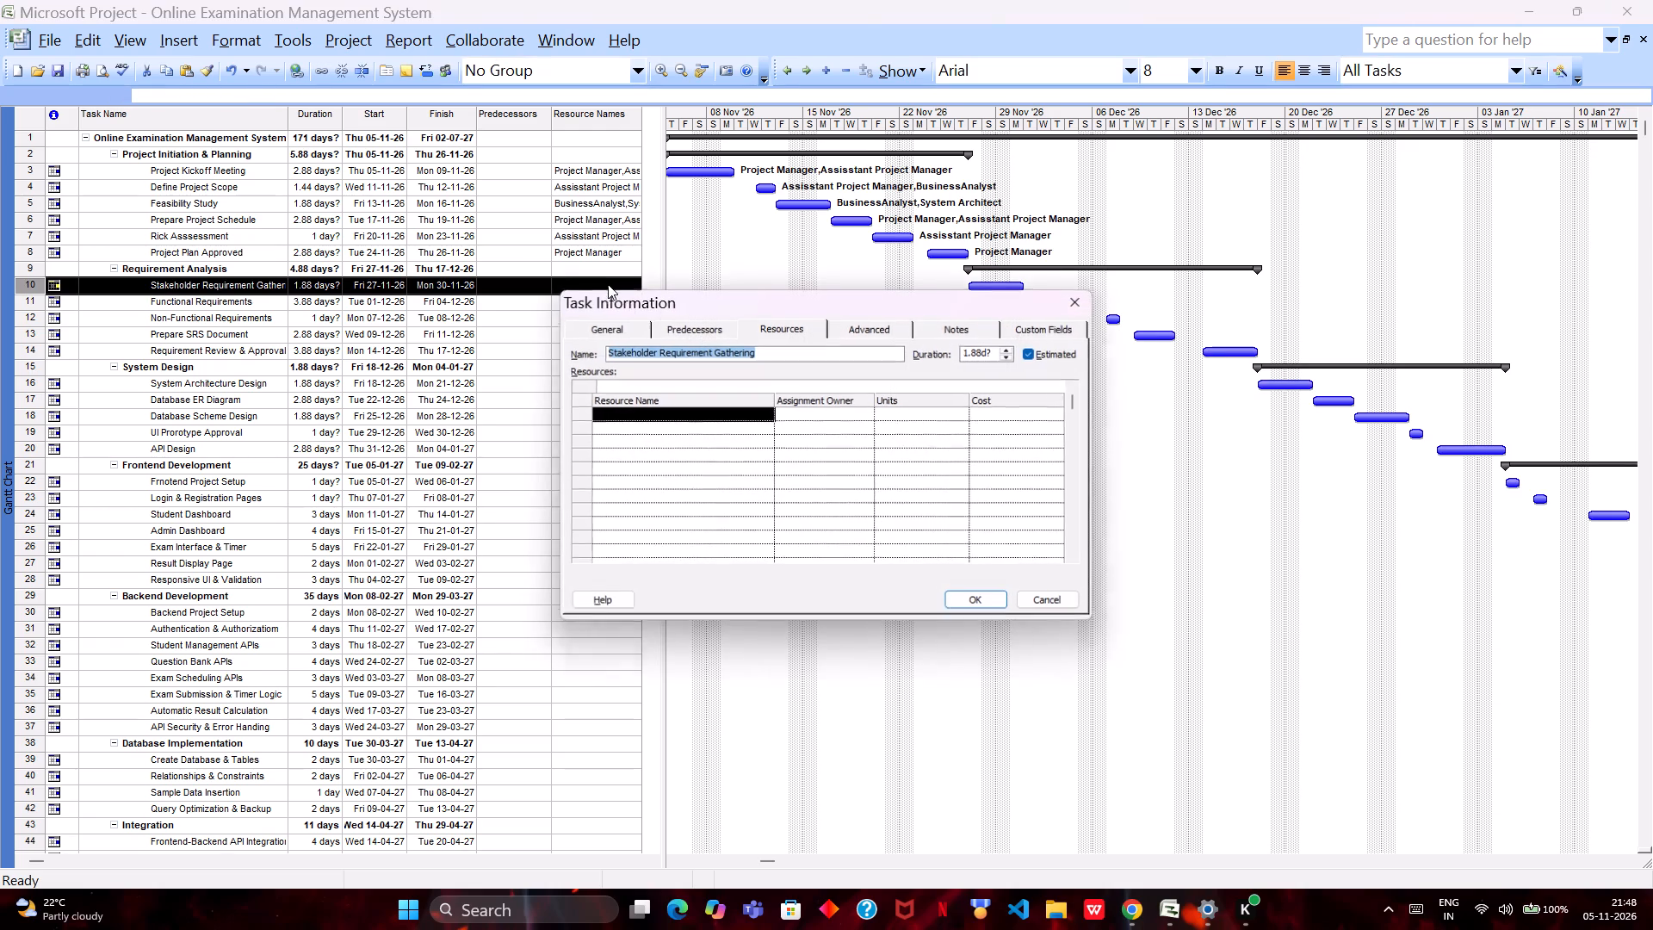
left_click(675, 326)
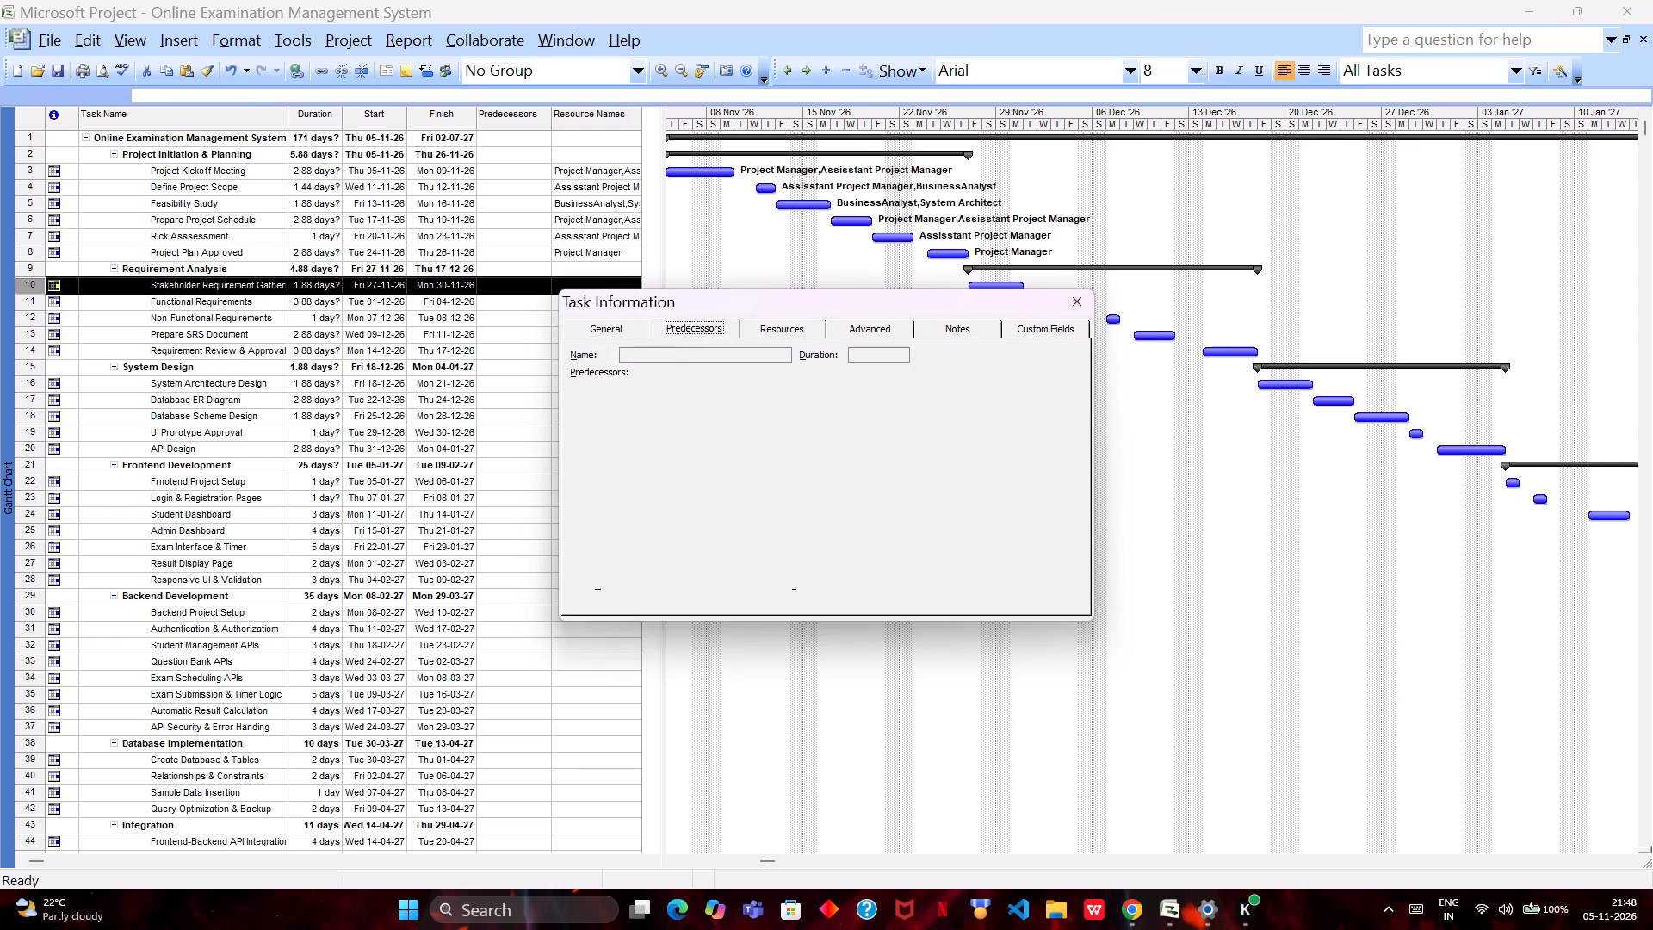
left_click(770, 333)
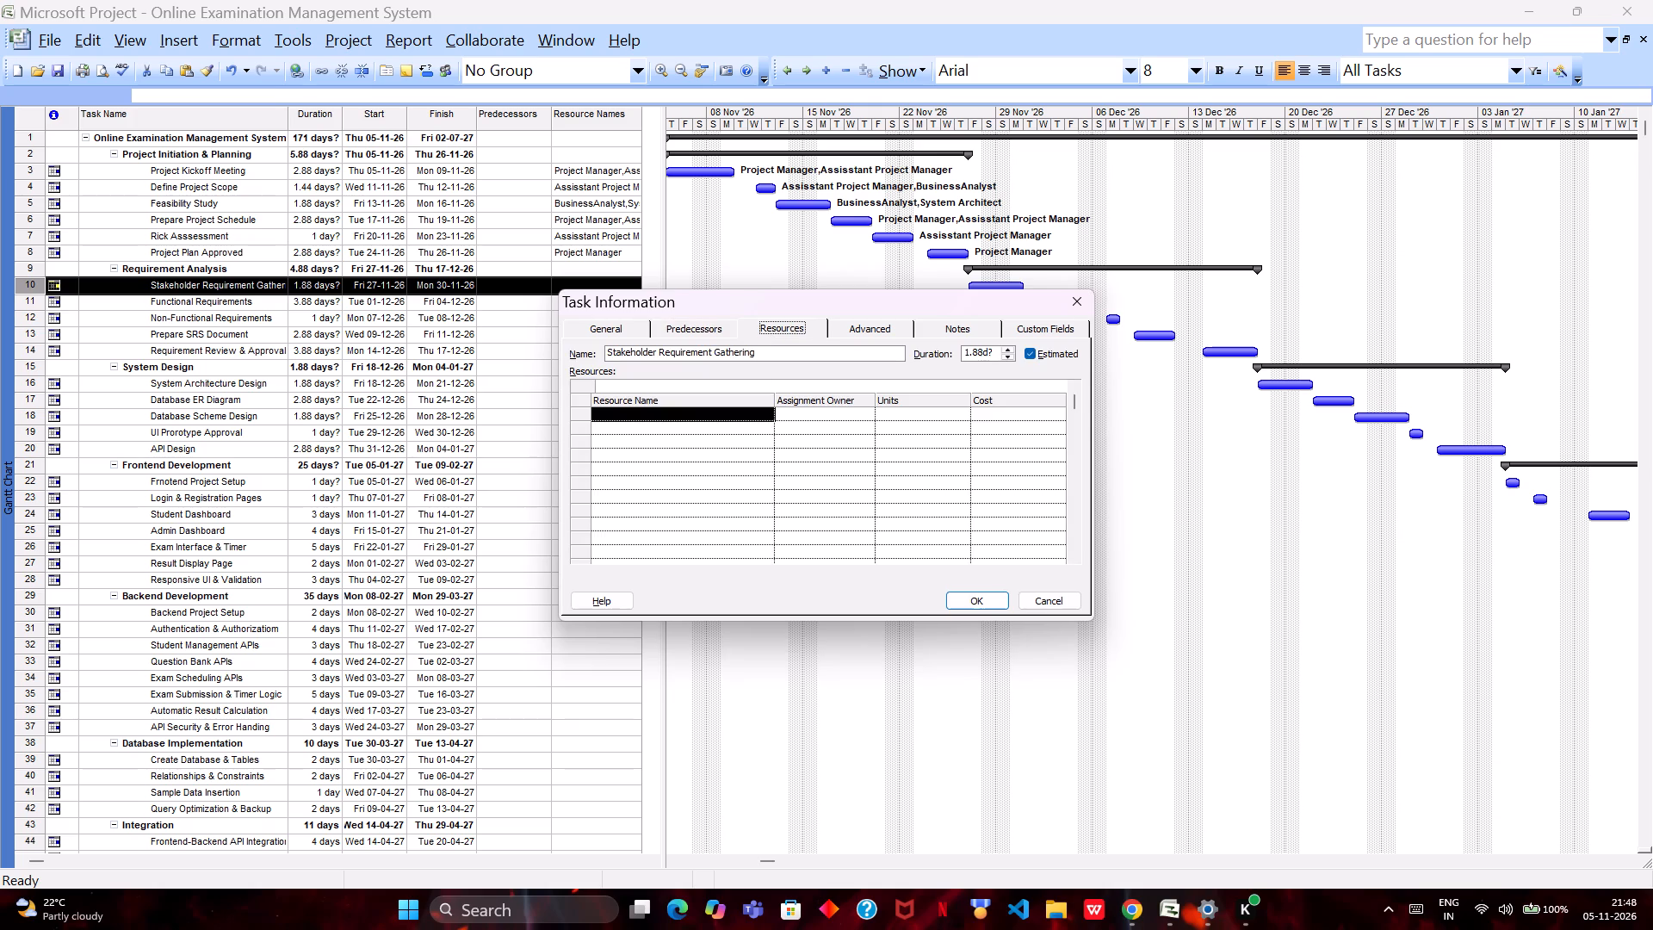
left_click(748, 409)
left_click(771, 418)
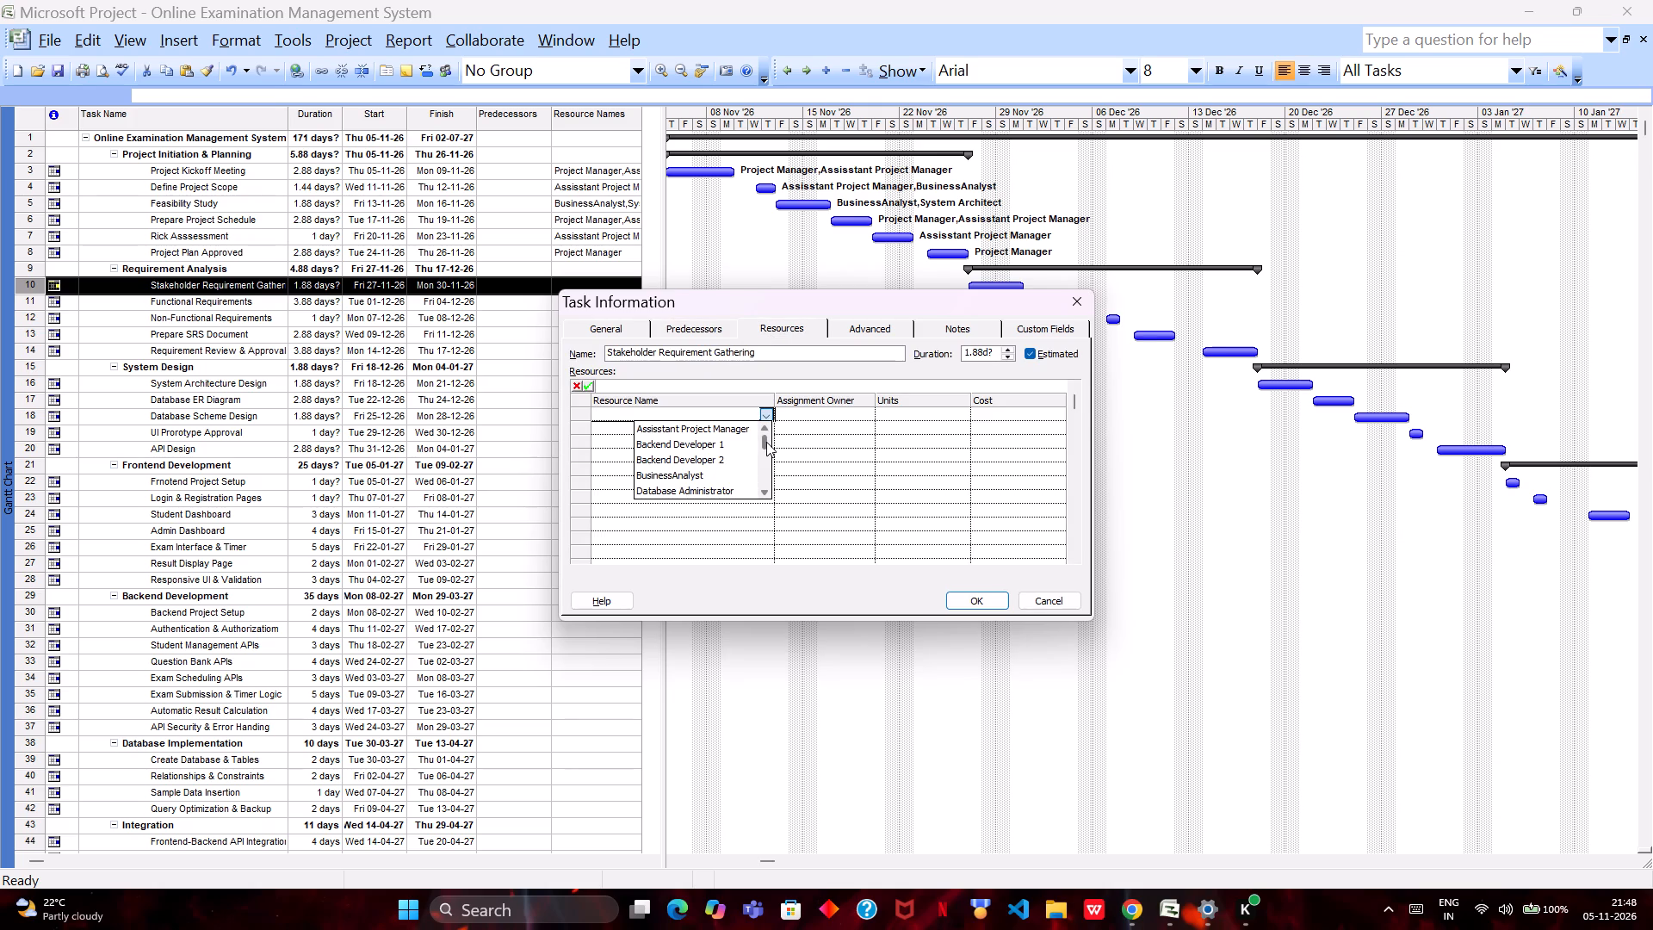
left_click_drag(766, 442, 769, 456)
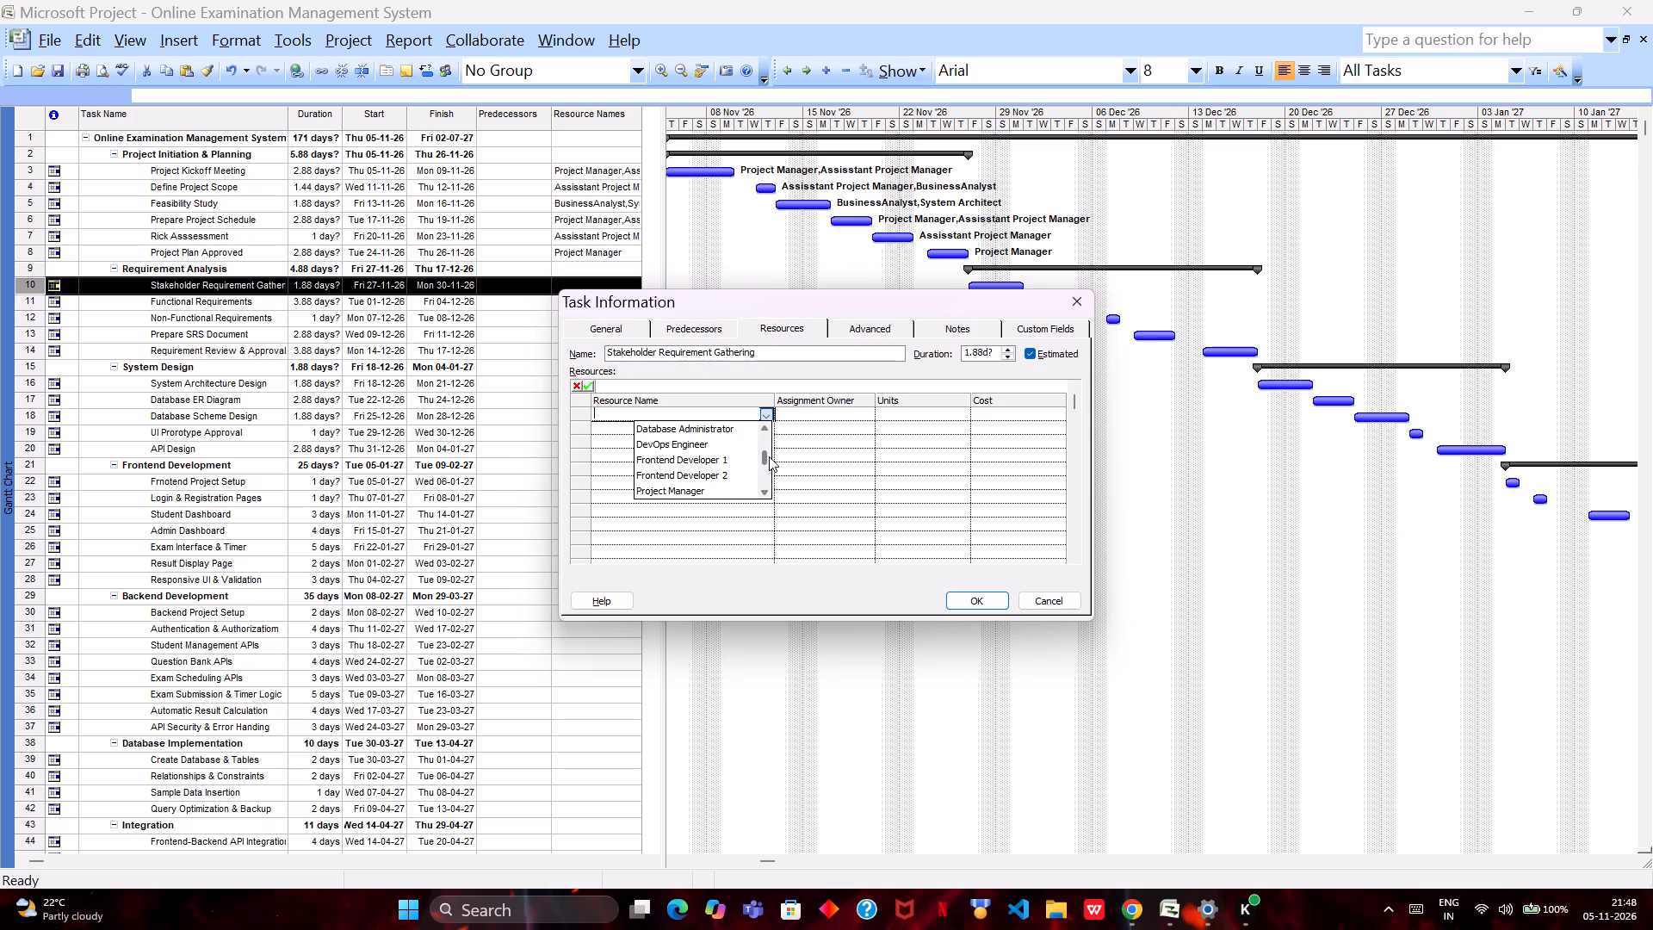
left_click_drag(769, 456, 769, 477)
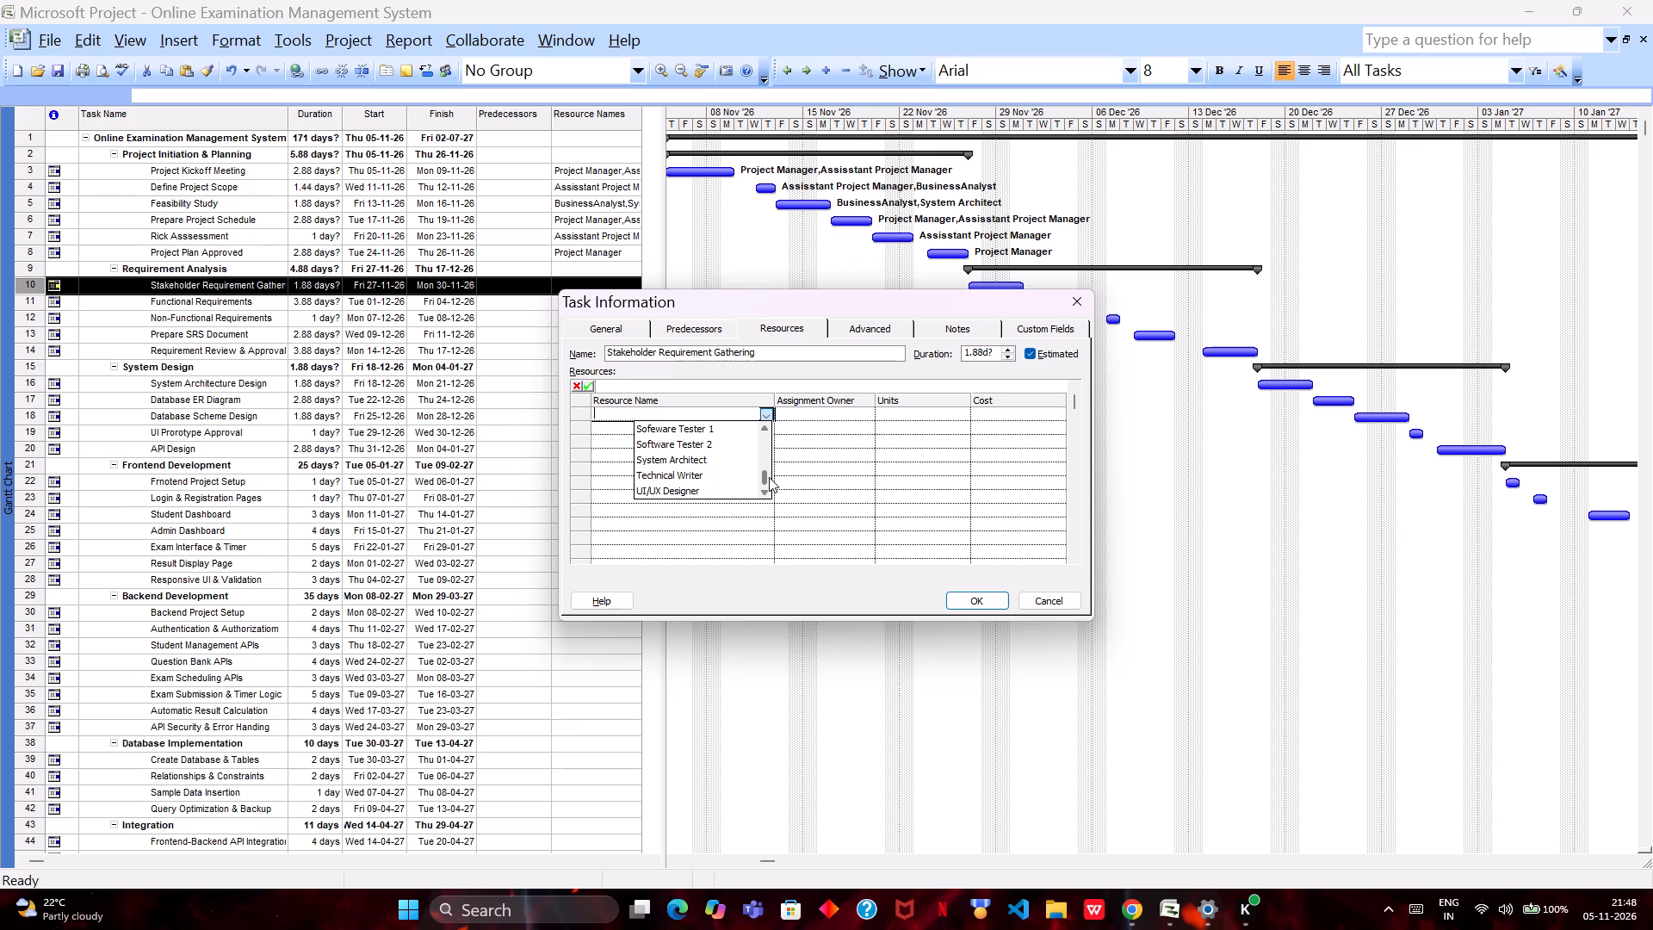
left_click_drag(769, 477, 769, 455)
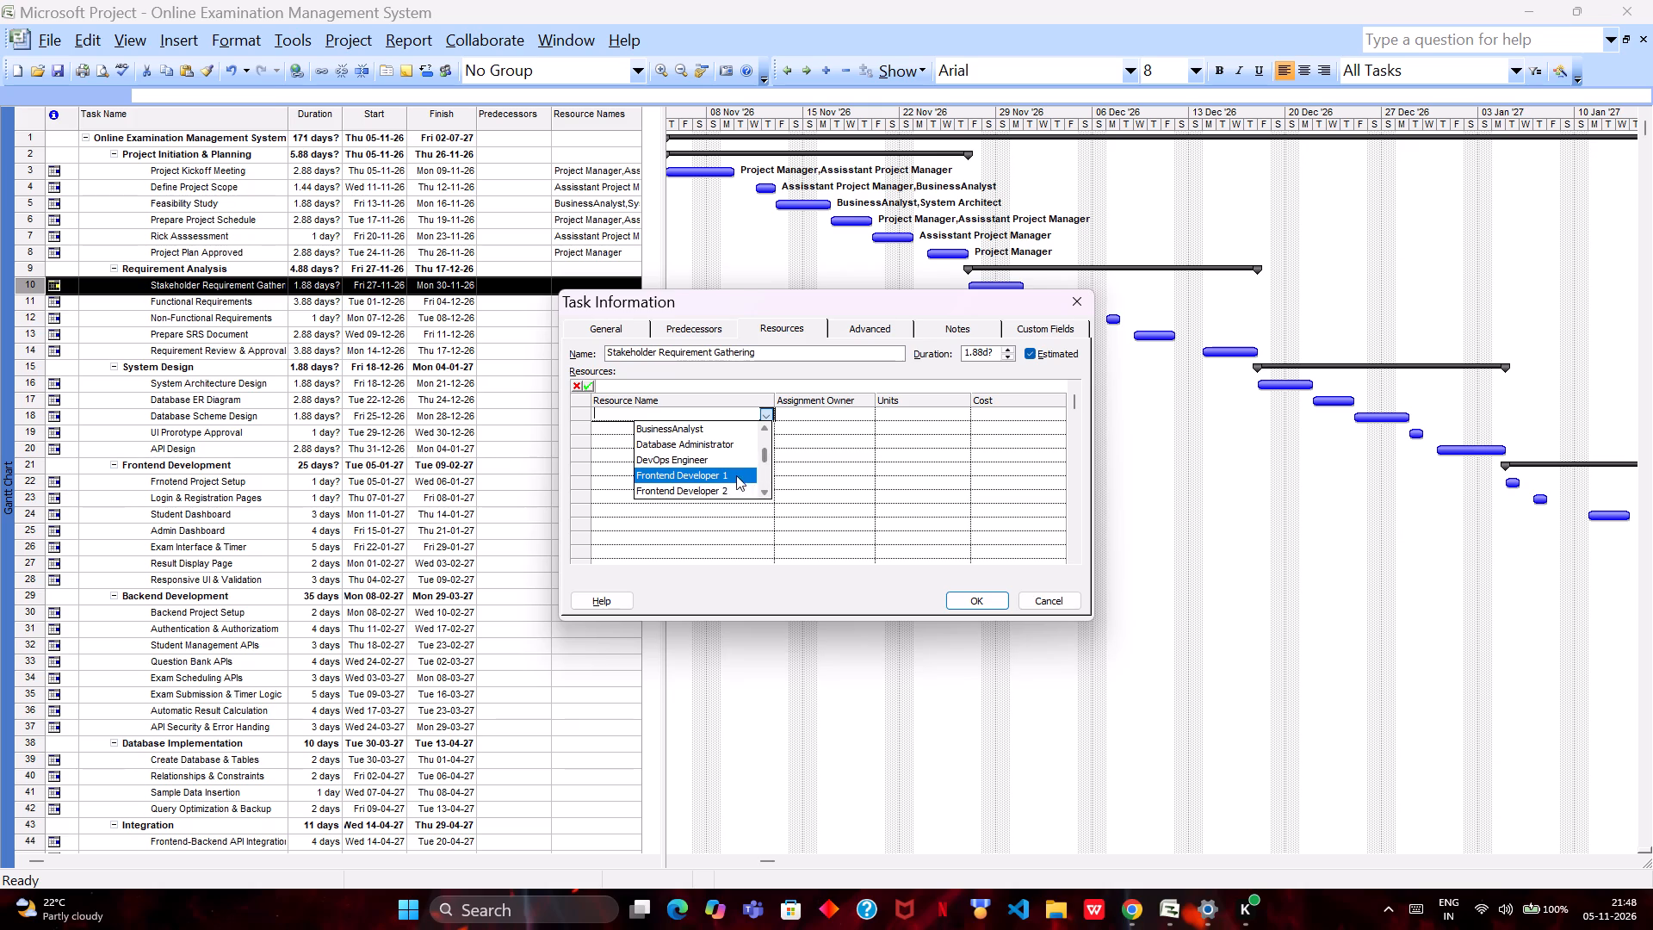
left_click_drag(766, 455, 768, 482)
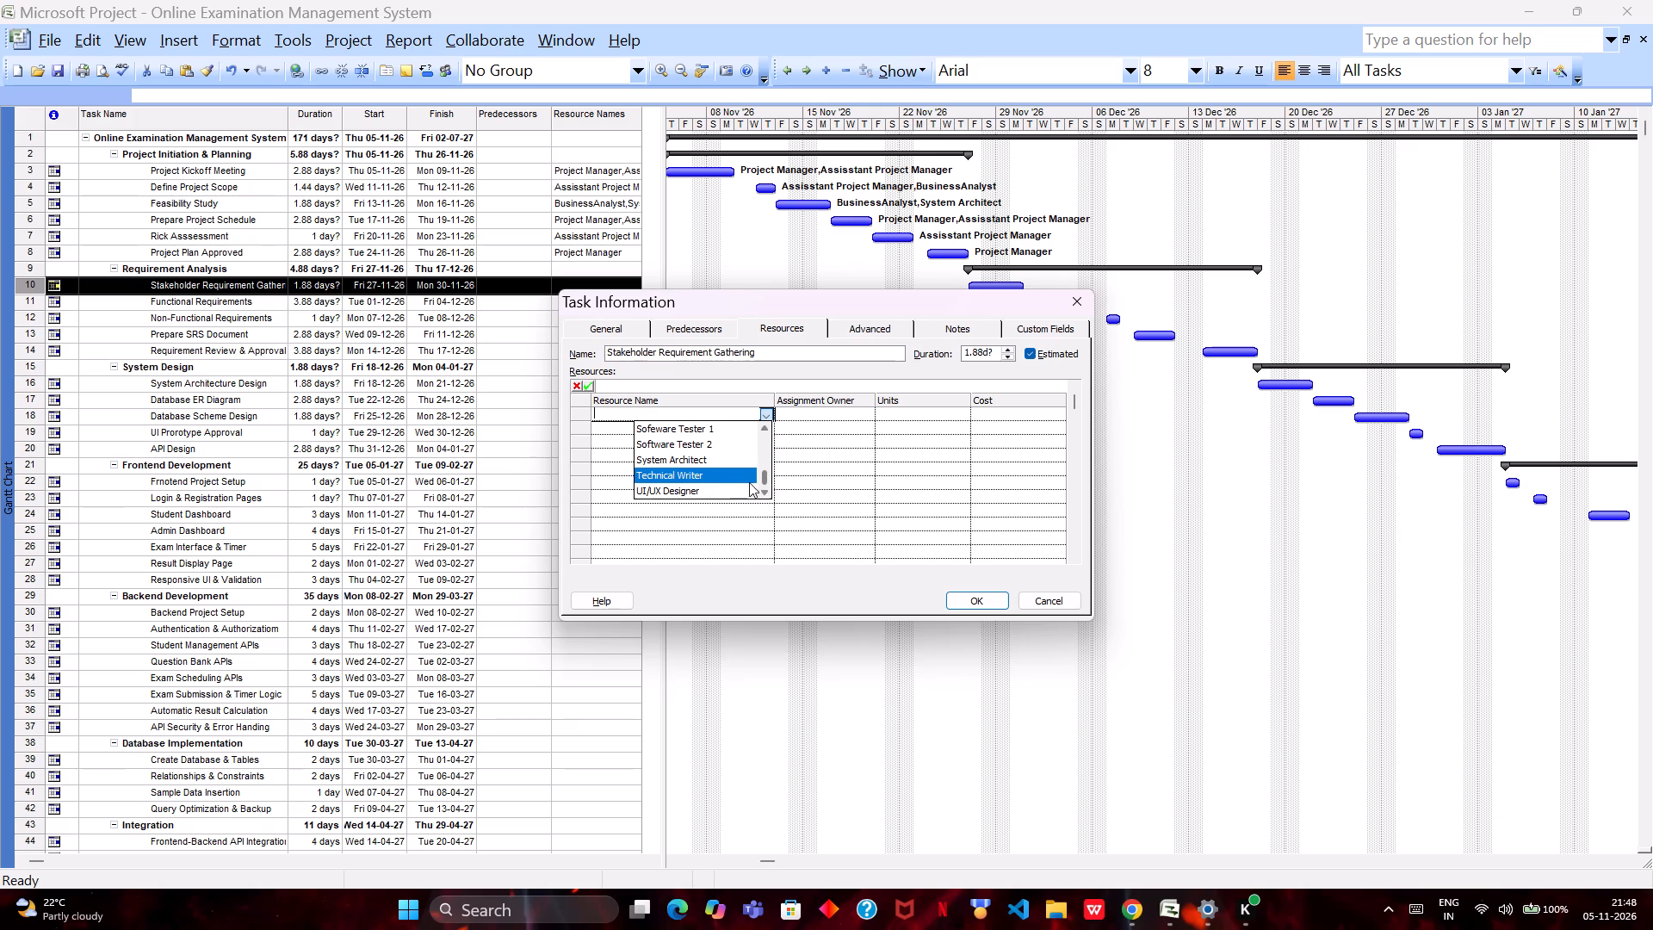
left_click(724, 476)
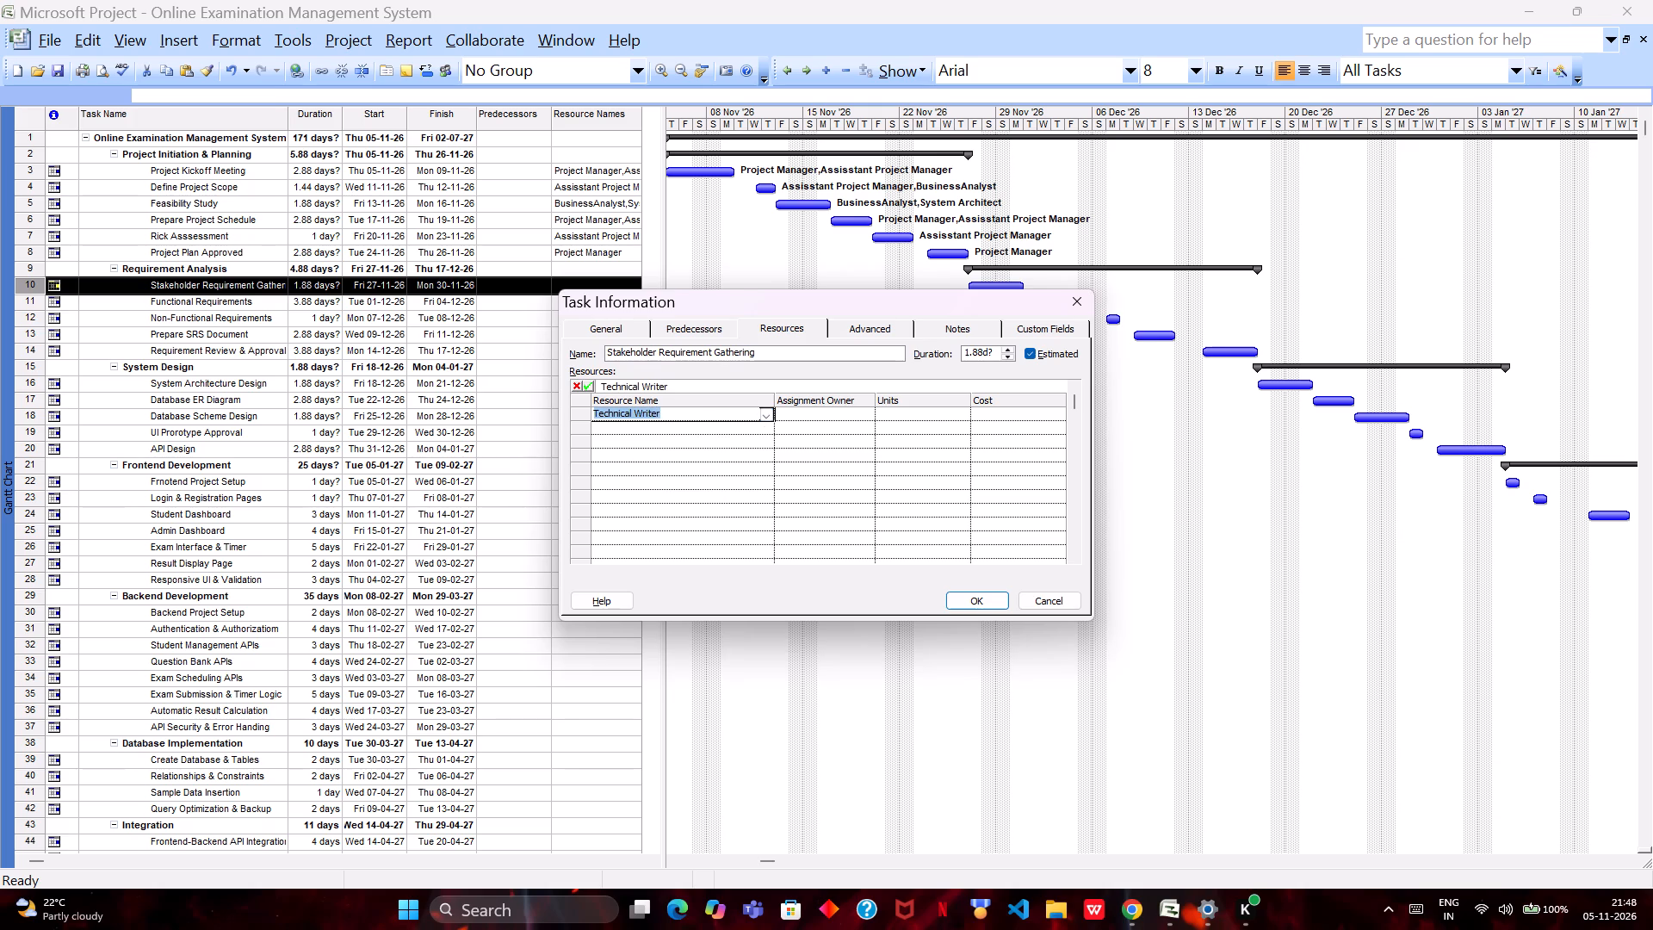
Add BusinessAnalyst as the second resource of the Stakeholder Requirement Gathering task and apply the assignments.
left_click(762, 435)
left_click(765, 426)
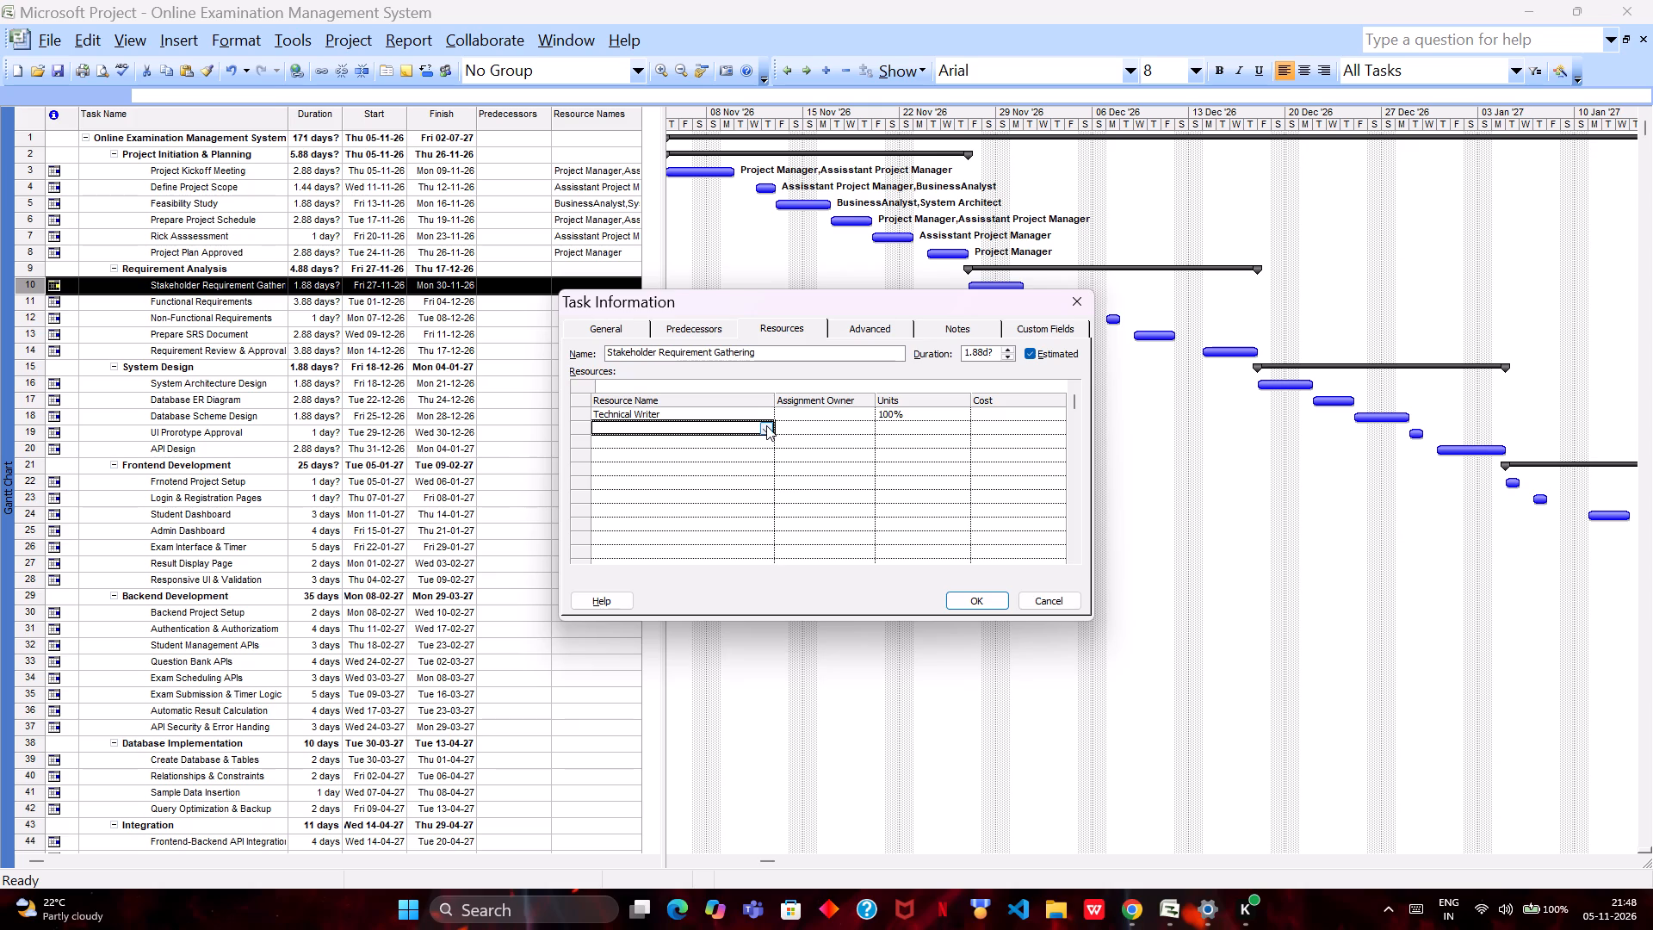
left_click(766, 425)
left_click_drag(766, 450, 766, 458)
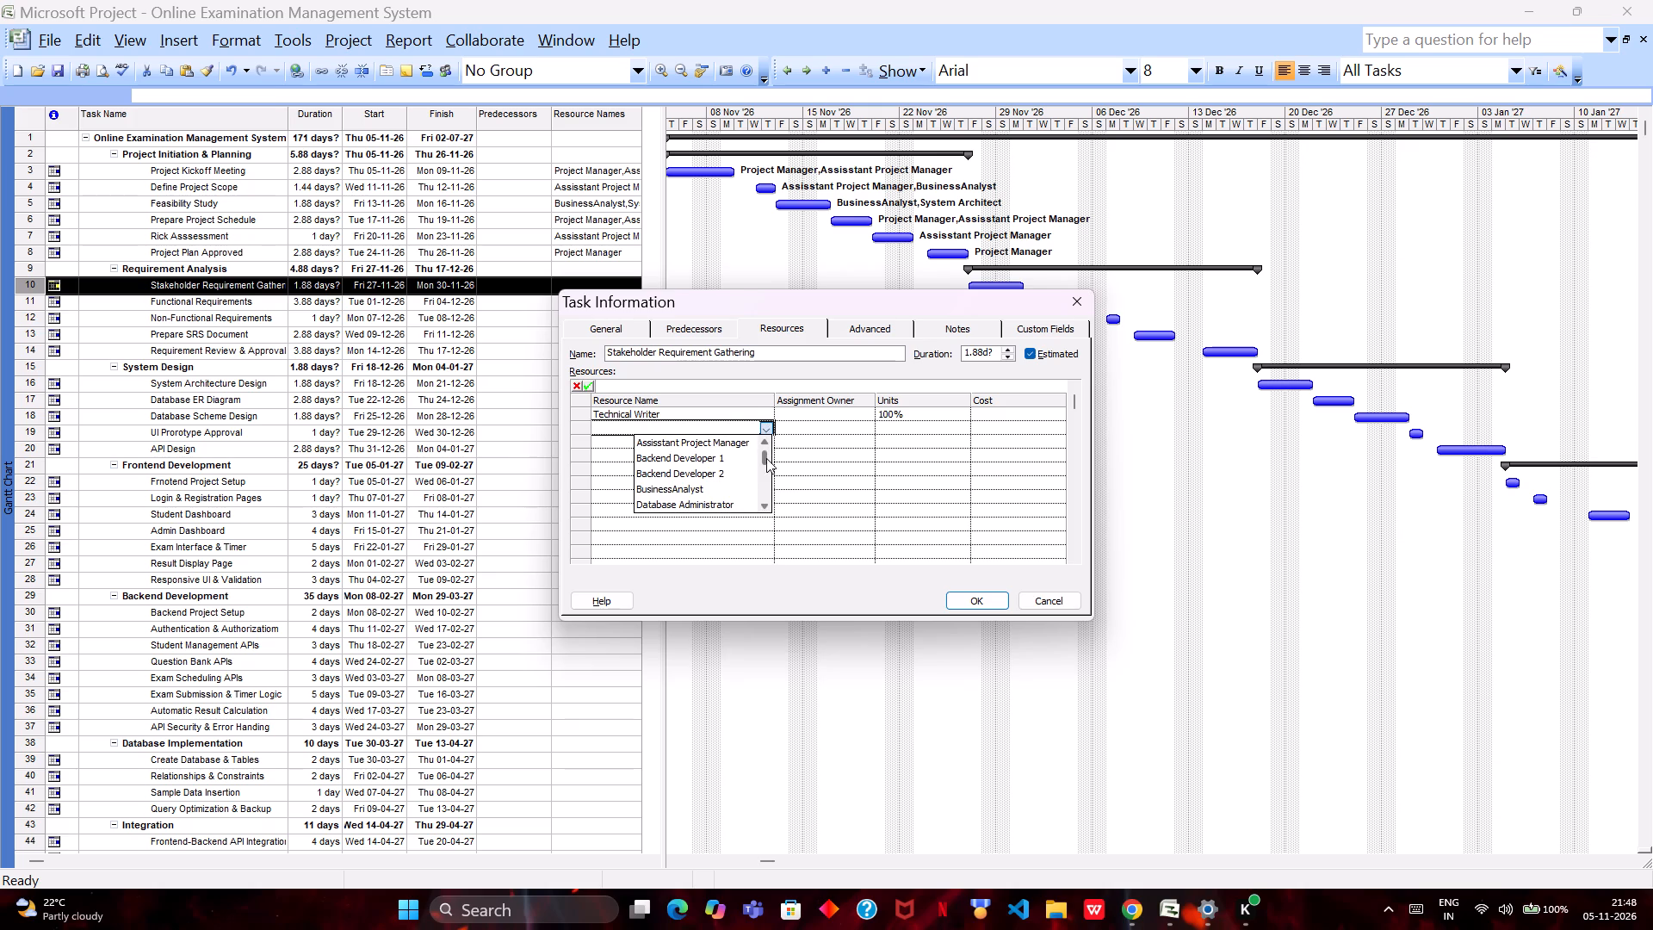
left_click_drag(766, 458, 766, 462)
left_click_drag(766, 462, 765, 480)
left_click_drag(765, 480, 765, 464)
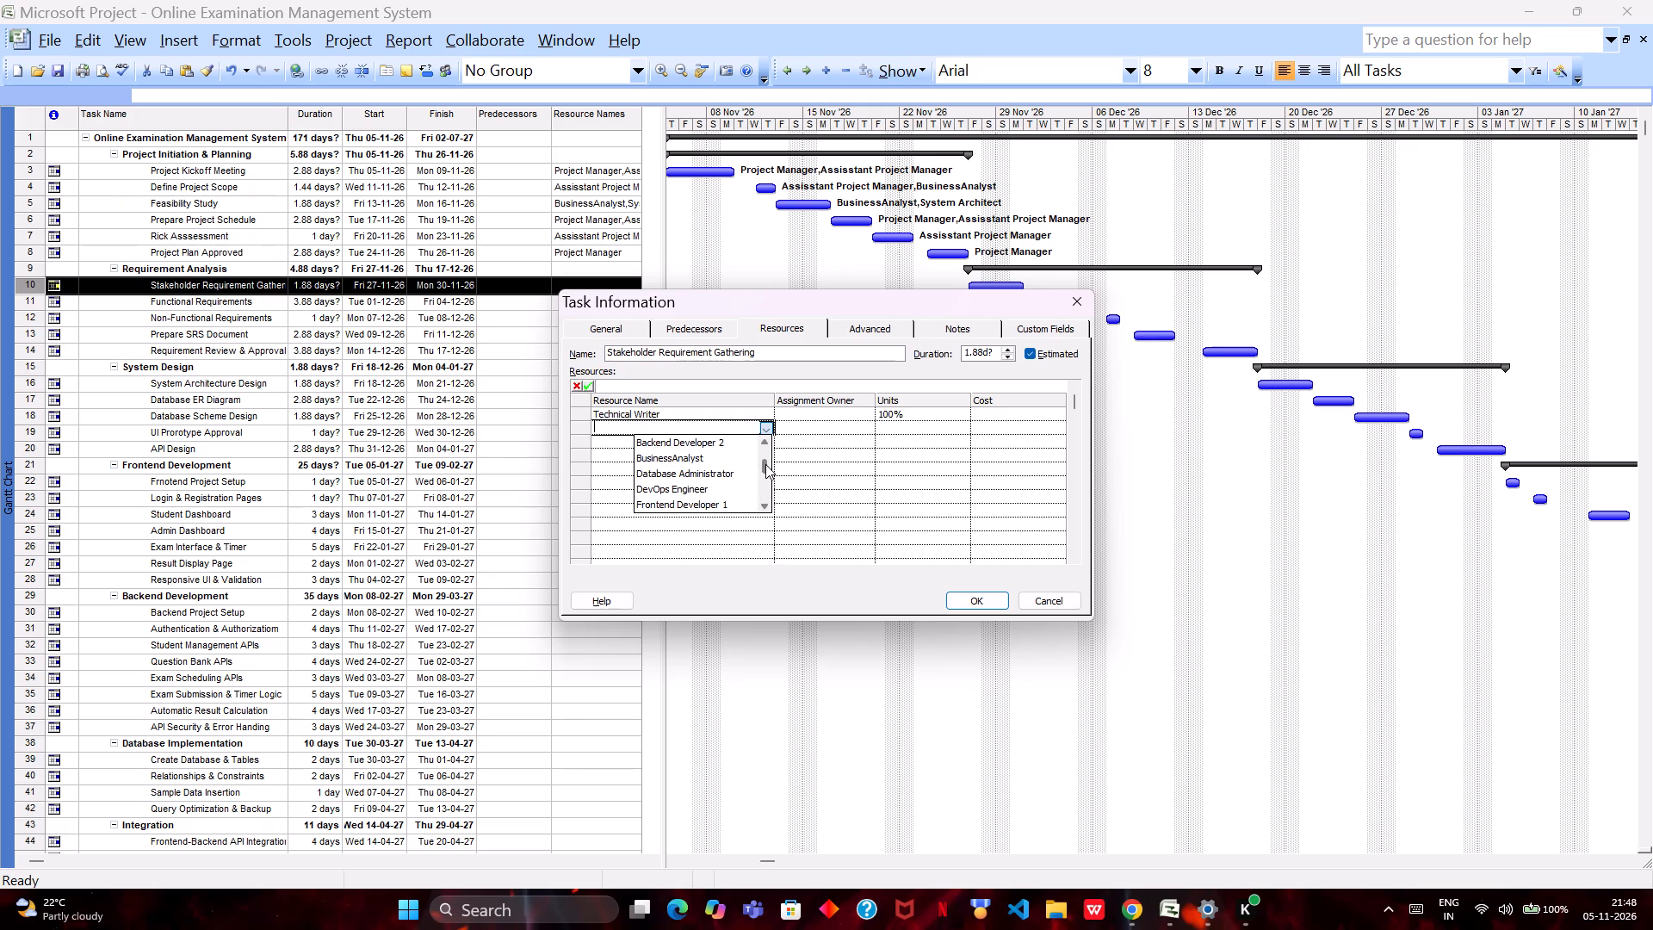
left_click_drag(765, 464, 765, 462)
left_click(726, 454)
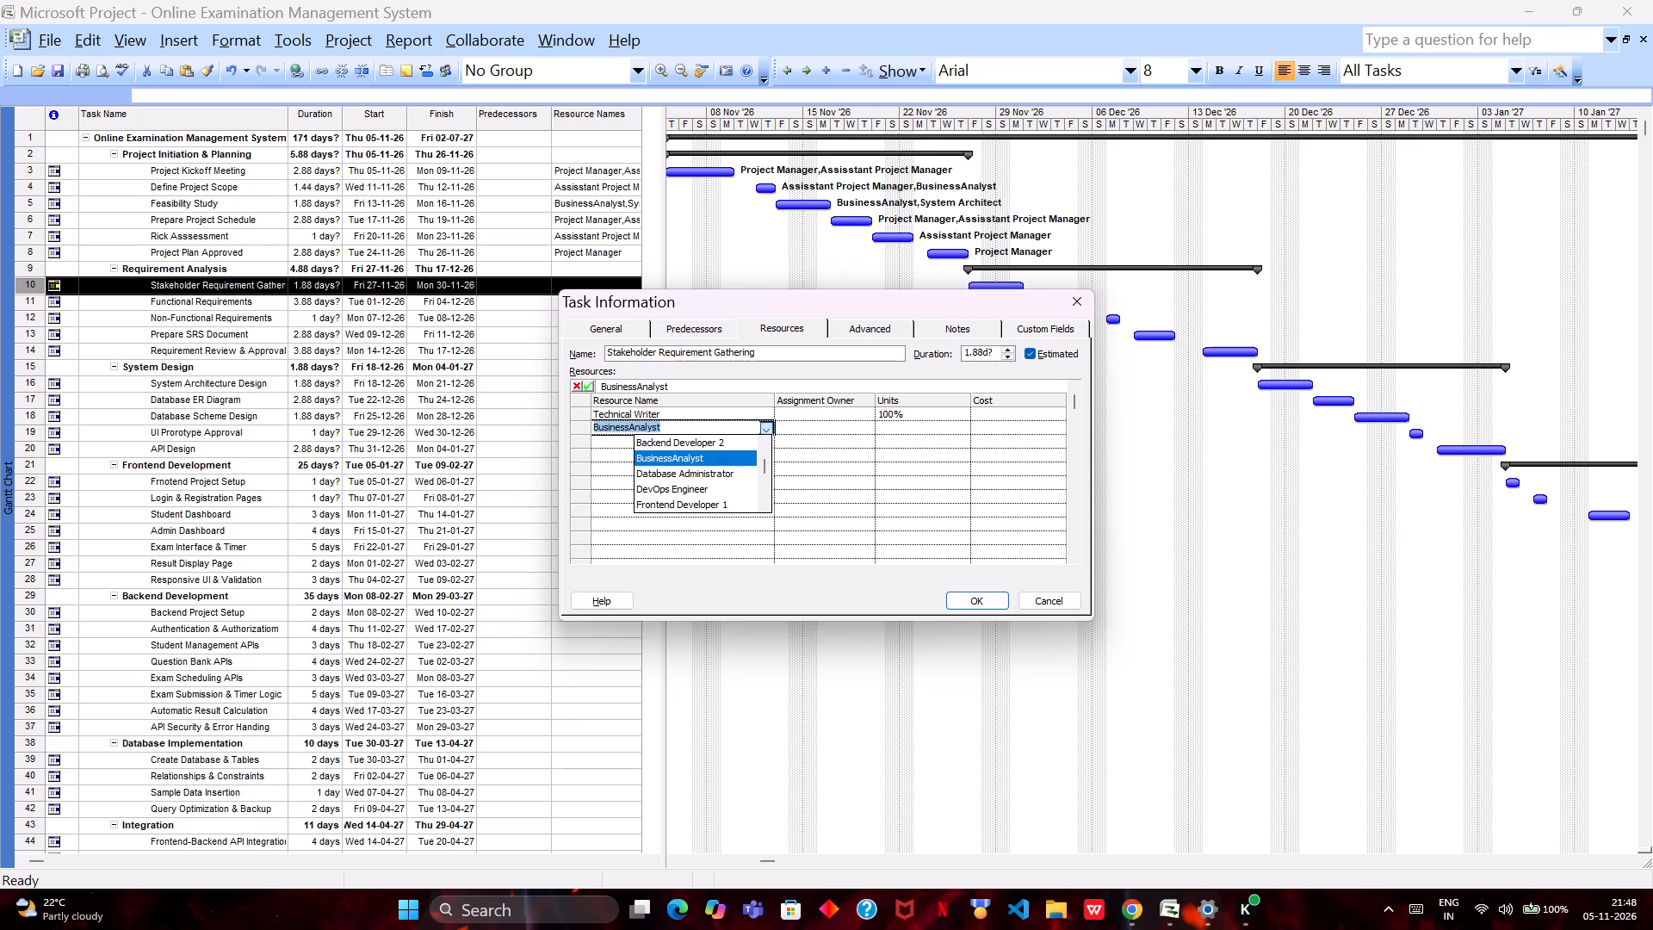
left_click(957, 606)
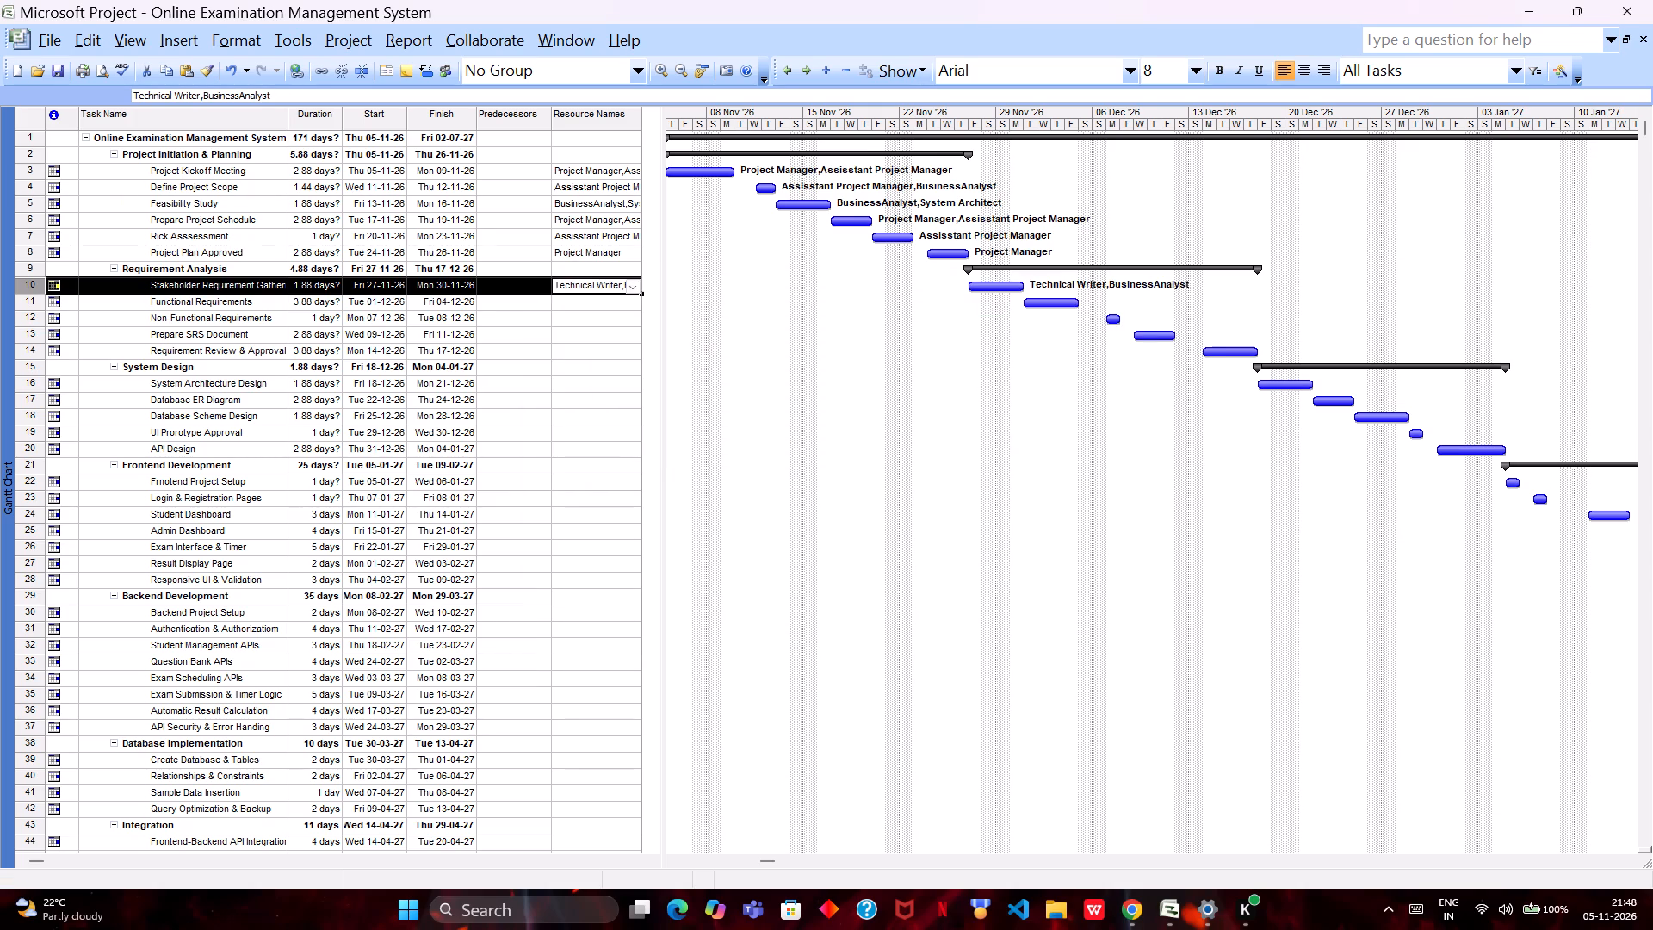
Assign BusinessAnalyst as the resource of the Functional Requirements task.
left_click(610, 307)
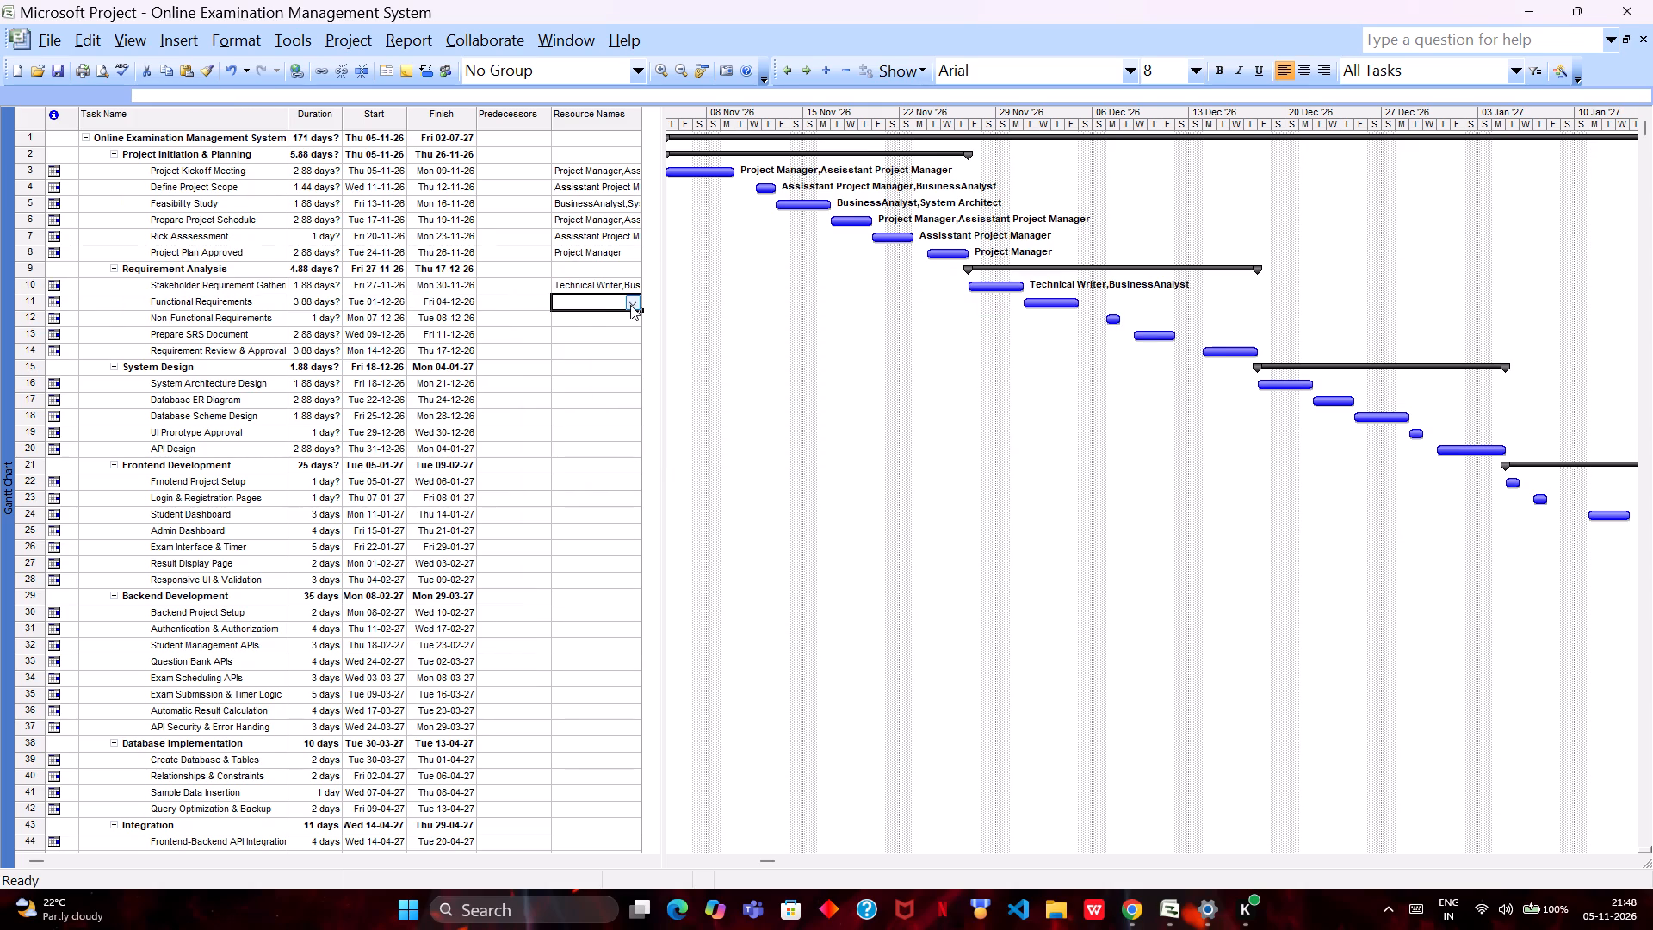
left_click(630, 305)
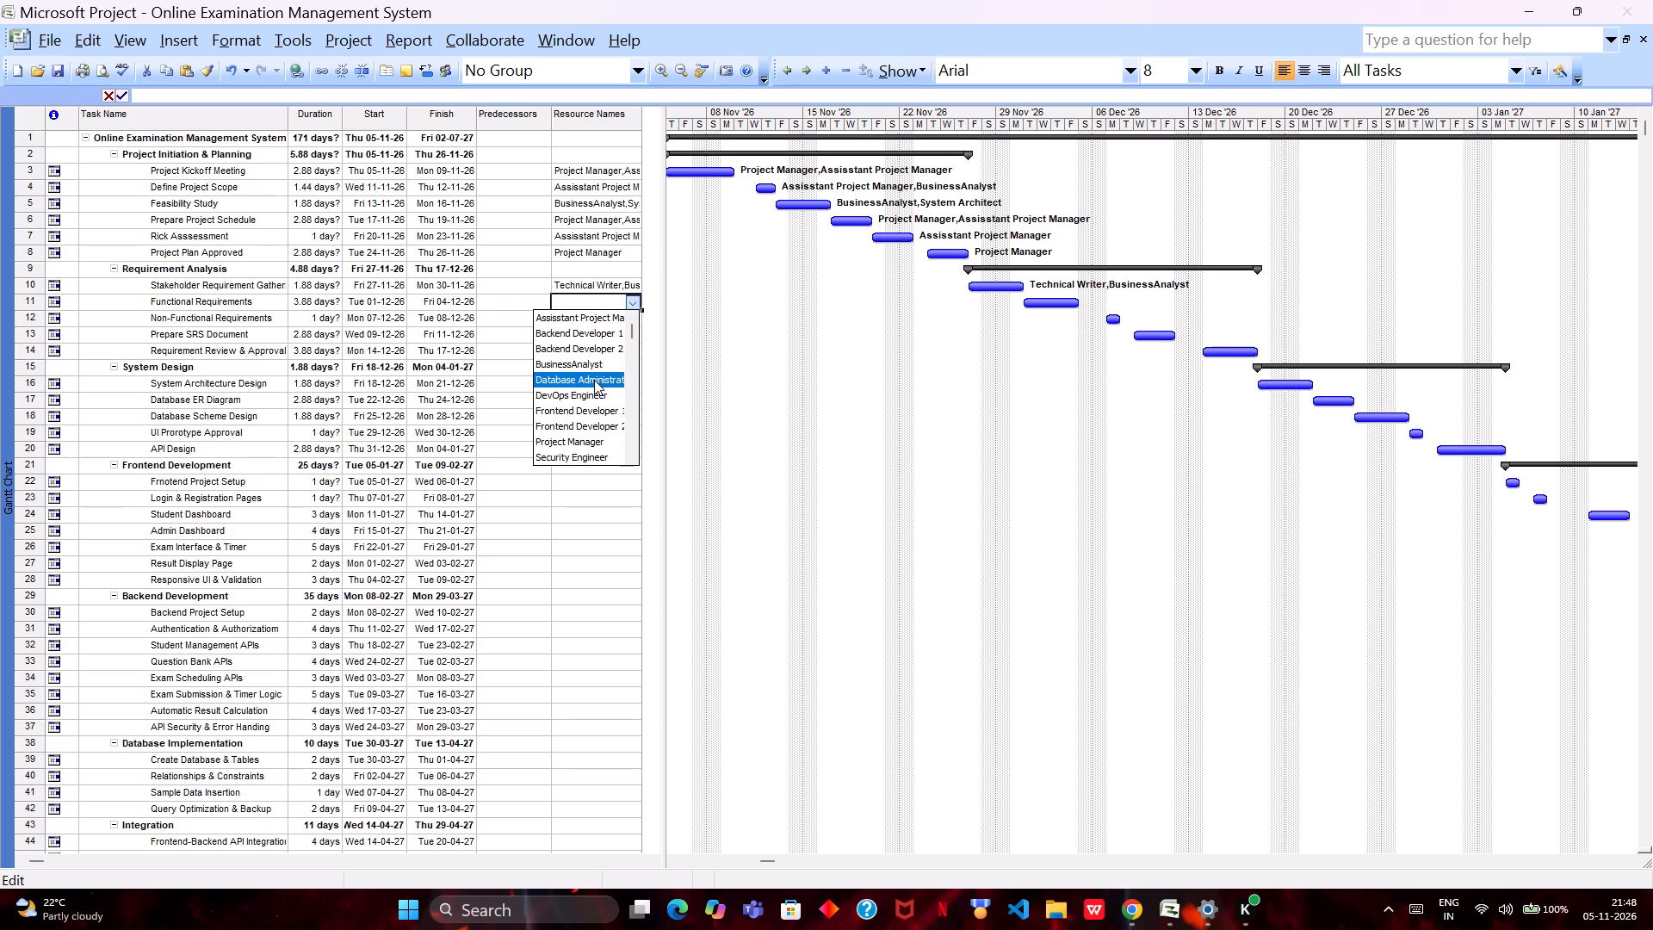
left_click(603, 369)
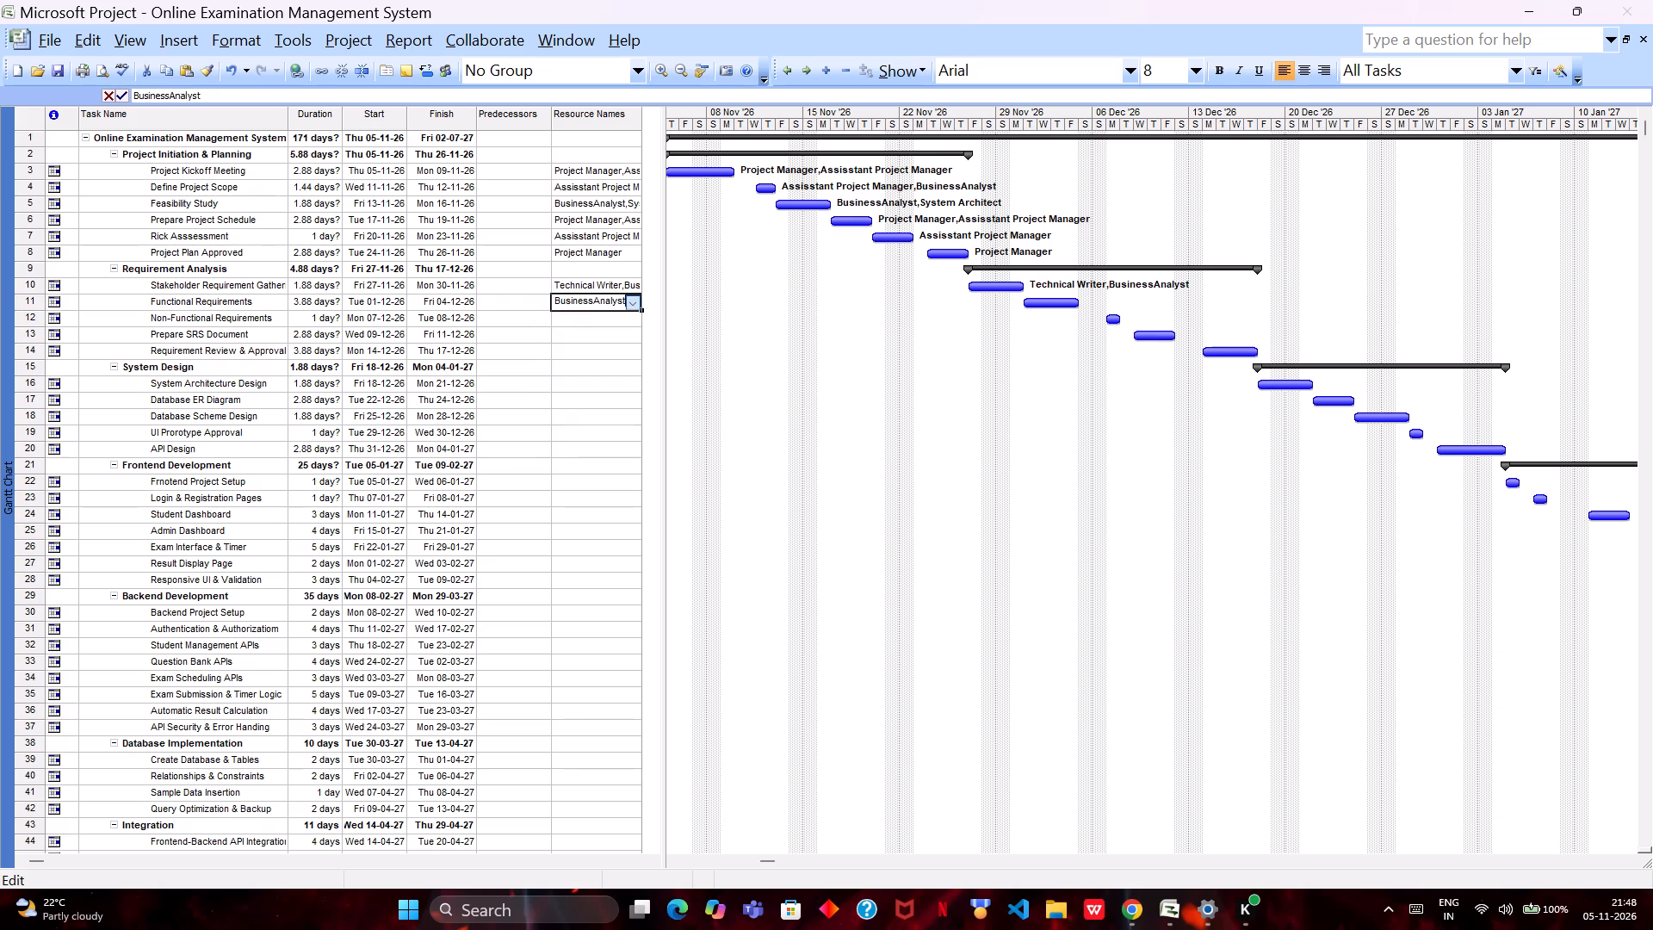
Assign BusinessAnalyst as the resource of the Non-Functional Requirements task.
left_click(608, 318)
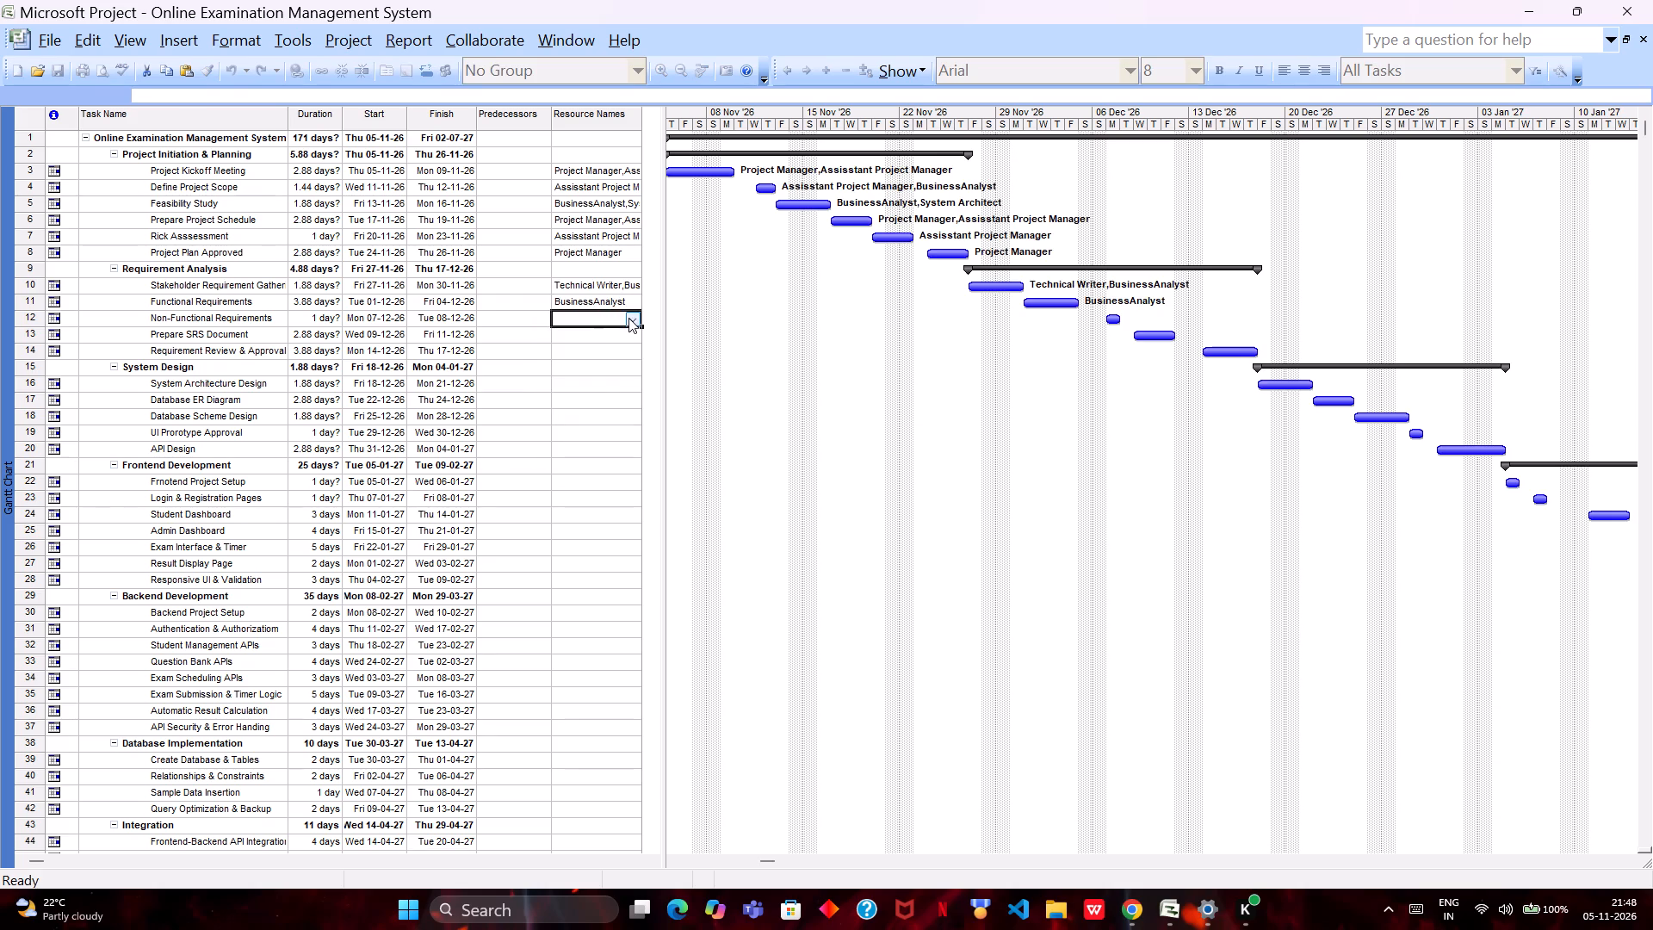
left_click(630, 318)
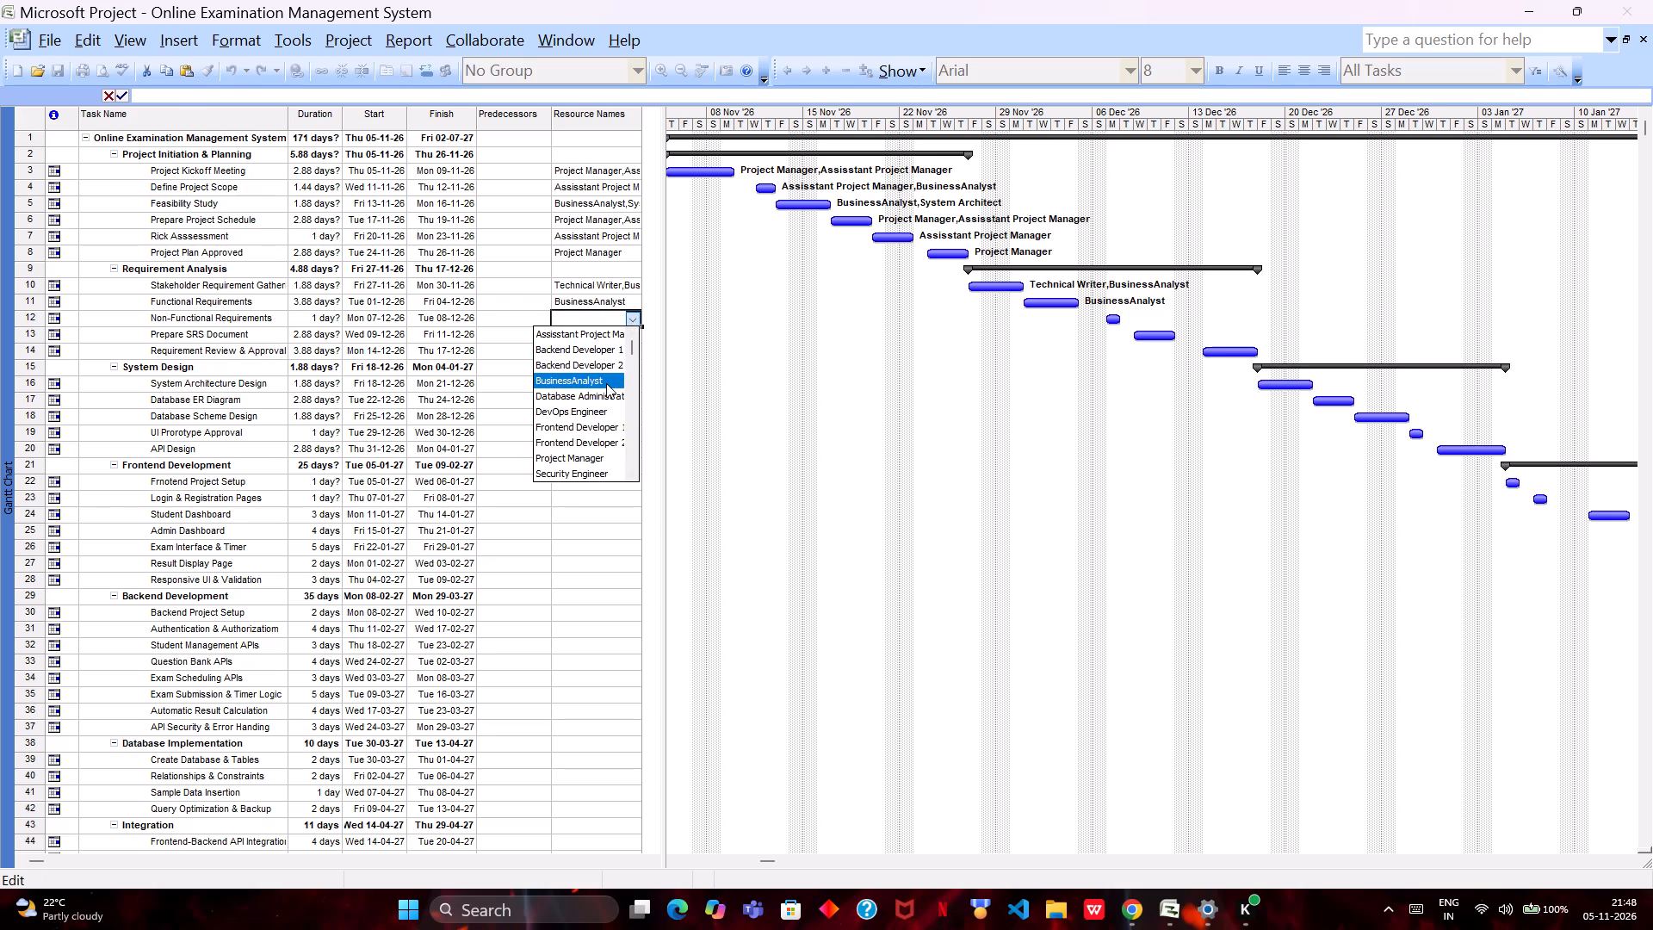
left_click(606, 383)
Assign System Architect as the resource of the Prepare SRS Document task.
left_click(600, 338)
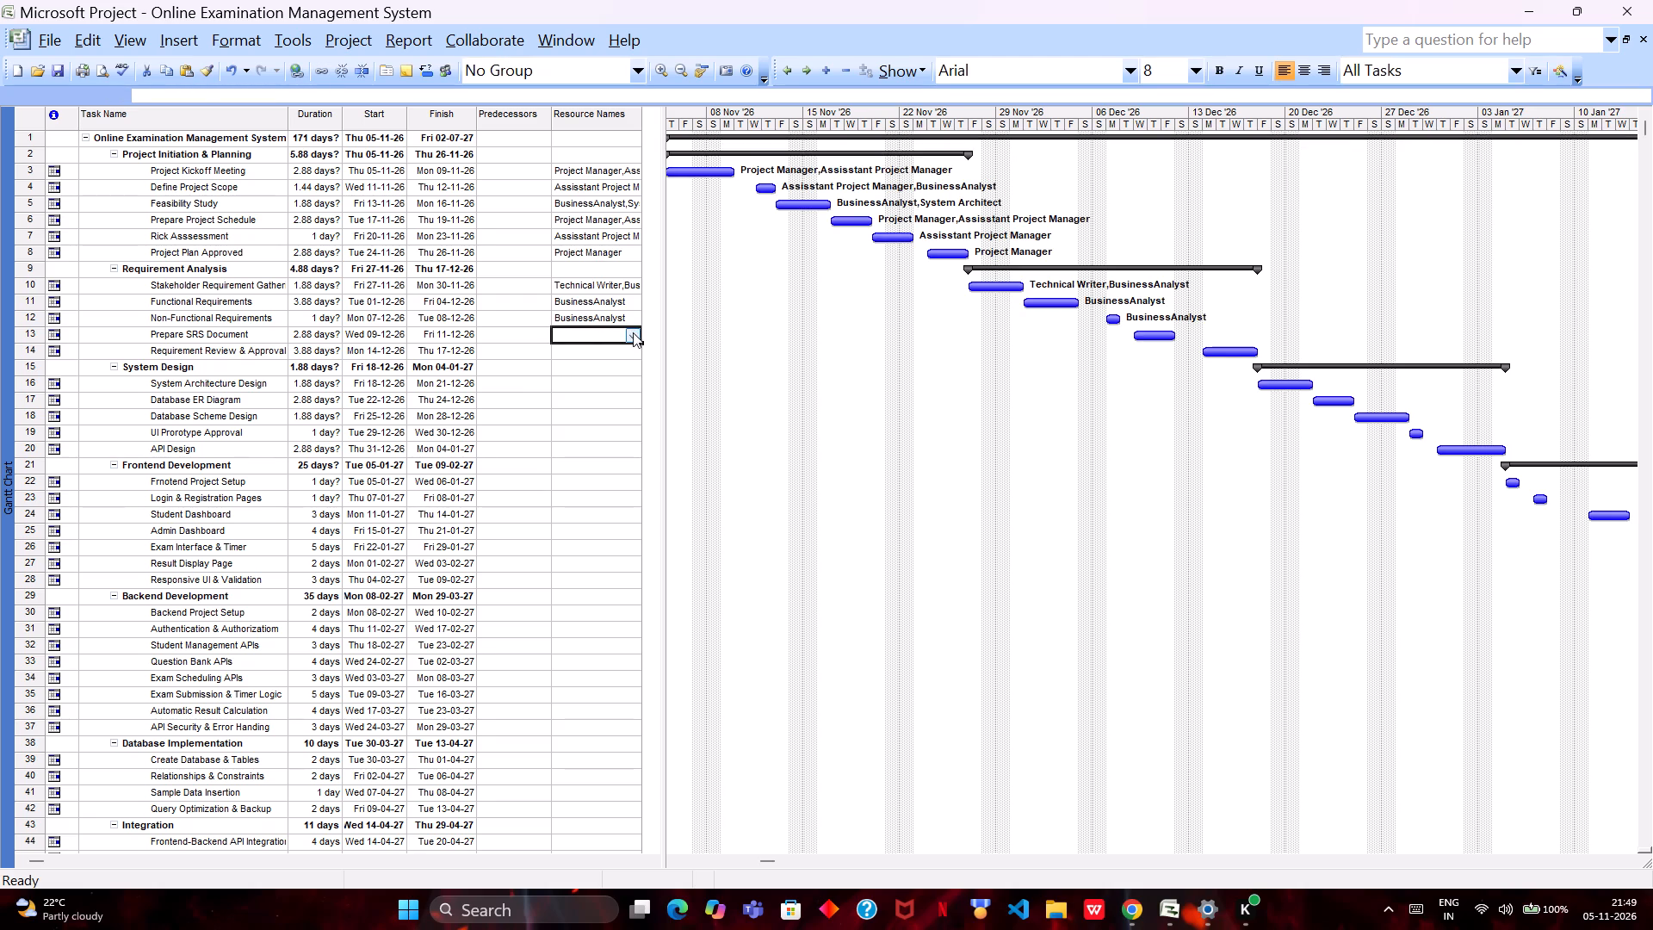
left_click(633, 329)
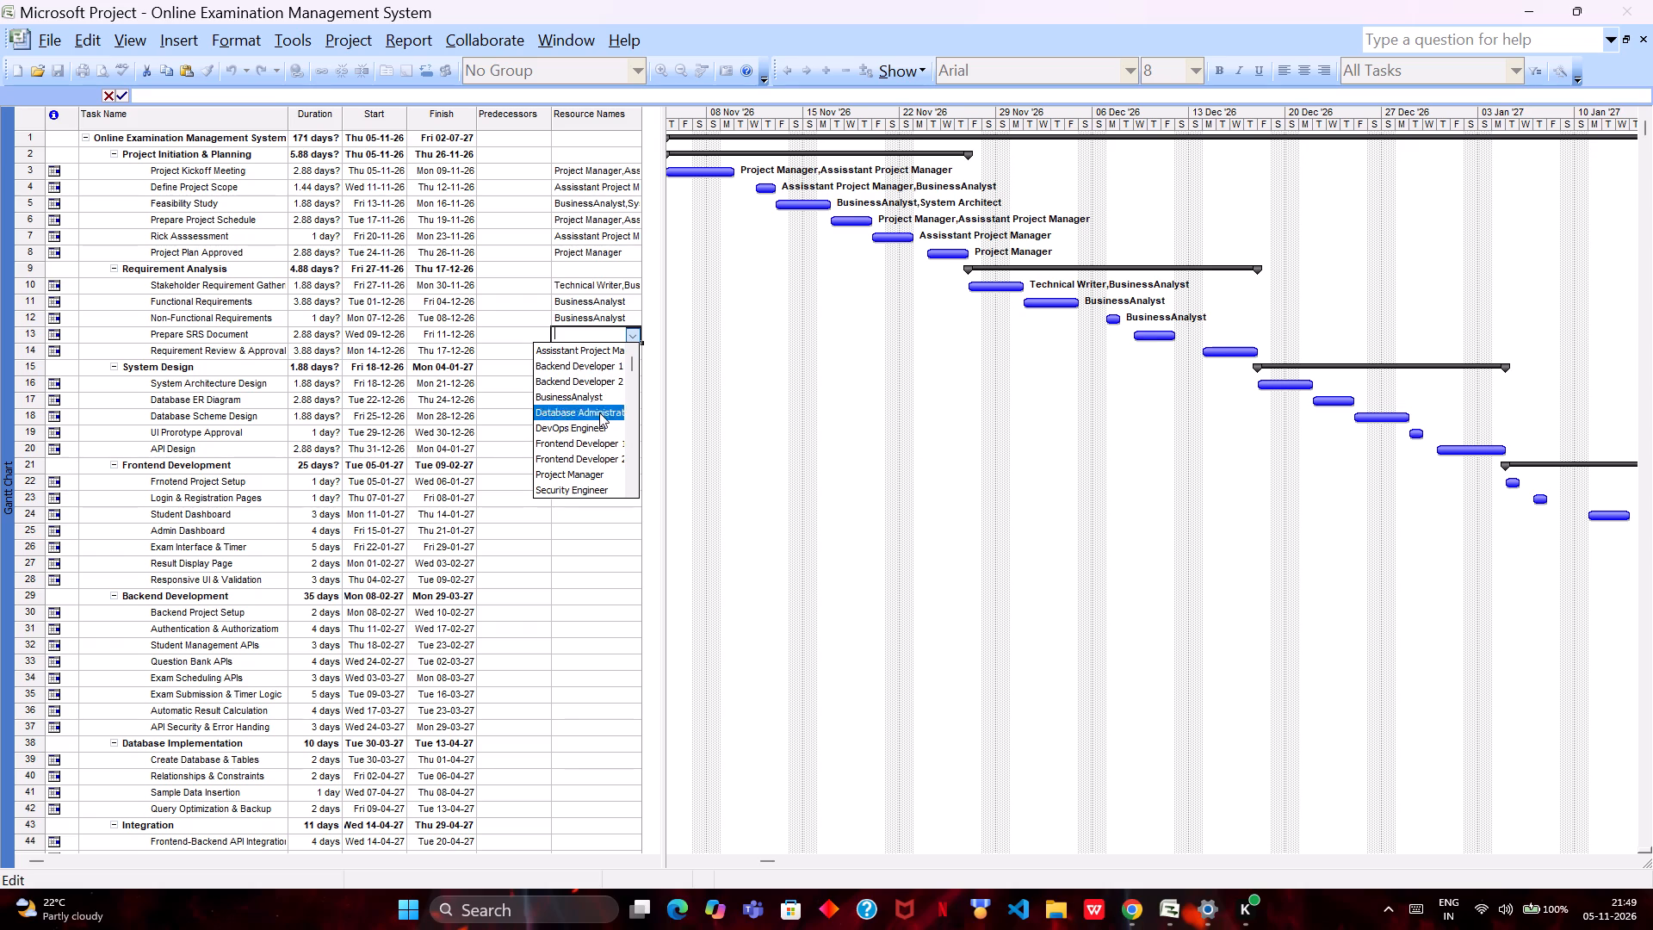
left_click_drag(629, 363, 633, 381)
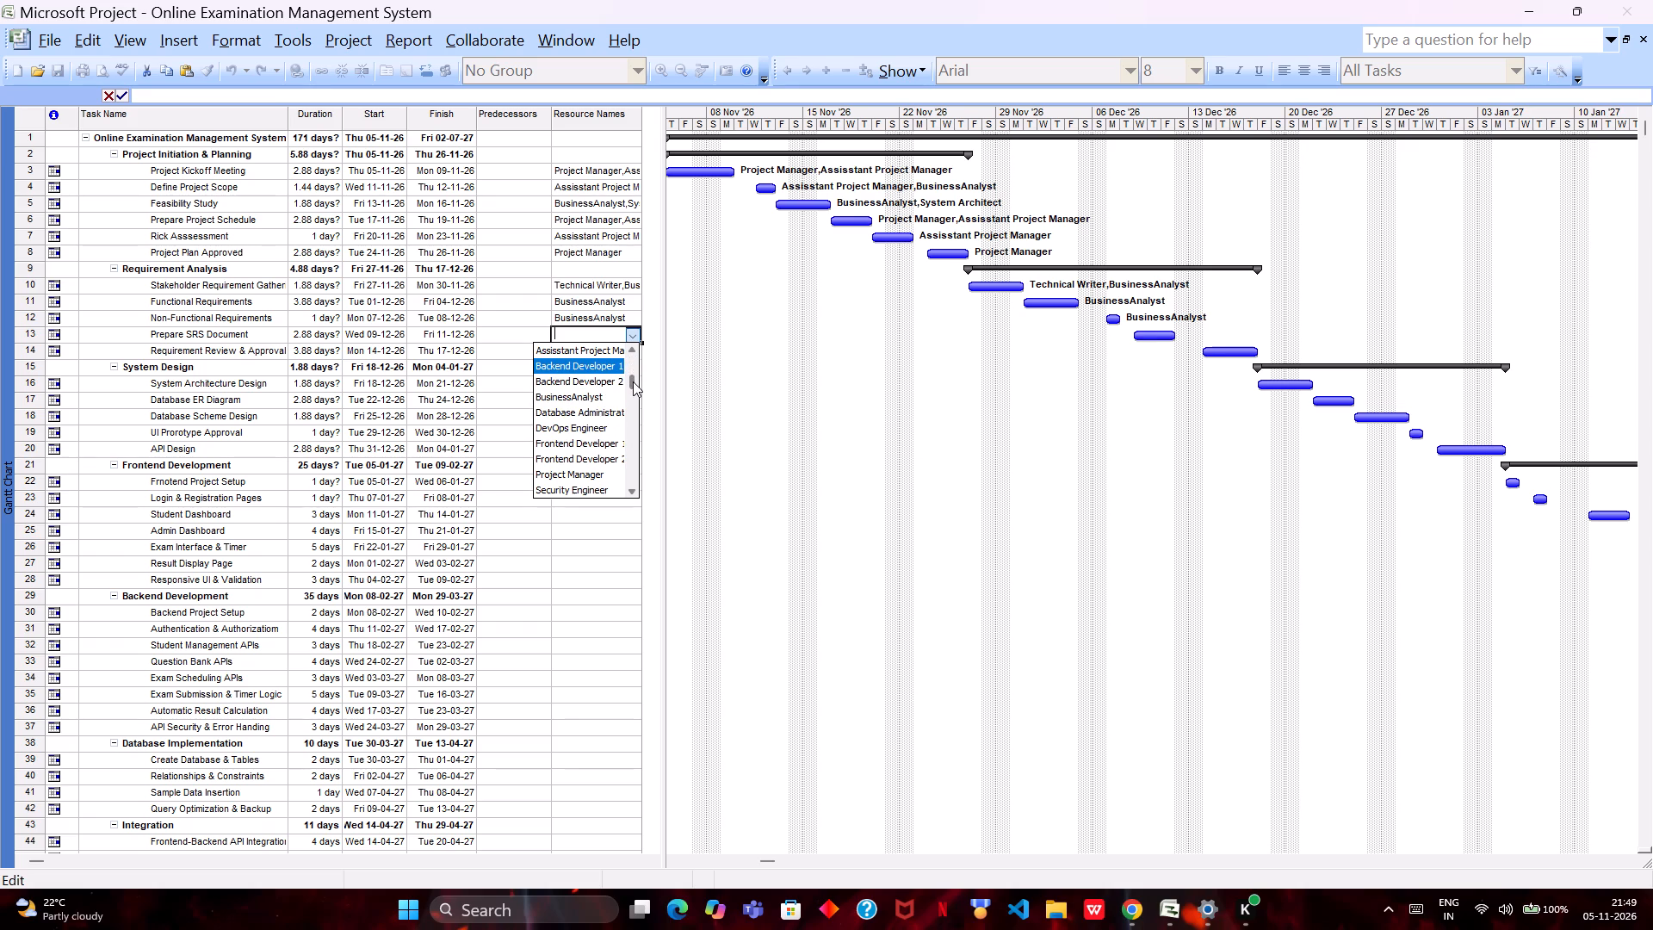
left_click(633, 381)
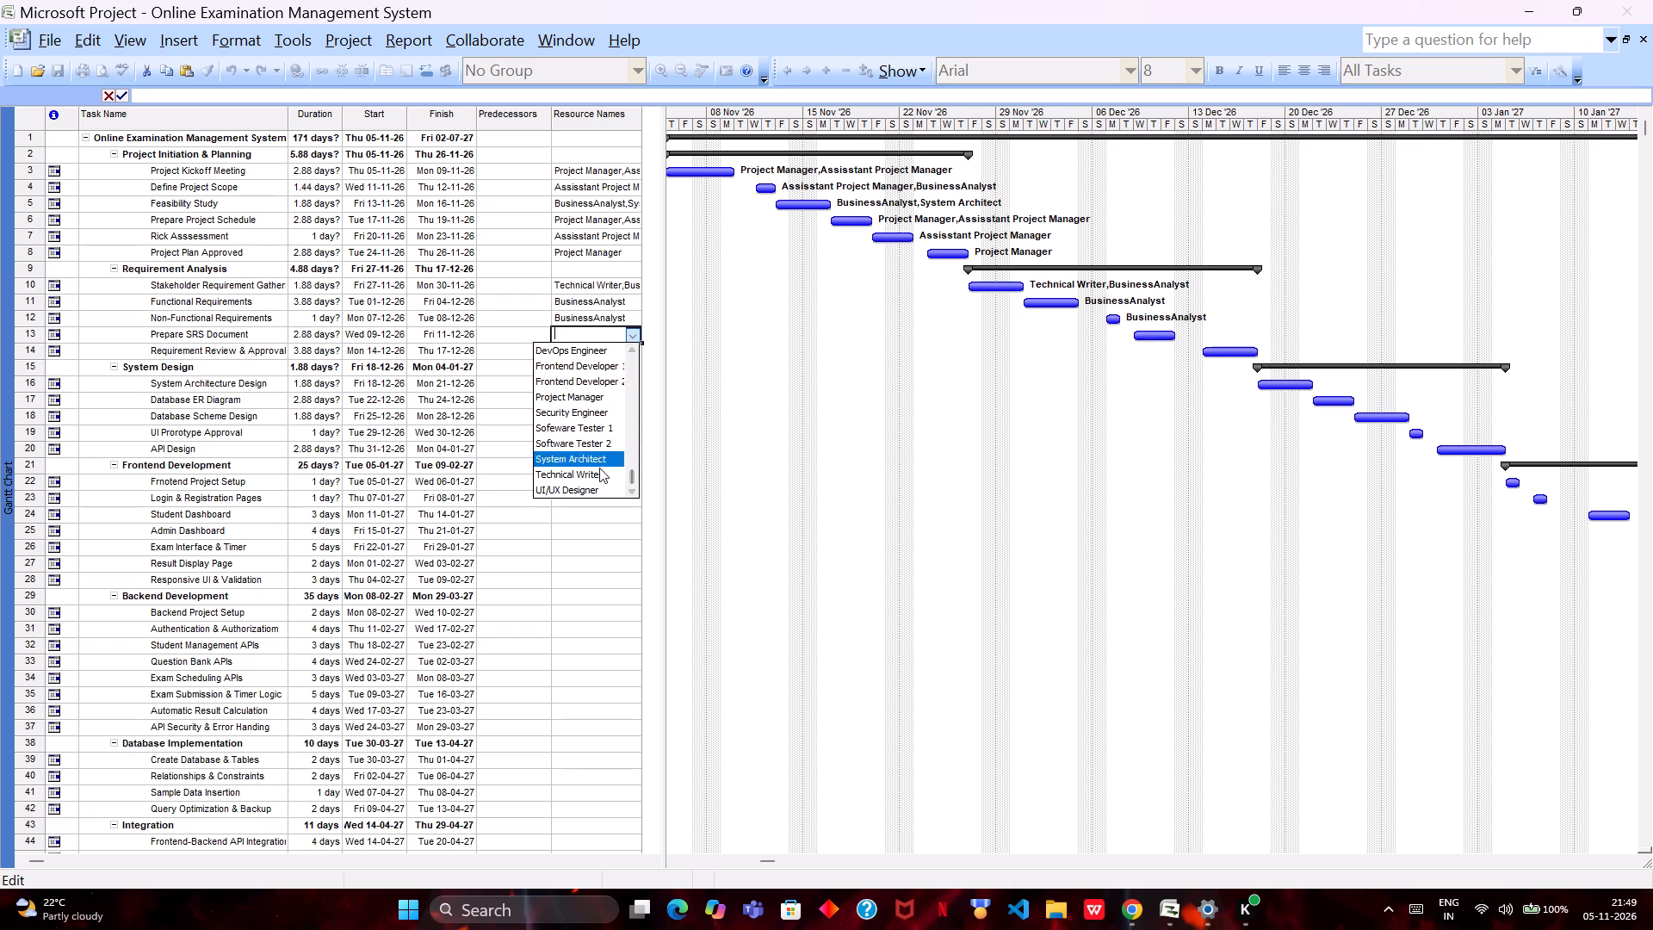
left_click(605, 453)
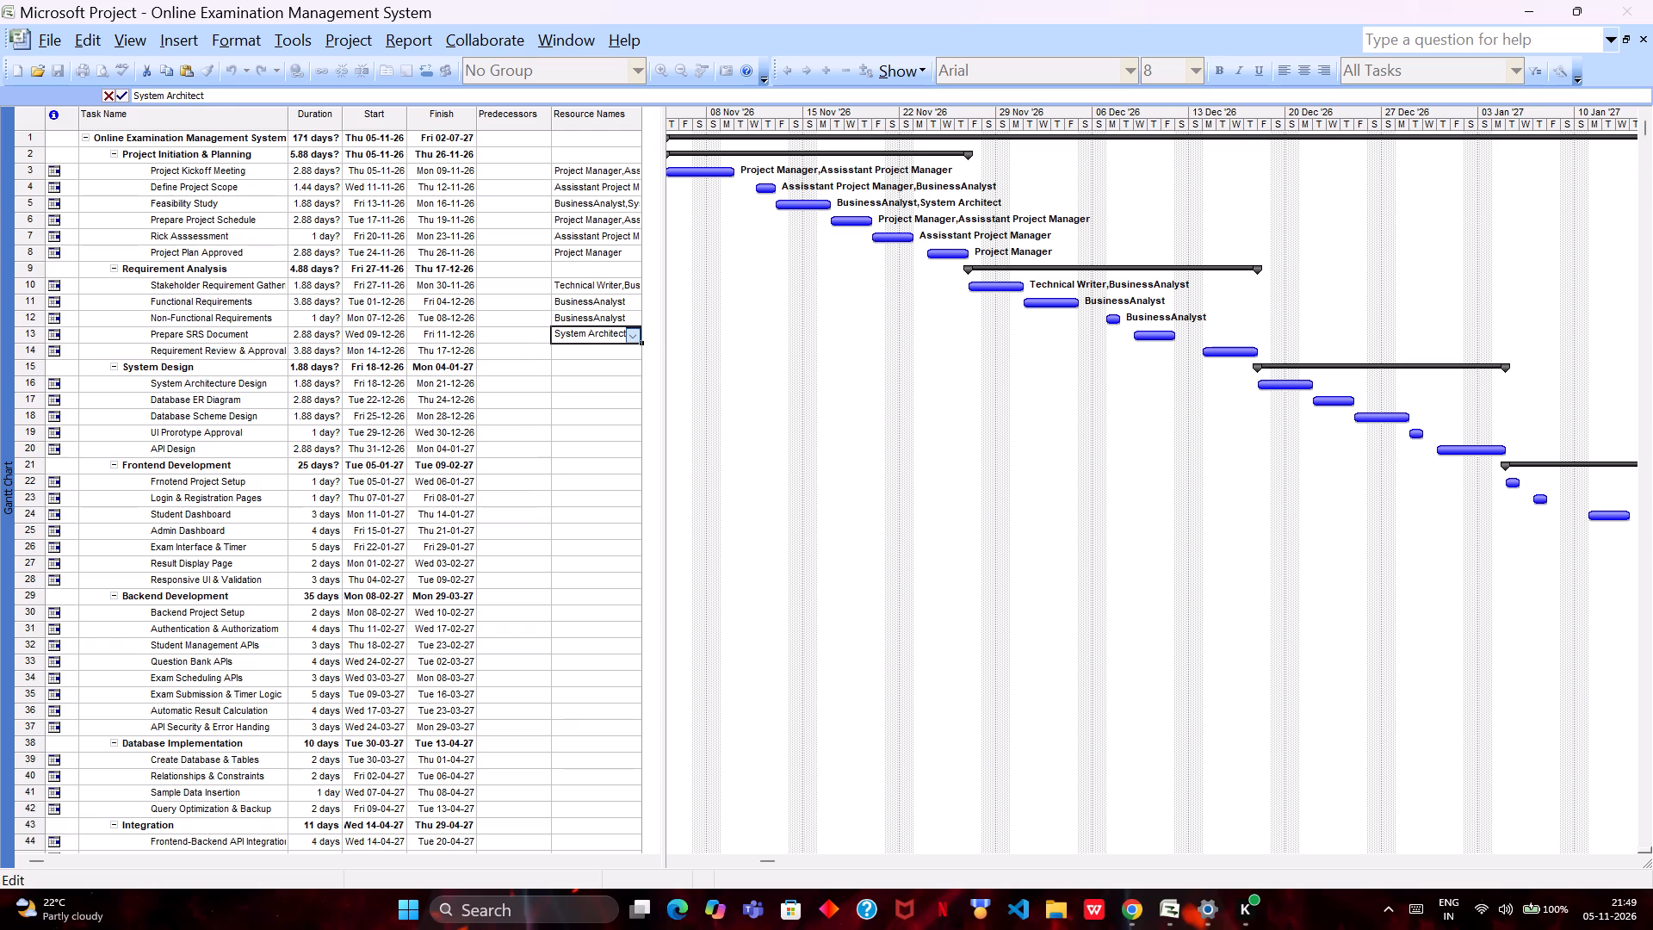
Assign BusinessAnalyst and System Architect as the two resources of the Requirement Review & Approval task.
double_click(607, 348)
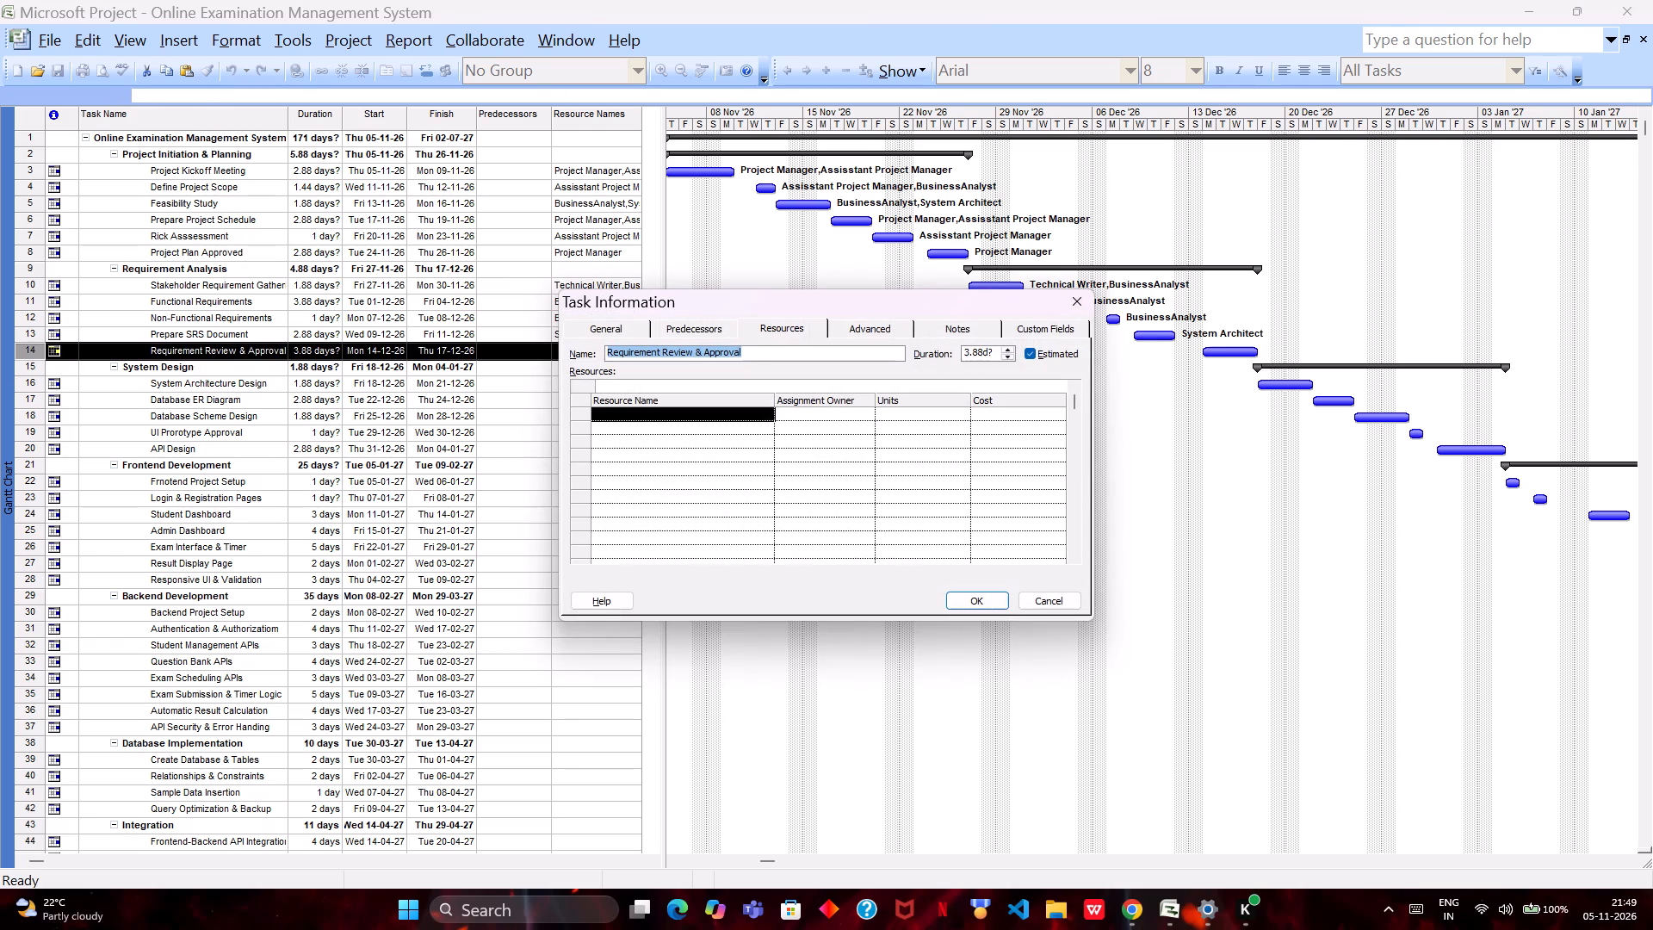
left_click(769, 312)
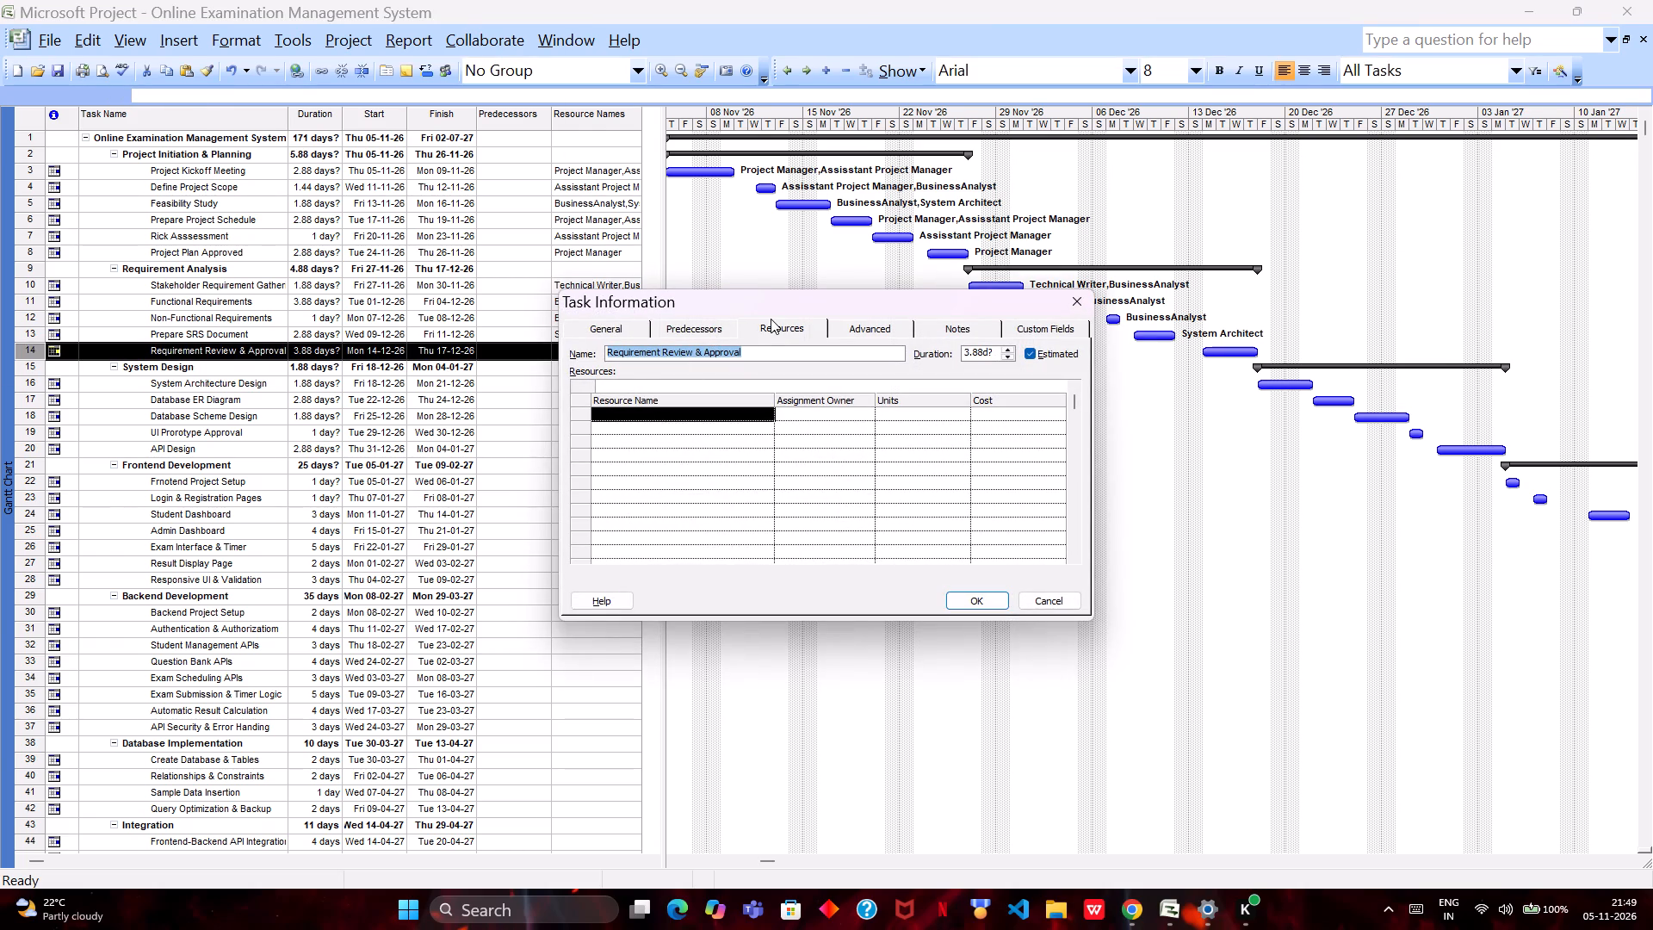
left_click(771, 319)
left_click(772, 338)
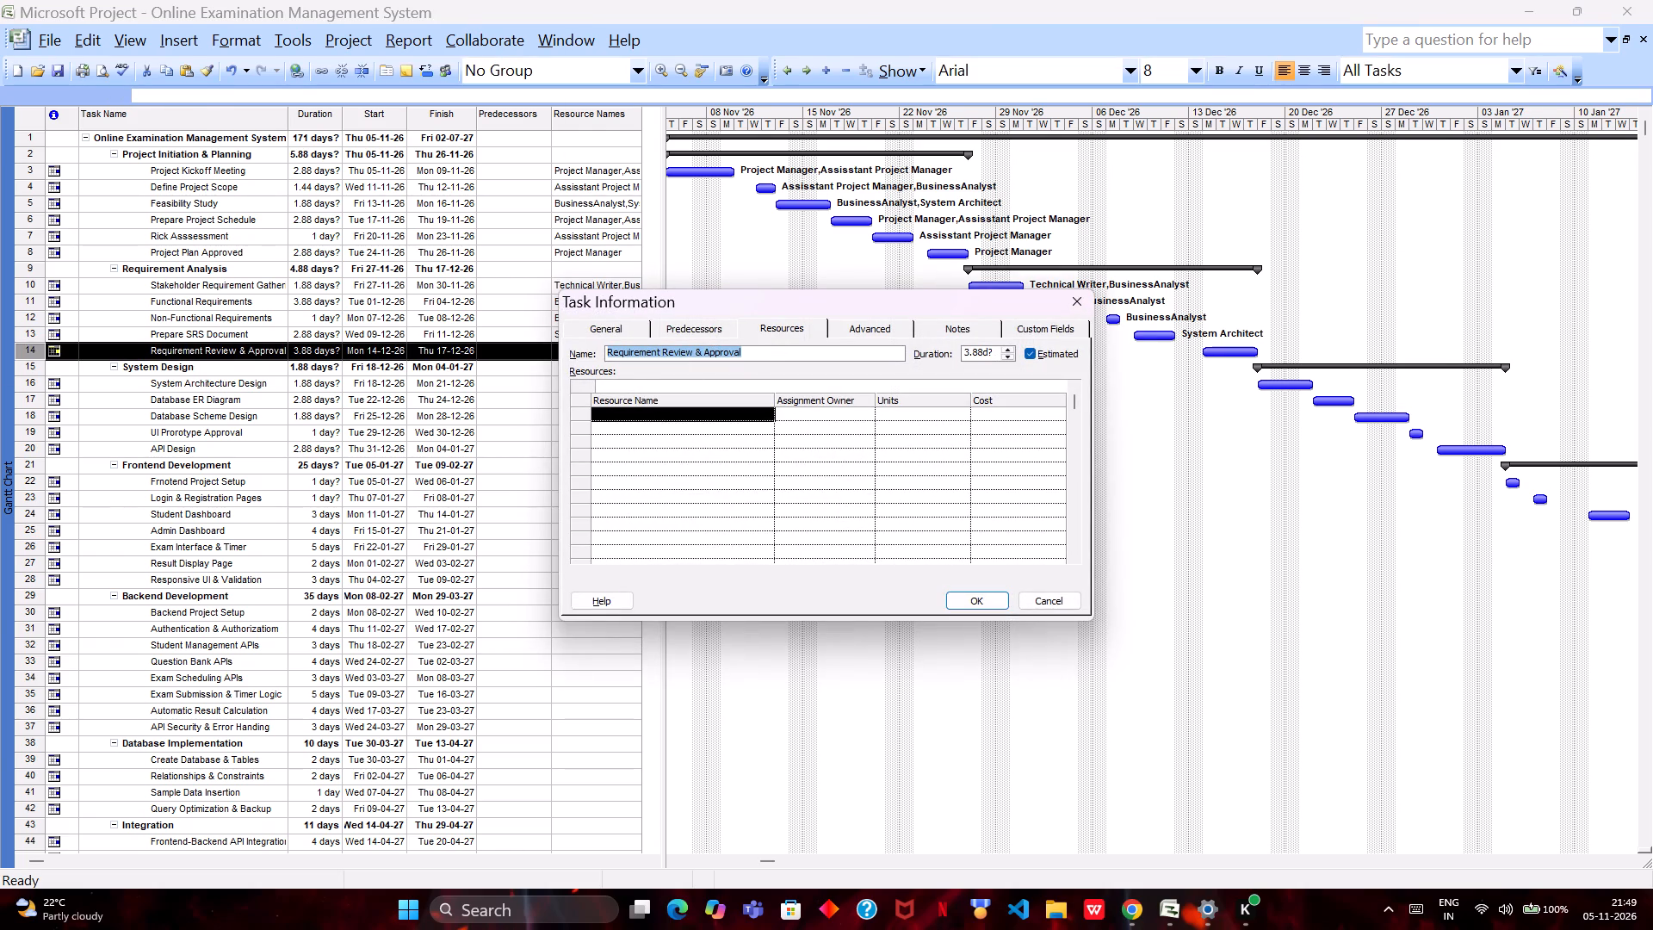
left_click(760, 412)
left_click(770, 412)
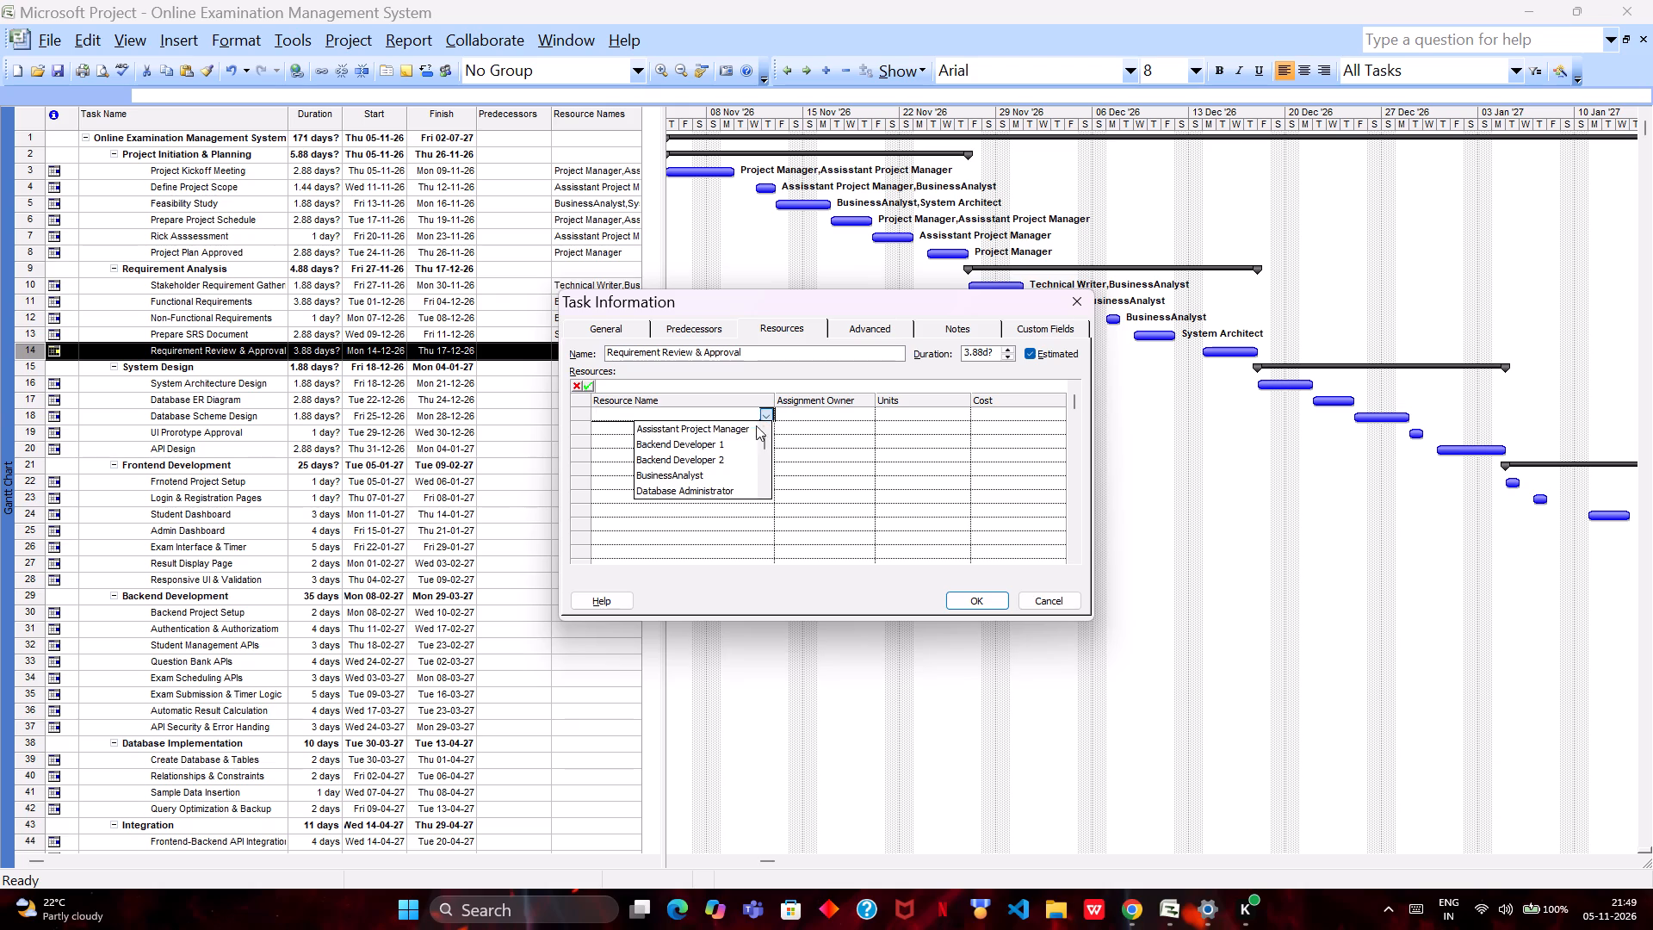
left_click(730, 478)
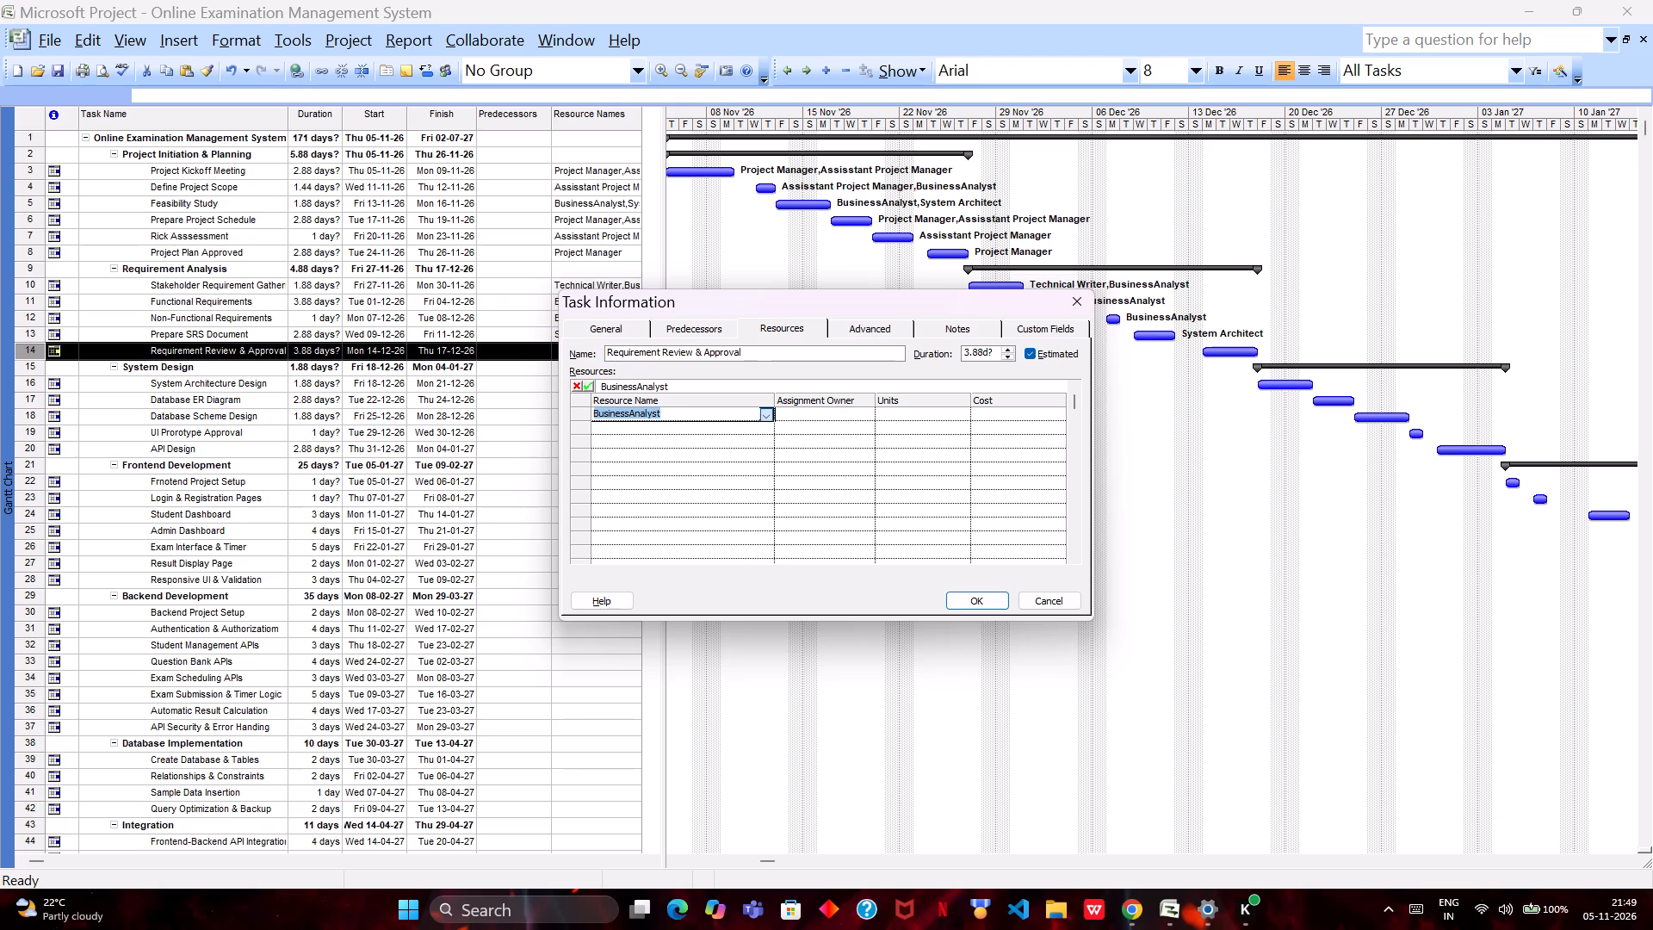
left_click(744, 431)
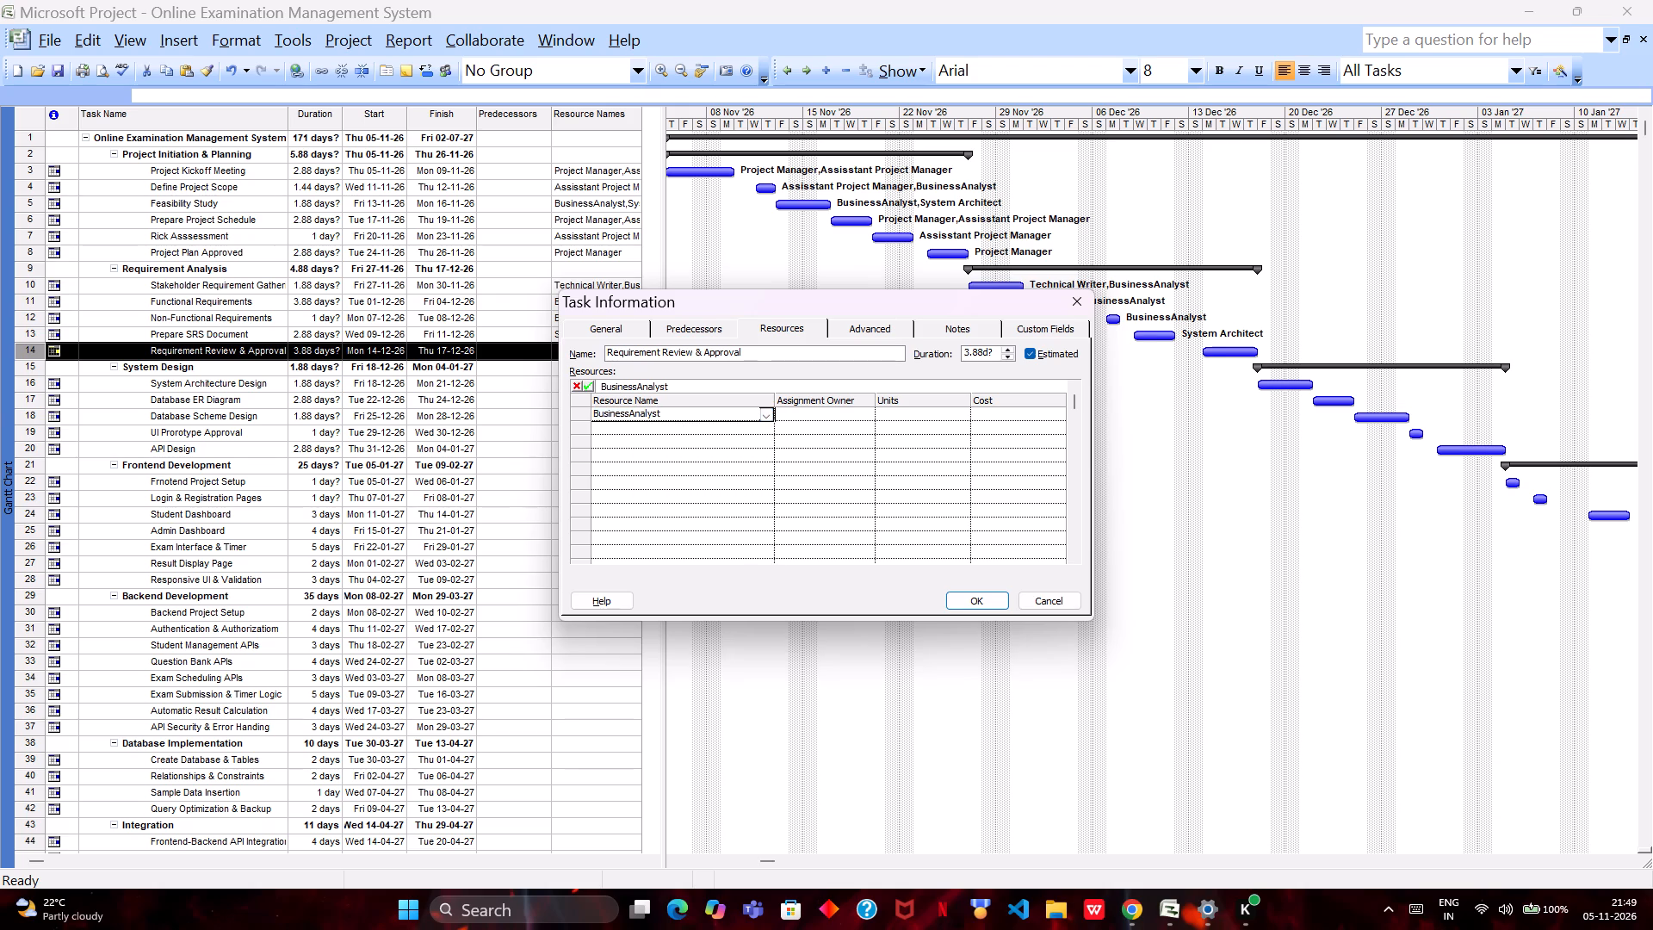
left_click(764, 431)
left_click_drag(769, 449, 767, 472)
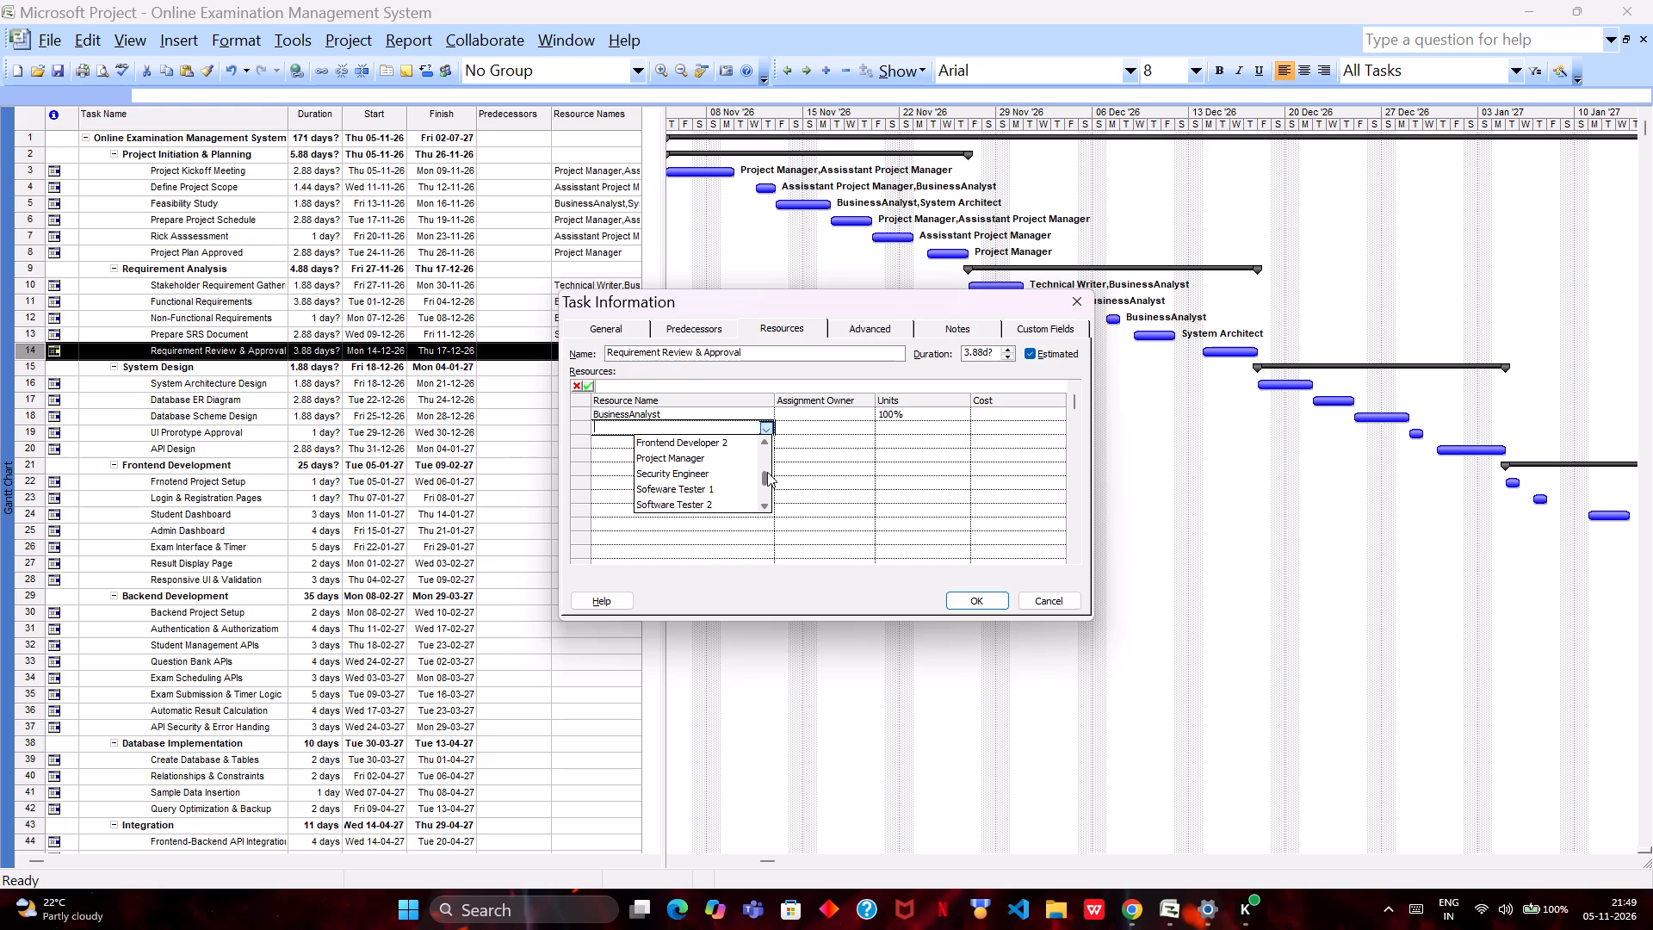
left_click_drag(767, 472, 767, 487)
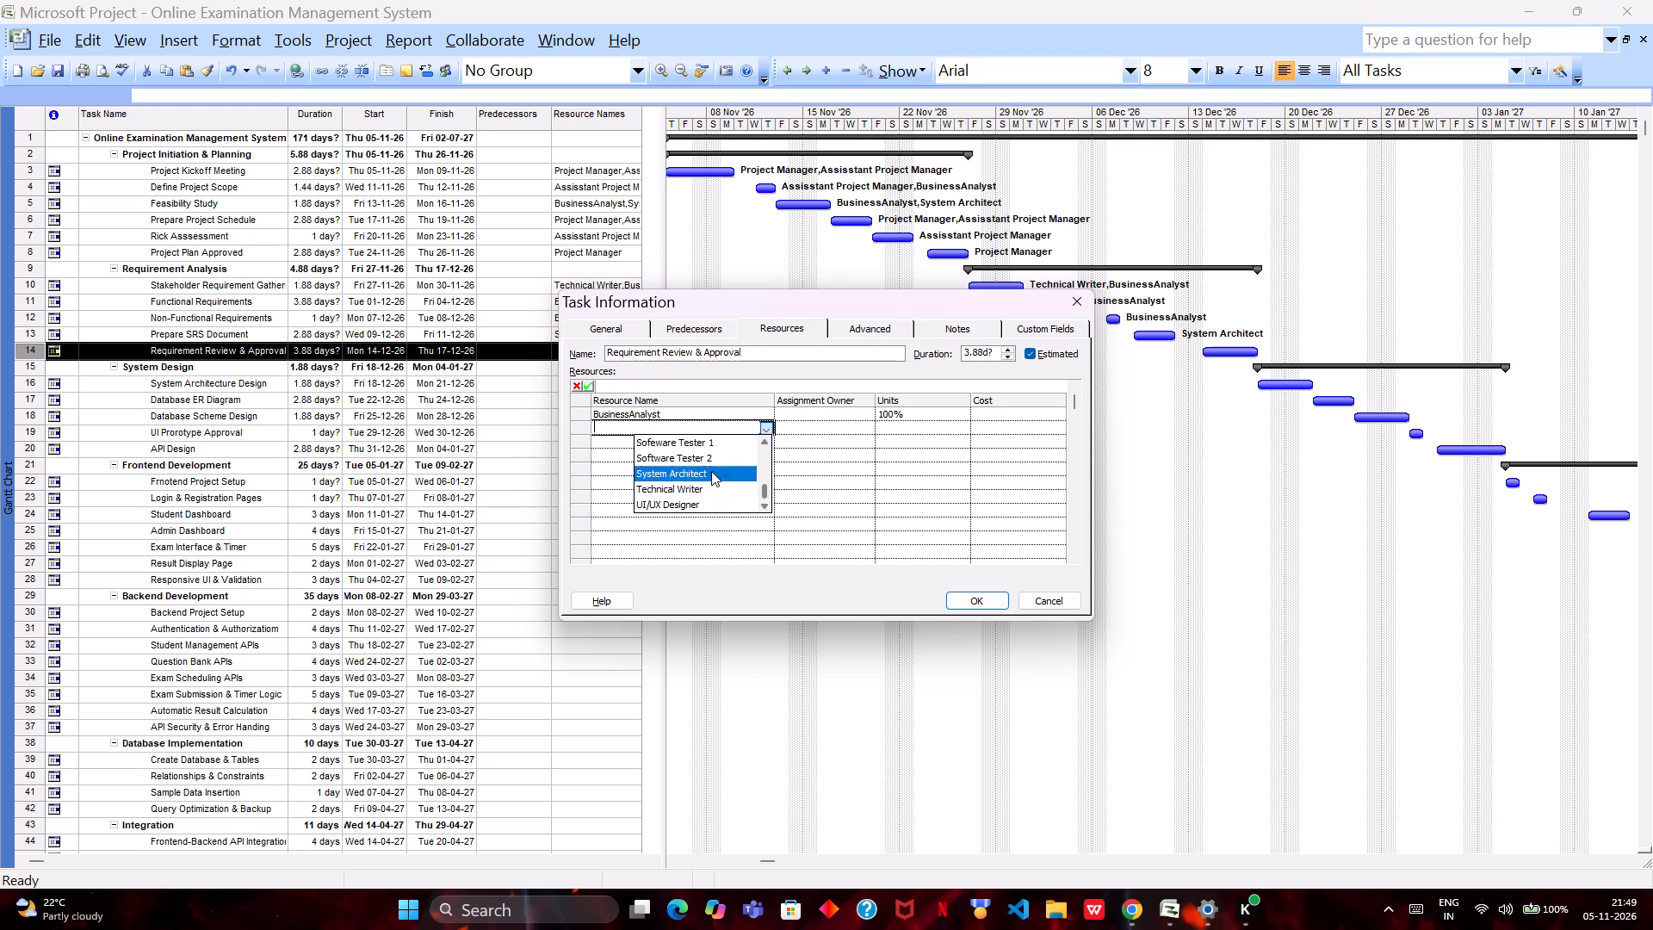
left_click(711, 472)
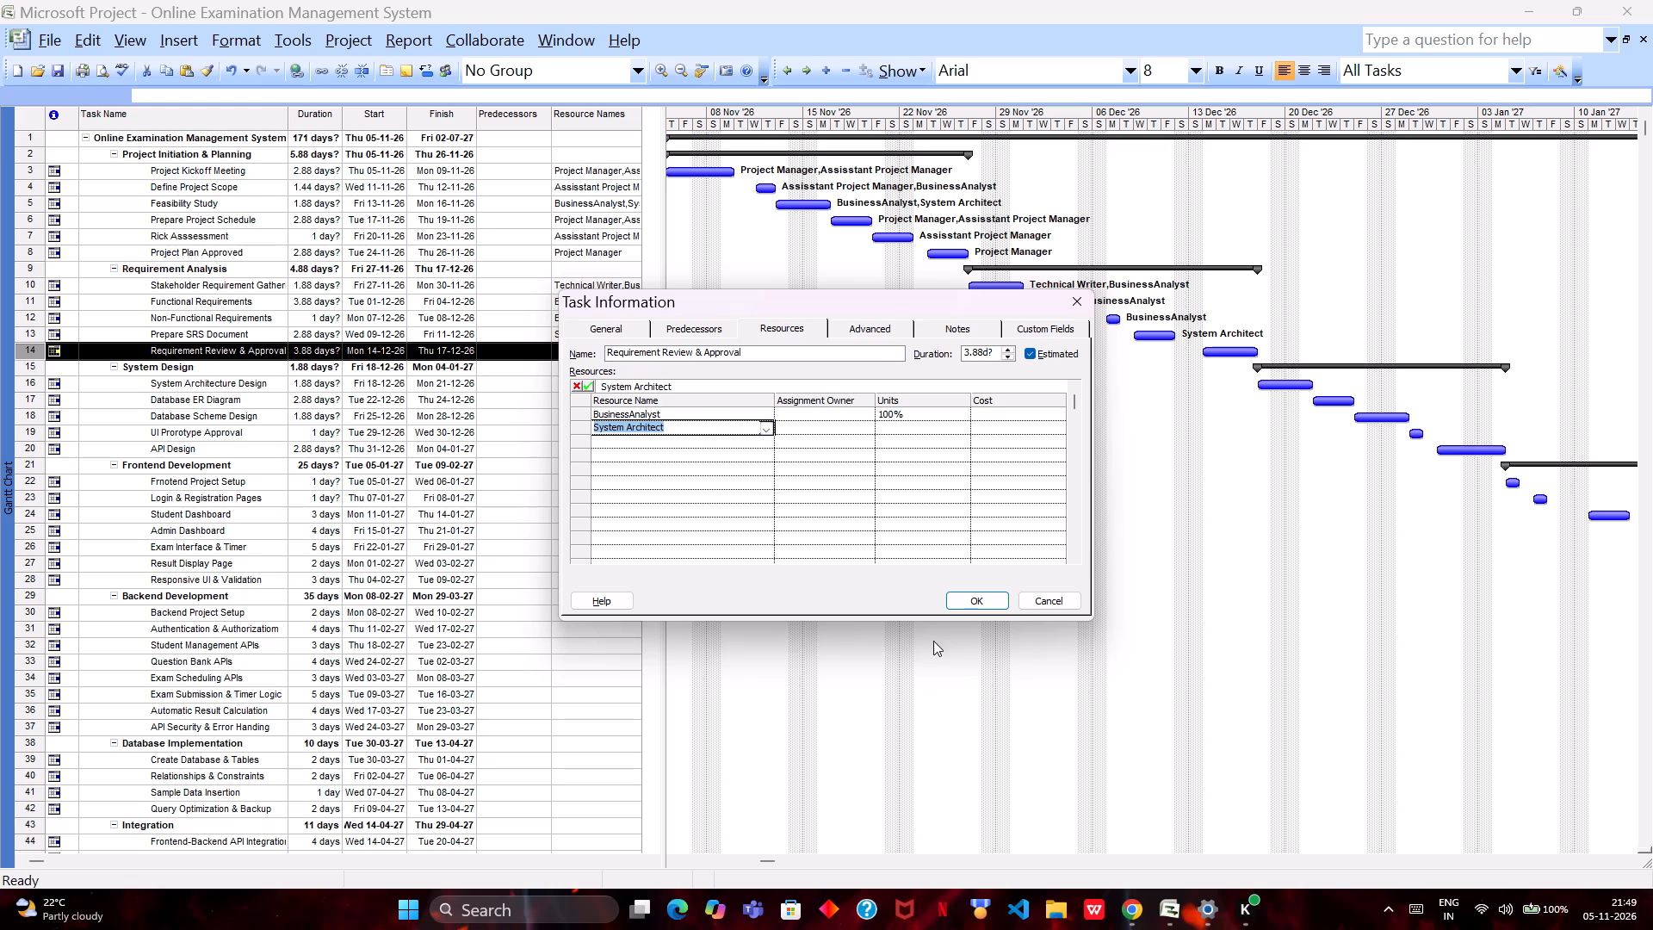
left_click(960, 598)
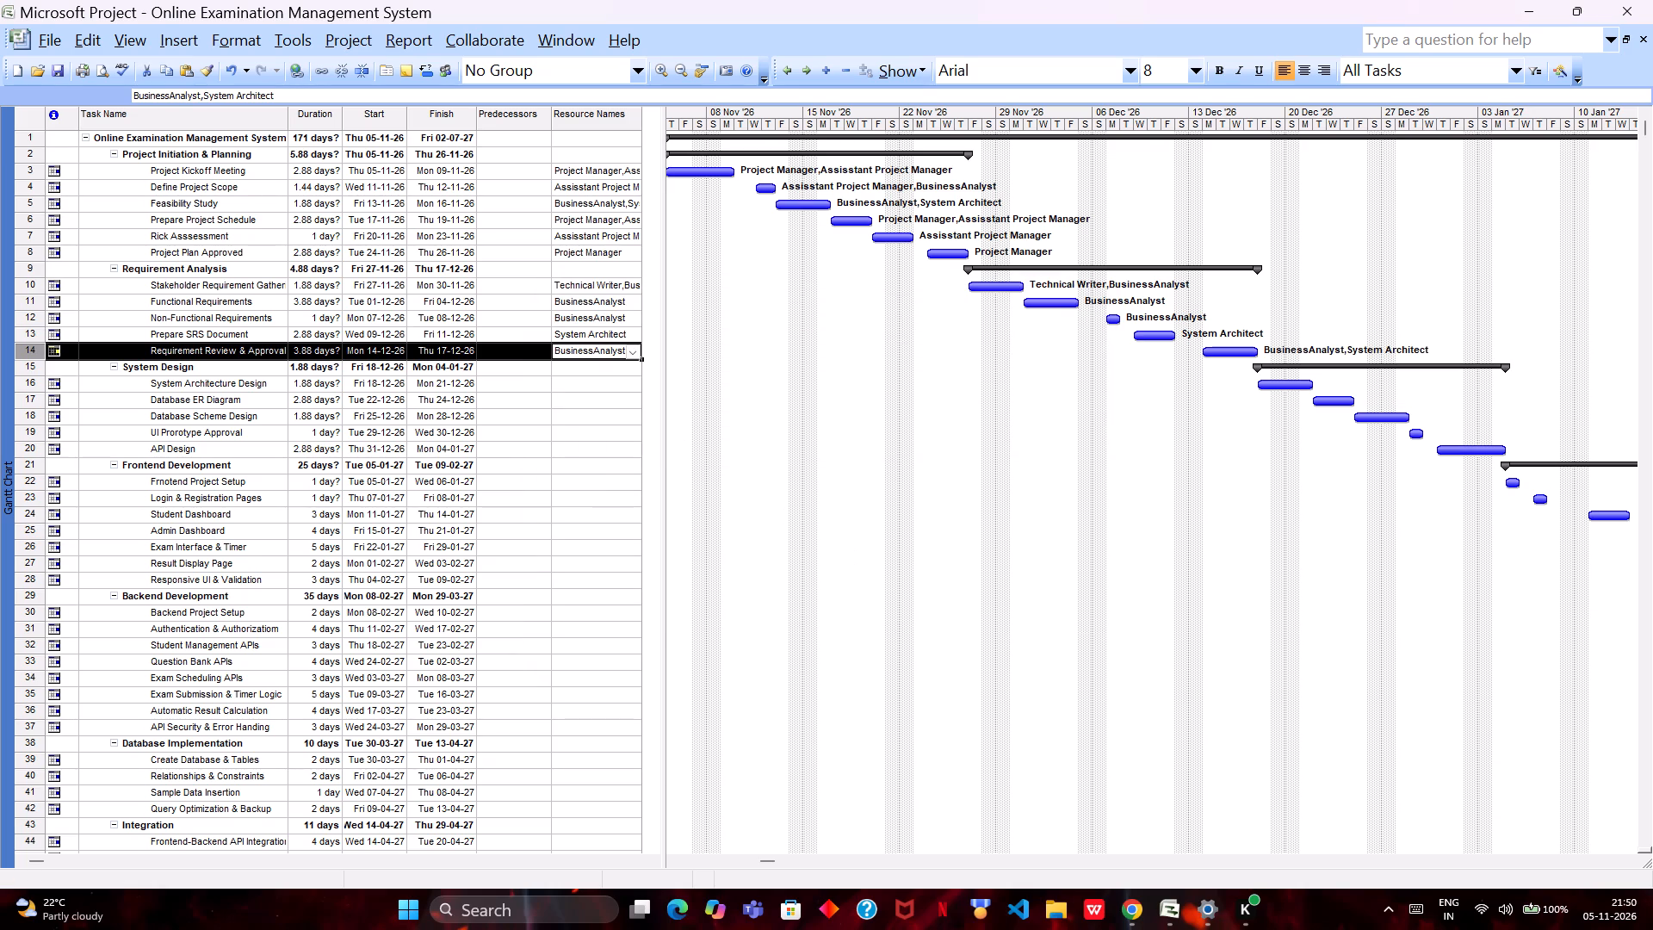
Assign System Architect as the resource of the System Architecture Design task under System Design.
left_click(590, 387)
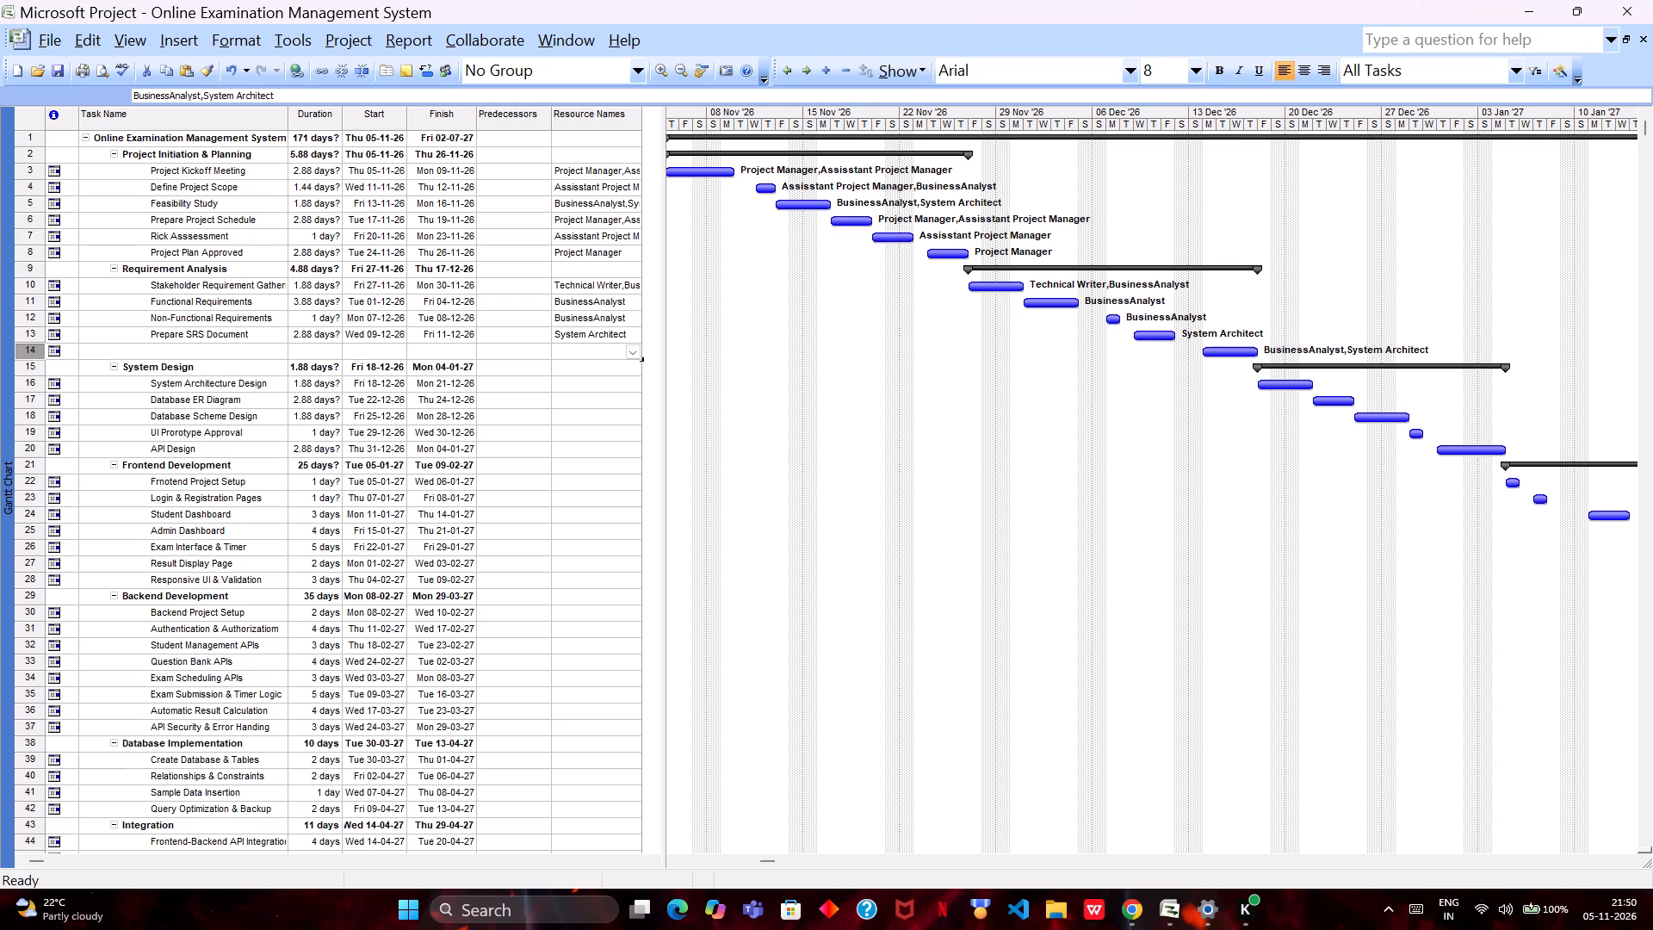
left_click(629, 382)
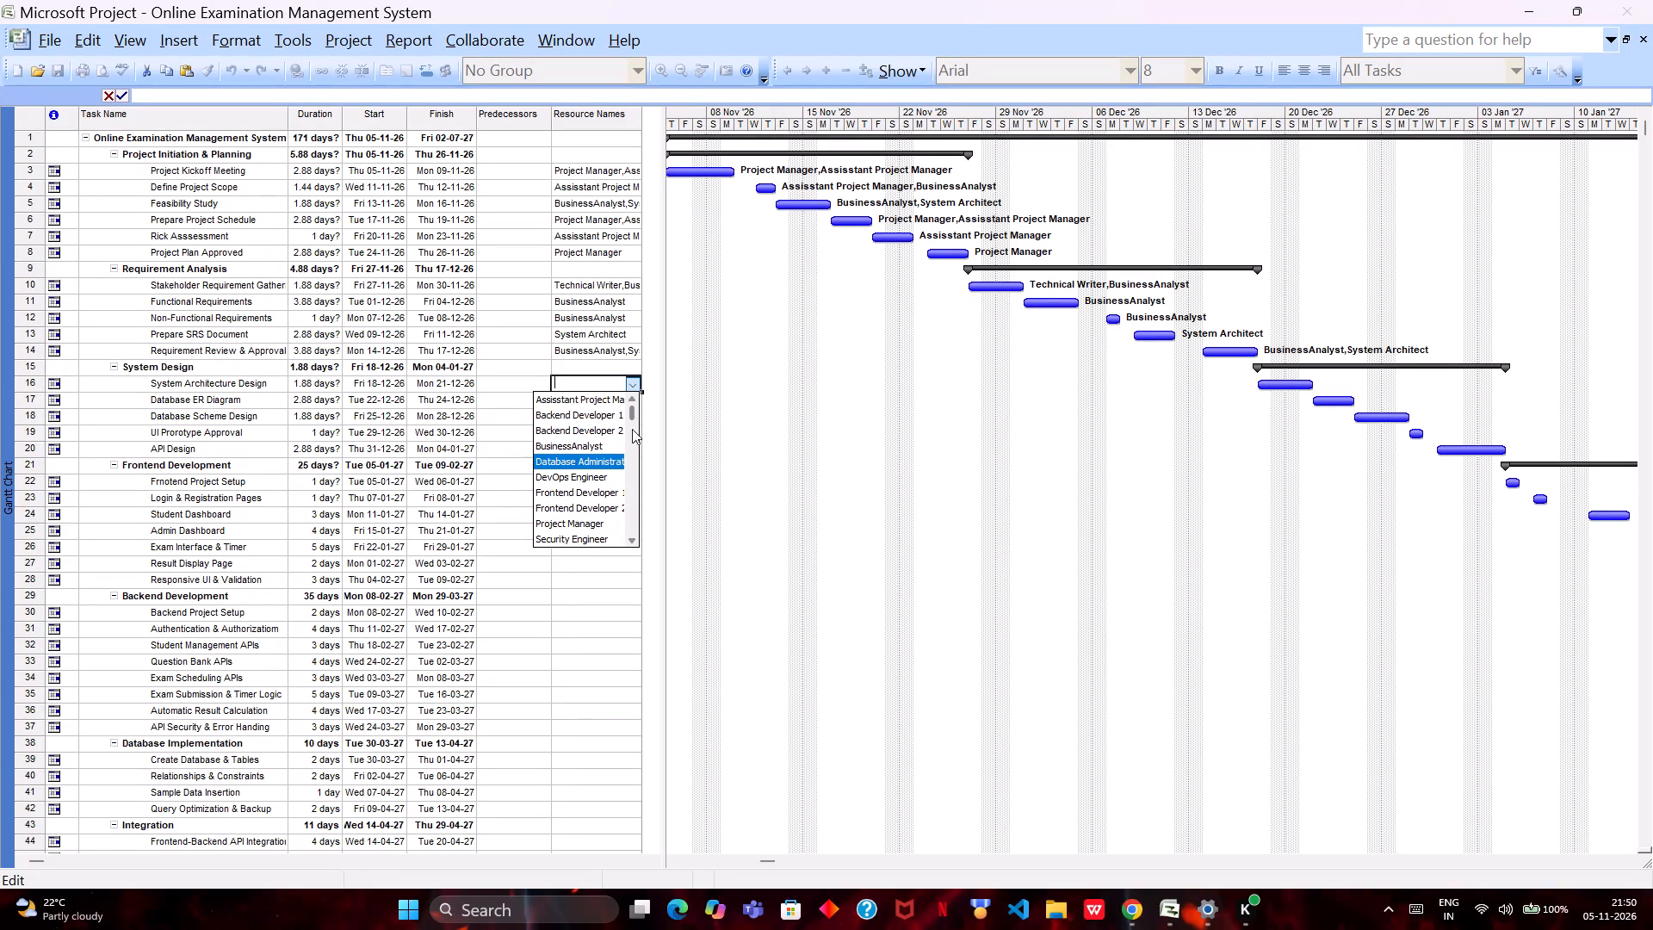
left_click_drag(634, 415, 632, 439)
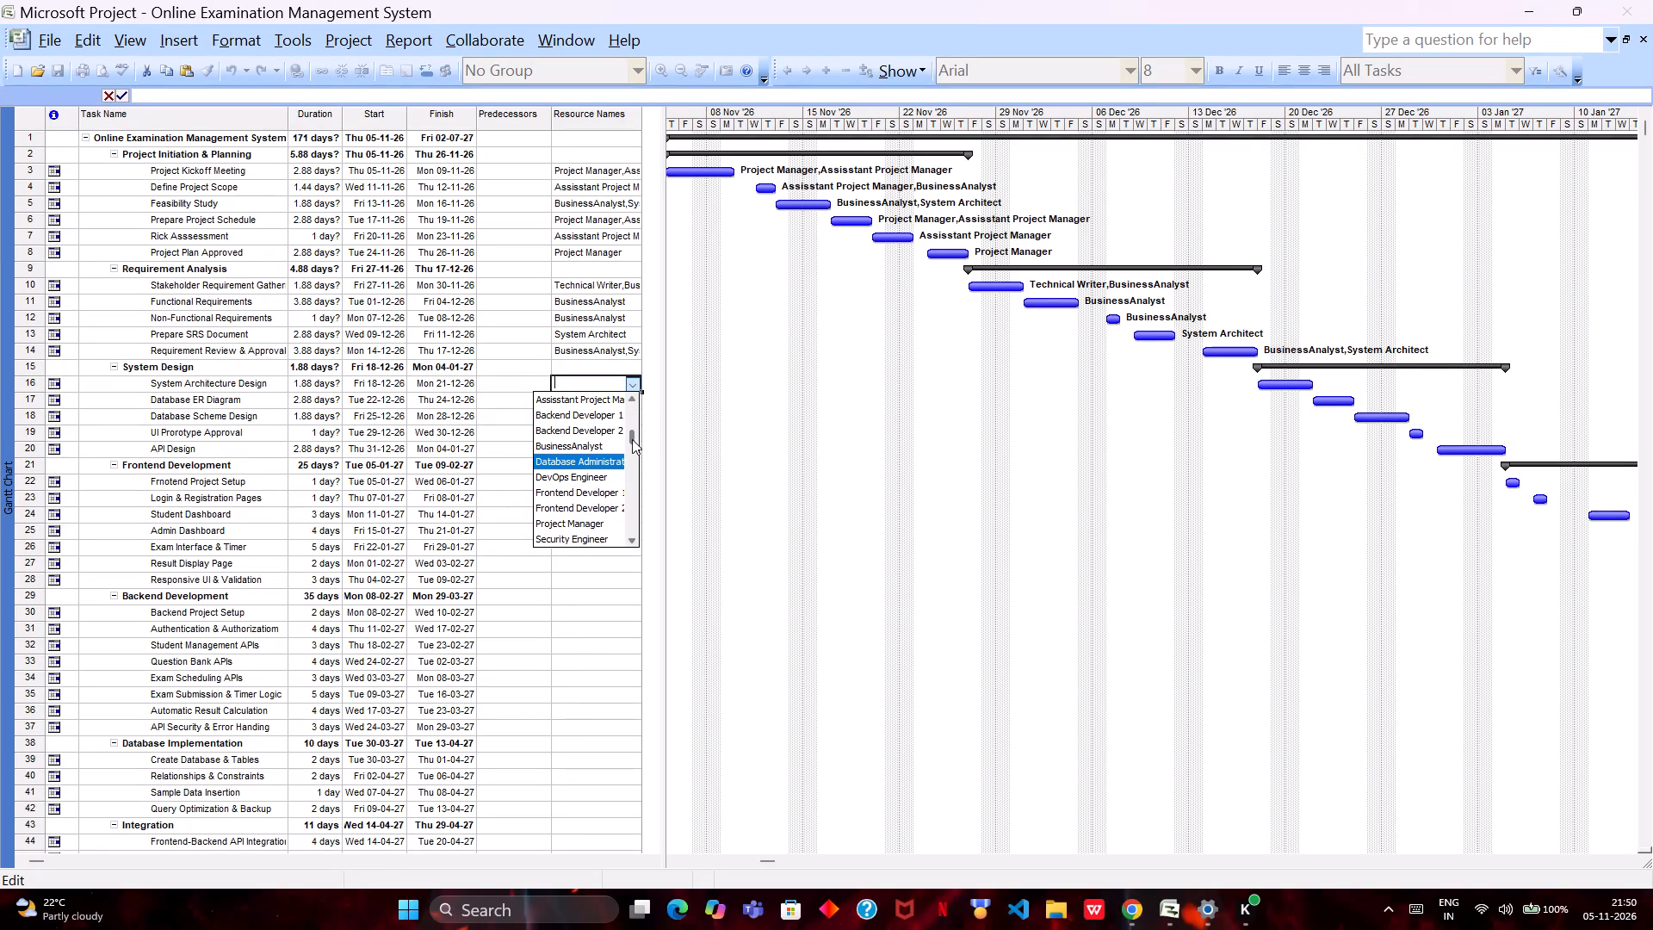
left_click_drag(630, 418, 632, 434)
left_click(632, 434)
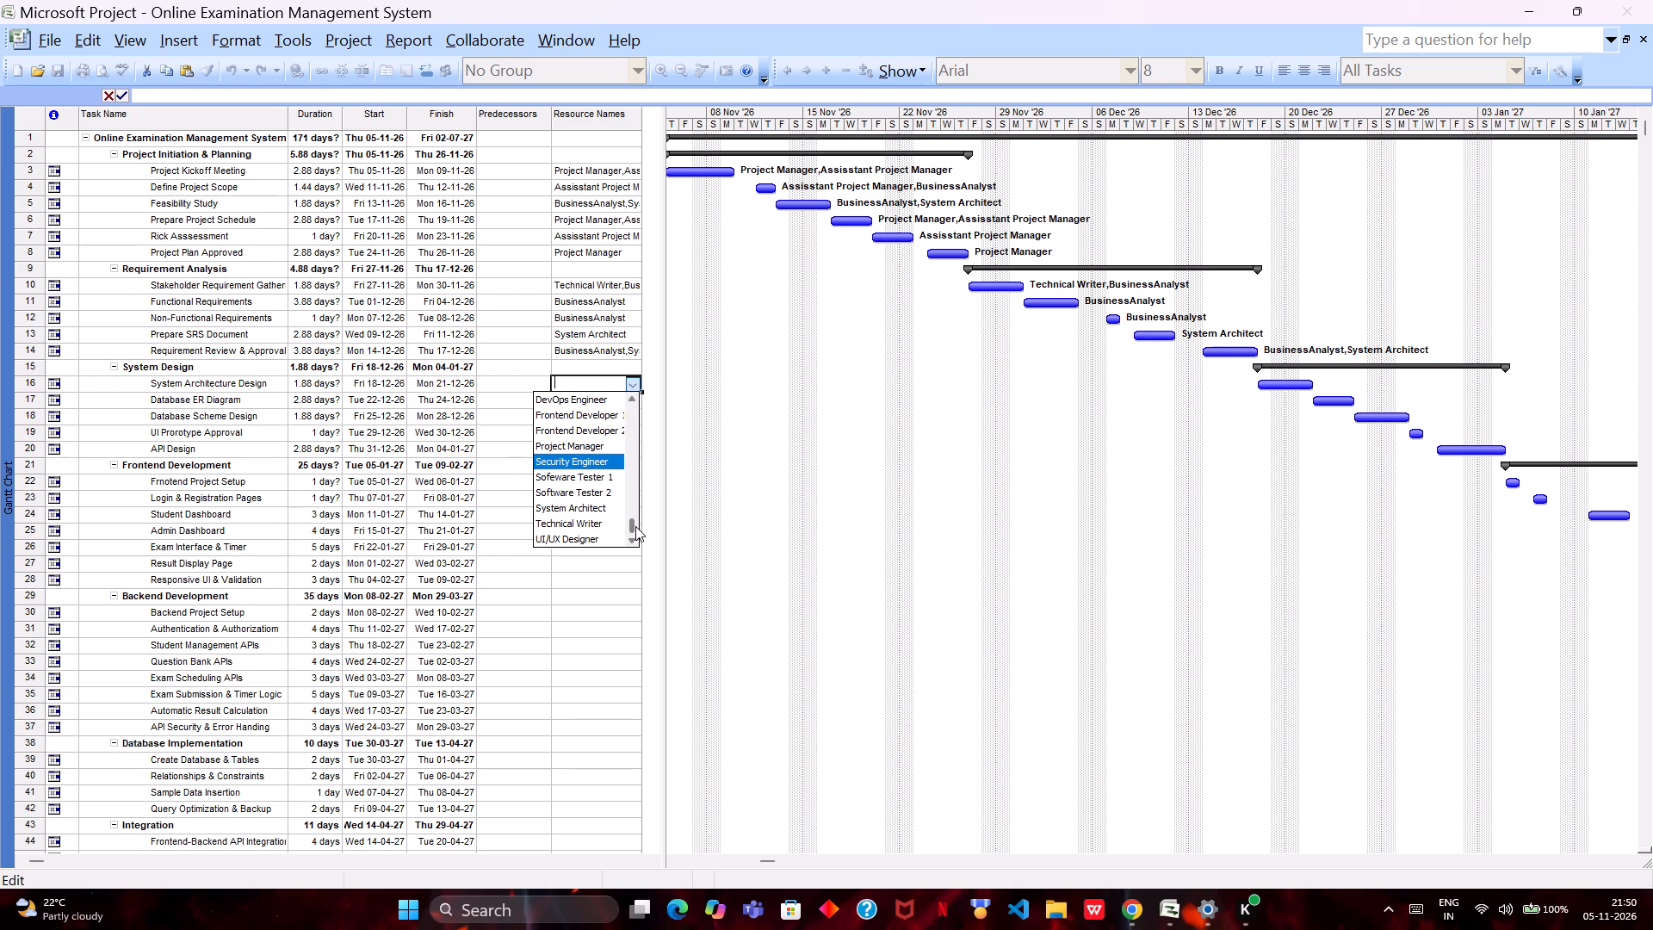
left_click(602, 507)
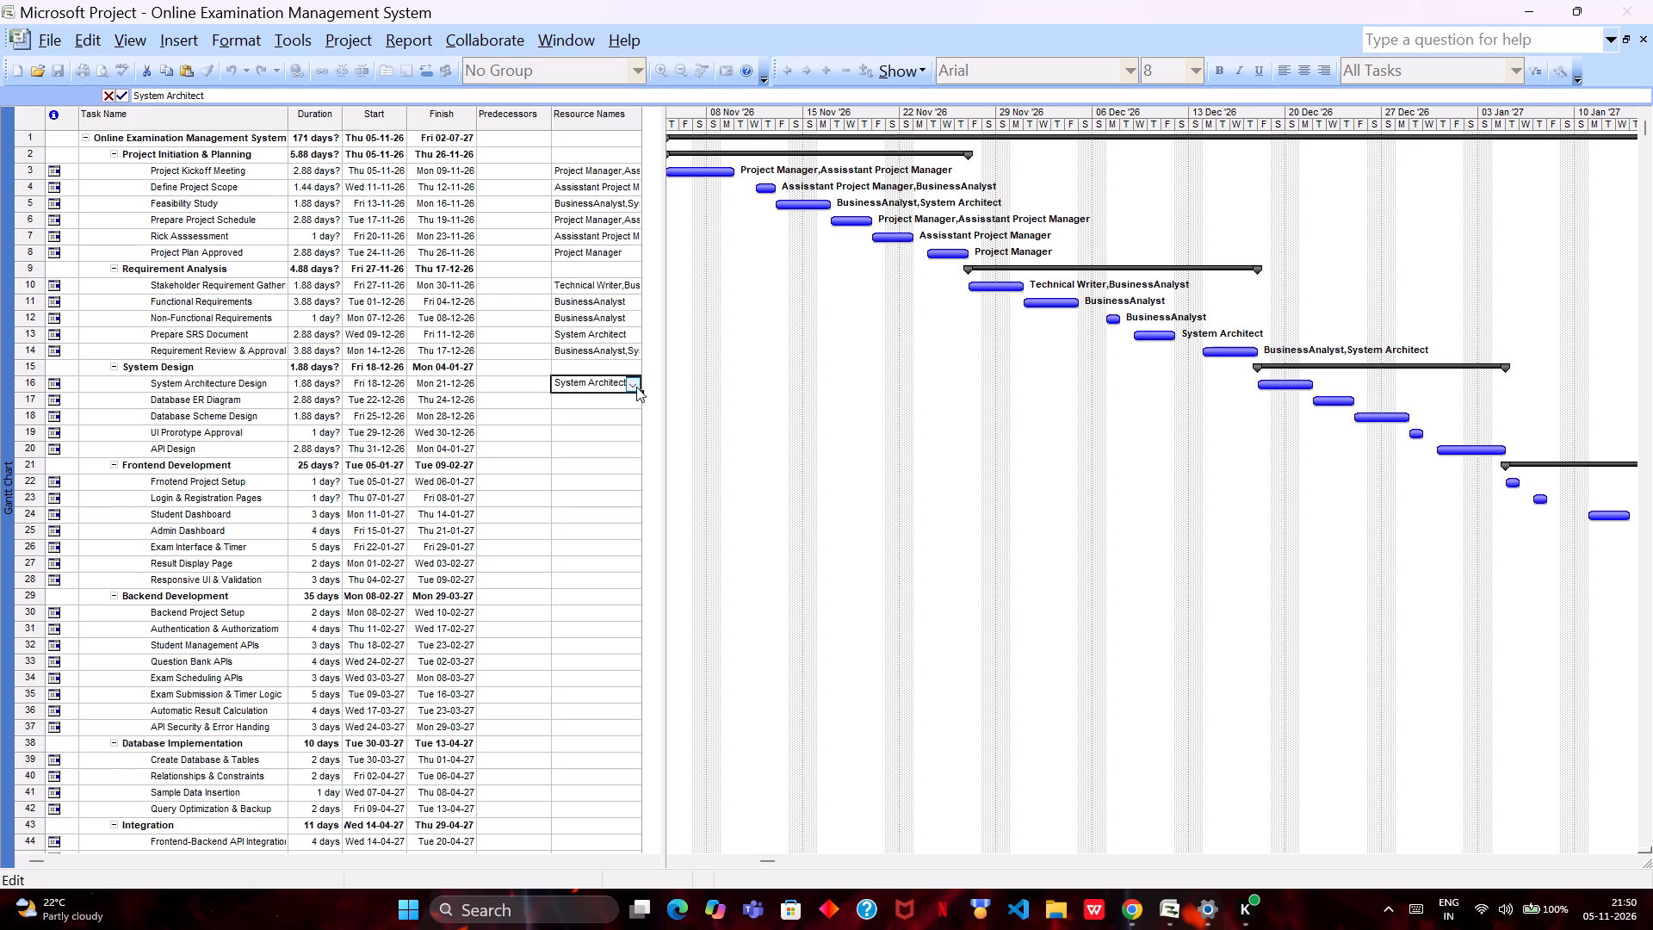
Assign Database Administrator as the resource of the Database ER Diagram task.
left_click(623, 406)
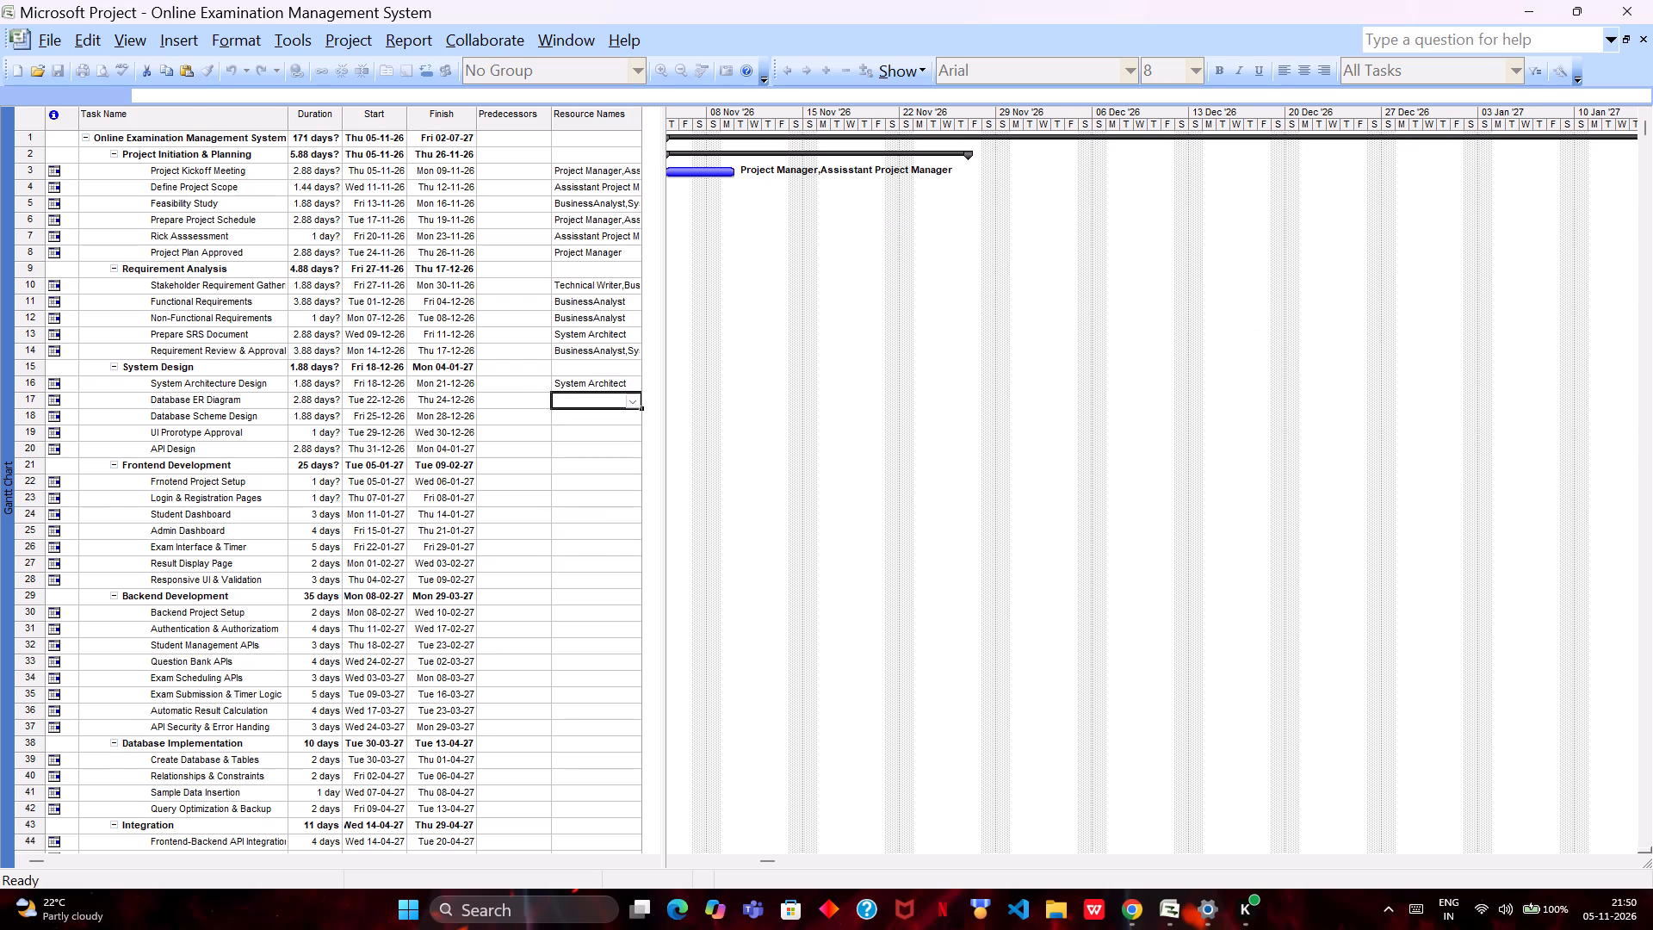
left_click(631, 402)
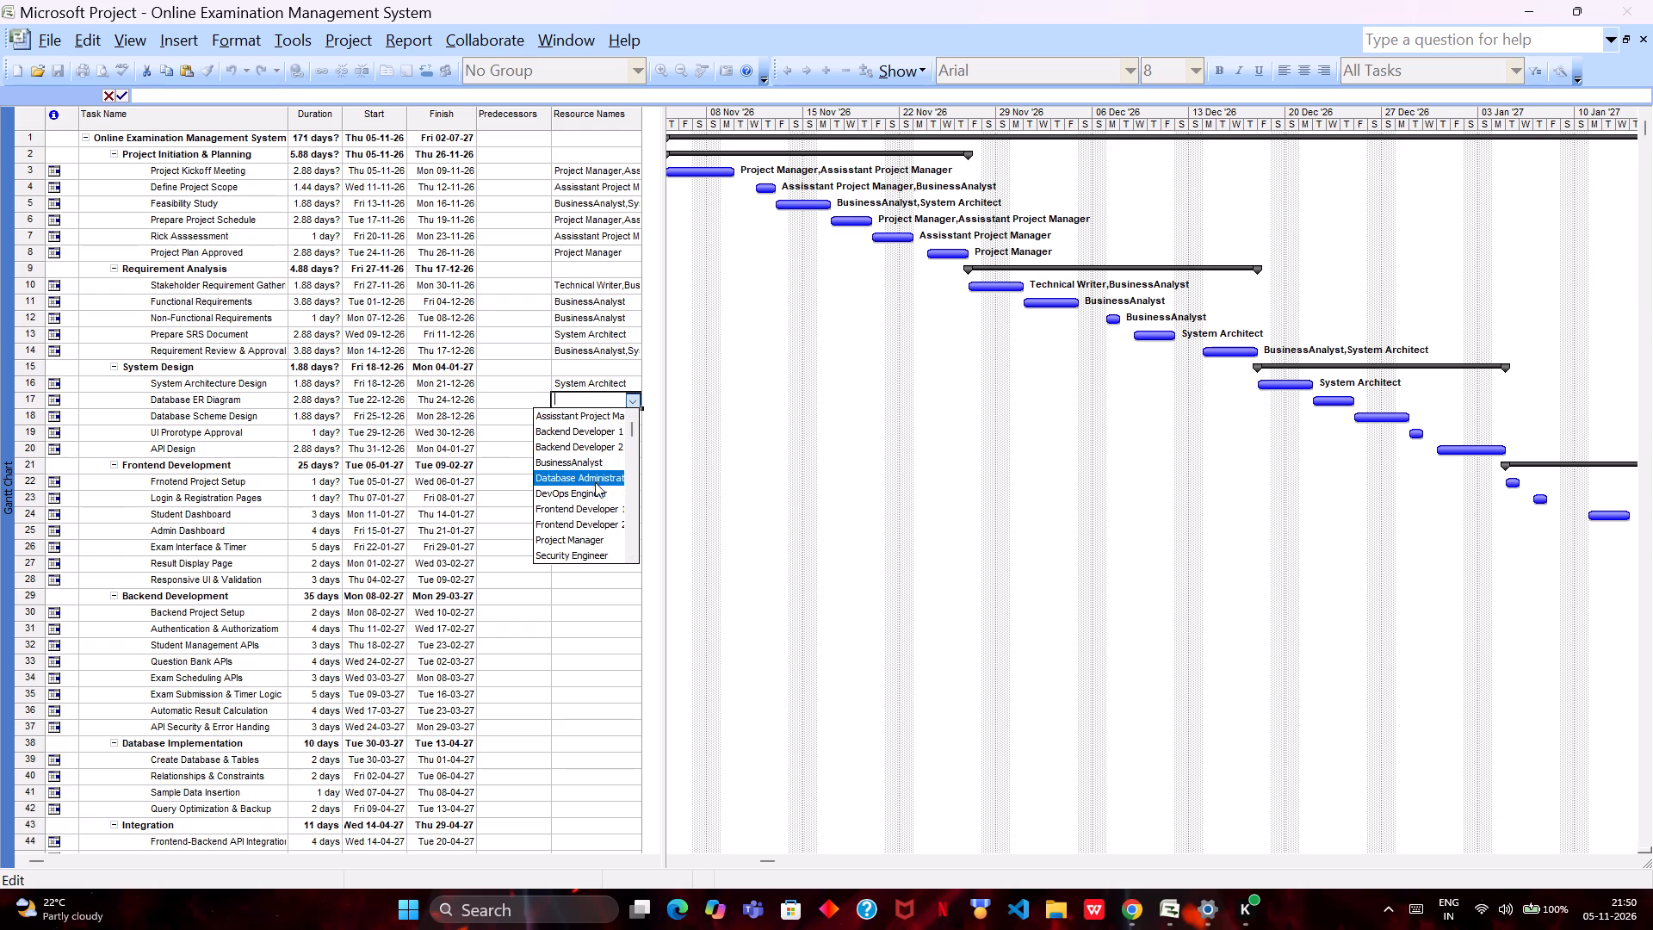
left_click(596, 478)
Assign Database Administrator as the resource of the Database Scheme Design task.
left_click(588, 417)
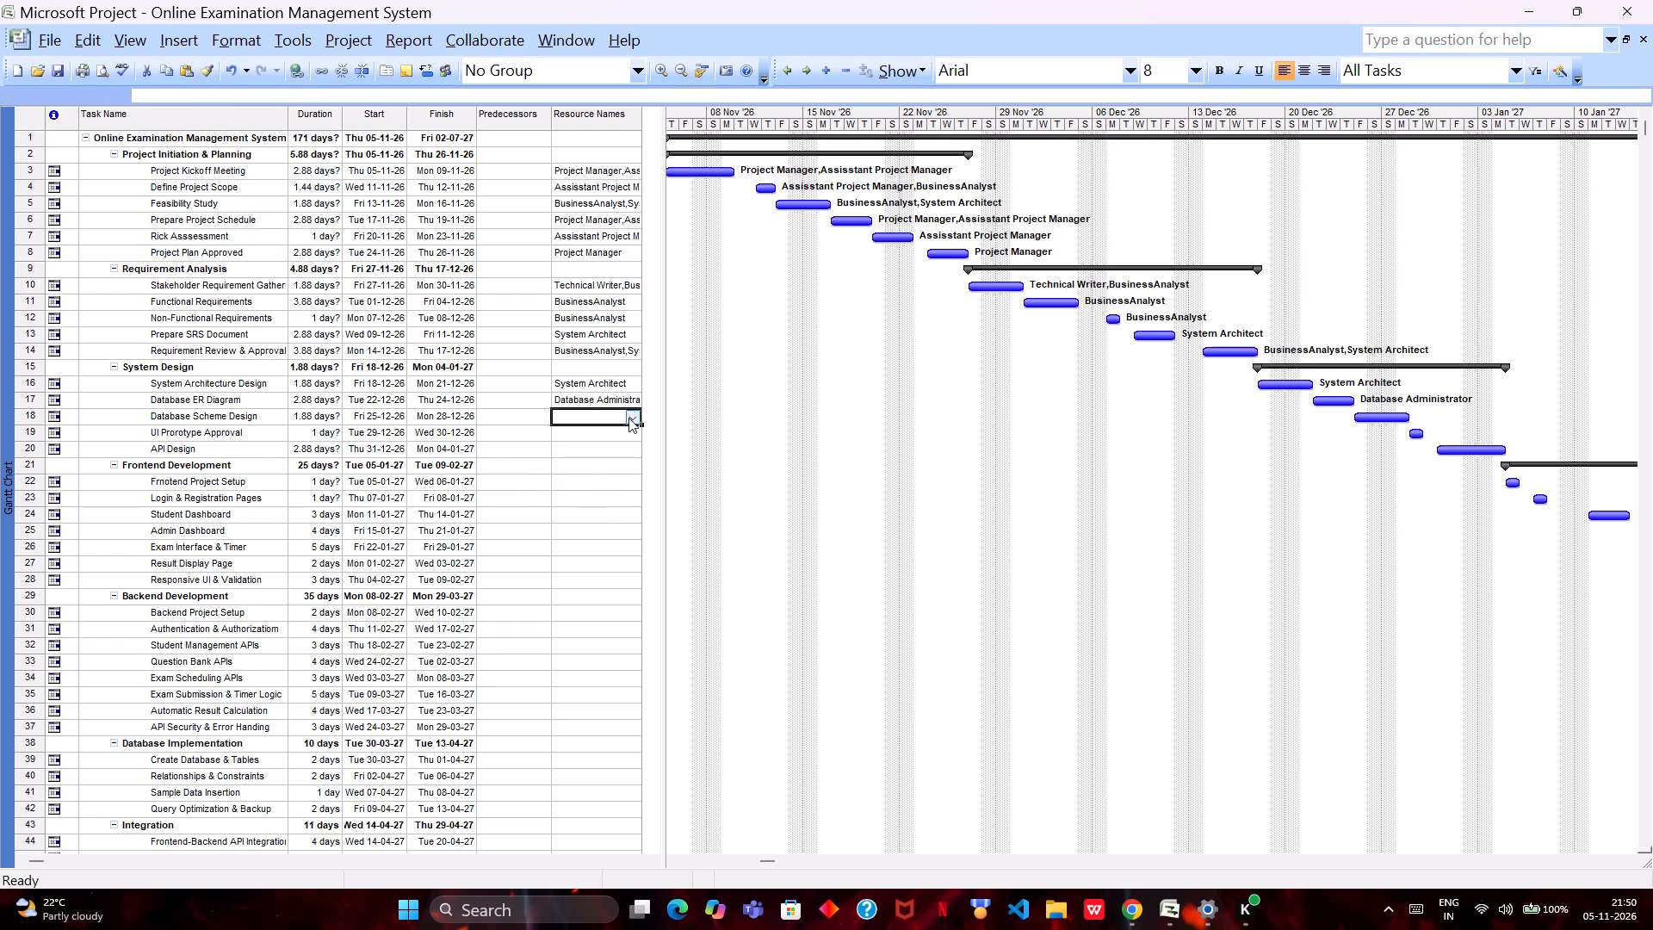
left_click(628, 418)
left_click(602, 497)
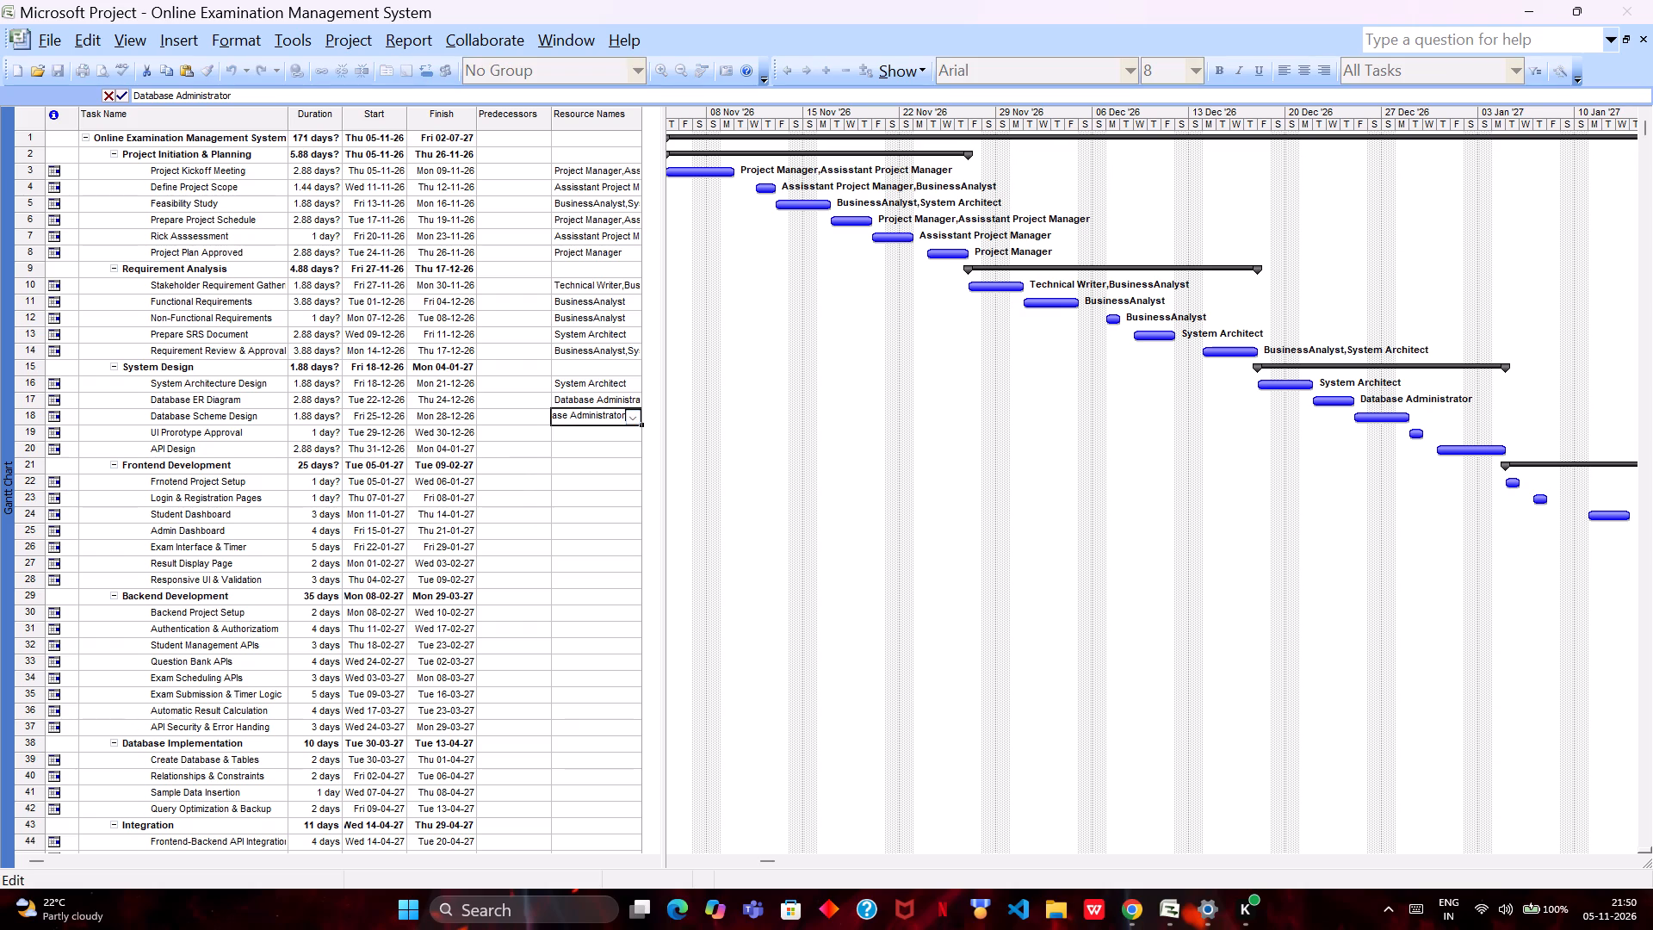
Assign UI/UX Designer as the resource of the UI Prorotype Approval task.
left_click(602, 436)
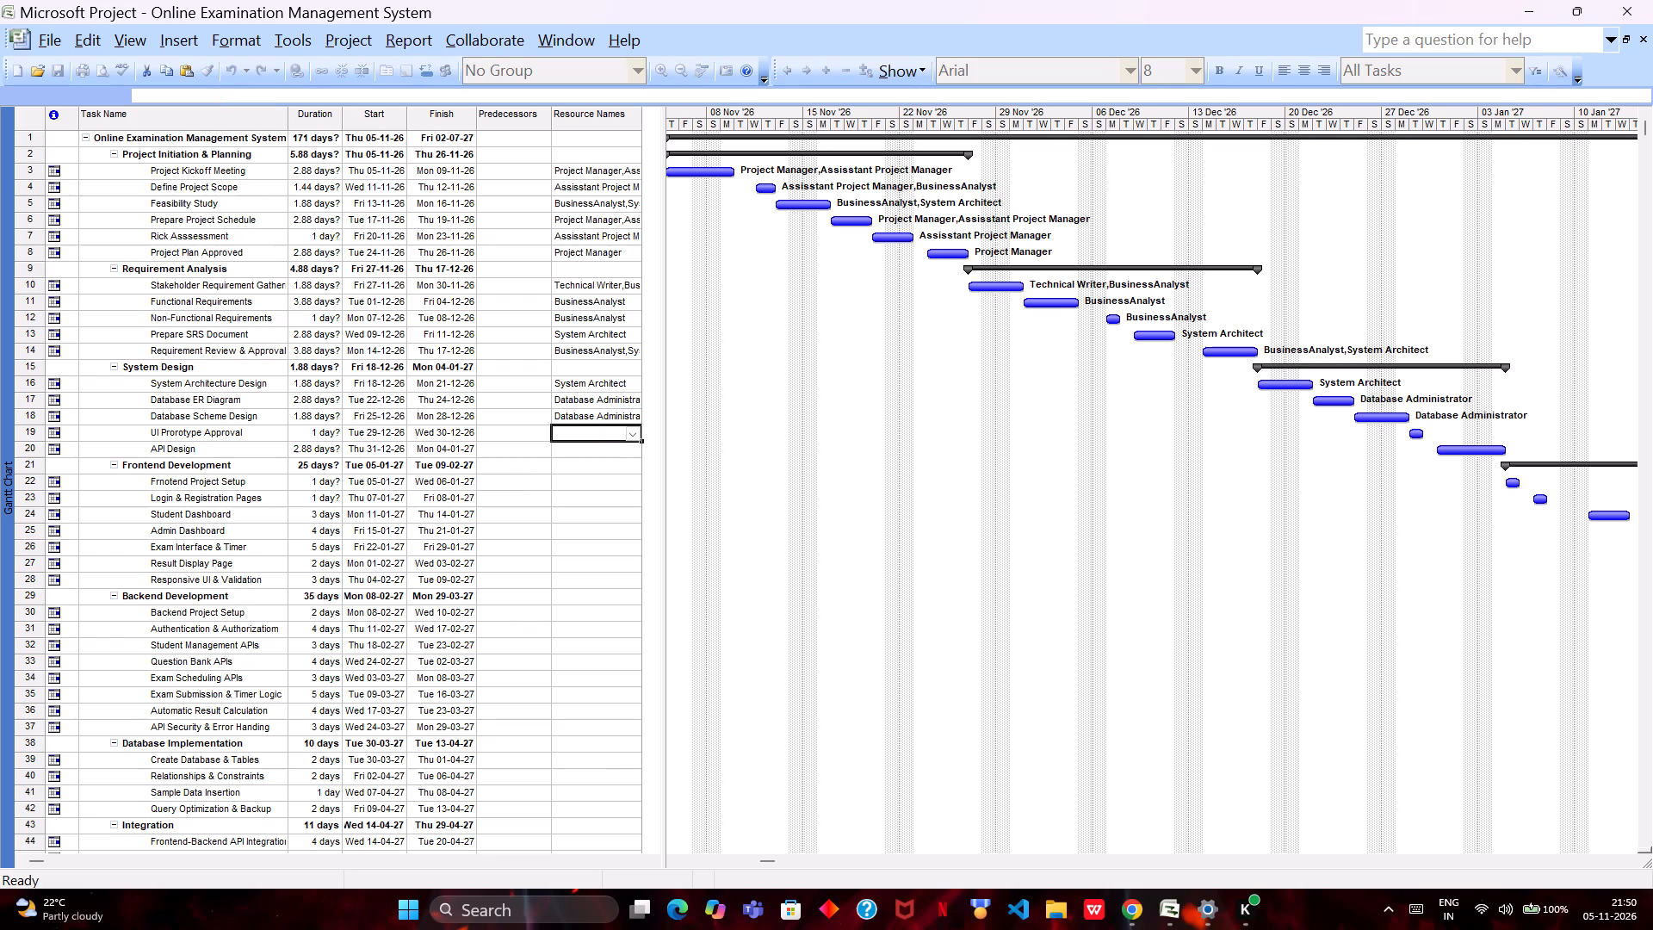
left_click(631, 430)
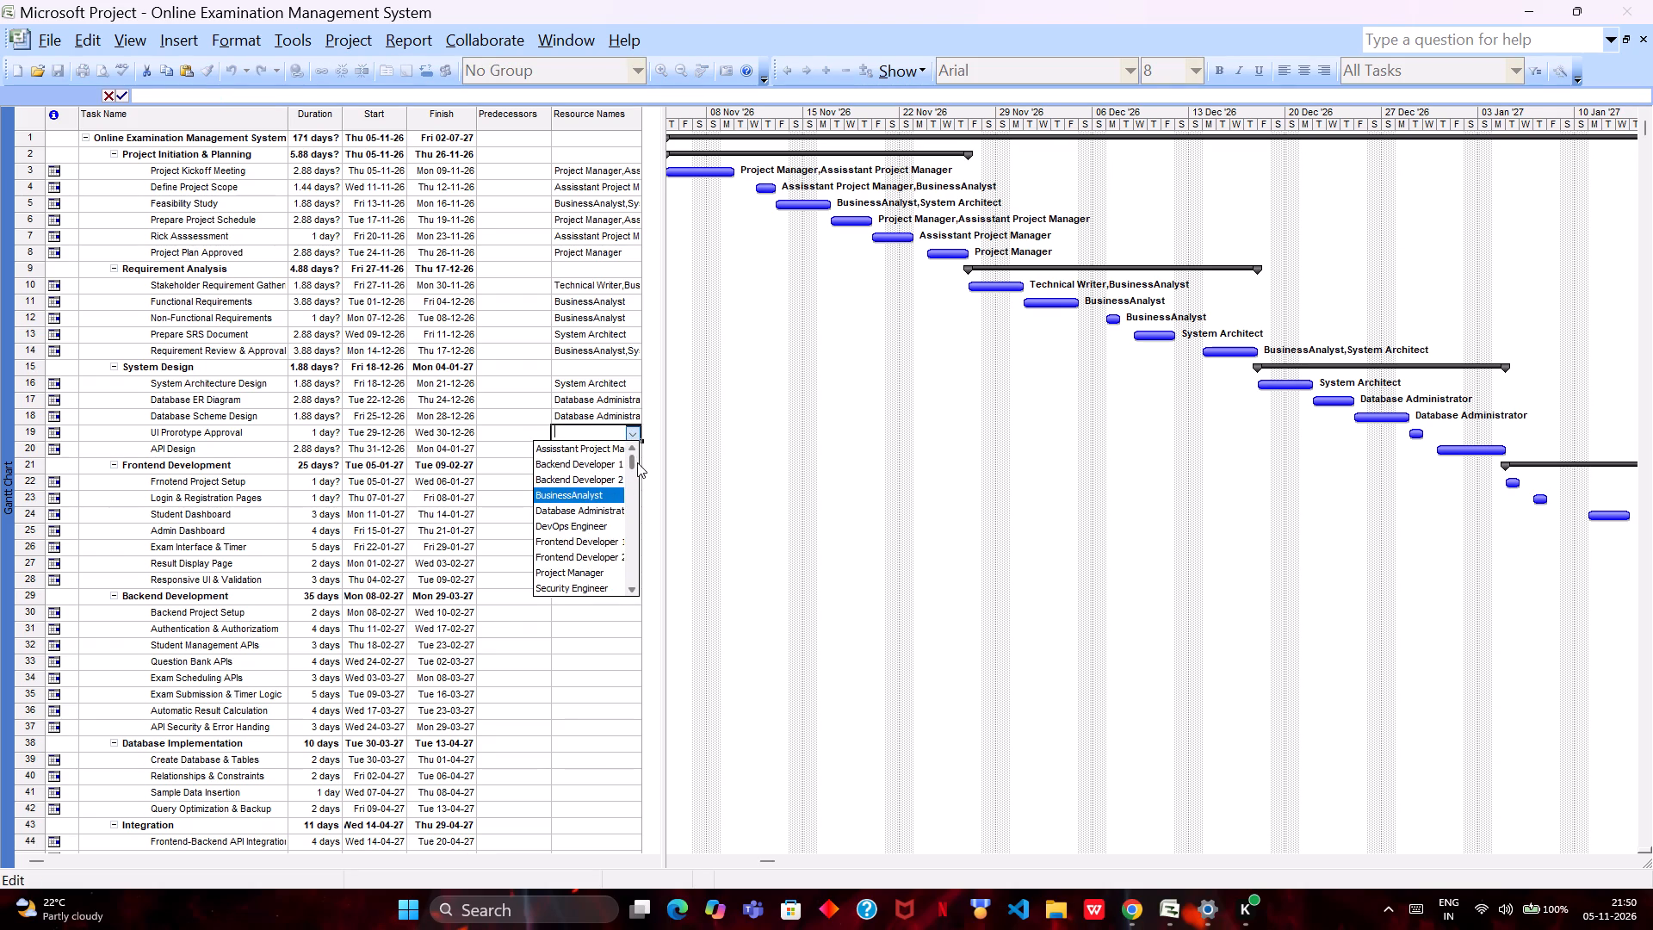
left_click_drag(629, 463, 638, 603)
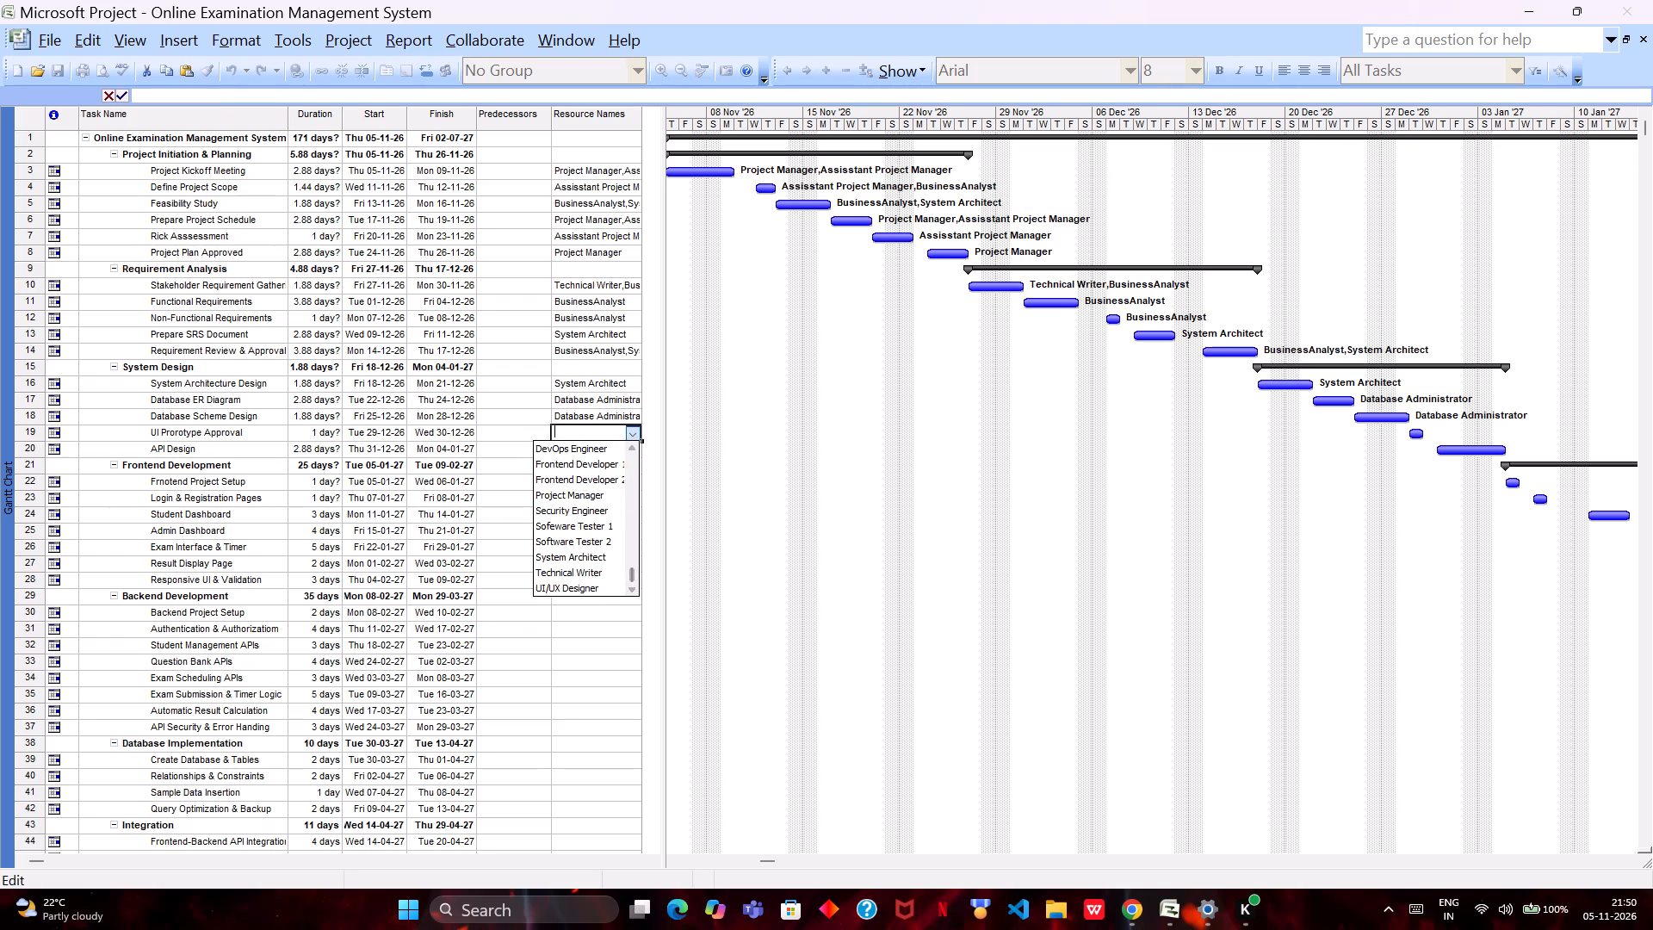
left_click(592, 587)
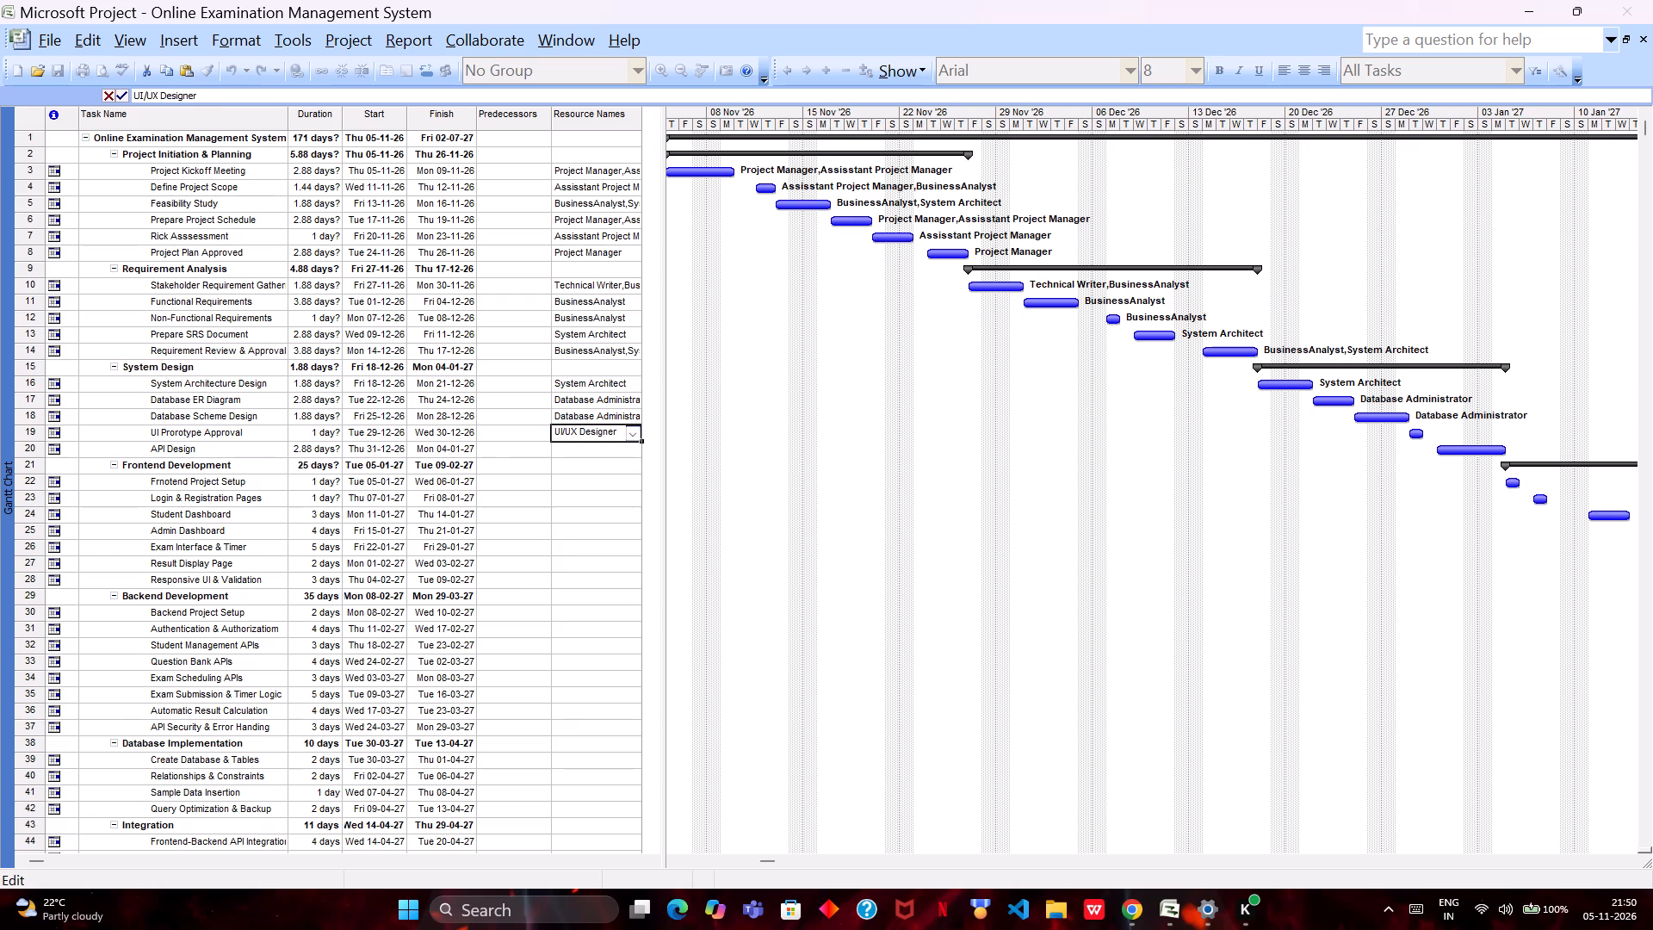
Choose BusinessAnalyst as the resource of the API Design task under System Design.
left_click(587, 446)
left_click(632, 452)
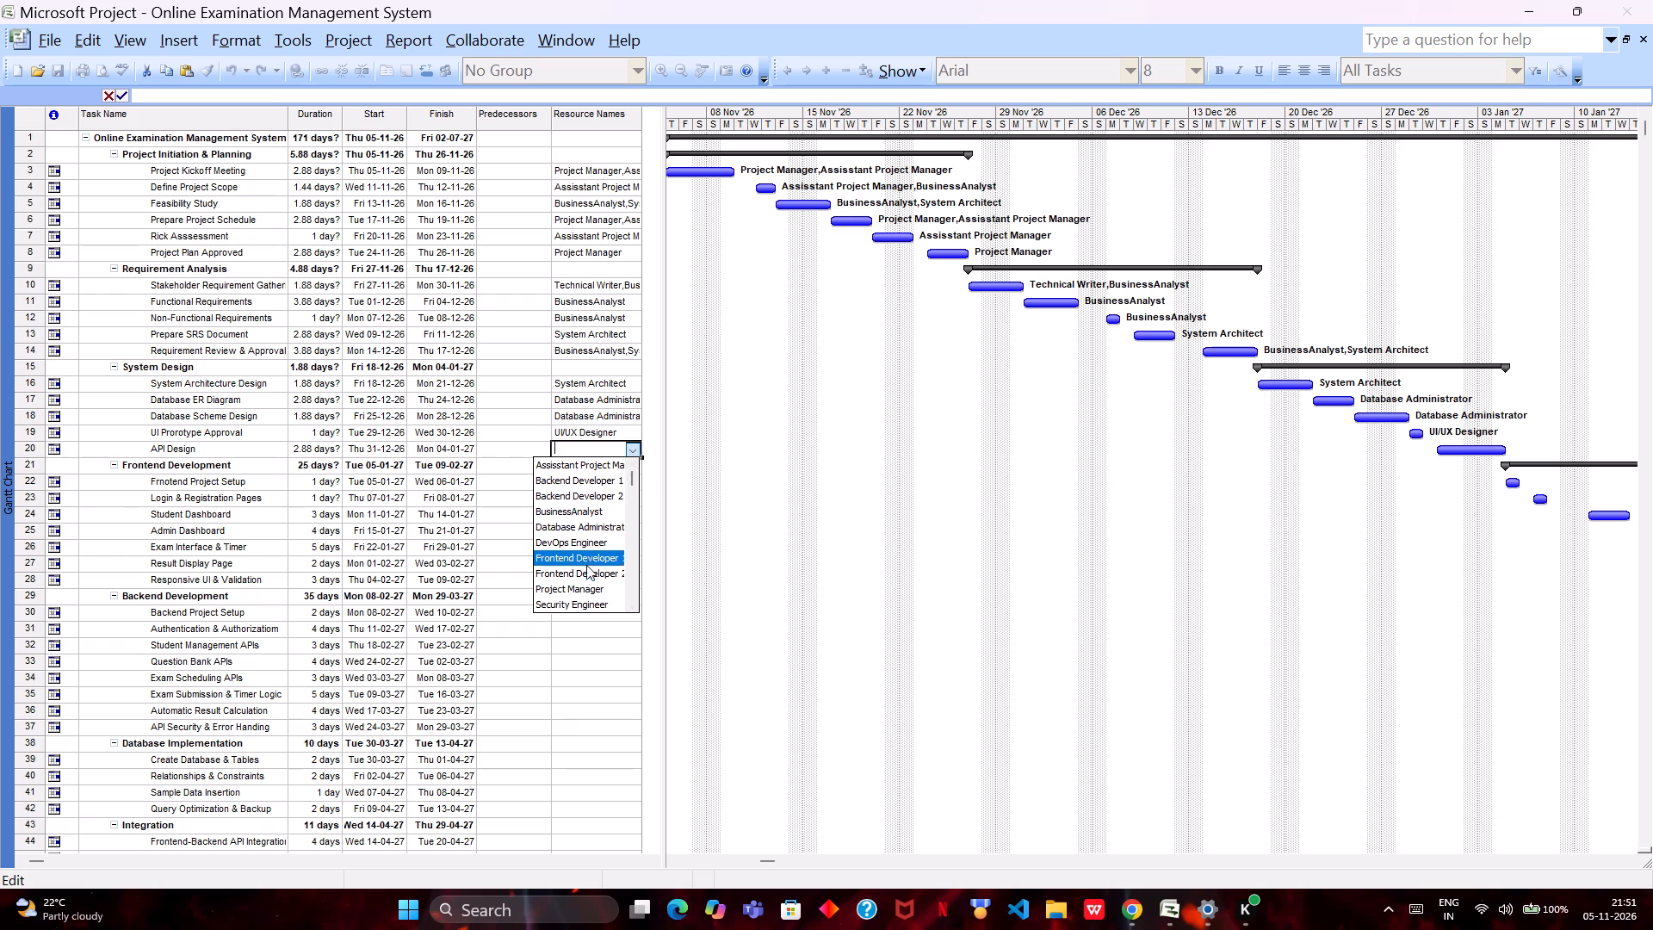
left_click(600, 518)
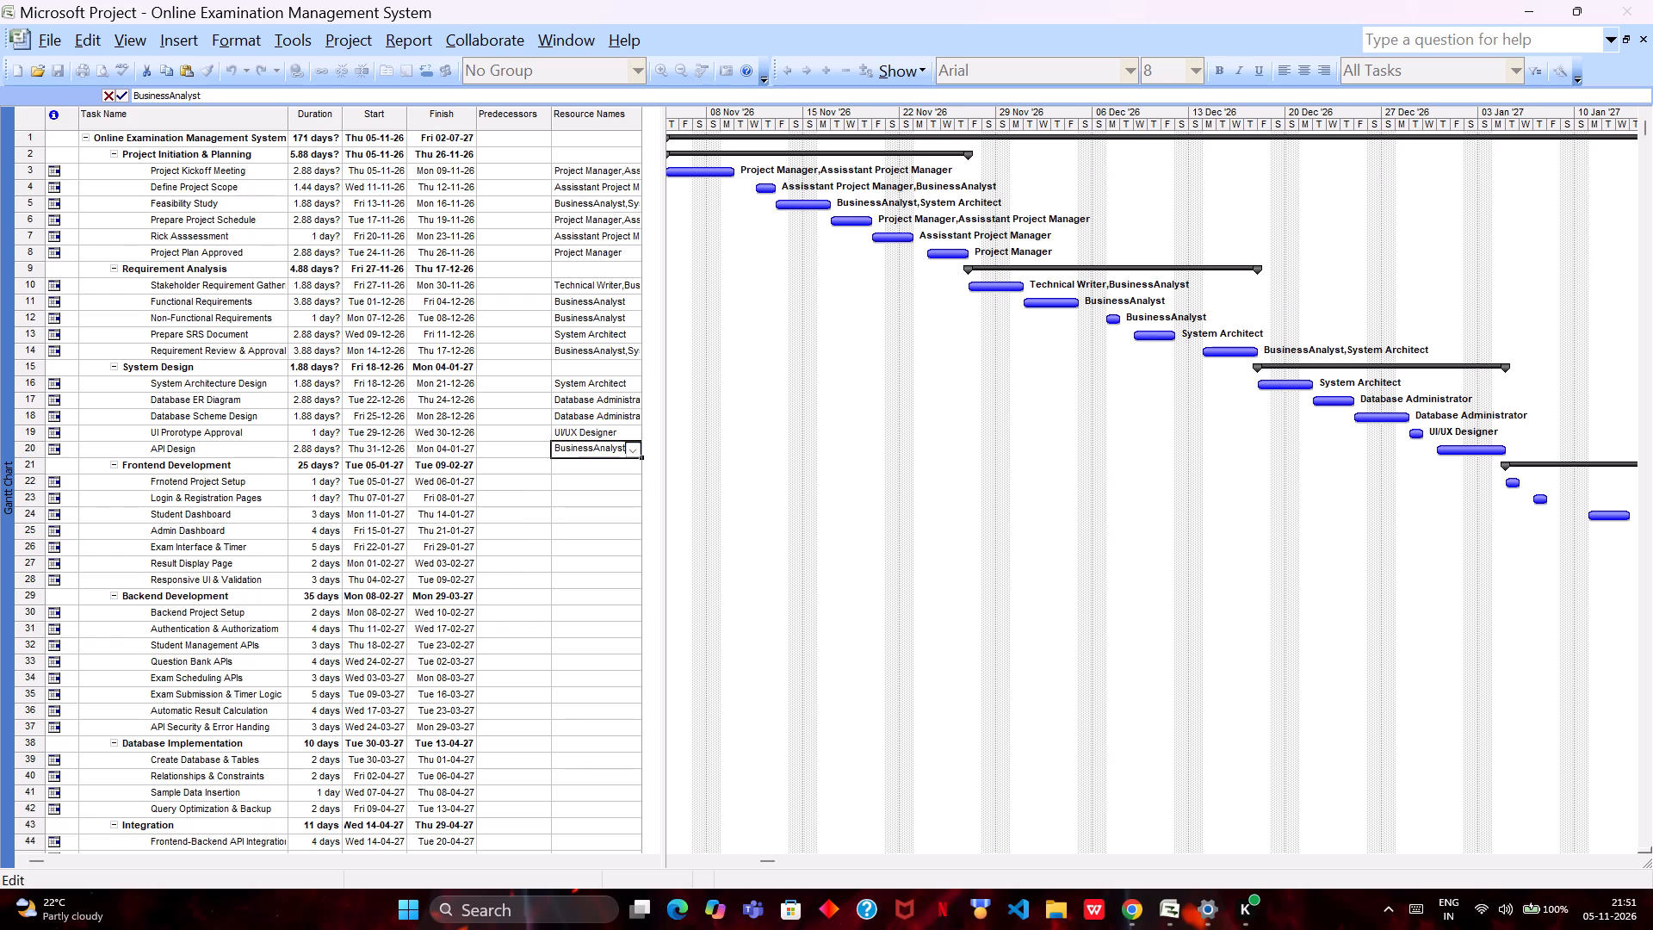
Add System Architect as a second resource of the API Design task, alongside BusinessAnalyst.
double_click(606, 455)
double_click(606, 455)
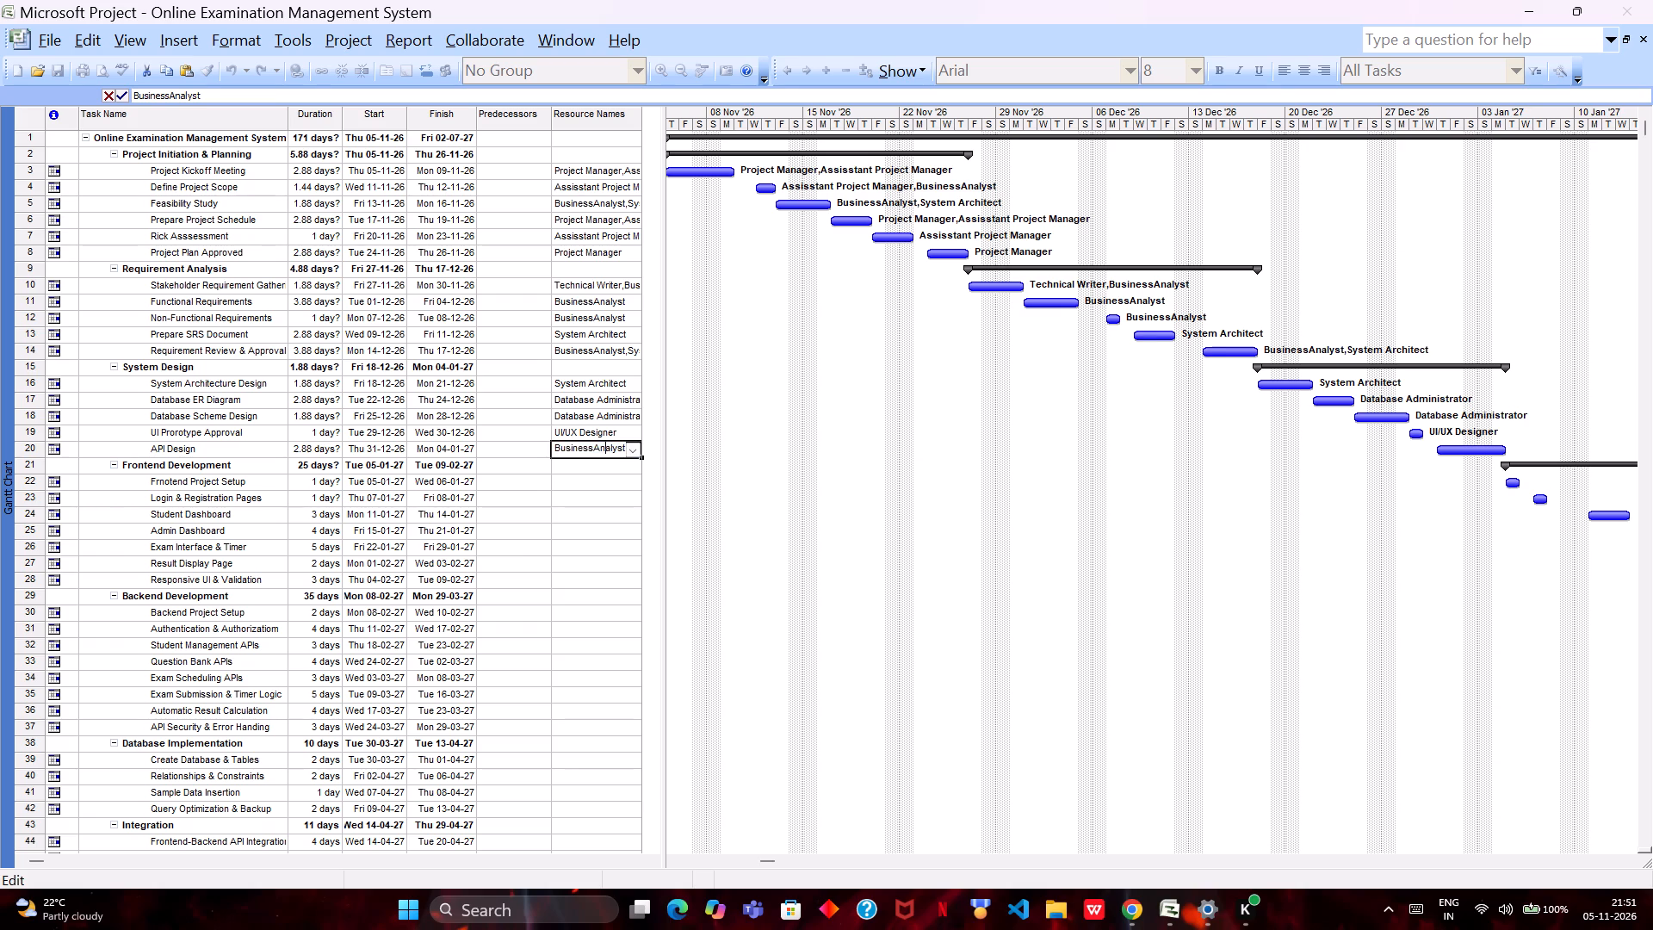
double_click(606, 455)
double_click(538, 452)
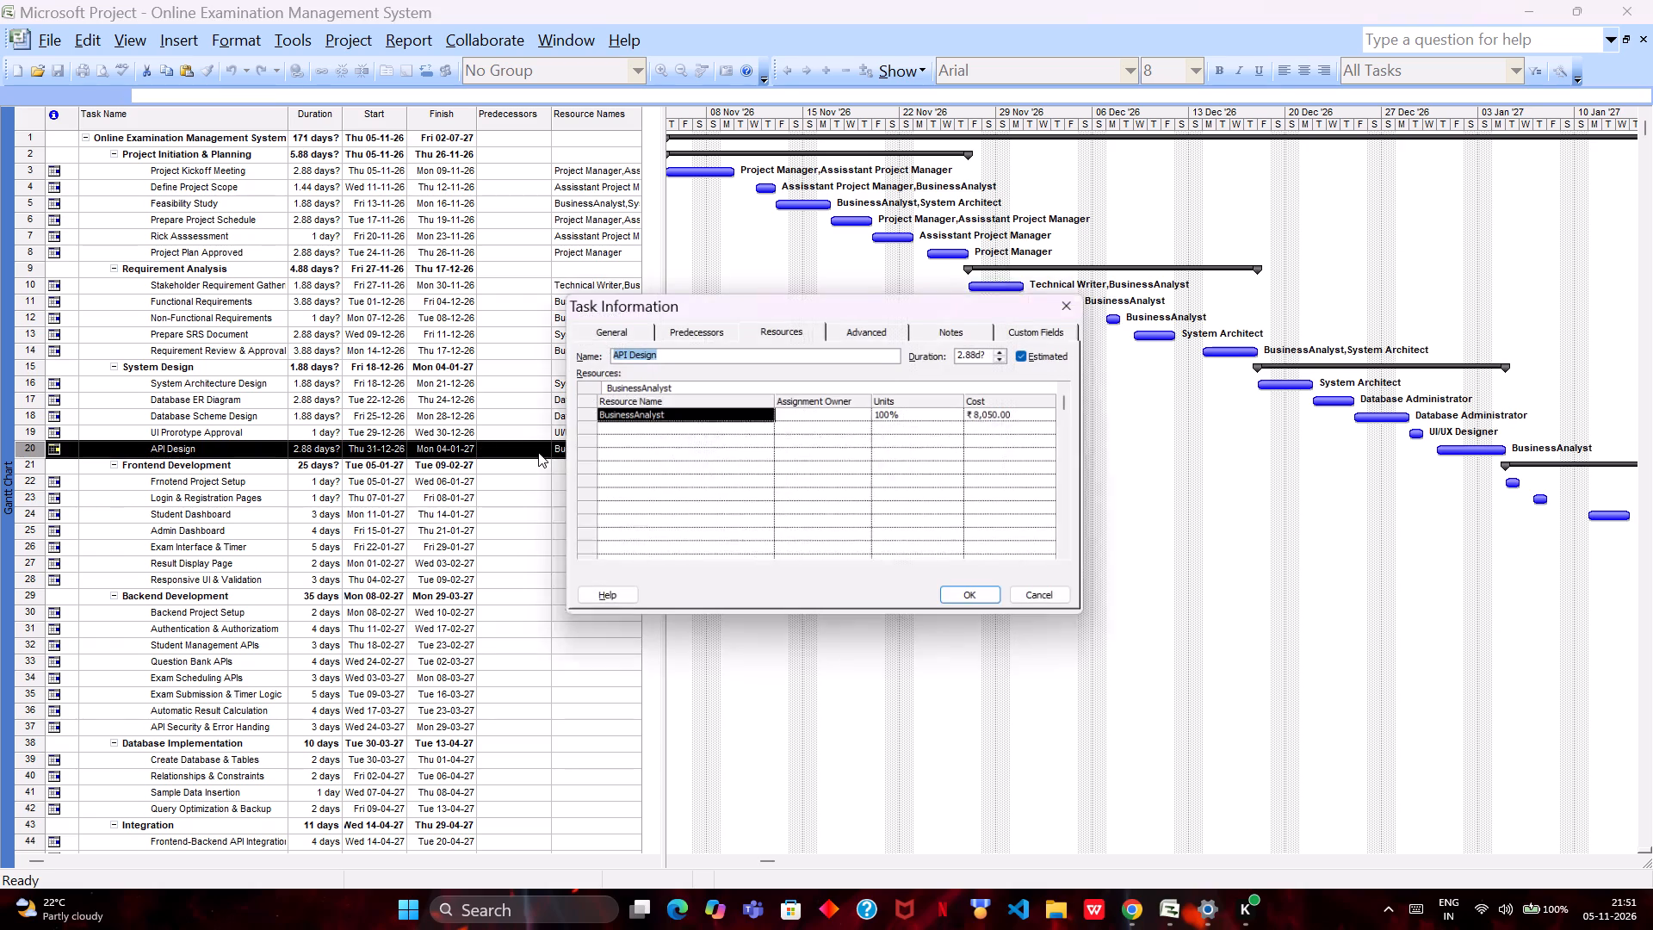
left_click(771, 322)
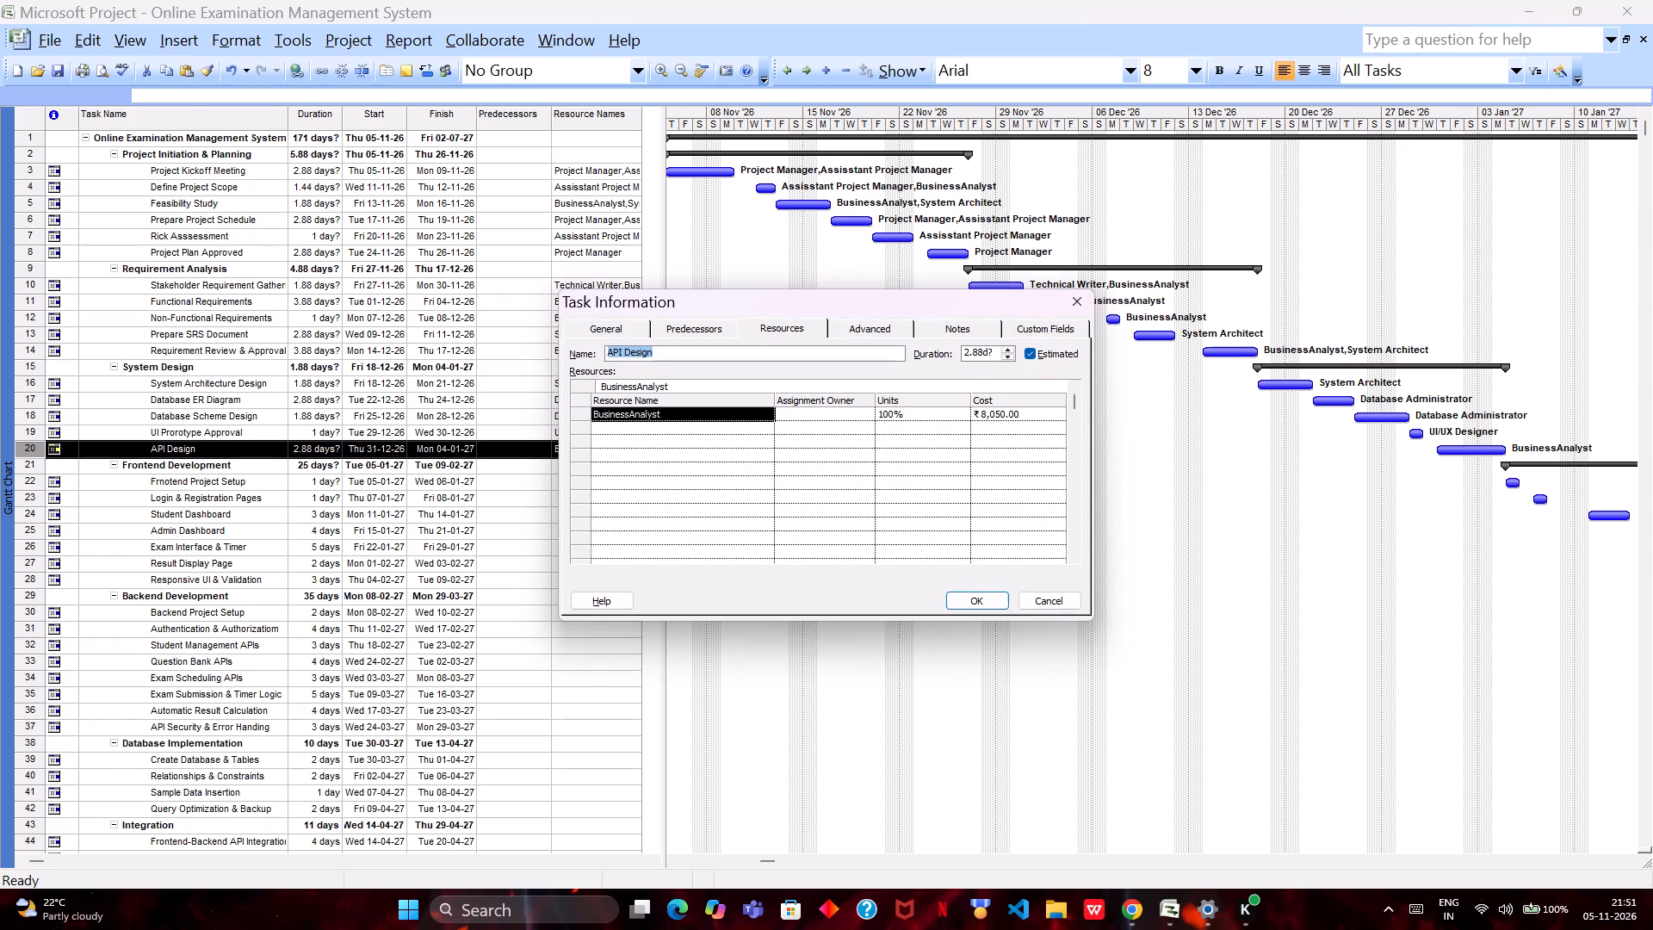
left_click(765, 435)
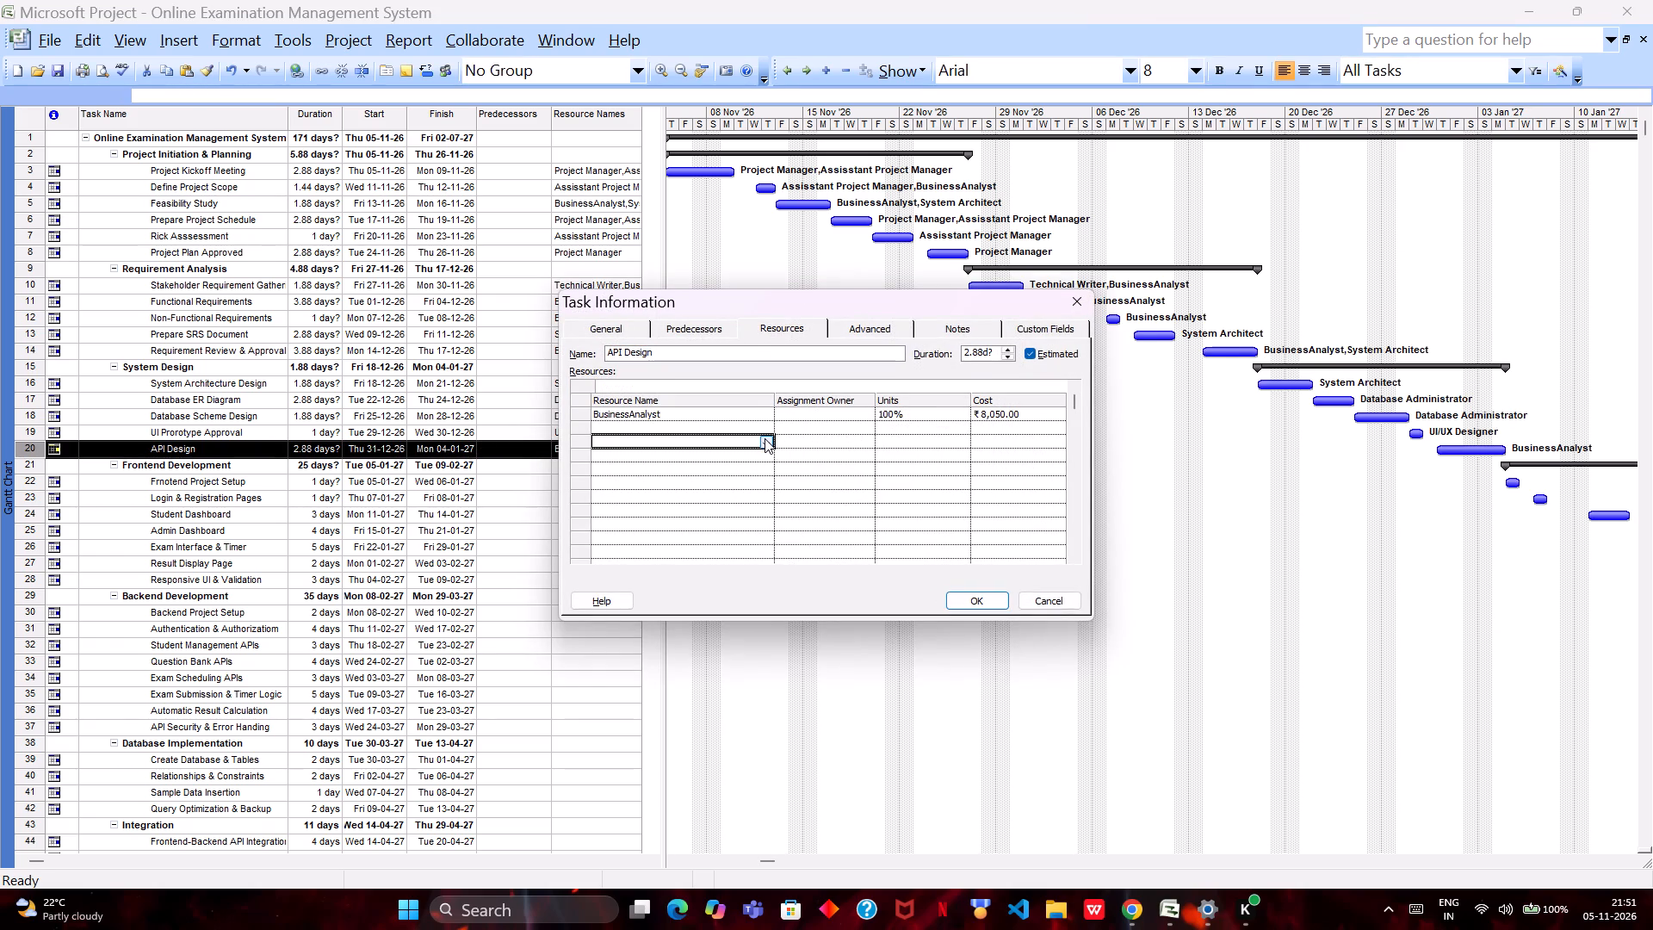
left_click(765, 431)
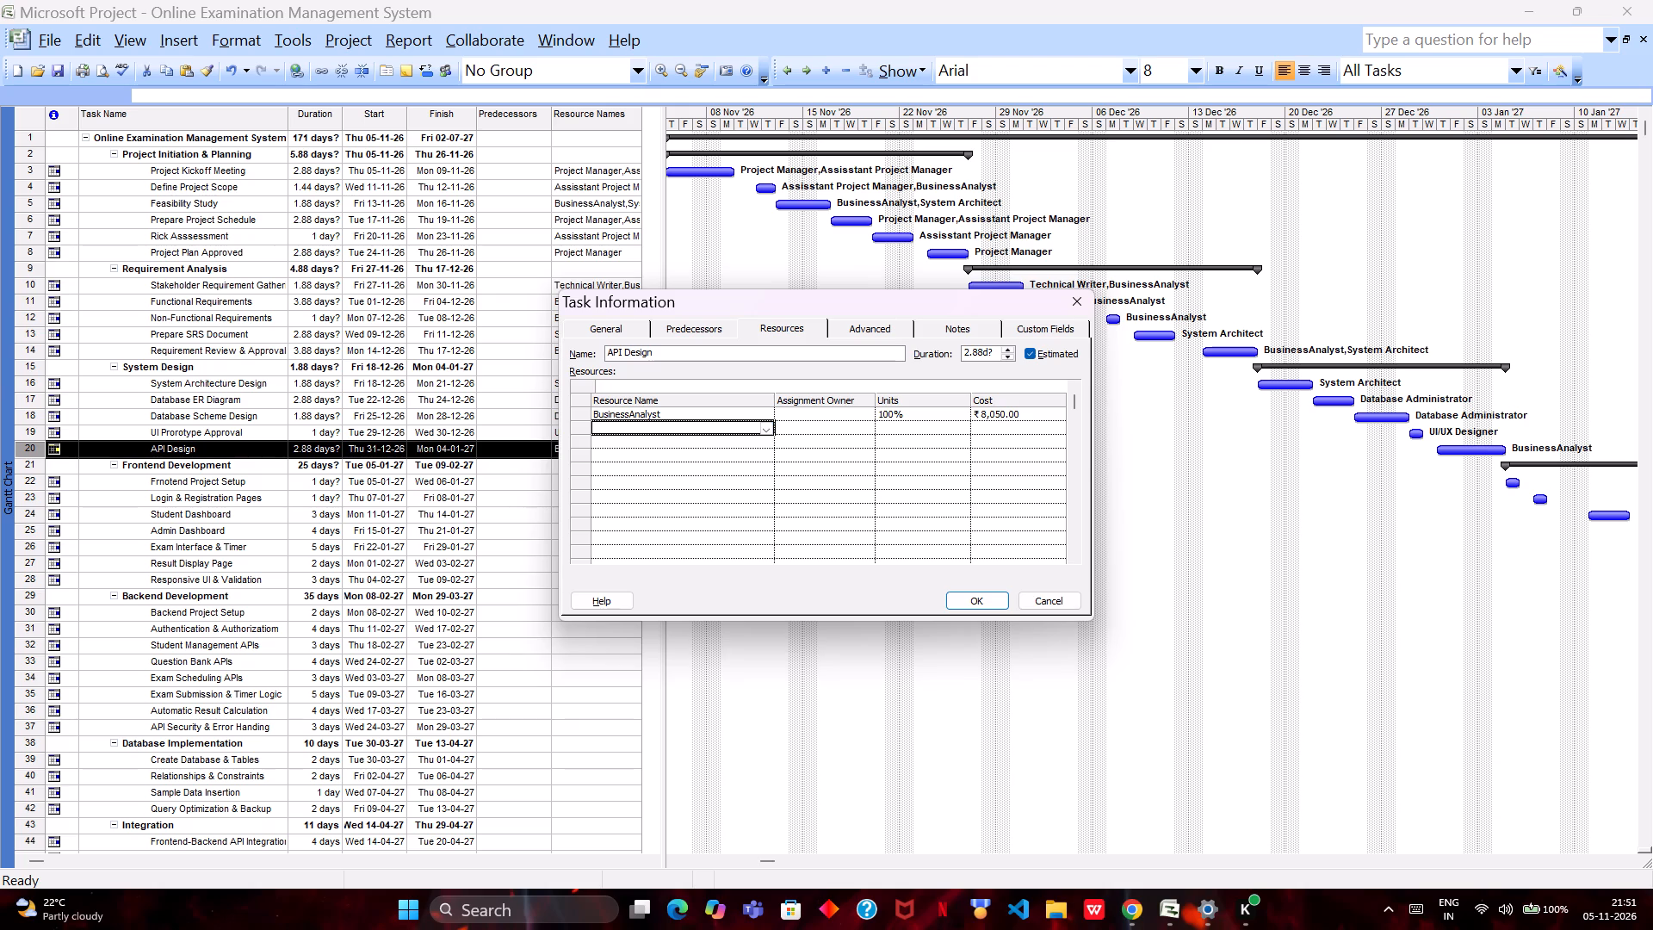
left_click(765, 429)
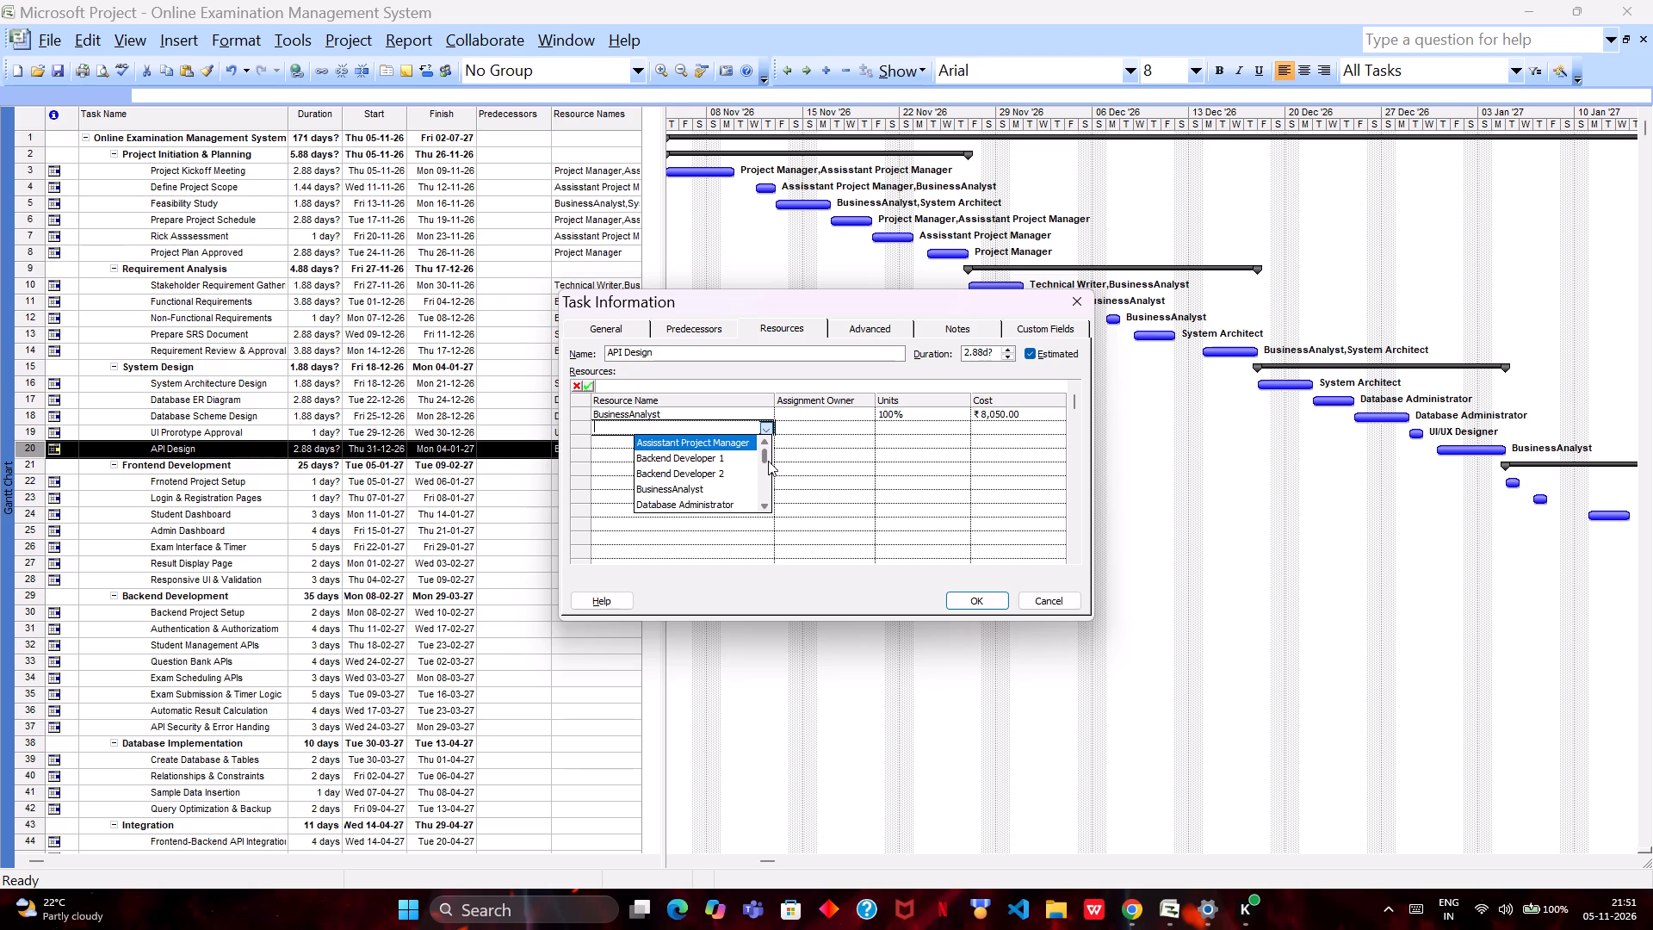
left_click_drag(768, 461, 765, 479)
left_click_drag(765, 479, 765, 489)
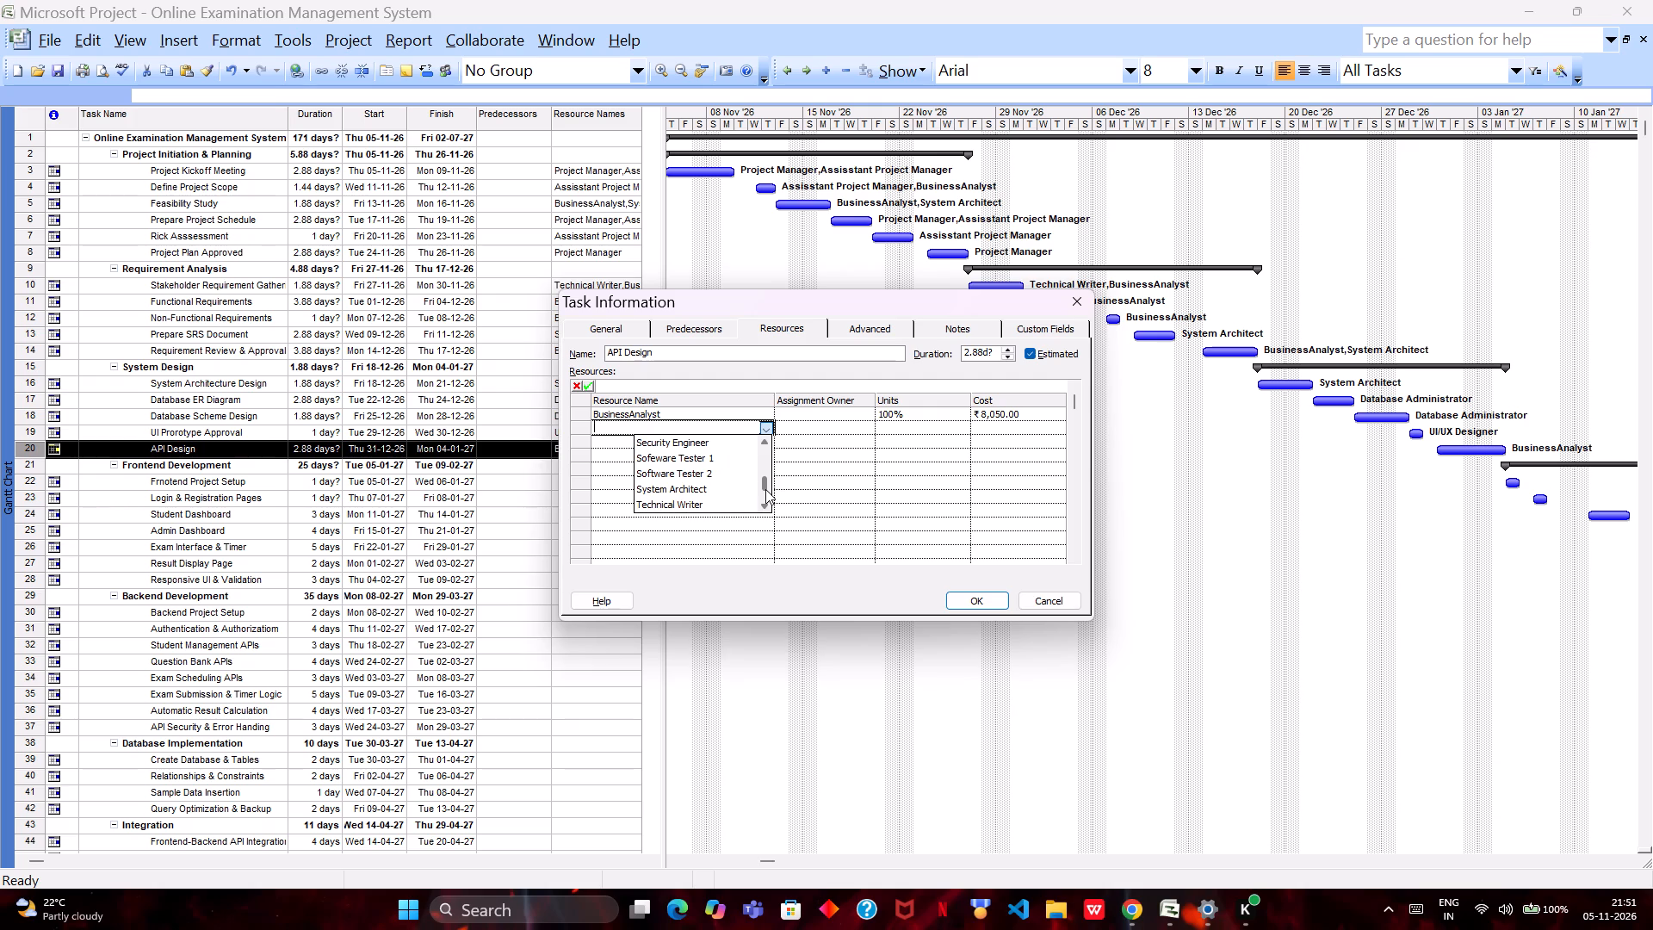
left_click(724, 489)
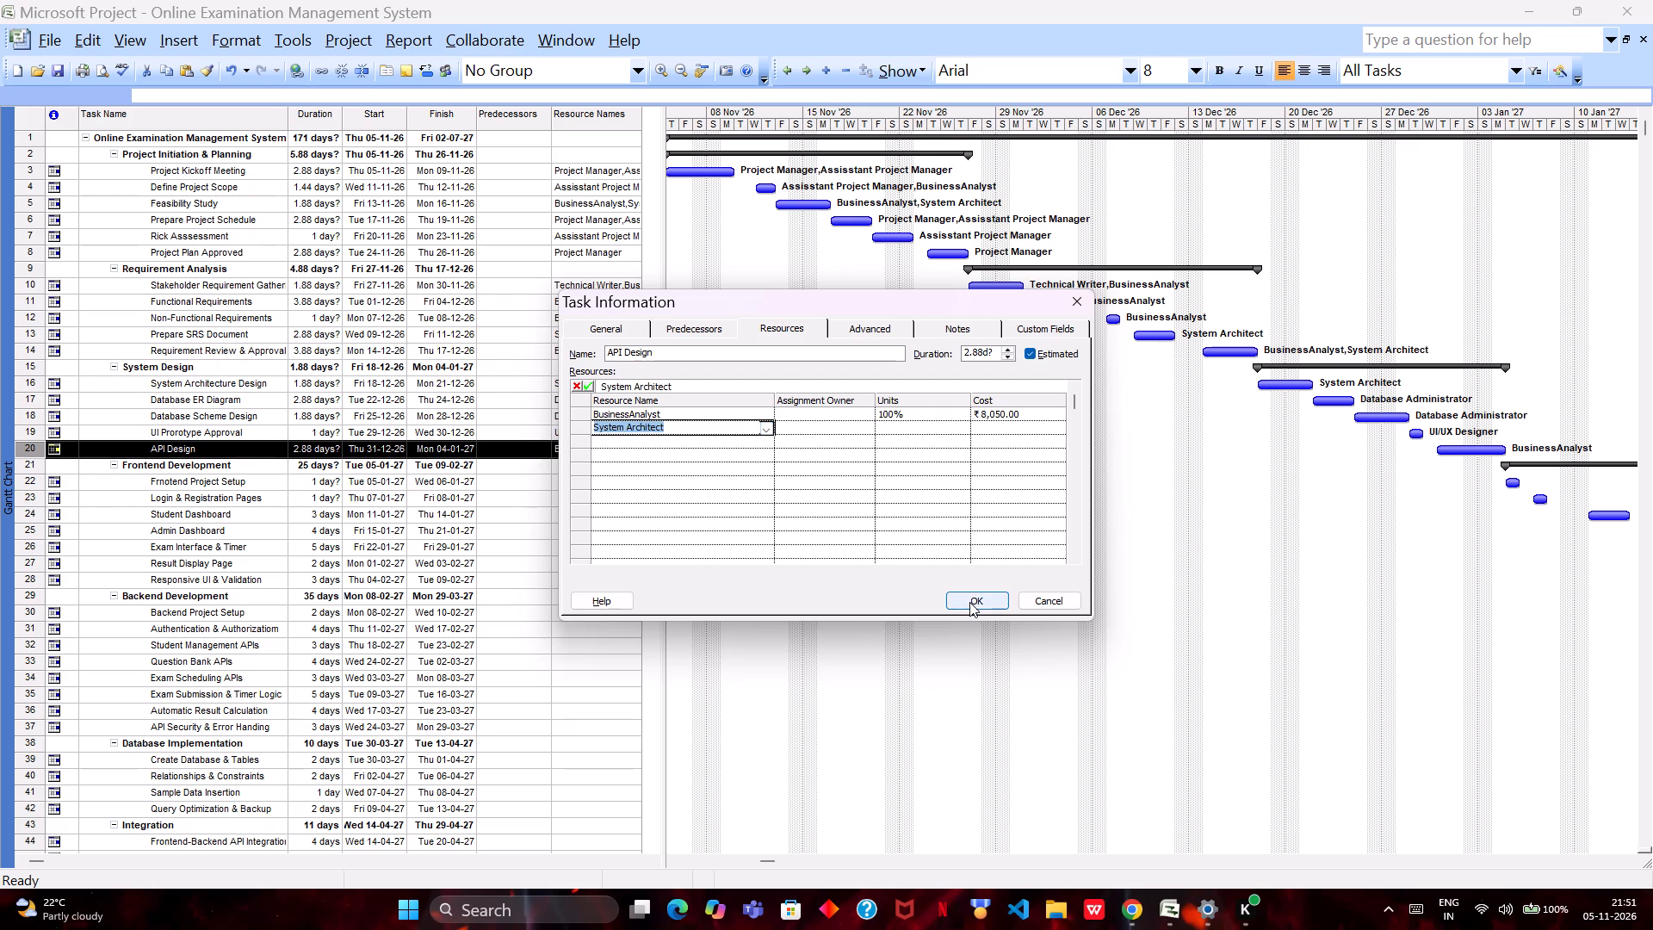
left_click(970, 602)
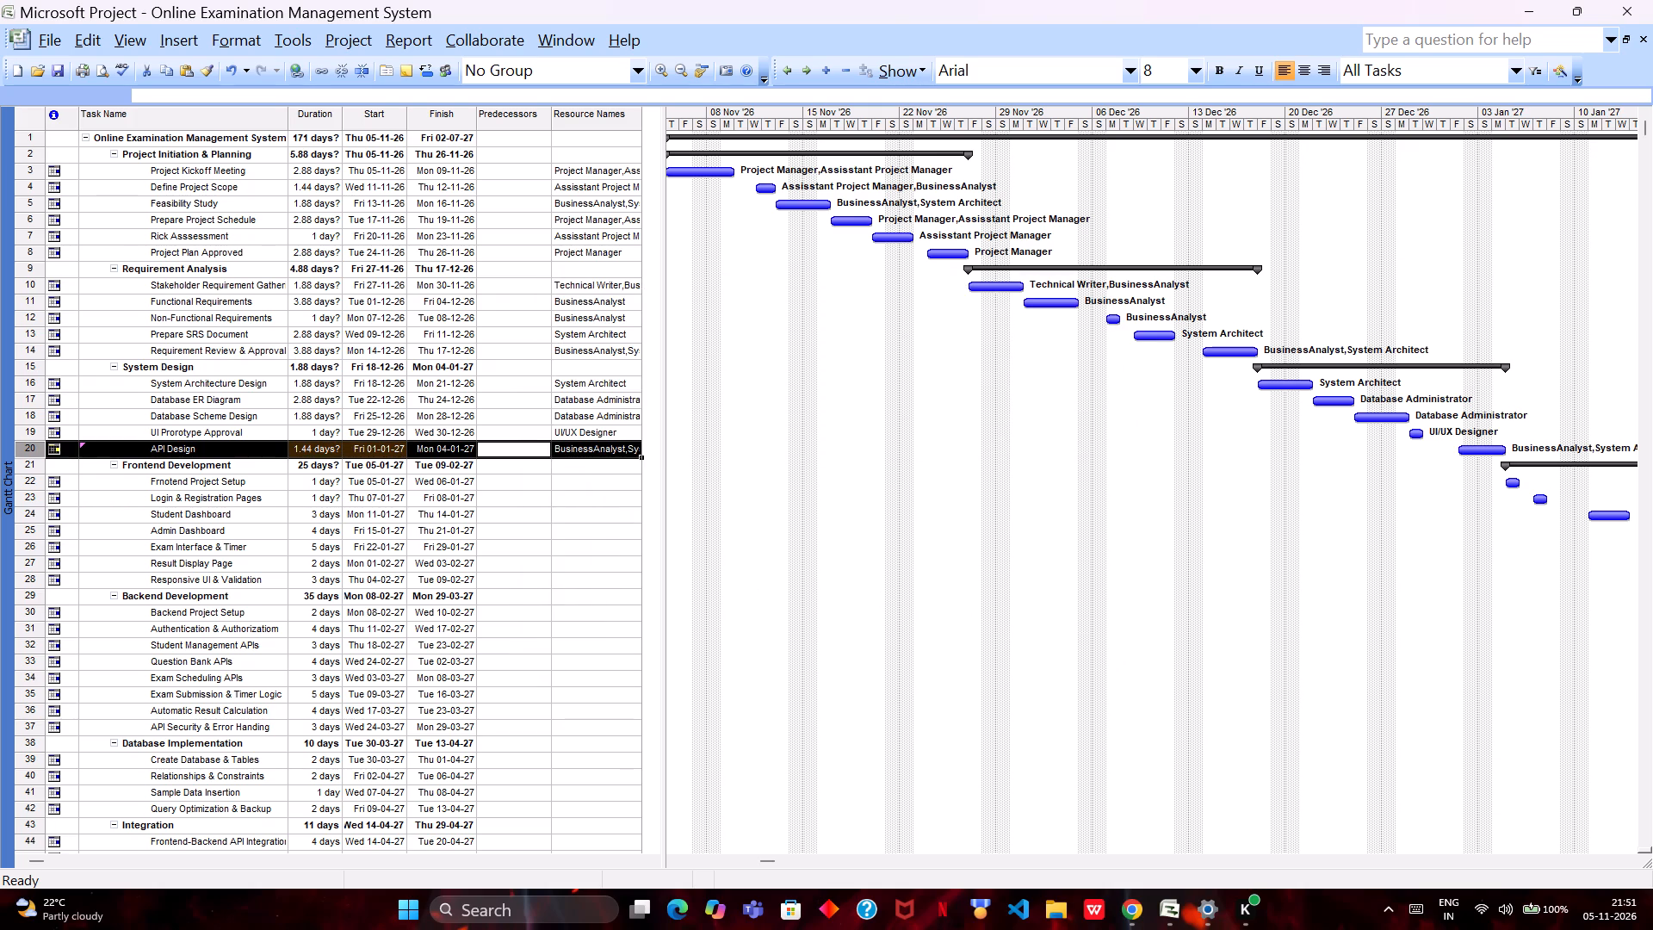
Assign Frontend Developer 1 as the resource of the Frnotend Project Setup task under Frontend Development.
left_click(598, 482)
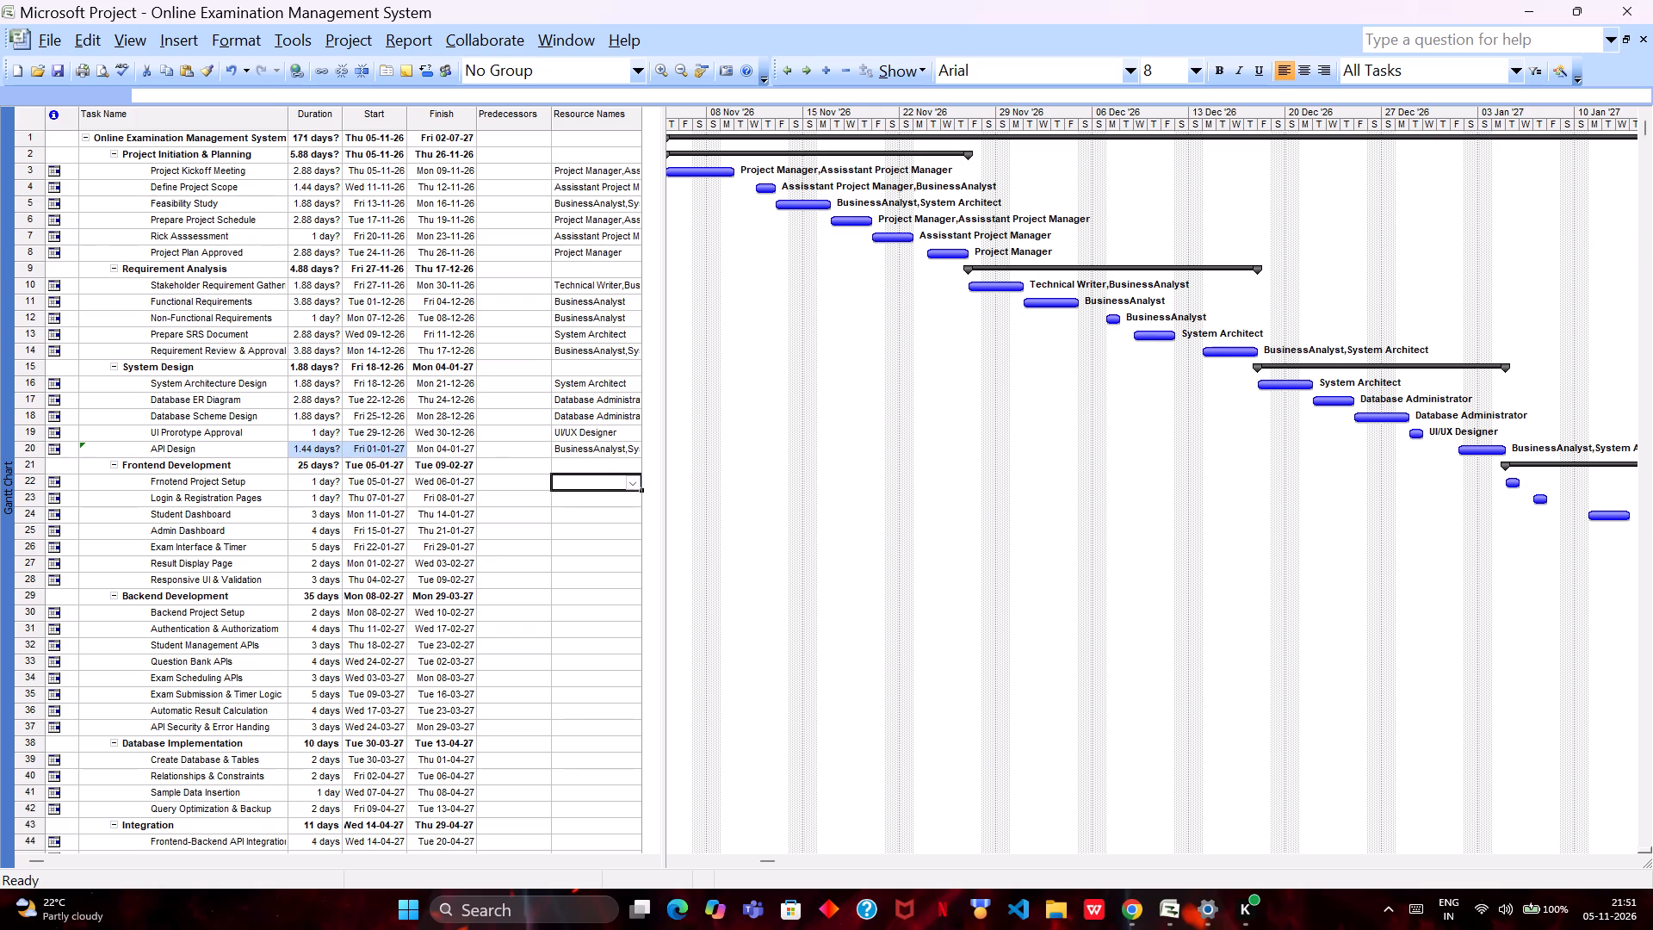
double_click(610, 481)
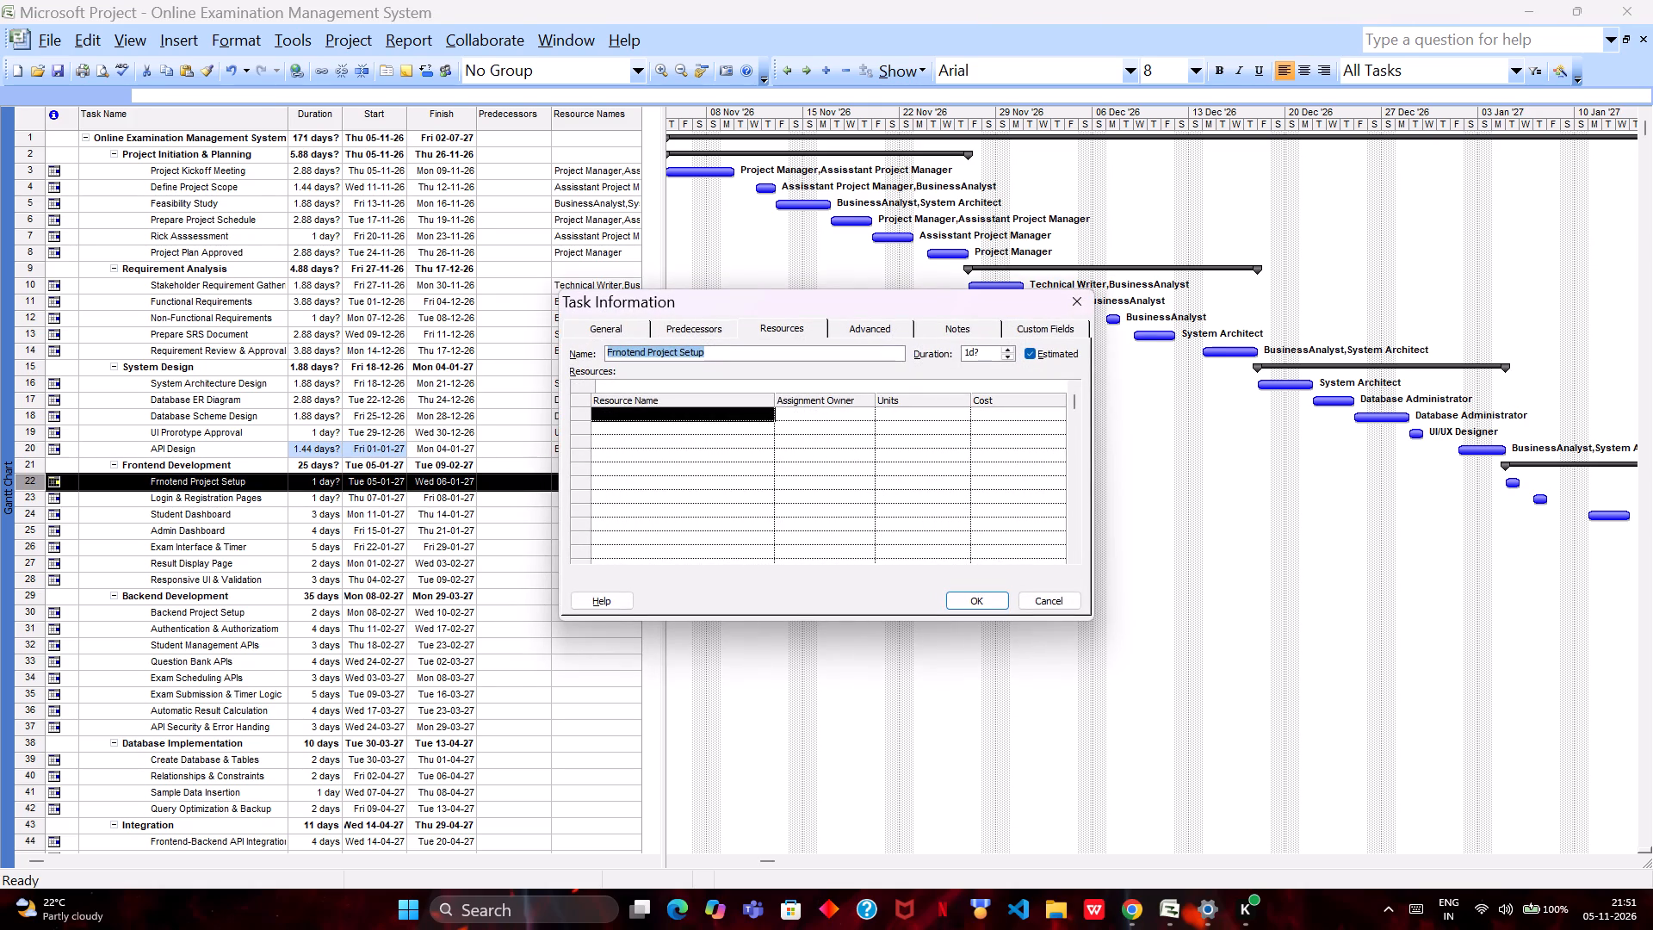
left_click(701, 418)
left_click(765, 412)
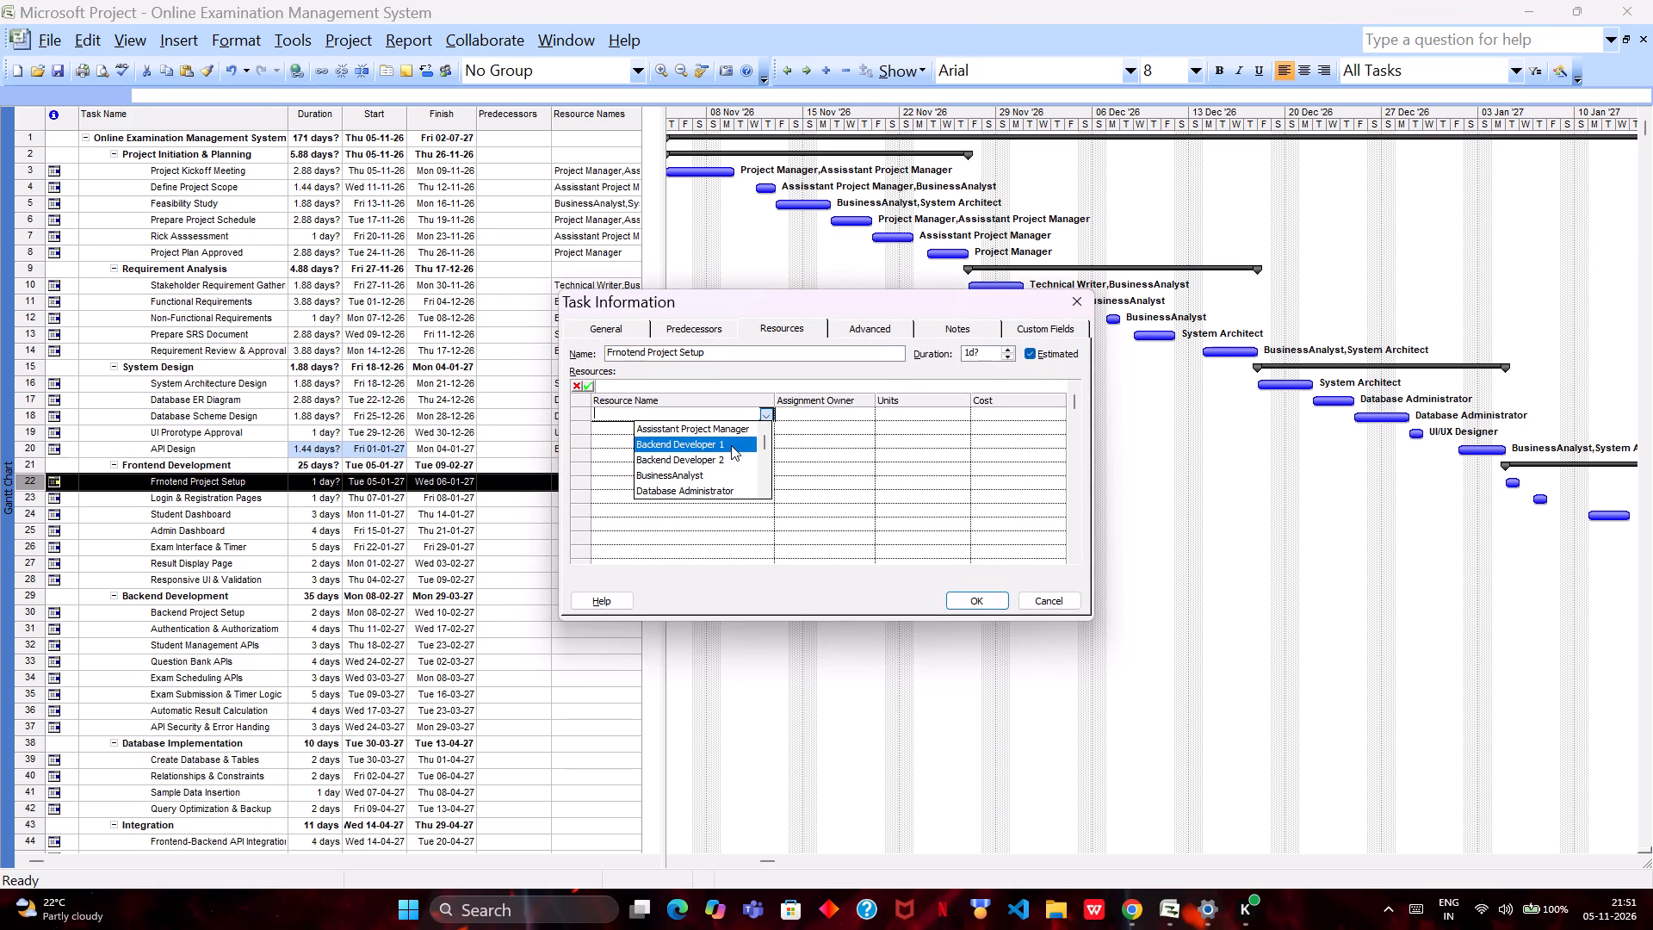
left_click_drag(763, 442, 763, 459)
left_click_drag(763, 459, 761, 468)
left_click_drag(761, 468, 761, 474)
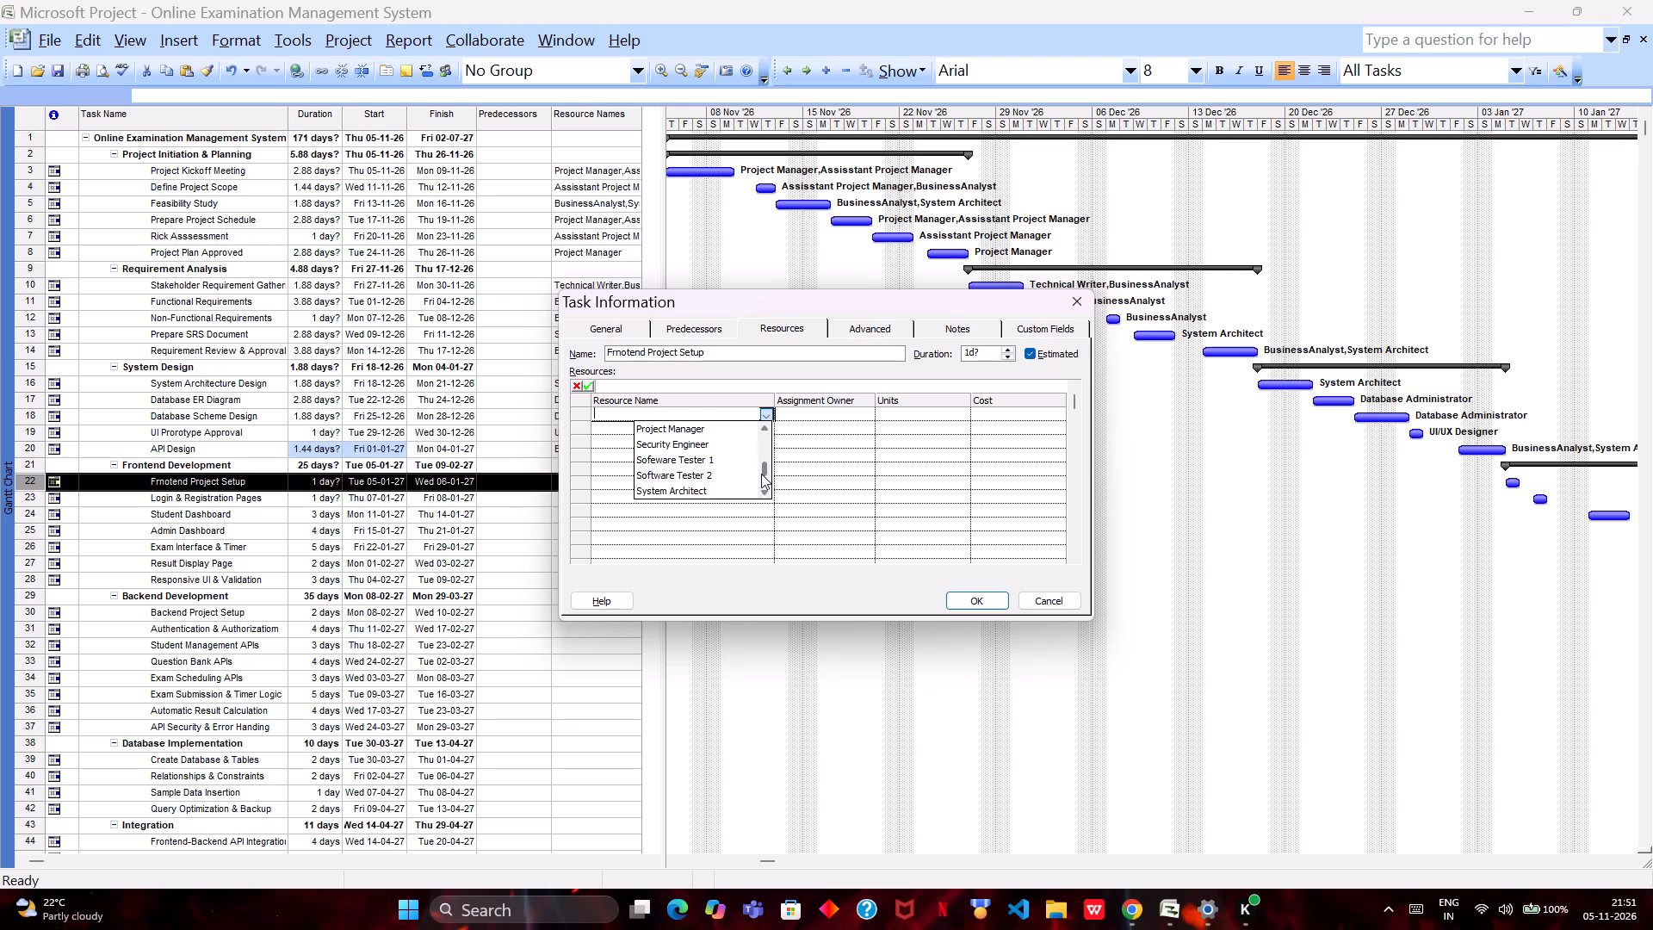
left_click_drag(761, 474, 762, 446)
left_click_drag(762, 446, 762, 456)
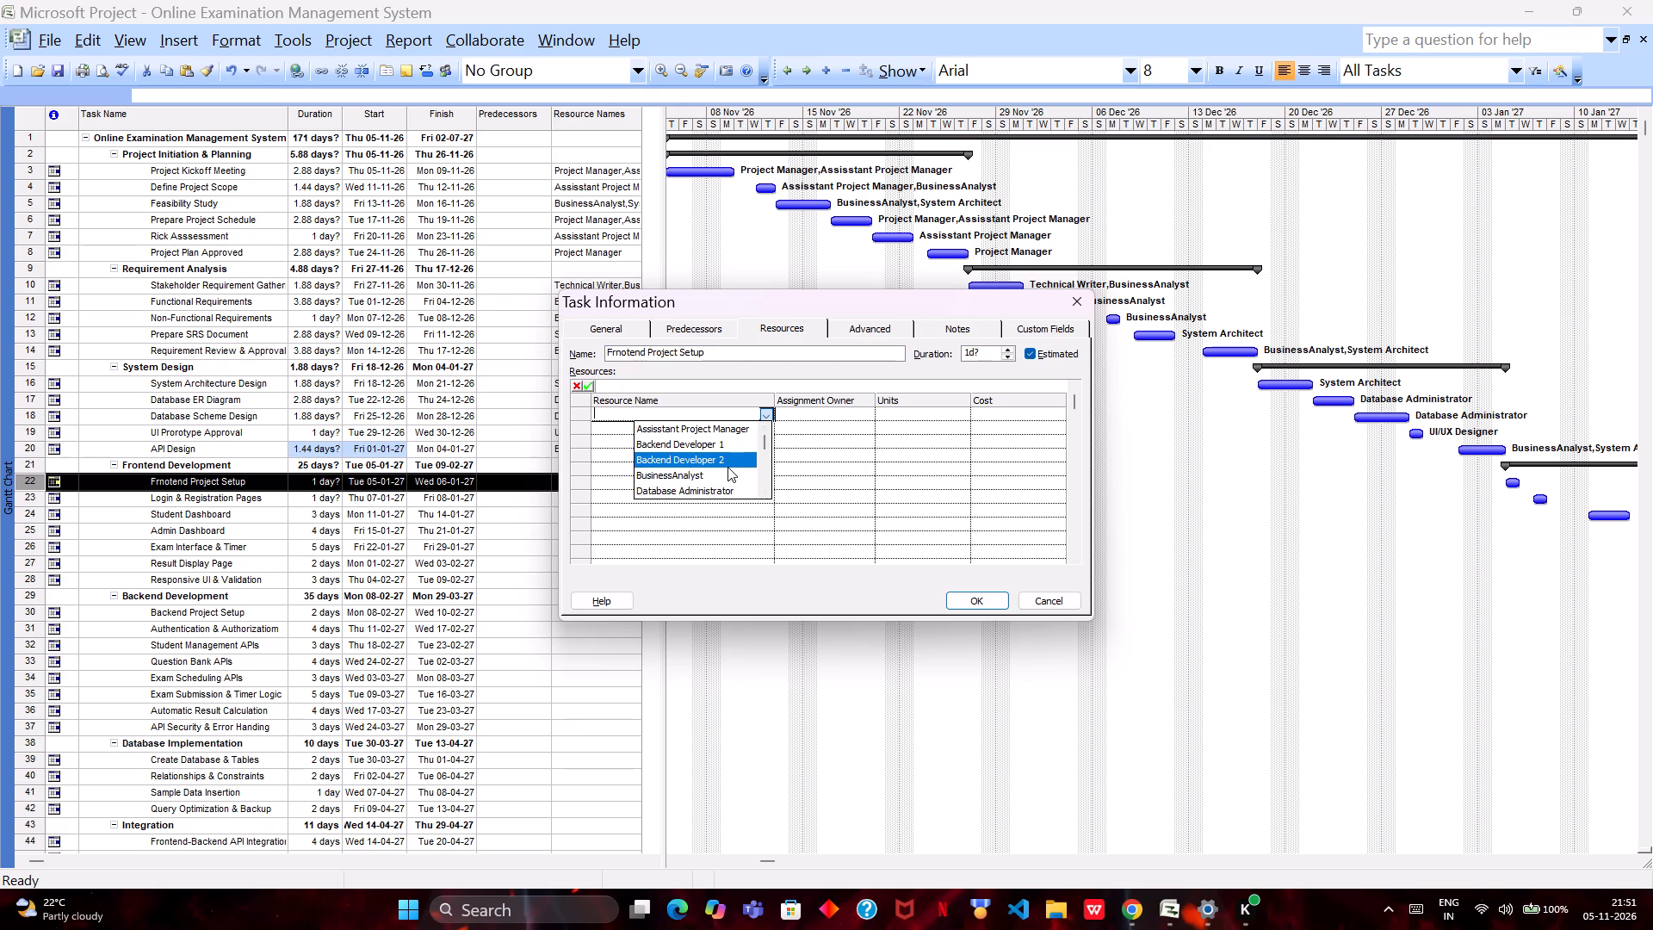
scroll(727, 467, "down", 1)
key("Down")
key("Down")
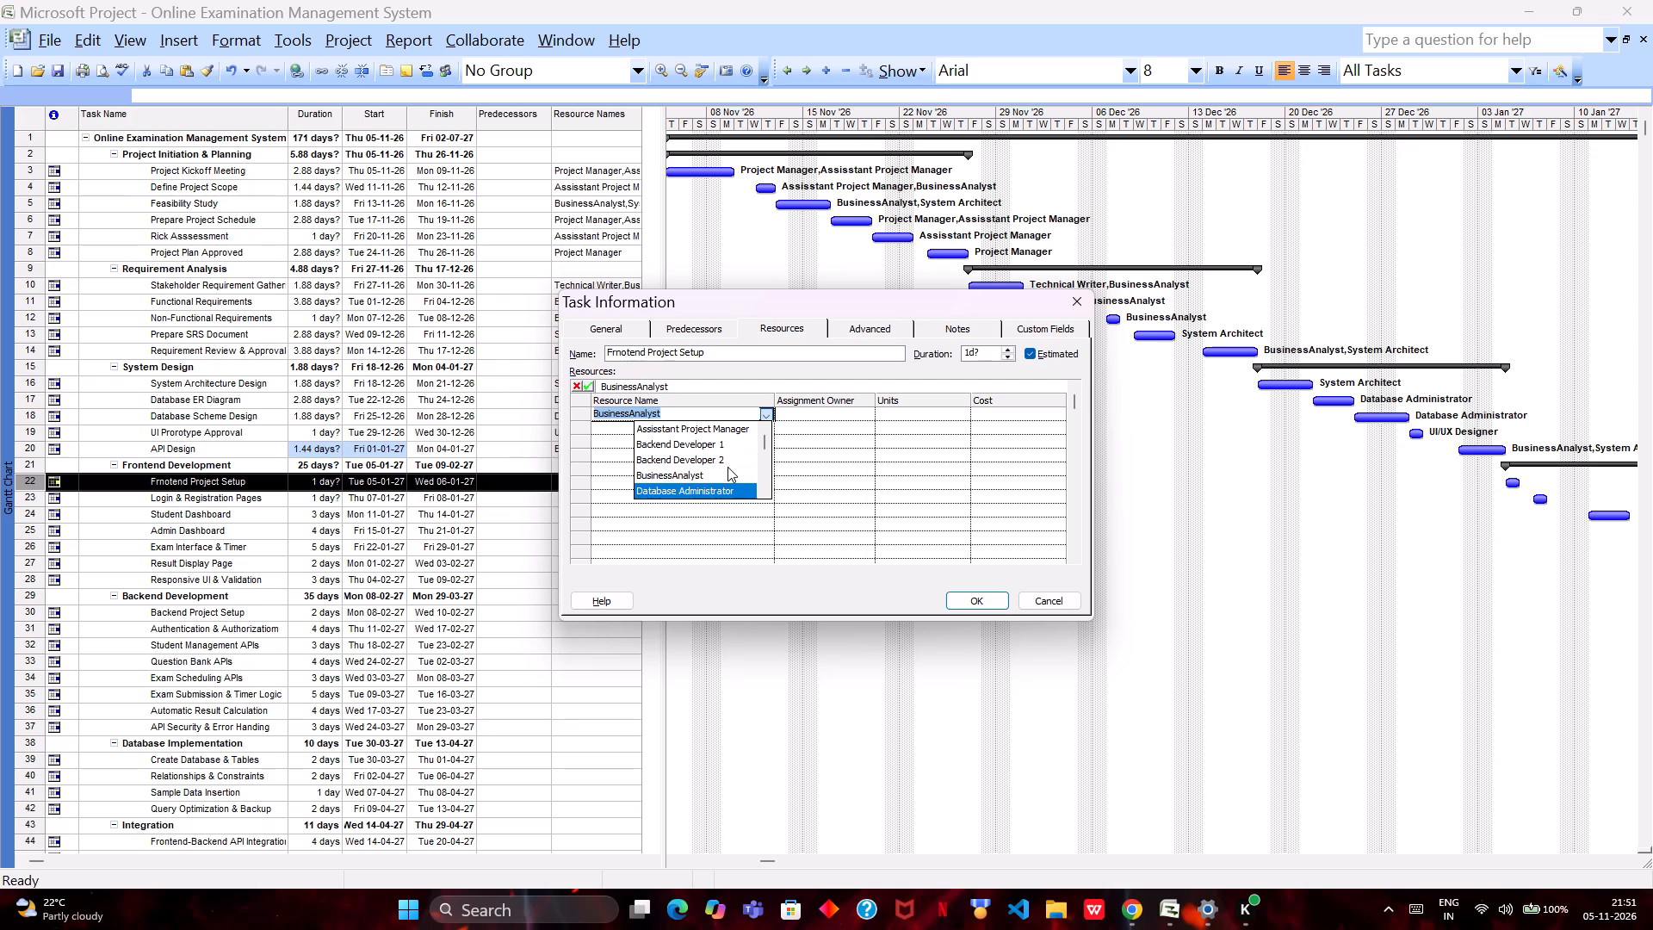
key("Down")
key("Down")
key("Down")
key("Up")
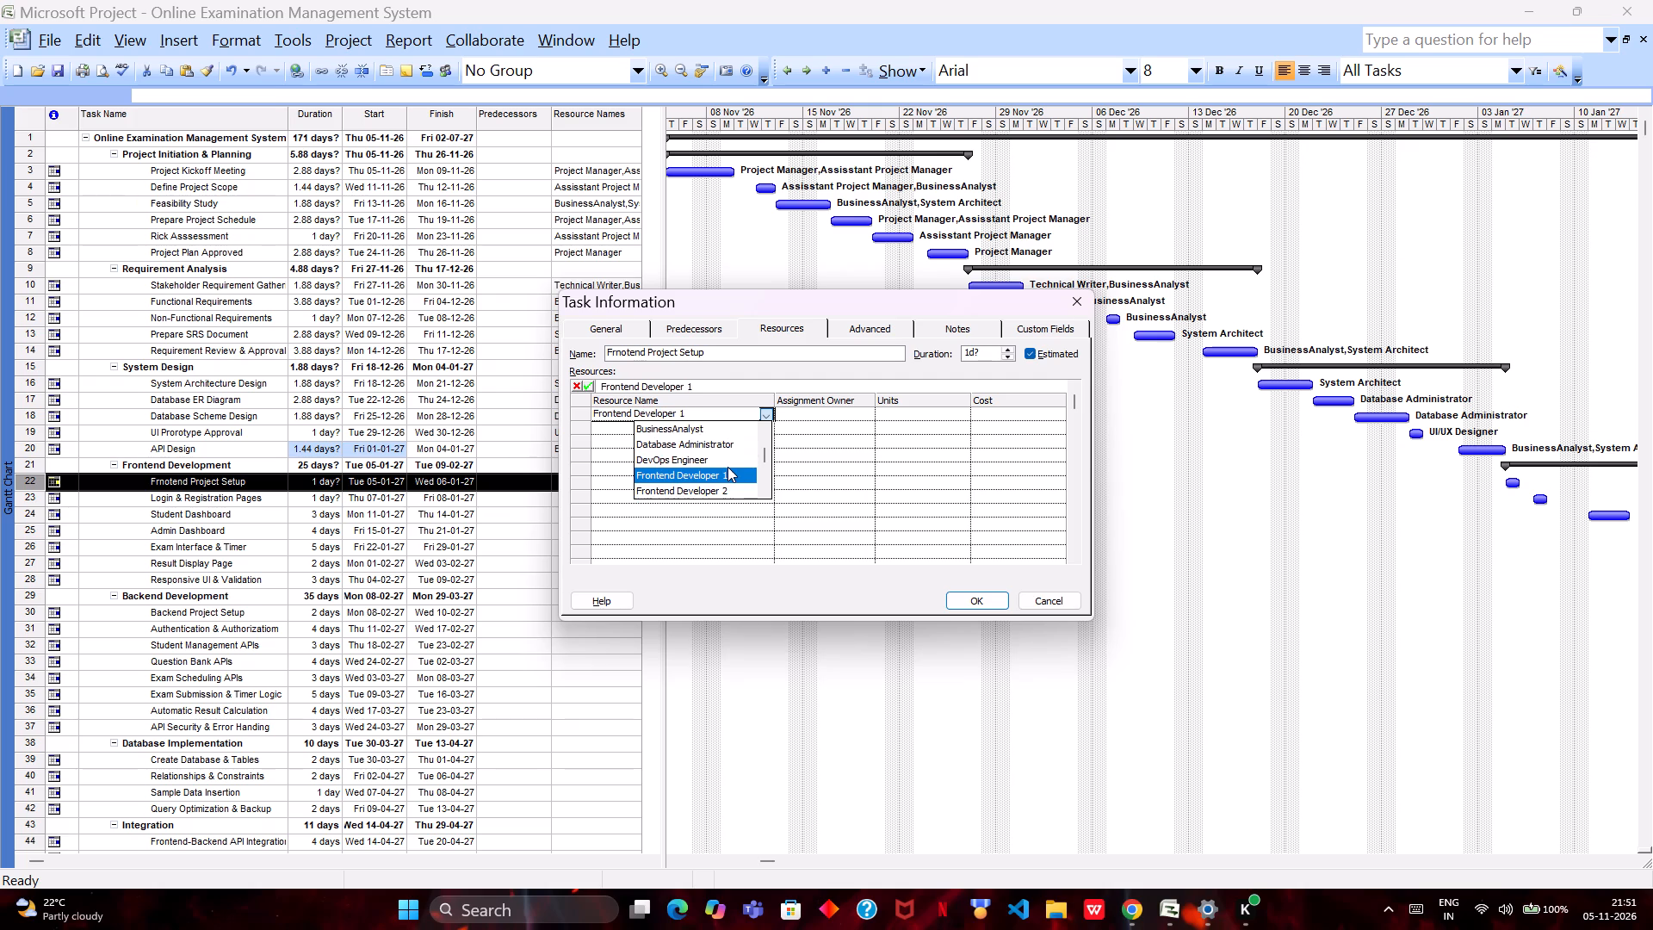
key("Return")
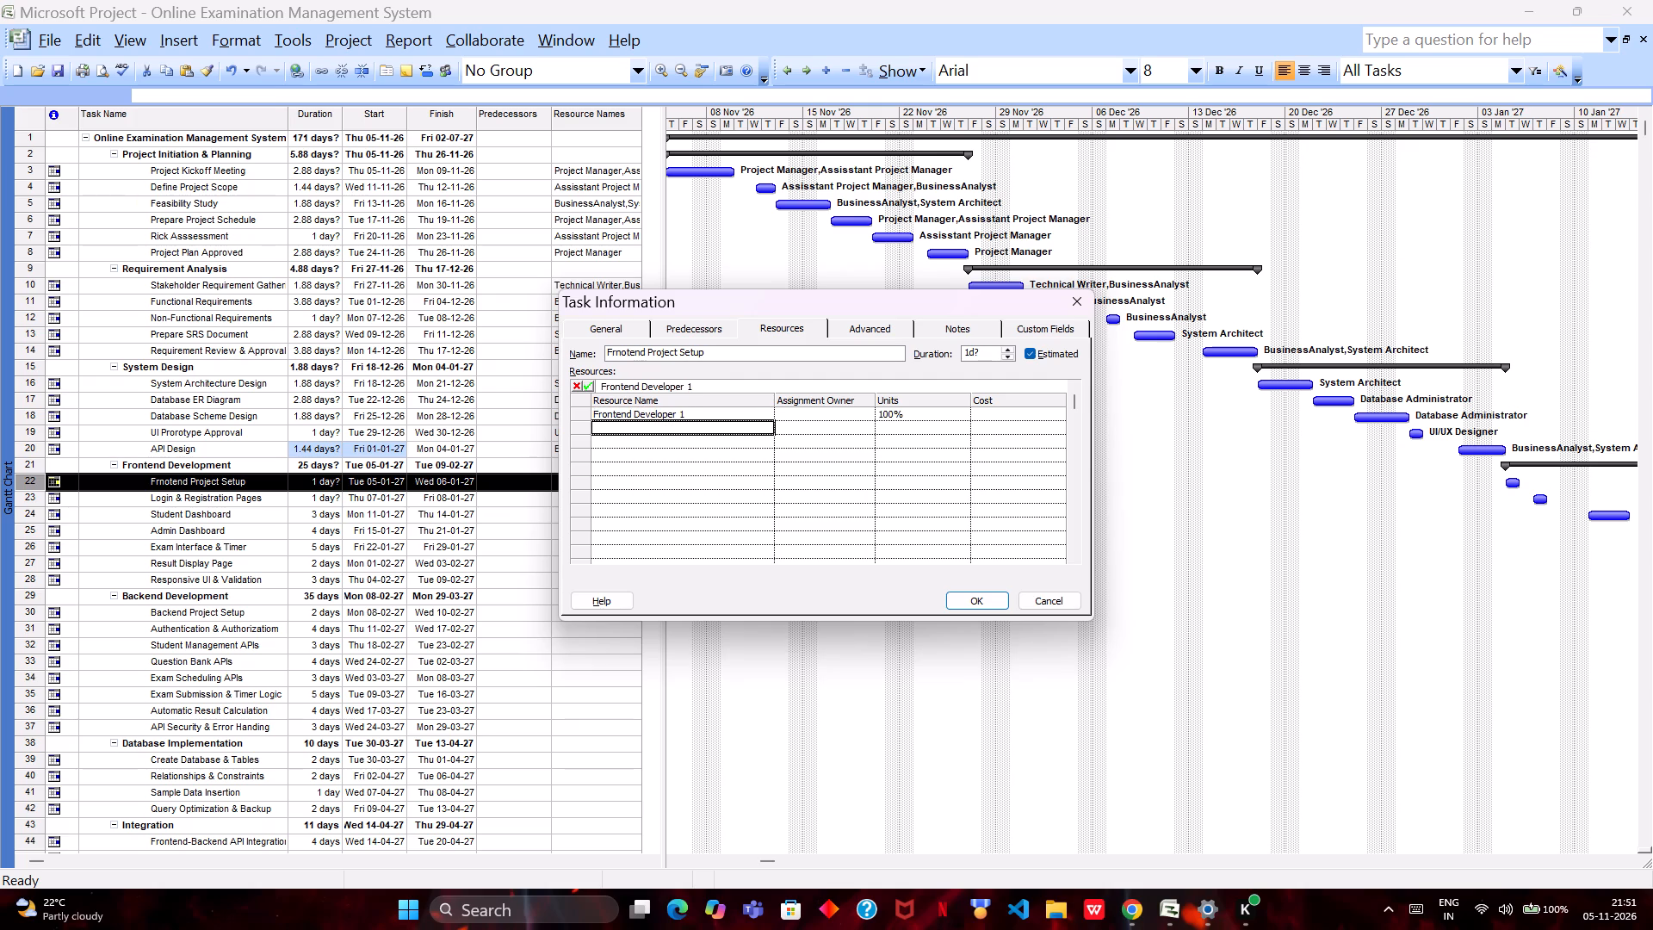
key("Return")
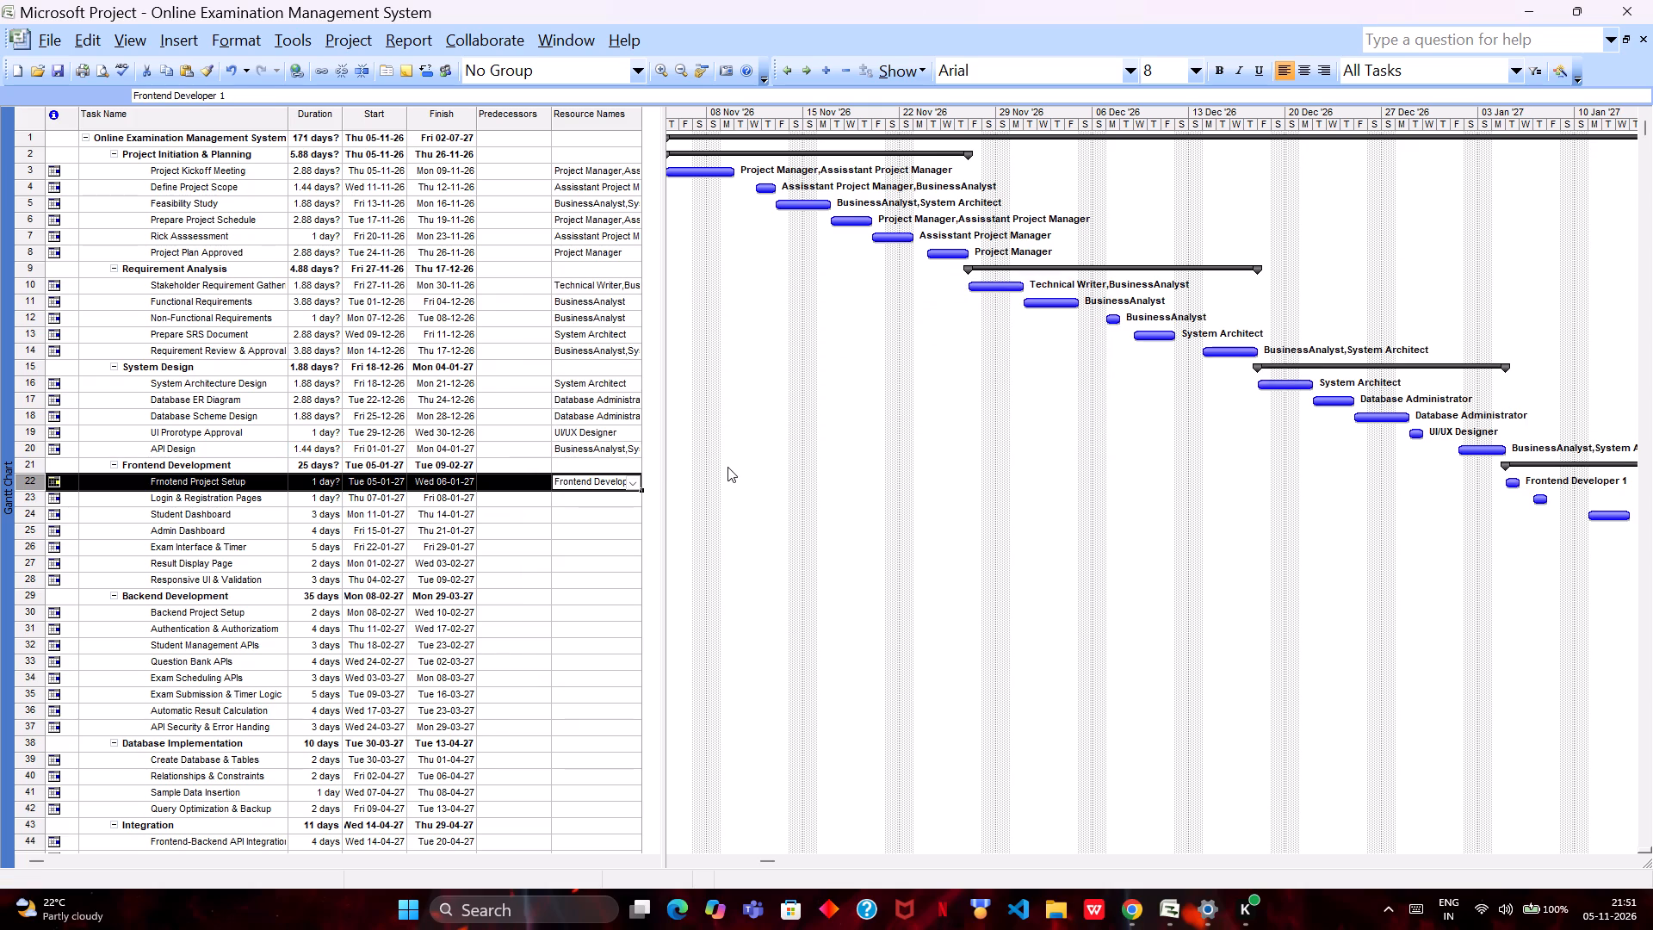
Add Frontend Developer 2 as a second resource of the Frnotend Project Setup task.
double_click(601, 481)
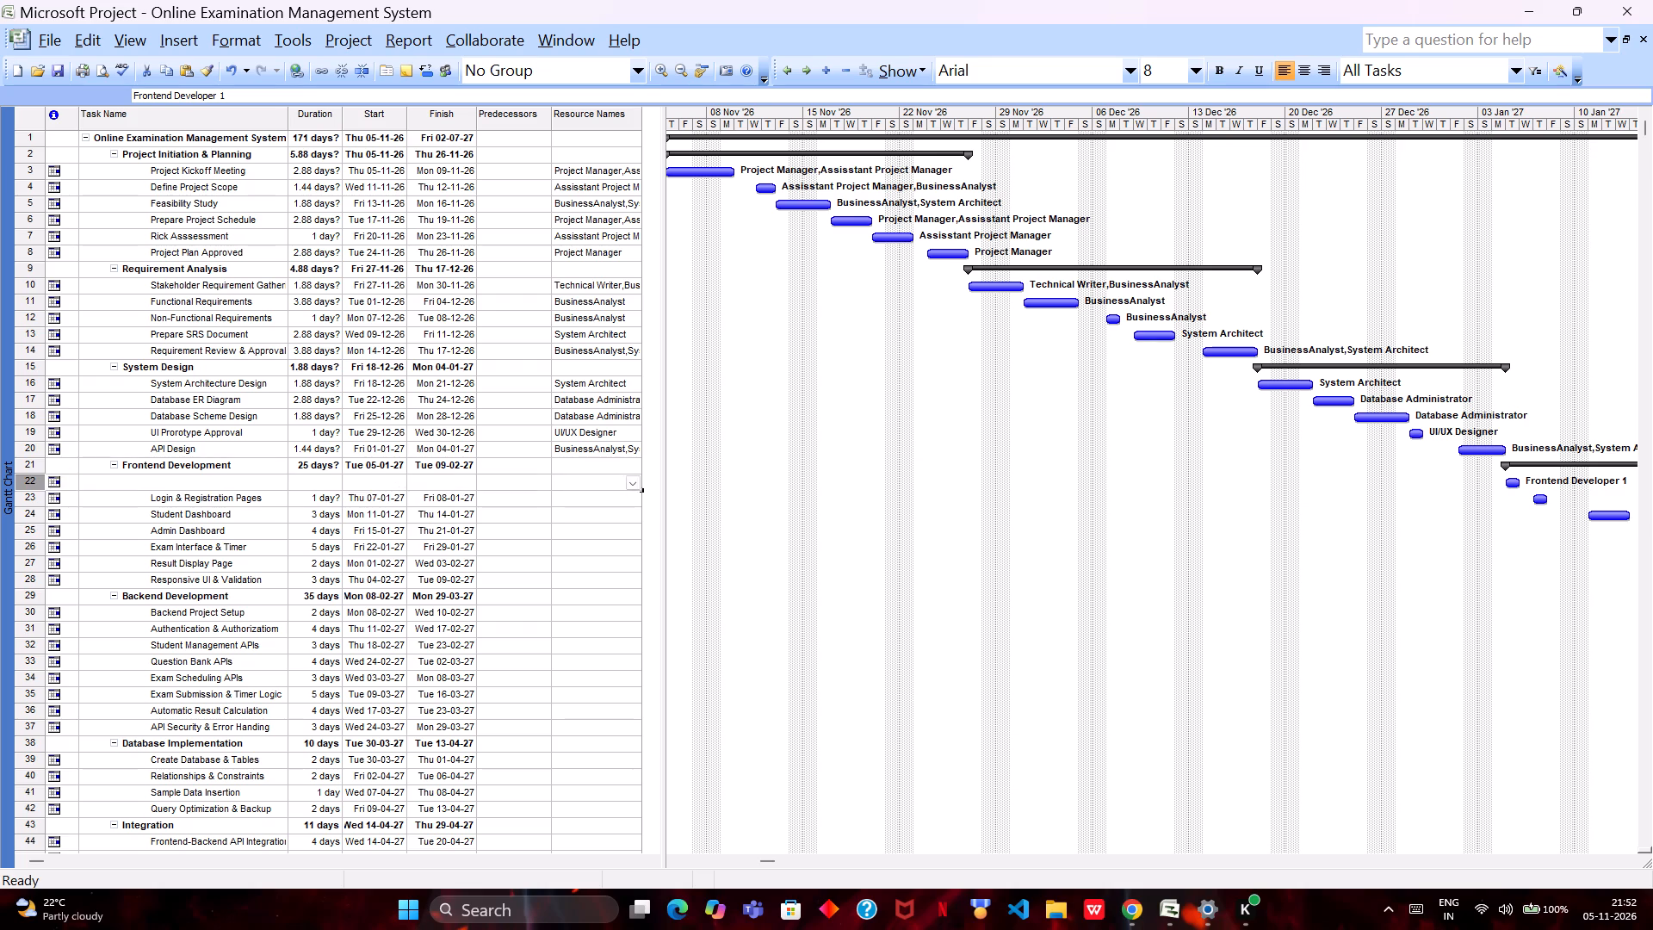
left_click(690, 427)
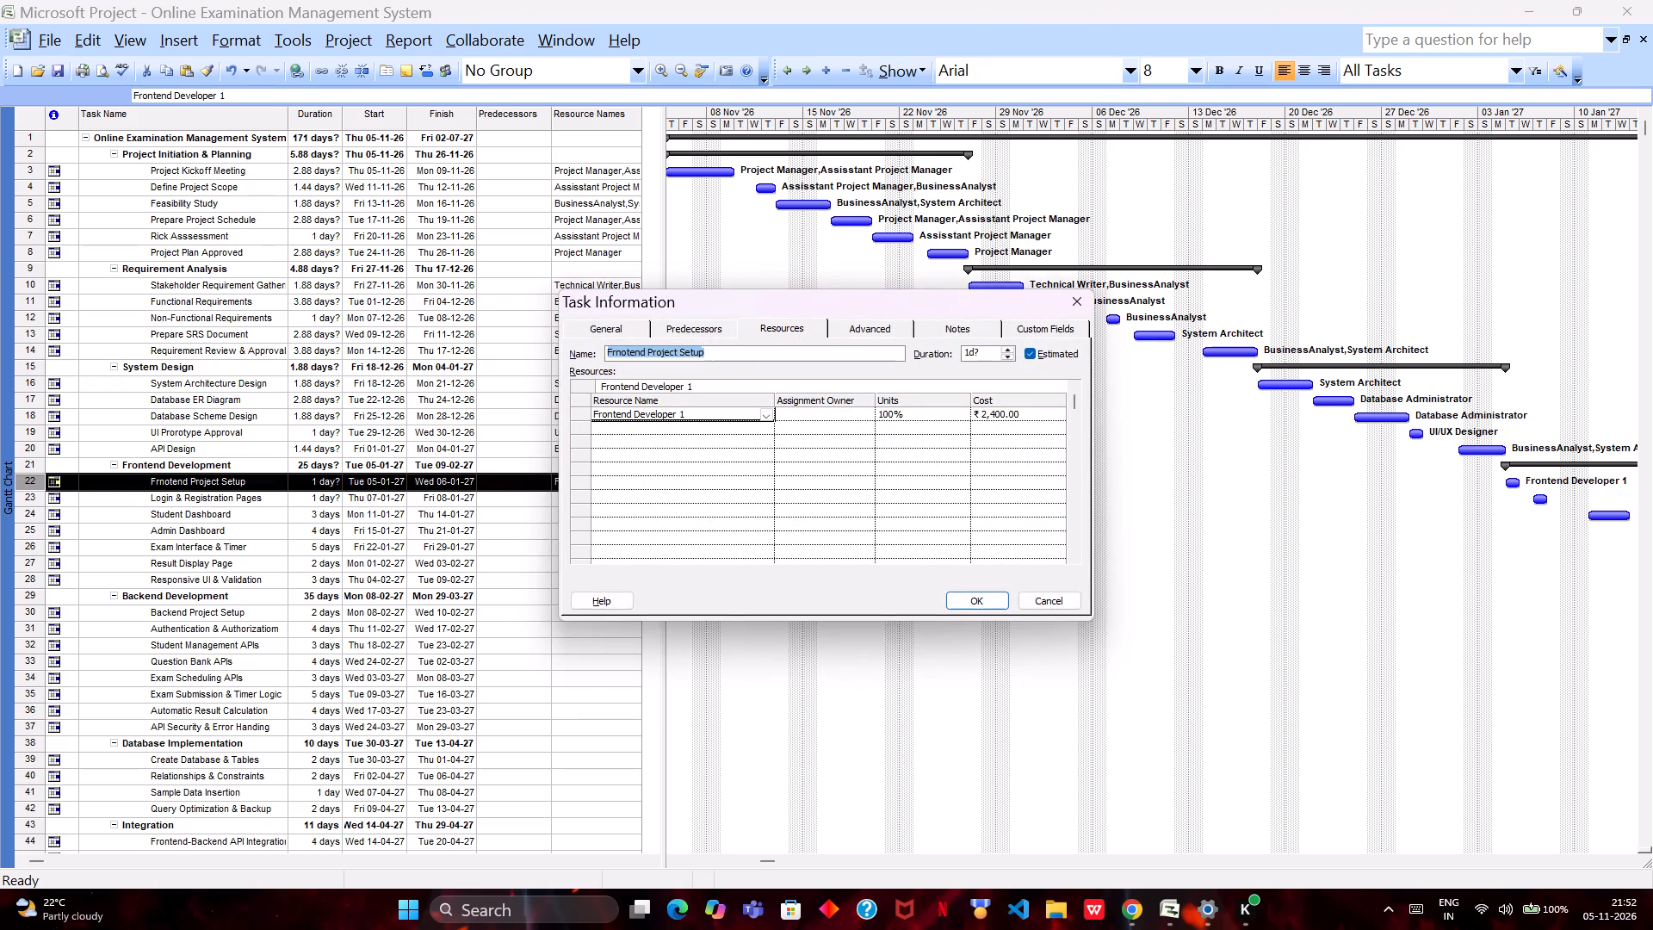
left_click(765, 430)
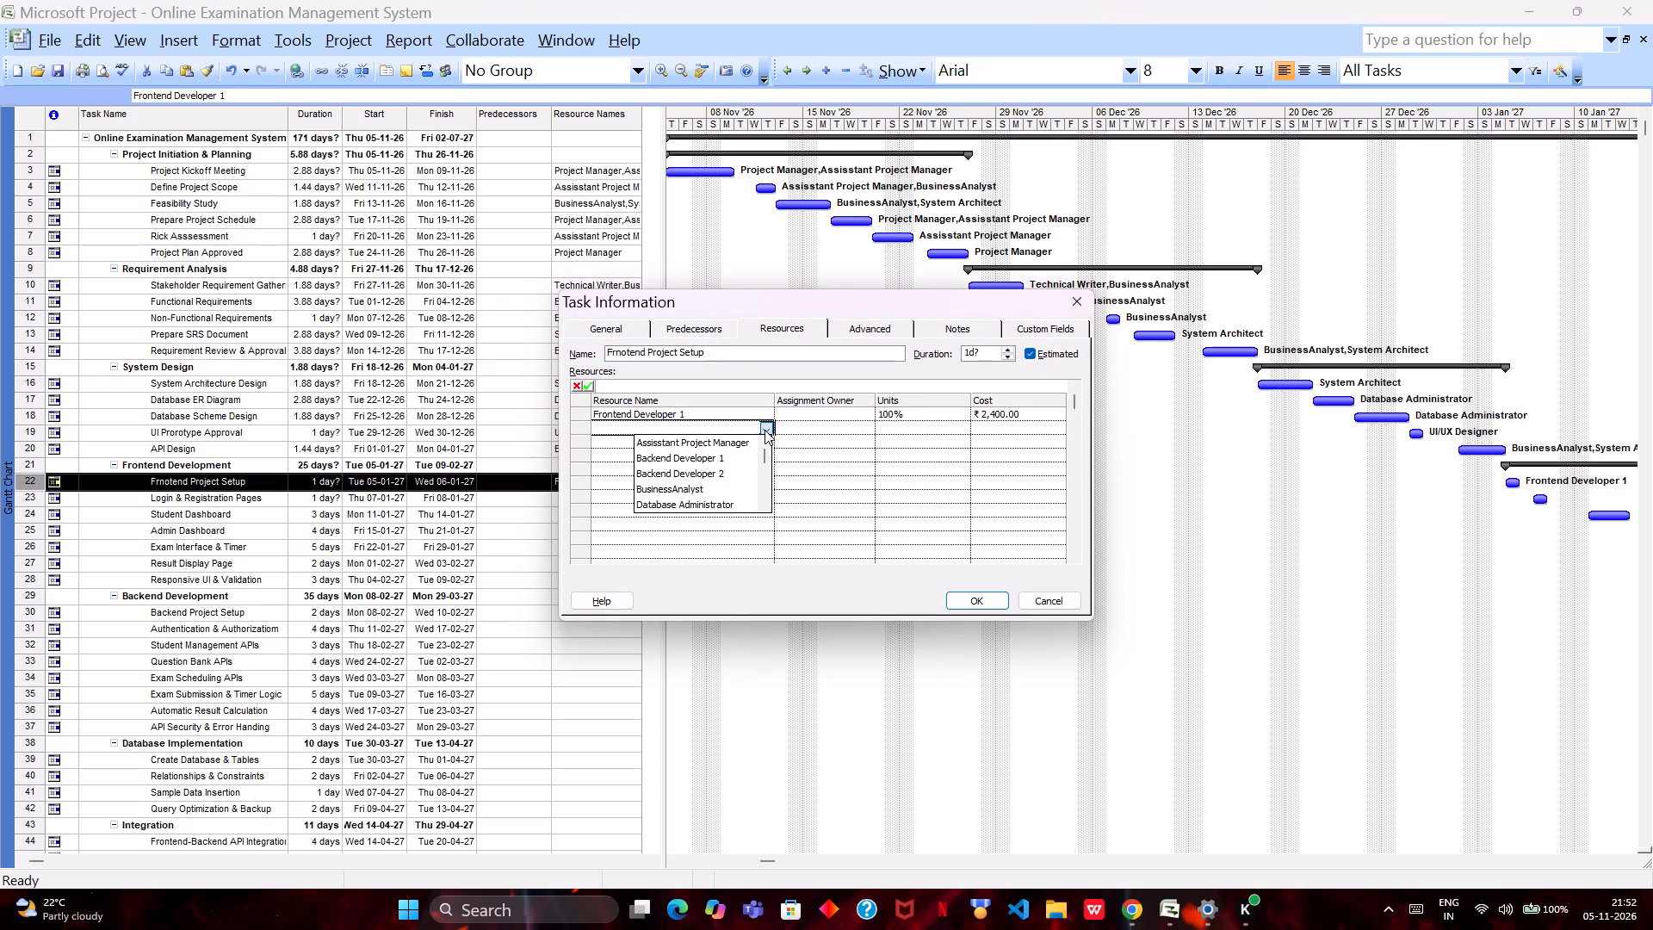
key("Down")
key("Down")
key("Down")
key("Down")
key("Down")
key("Down")
key("Down")
key("Down")
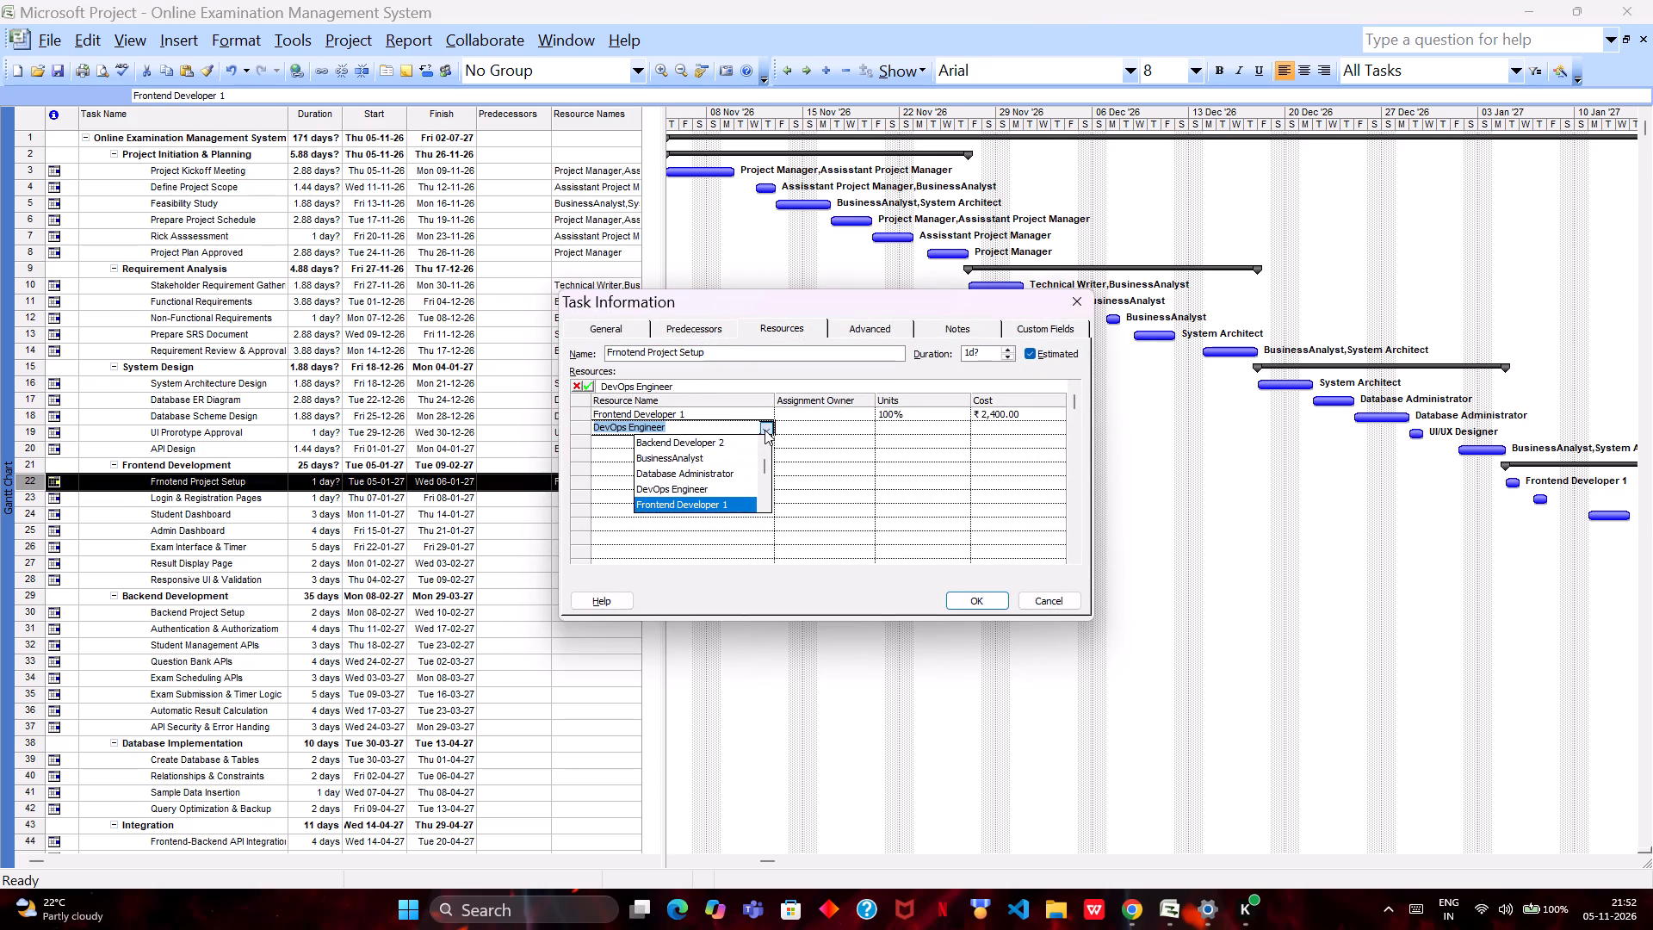
key("Down")
key("Return")
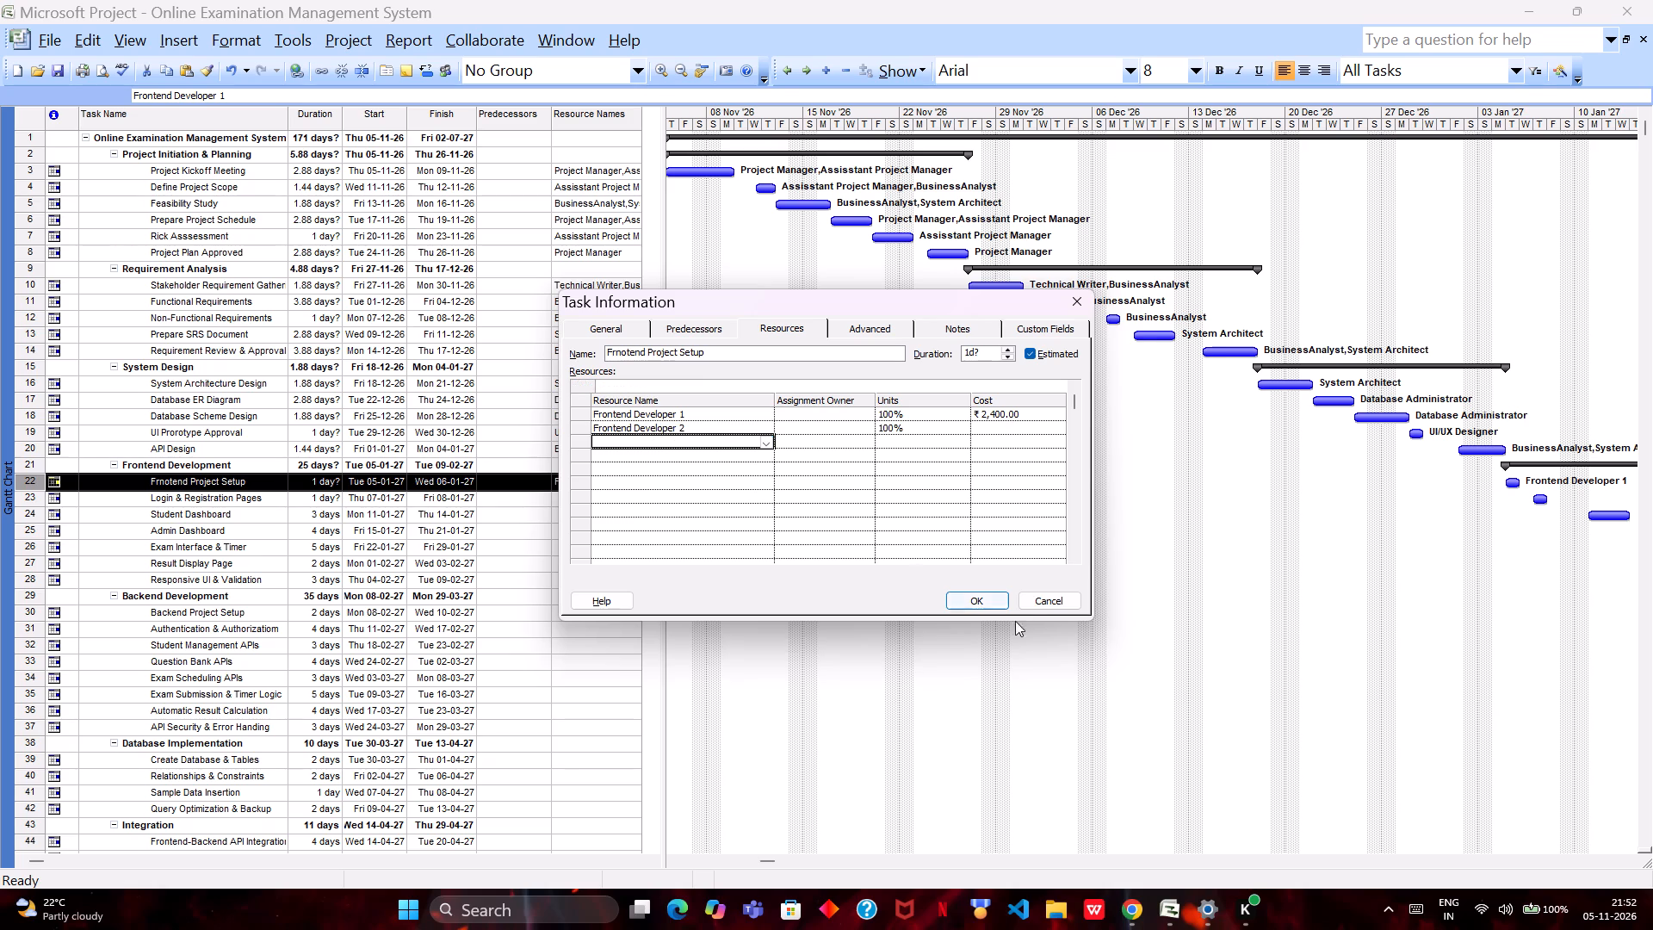
left_click(994, 597)
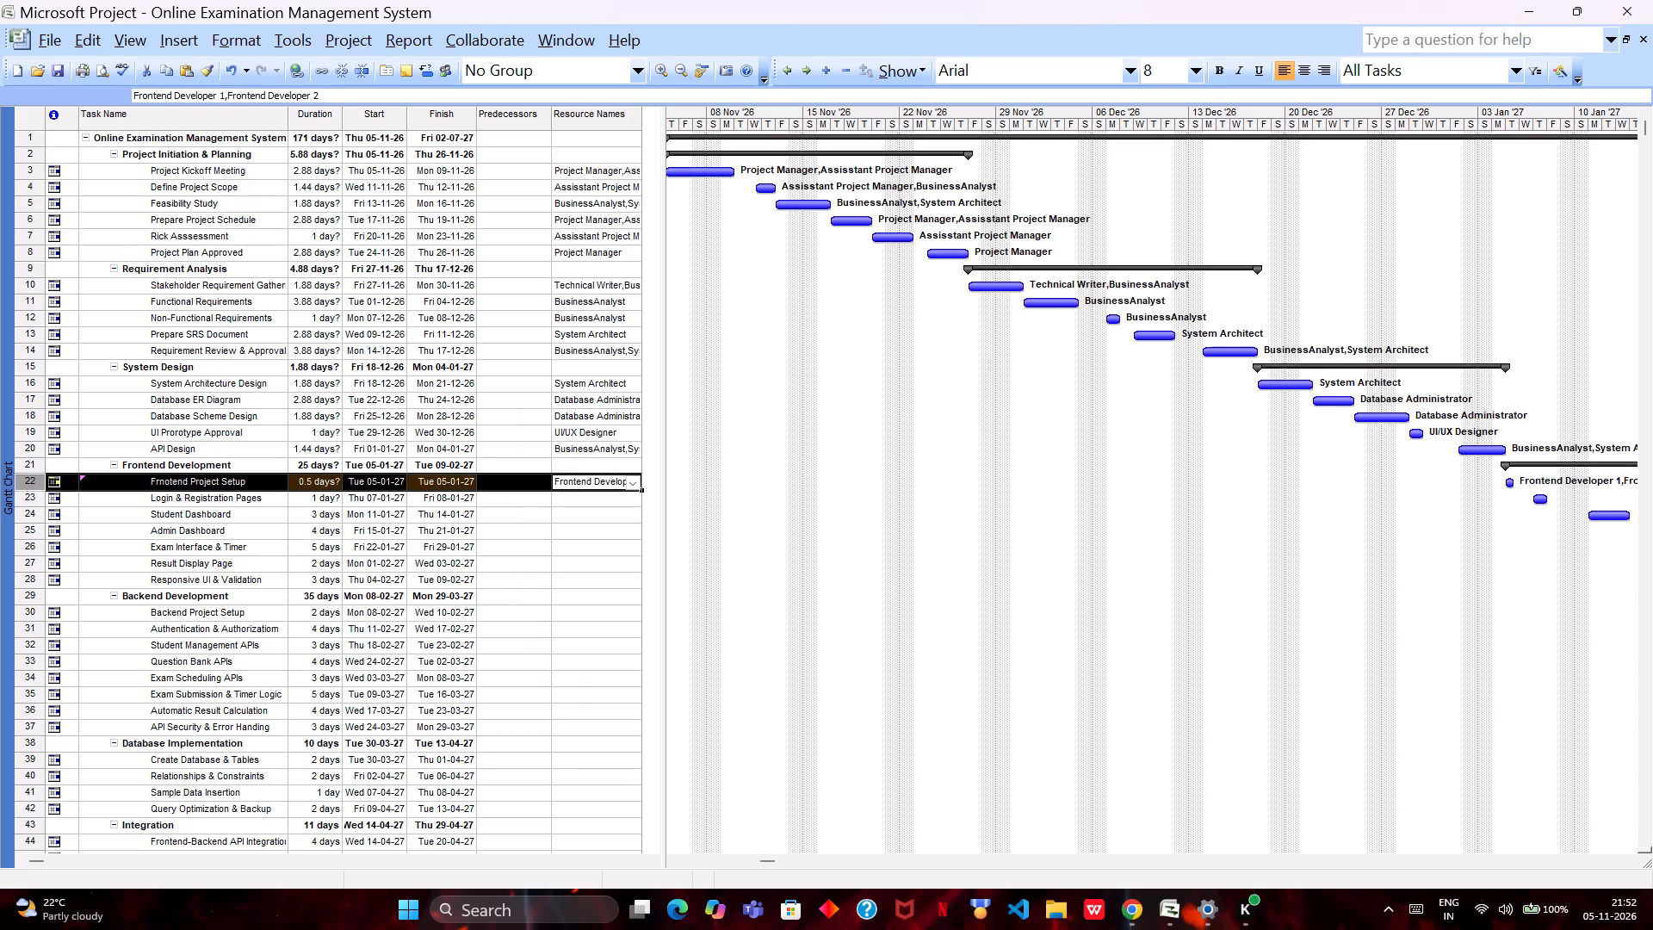
Enter Frontend Developer 1 as the first resource of the Login & Registration Pages task.
double_click(592, 500)
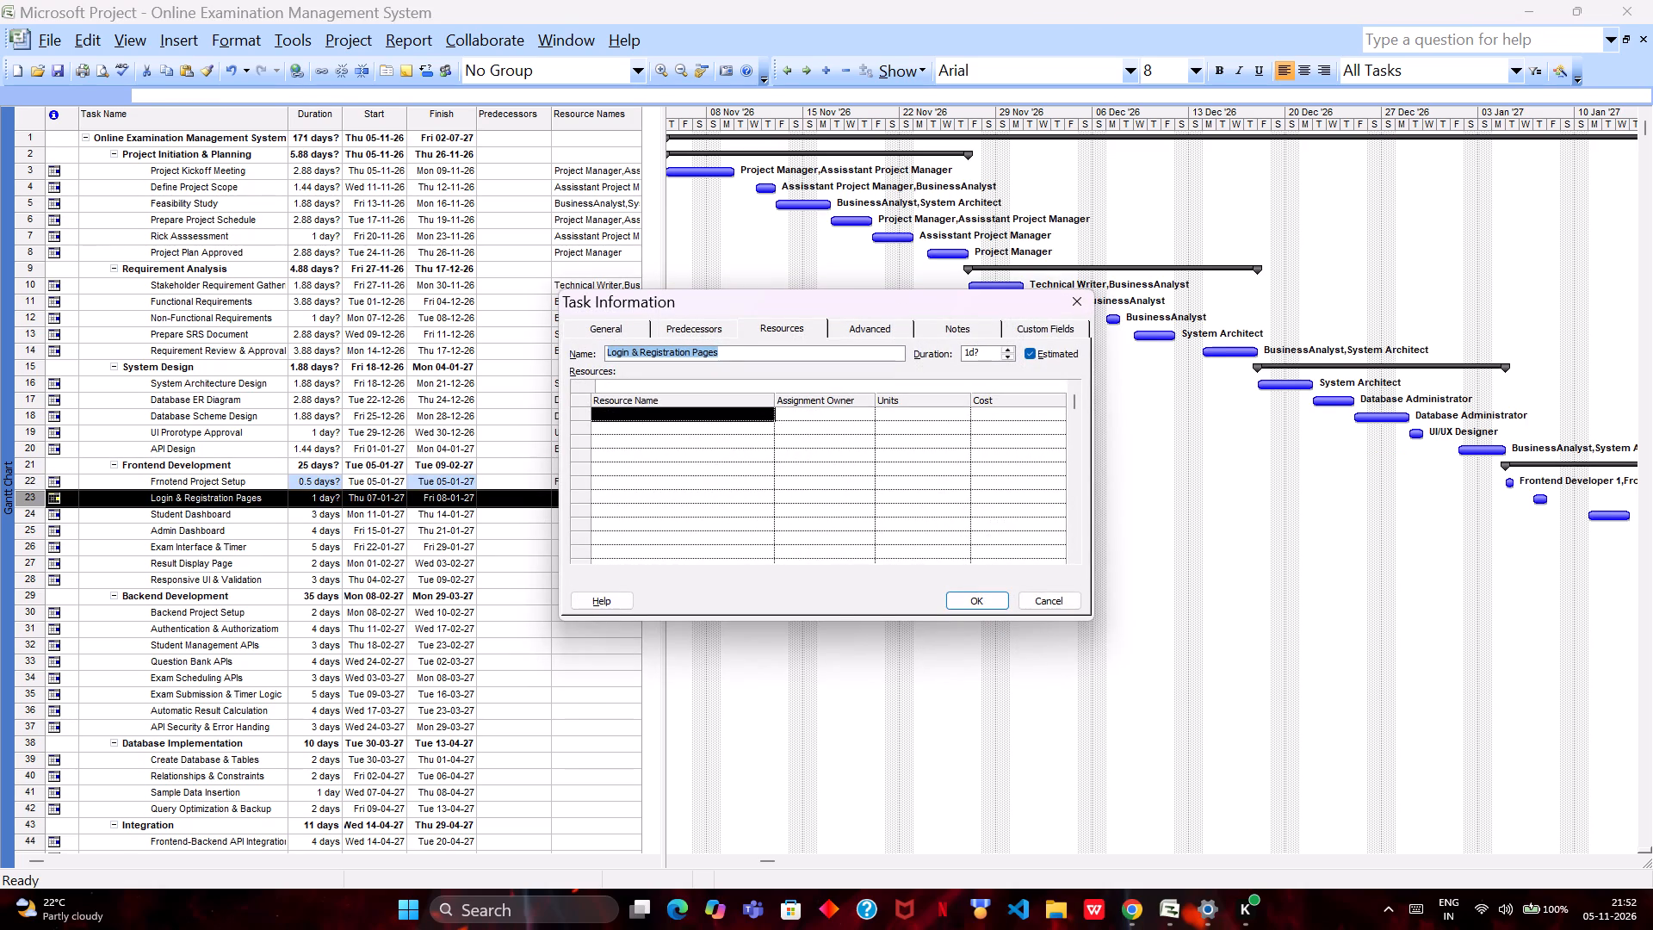
left_click(740, 418)
left_click(765, 417)
key("Down")
key("Down")
key("Down")
key("Down")
key("Down")
key("Down")
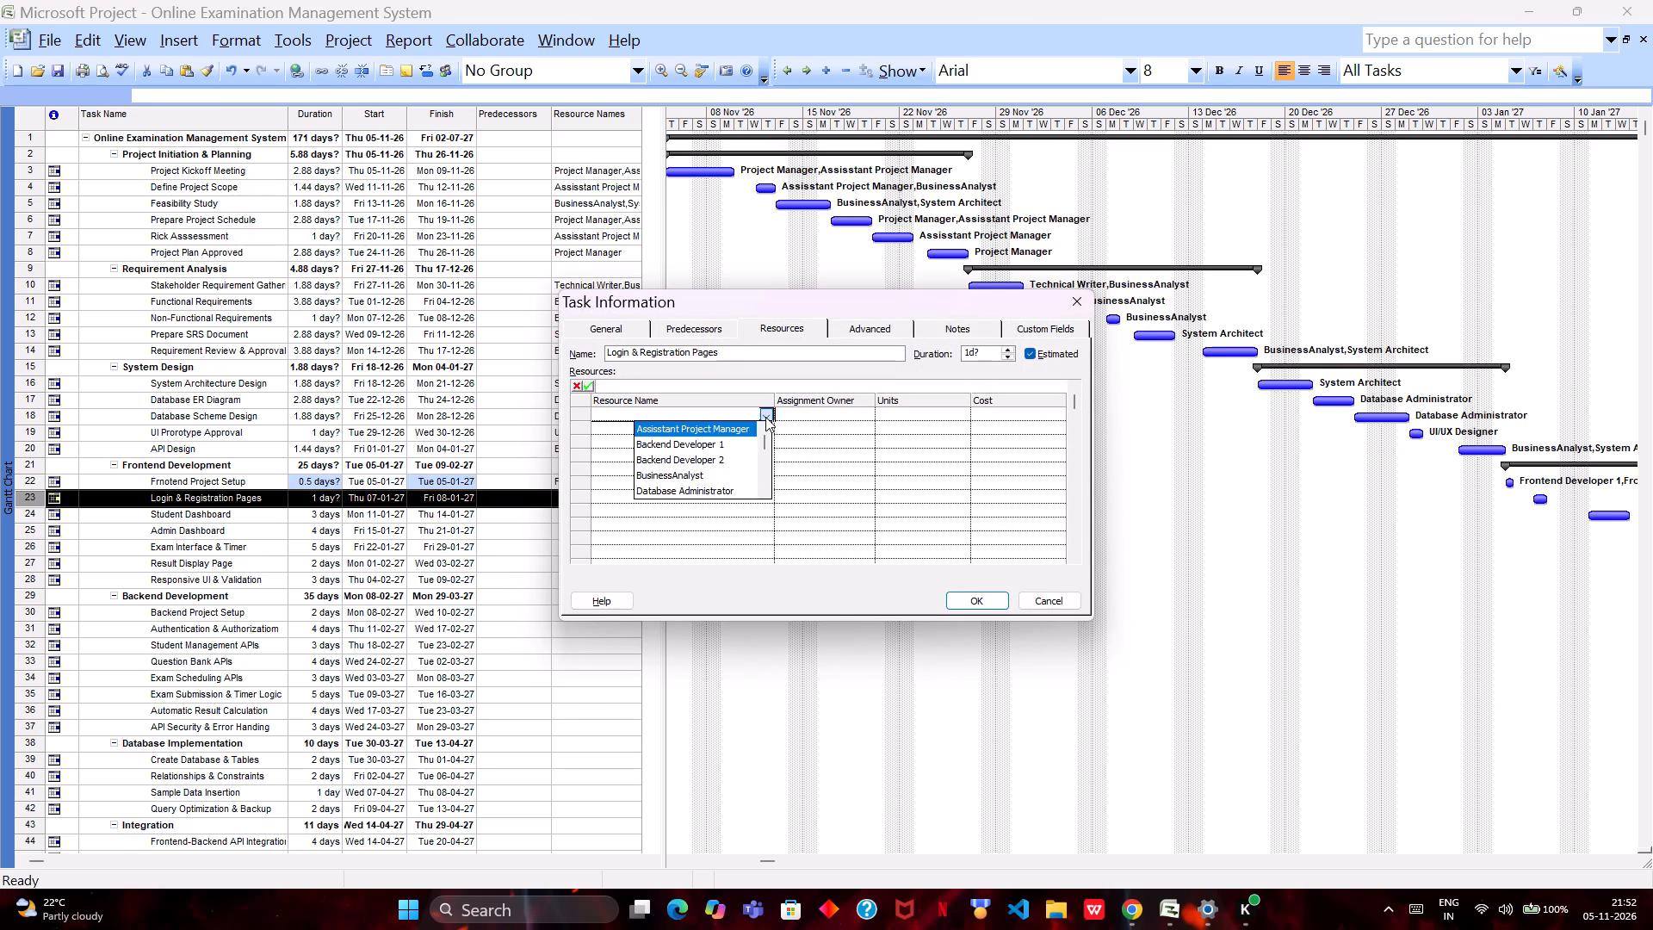
key("Down")
key("Down")
key("Down")
key("Down")
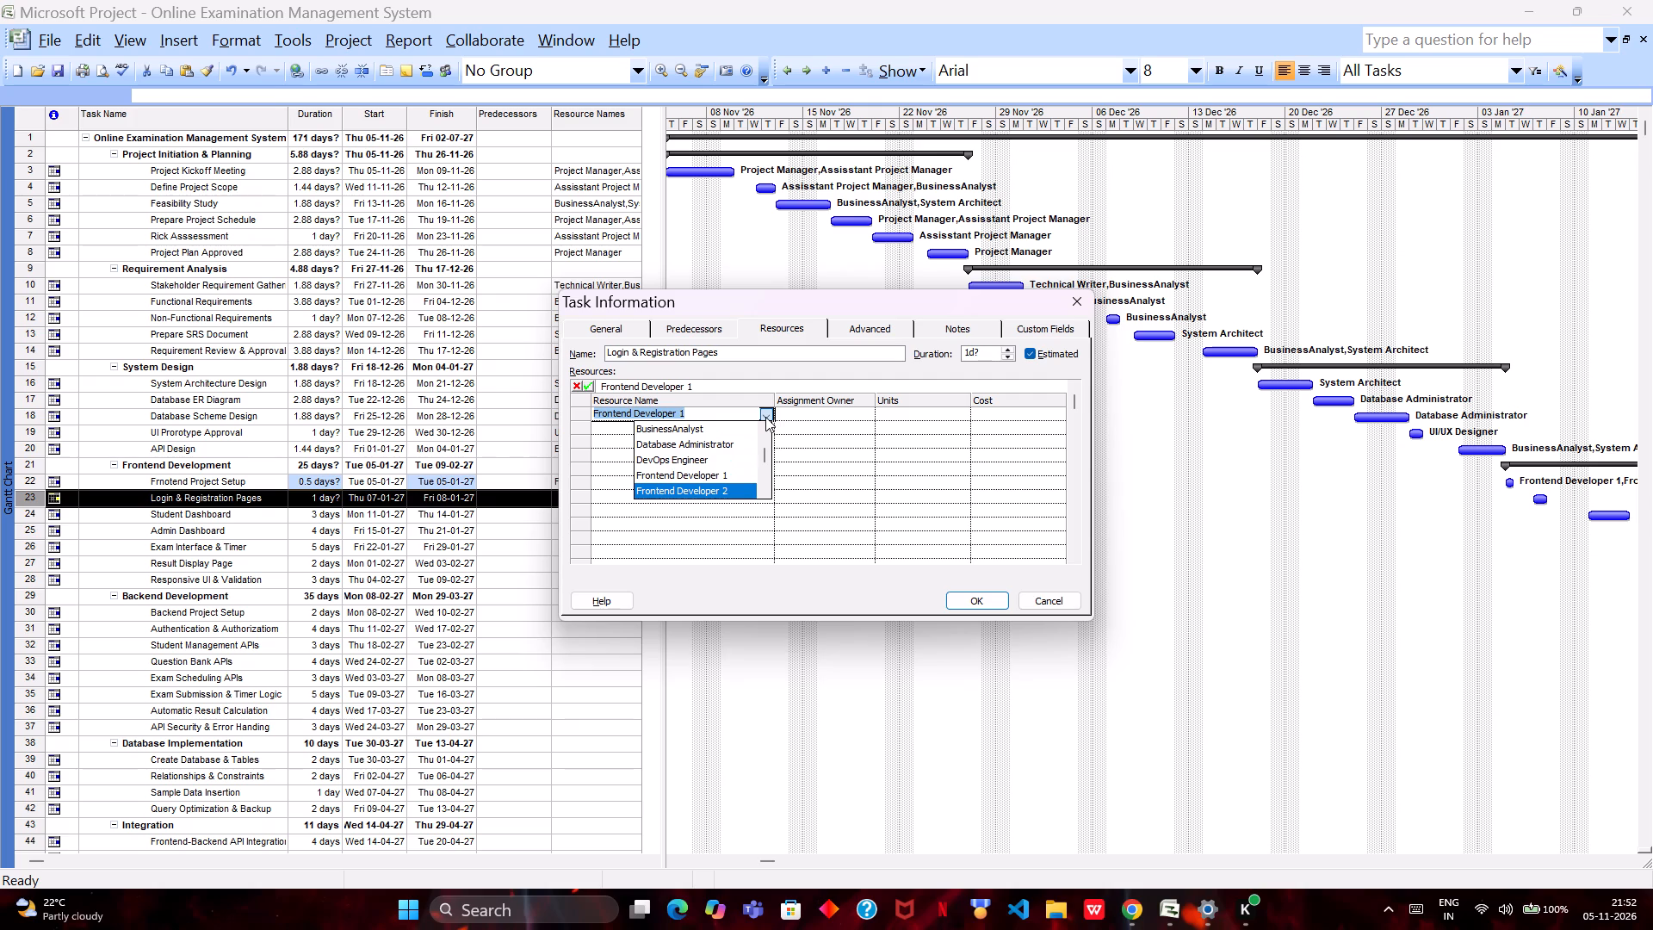
key("Up")
key("Return")
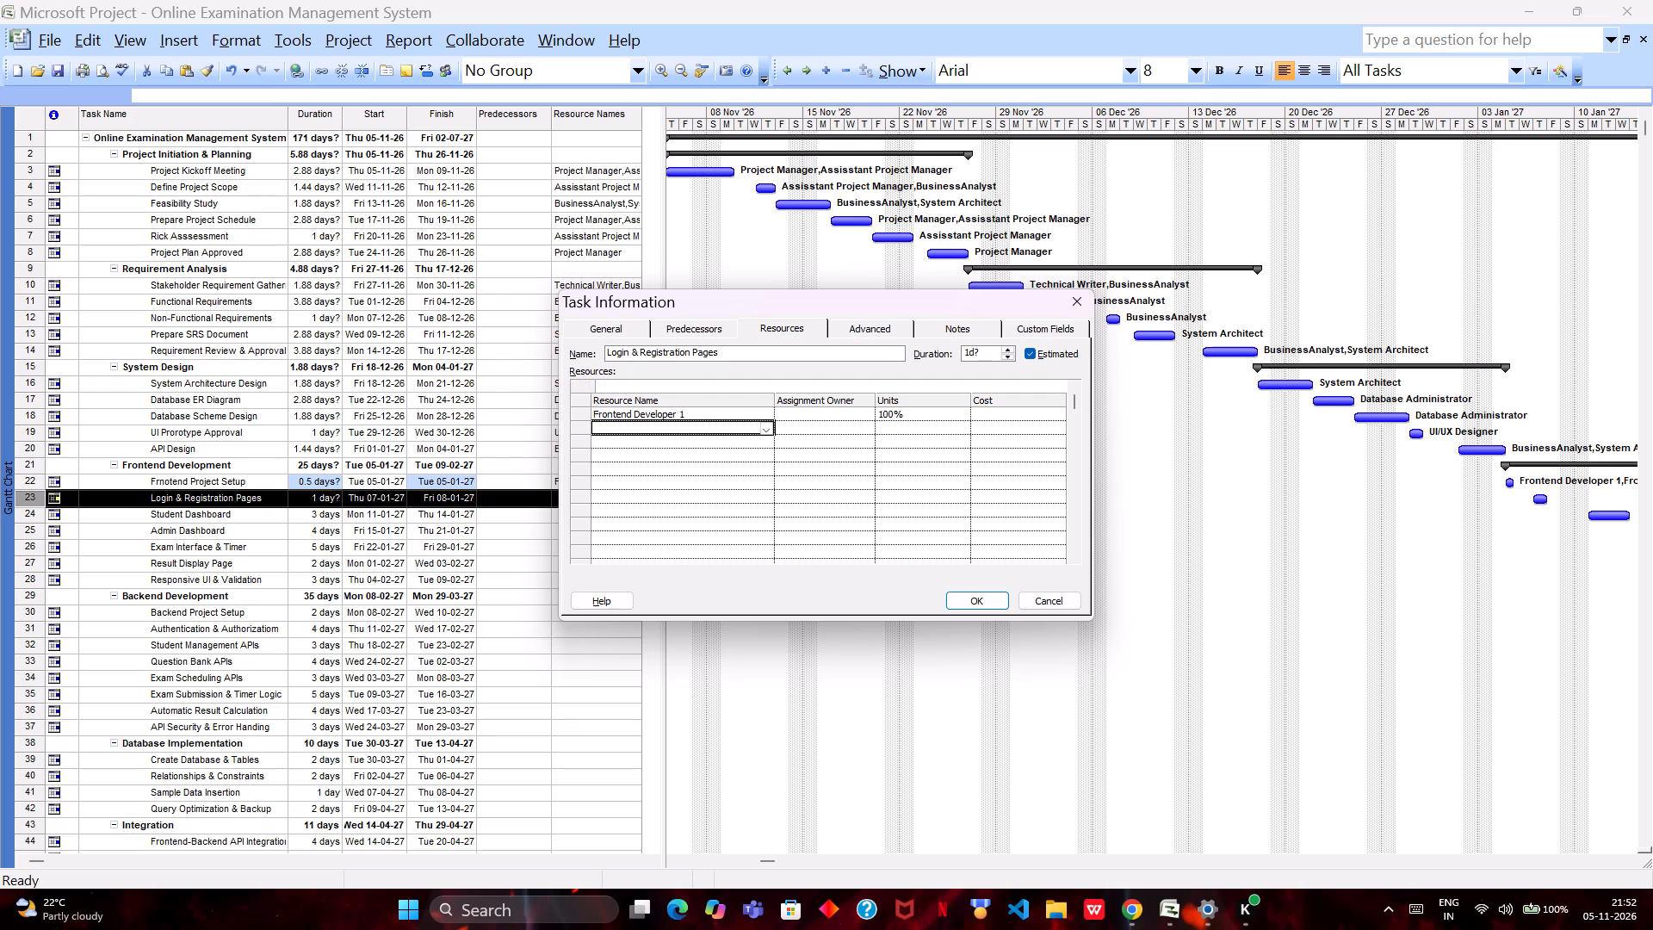
Add Frontend Developer 2 as the second resource of the Login & Registration Pages task and apply both assignments.
left_click(764, 423)
key("Down")
key("Down")
key("Down")
key("Down")
key("Down")
key("Down")
key("Down")
key("Down")
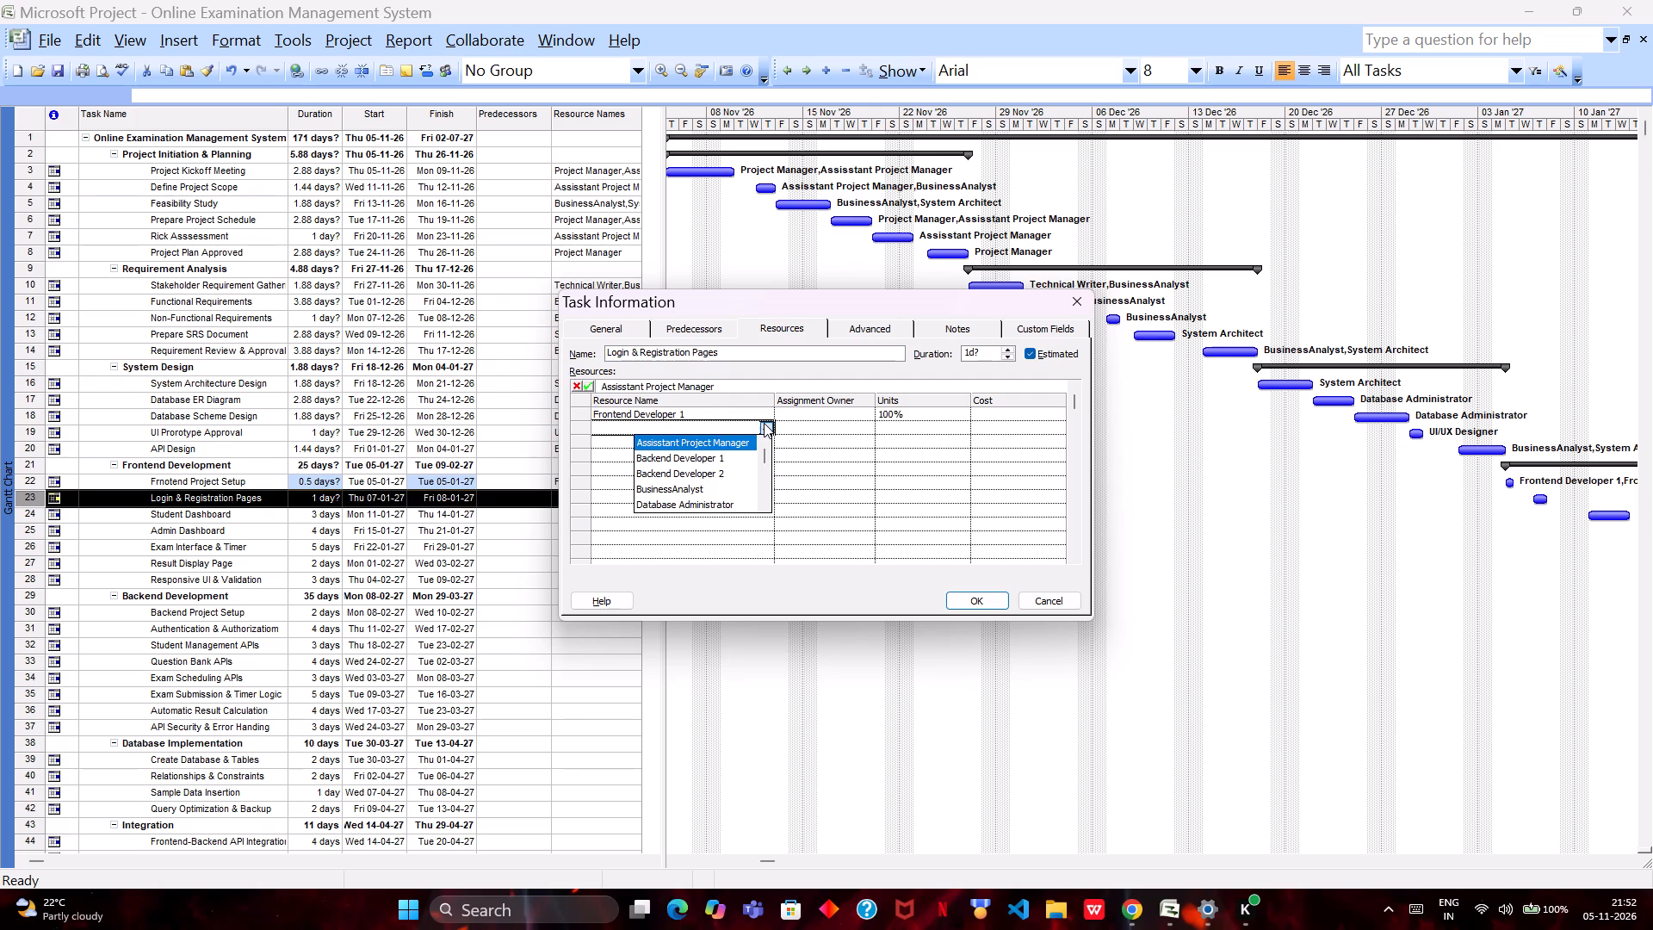
key("Down")
key("Down")
key("Down")
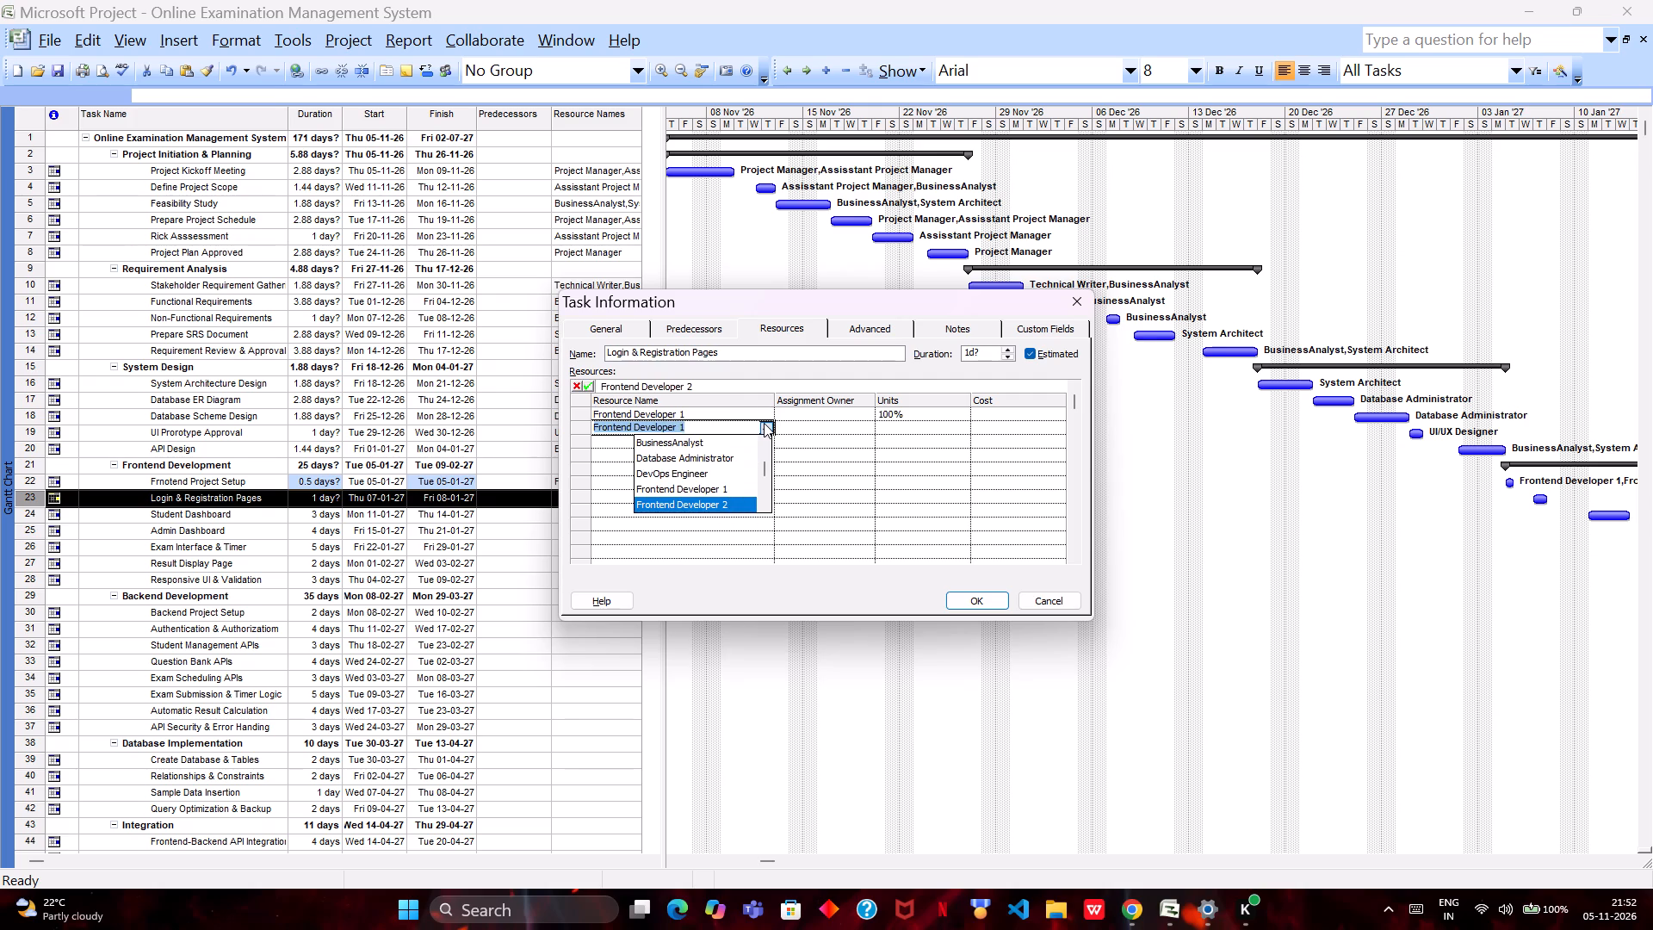
key("Return")
key("Return")
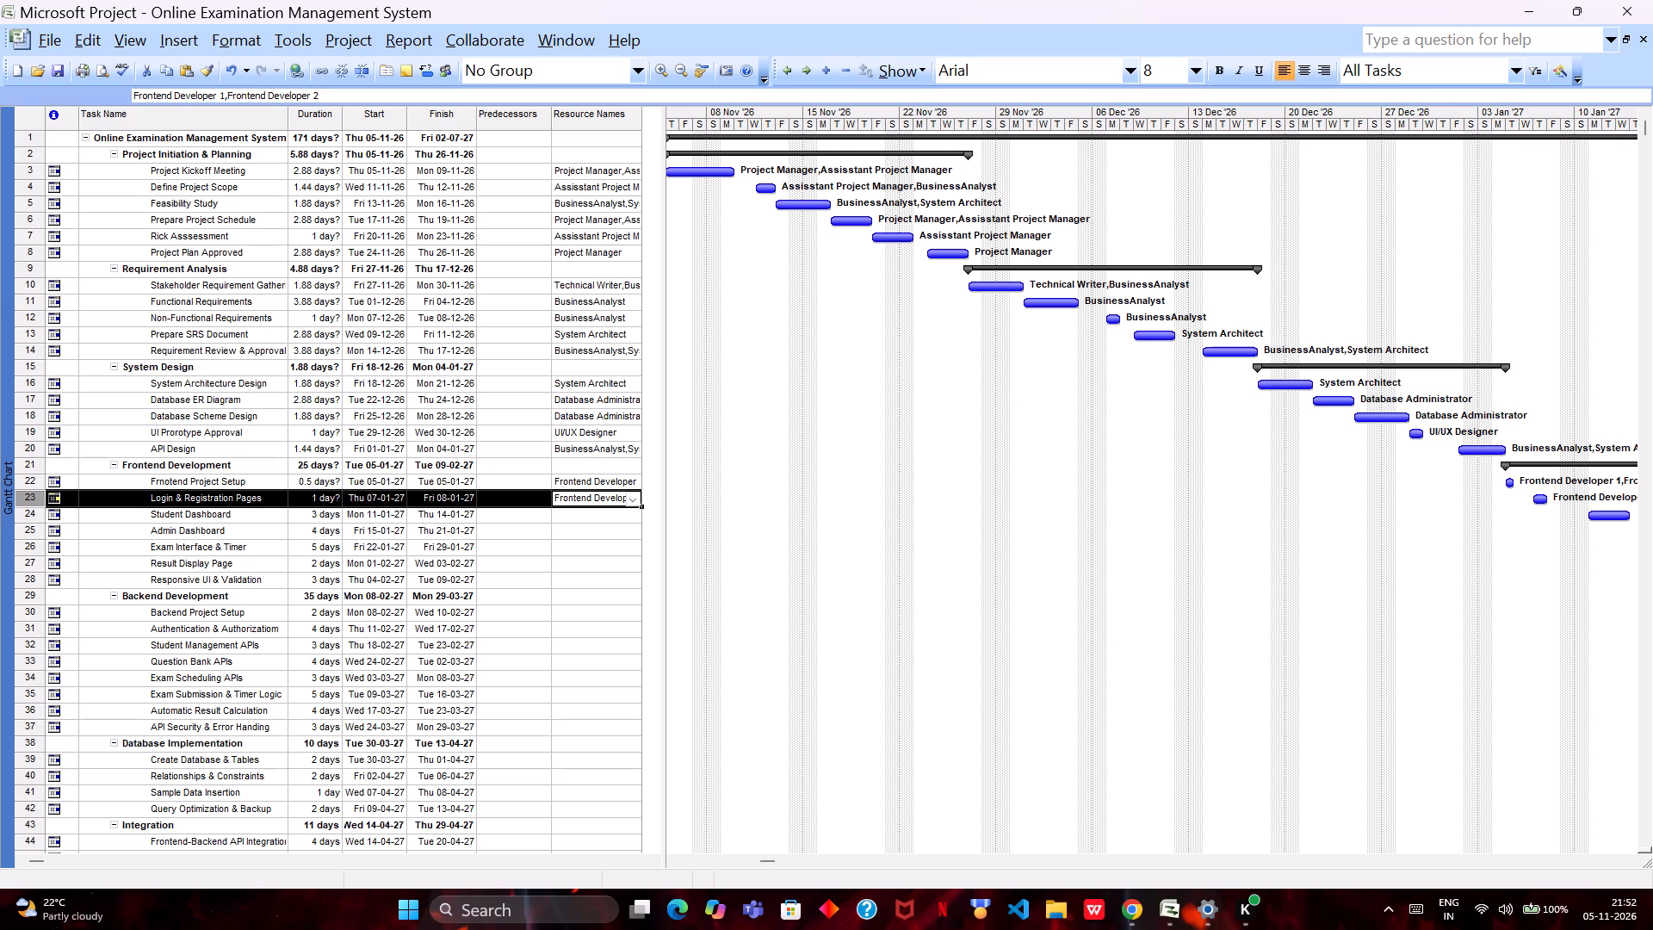
Enter Frontend Developer 1 as the first resource of the Student Dashboard task under Frontend Development.
double_click(615, 513)
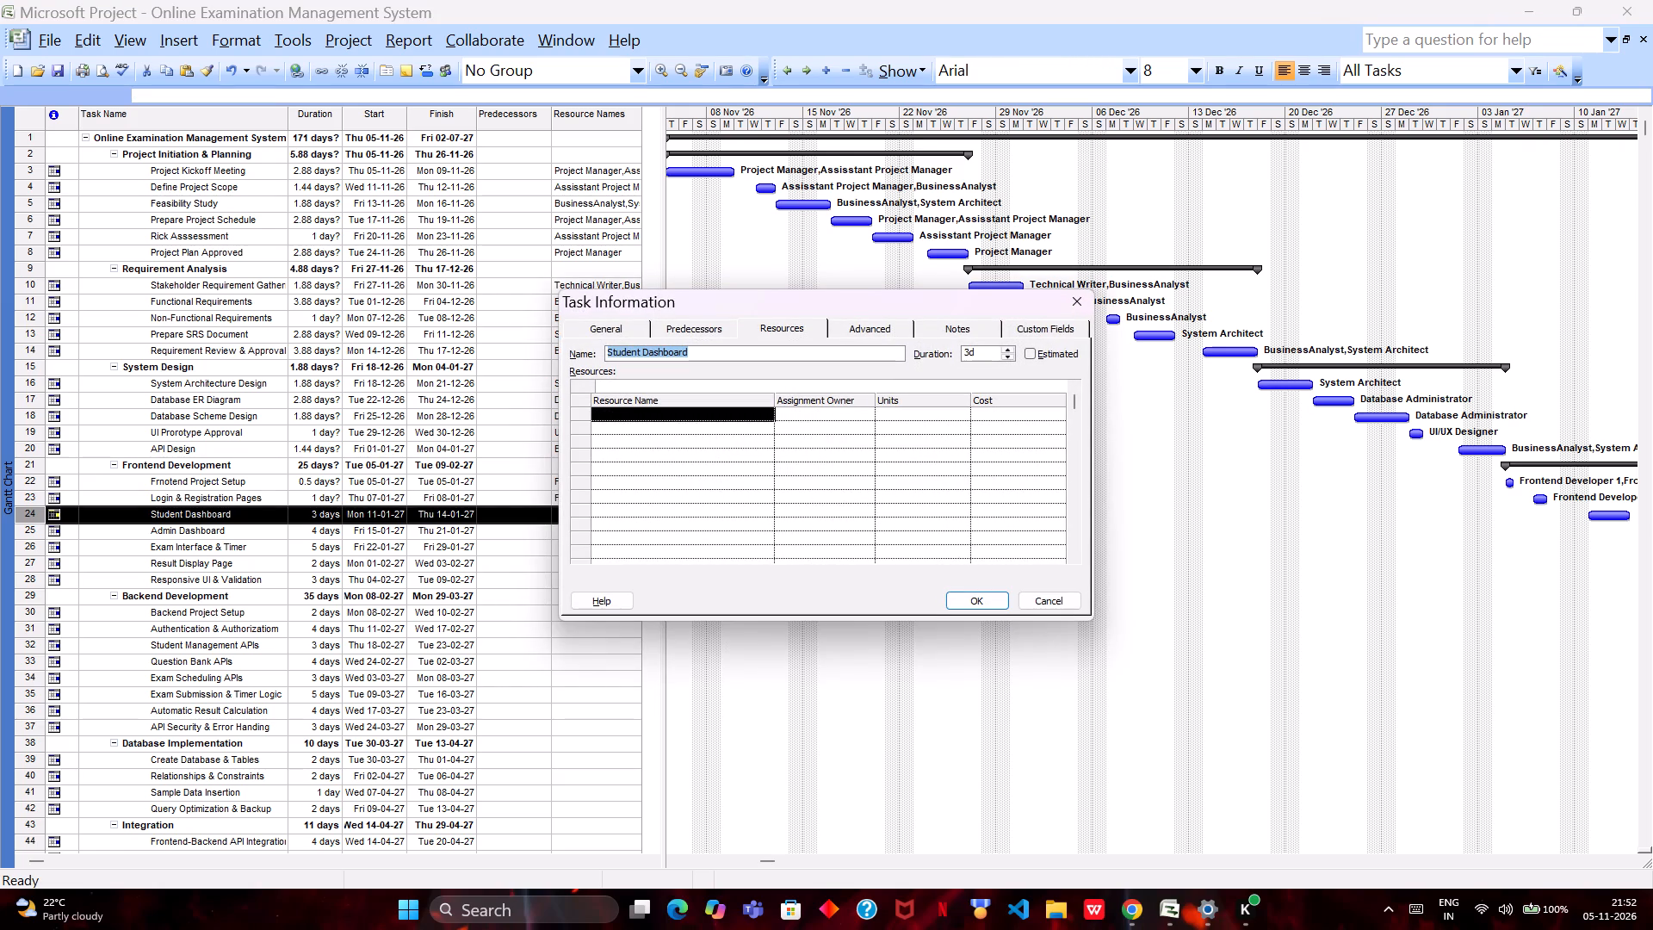
left_click(758, 409)
left_click(768, 418)
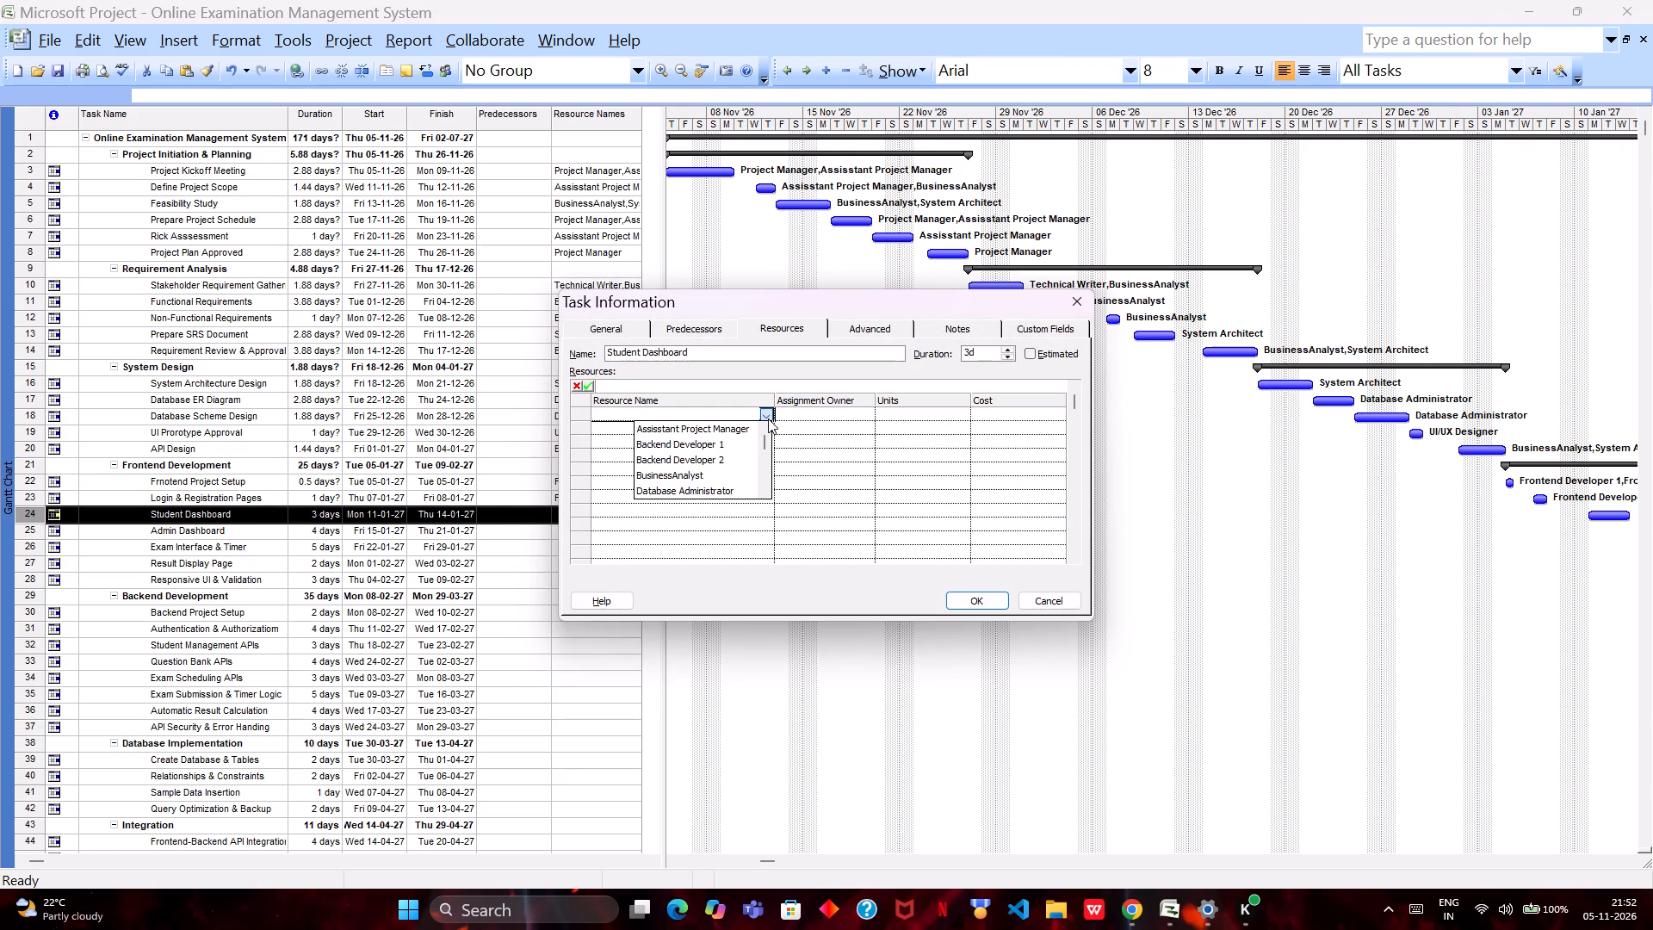
key("Down")
key("Down")
key("Down")
key("Down")
key("Down")
key("Down")
key("Down")
key("Down")
key("Down")
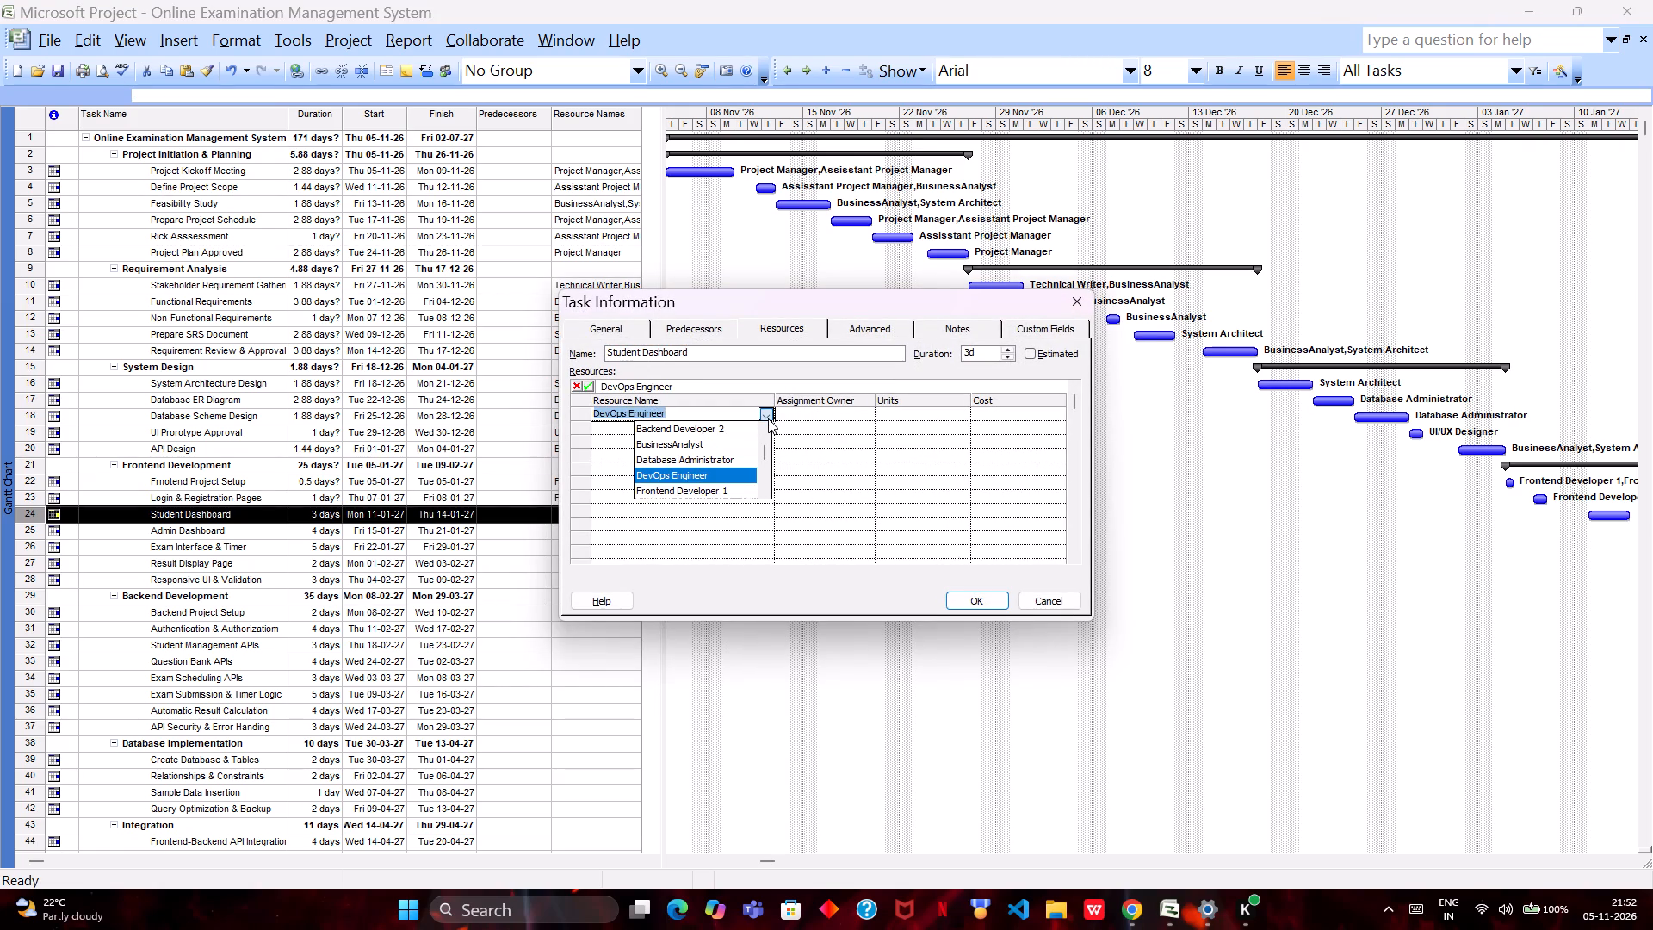
key("Return")
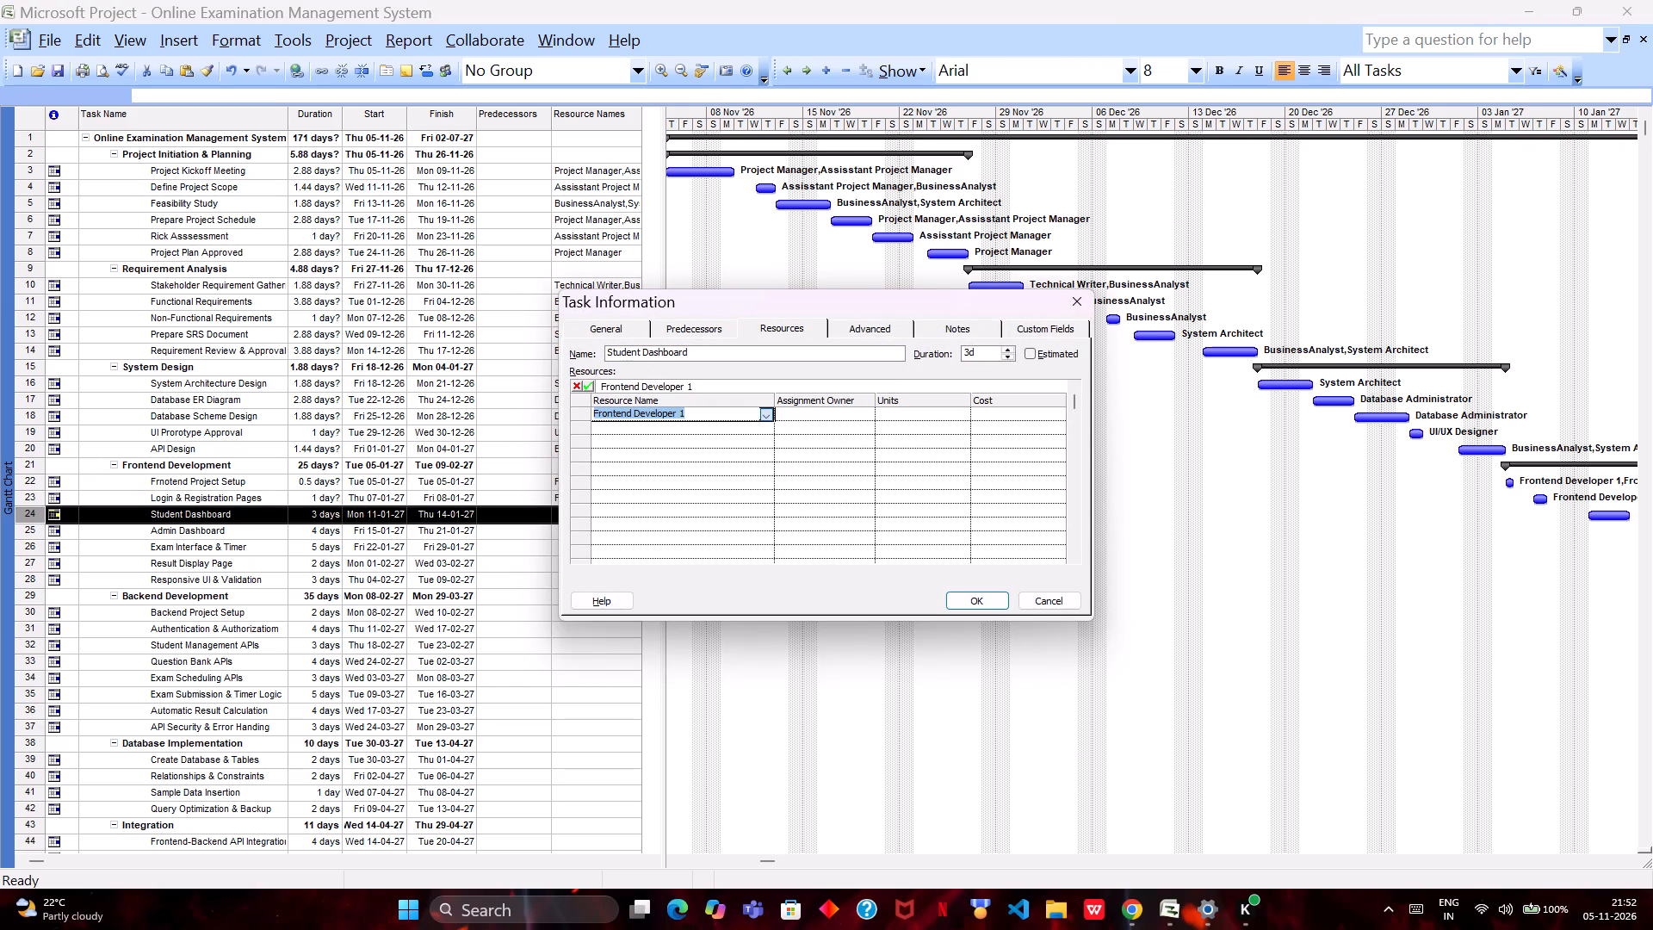
Add Frontend Developer 2 as the second resource of the Student Dashboard task and apply both assignments.
left_click(763, 425)
key("Down")
key("Down")
key("Down")
key("Down")
key("Down")
key("Down")
key("Down")
key("Down")
key("Down")
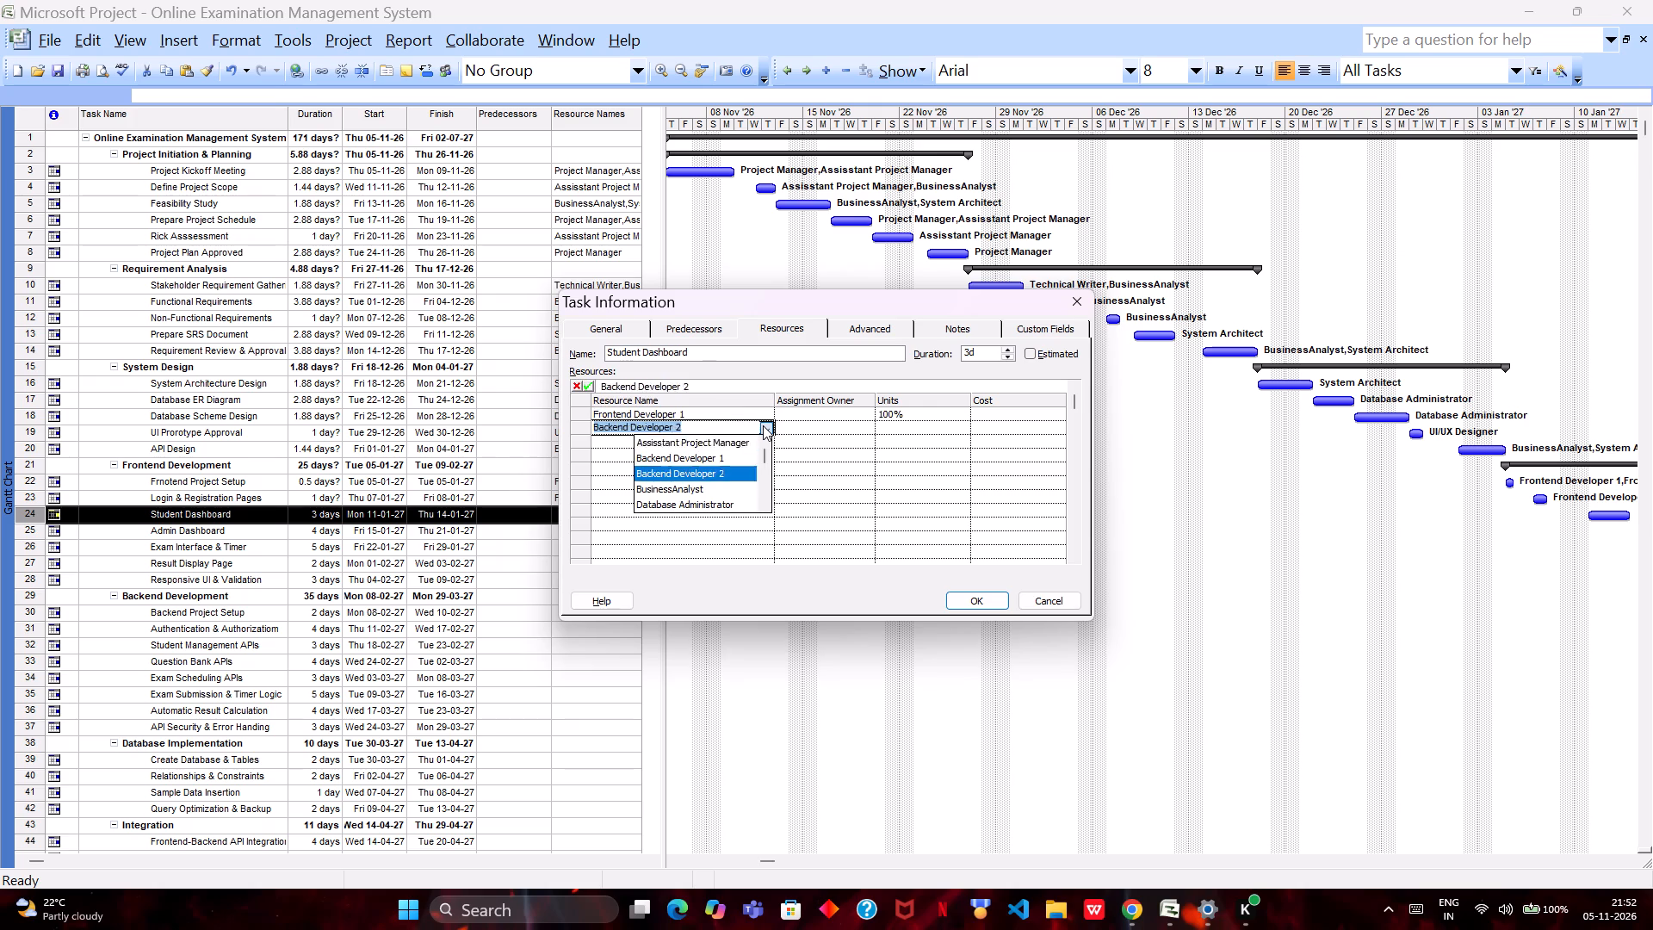
key("Down")
key("Down")
key("Return")
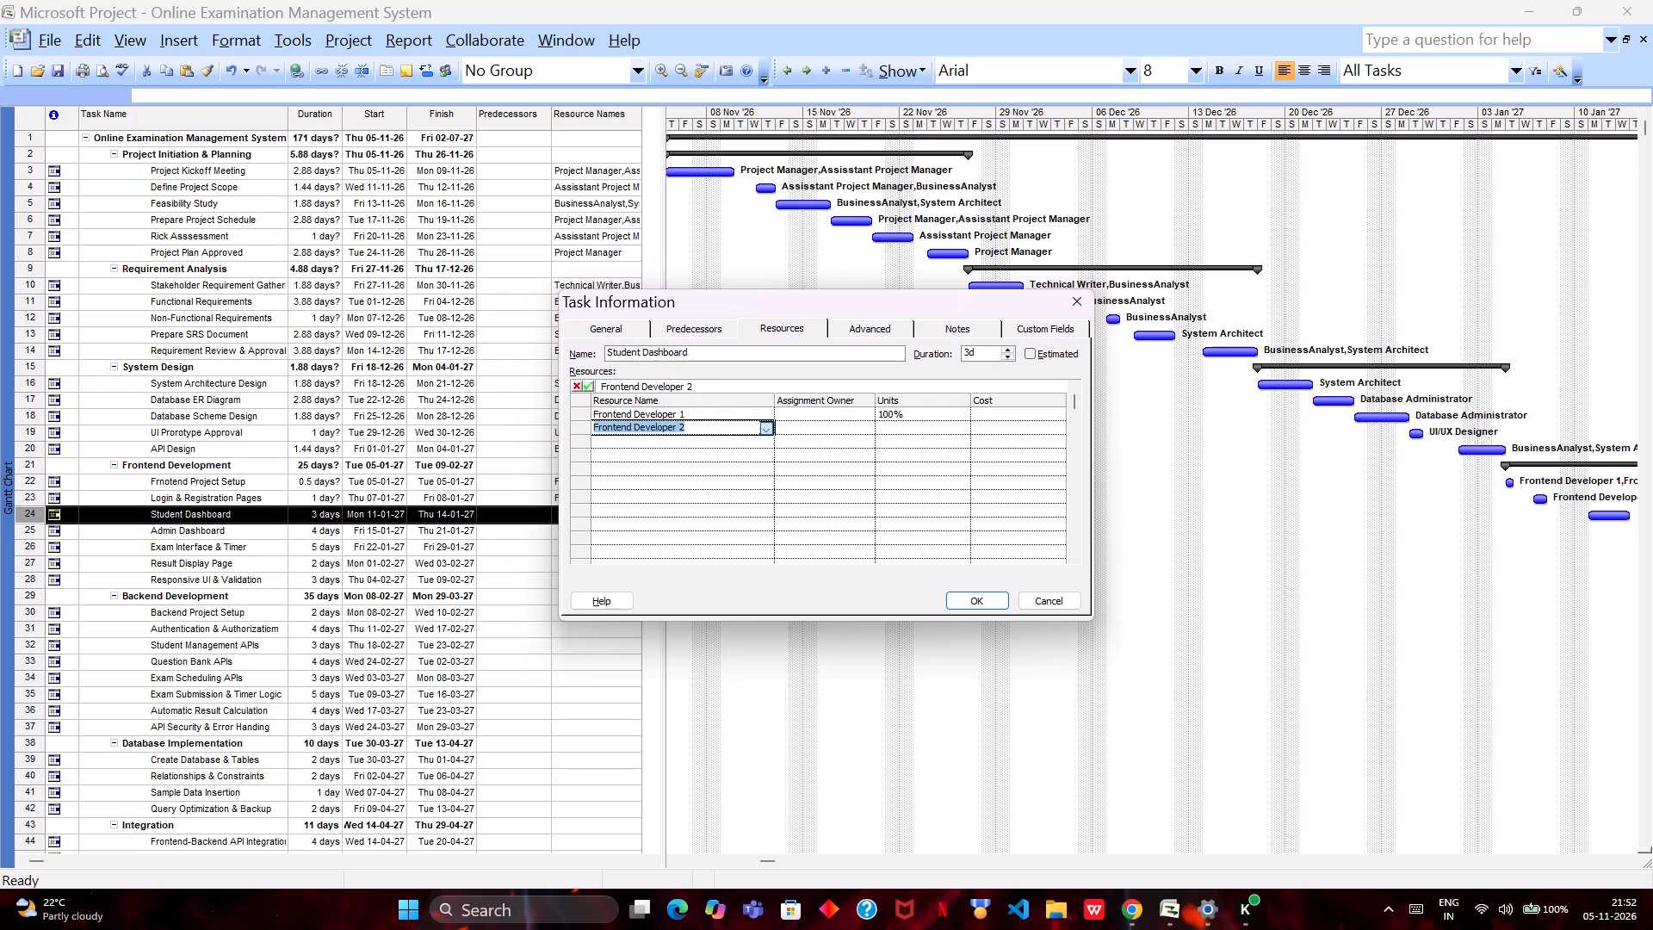
key("Return")
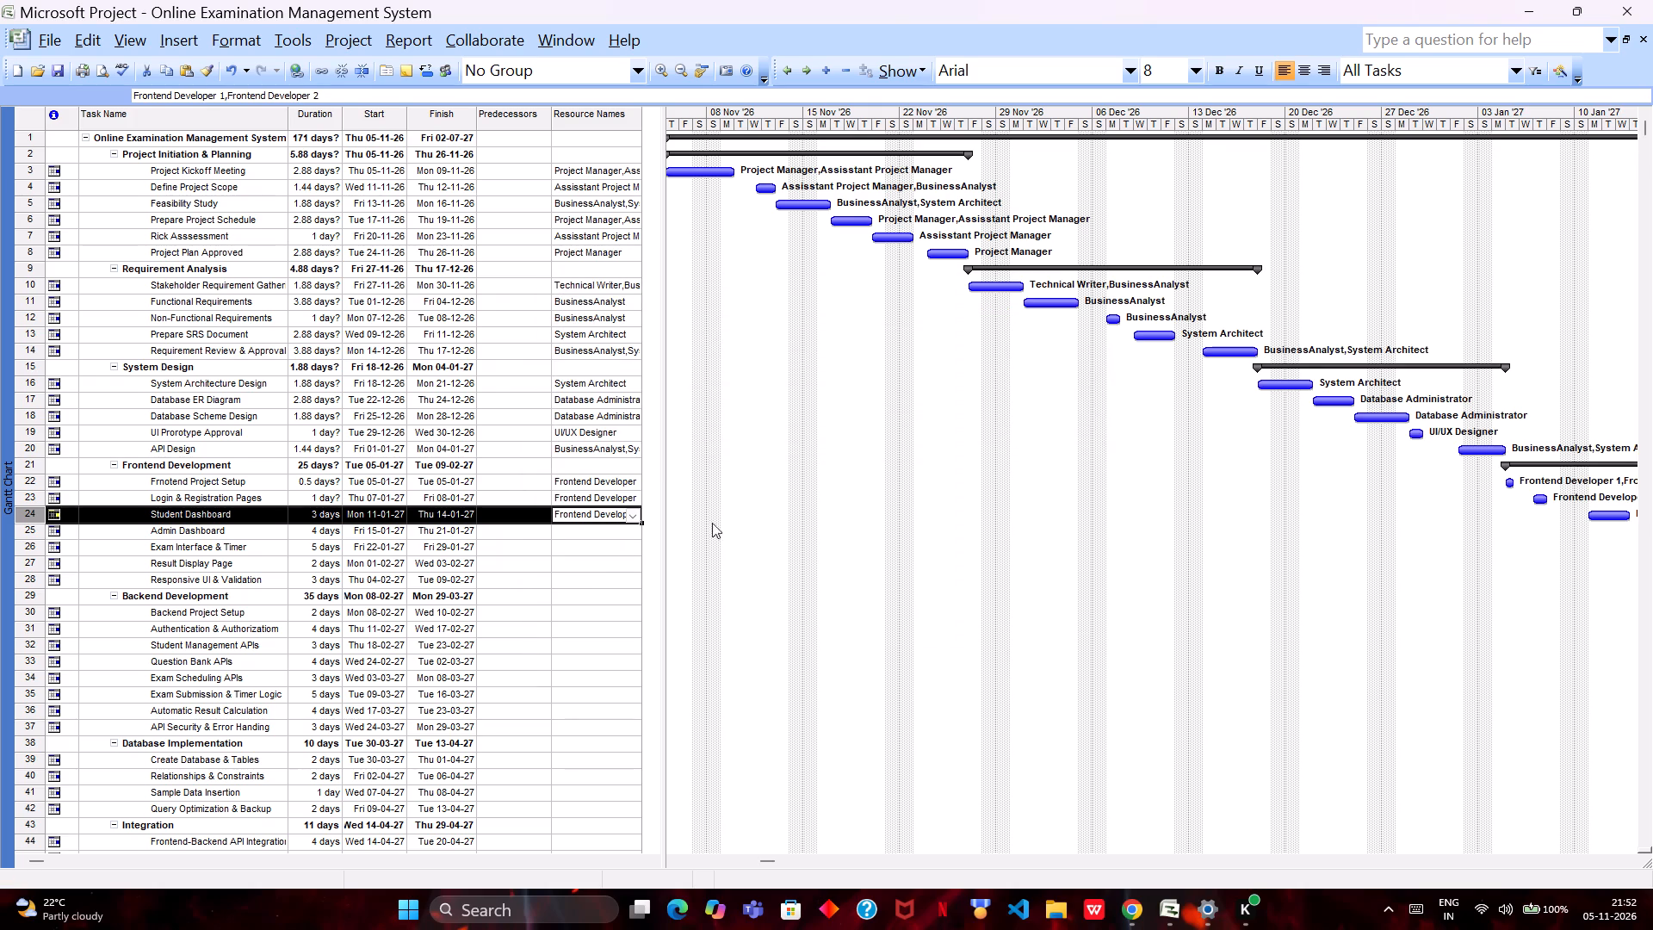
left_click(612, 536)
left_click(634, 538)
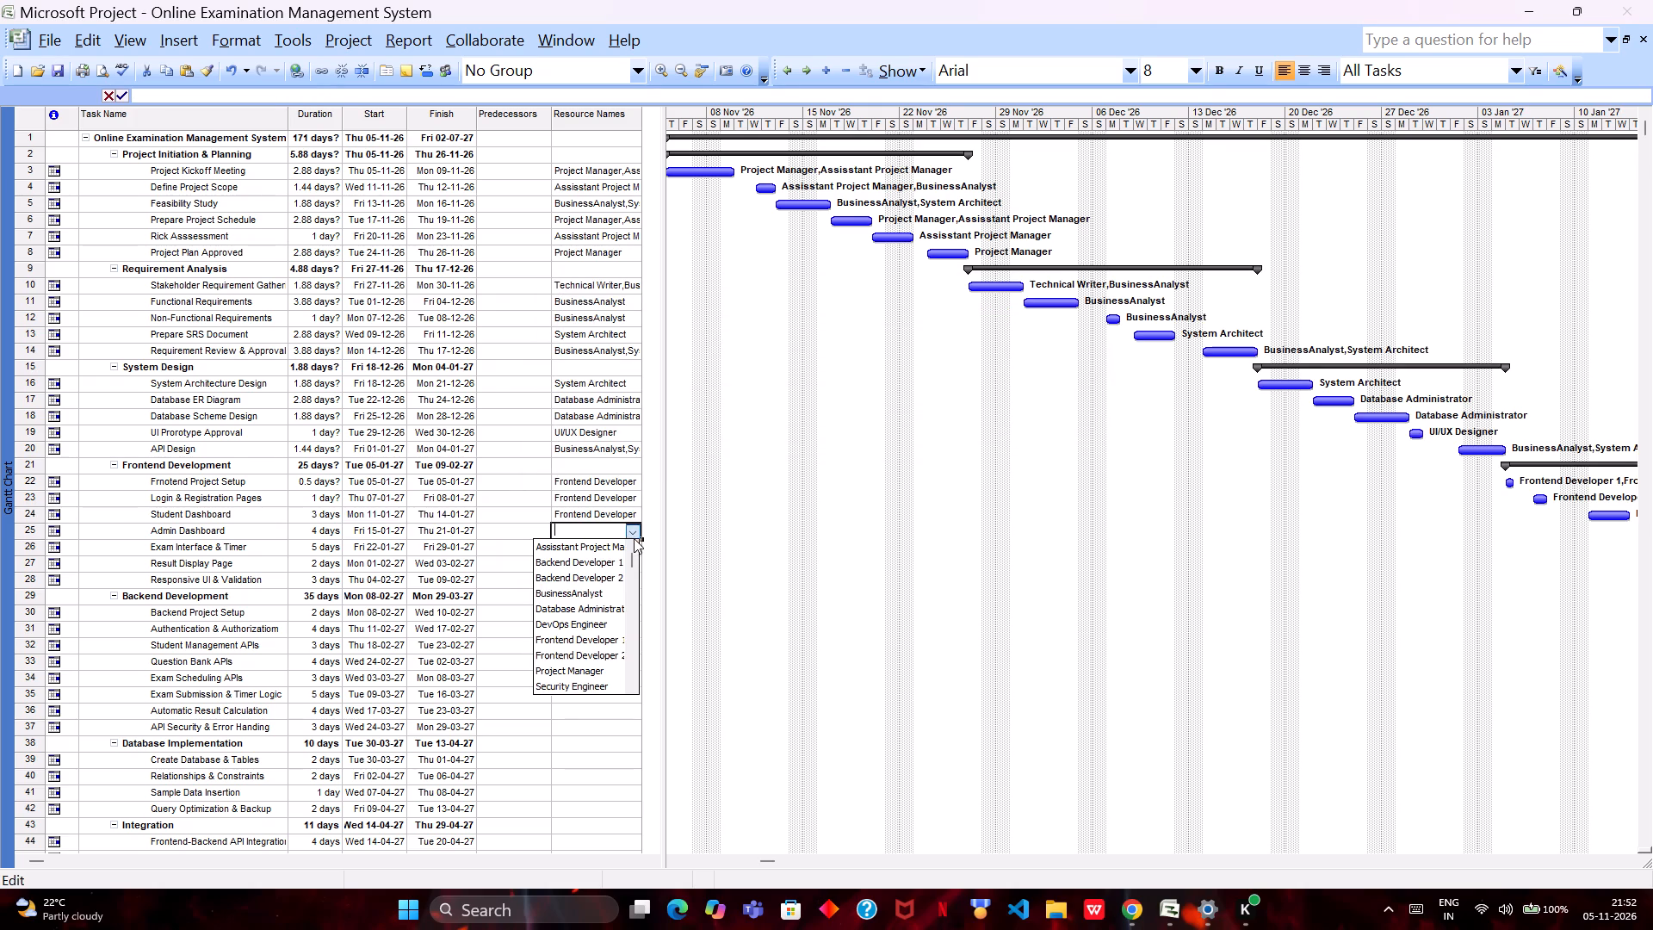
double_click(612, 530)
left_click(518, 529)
Enter Frontend Developer 1 as the first resource of the Admin Dashboard task.
double_click(563, 535)
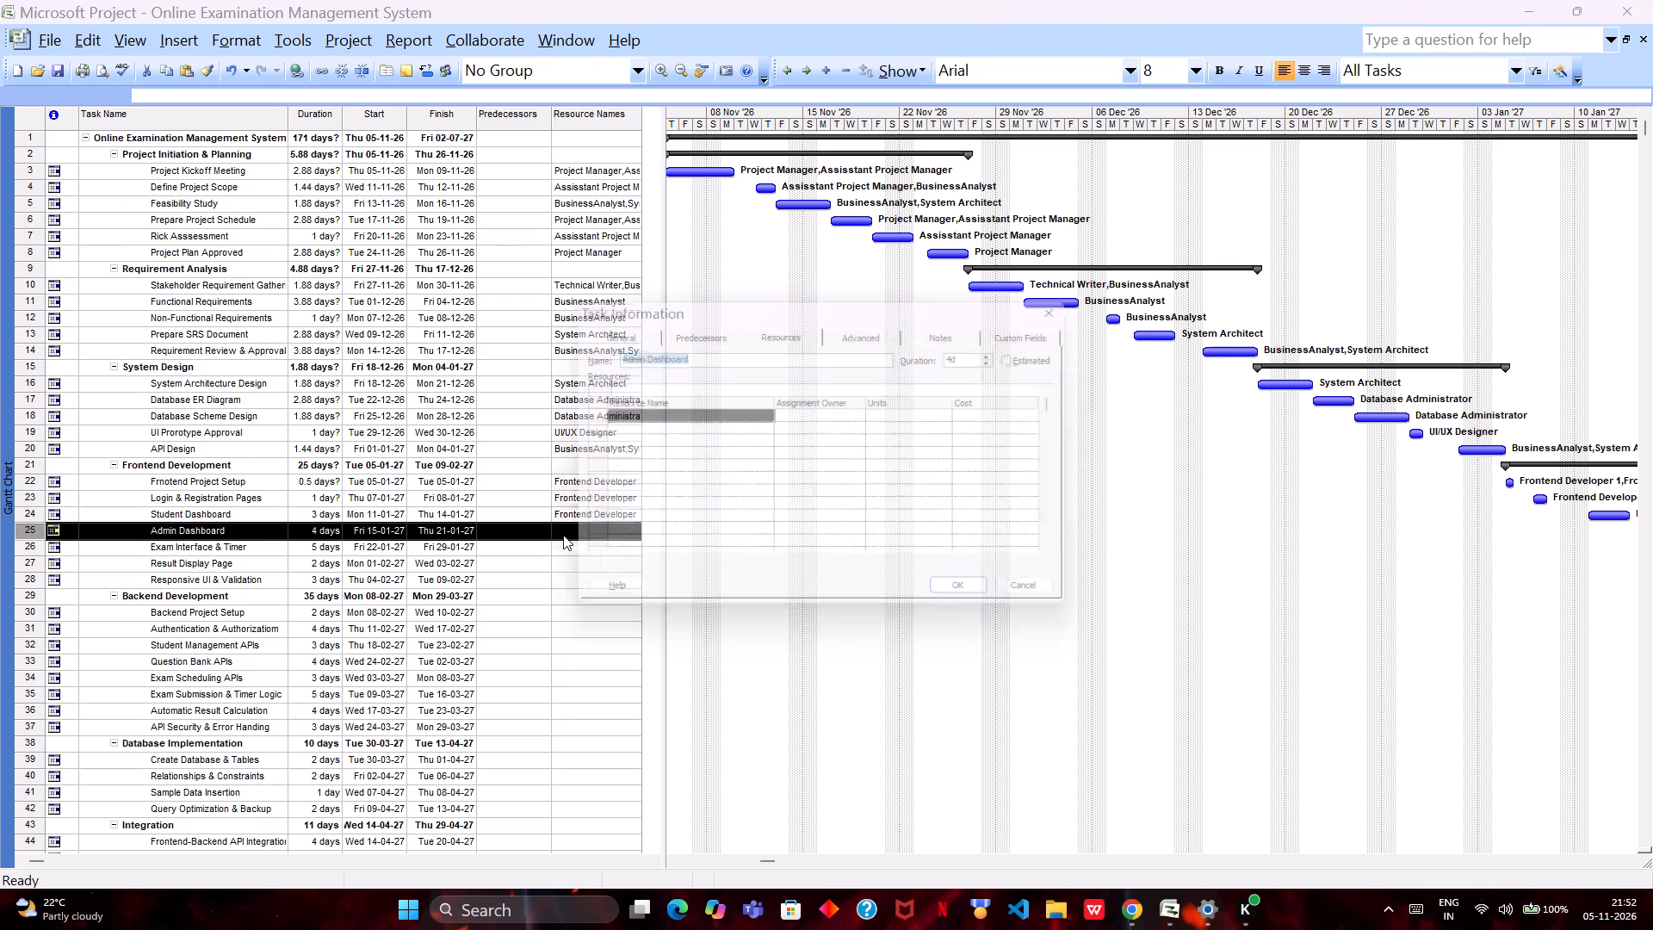
left_click(765, 418)
left_click(765, 417)
key("Down")
key("Down")
key("Down")
key("Down")
key("Down")
key("Down")
key("Down")
key("Down")
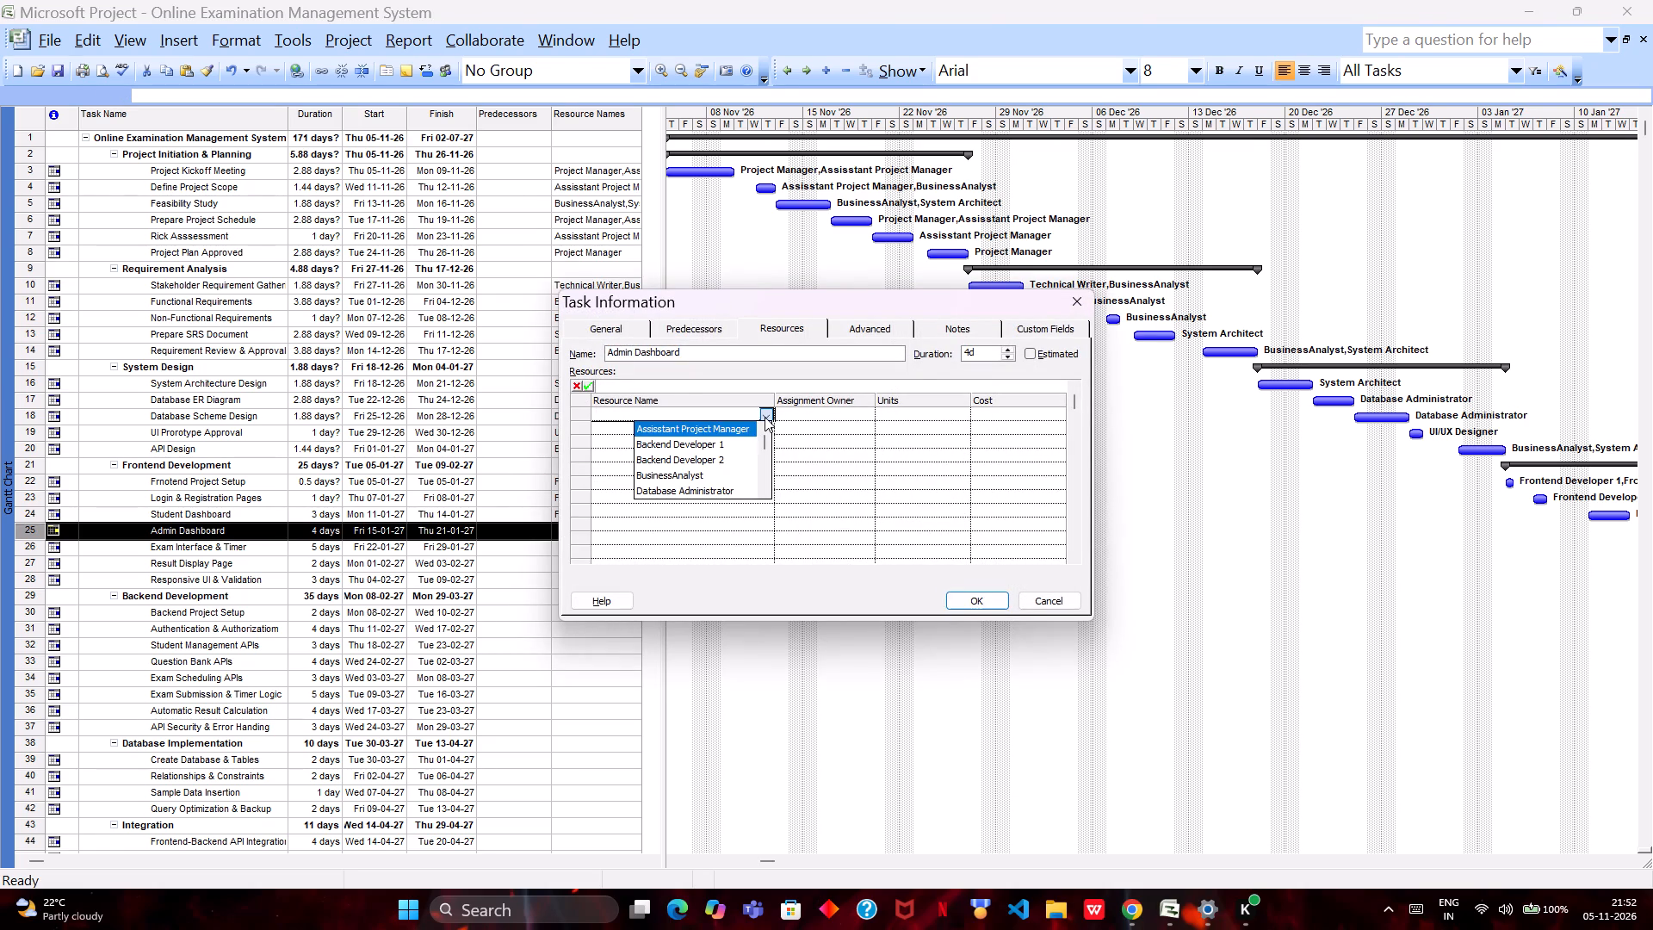
key("Down")
key("Down")
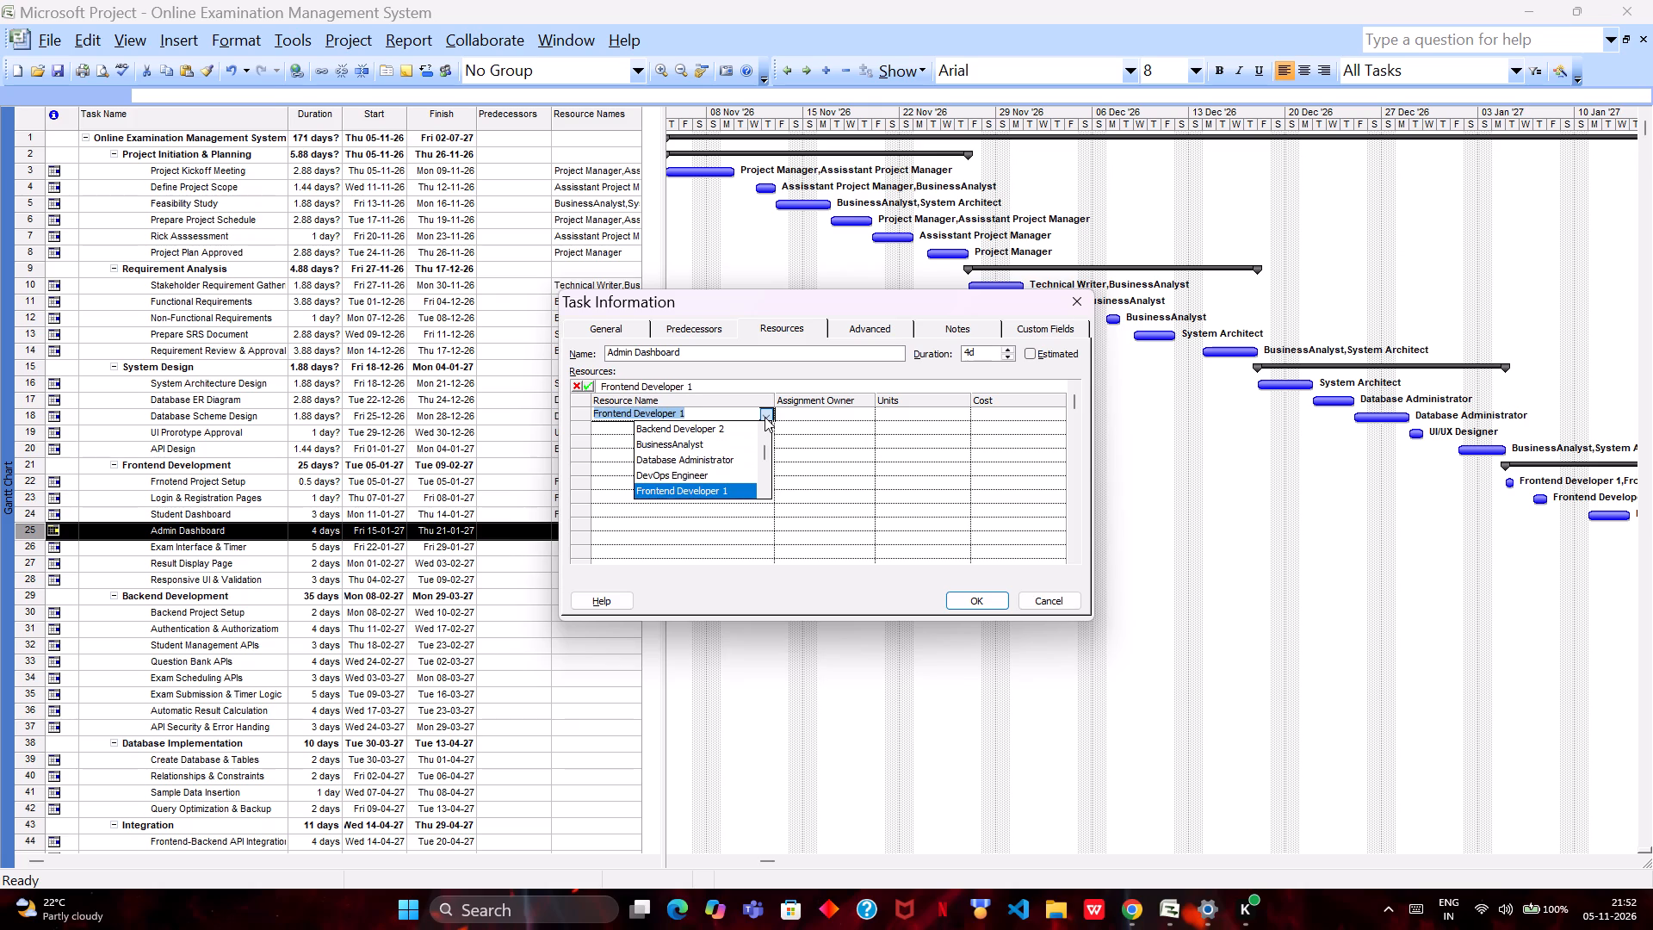
key("Return")
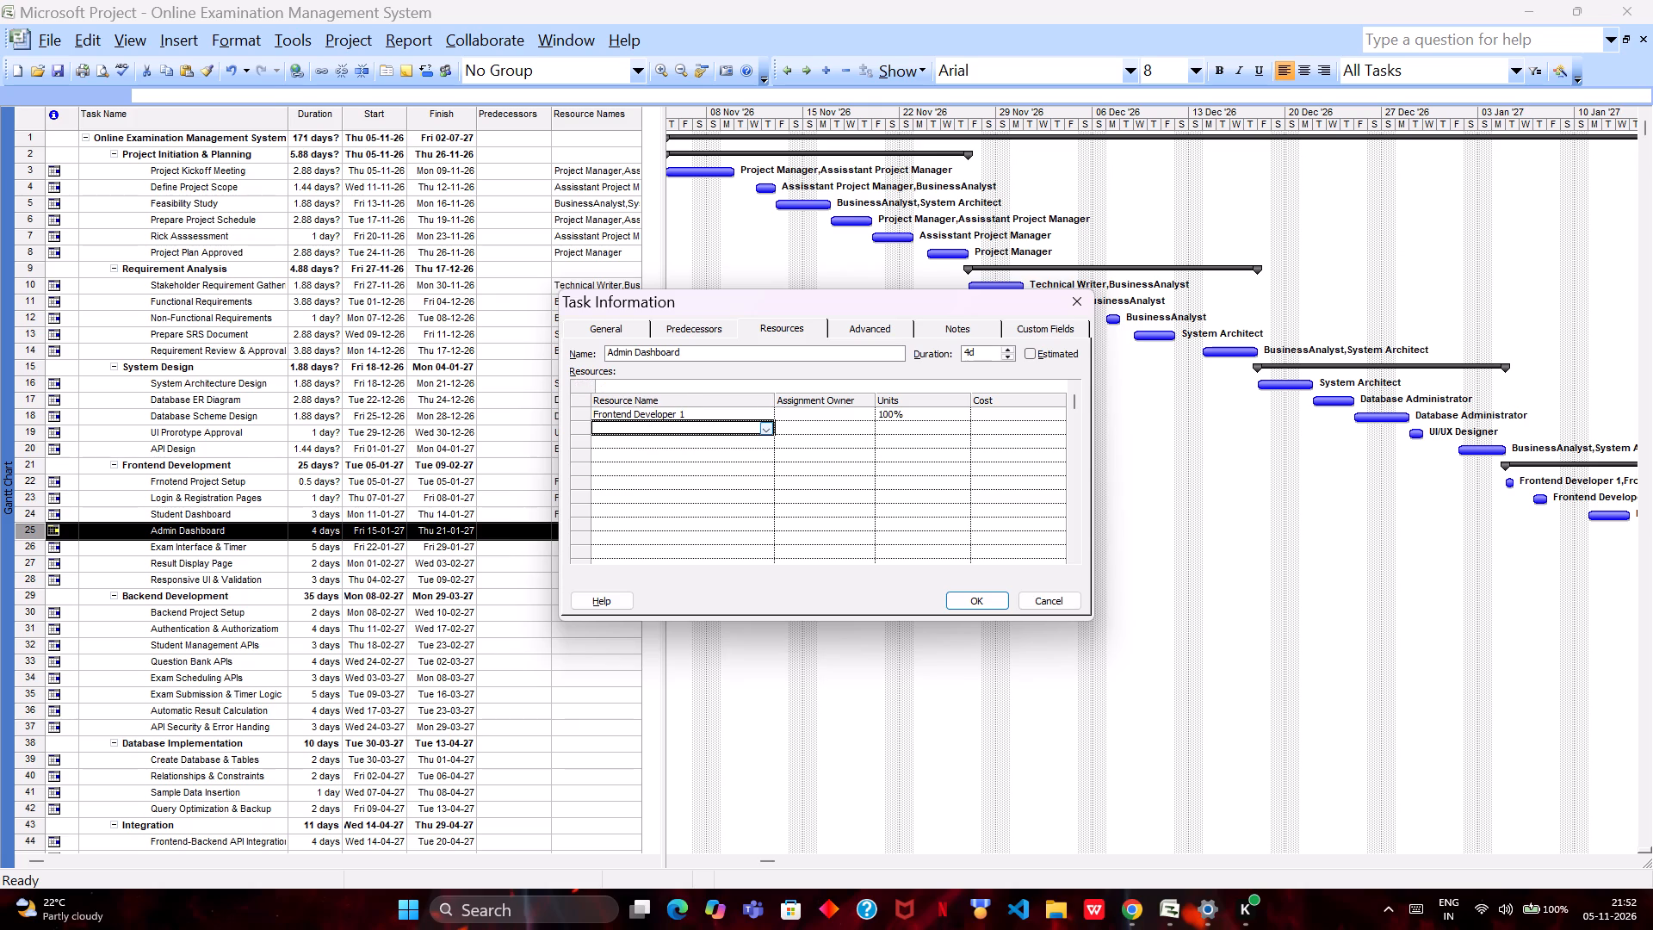
Add Frontend Developer 2 as the second resource of the Admin Dashboard task and apply both assignments.
left_click(764, 423)
key("Down")
key("Down")
key("Down")
key("Down")
key("Down")
key("Down")
key("Down")
key("Down")
key("Down")
key("Down")
key("Down")
key("Down")
key("Down")
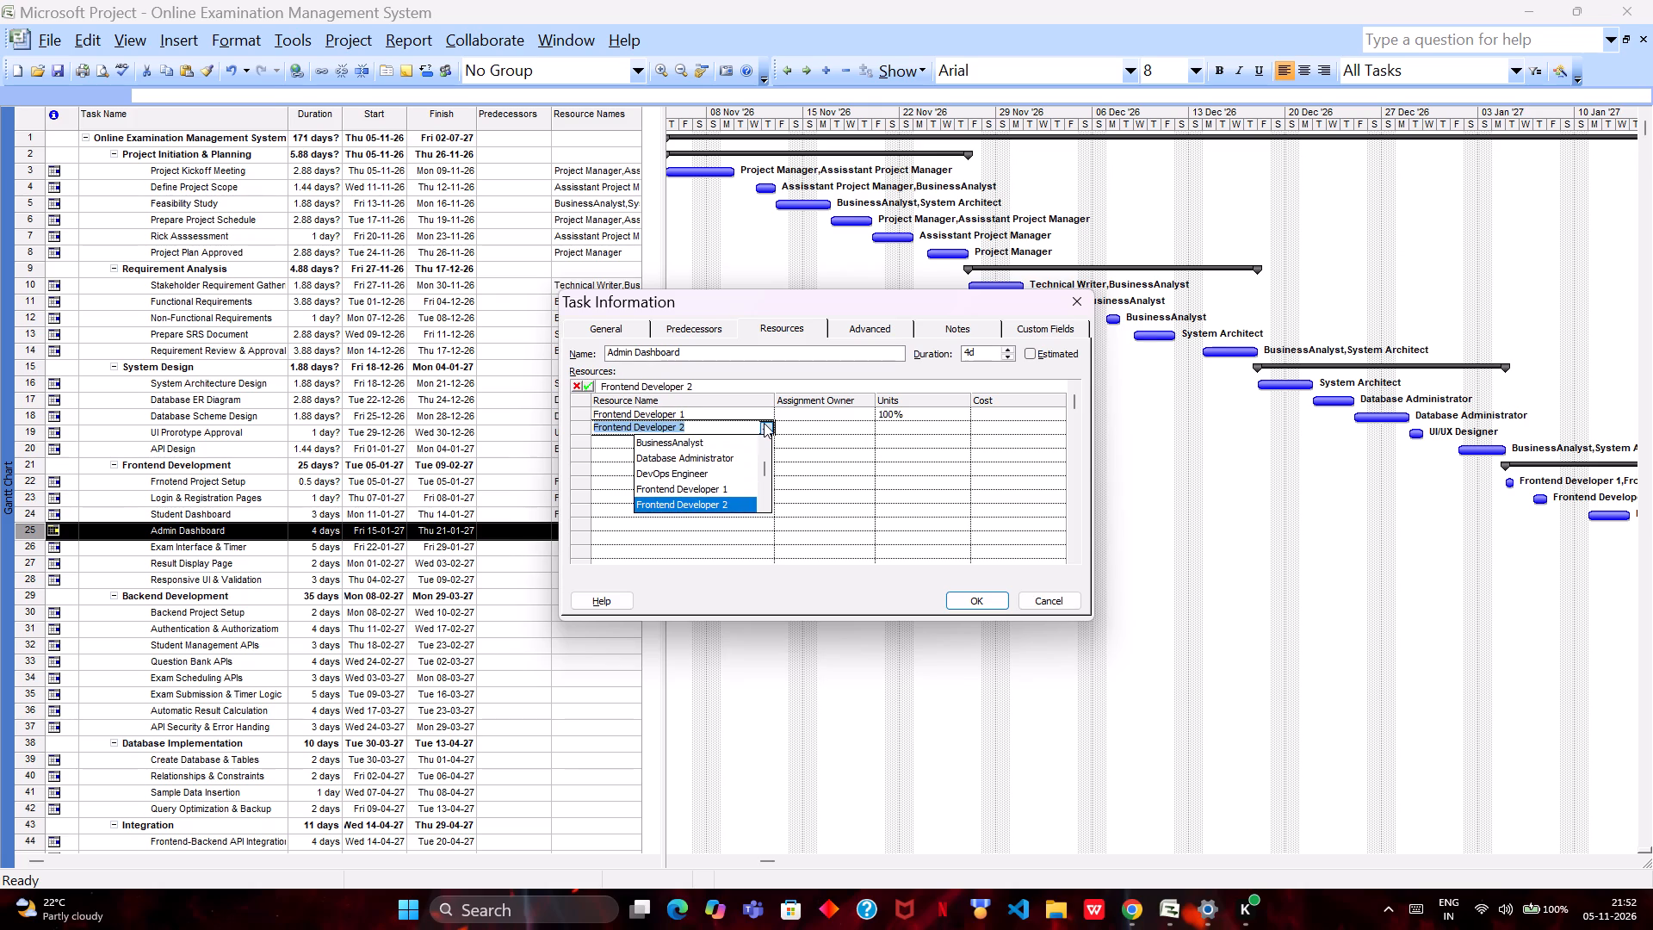
key("Return")
key("Return")
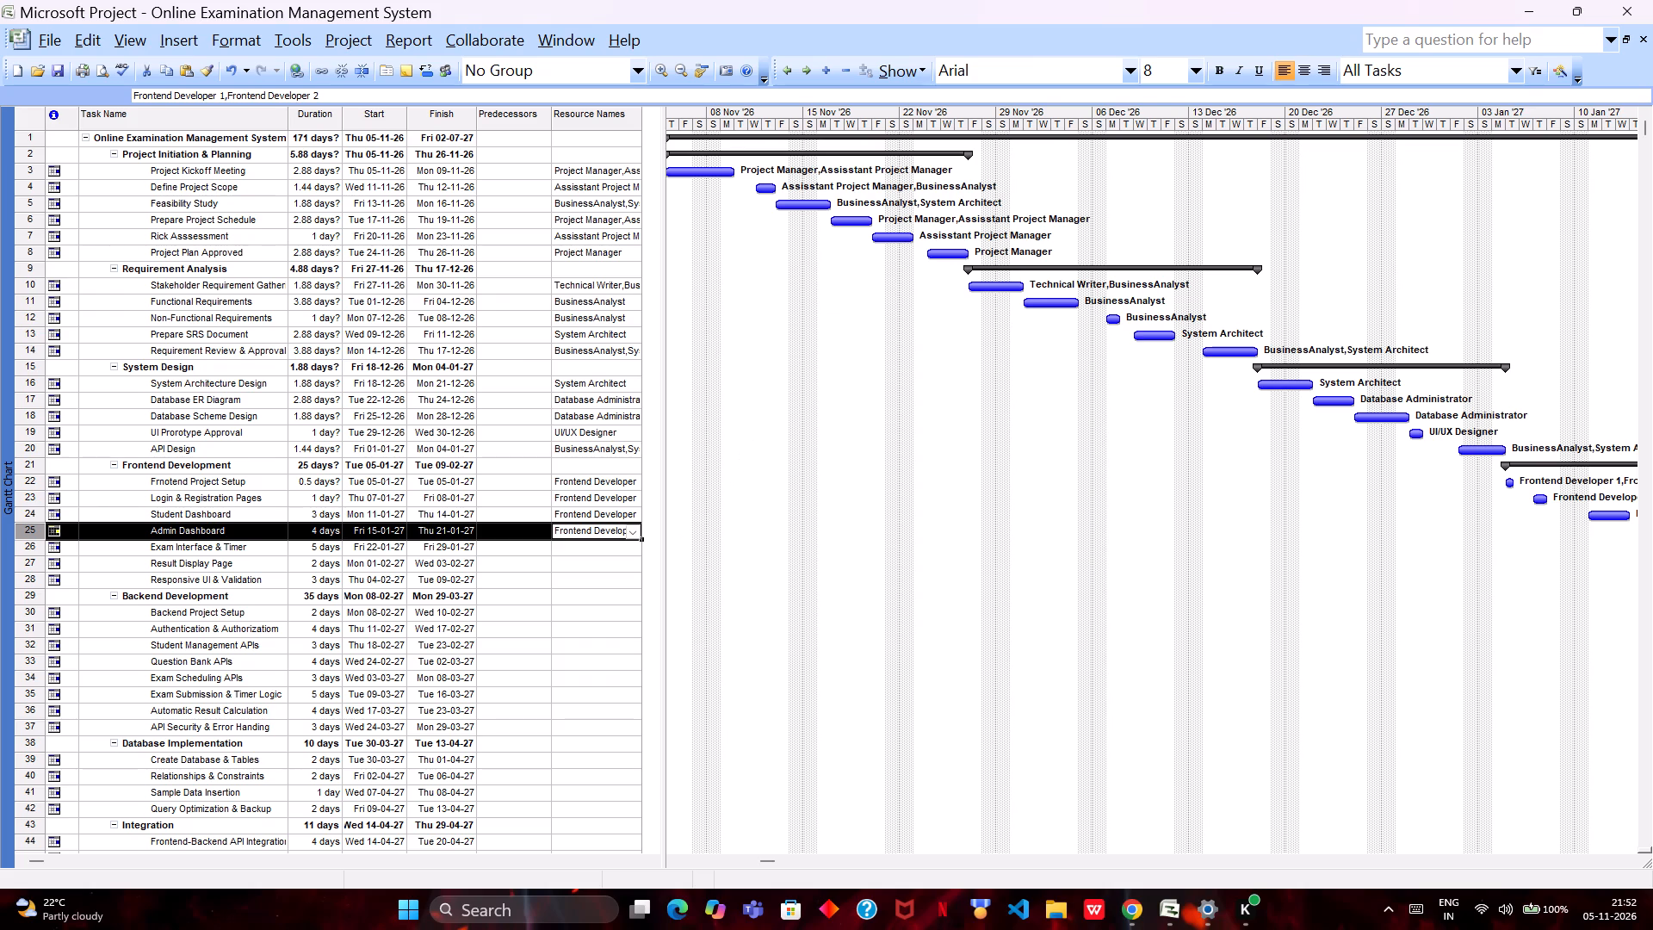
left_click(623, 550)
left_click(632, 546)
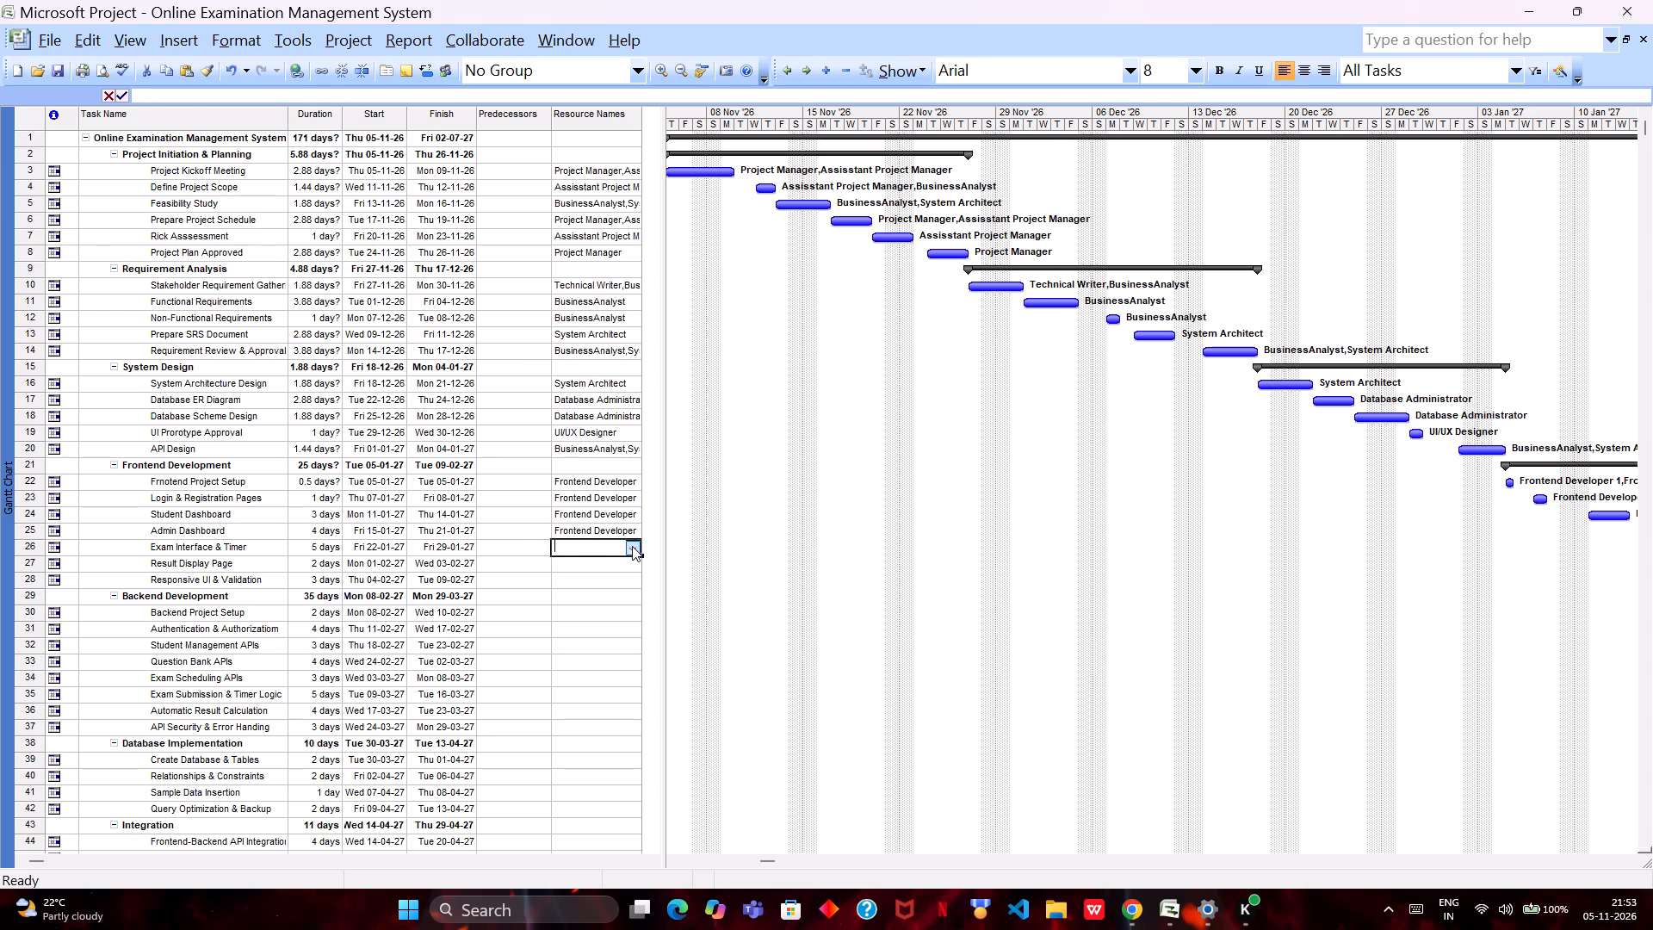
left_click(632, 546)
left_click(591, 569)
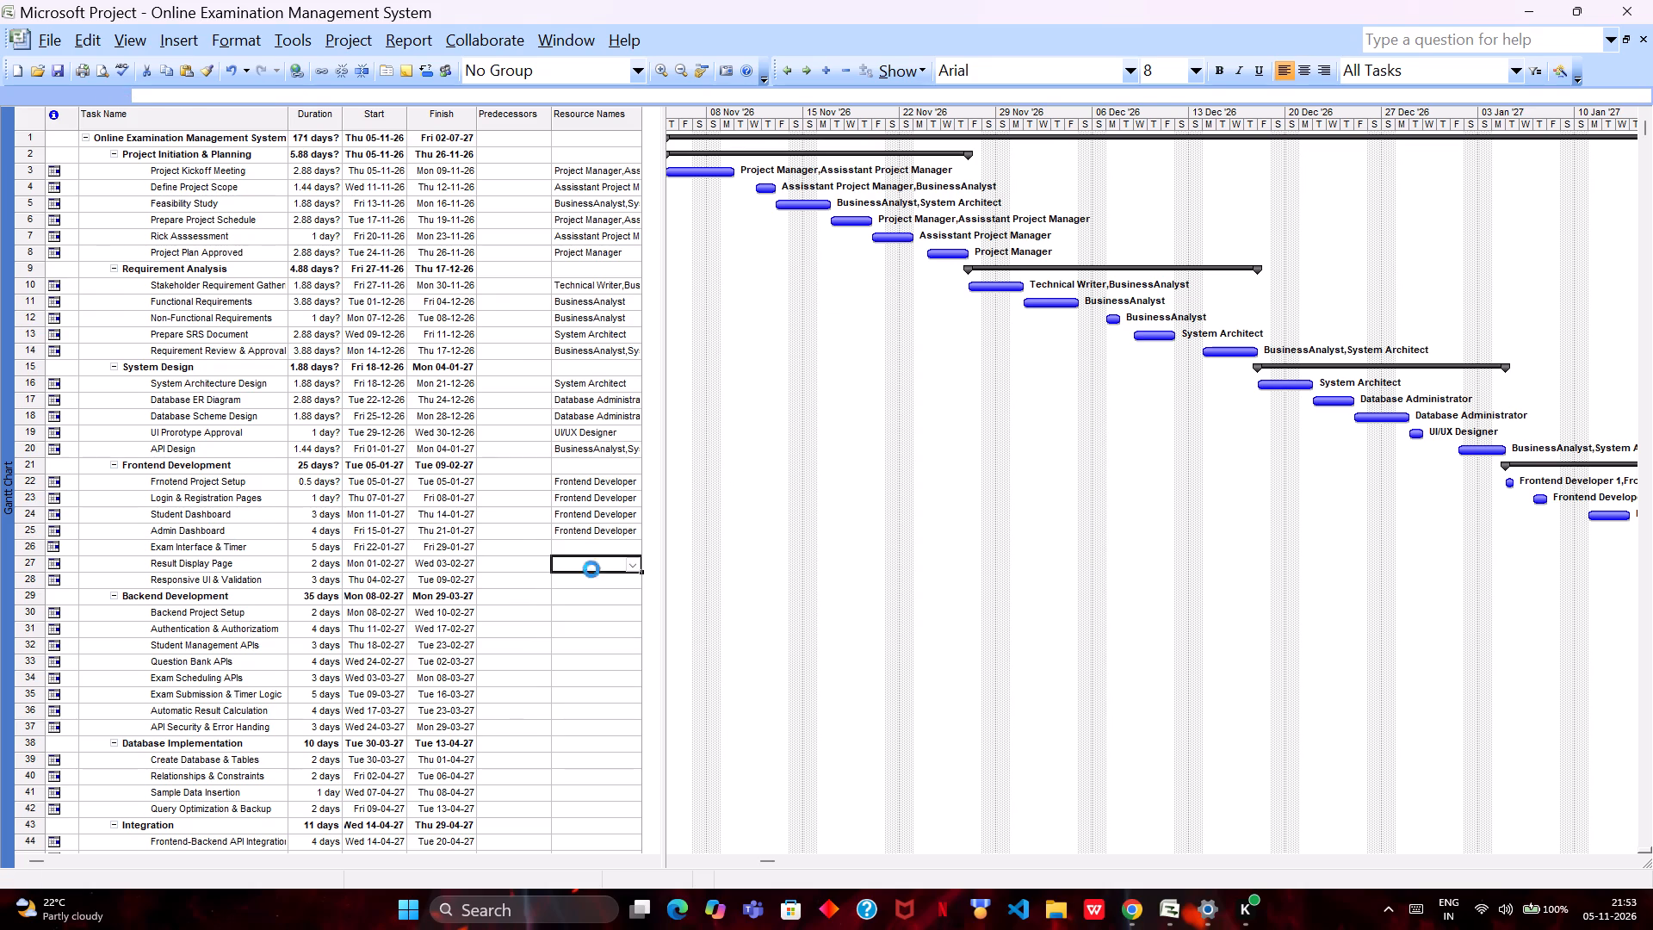
Enter Frontend Developer 1 as the first resource of the Exam Interface & Timer task.
double_click(603, 549)
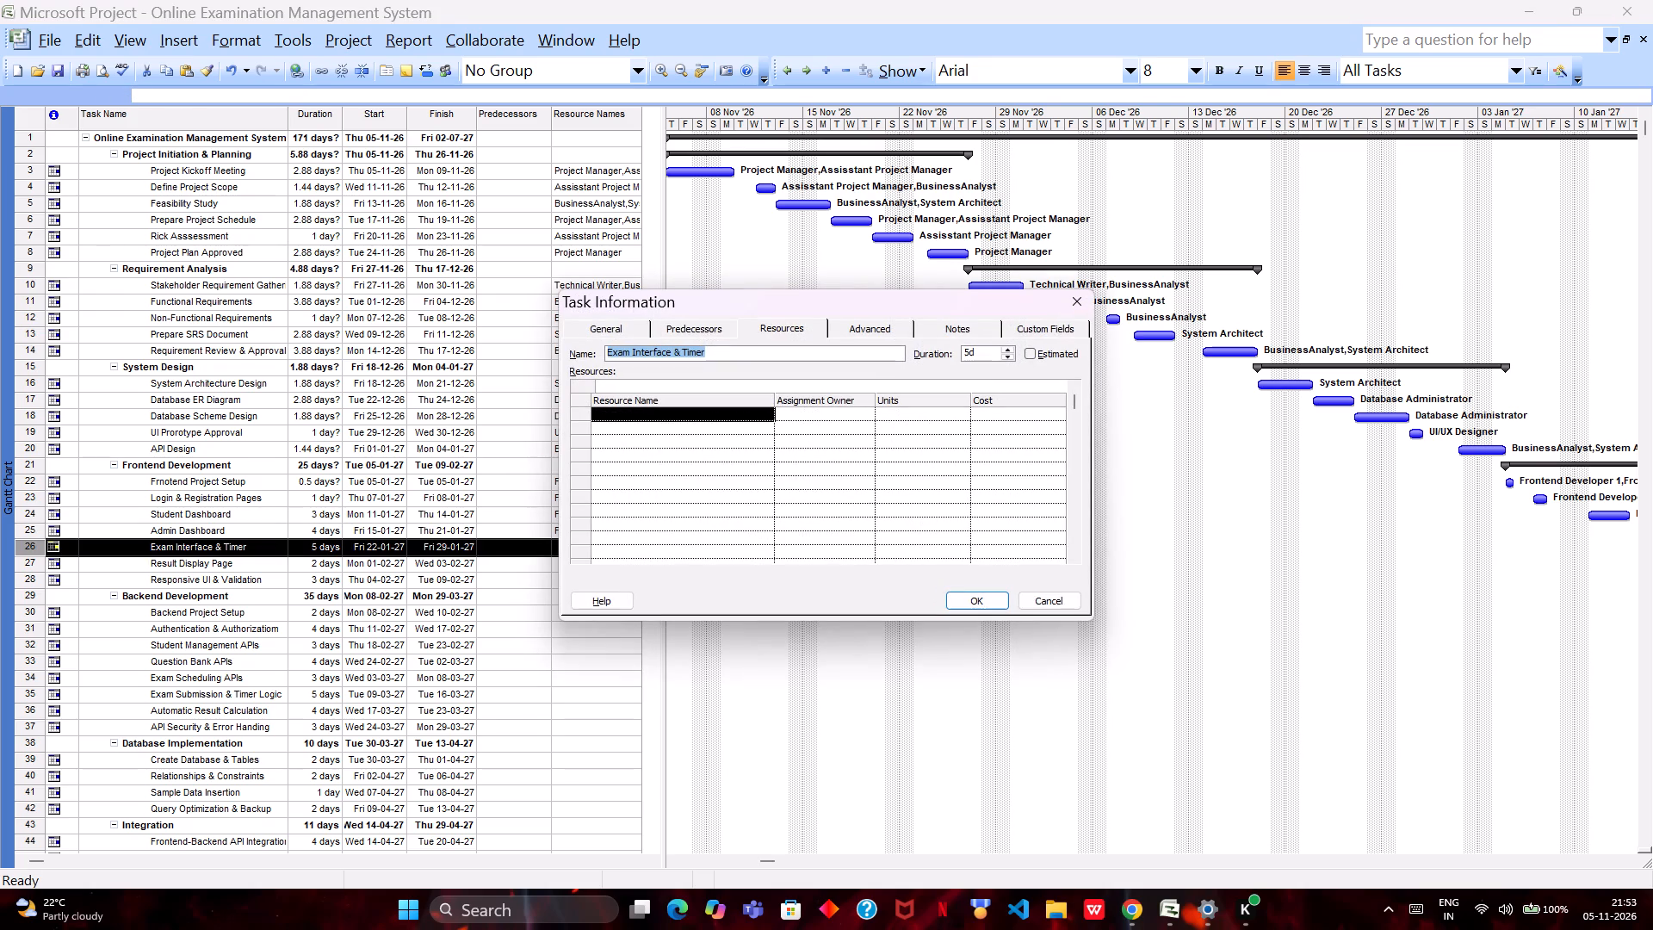
key("Down")
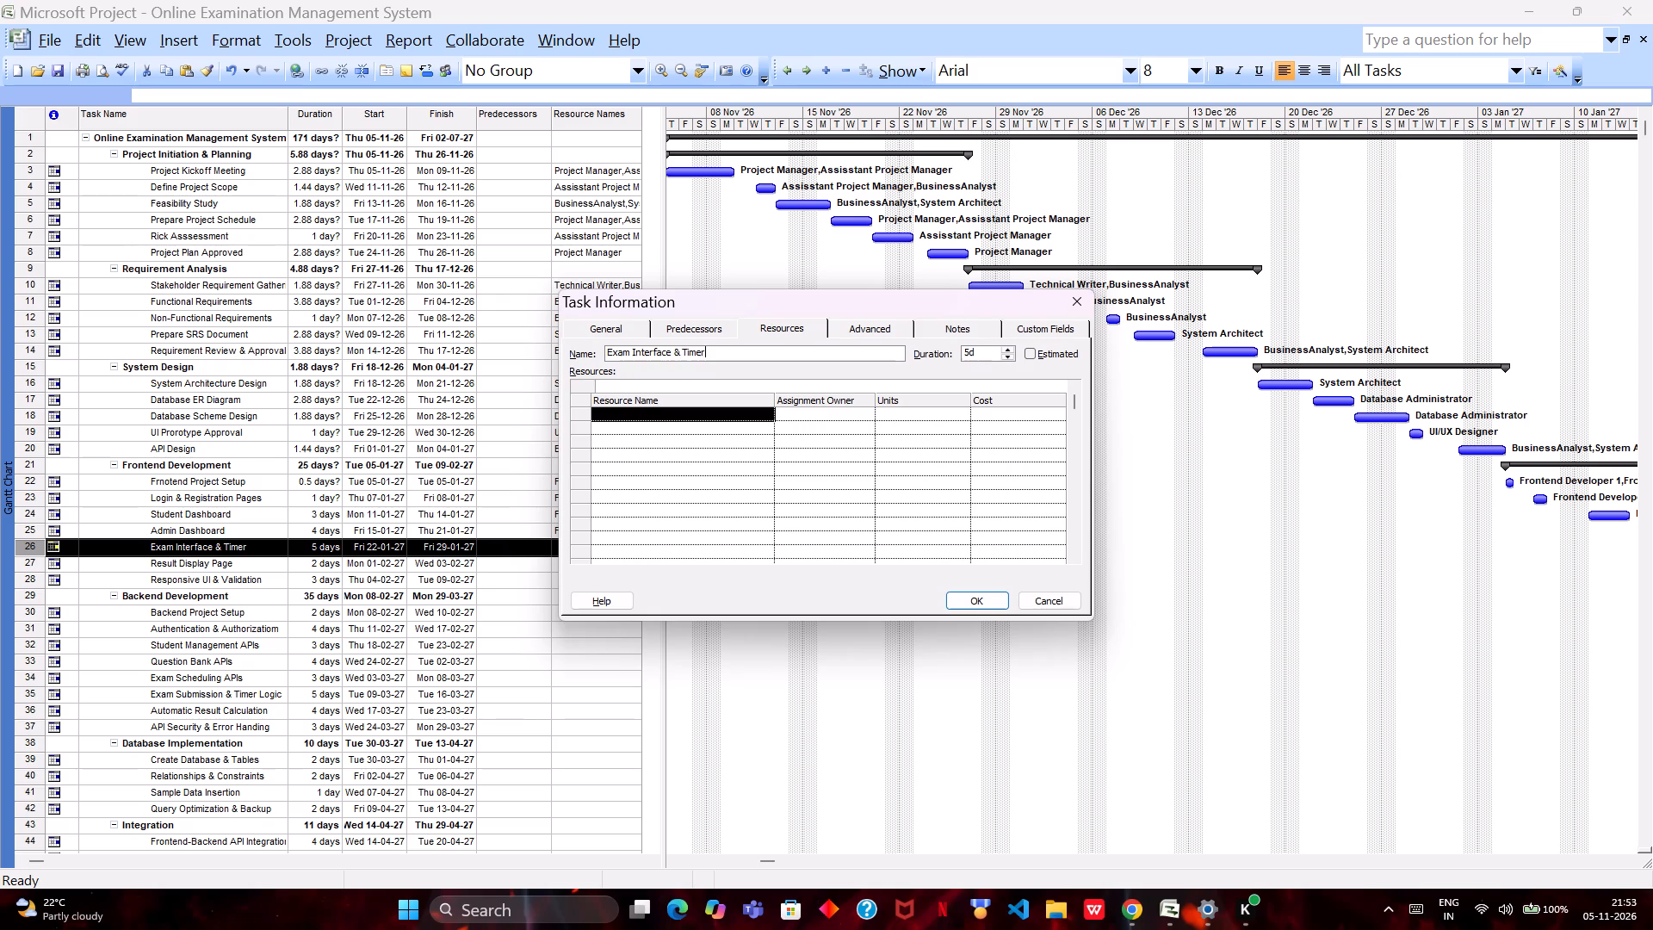
left_click(761, 416)
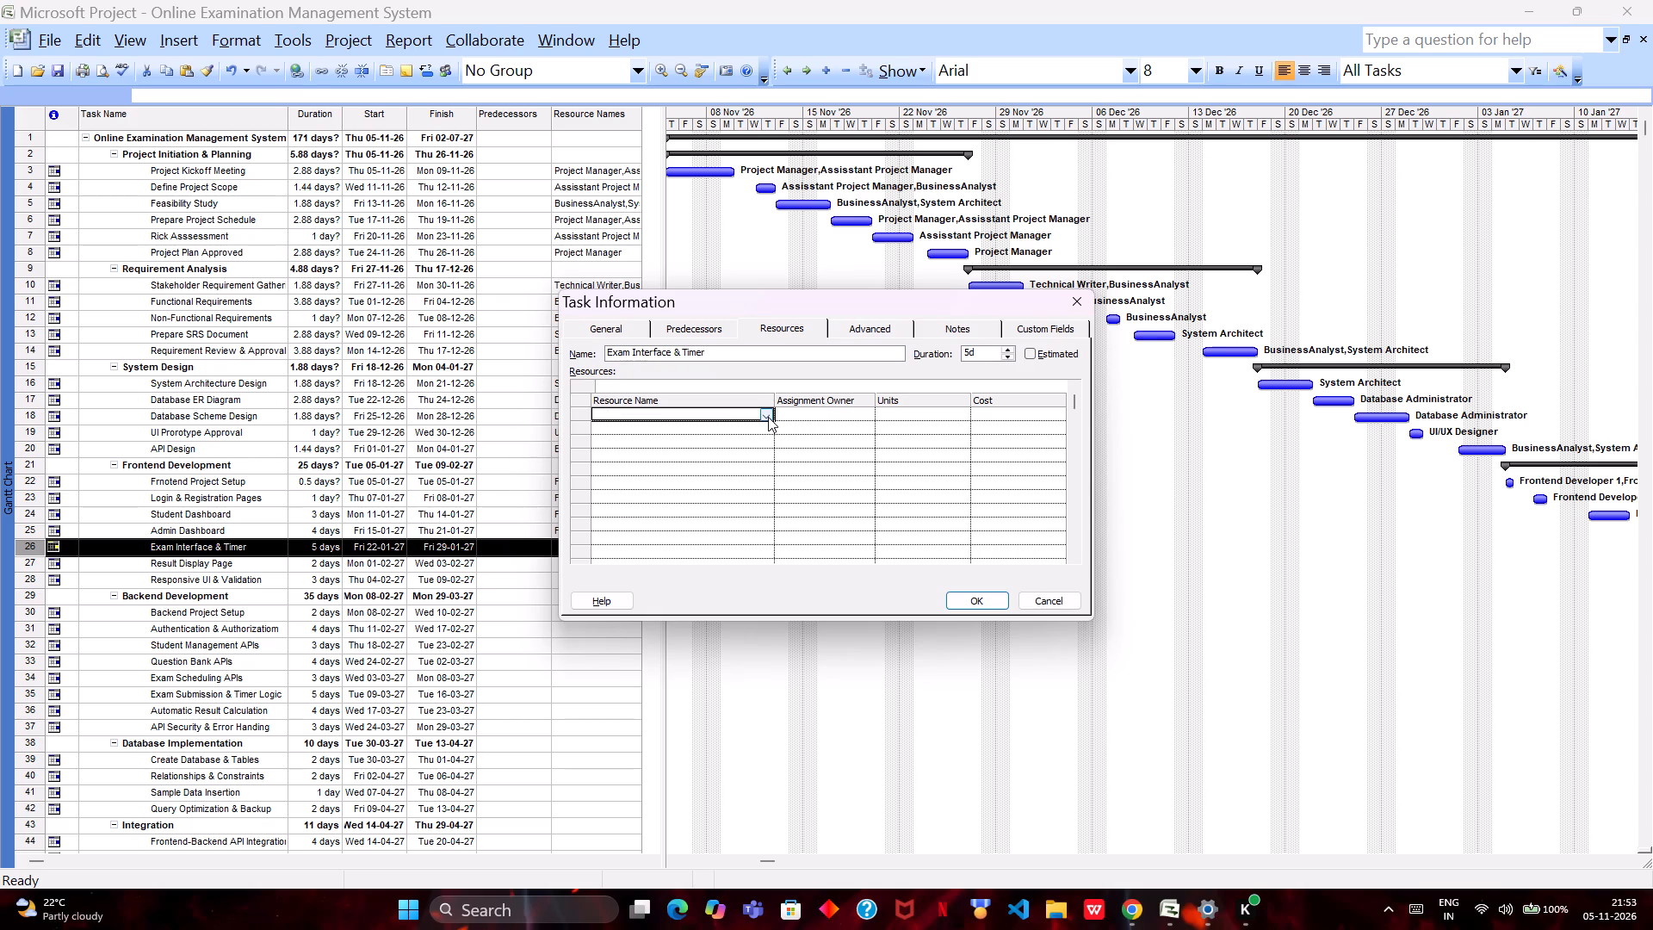
key("Down")
key("Up")
left_click(768, 417)
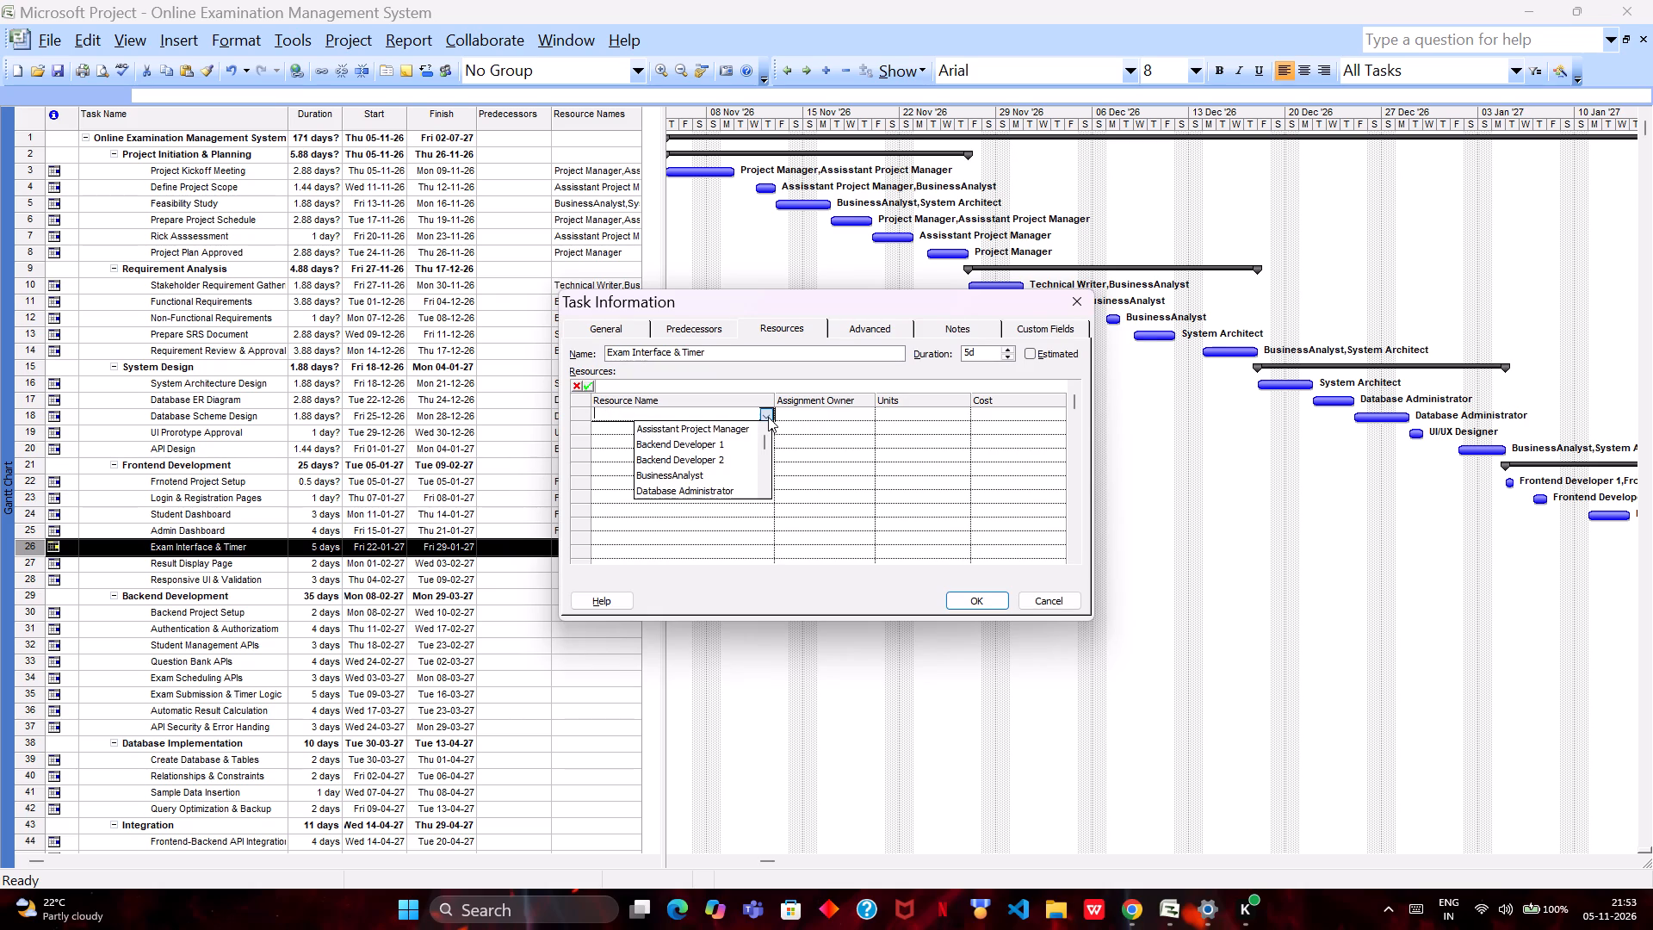
key("Down")
key("Down")
key("Down")
key("Down")
key("Down")
key("Down")
key("Down")
key("Down")
key("Down")
key("Down")
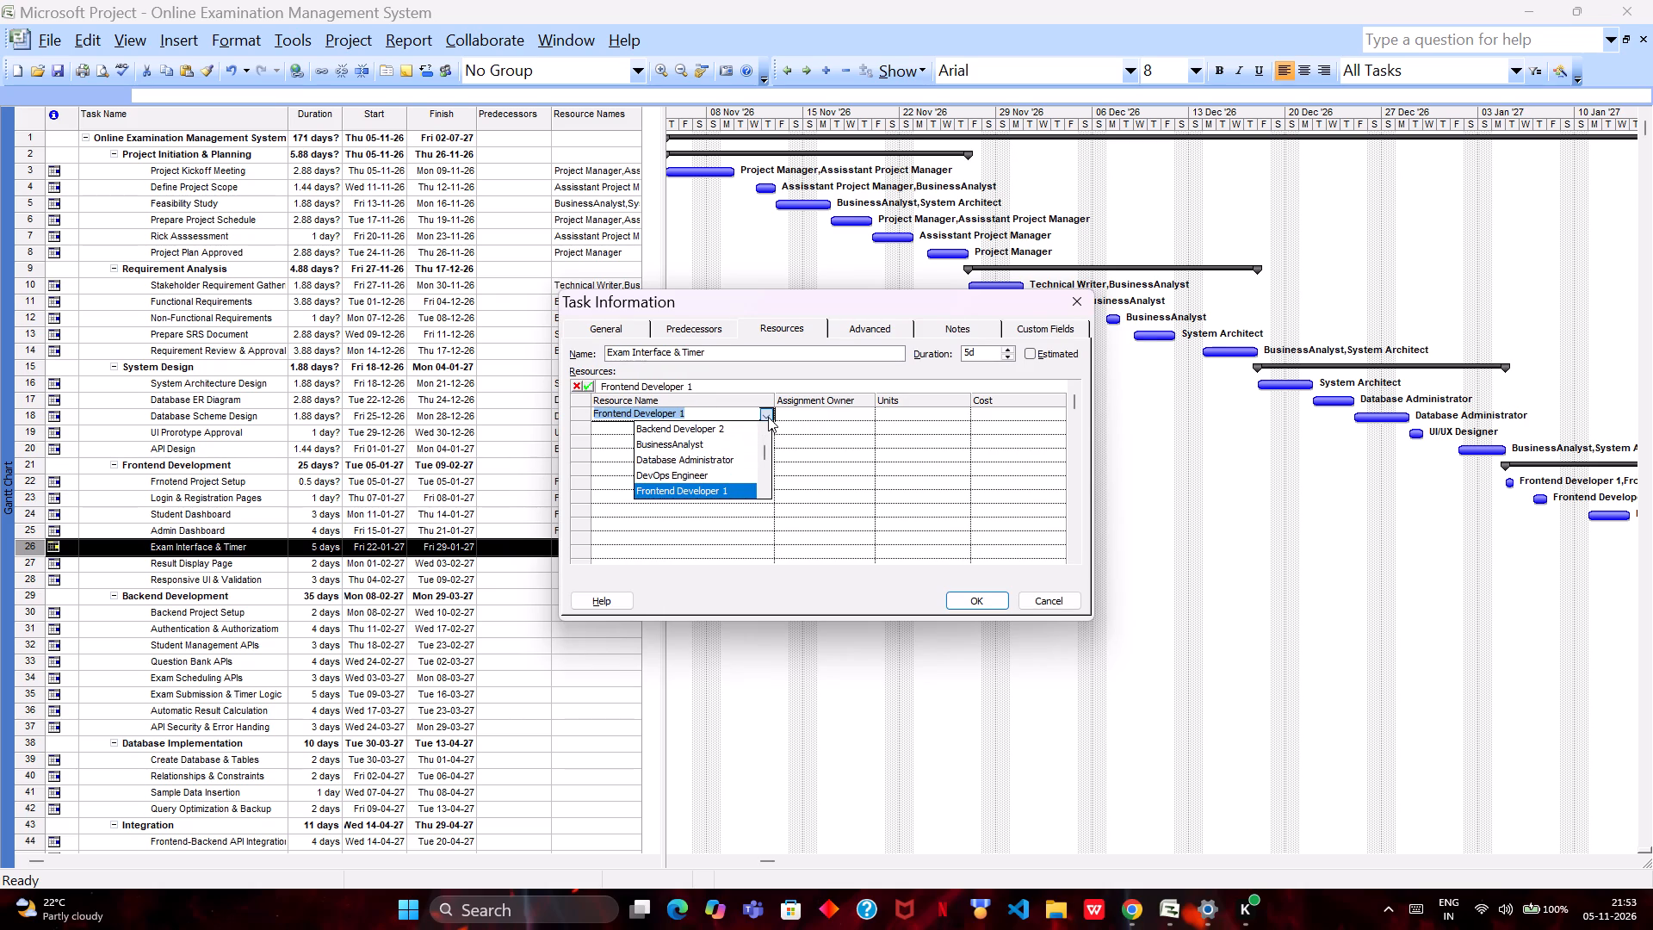
key("Return")
Add Frontend Developer 2 as the second resource of the Exam Interface & Timer task and apply both assignments.
left_click(768, 424)
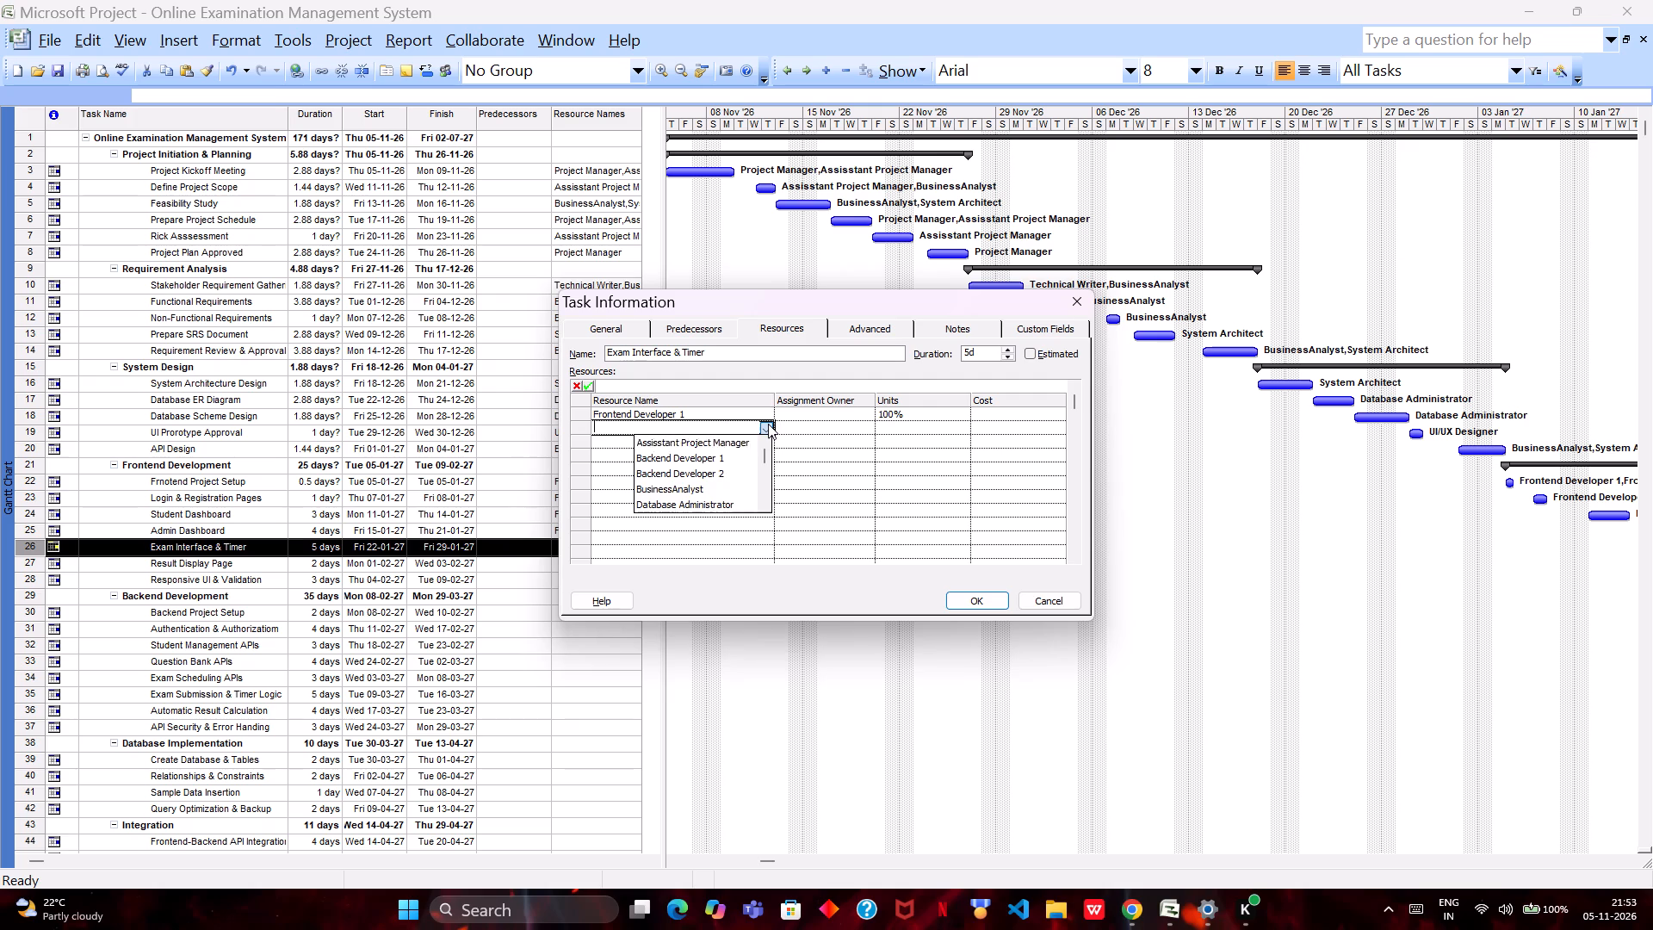
key("Down")
key("Down")
key("Down")
key("Down")
key("Down")
key("Down")
key("Down")
key("Down")
key("Down")
key("Down")
key("Down")
key("Down")
key("Down")
key("Return")
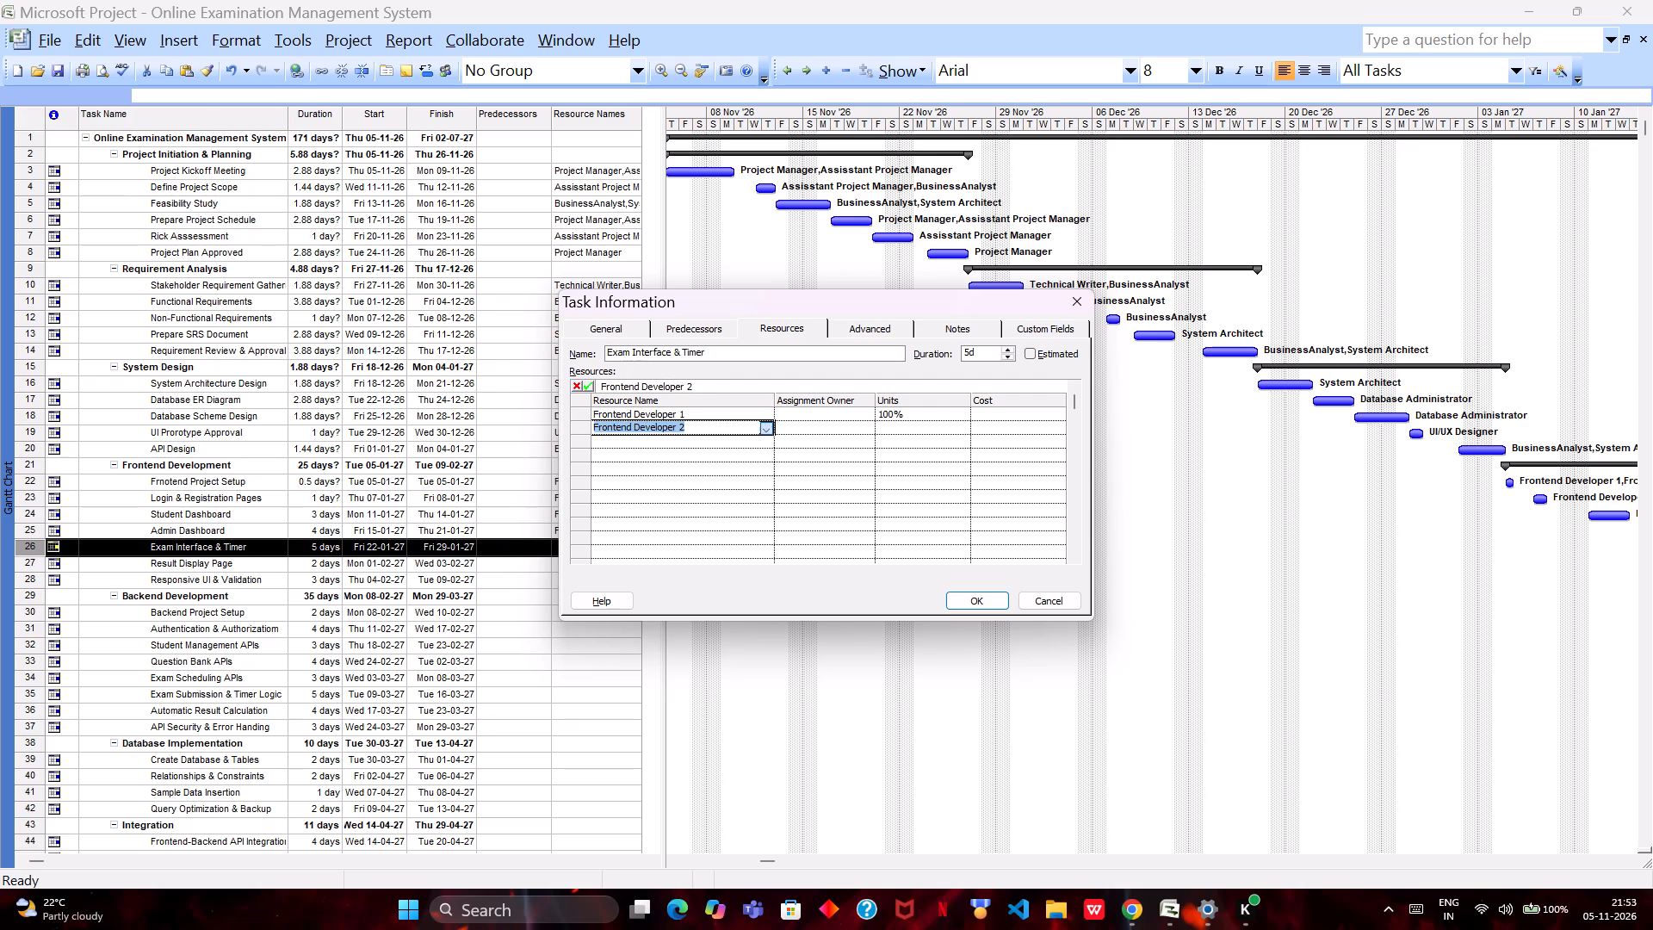
key("Return")
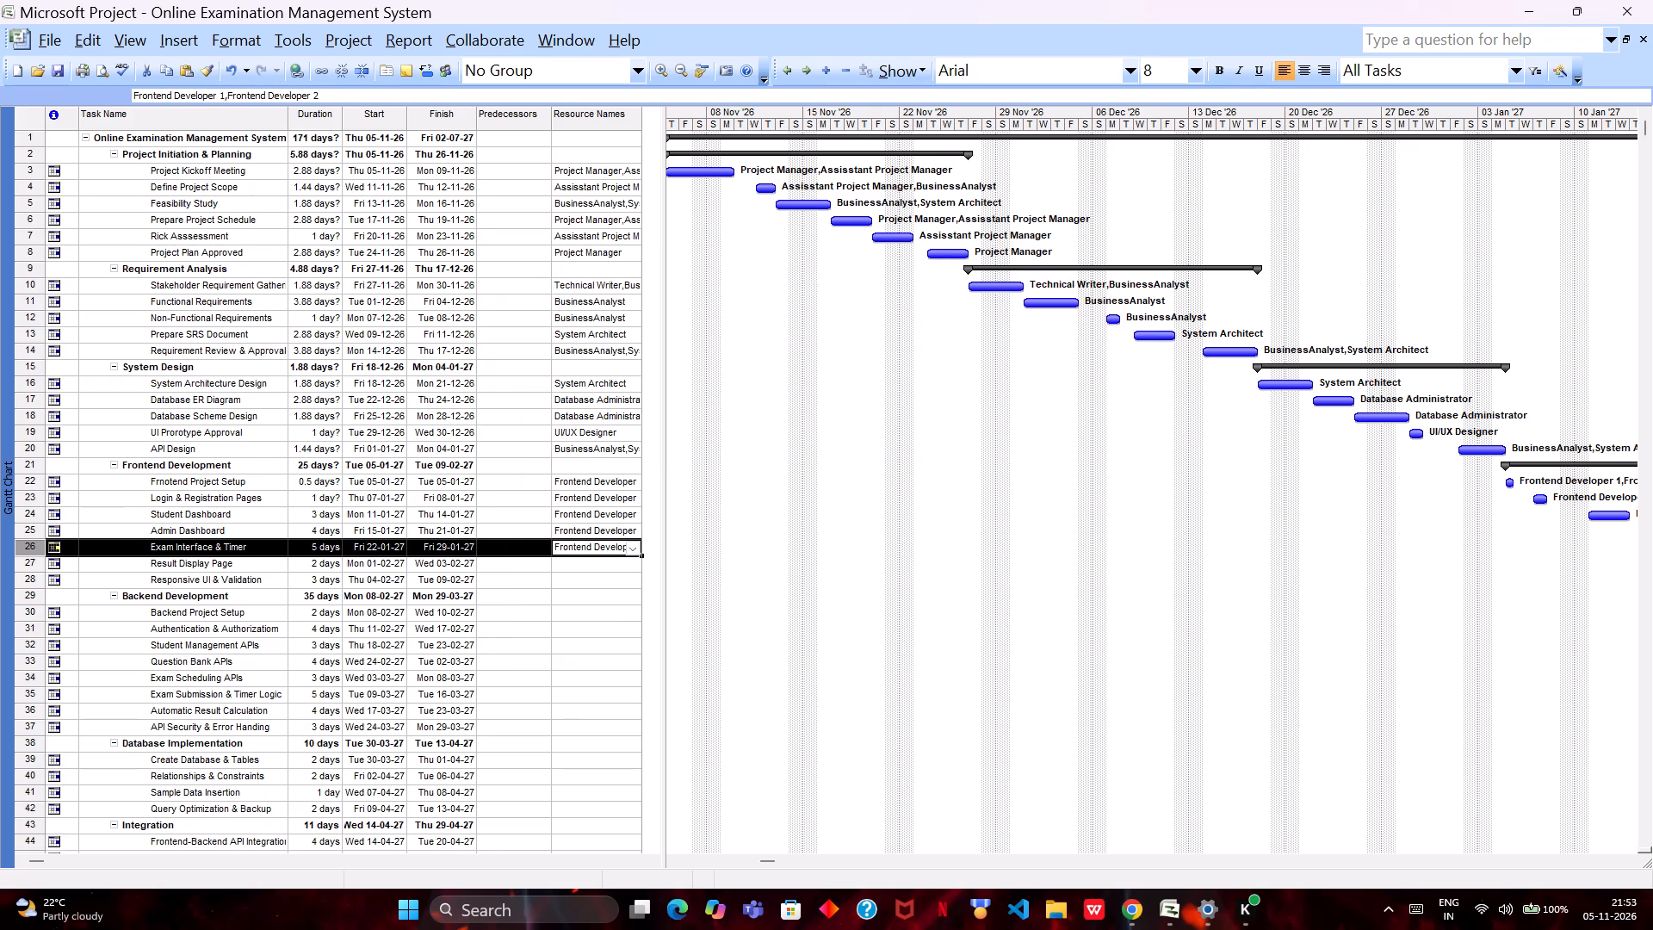
Enter Frontend Developer 1 as the first resource of the Result Display Page task.
double_click(581, 561)
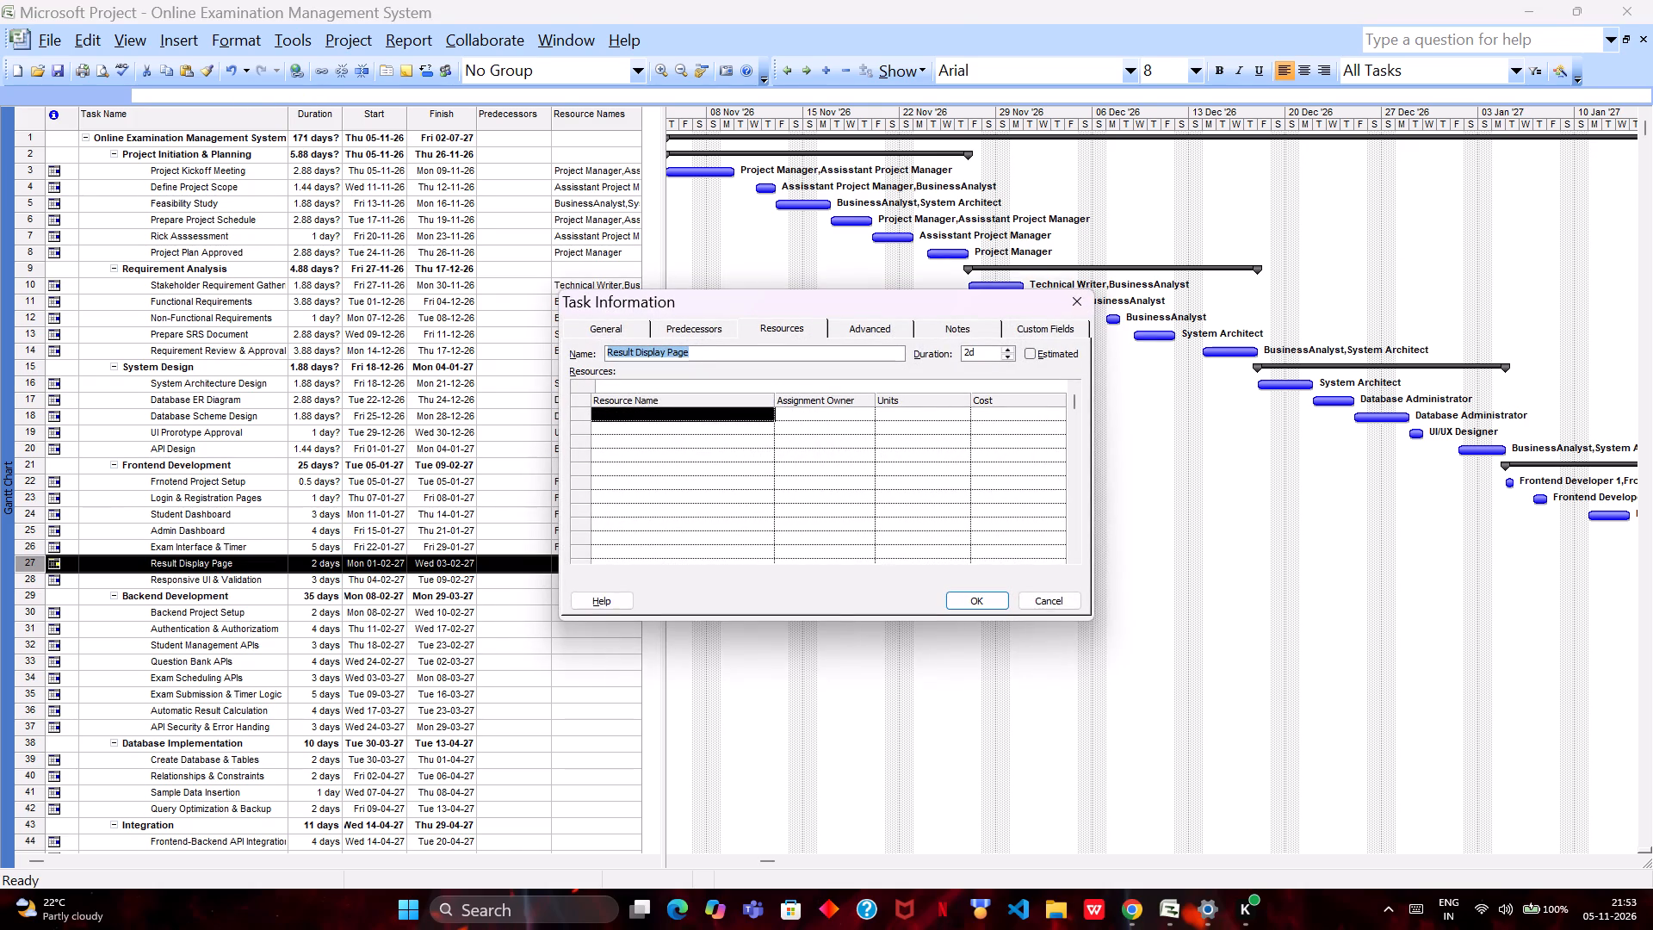
left_click(767, 418)
left_click(767, 417)
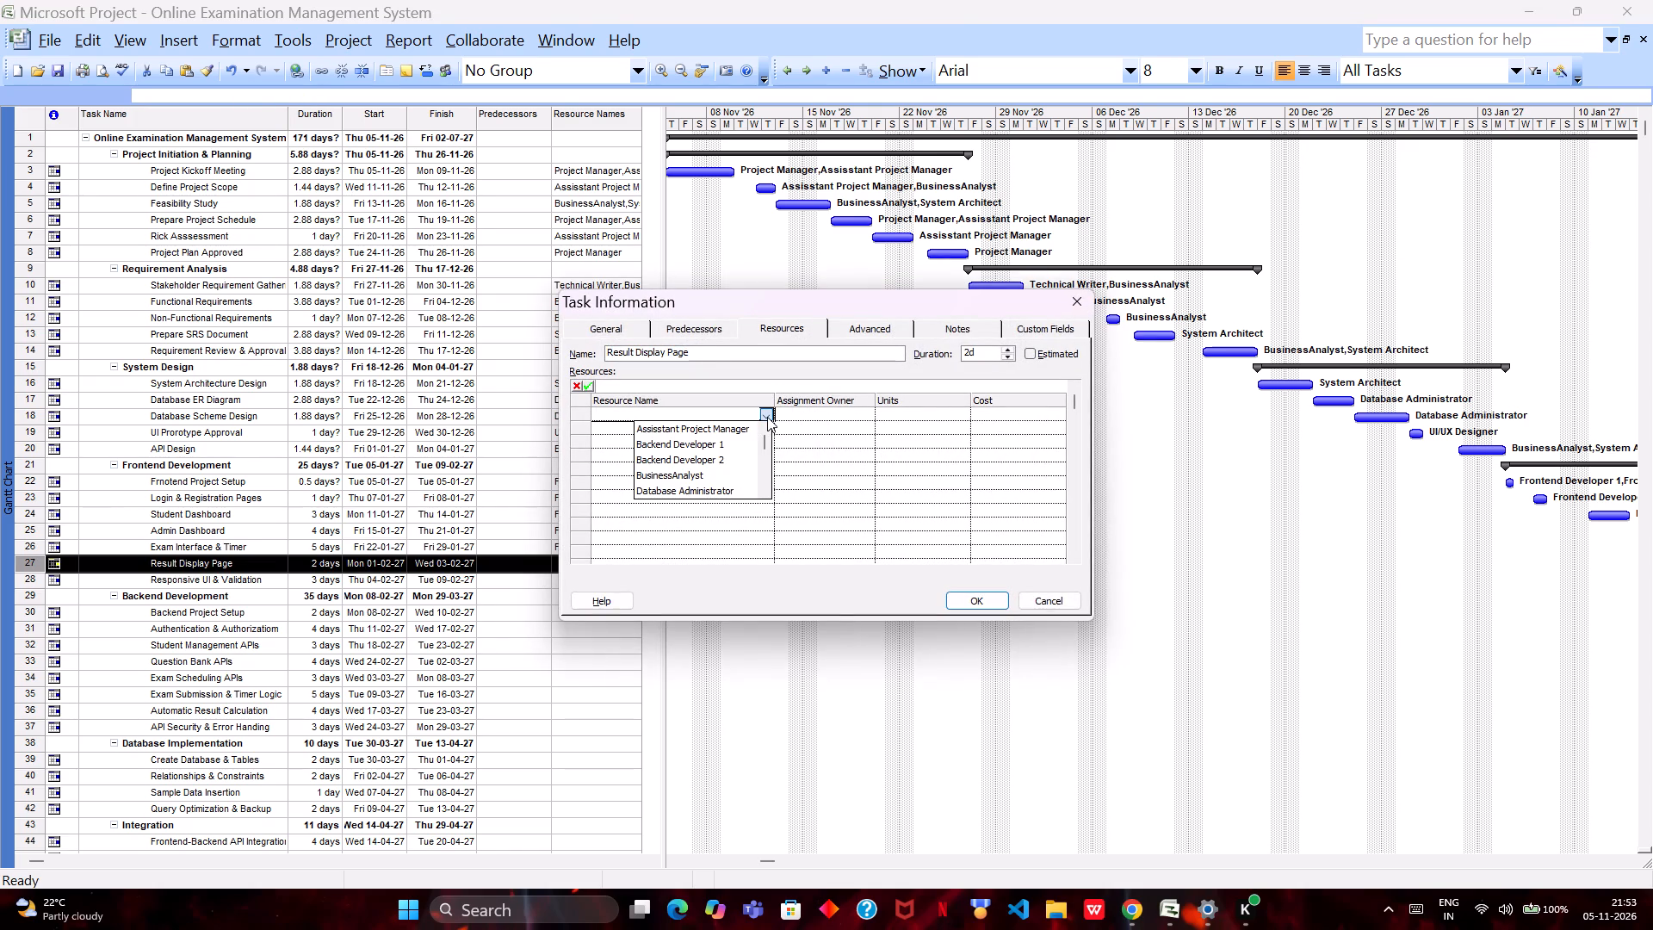
key("Down")
key("Down")
key("Down")
key("Down")
key("Down")
key("Down")
key("Down")
key("Down")
key("Down")
key("Down")
key("Down")
key("Down")
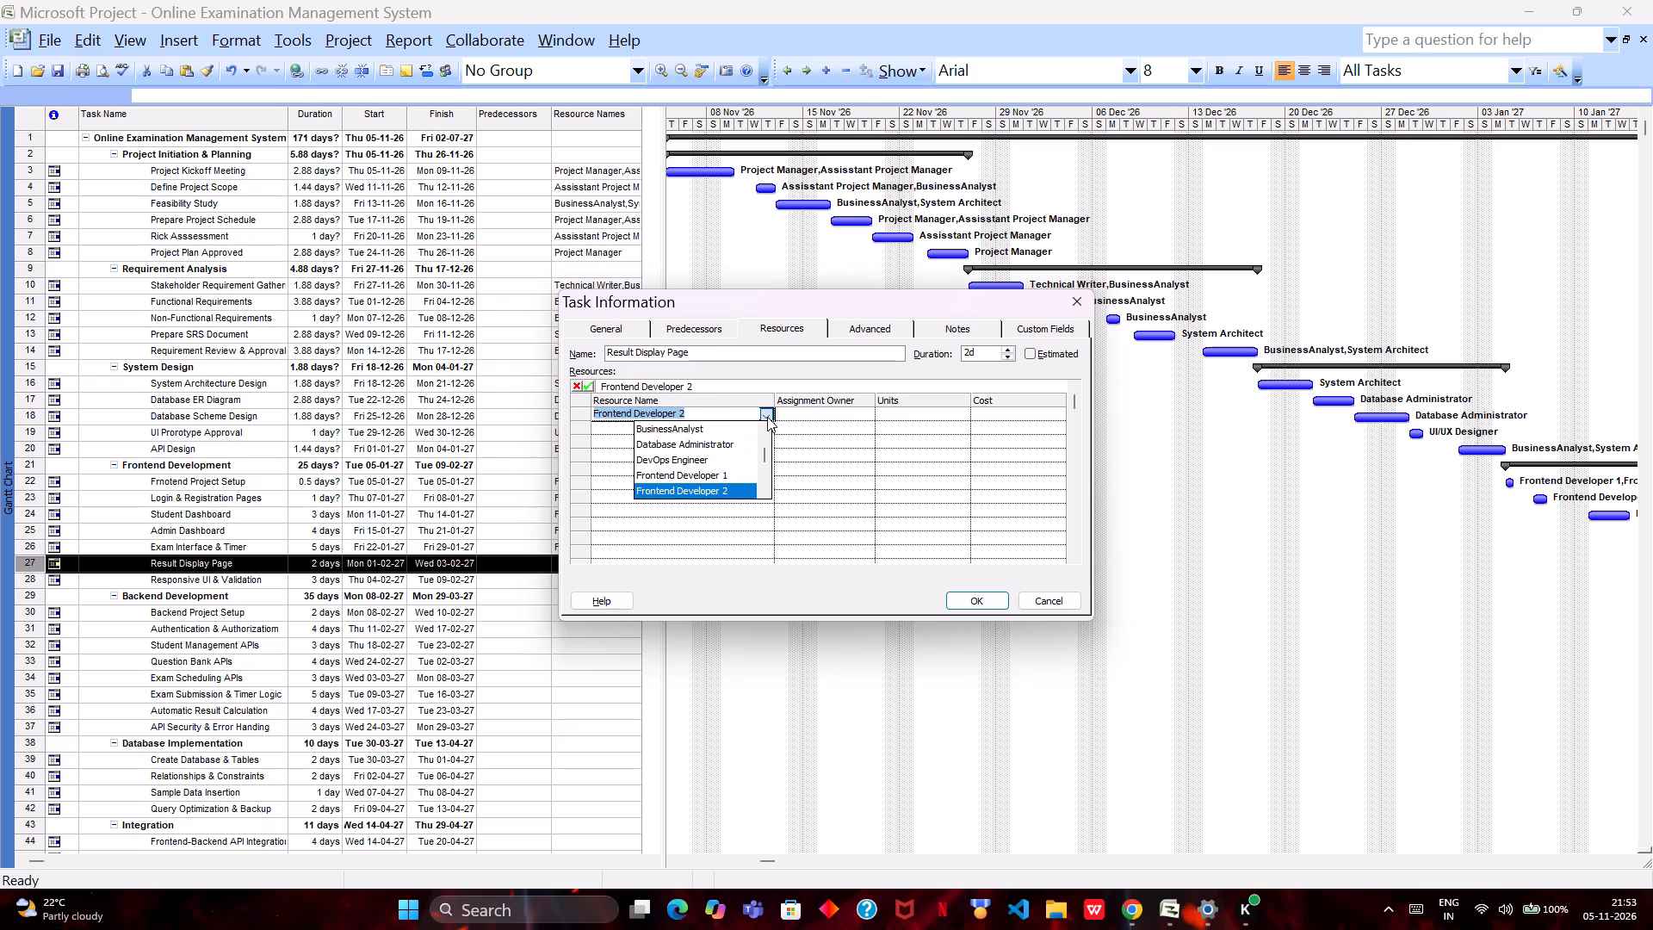
key("Up")
key("Return")
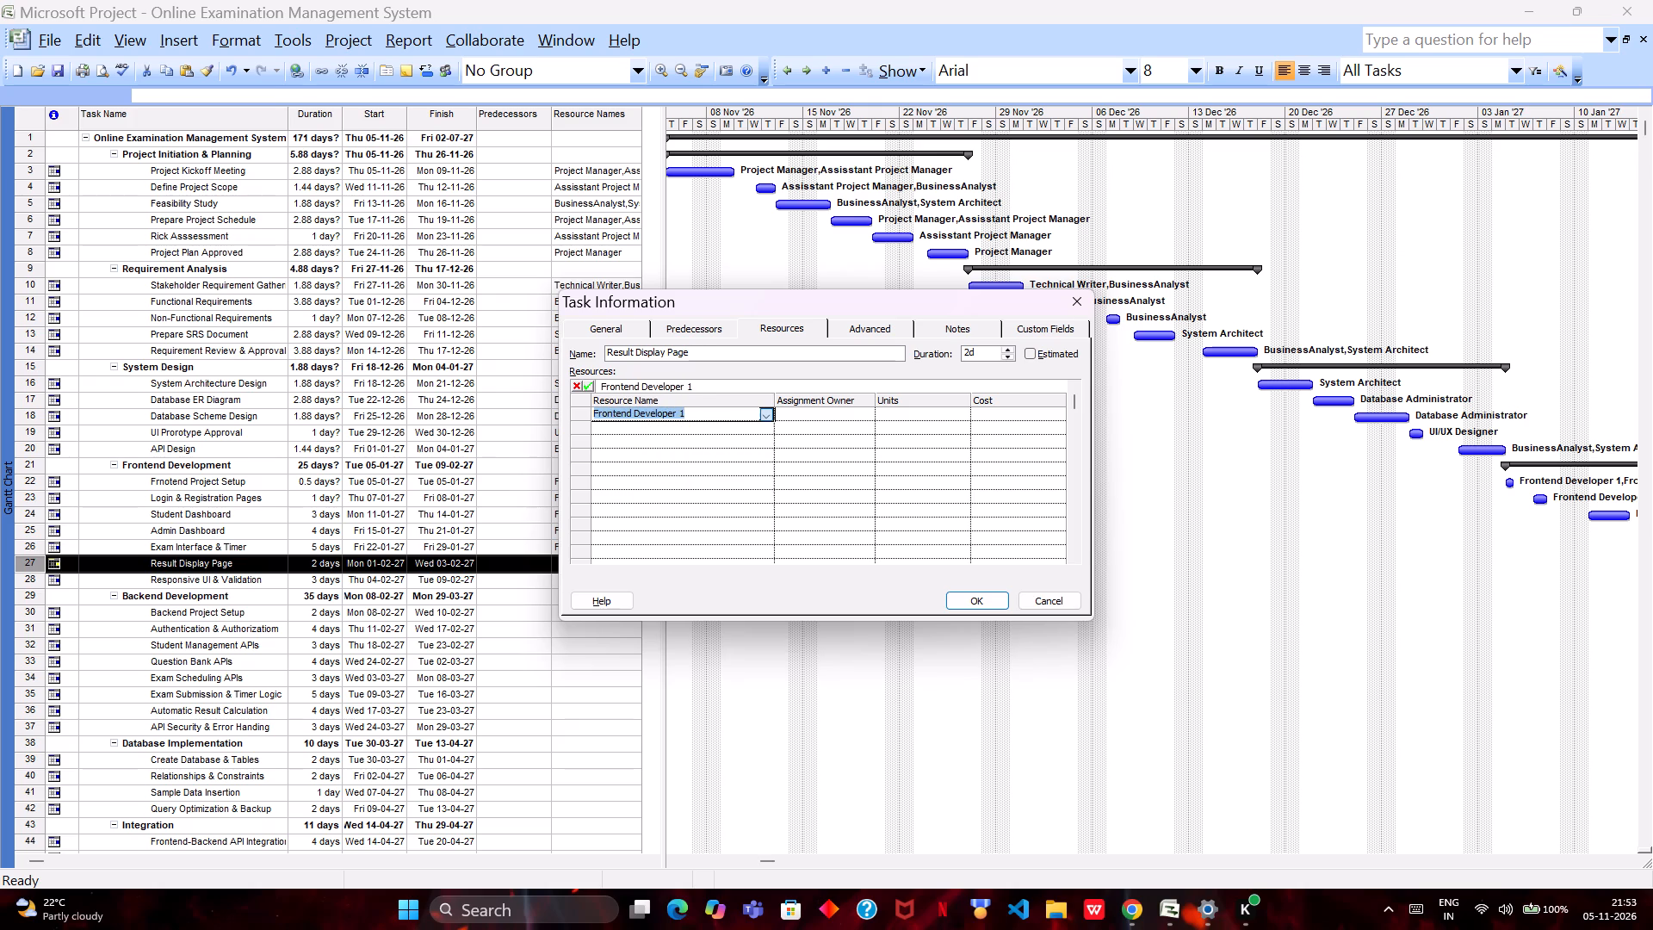
Add Frontend Developer 2 as the second resource of the Result Display Page task and apply both assignments.
left_click(771, 425)
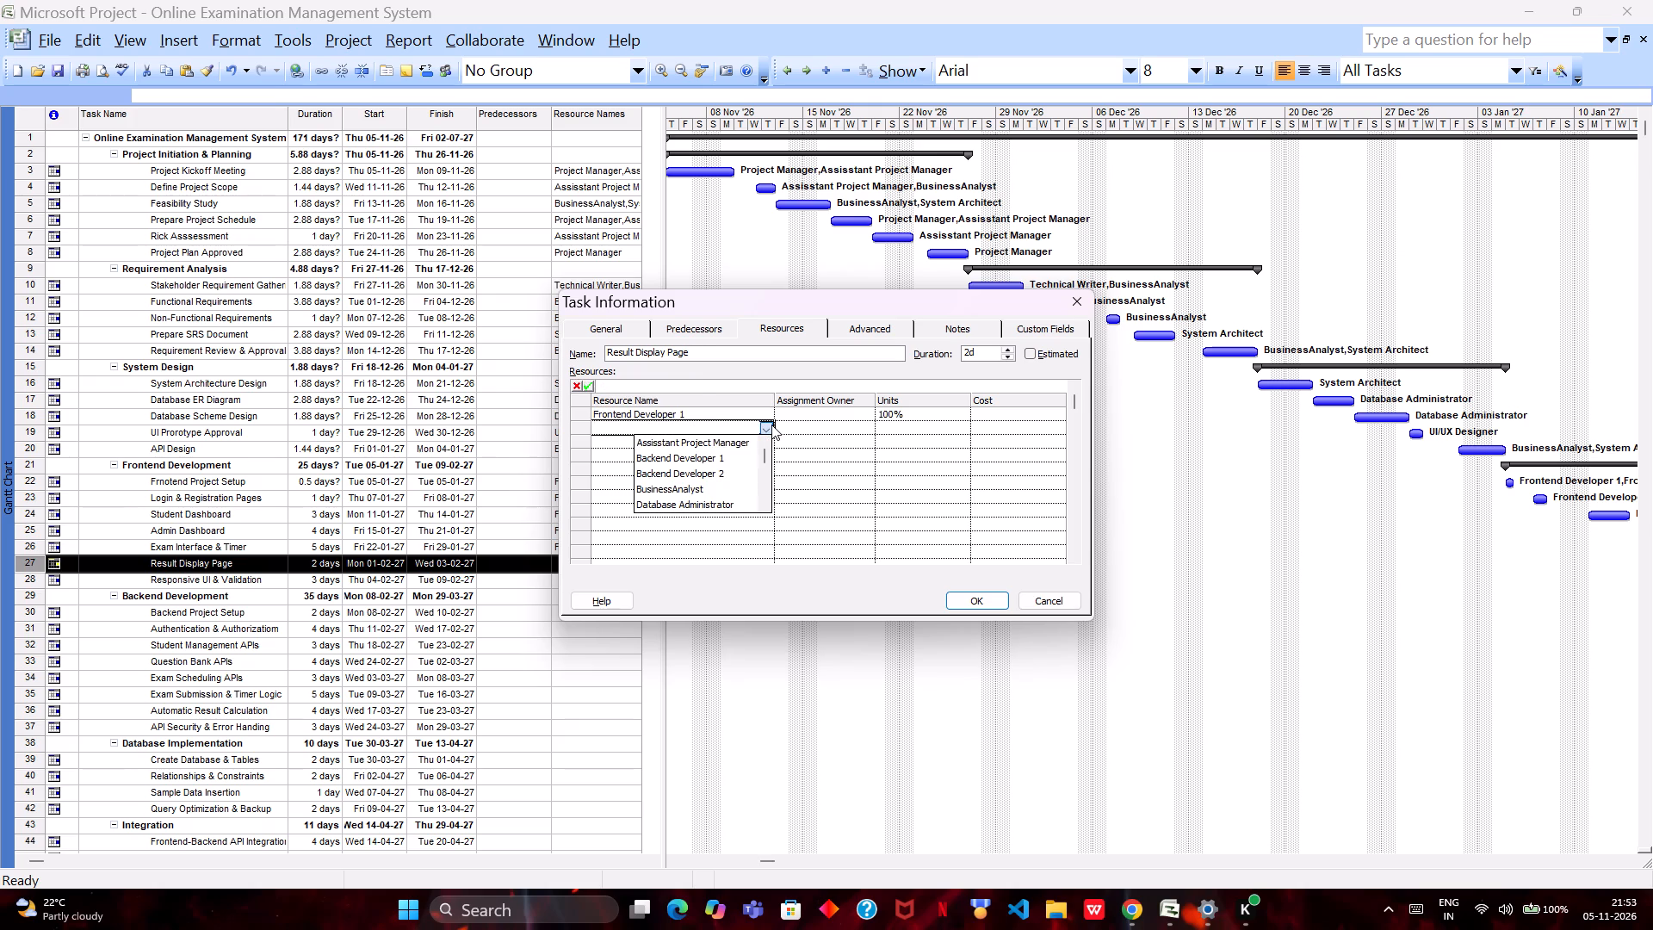
key("Down")
key("Down")
key("Down")
key("Down")
key("Down")
key("Down")
key("Down")
key("Down")
key("Down")
key("Down")
key("Down")
key("Down")
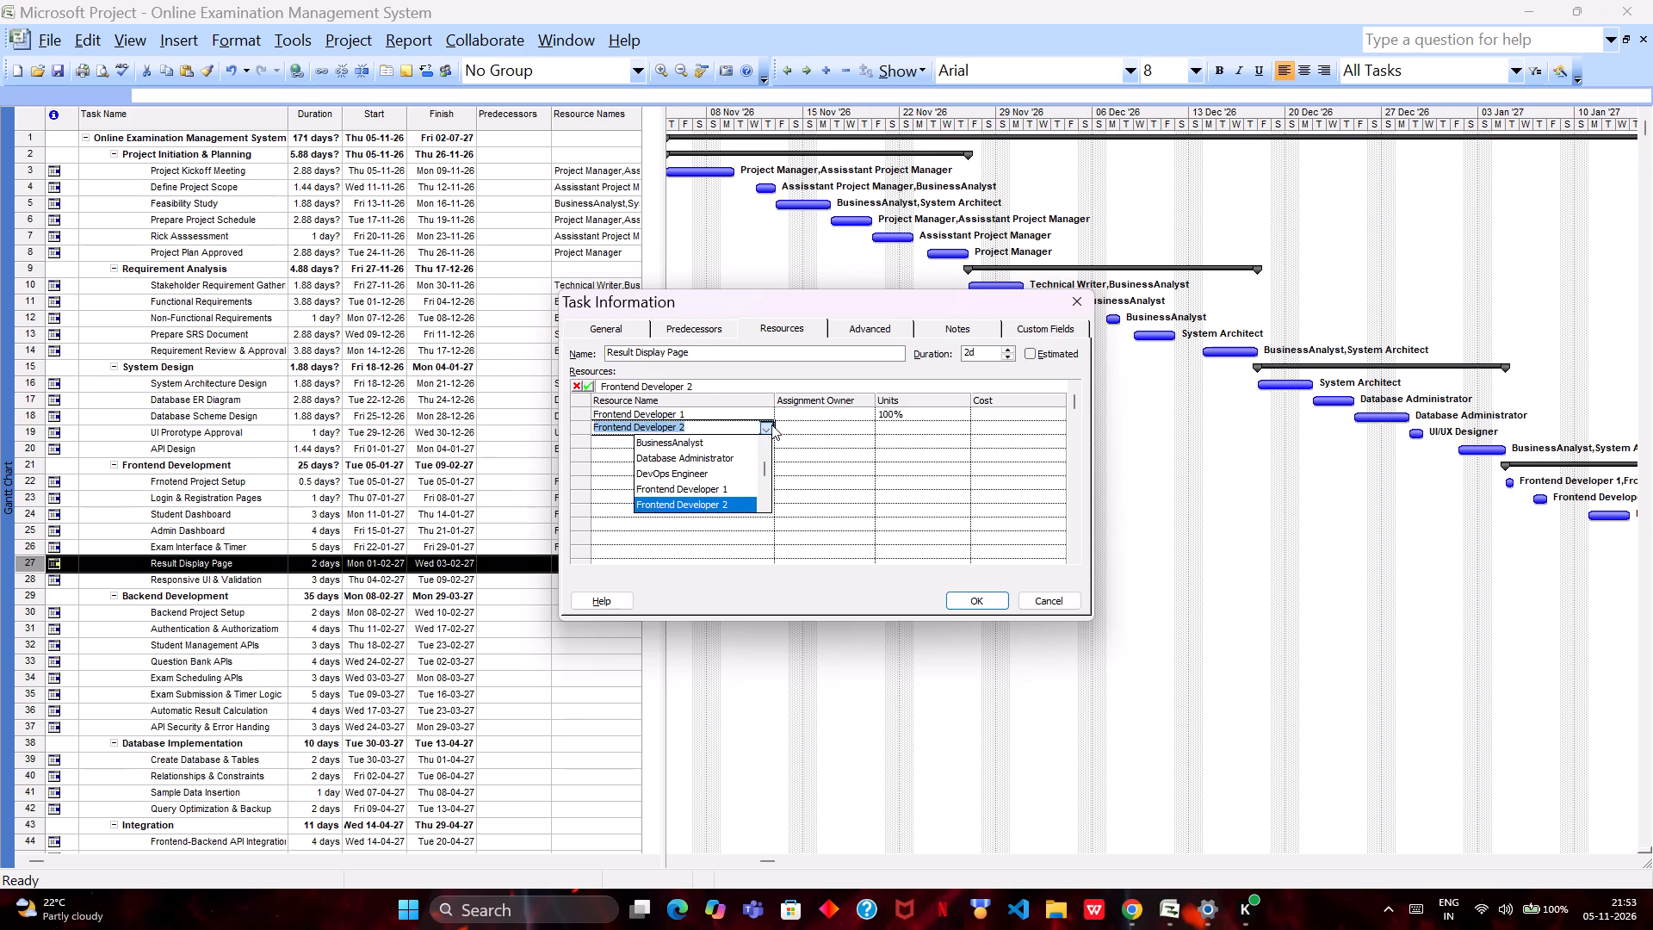
key("Return")
key("Return")
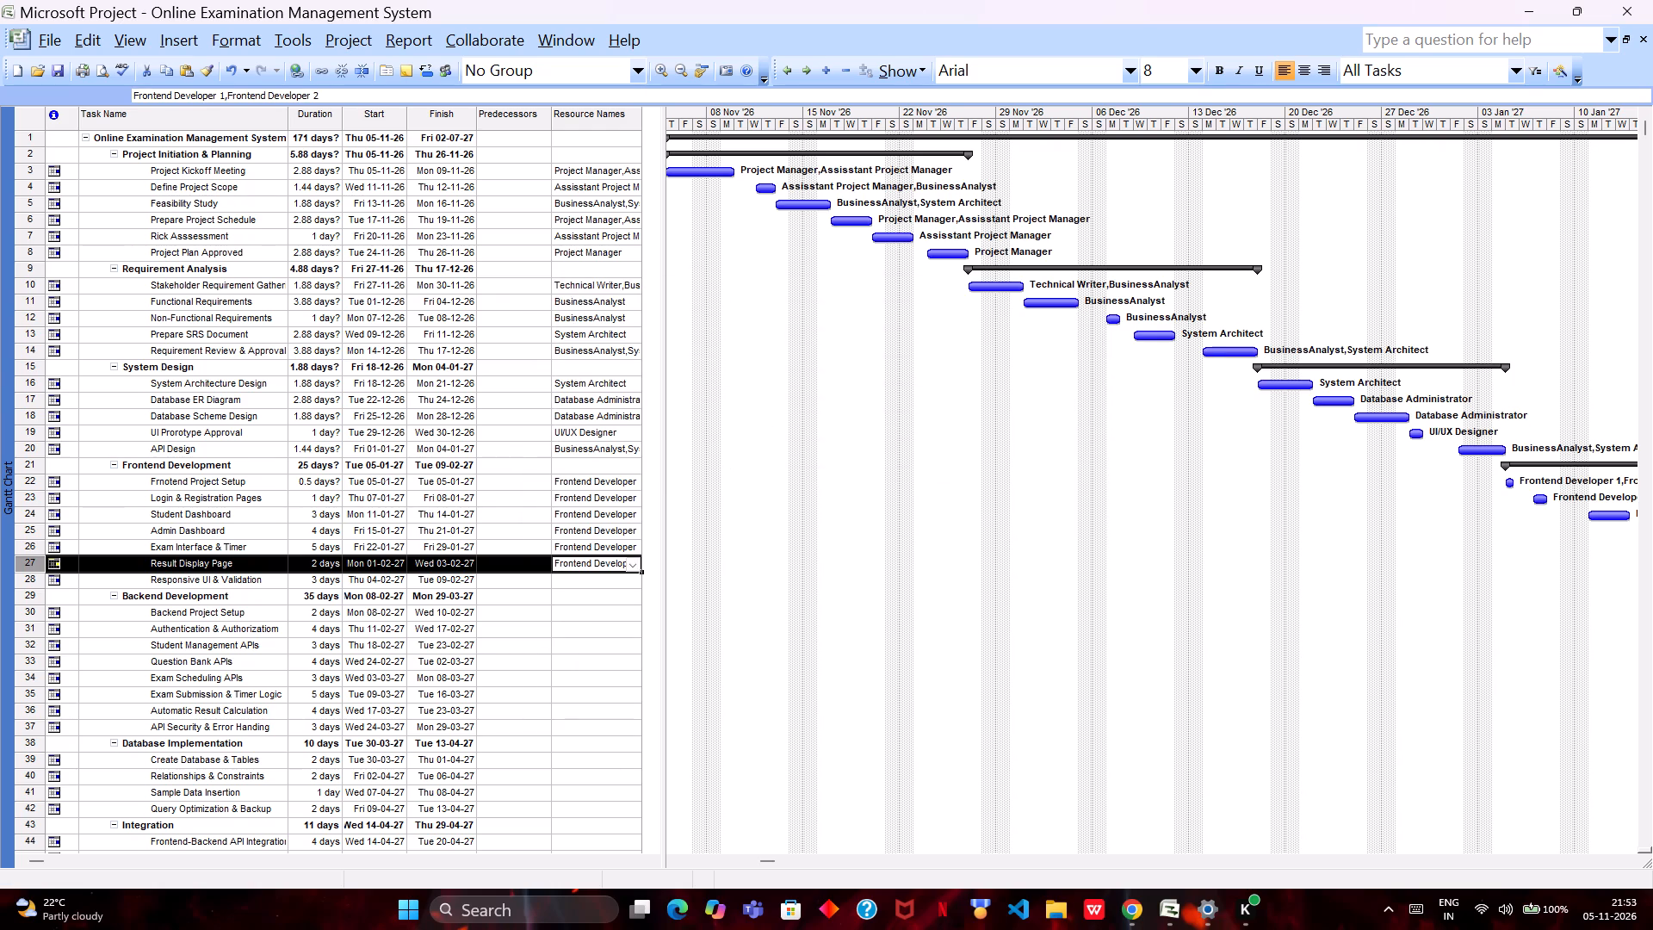
Enter Frontend Developer 1 as the first resource of the Responsive UI & Validation task.
left_click(596, 577)
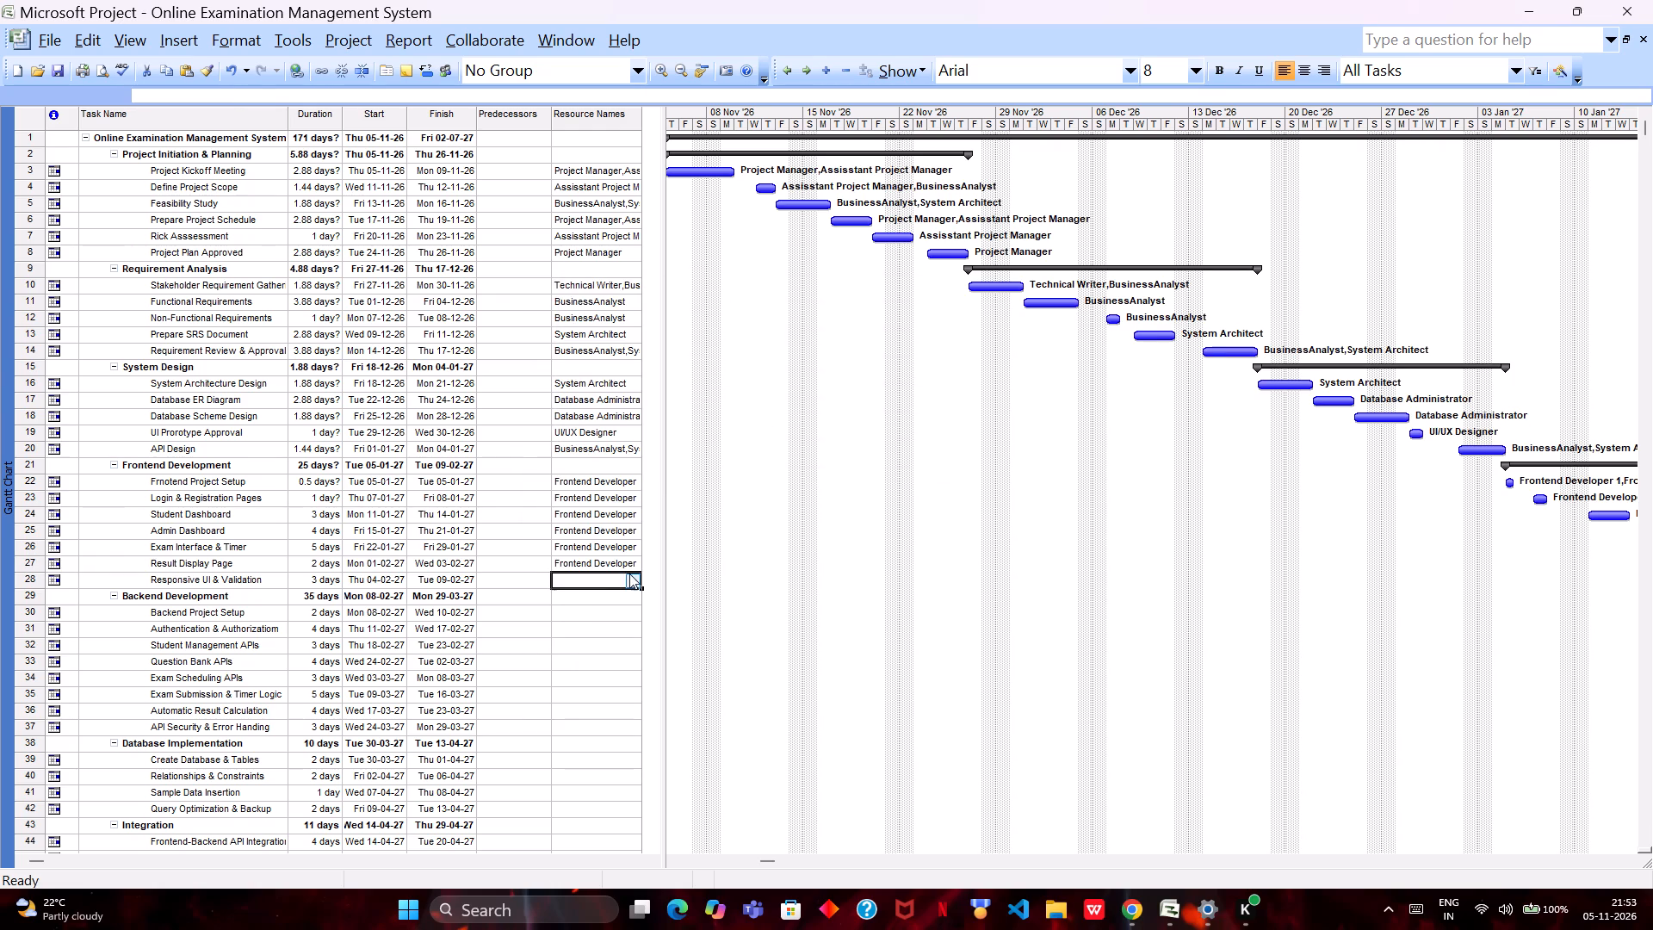
double_click(604, 580)
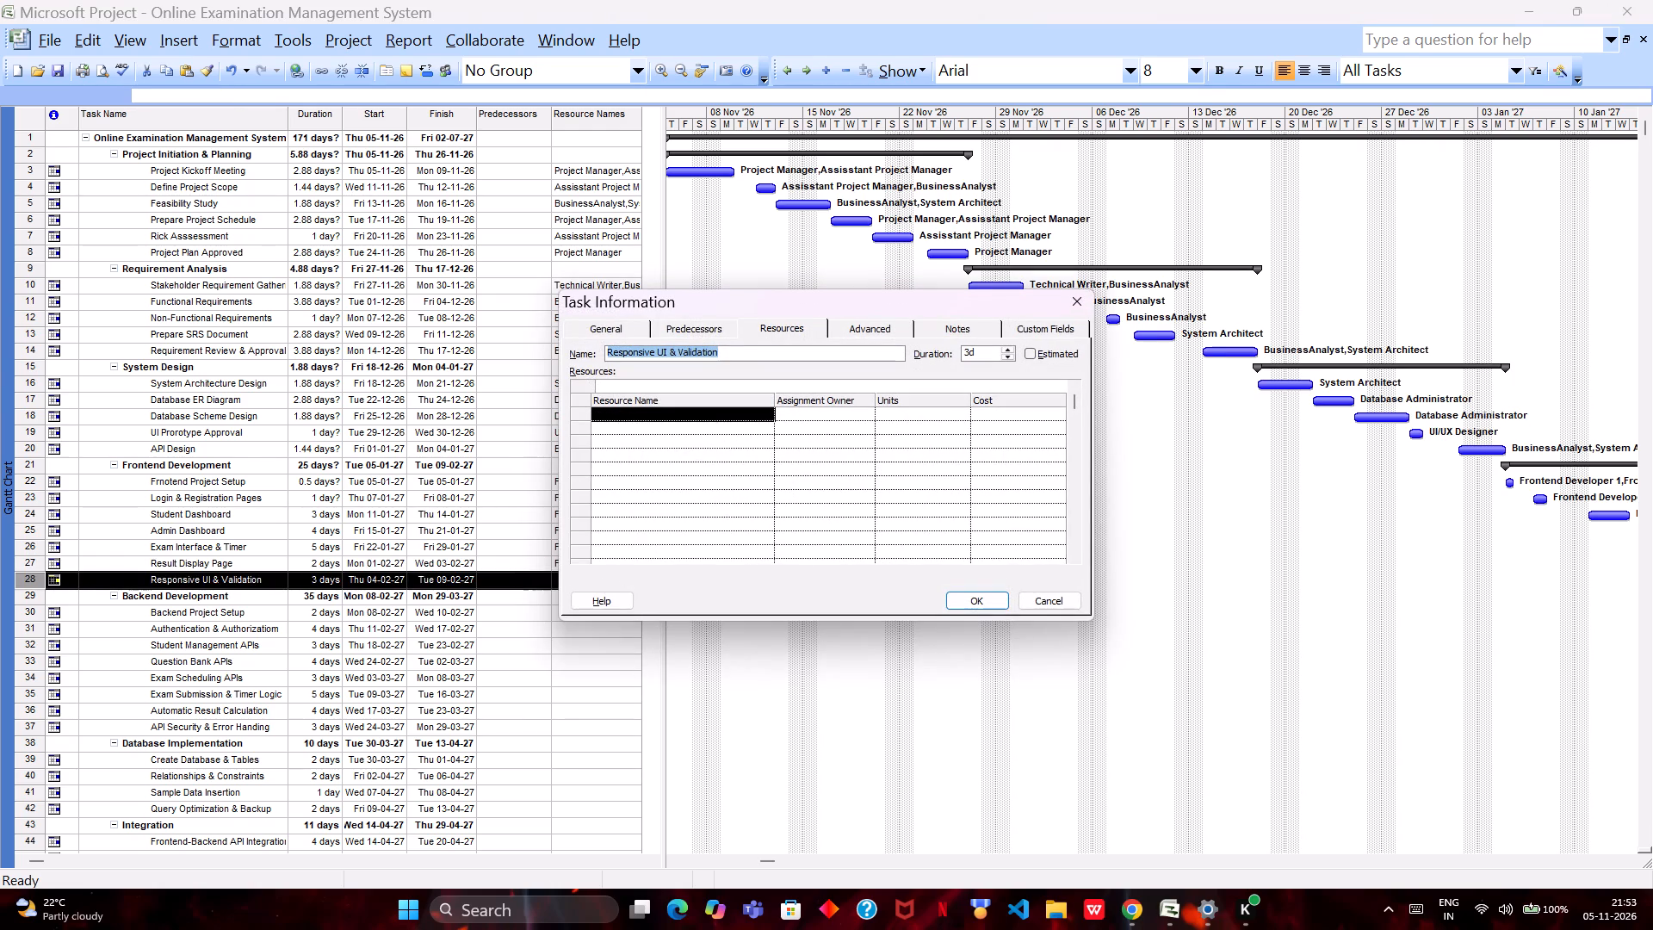
left_click(771, 418)
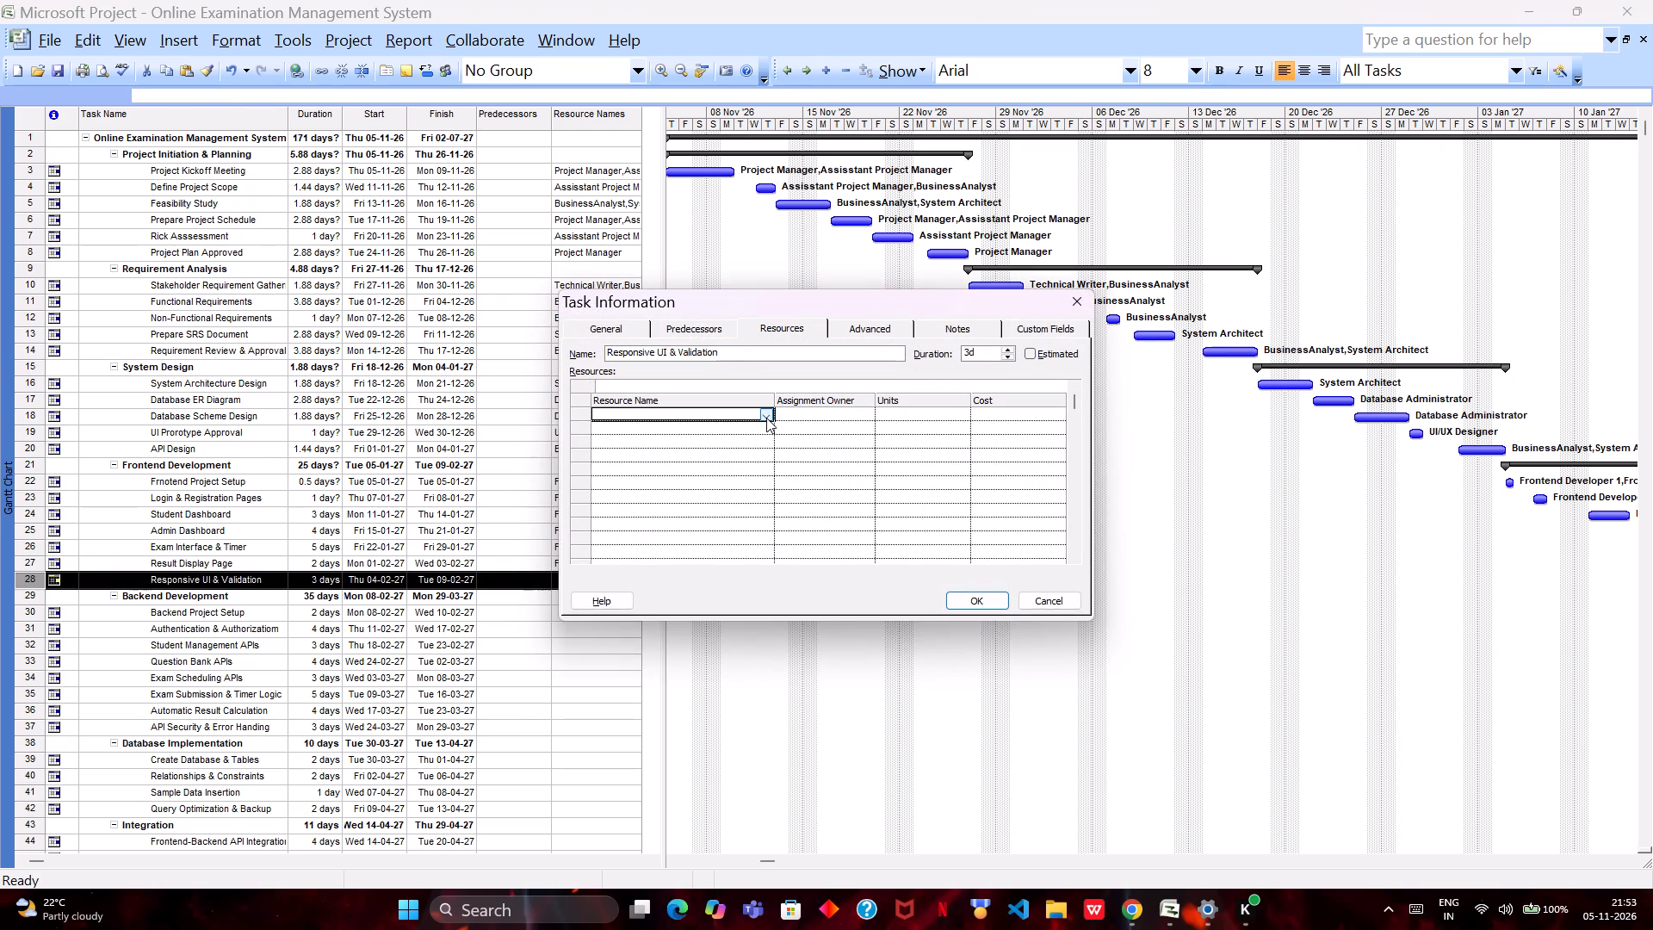
left_click(766, 418)
key("Down")
key("Down")
key("Down")
key("Down")
key("Down")
key("Down")
key("Down")
key("Down")
key("Down")
key("Down")
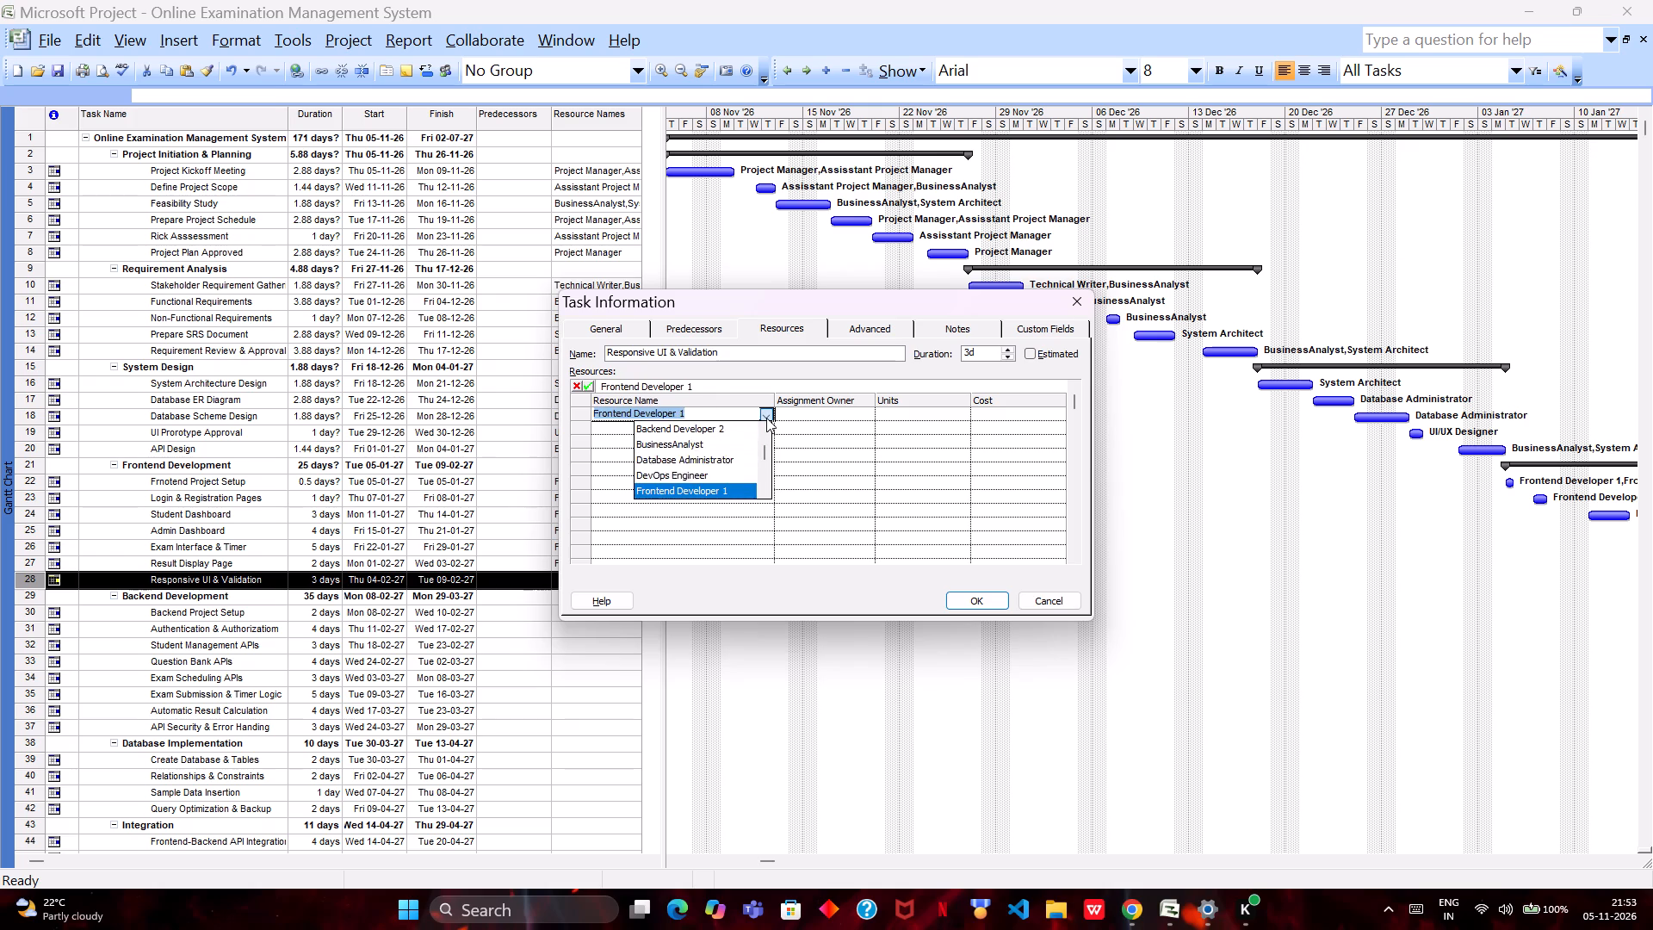
key("Down")
key("Up")
key("Return")
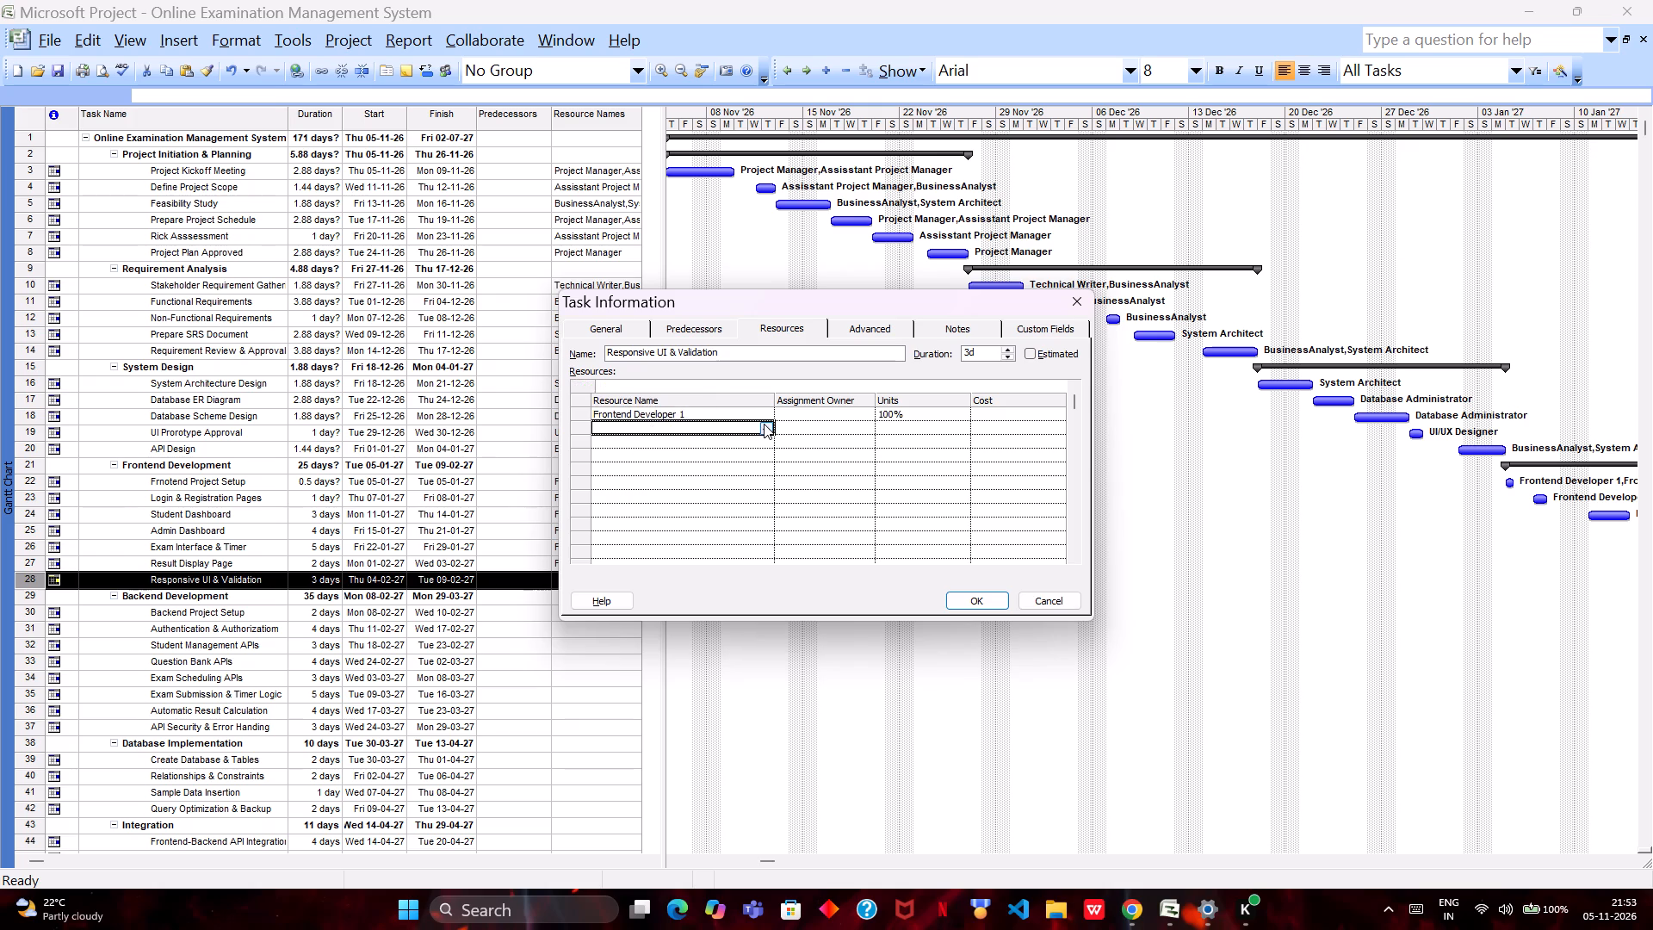
Add Frontend Developer 2 as the second resource of the Responsive UI & Validation task and apply both assignments.
left_click(764, 424)
key("Down")
key("Down")
key("Down")
key("Down")
key("Down")
key("Down")
key("Down")
key("Down")
key("Down")
key("Down")
key("Down")
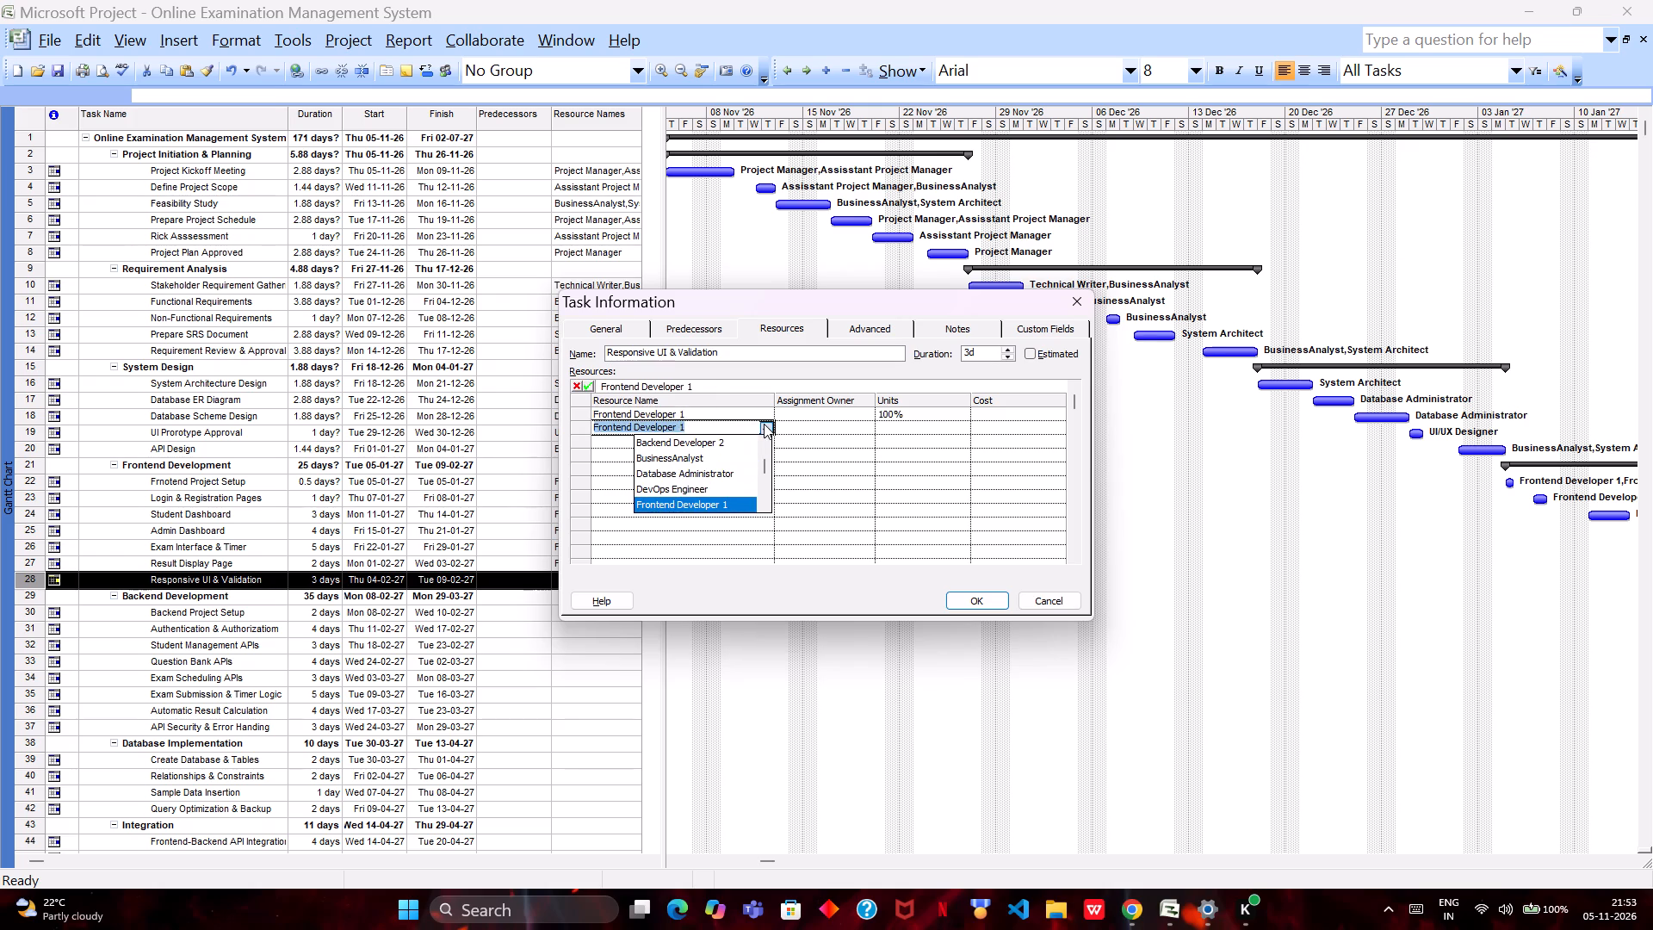
key("Down")
key("Return")
key("Return")
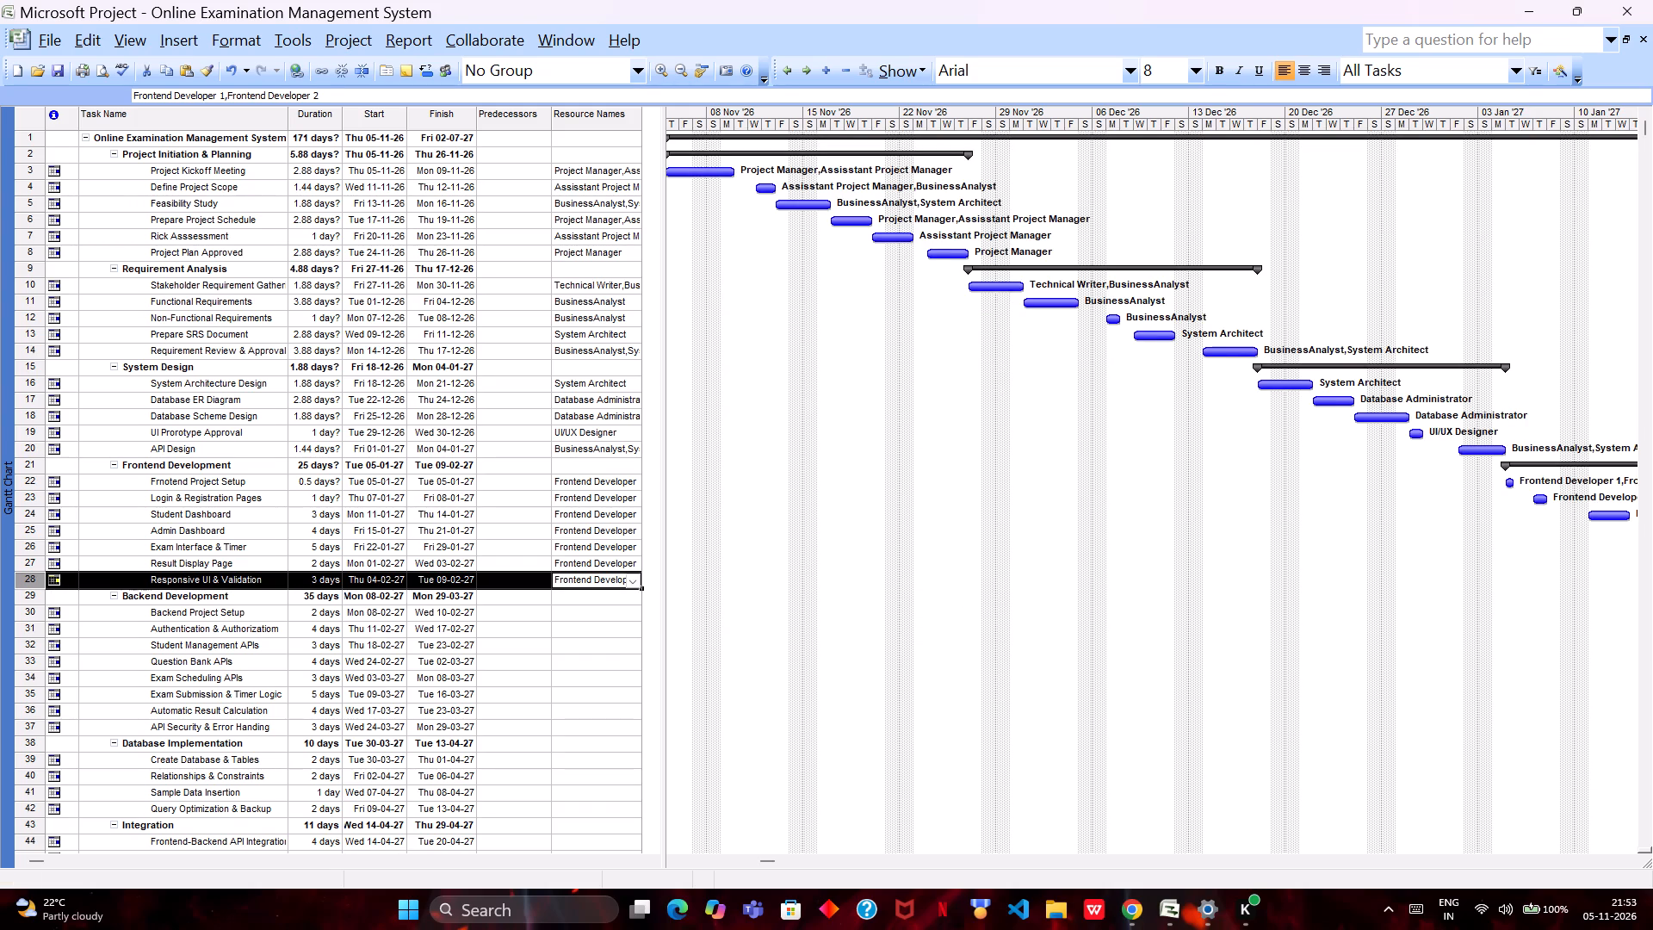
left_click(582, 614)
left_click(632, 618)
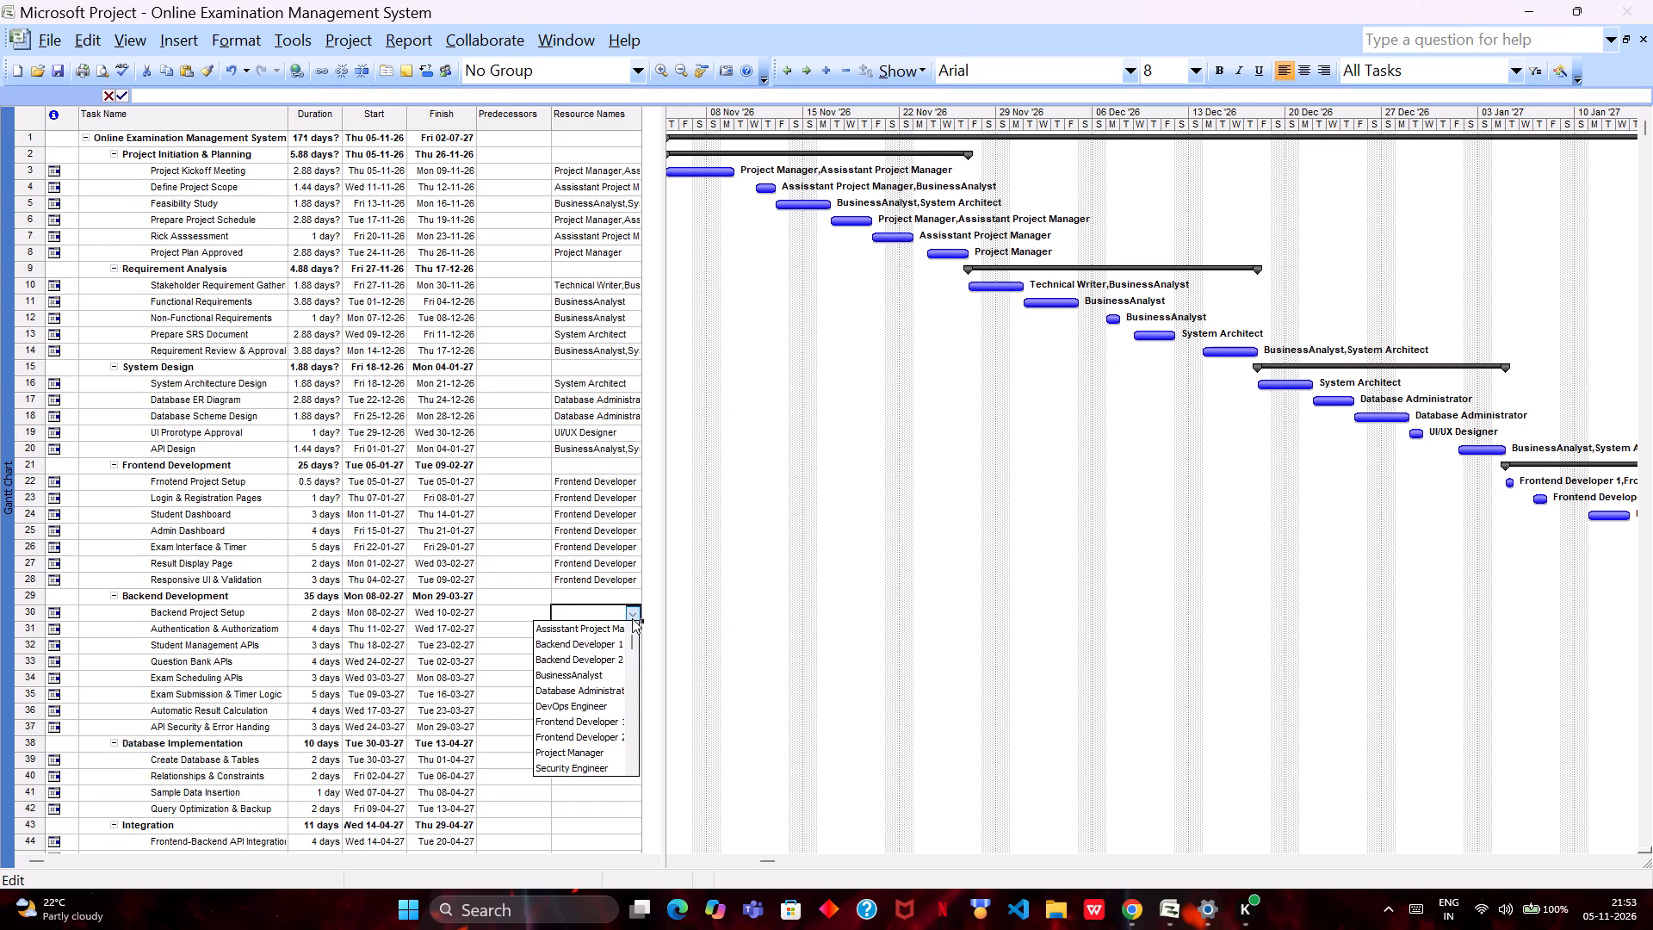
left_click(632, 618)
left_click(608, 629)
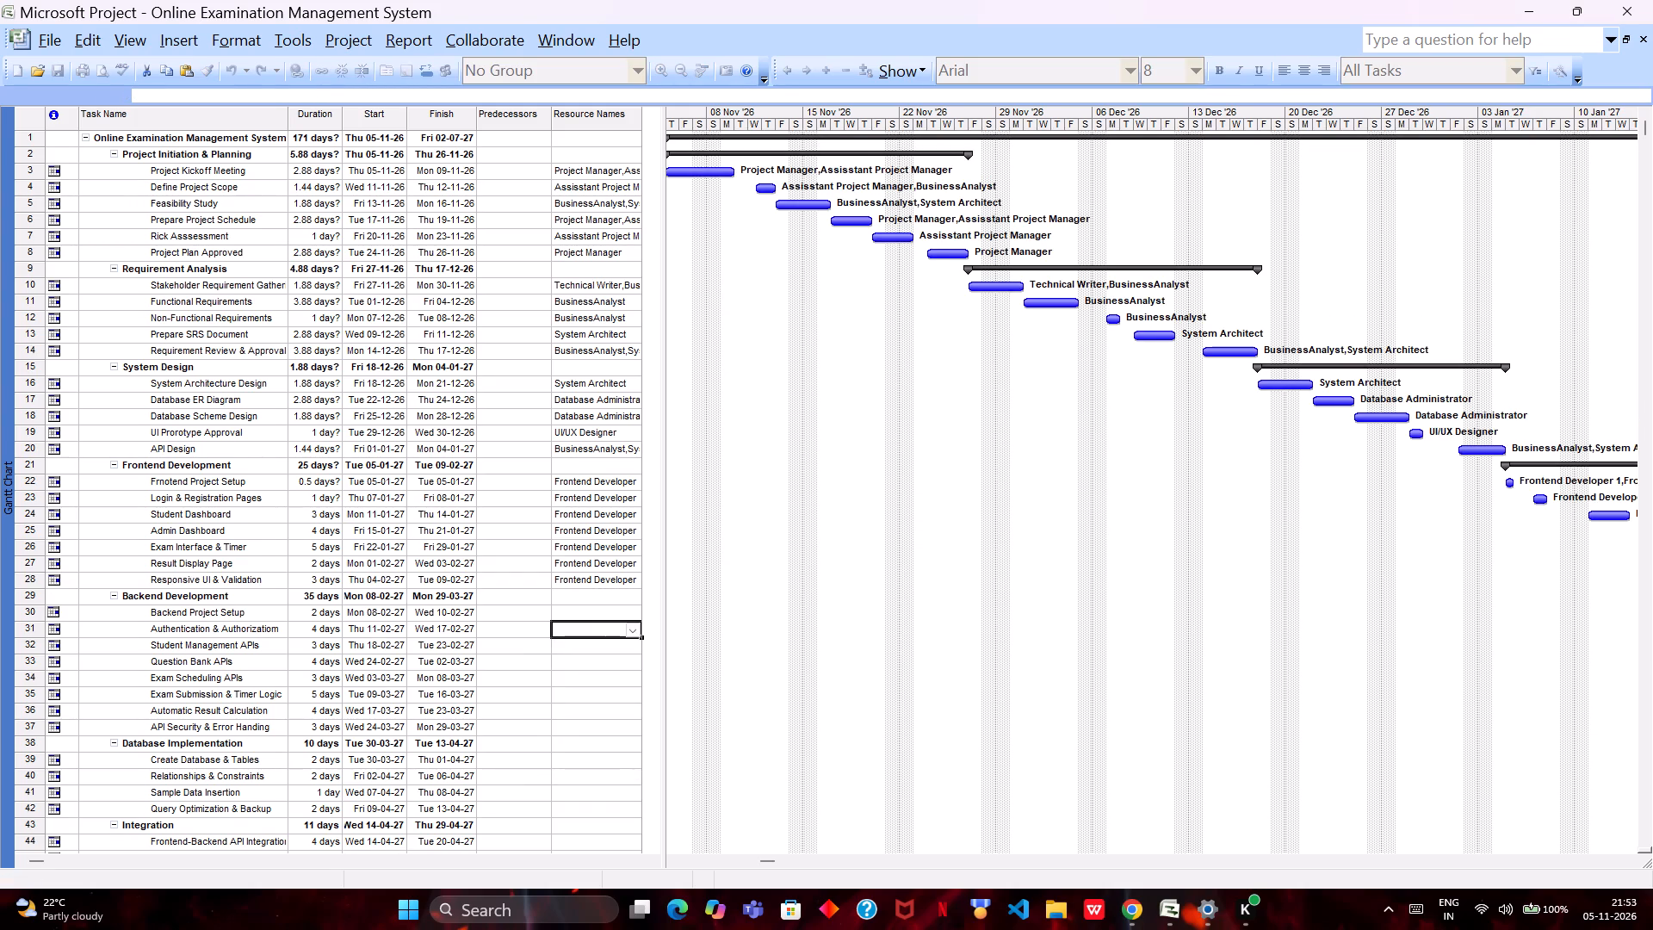
Assign Backend Developer 1 and Backend Developer 2 as resources of the Backend Project Setup task.
double_click(615, 617)
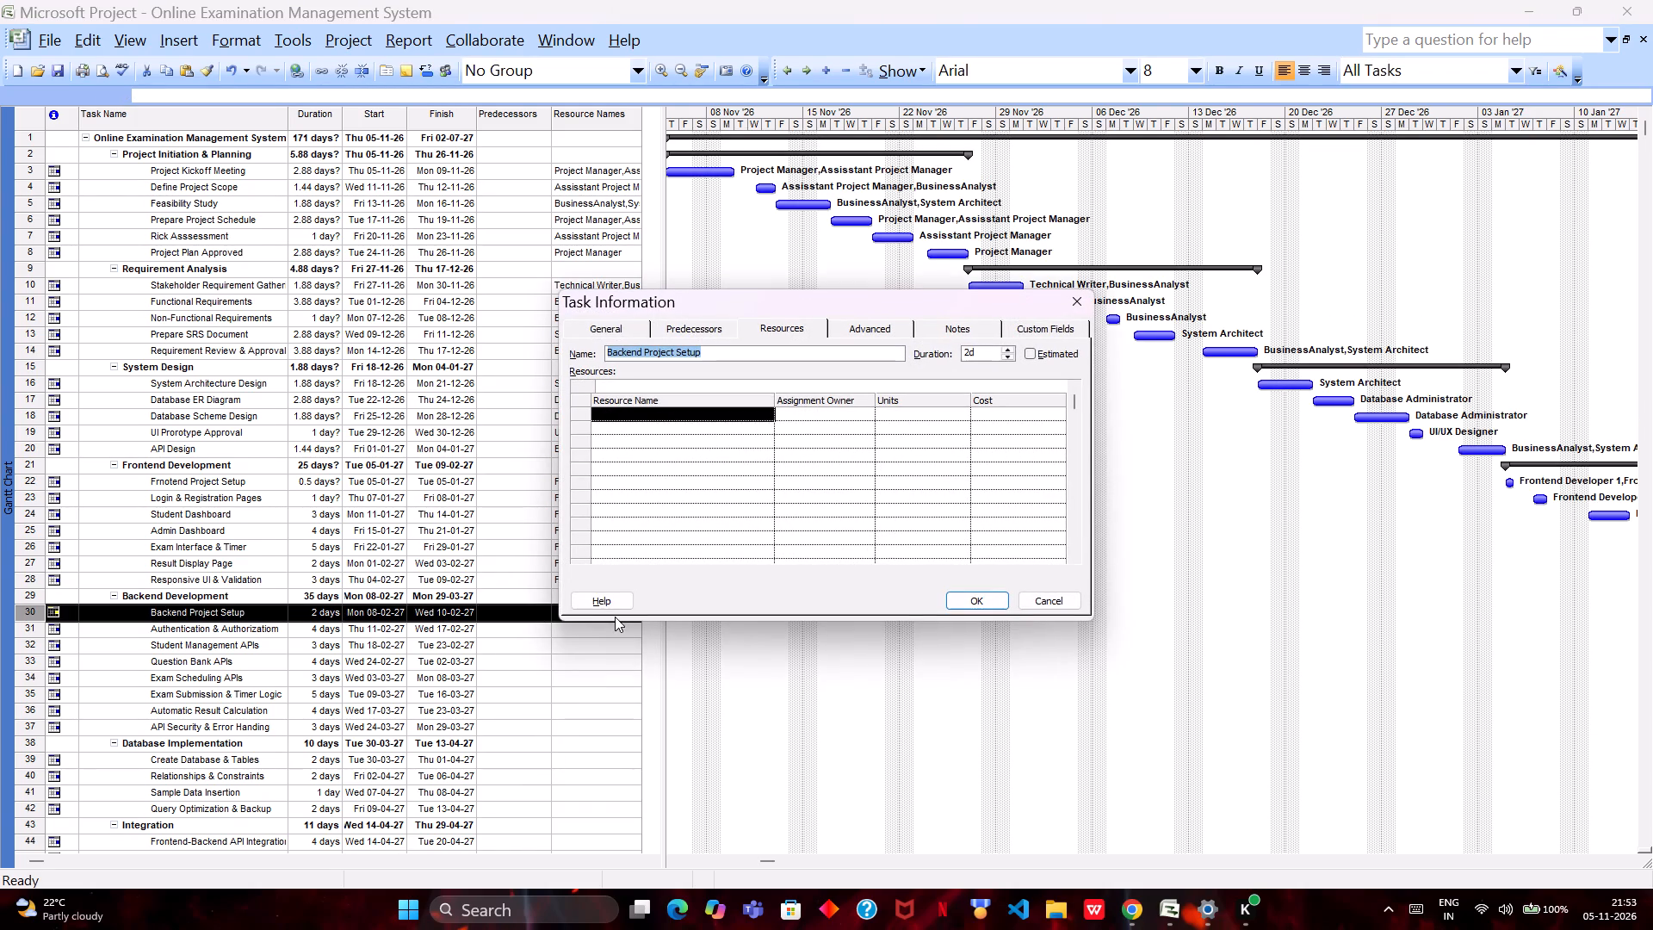
left_click(766, 418)
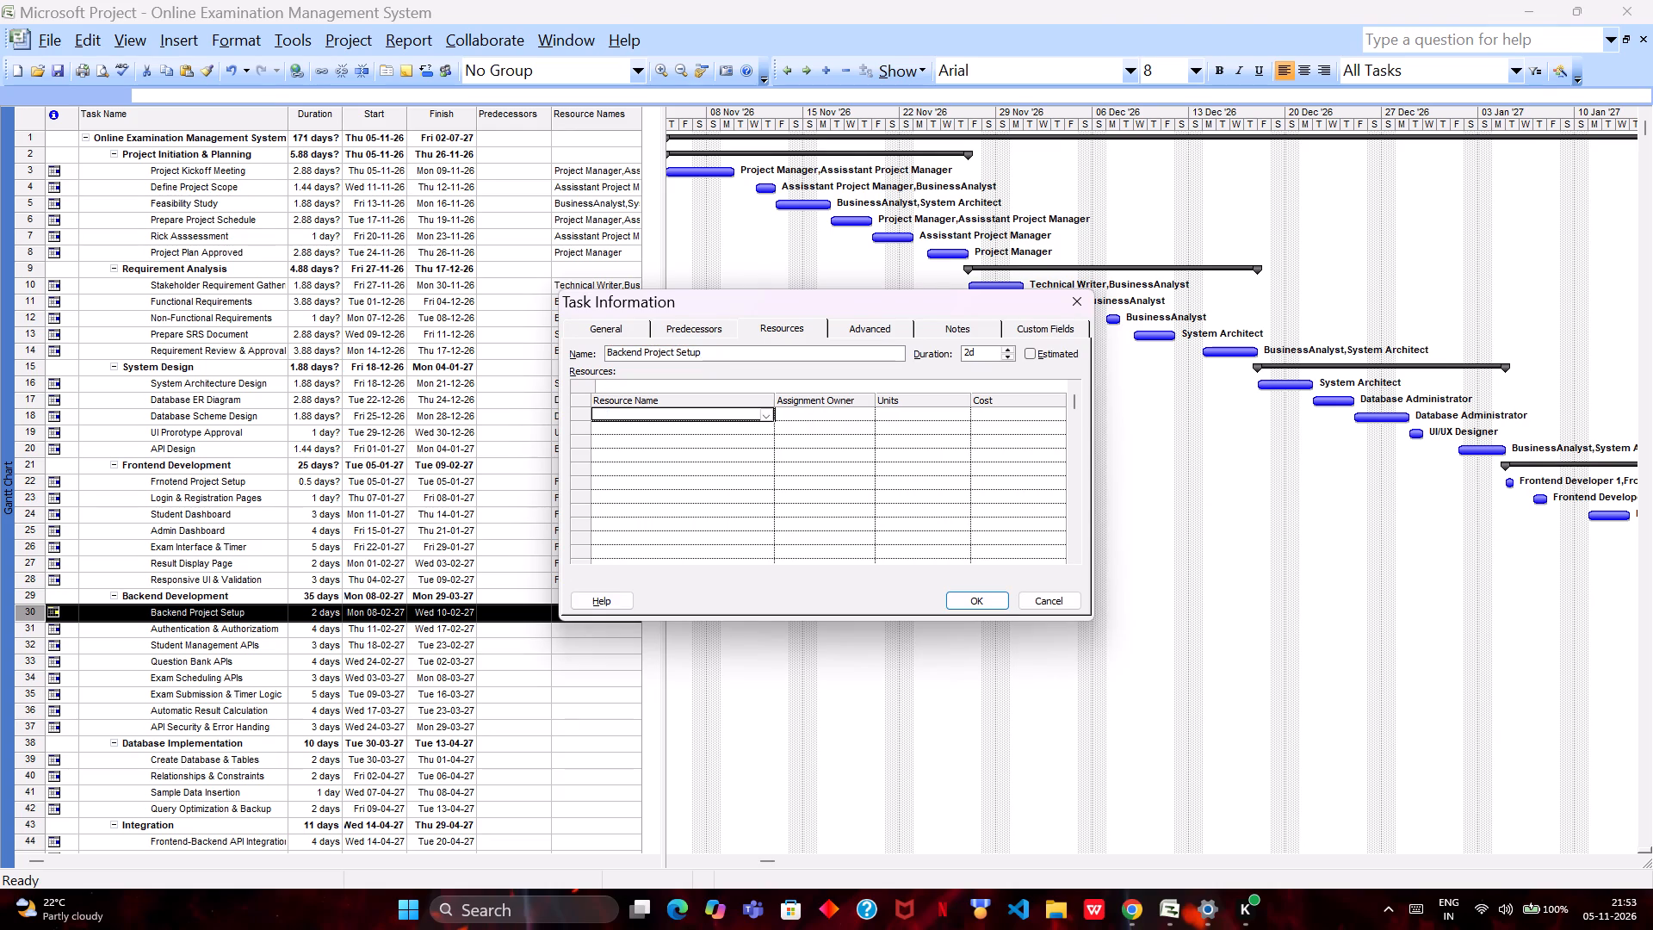
left_click(771, 409)
key("Down")
key("Down")
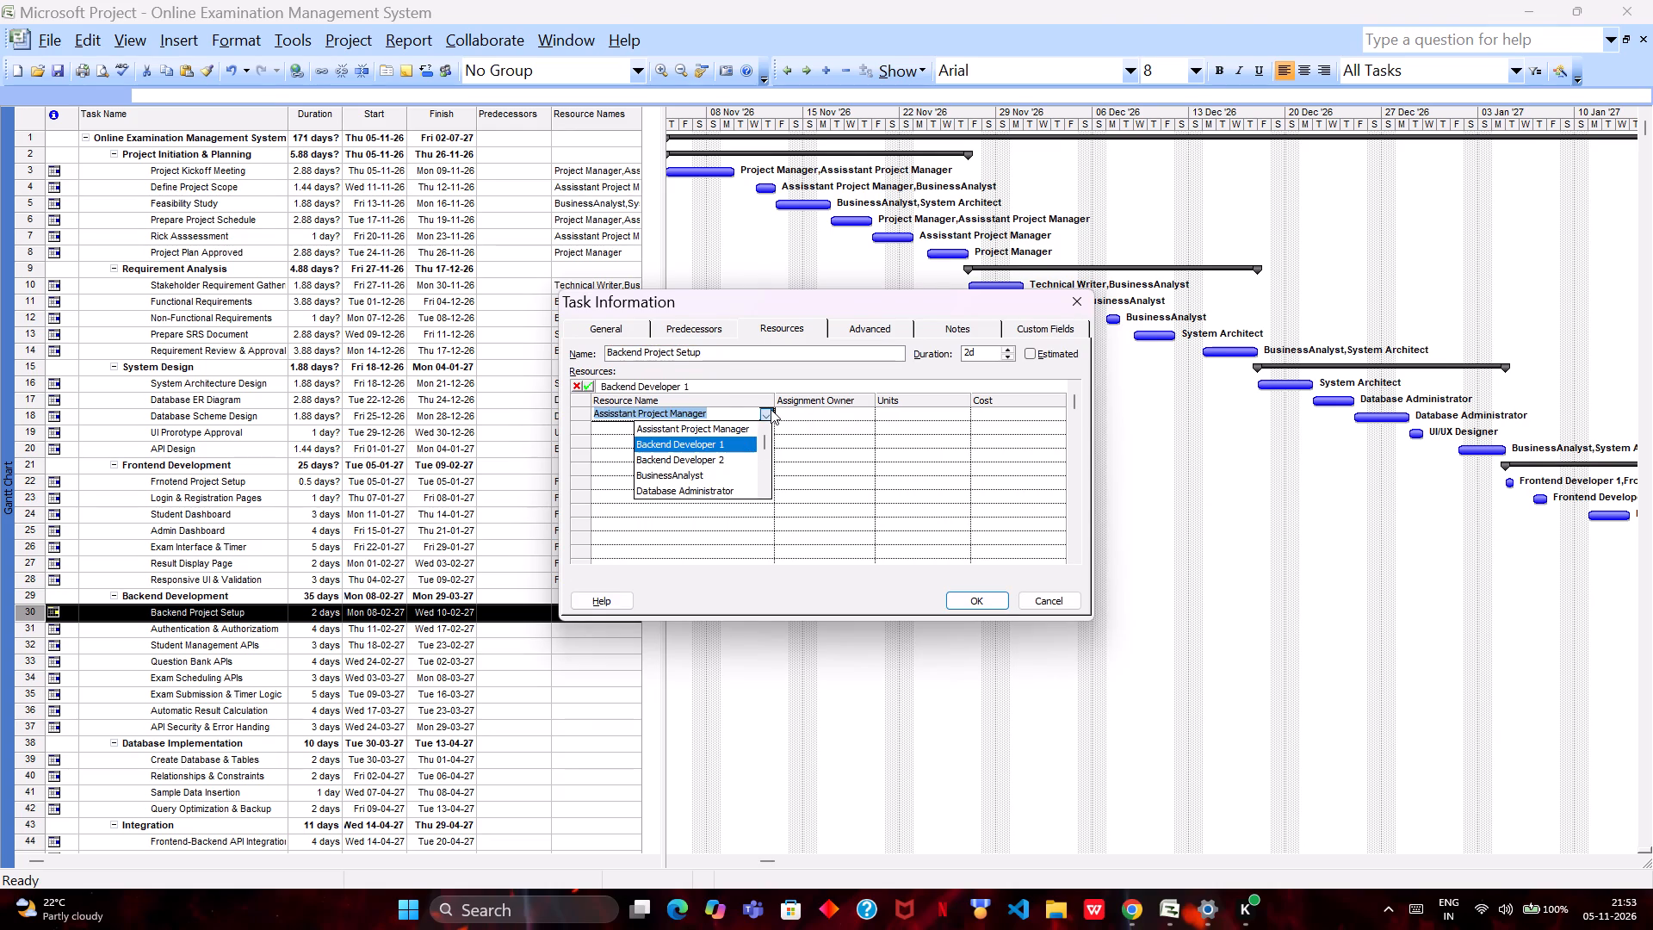
key("Return")
left_click(767, 428)
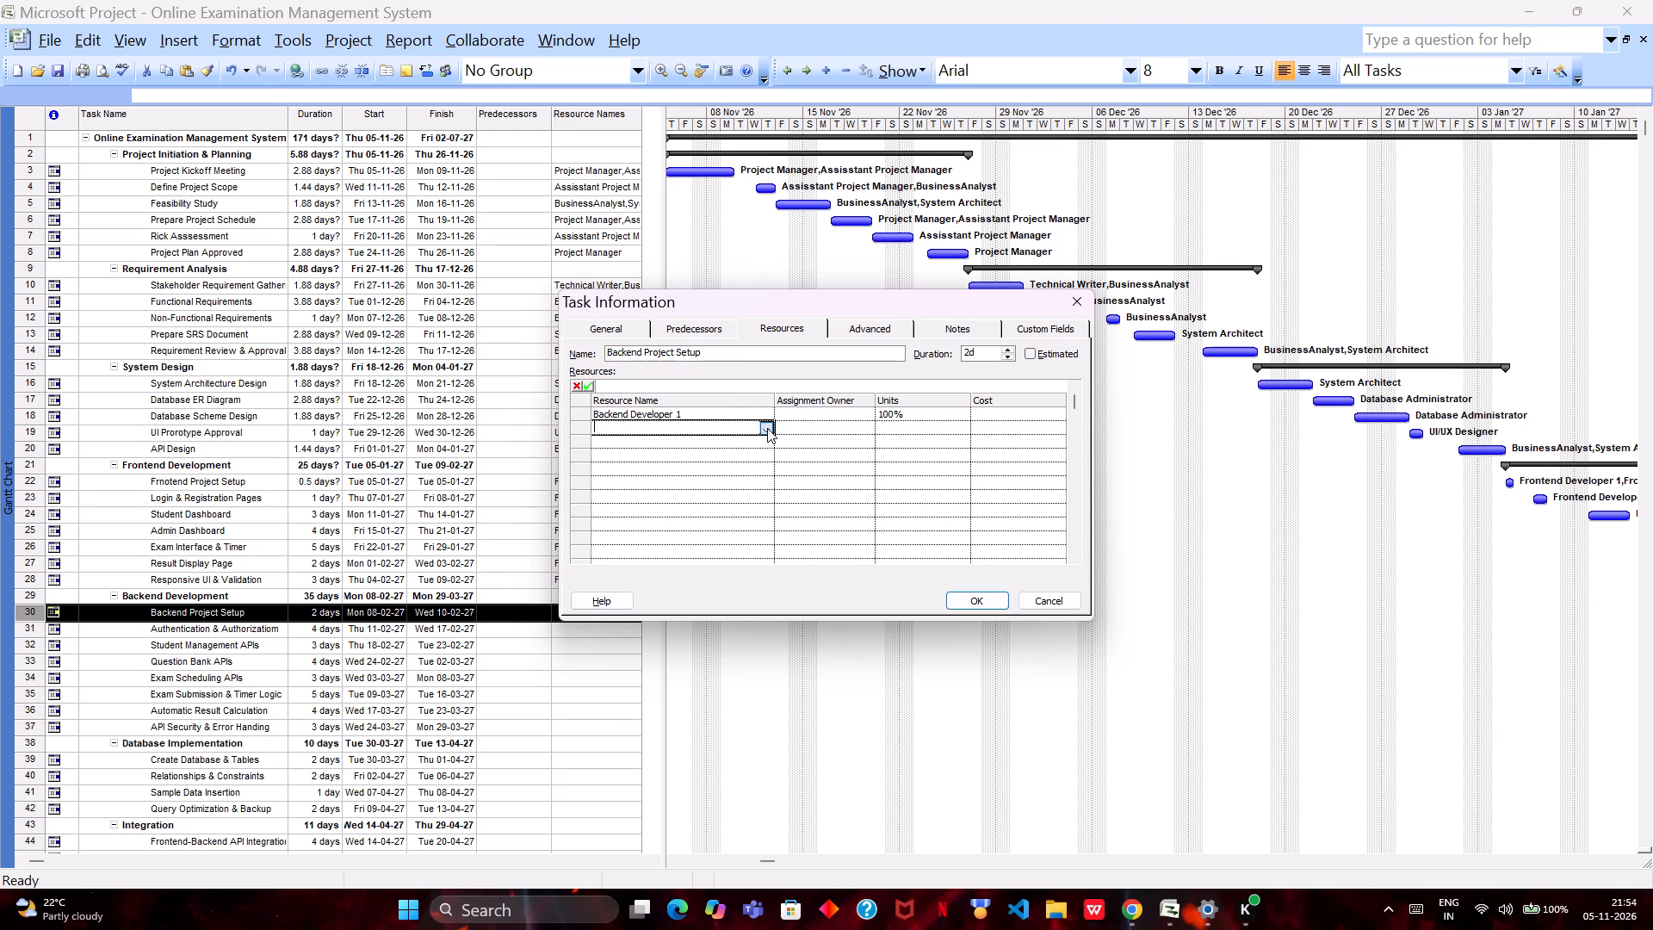
key("Down")
key("Down")
key("Down")
key("Return")
key("Return")
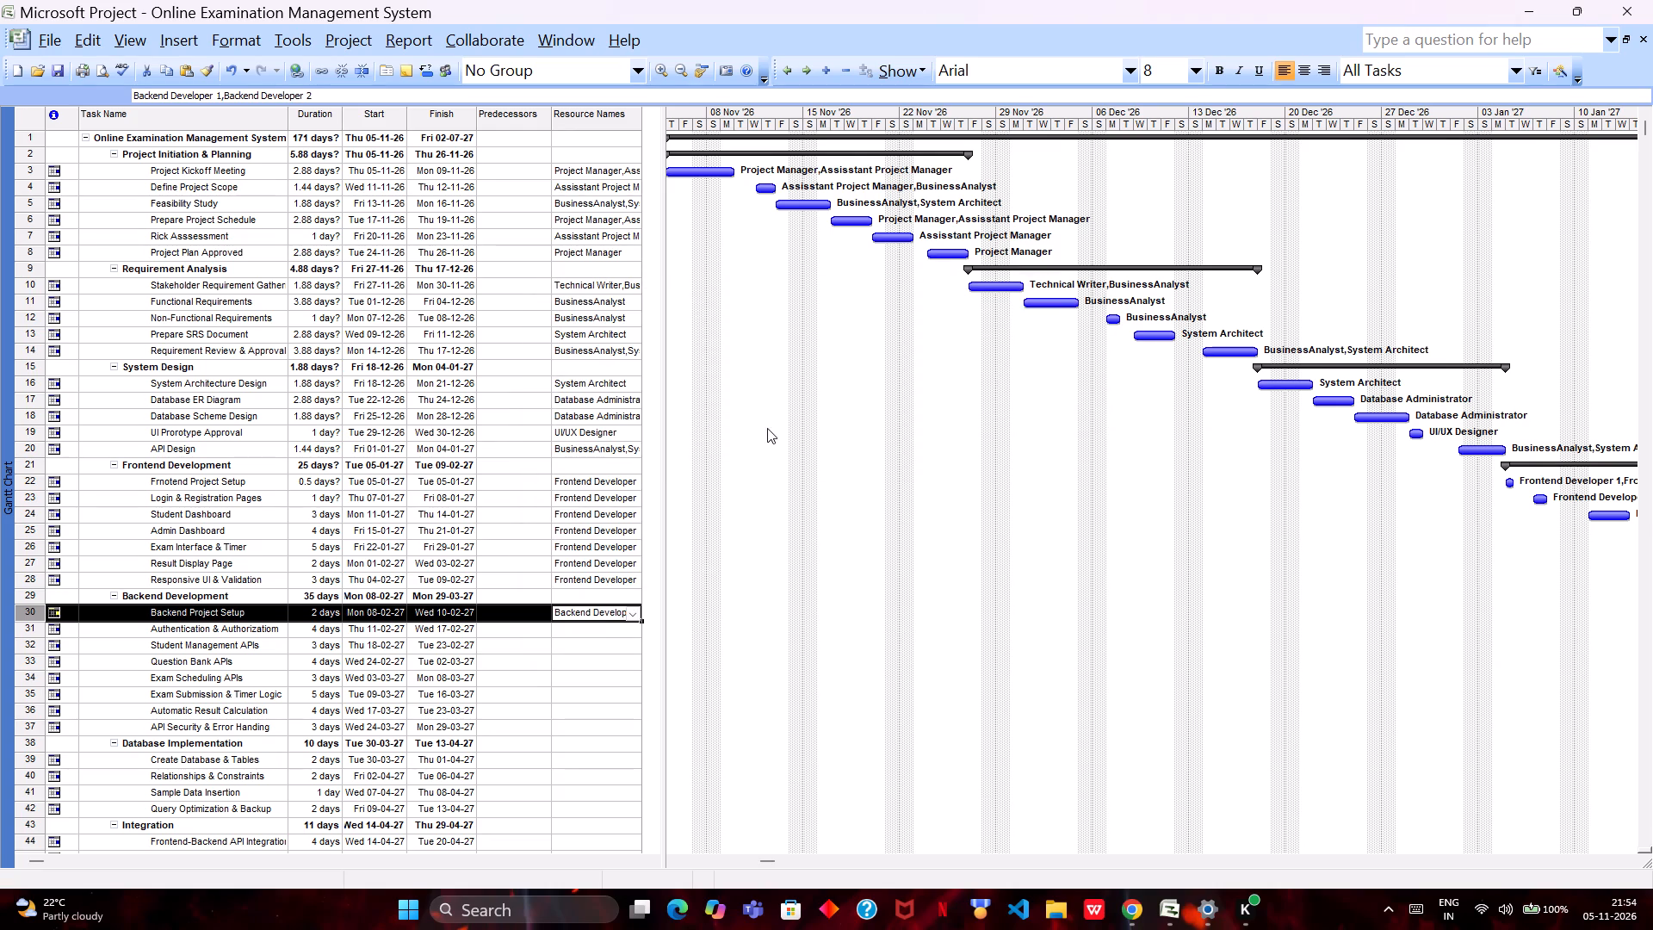
Assign Backend Developer 1 and Backend Developer 2 as resources of the Authentication & Authorization task.
double_click(613, 635)
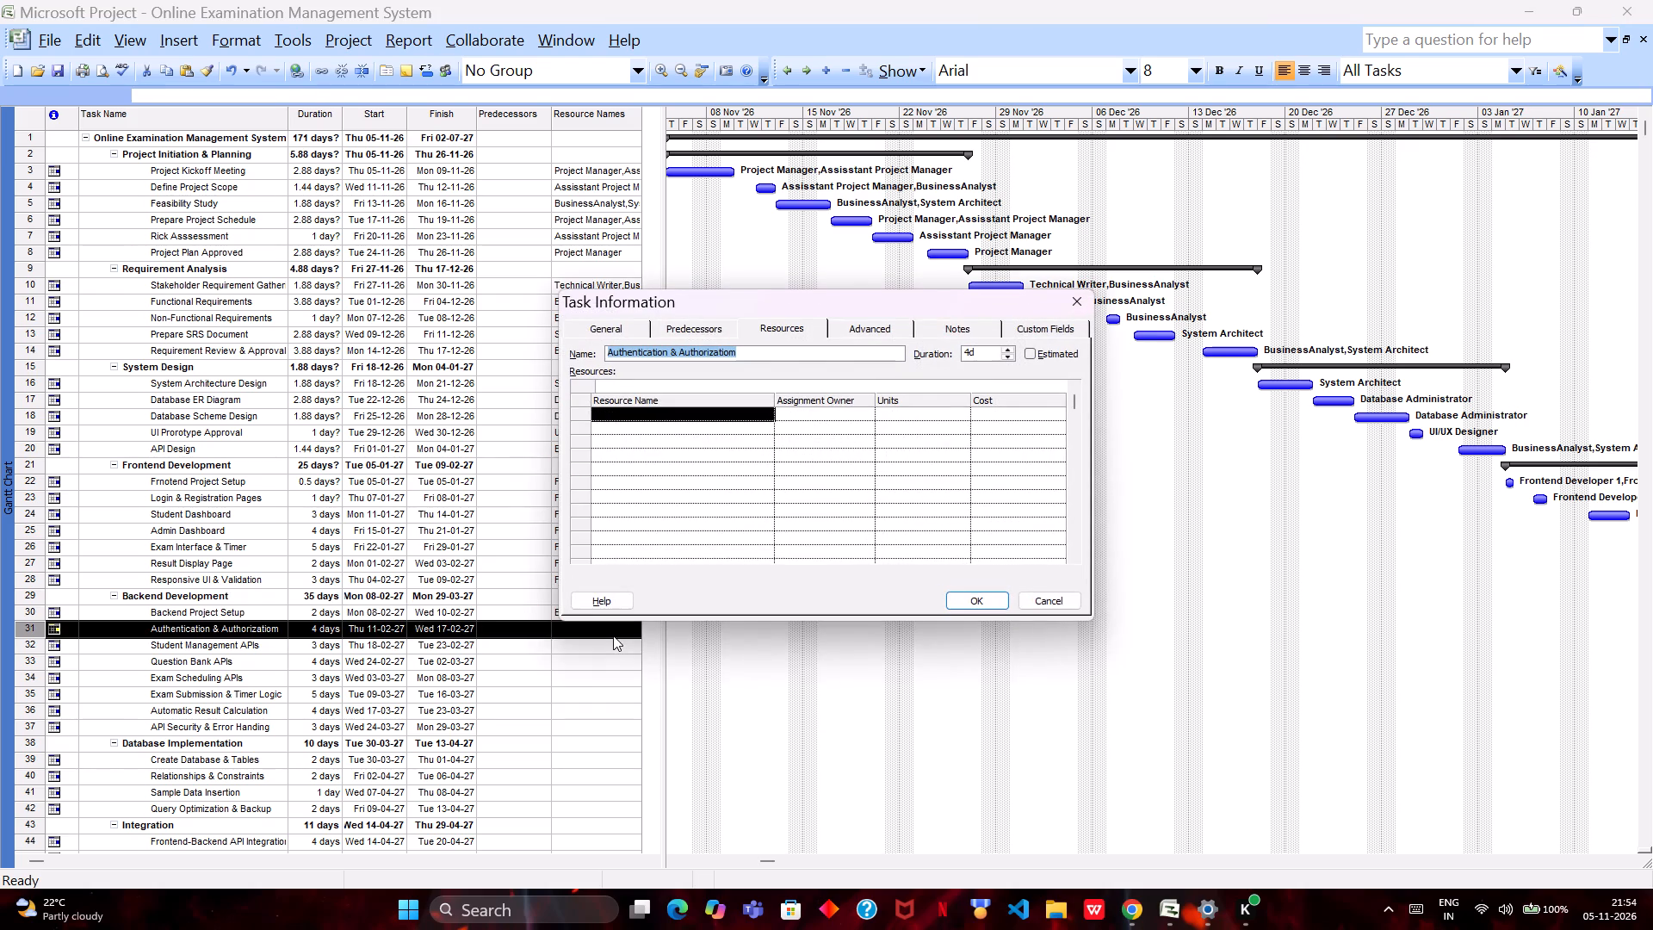
left_click(760, 420)
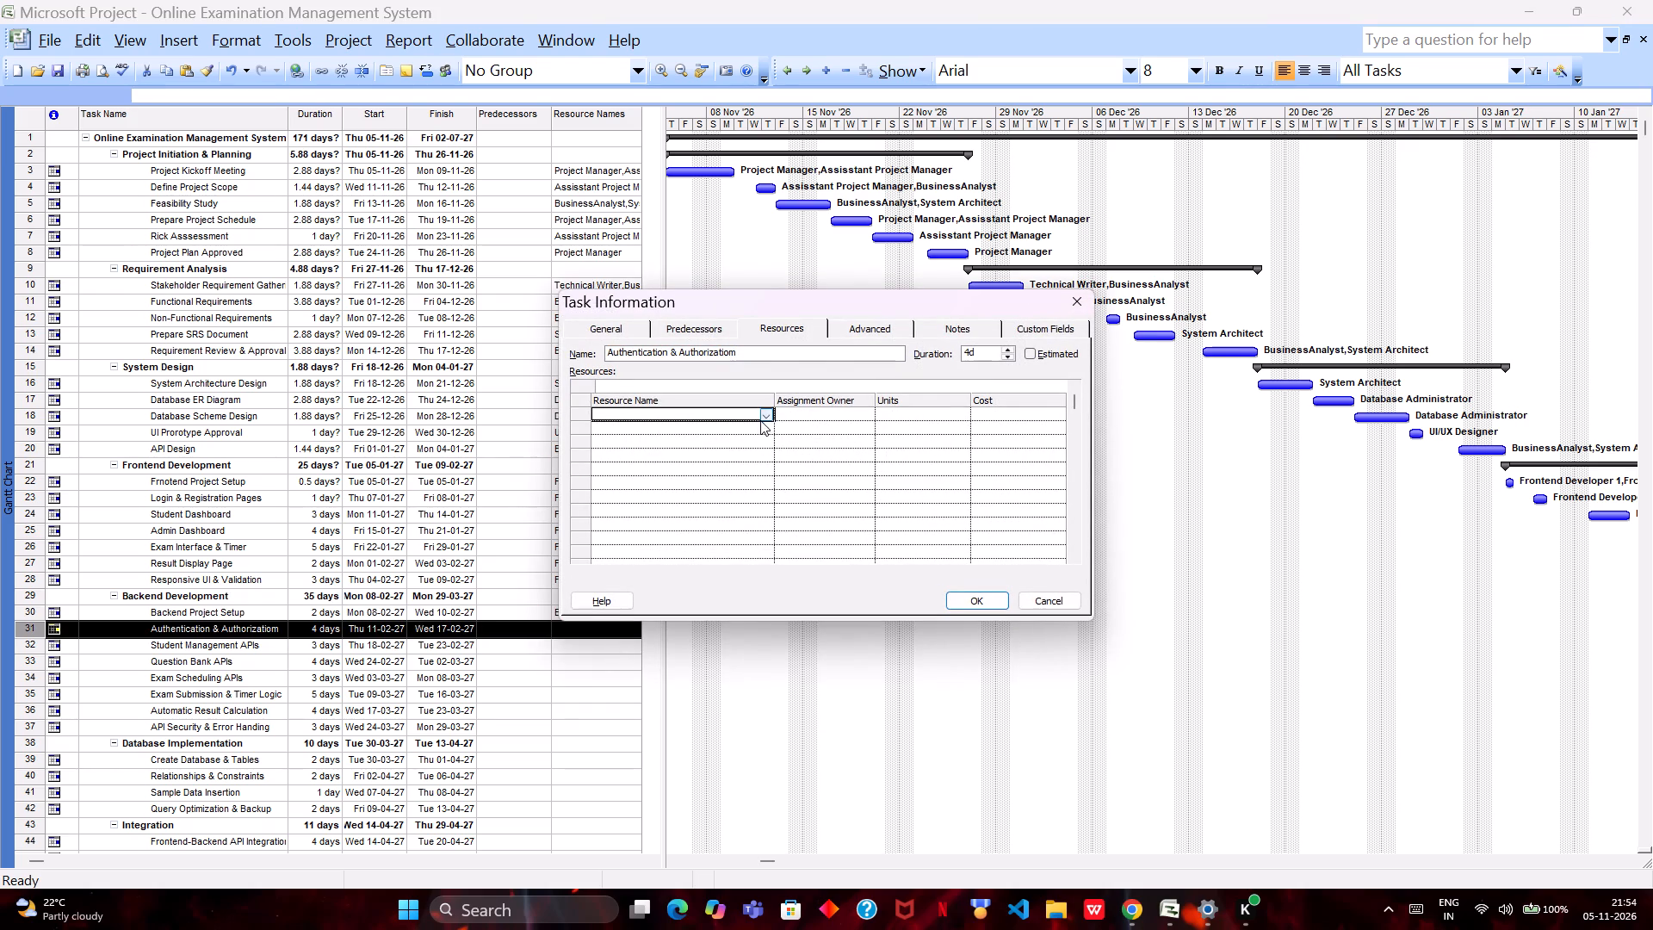
left_click(766, 414)
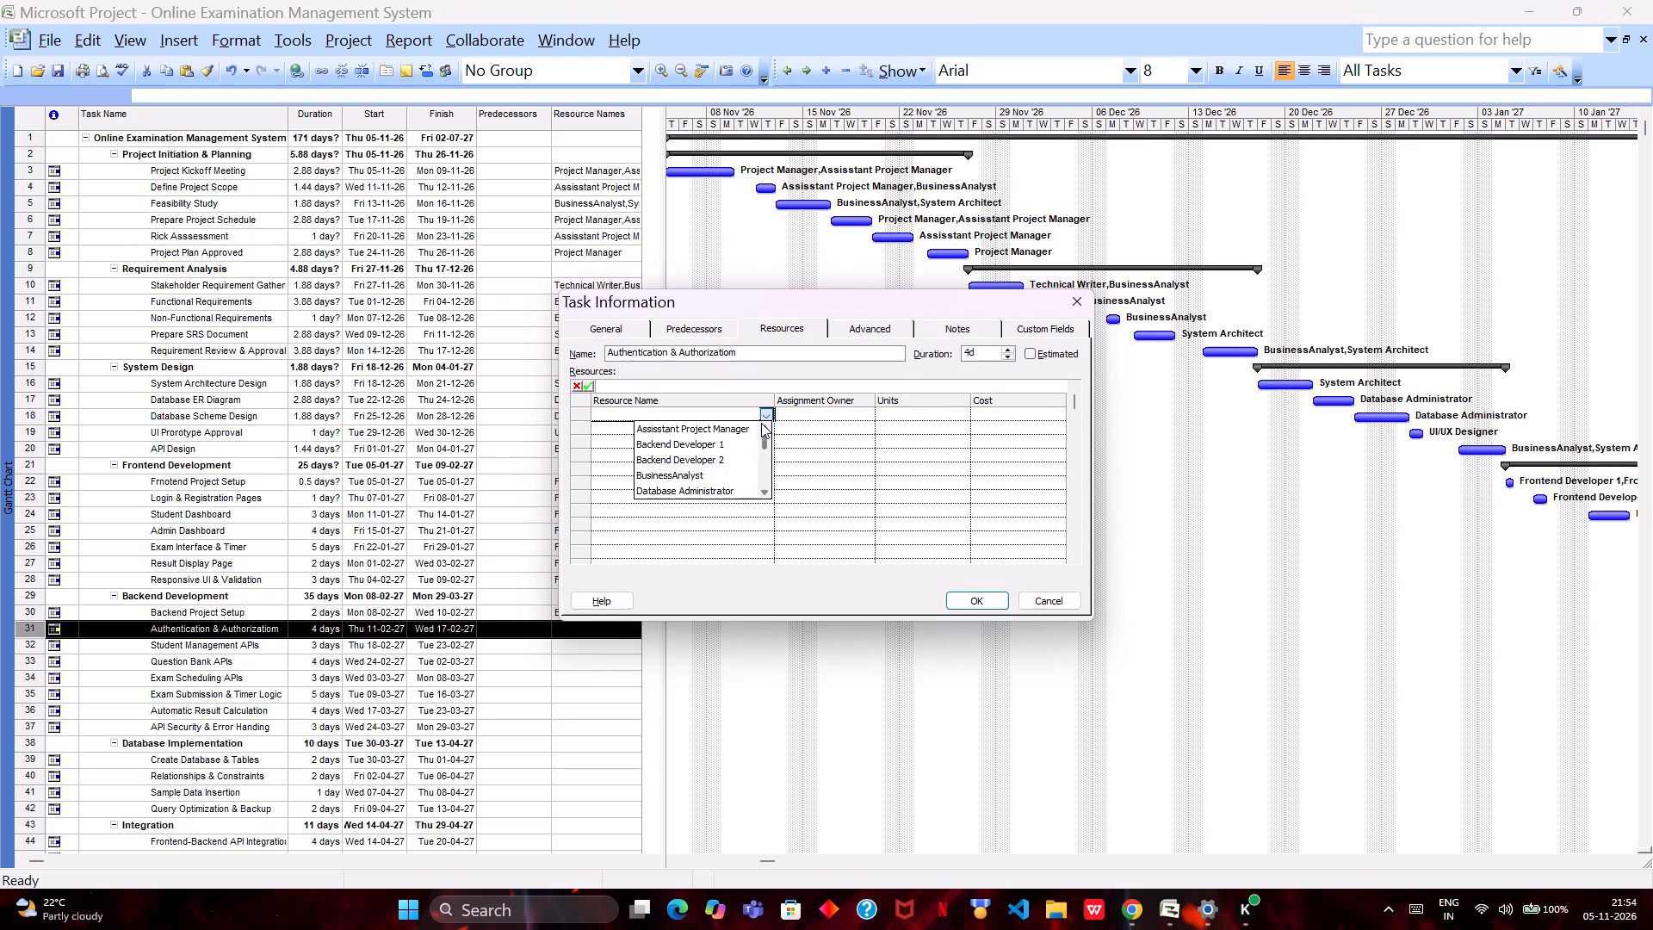
key("Down")
key("Down")
key("Return")
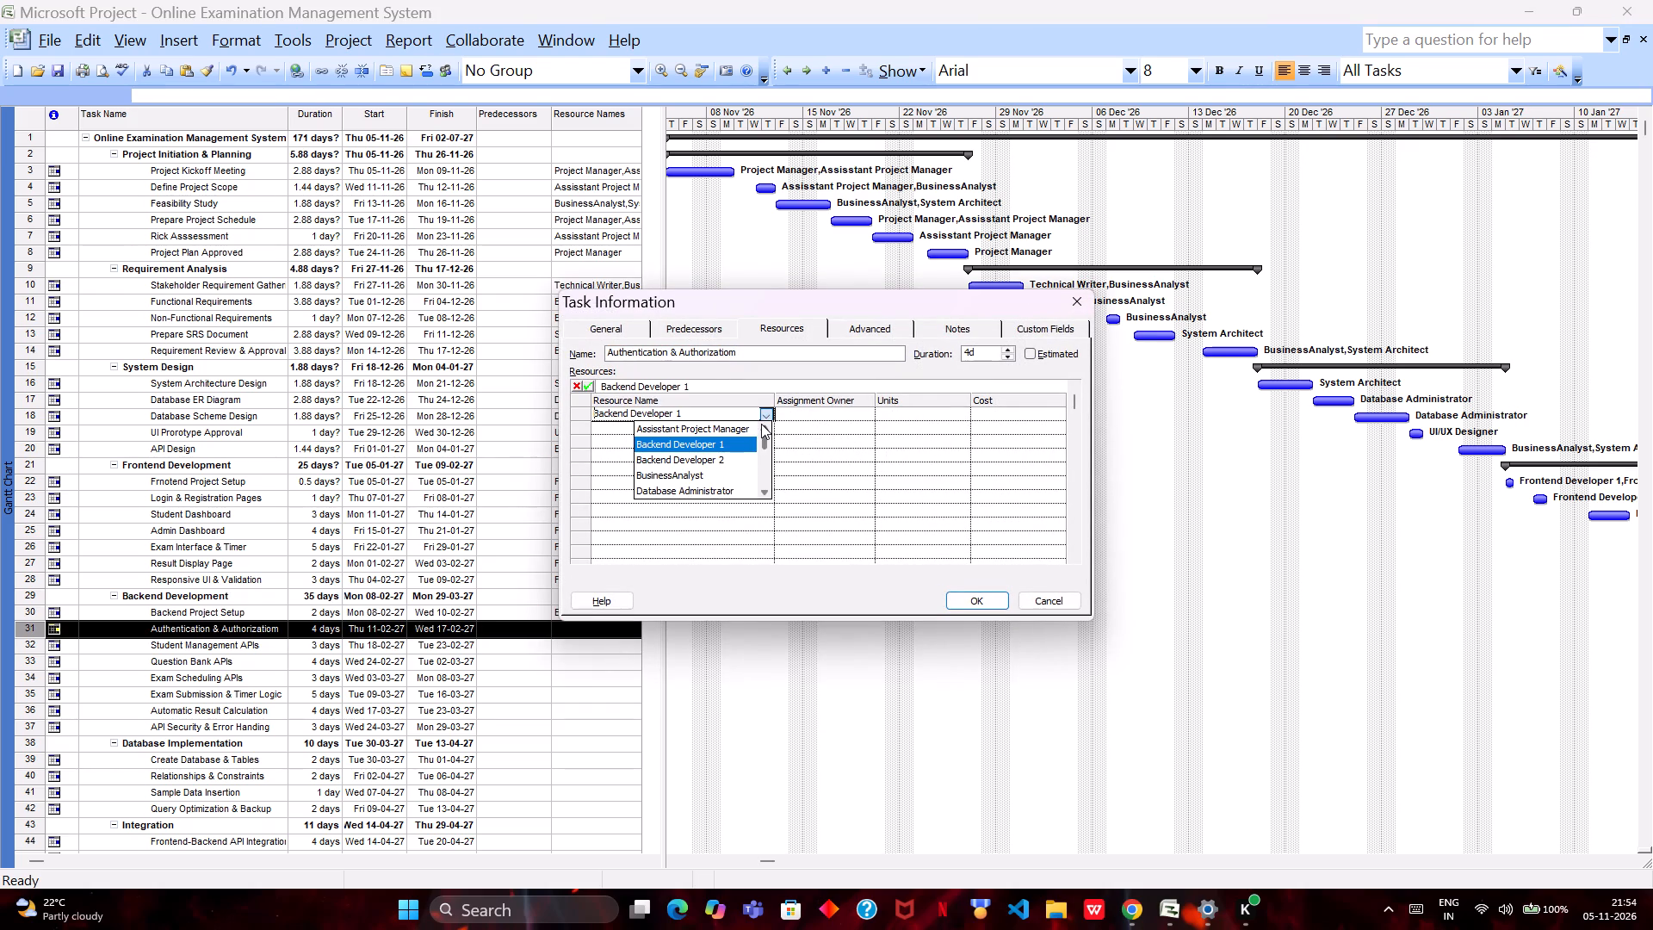
left_click(761, 424)
key("Down")
key("Down")
key("Down")
key("Return")
key("Return")
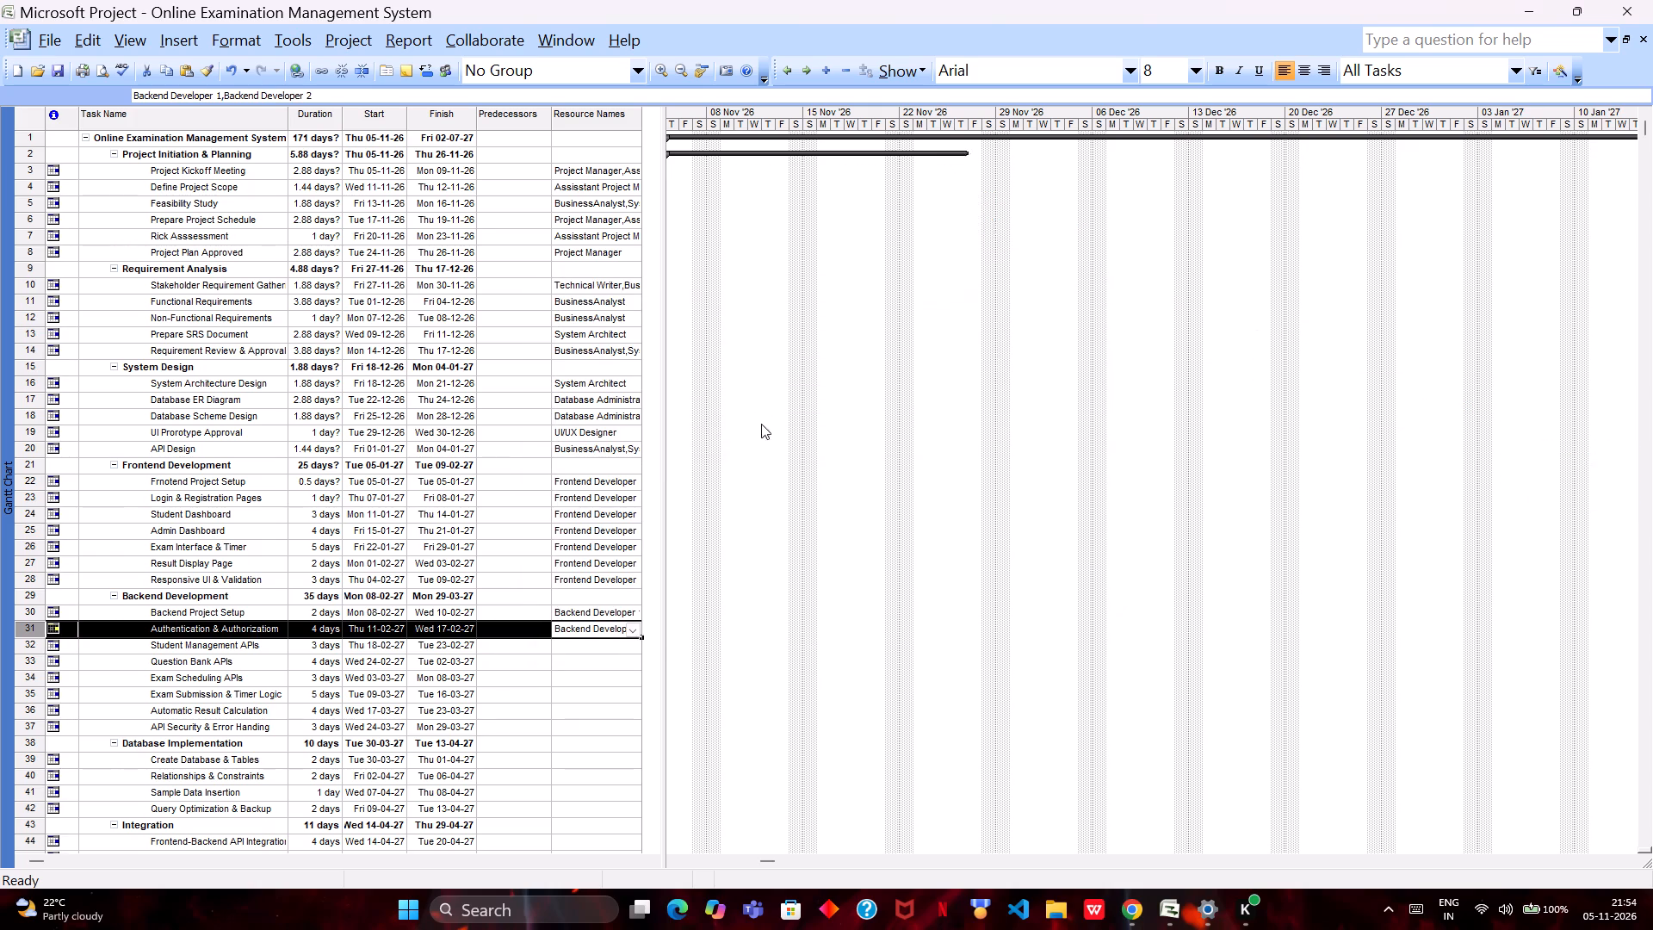
Assign Backend Developer 1 to the Student Management APIs task directly in its resource names cell.
left_click(594, 648)
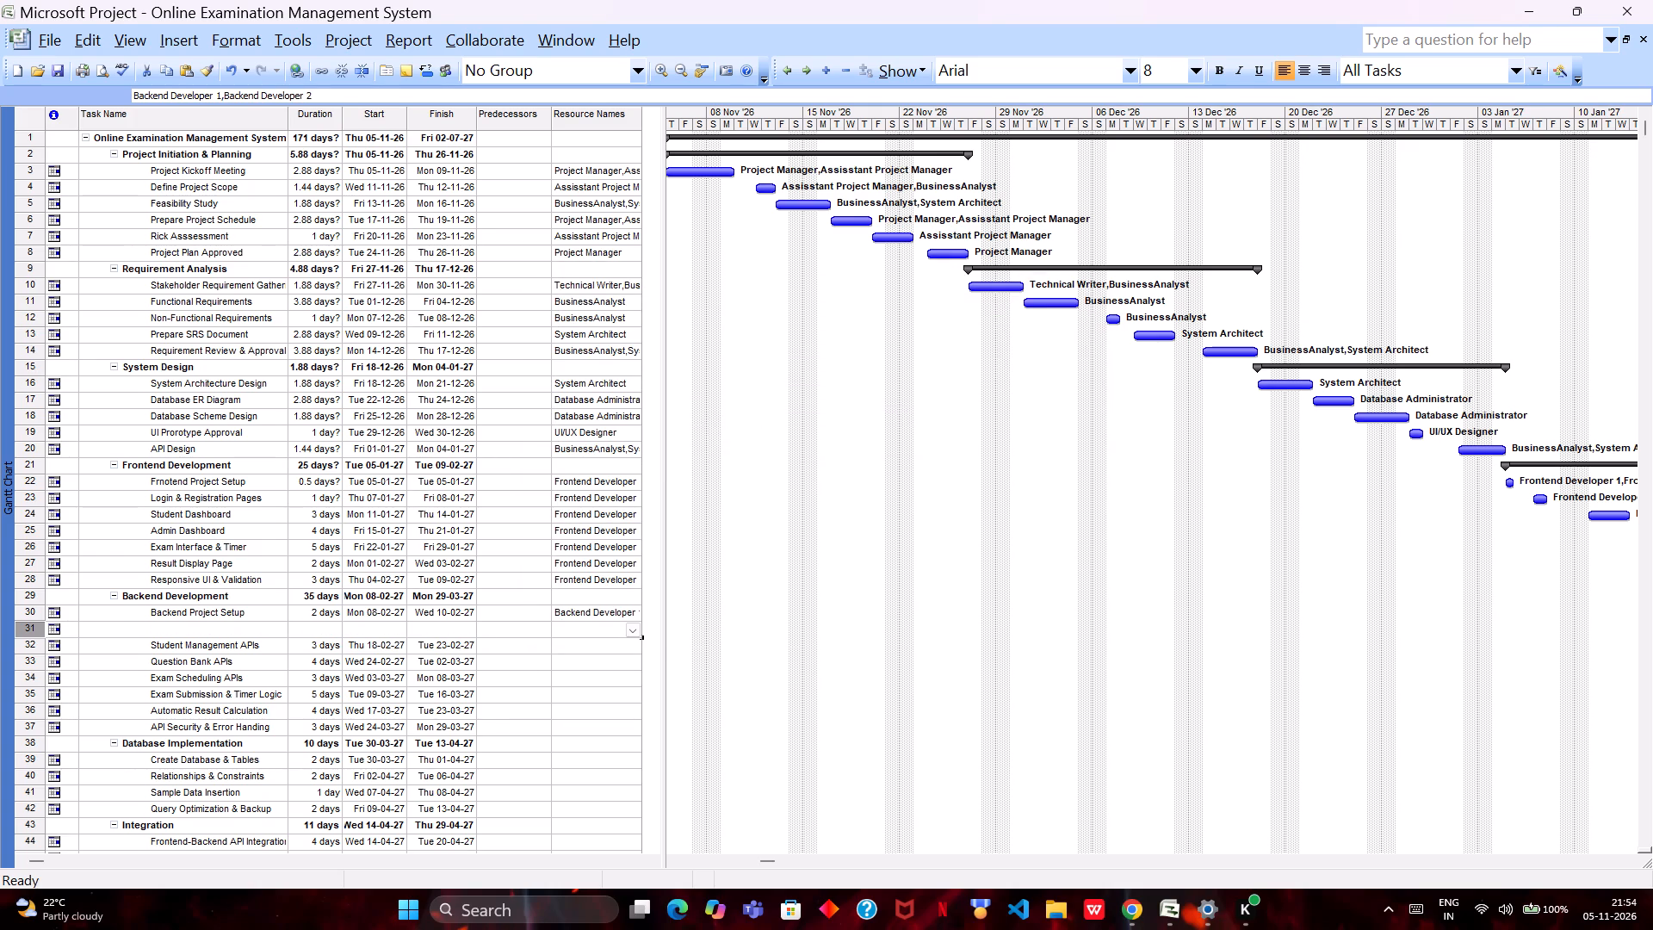
left_click(631, 644)
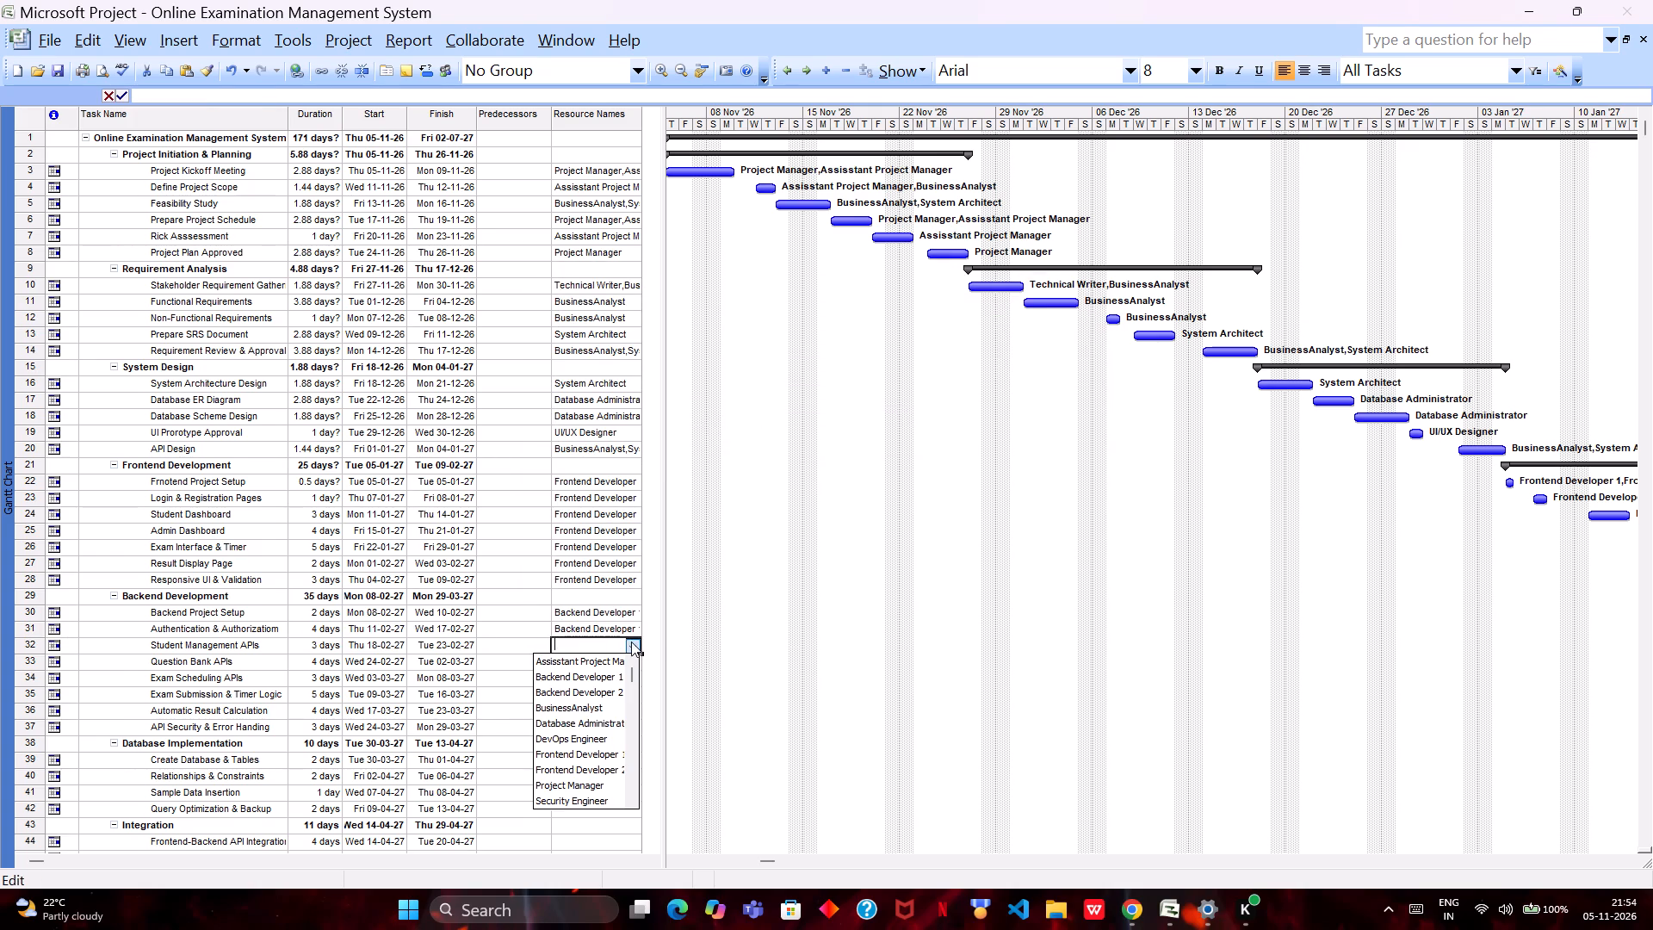
double_click(631, 642)
double_click(631, 642)
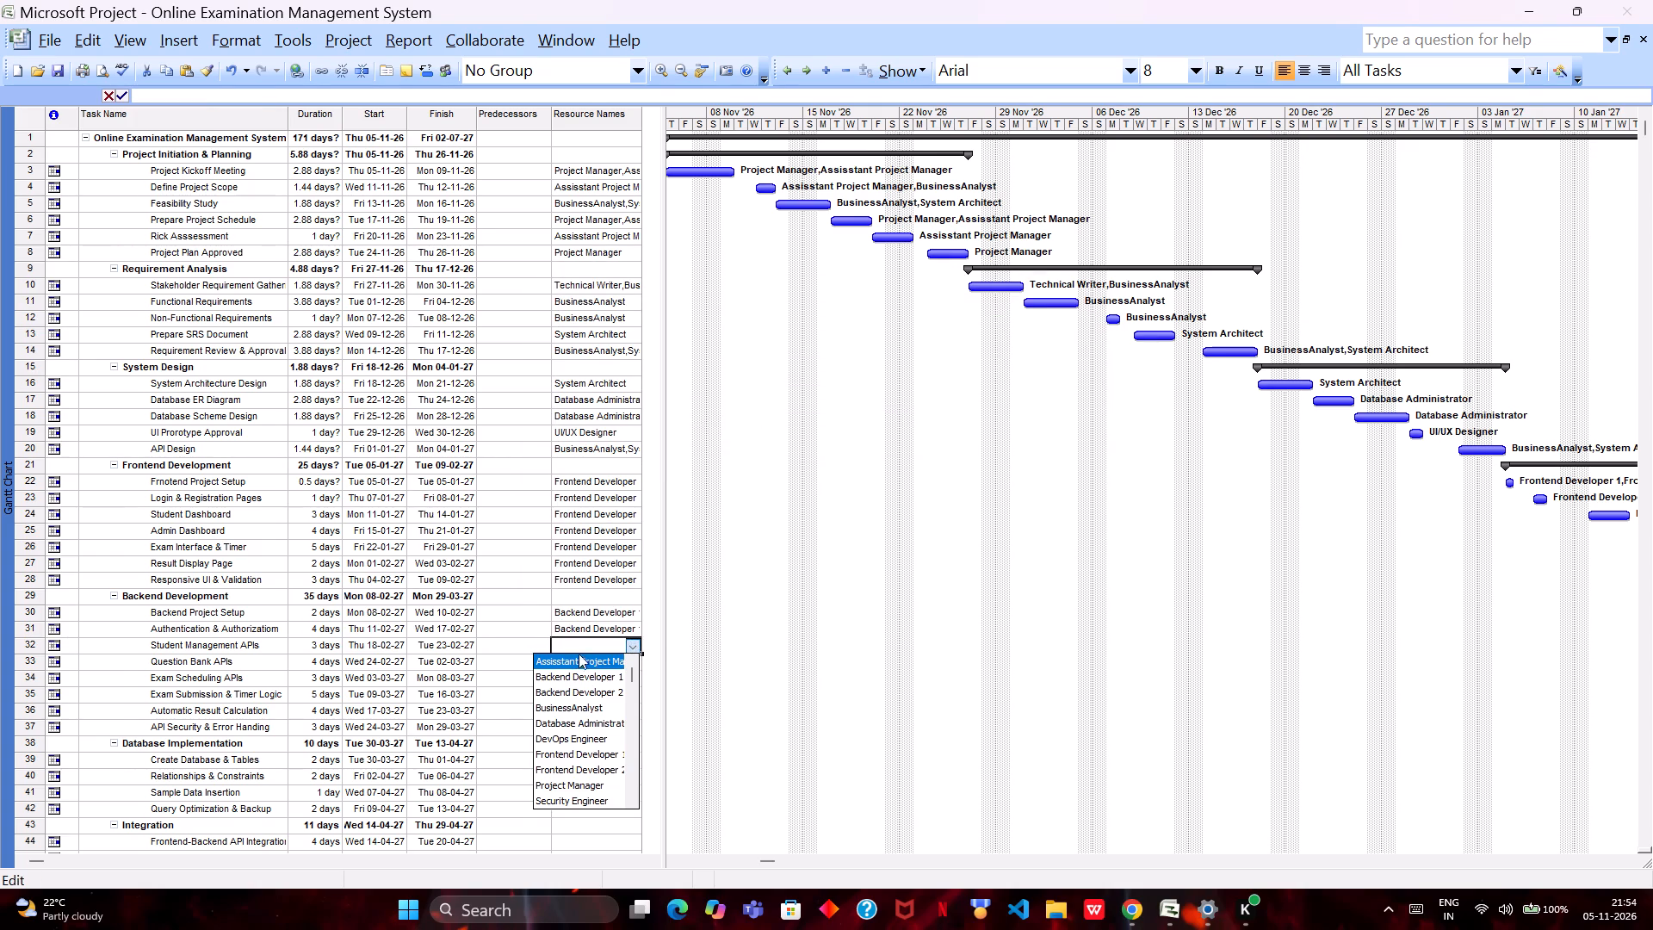
left_click(575, 671)
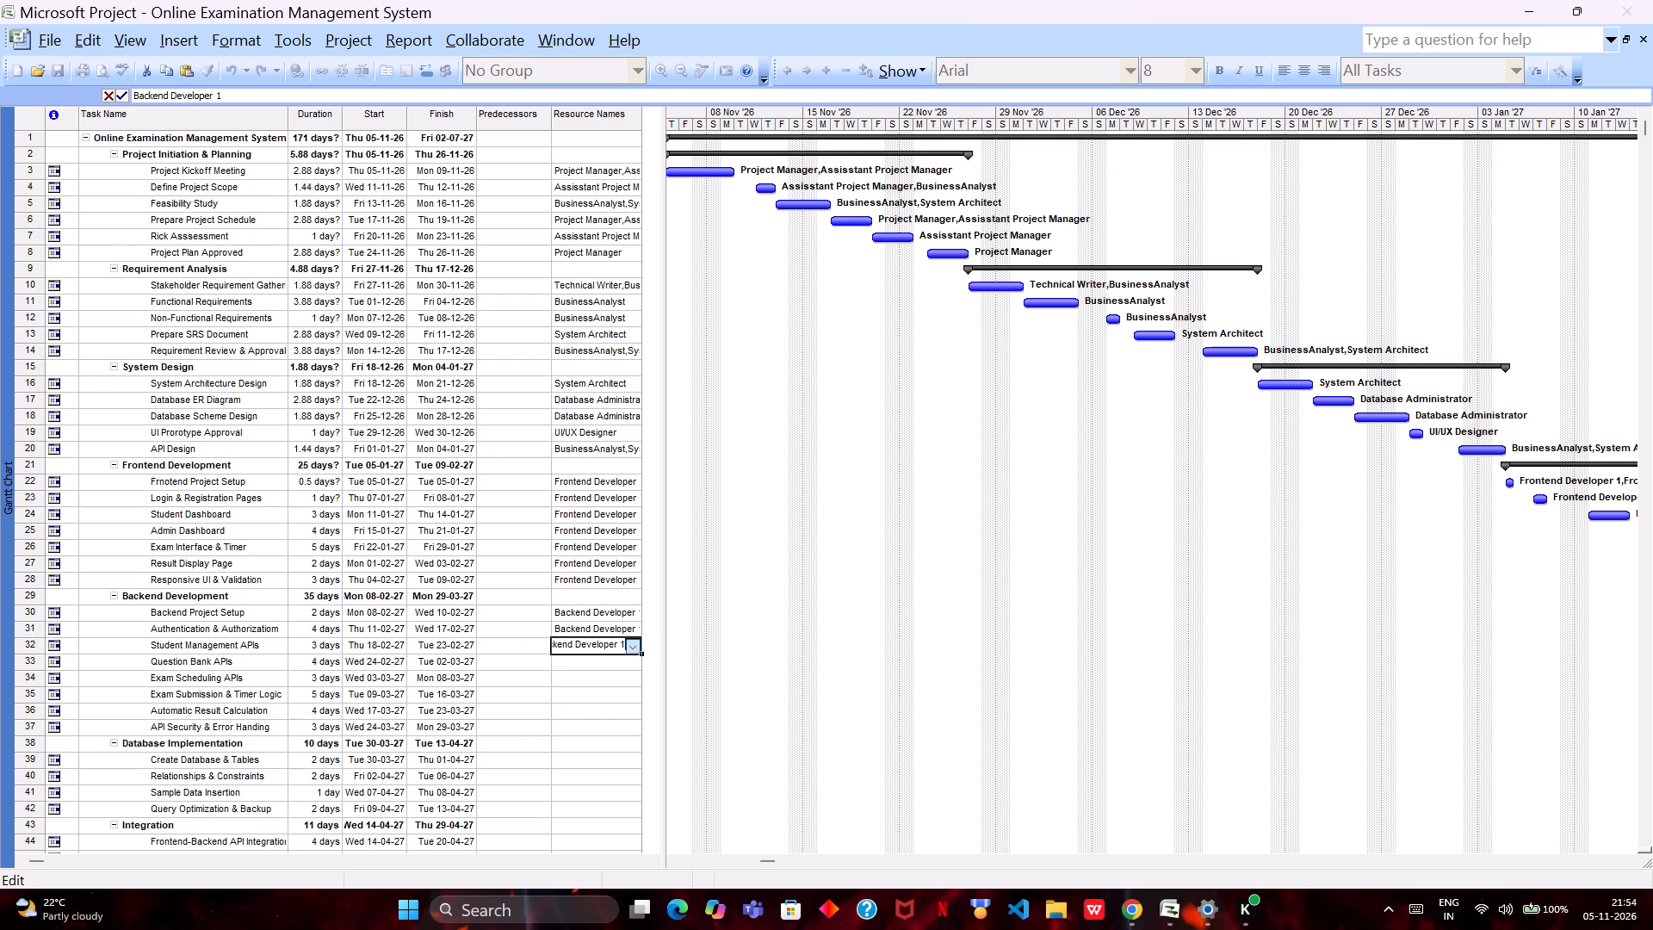
double_click(607, 642)
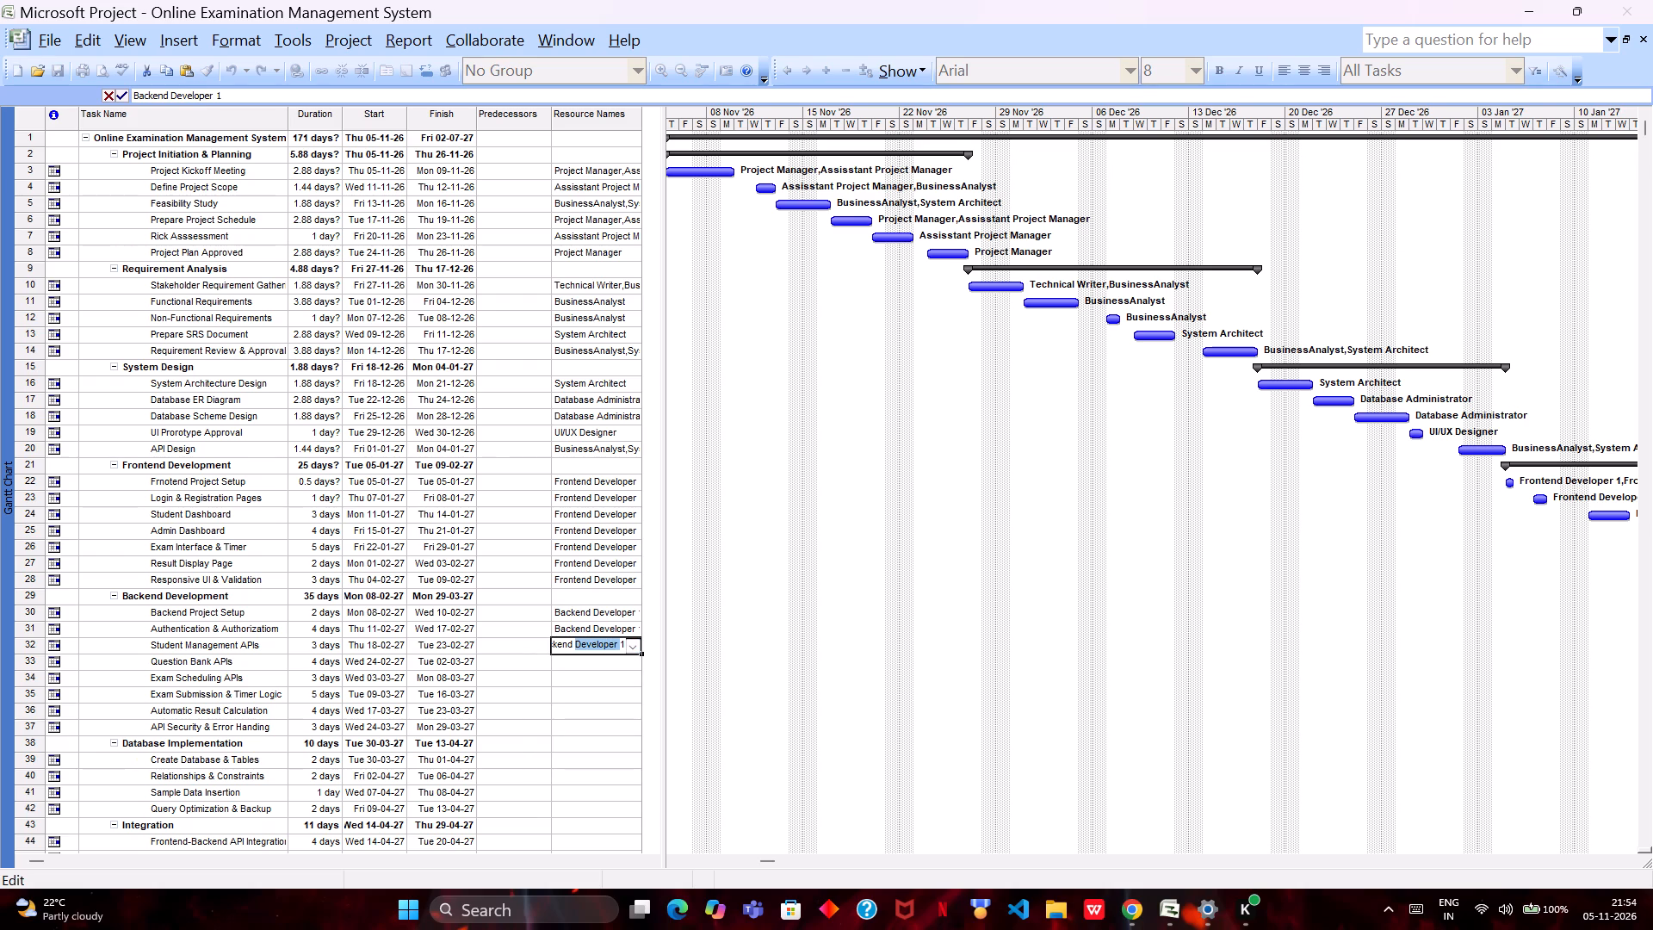
double_click(607, 642)
left_click(604, 662)
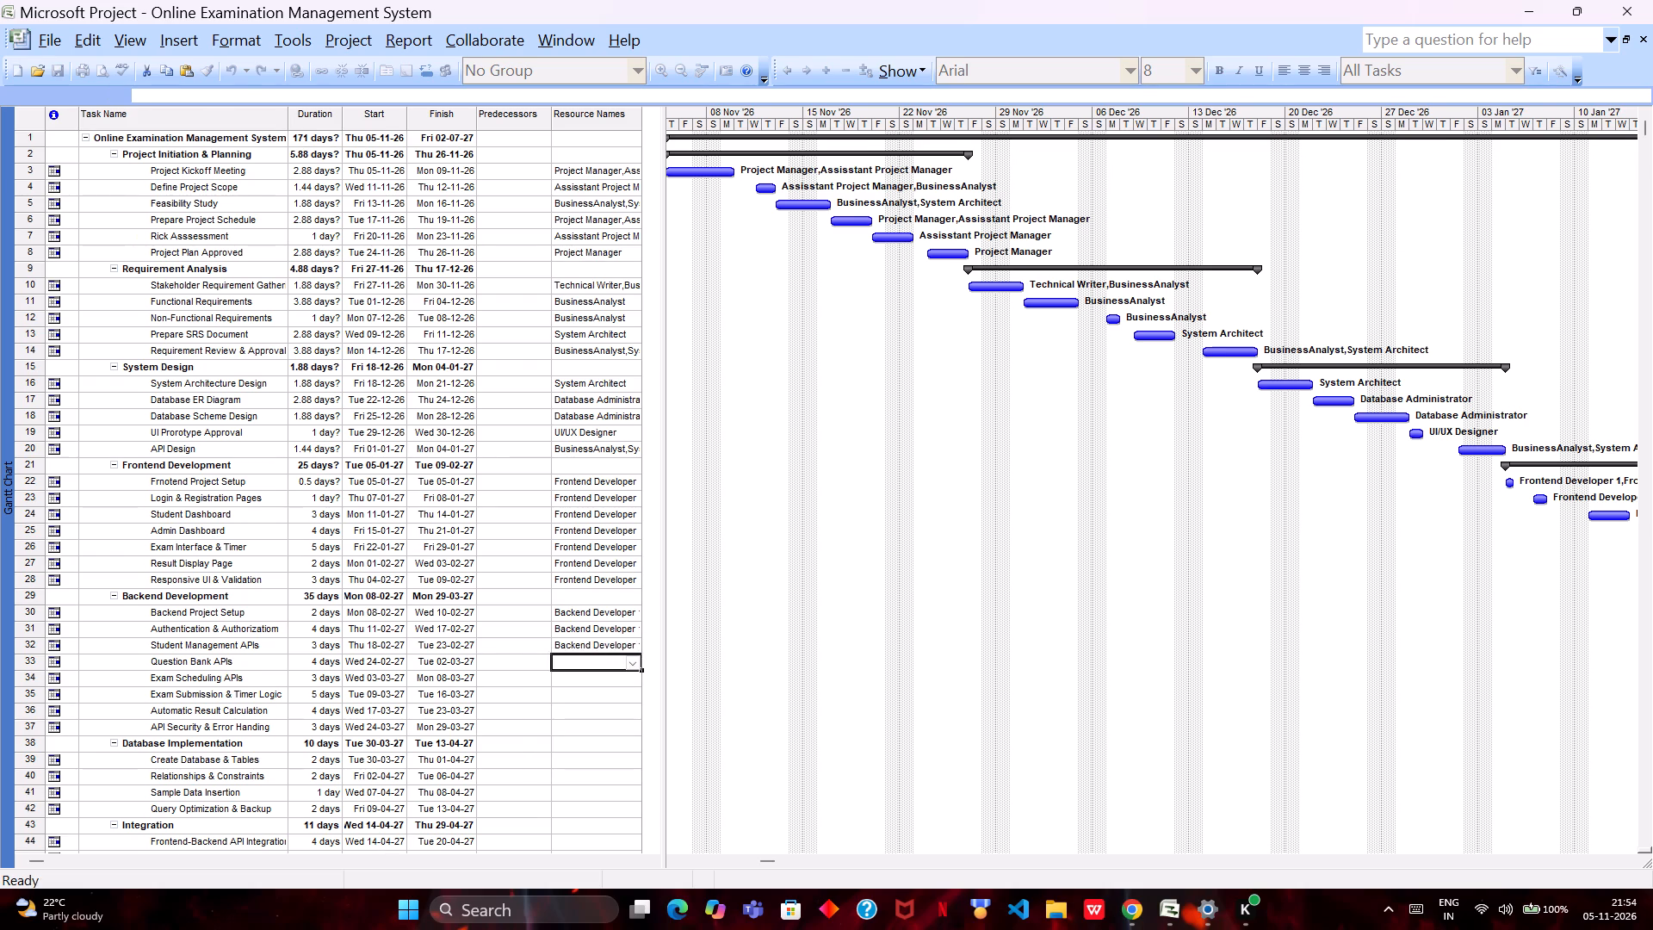
Add Backend Developer 2 as the second resource of the Student Management APIs task and apply it.
double_click(623, 642)
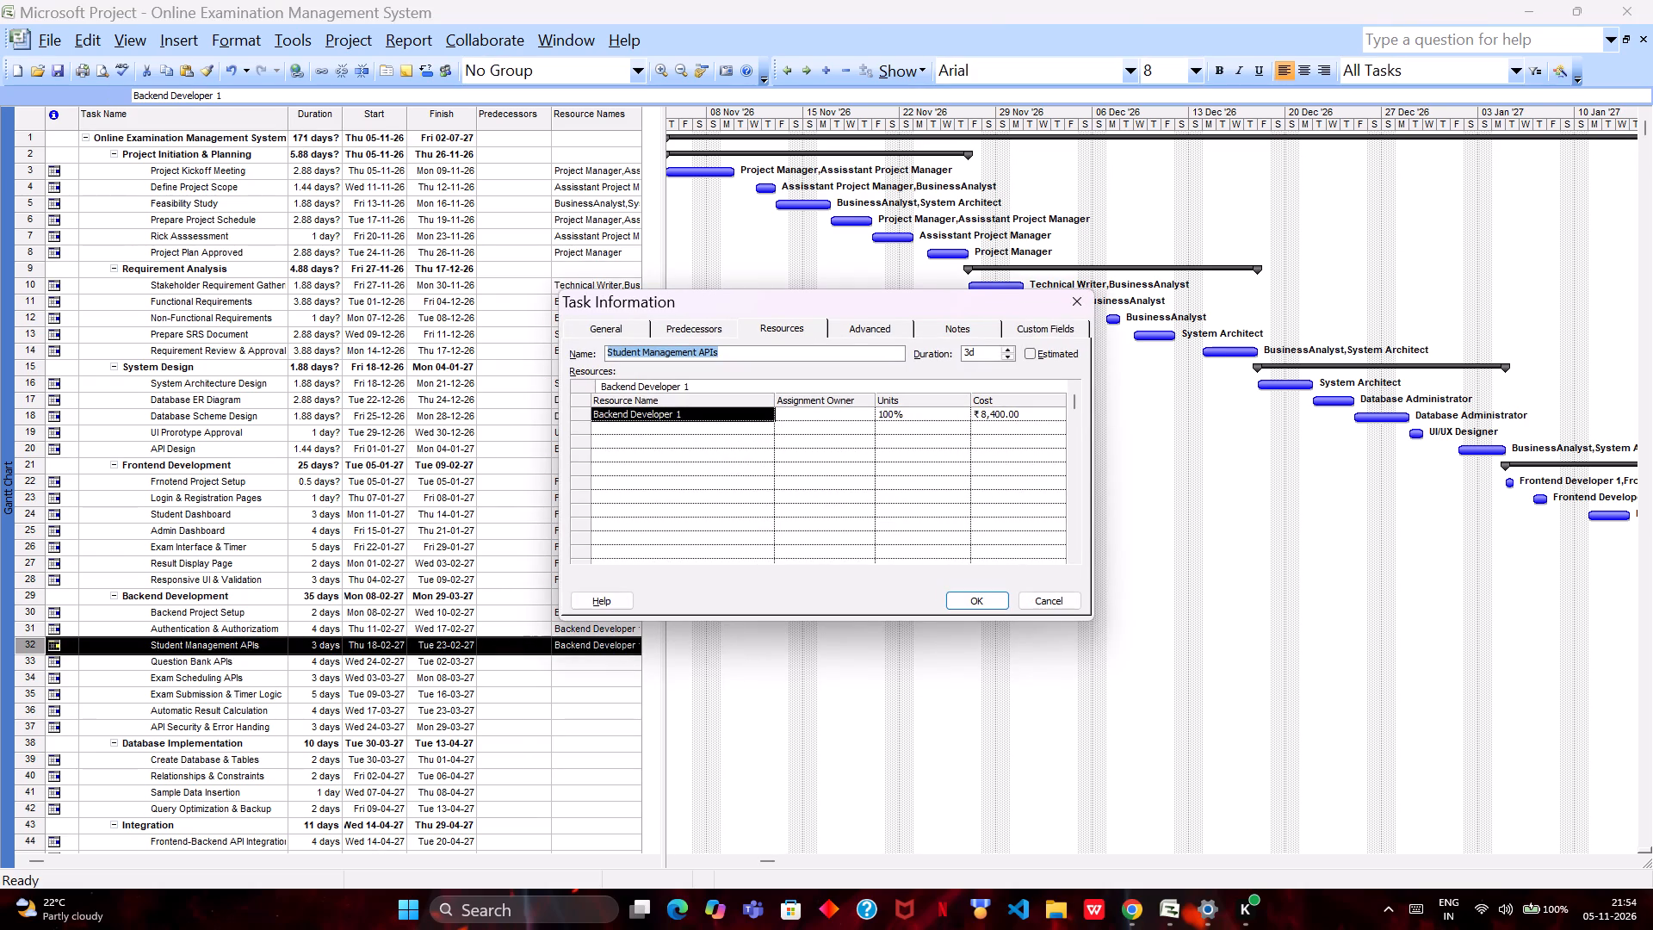
left_click_drag(752, 433, 774, 425)
left_click(771, 425)
key("Down")
key("Down")
key("Down")
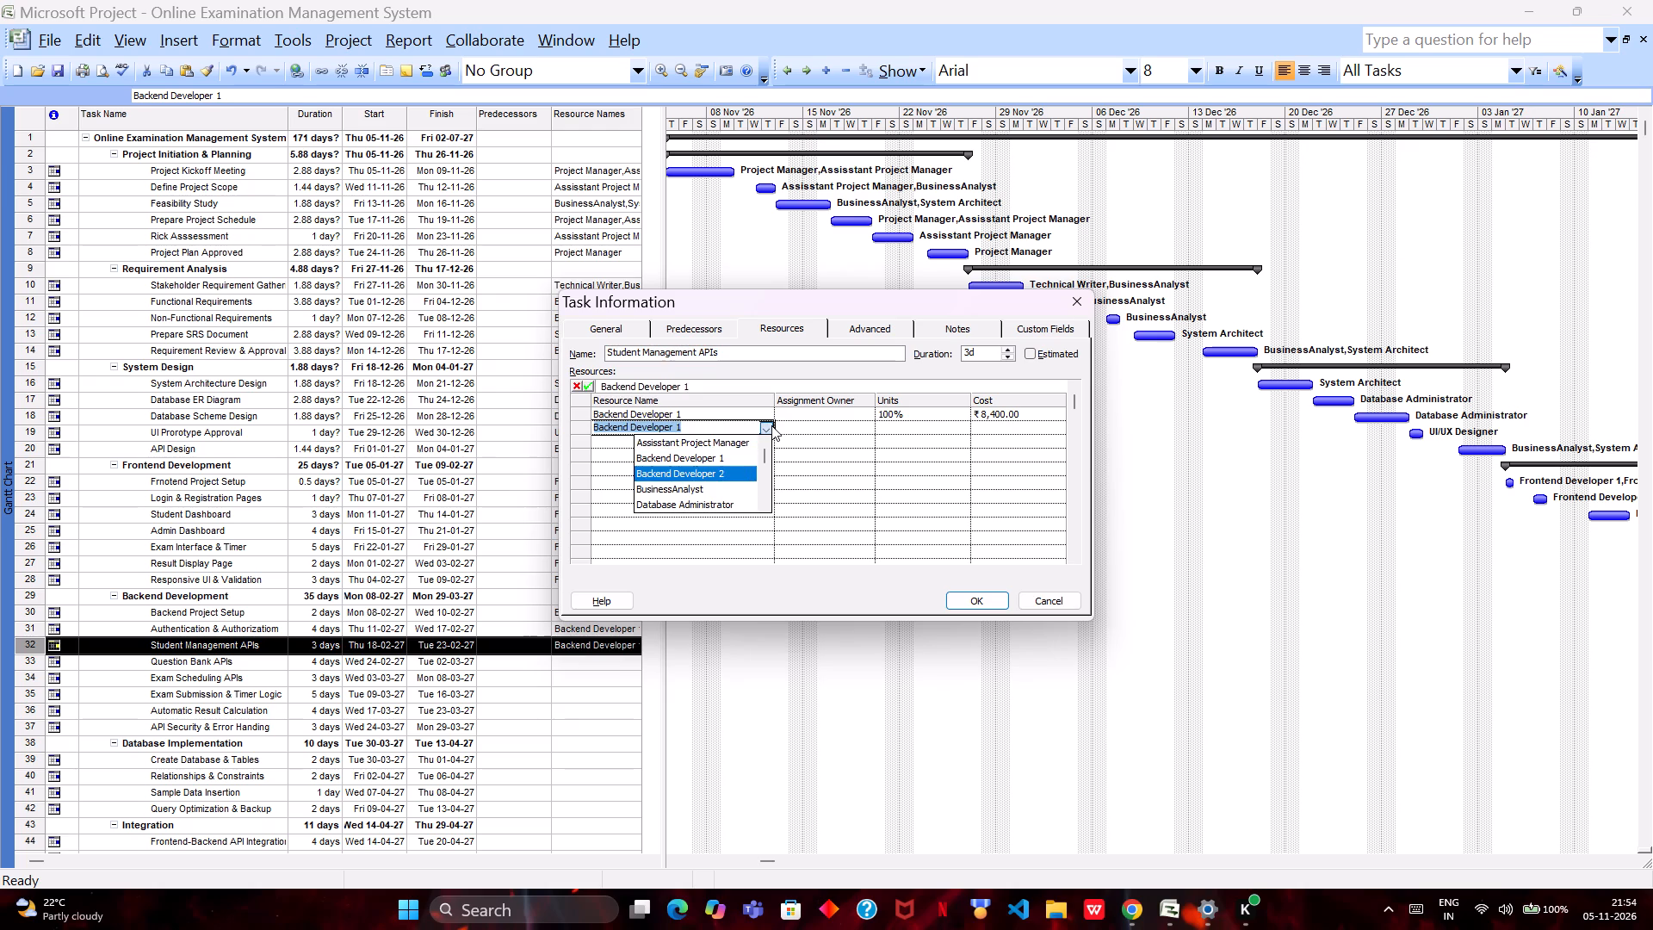
key("Return")
key("Return")
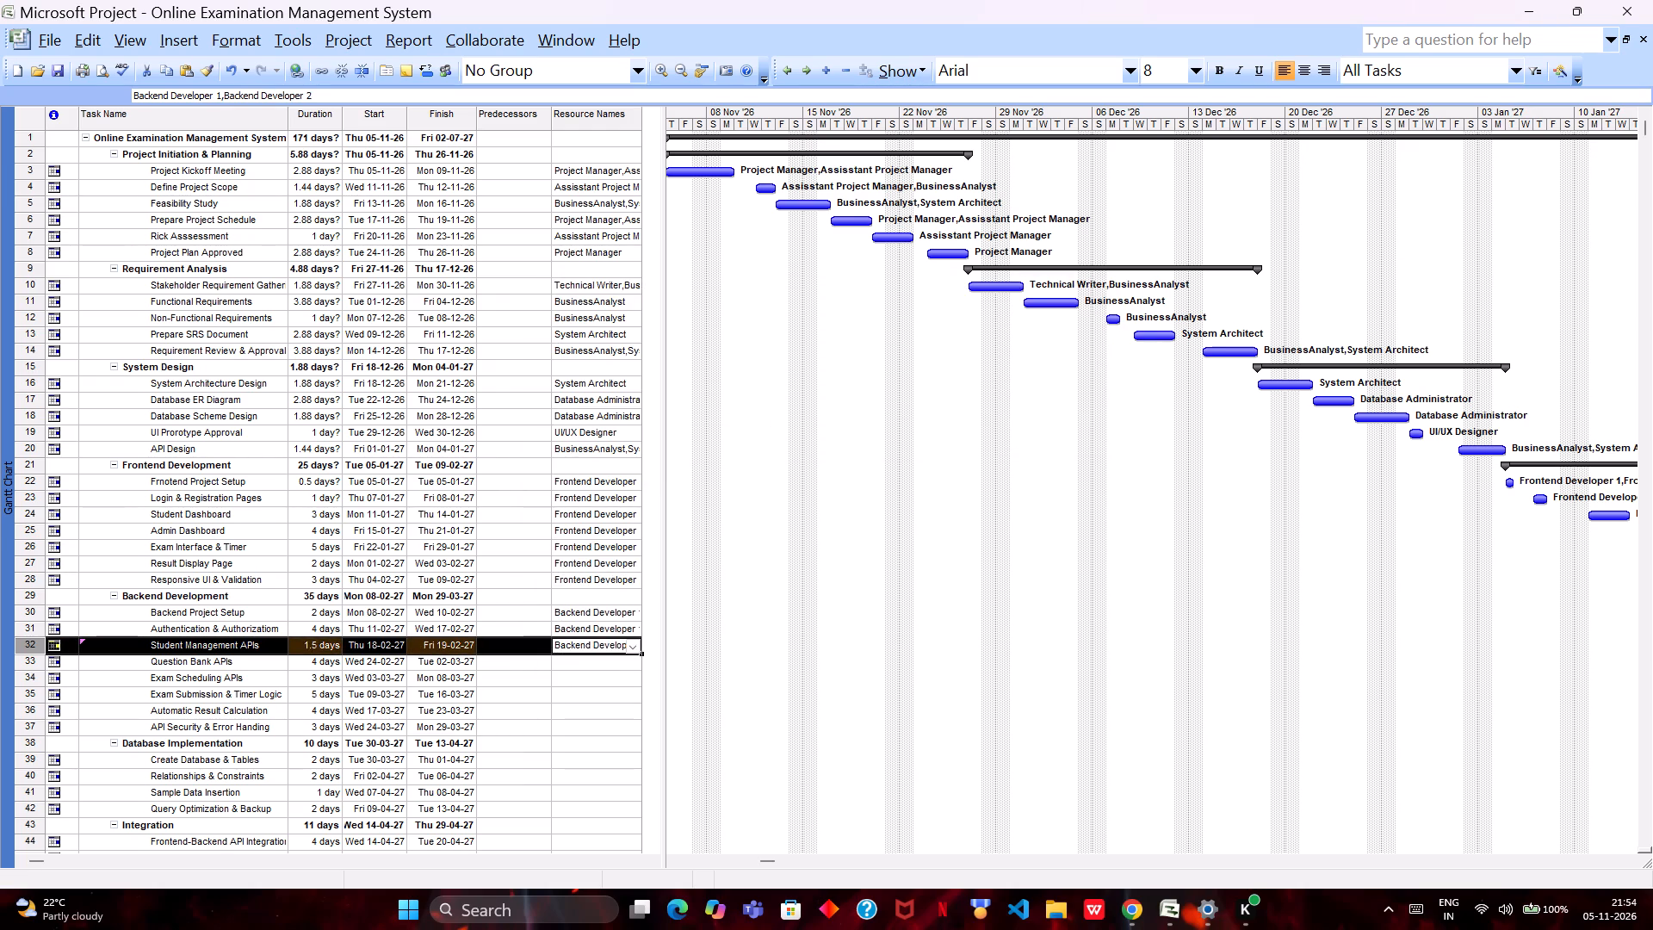
Assign Backend Developer 1 and Backend Developer 2 as resources of the Question Bank APIs task.
double_click(591, 658)
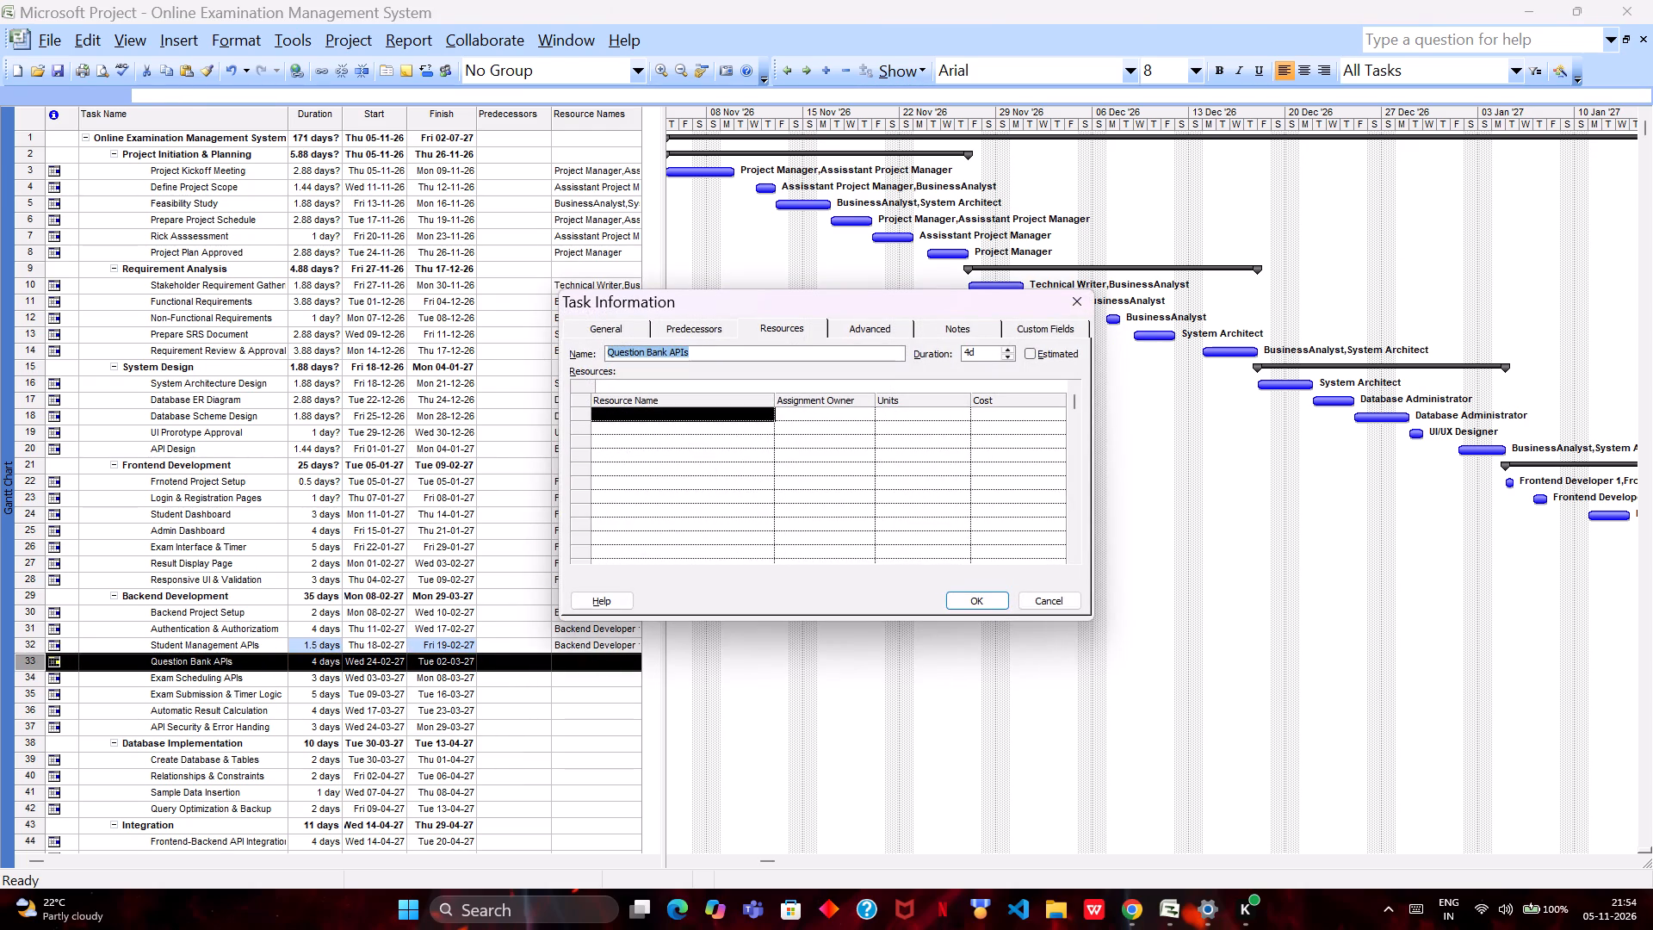
left_click(762, 418)
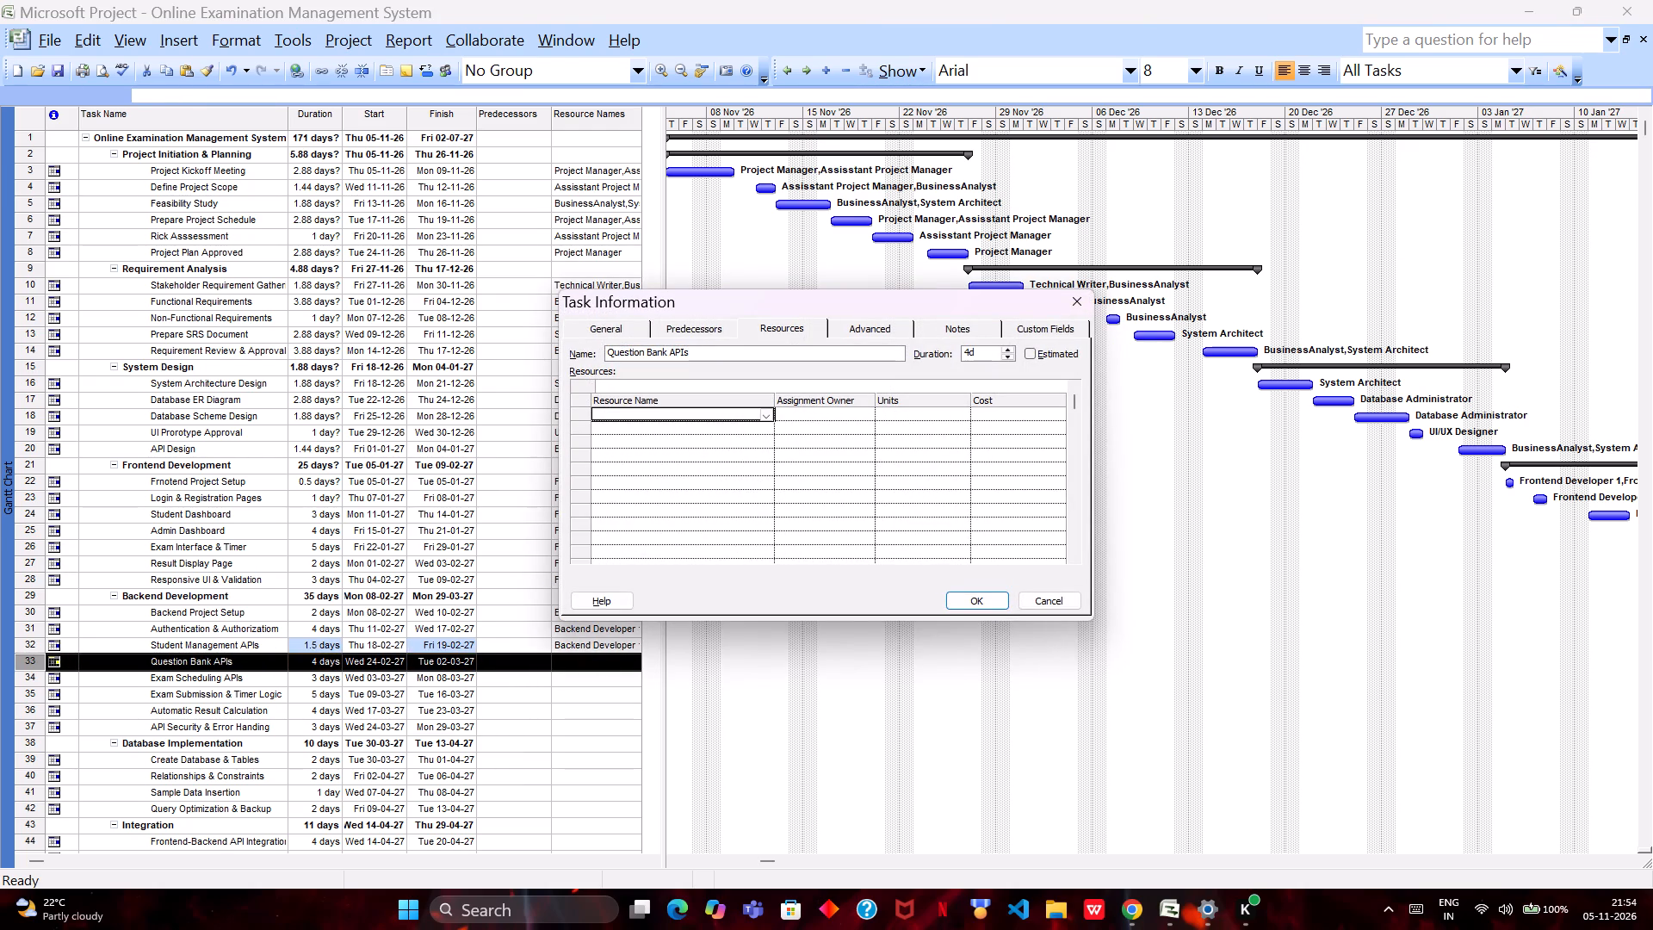
left_click(768, 416)
key("Down")
key("Down")
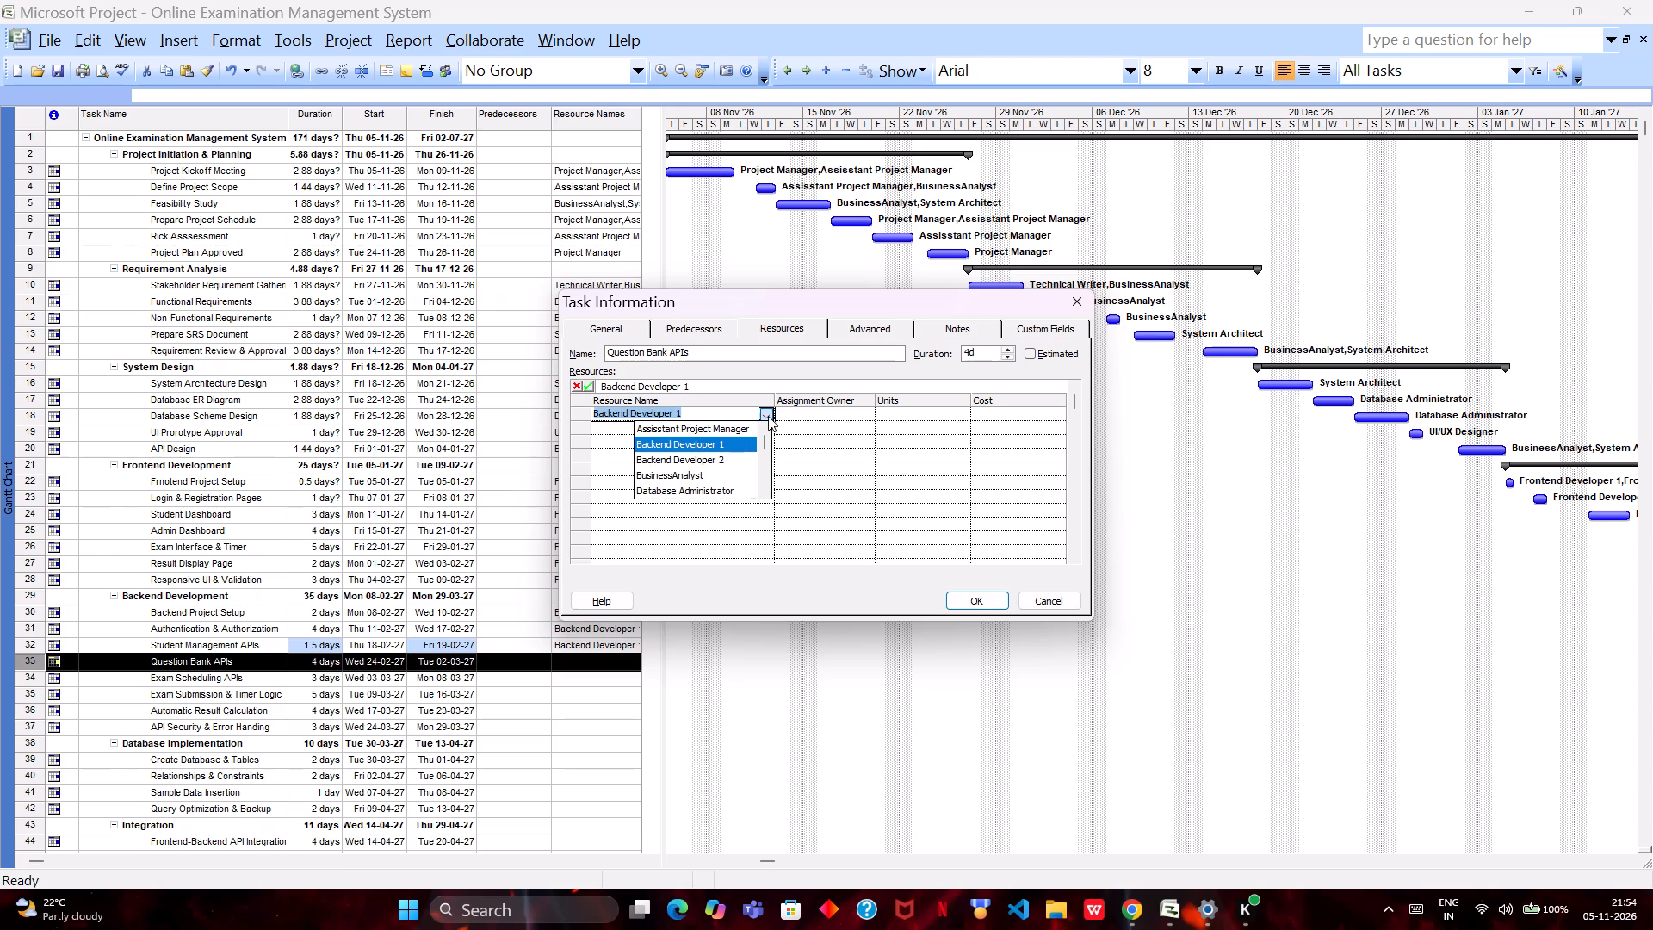
key("Return")
left_click(765, 424)
key("Down")
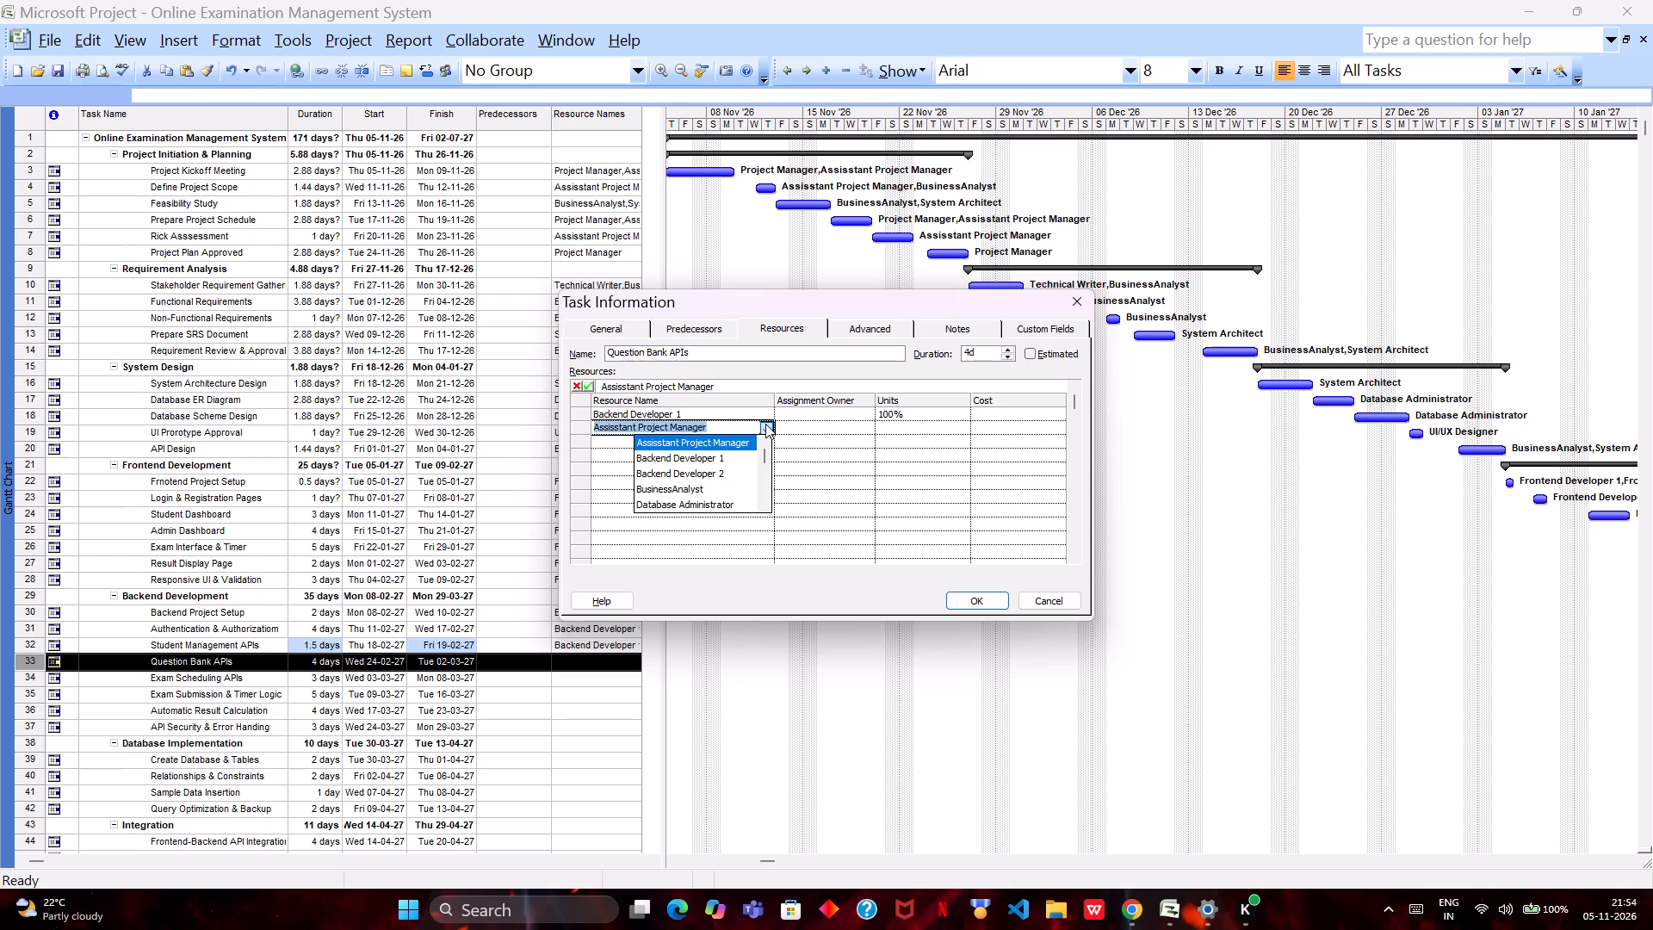
key("Down")
key("Down")
key("Return")
key("Return")
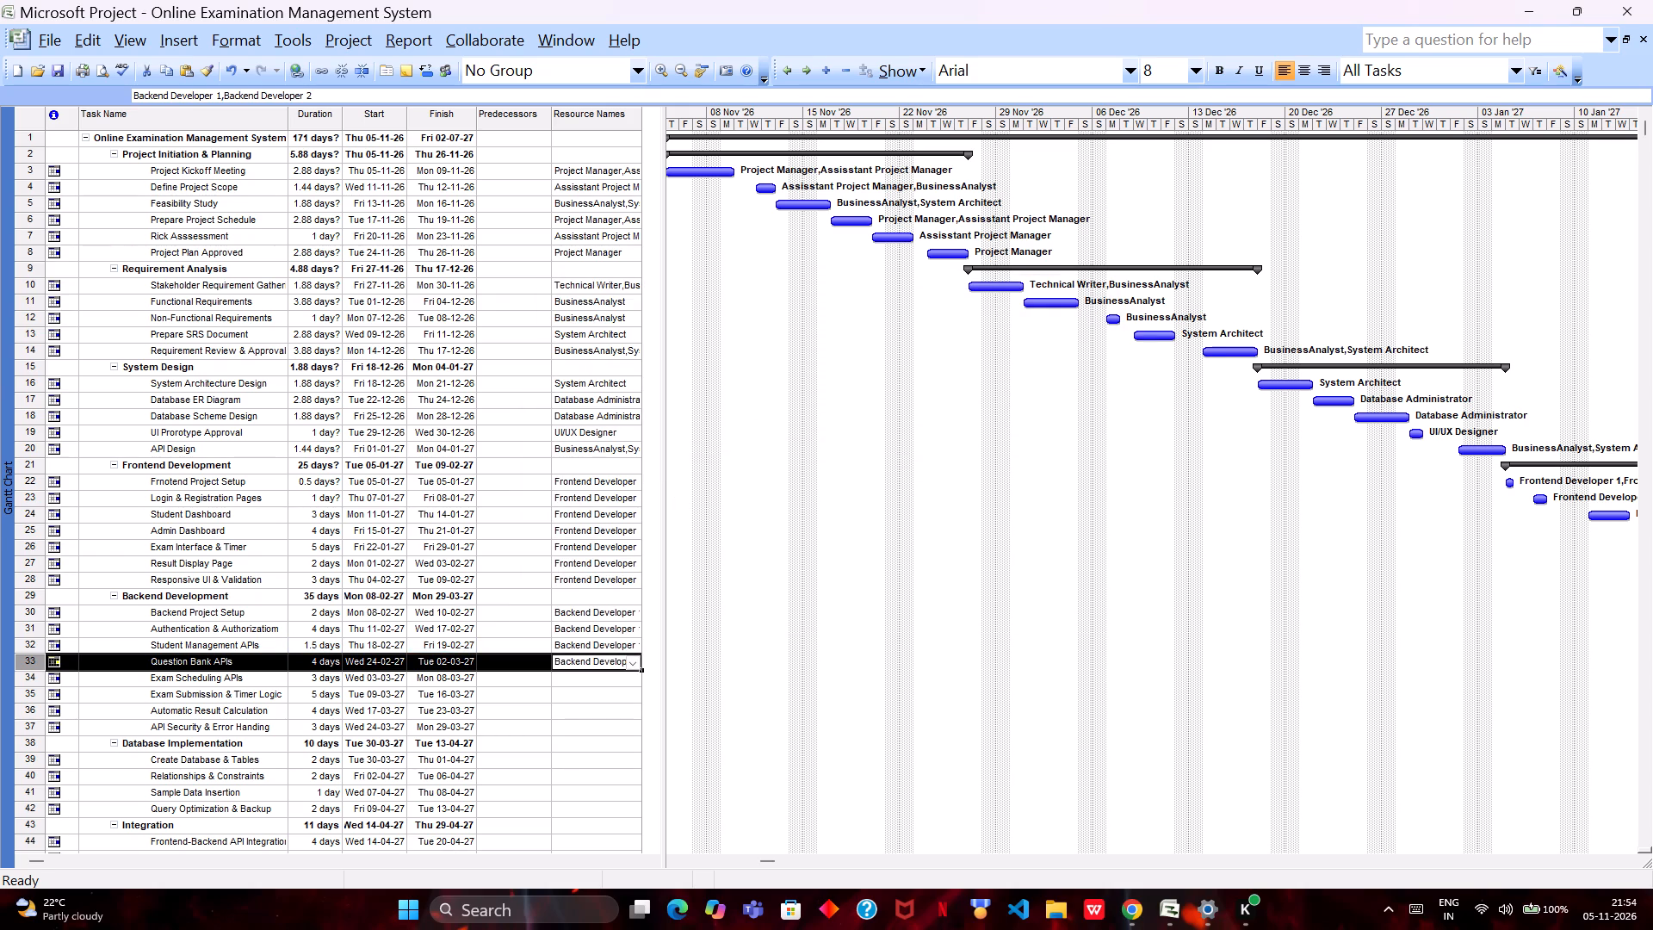
Assign Backend Developer 1 and Backend Developer 2 as resources of the Exam Scheduling APIs task.
double_click(585, 678)
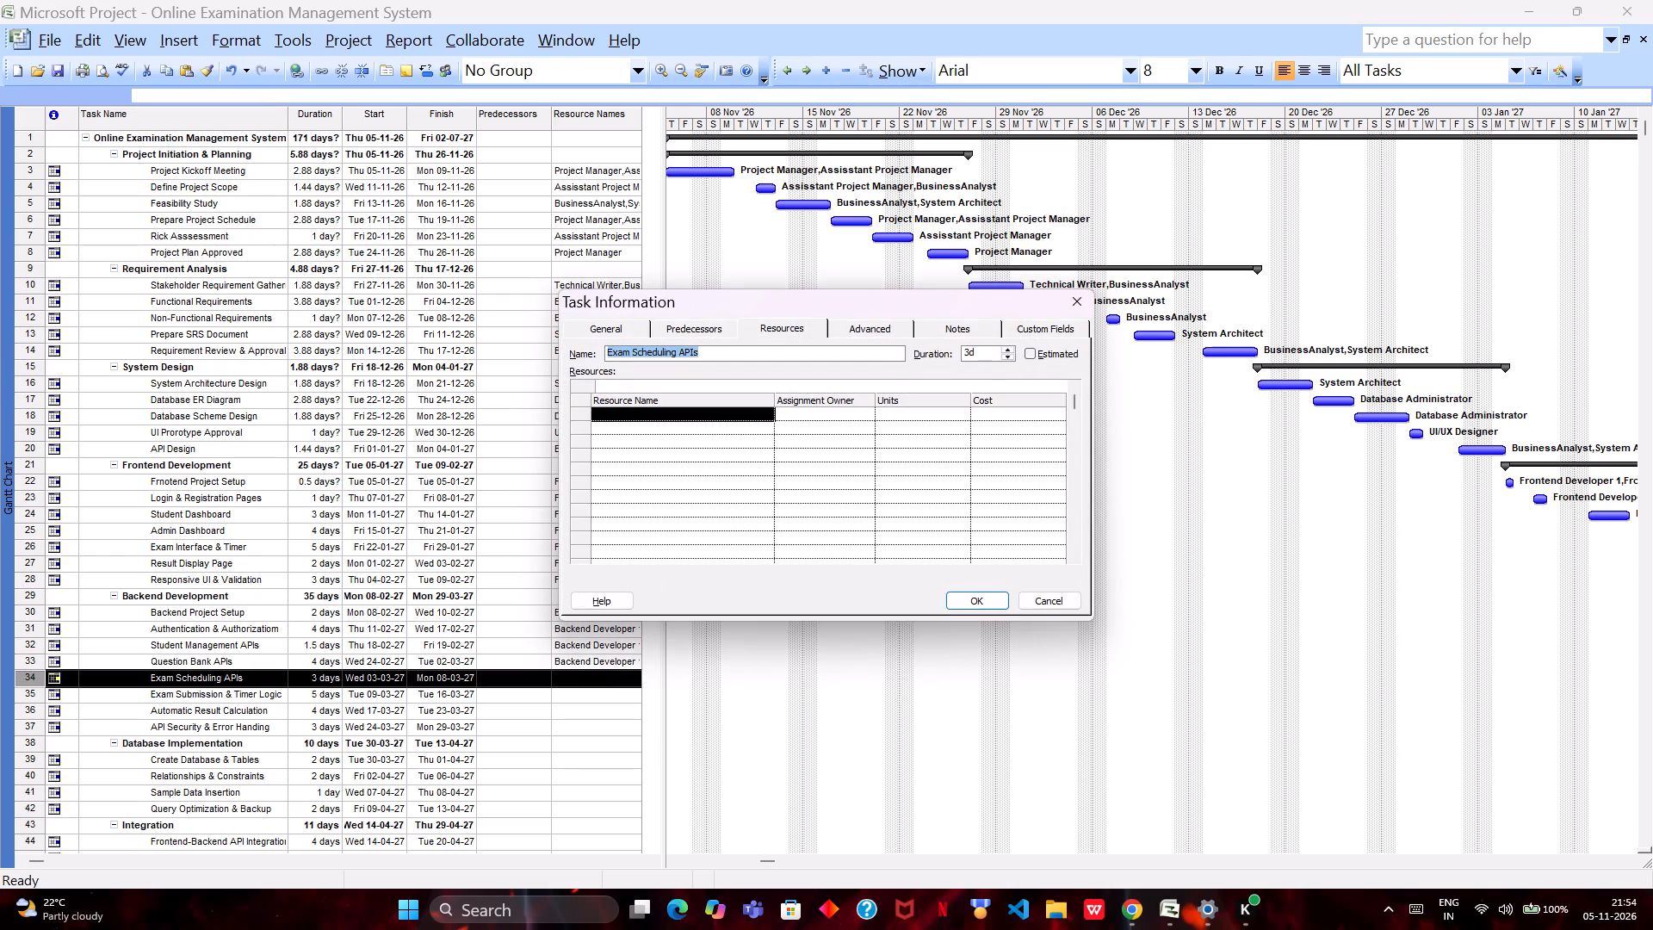
left_click(764, 418)
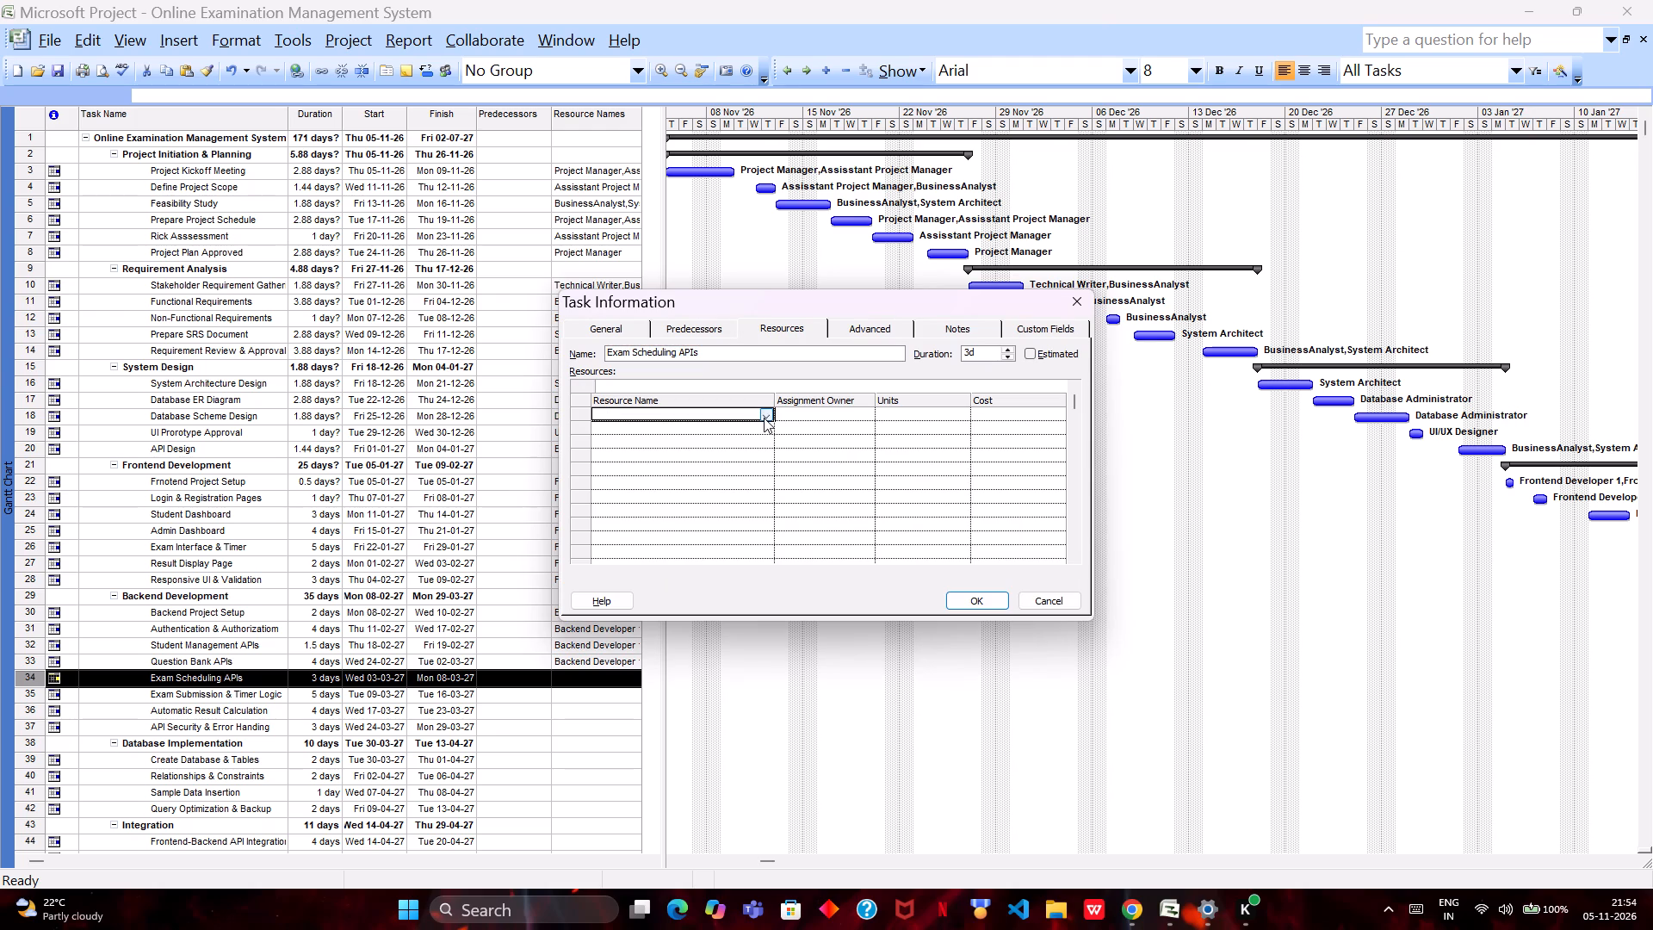
left_click(765, 413)
key("Down")
key("Down")
key("Return")
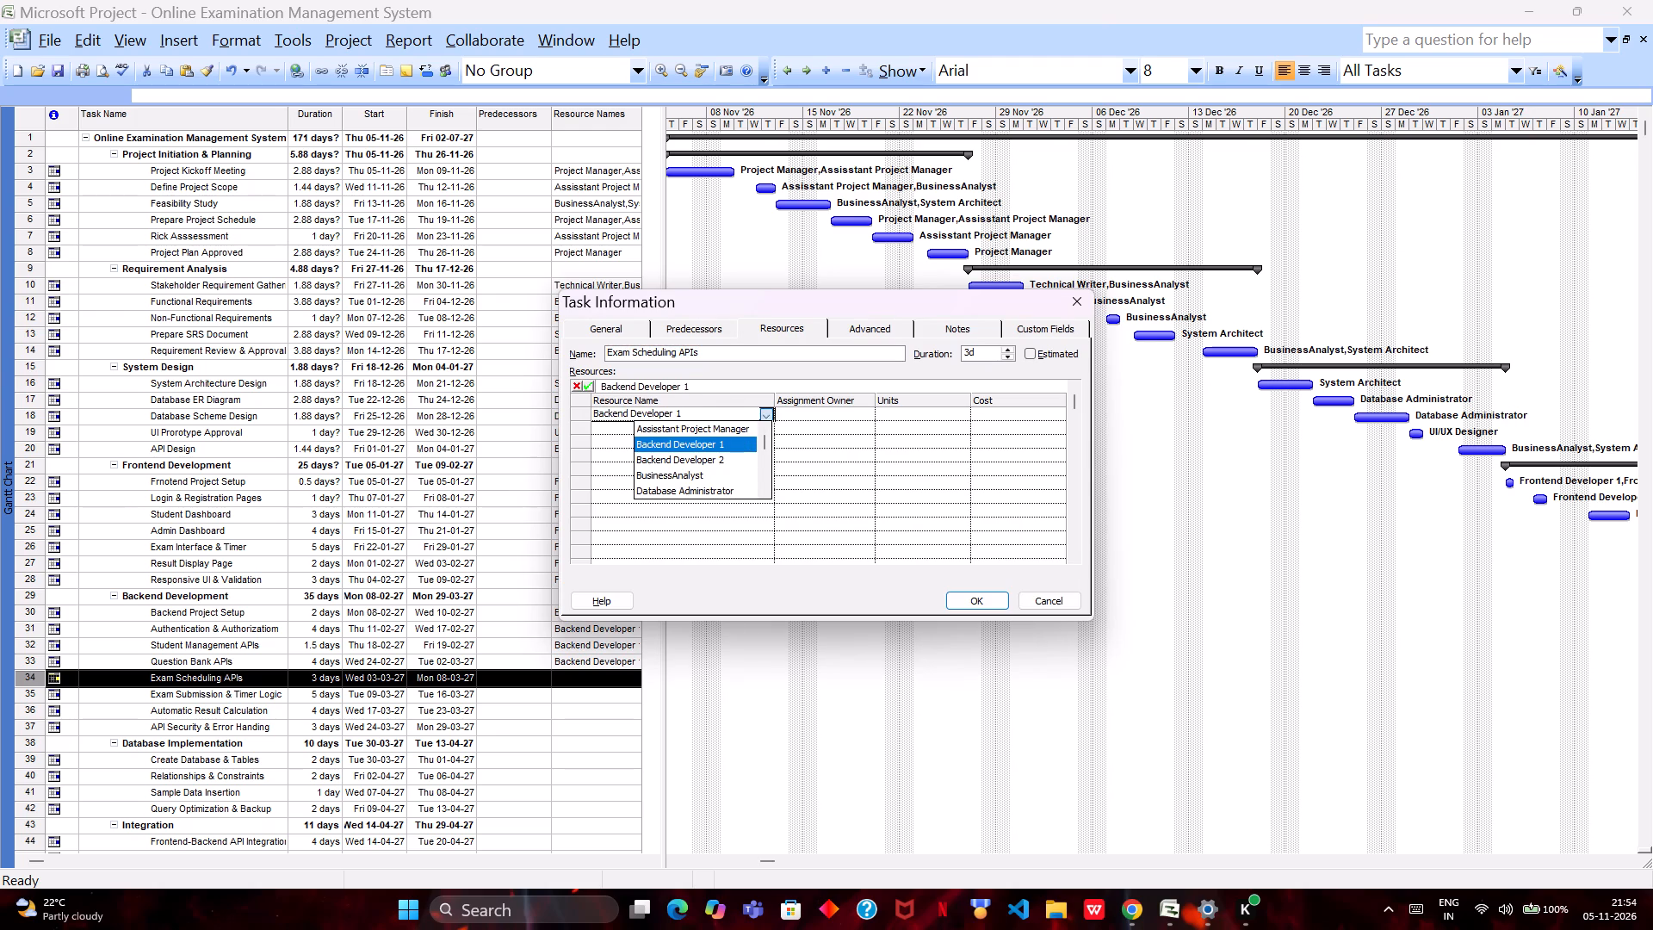
left_click(766, 425)
key("Down")
key("Down")
key("Down")
key("Return")
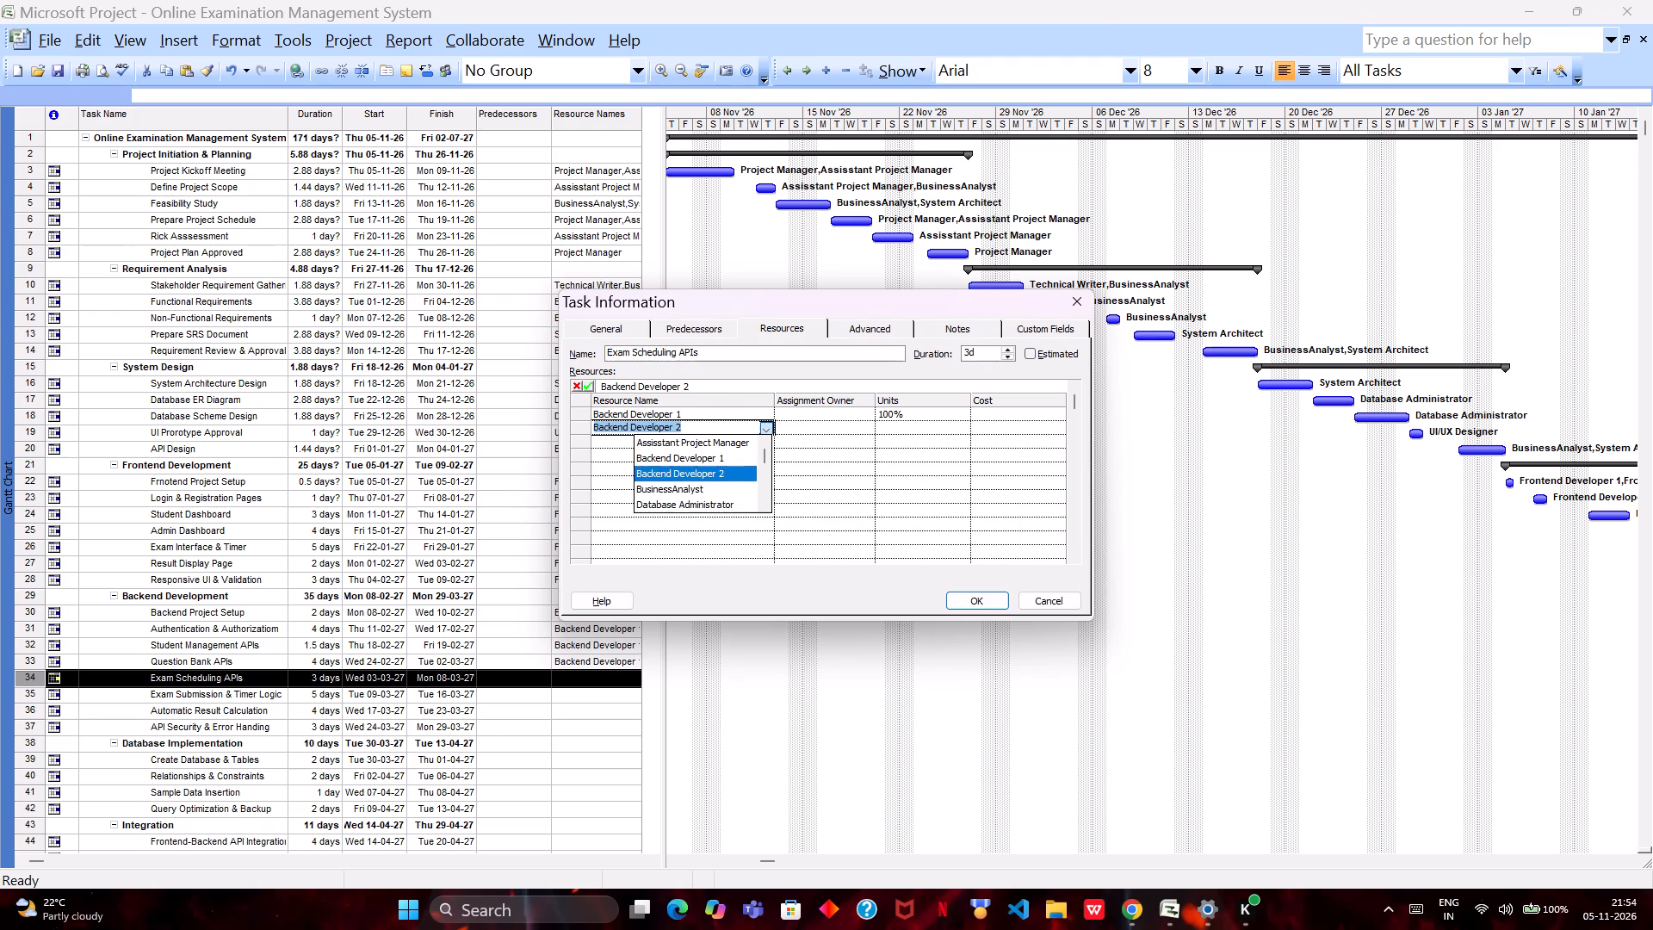
key("Return")
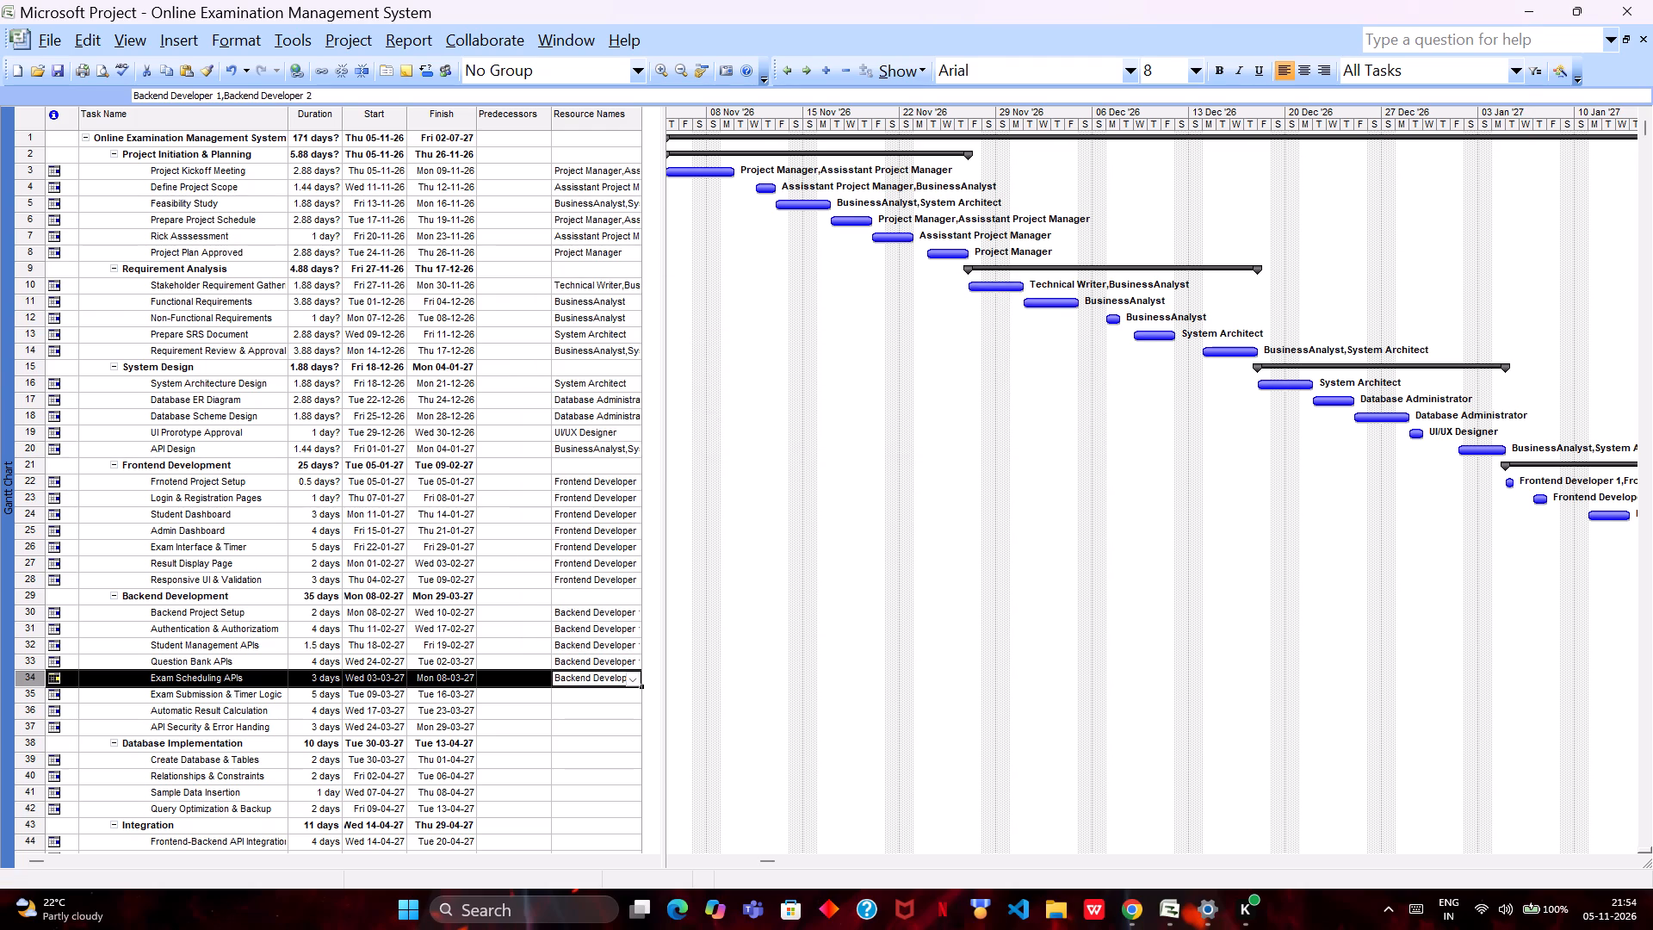
Assign Backend Developer 1 and Backend Developer 2 as resources of the Exam Submission & Timer Logic task.
triple_click(574, 694)
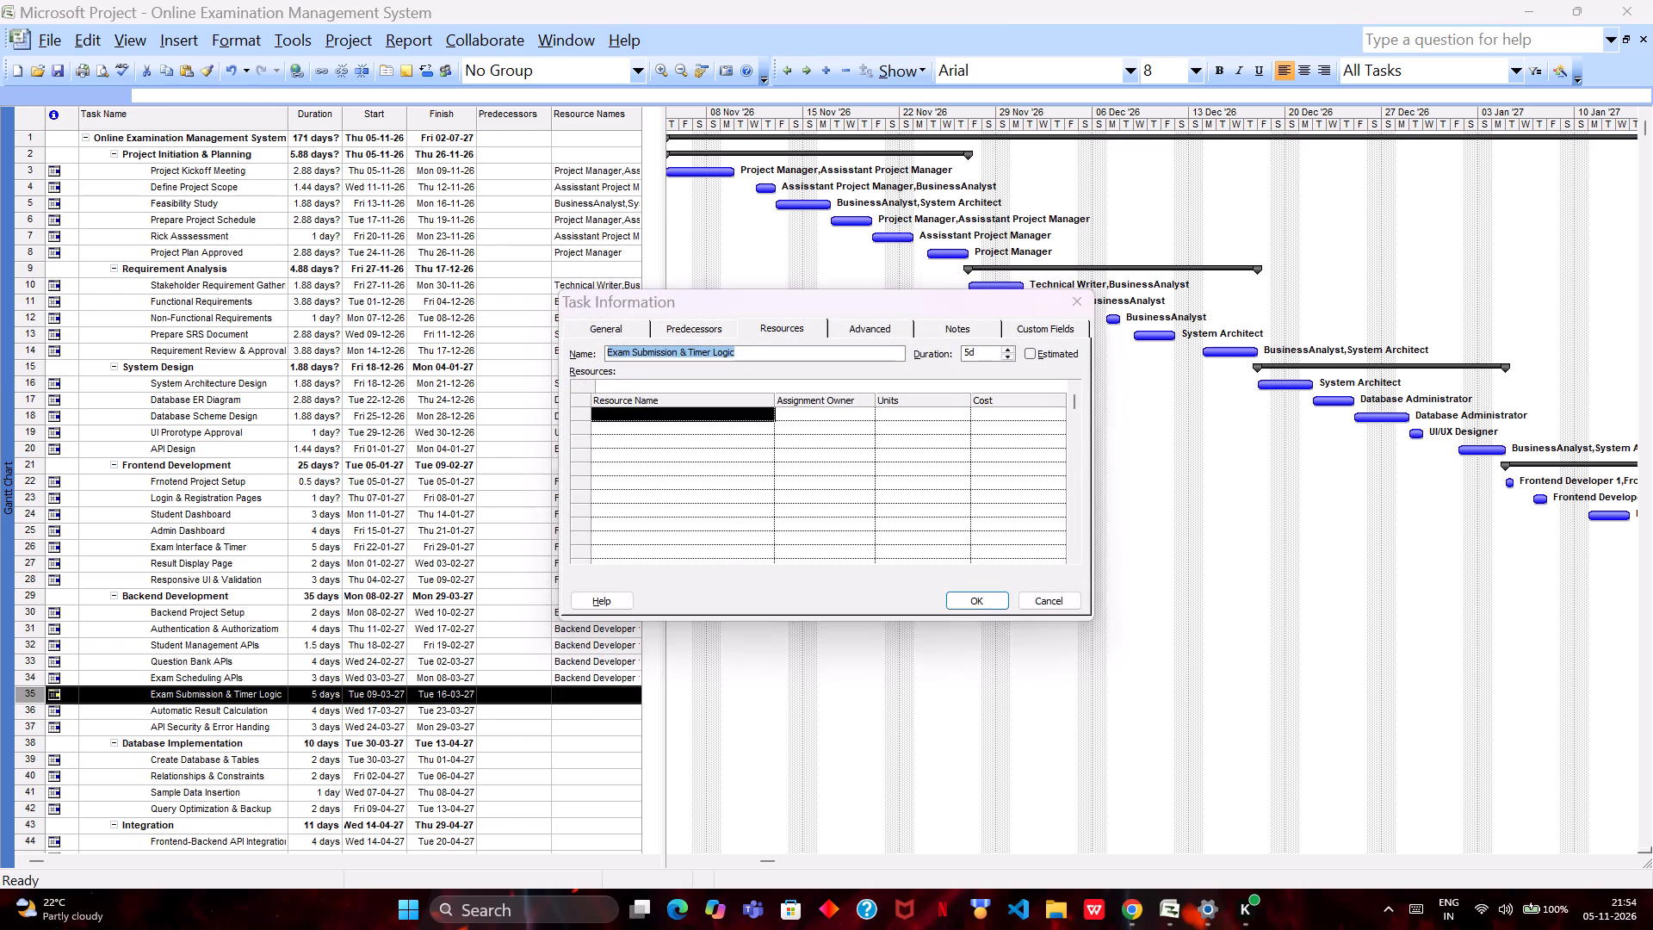
left_click(766, 418)
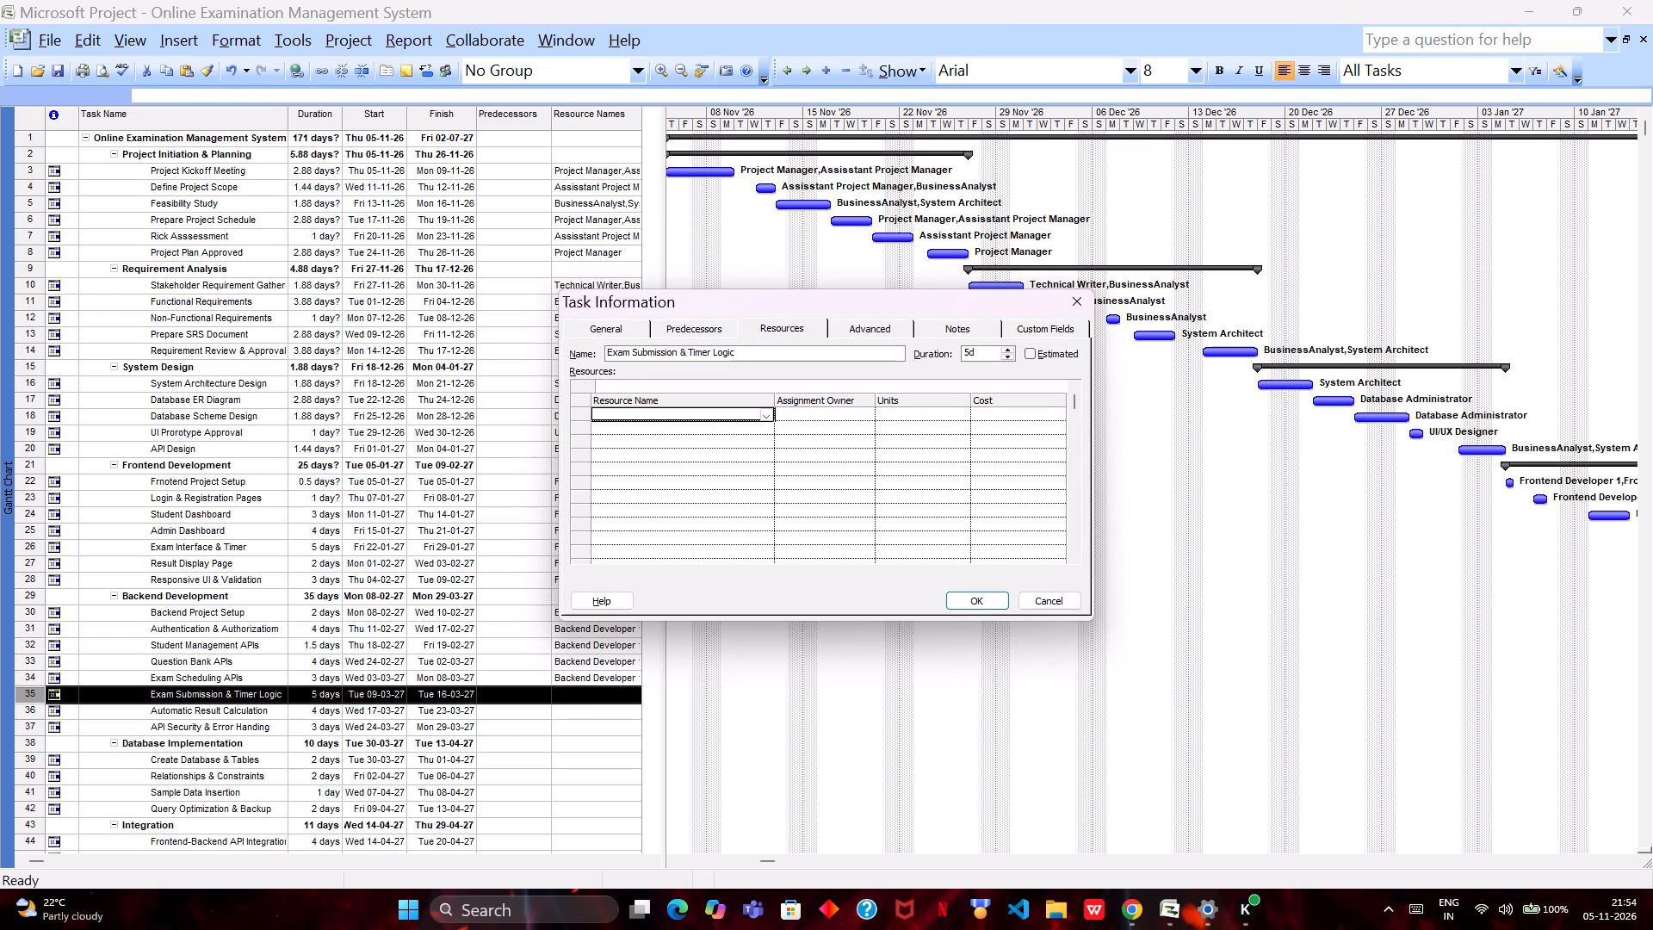
left_click(766, 418)
key("Down")
key("Down")
key("Return")
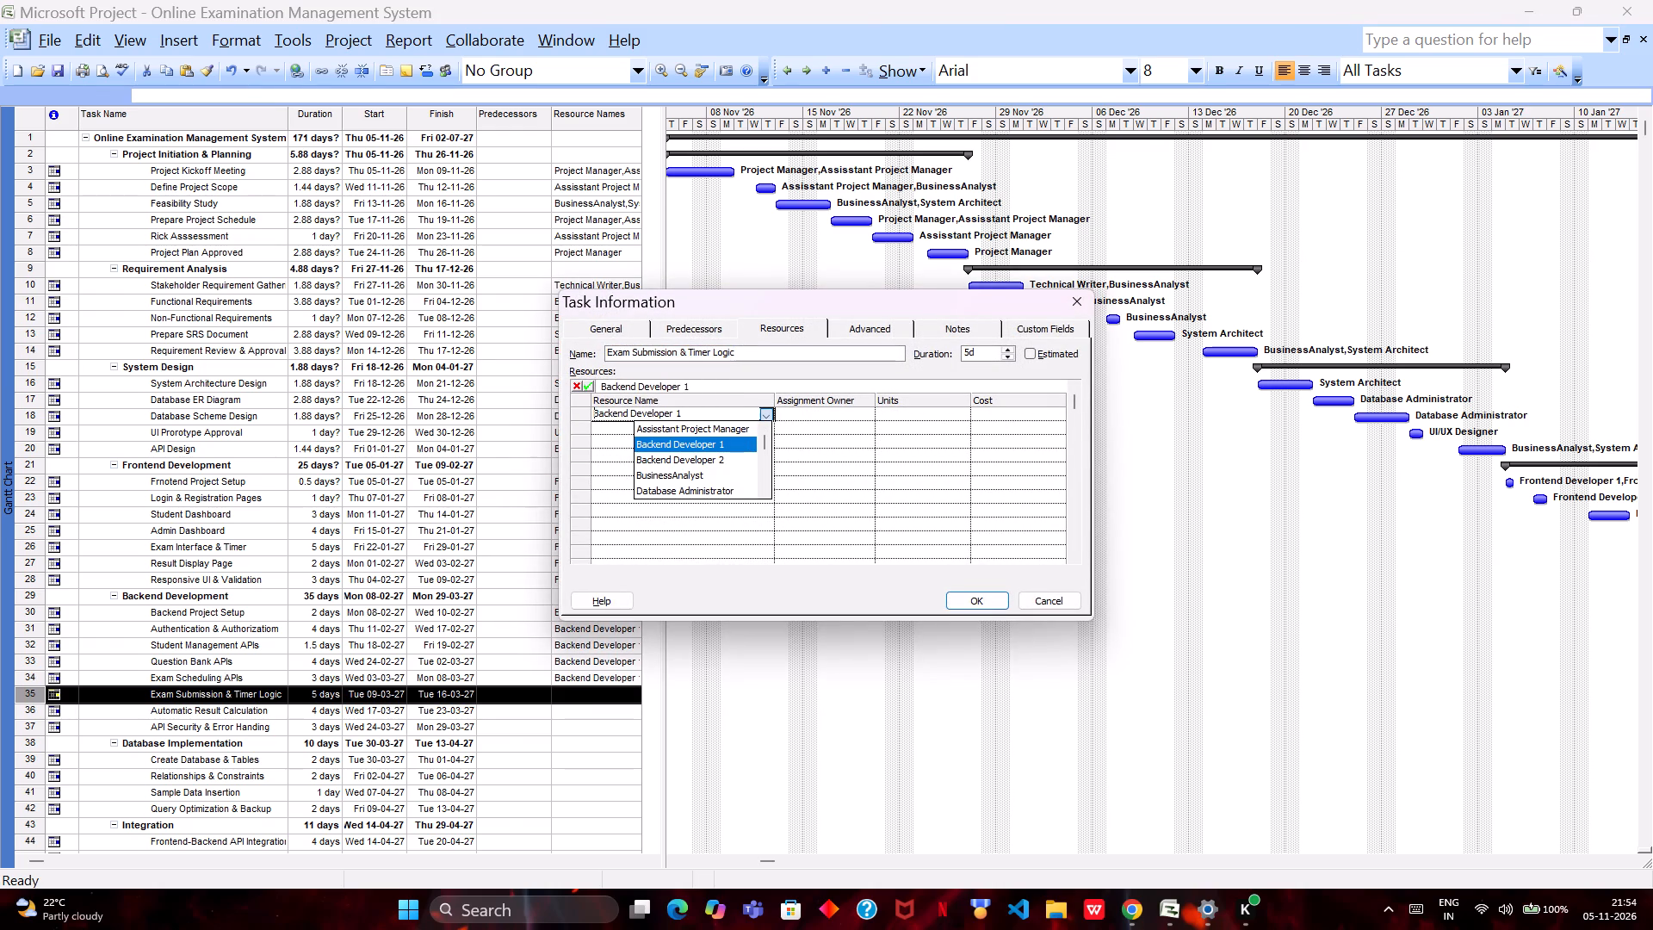
left_click(766, 431)
key("Down")
key("Down")
key("Down")
key("Return")
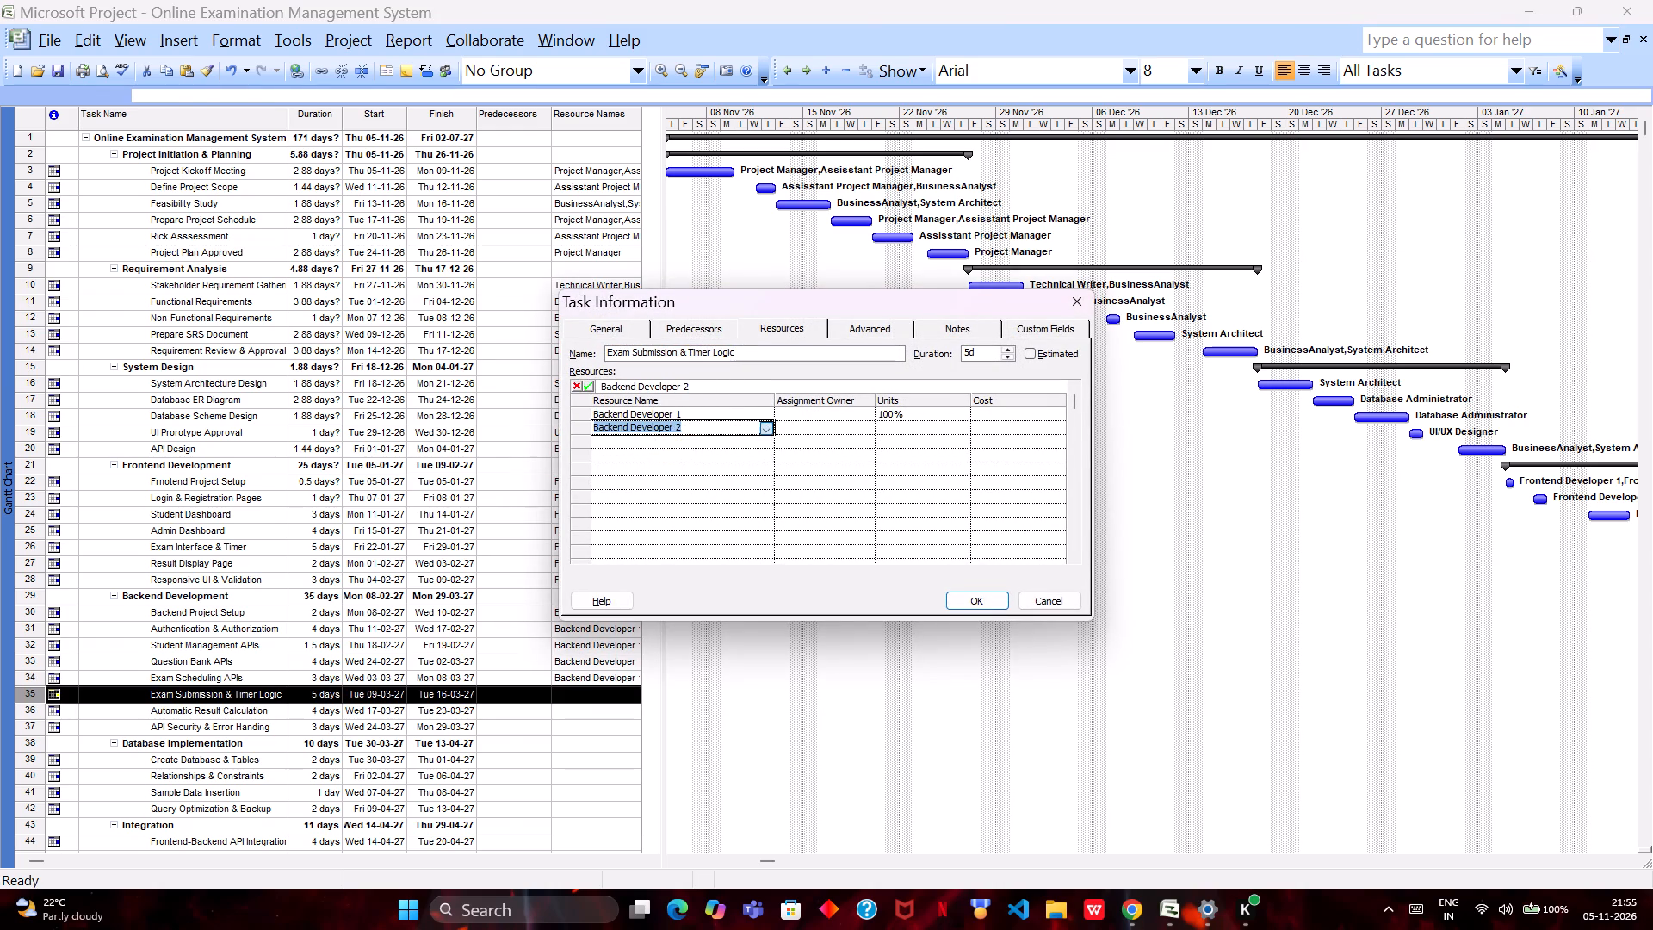
key("Return")
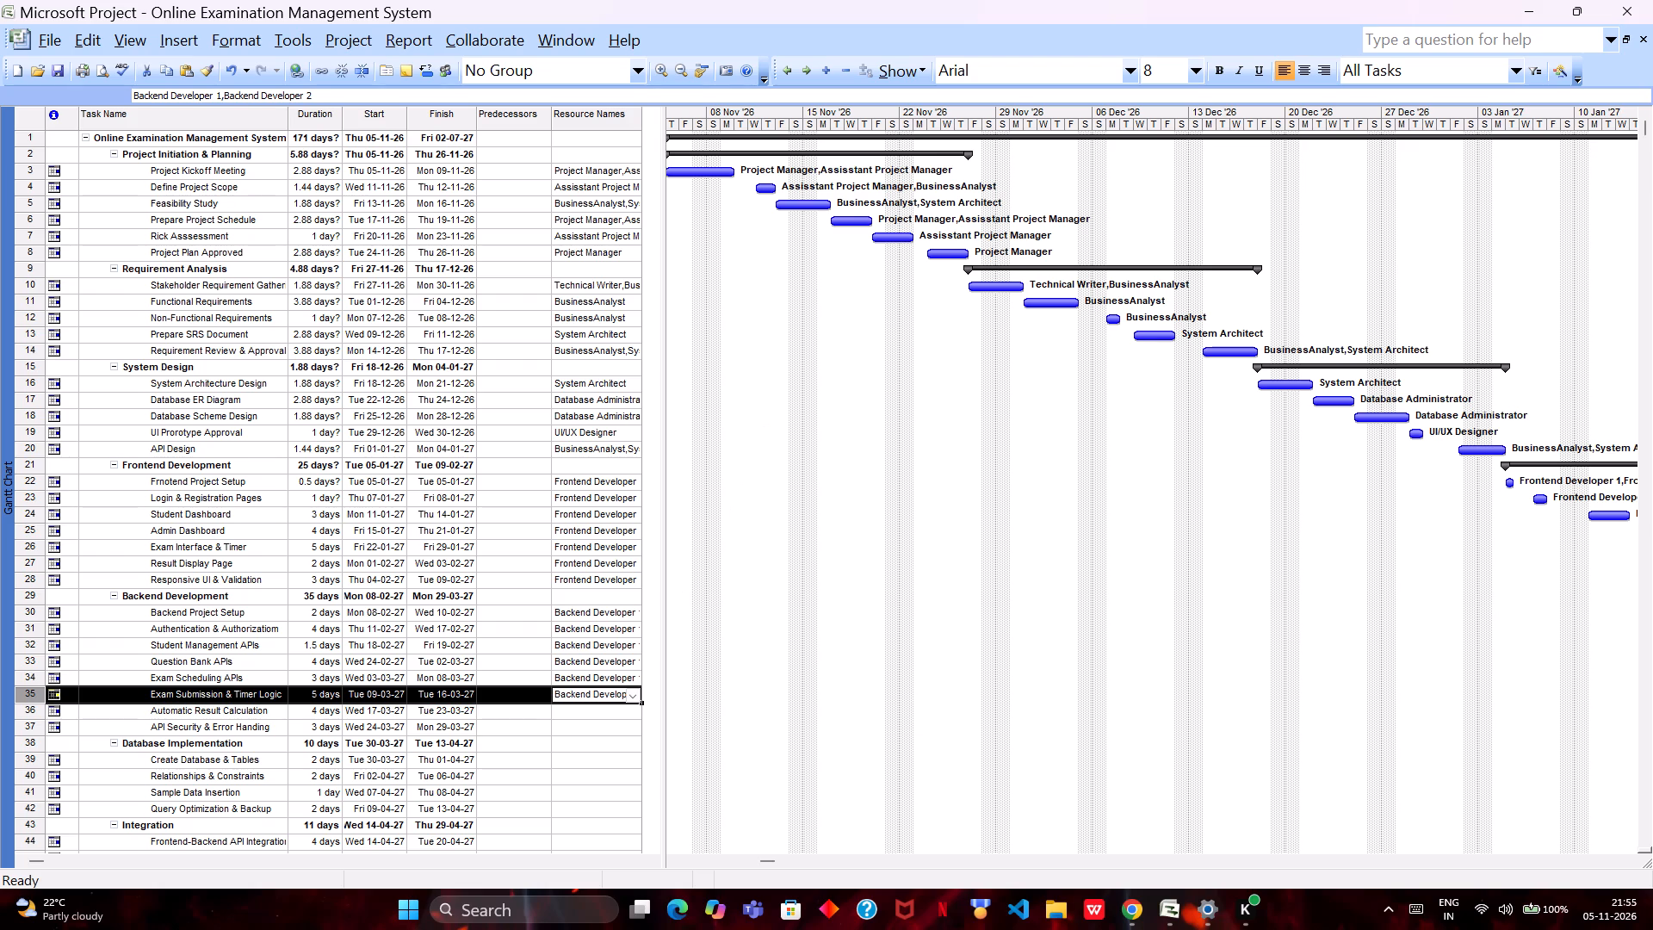
Open the resource assignments of the Automatic Result Calculation task and start choosing its first resource.
left_click(599, 712)
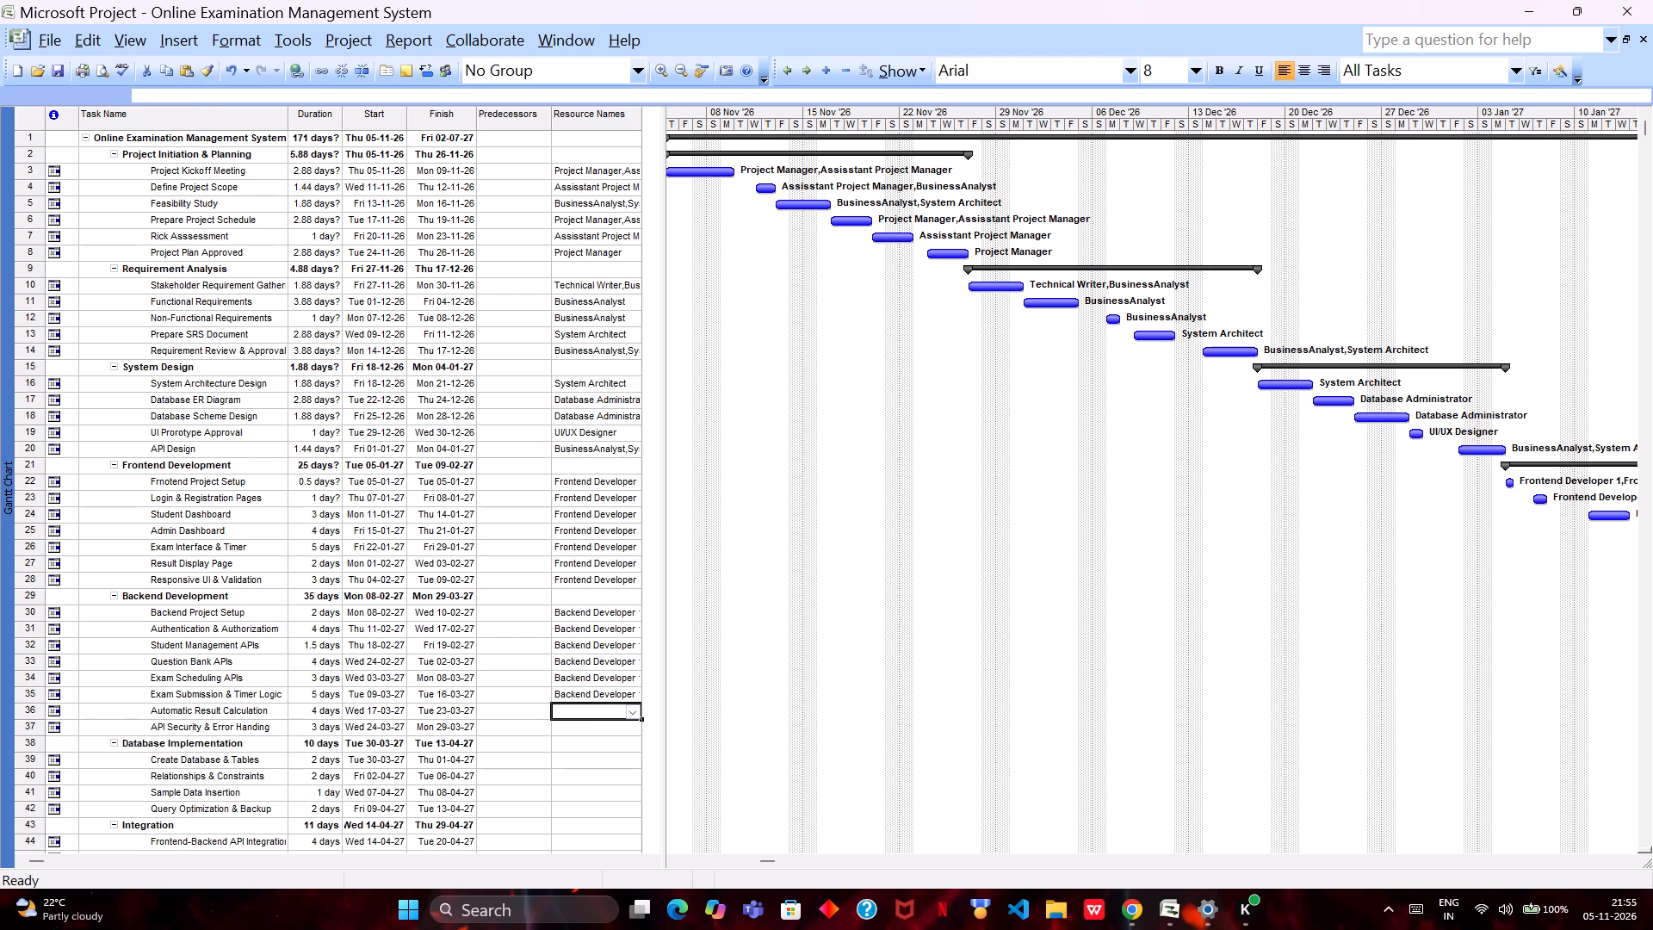
double_click(607, 708)
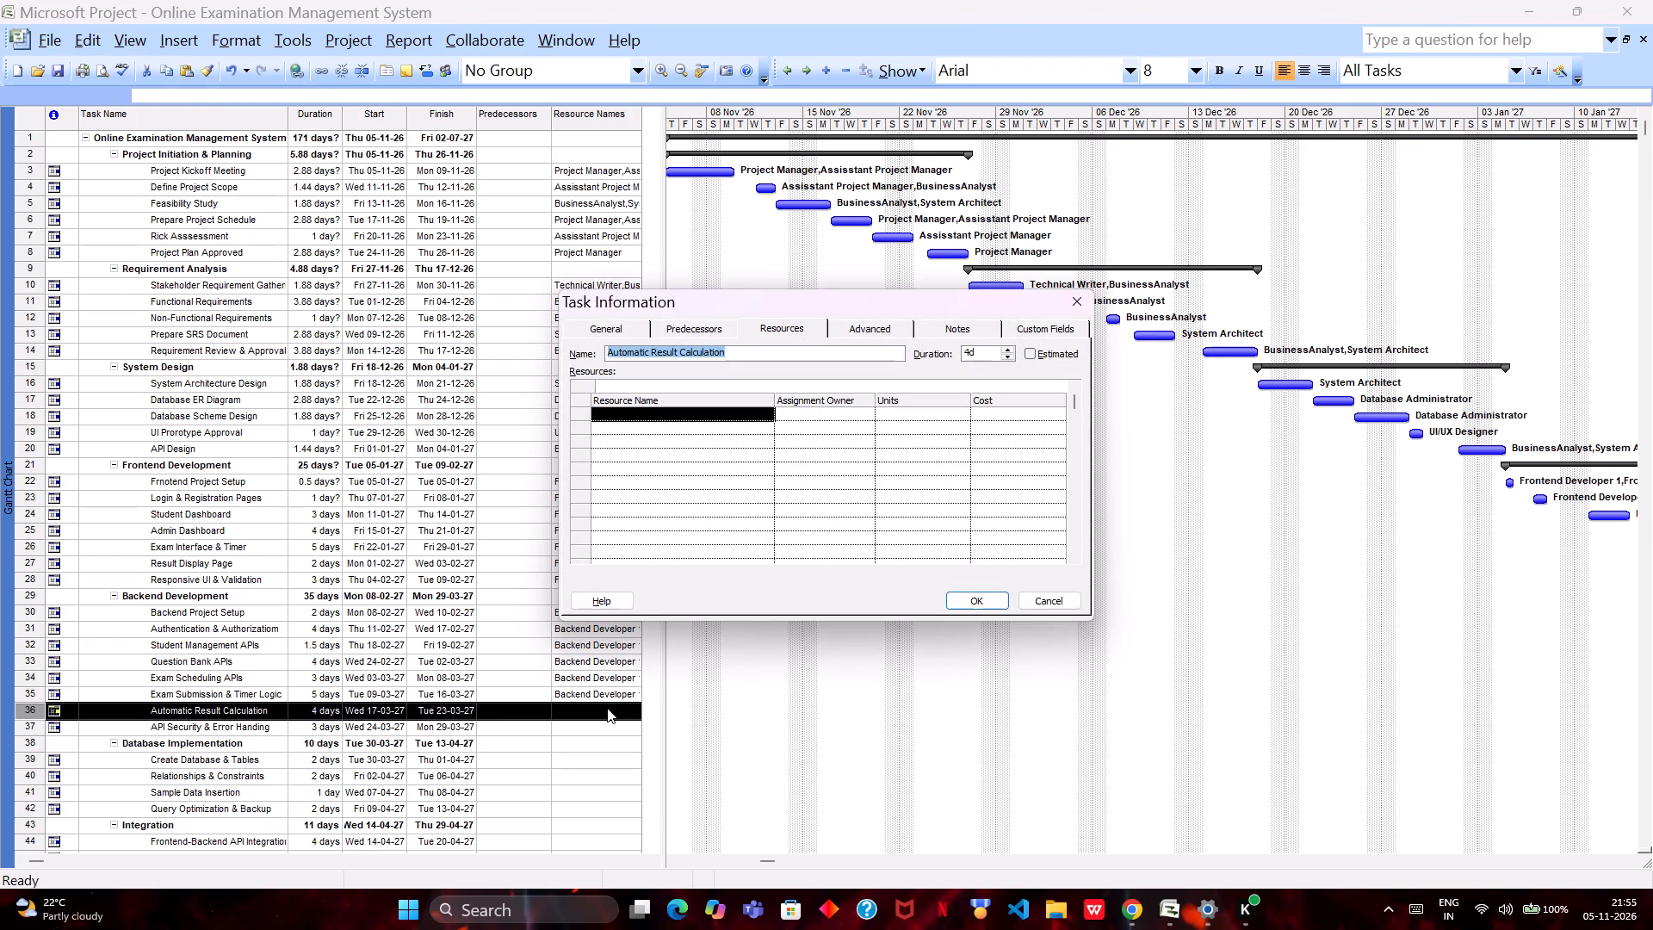
left_click(761, 415)
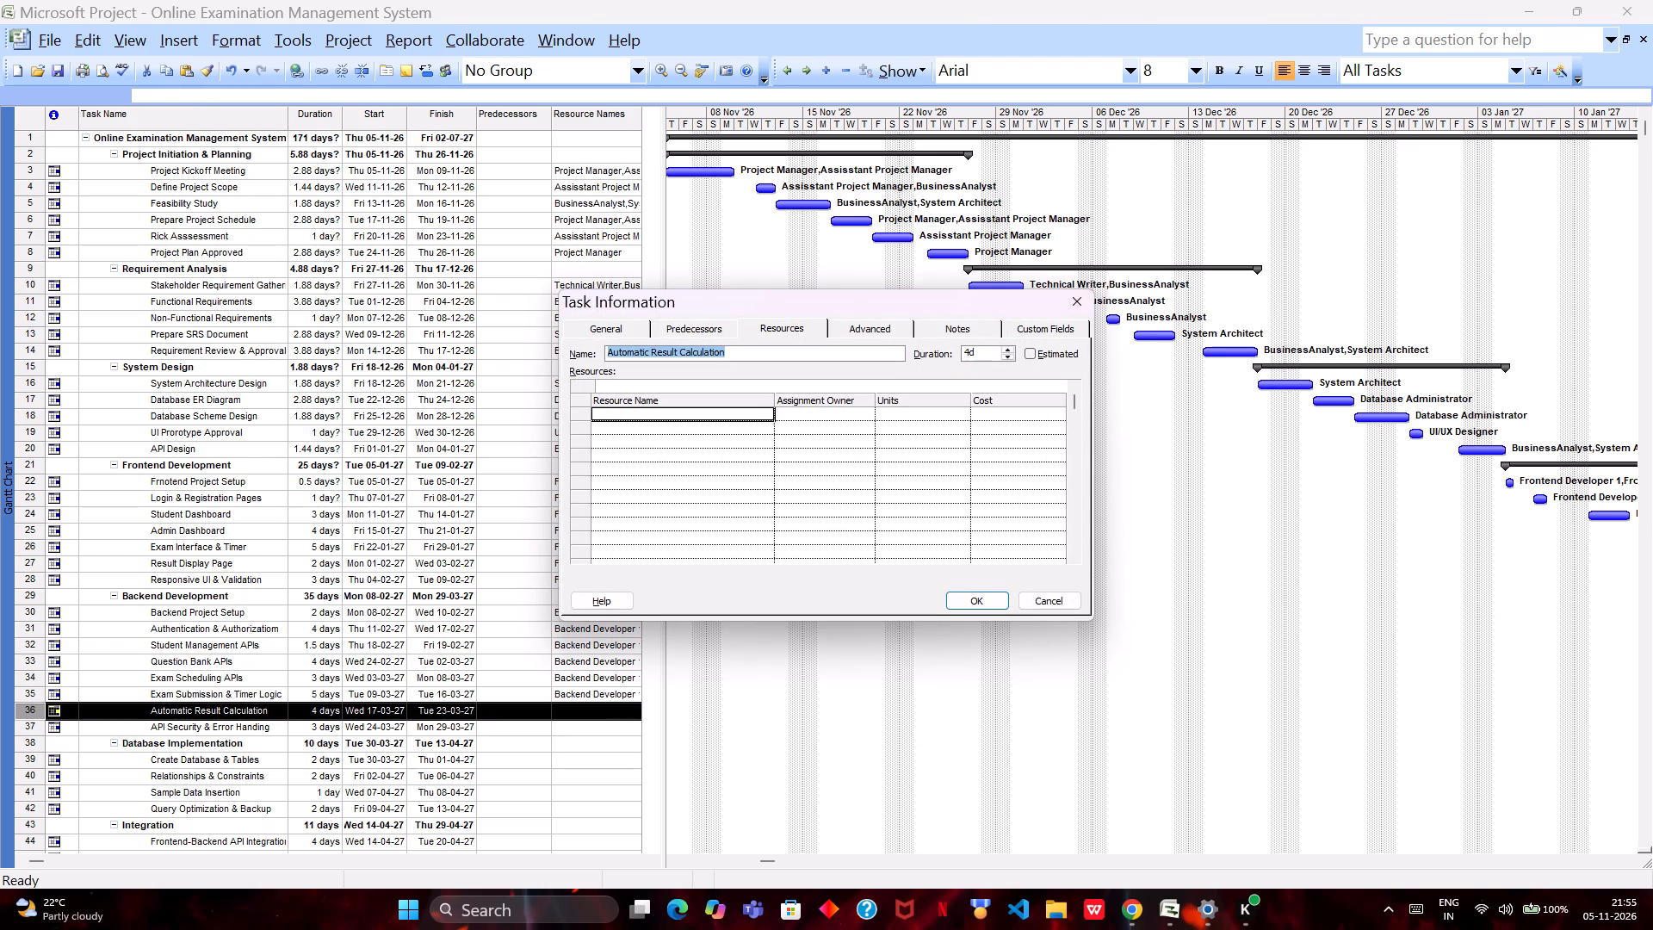
left_click(762, 413)
key("Down")
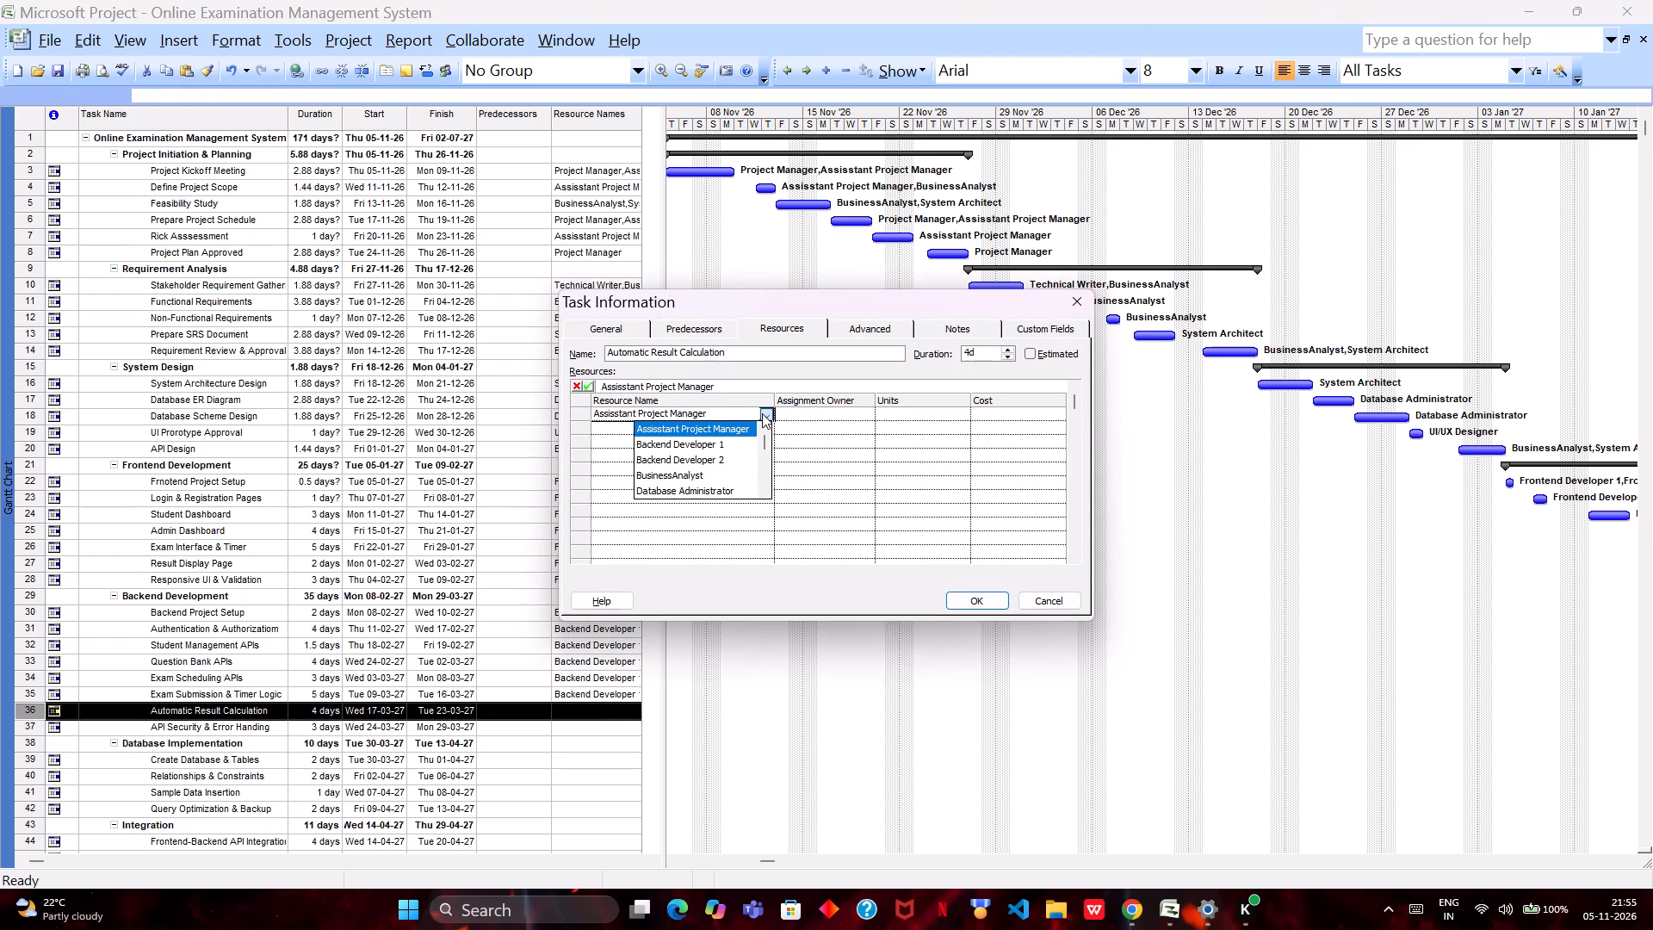
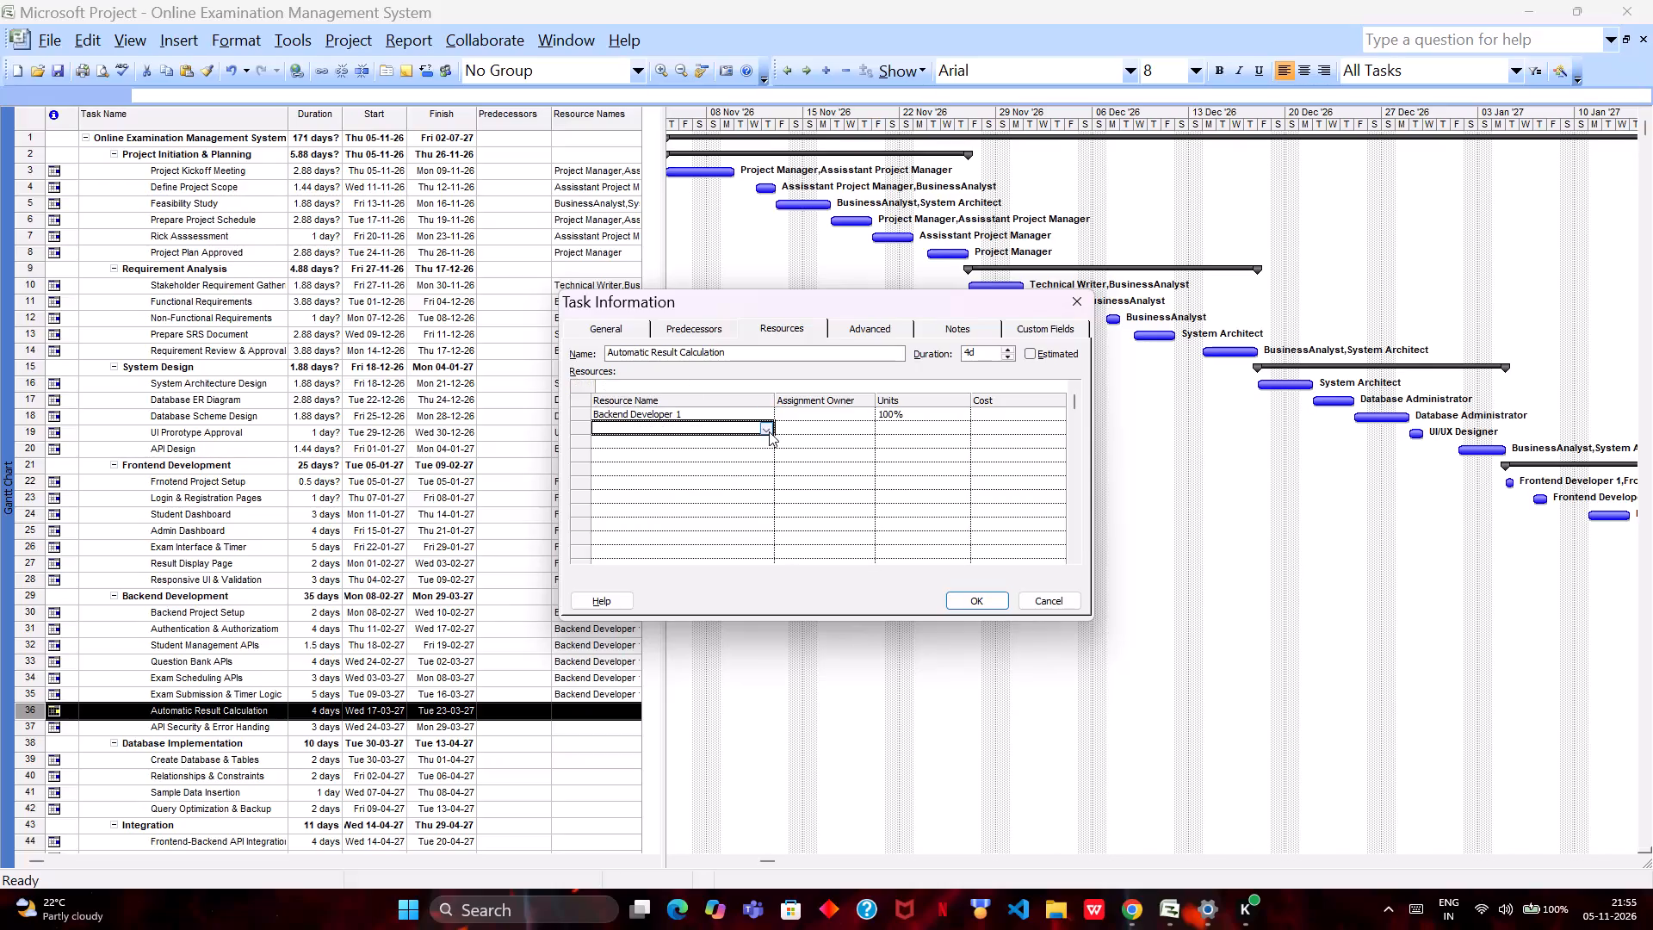
Add Backend Developer 2 as the second resource of the Automatic Result Calculation task.
left_click(769, 431)
key("Down")
key("Down")
key("Down")
key("Return")
key("Return")
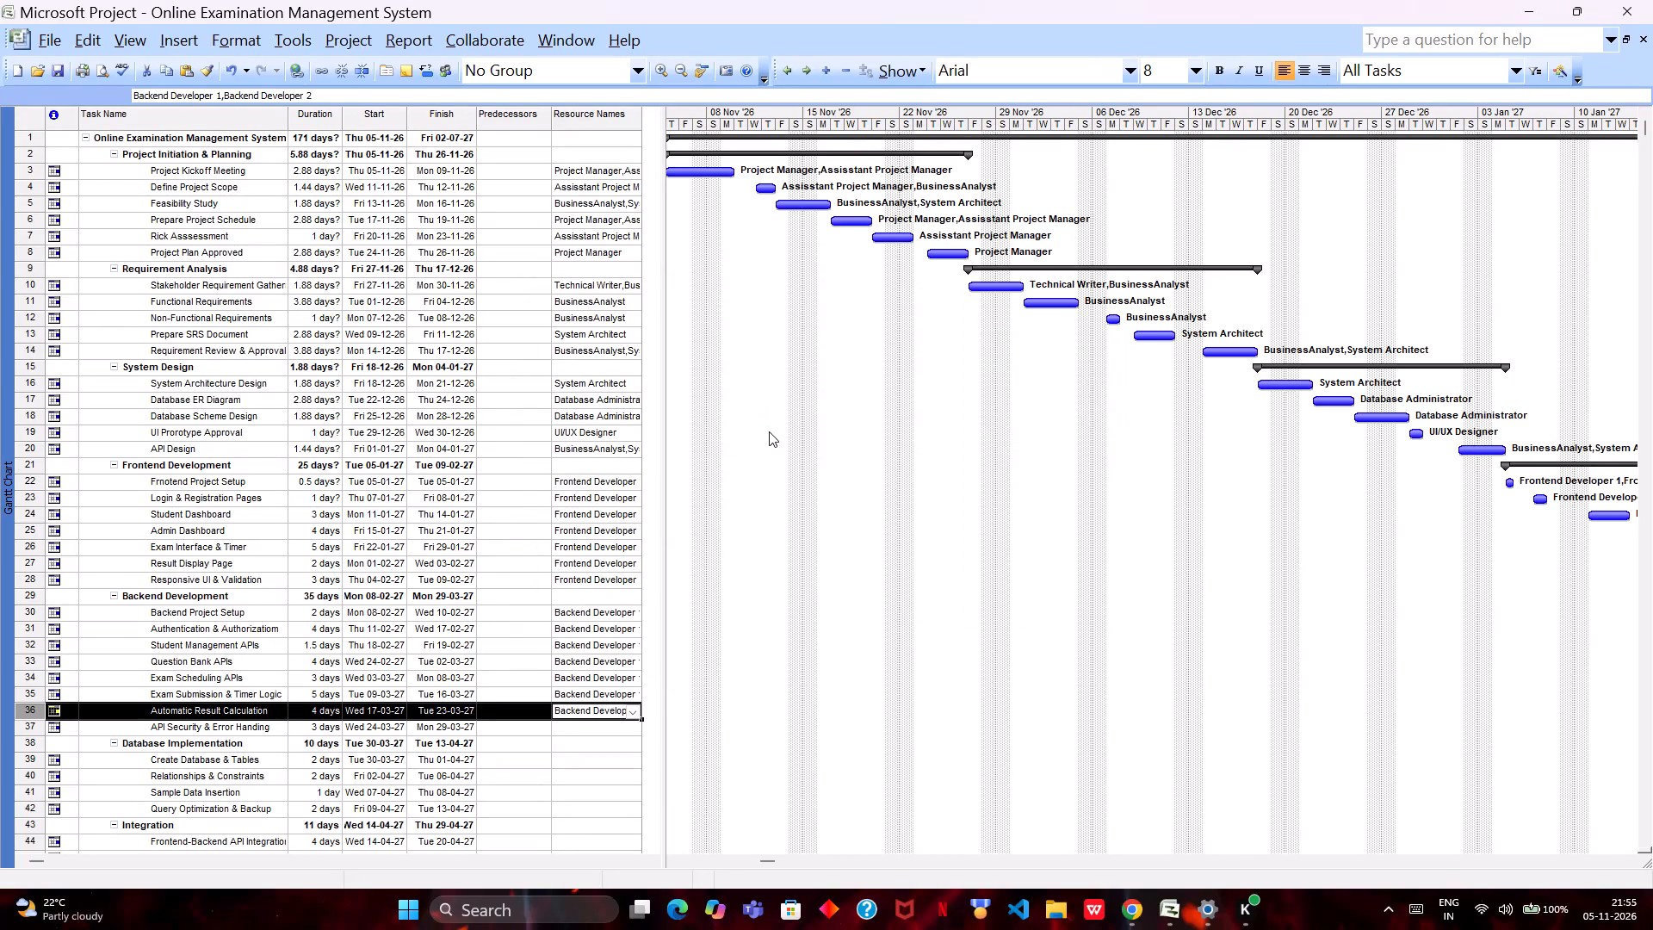
Assign Backend Developer 1 and Backend Developer 2 as resources of the API Security & Error Handing task.
left_click(577, 731)
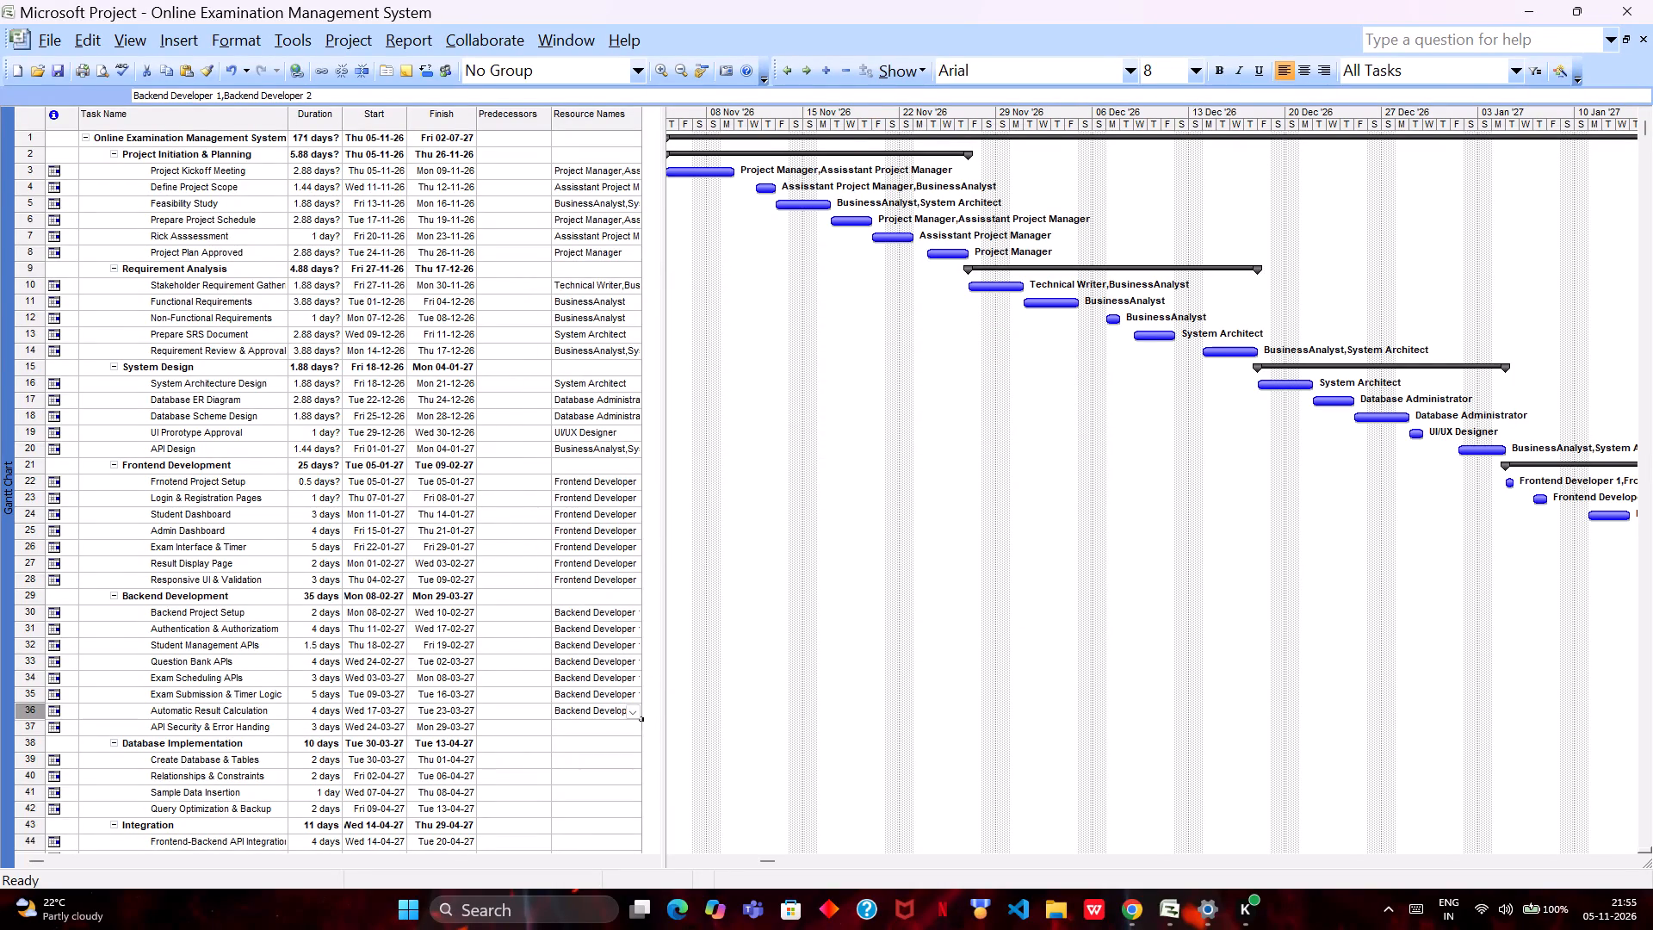
double_click(605, 723)
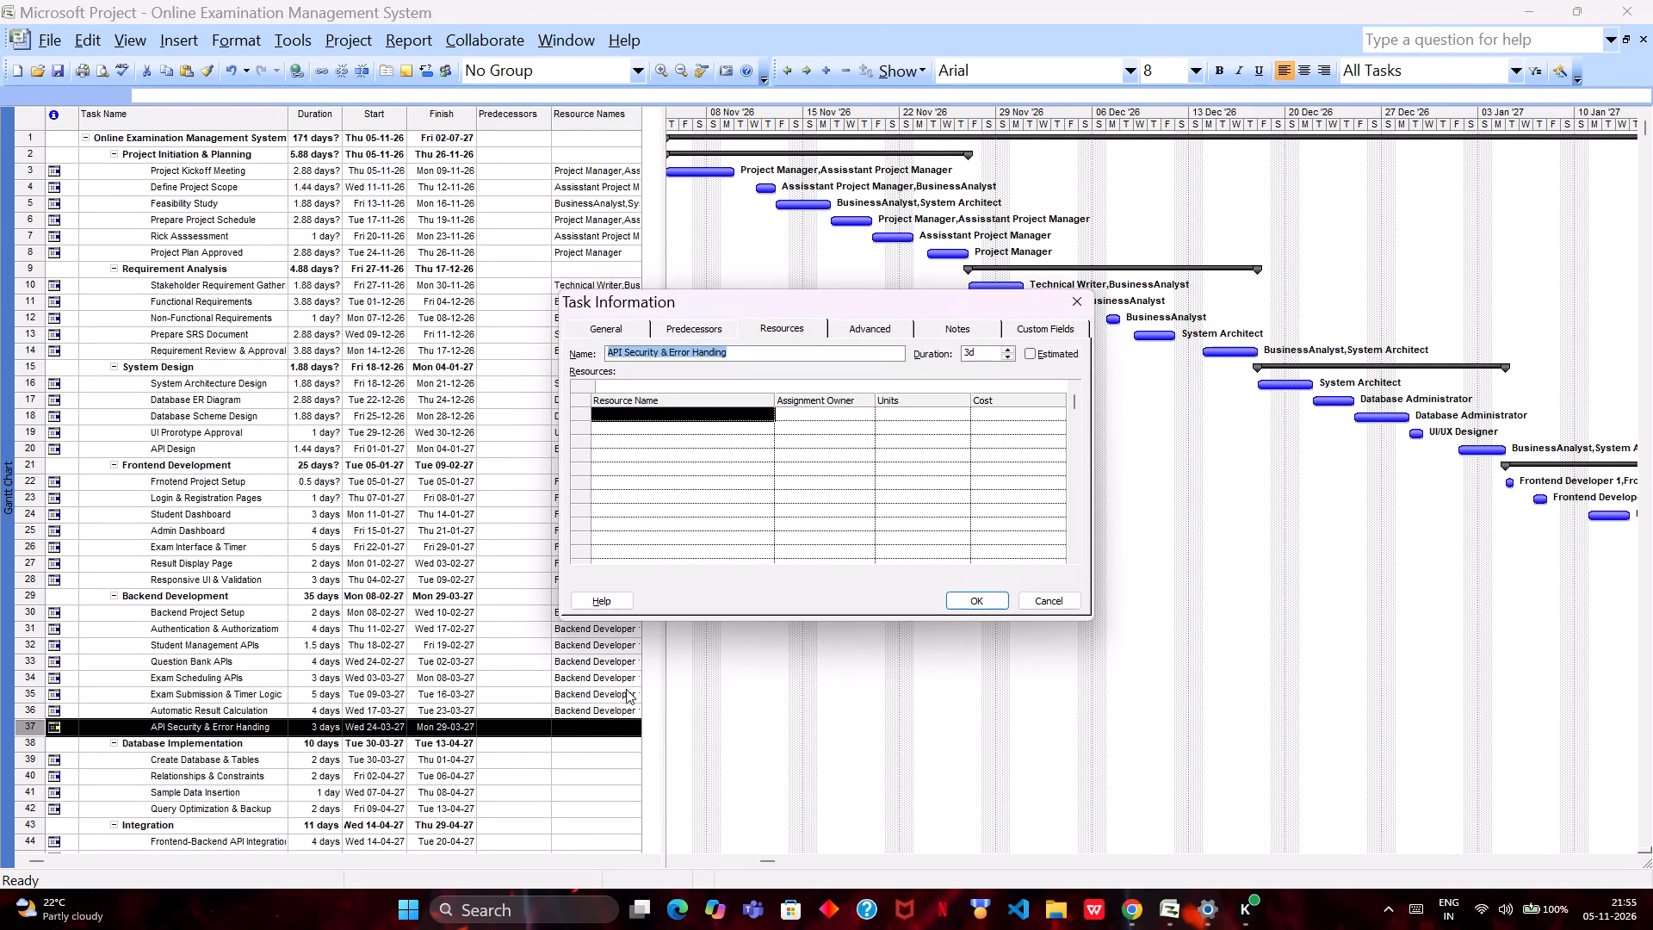
left_click(768, 413)
left_click(768, 413)
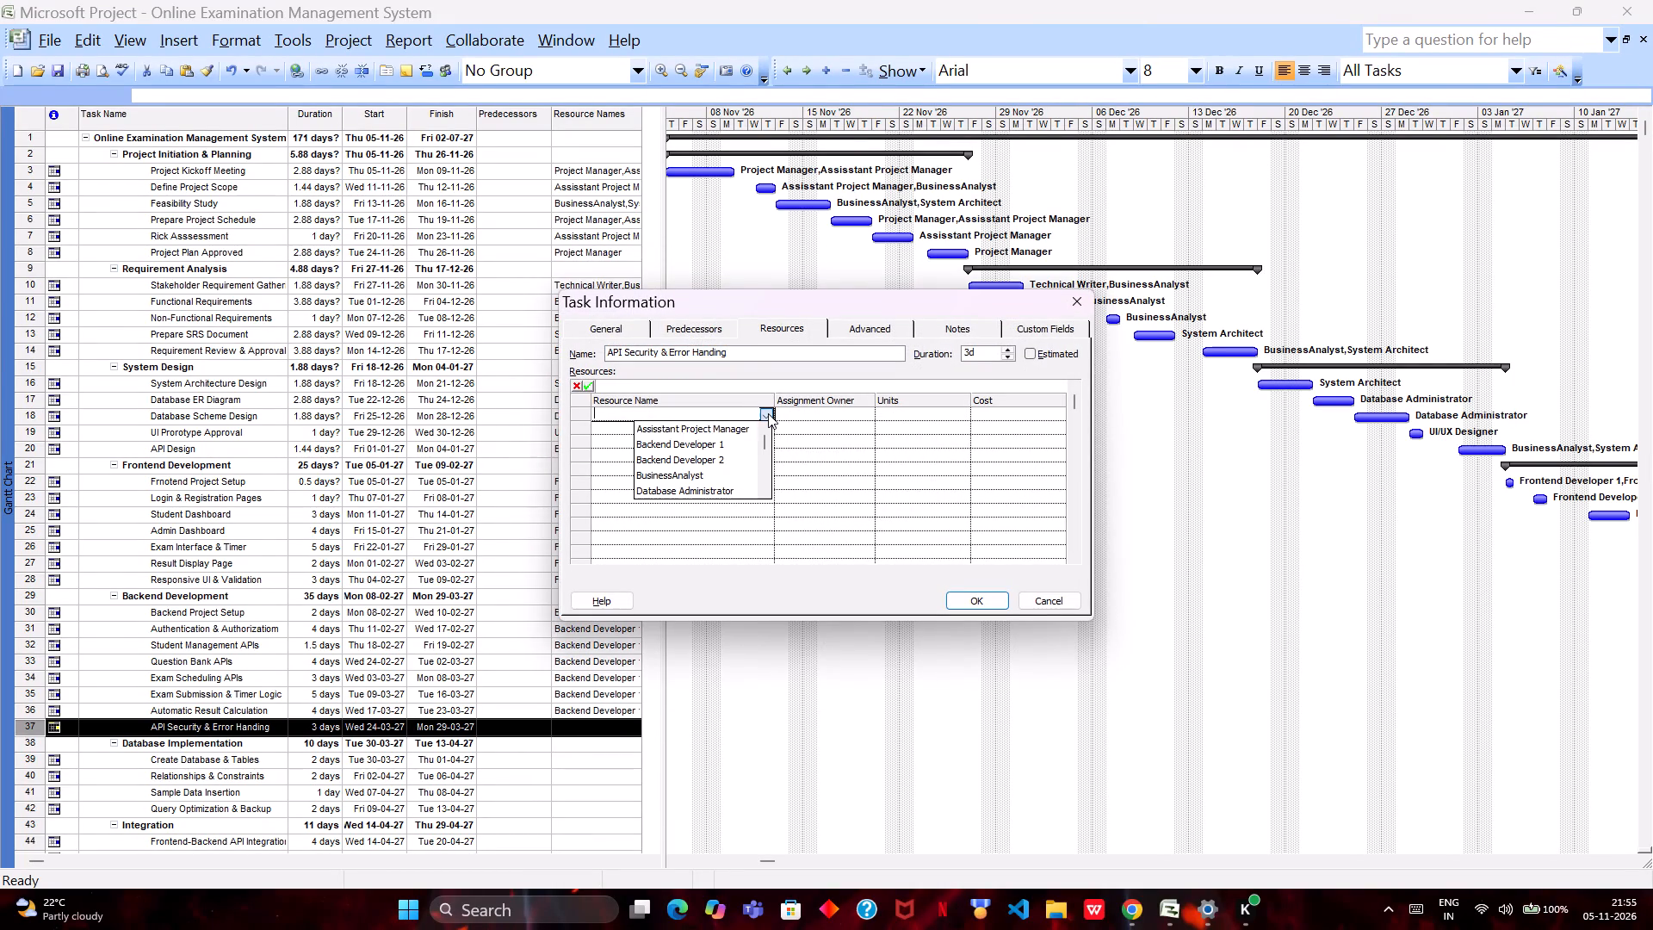
key("Down")
key("Down")
key("Return")
left_click(768, 425)
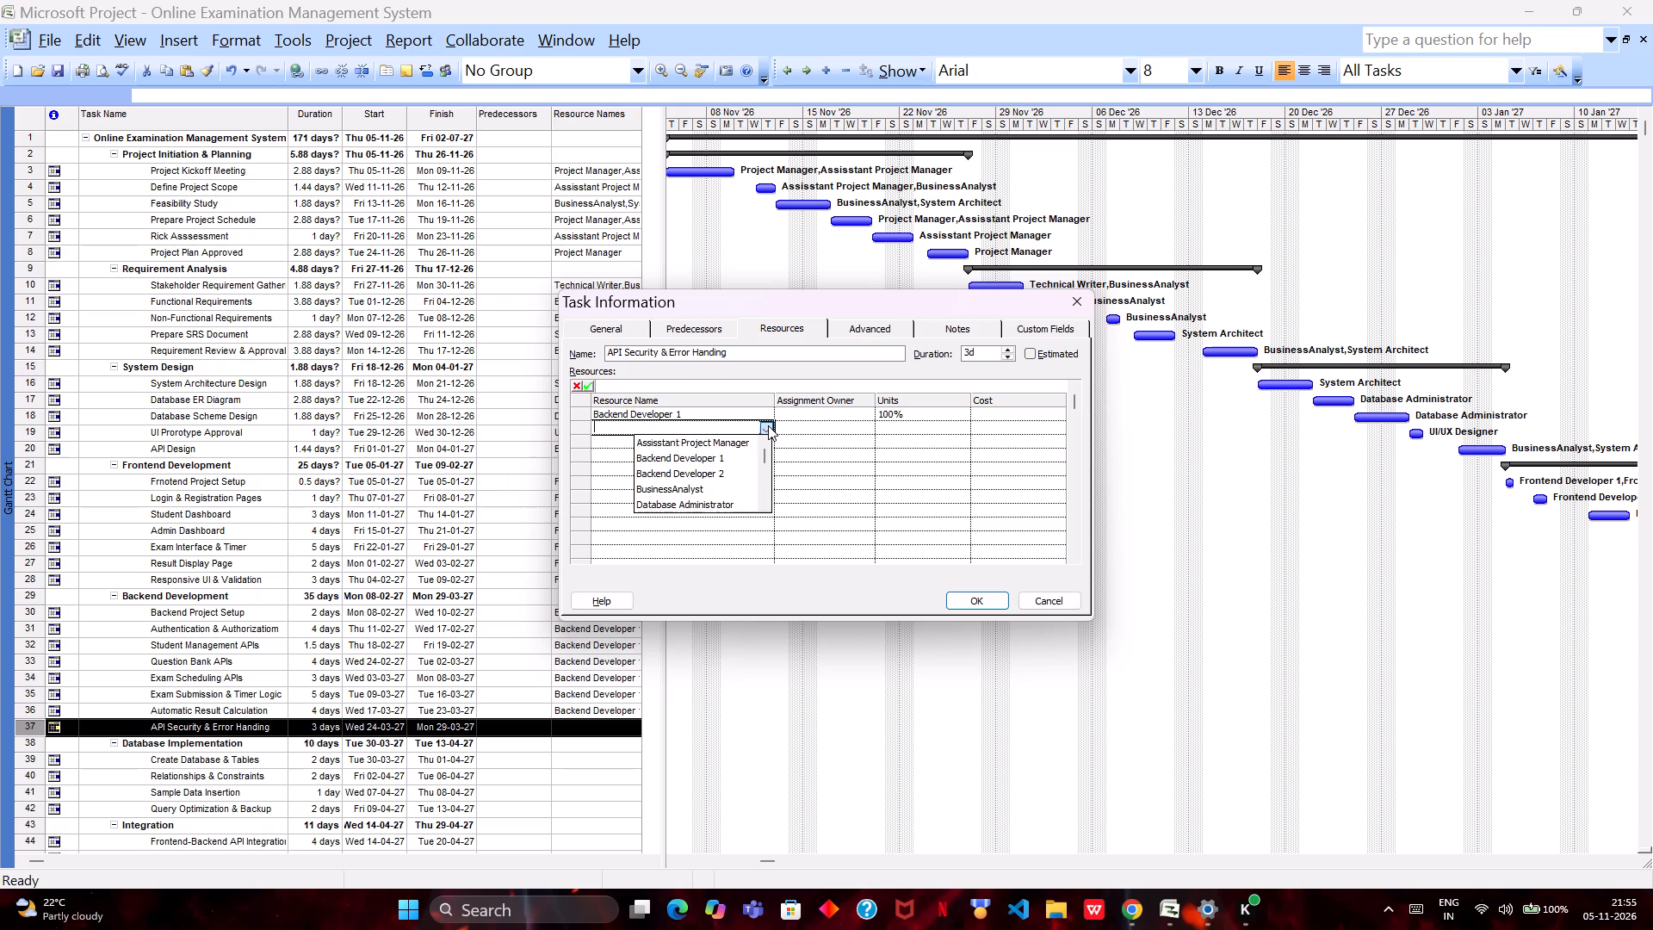
key("Down")
key("Down")
key("Down")
key("Return")
key("Return")
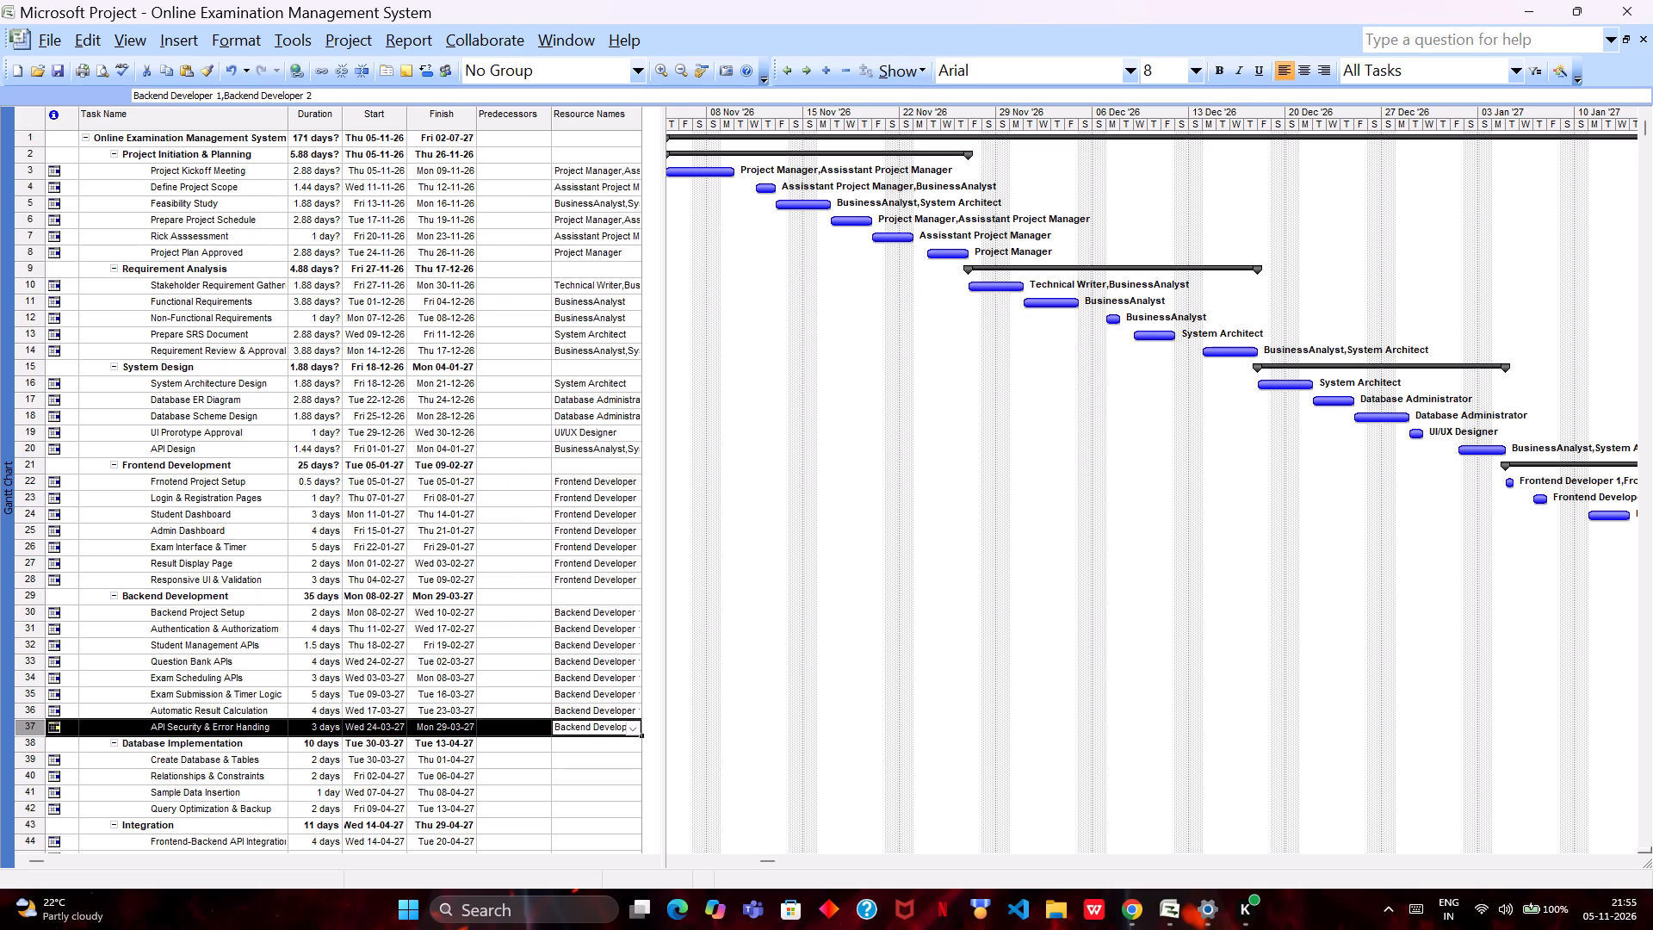
Assign Database Administrator to the Create Database & Tables and Relationships & Constraints tasks under Database Implementation.
scroll(539, 625, "down", 3)
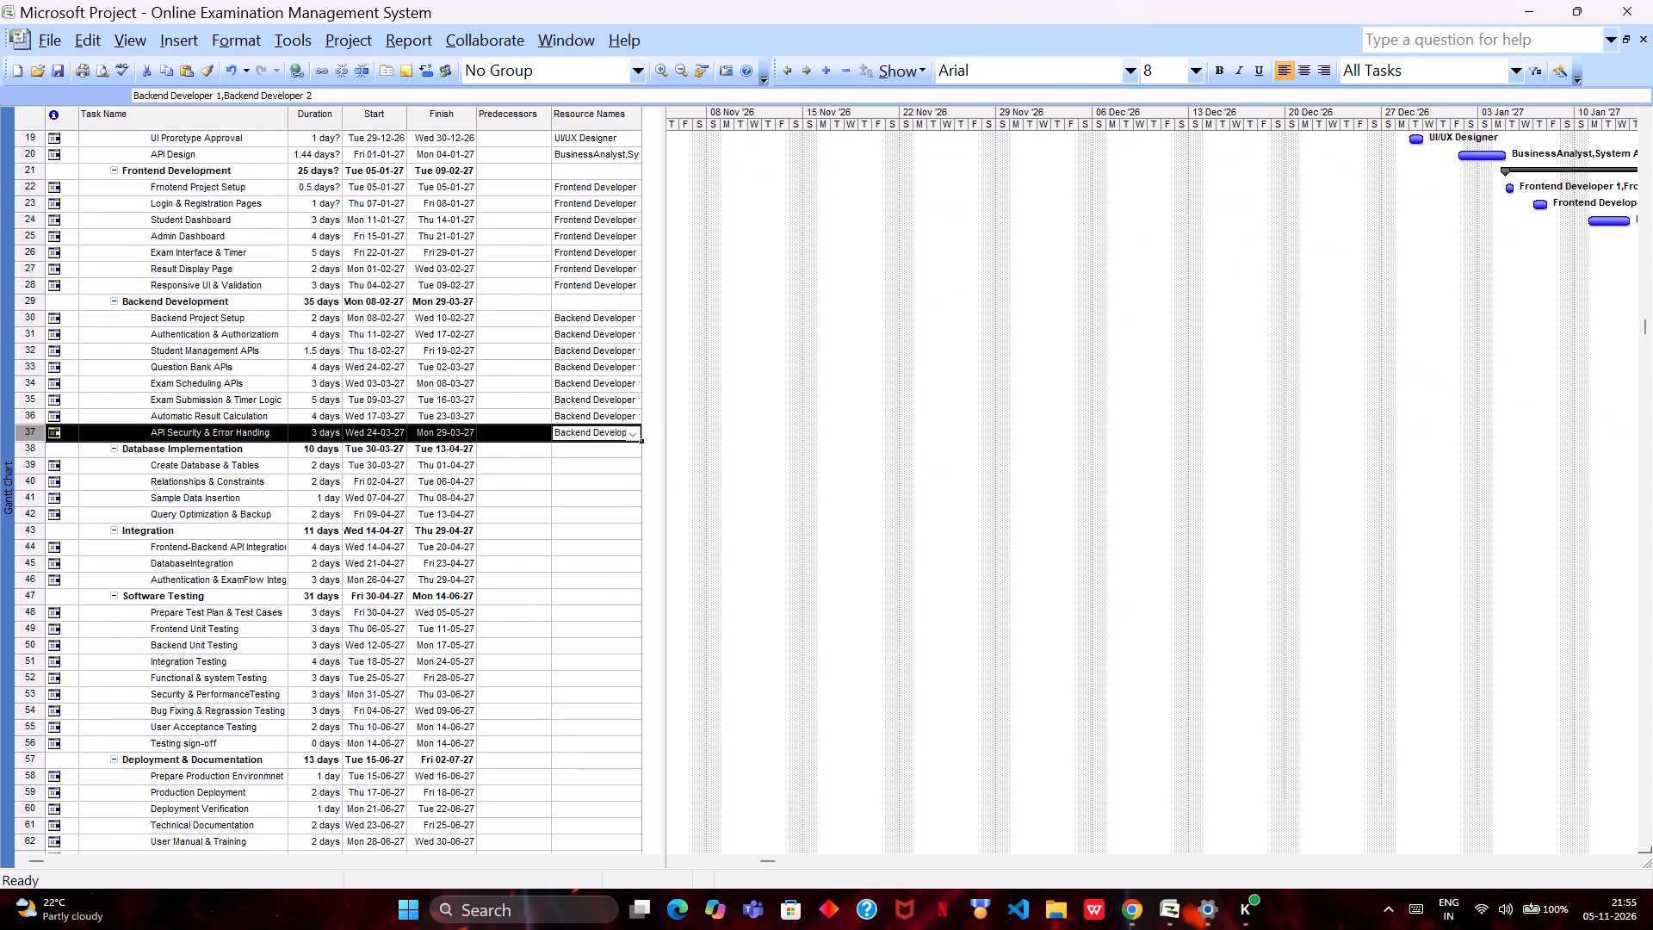
scroll(539, 625, "down", 2)
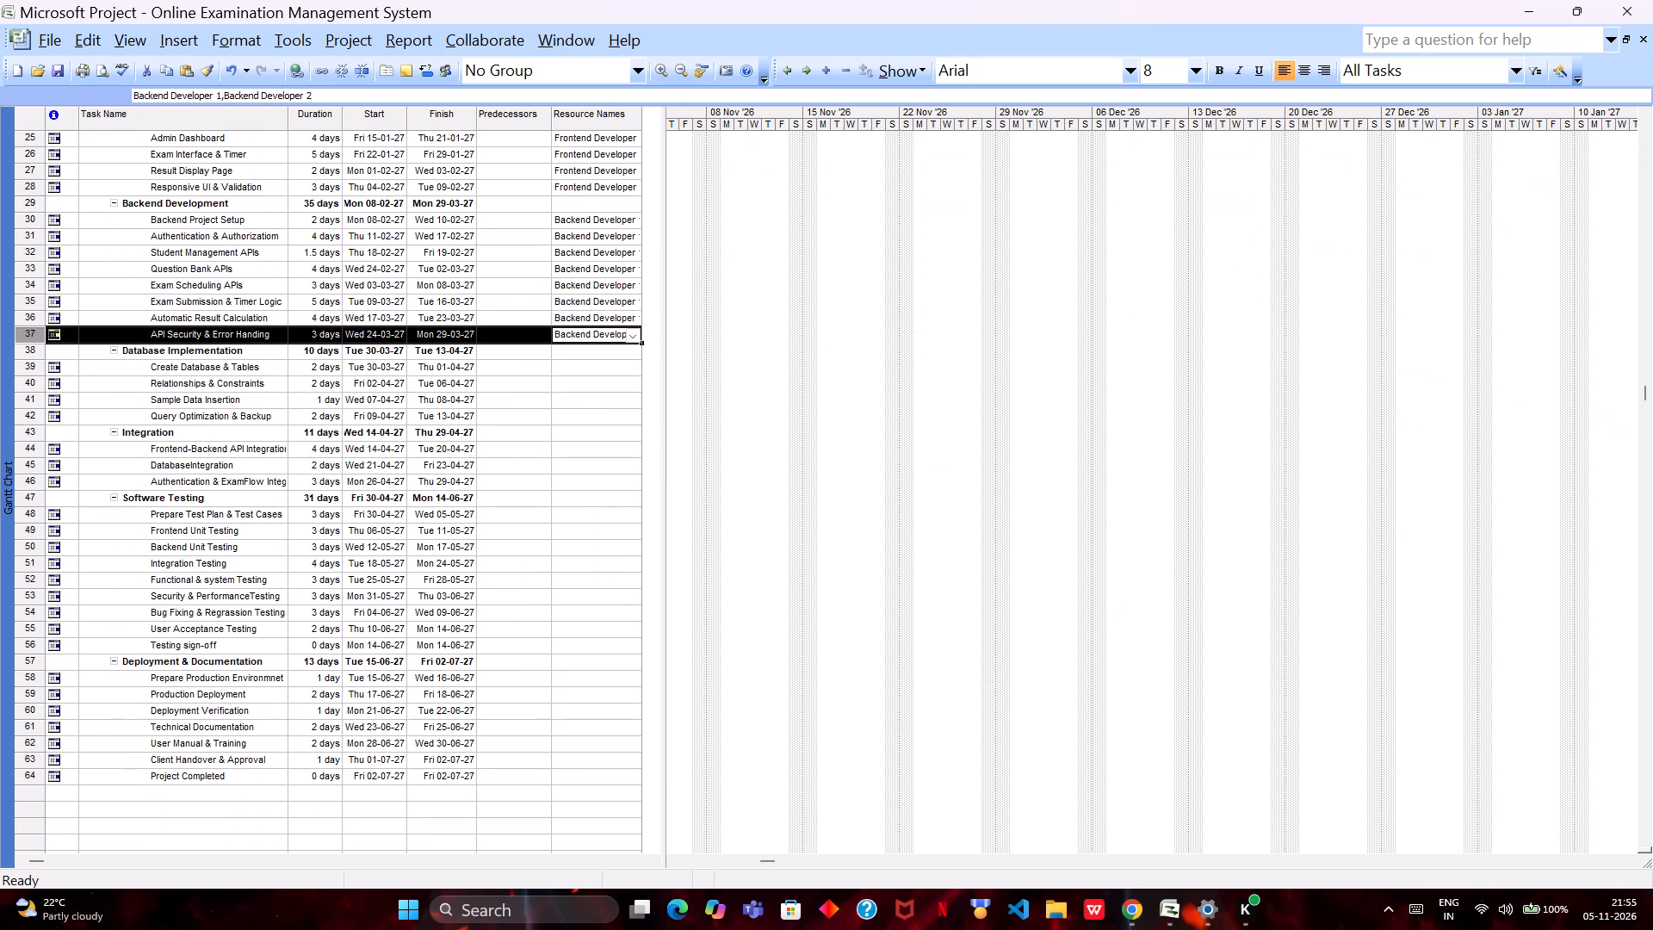
scroll(539, 625, "down", 1)
left_click(608, 354)
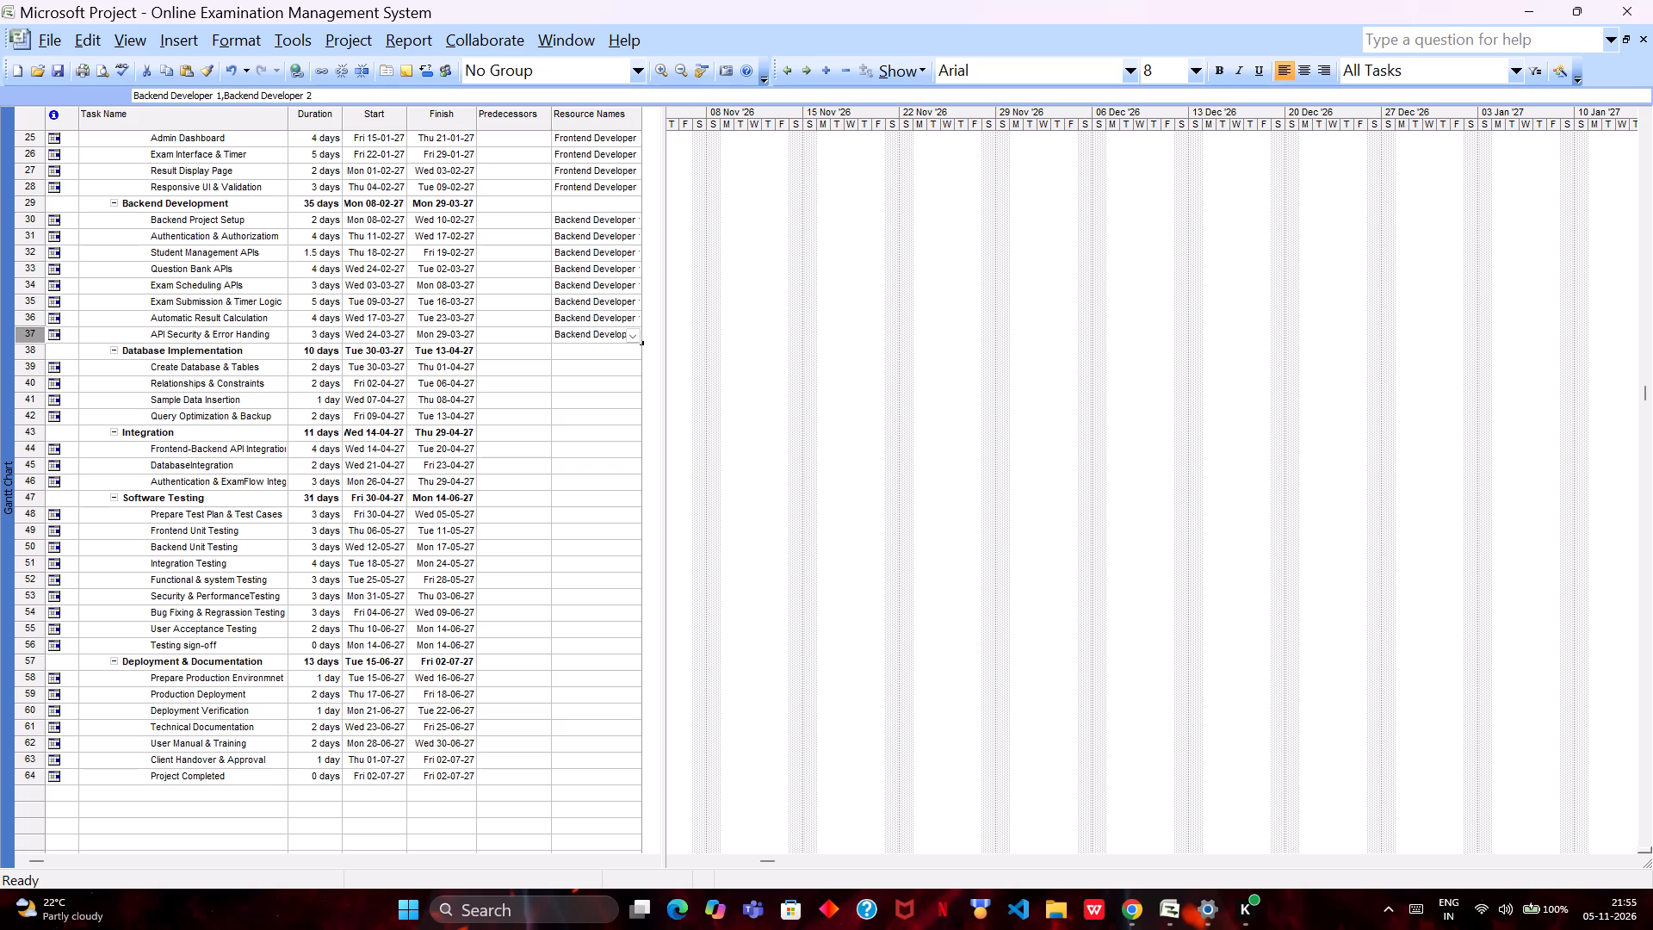
left_click(592, 369)
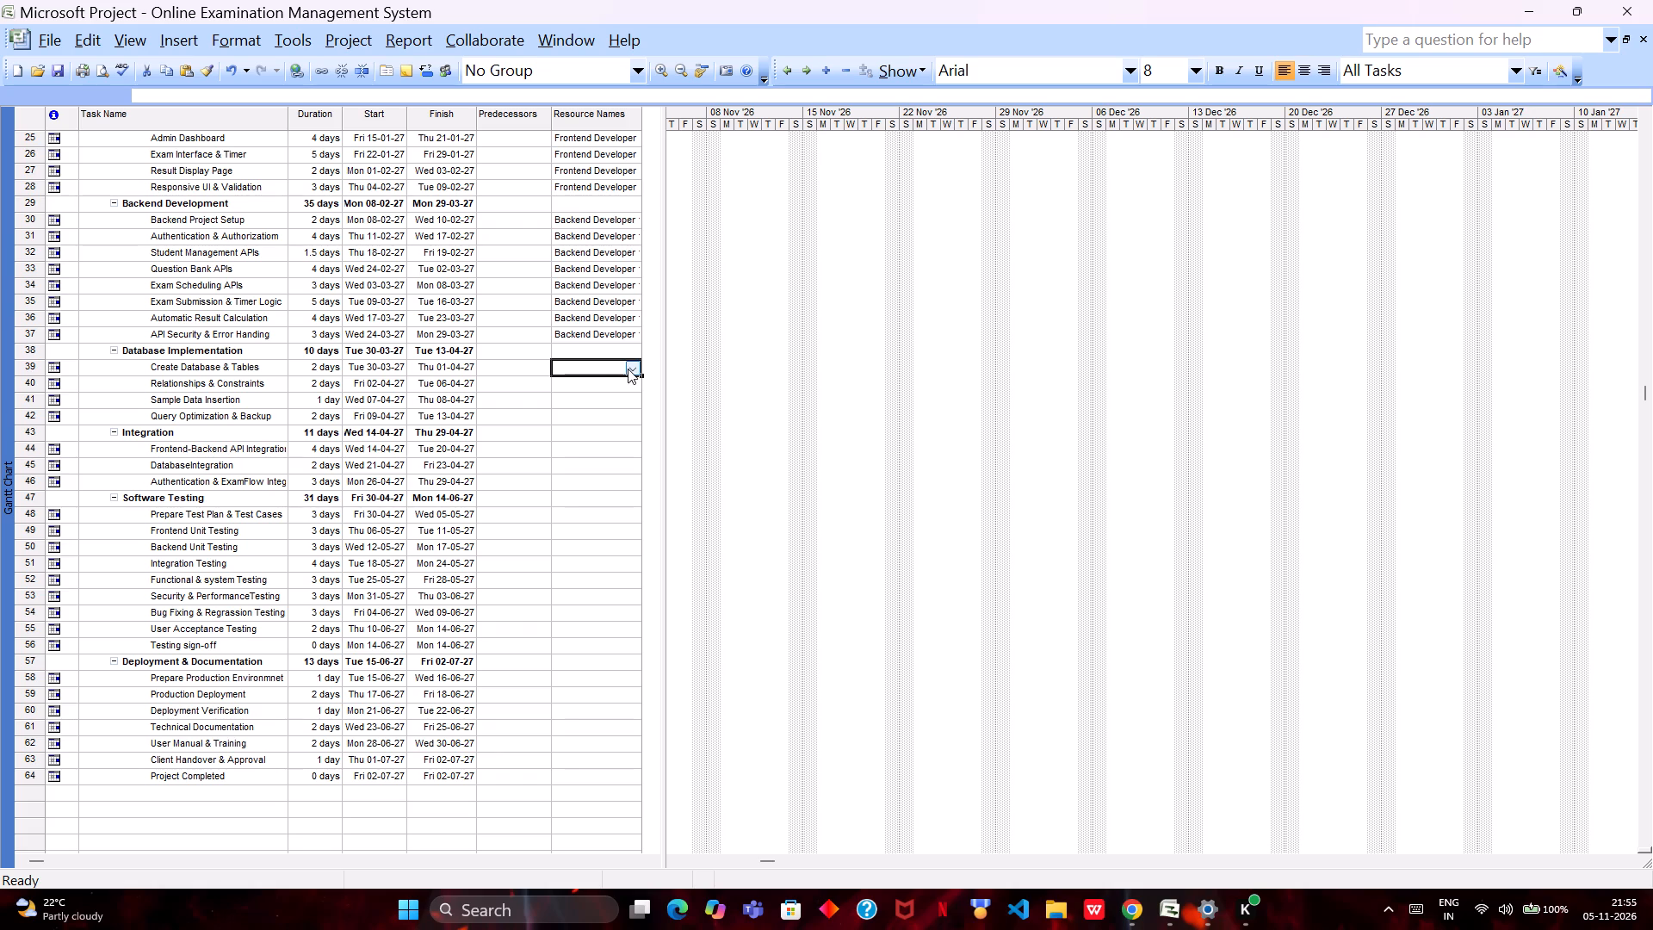
left_click(631, 369)
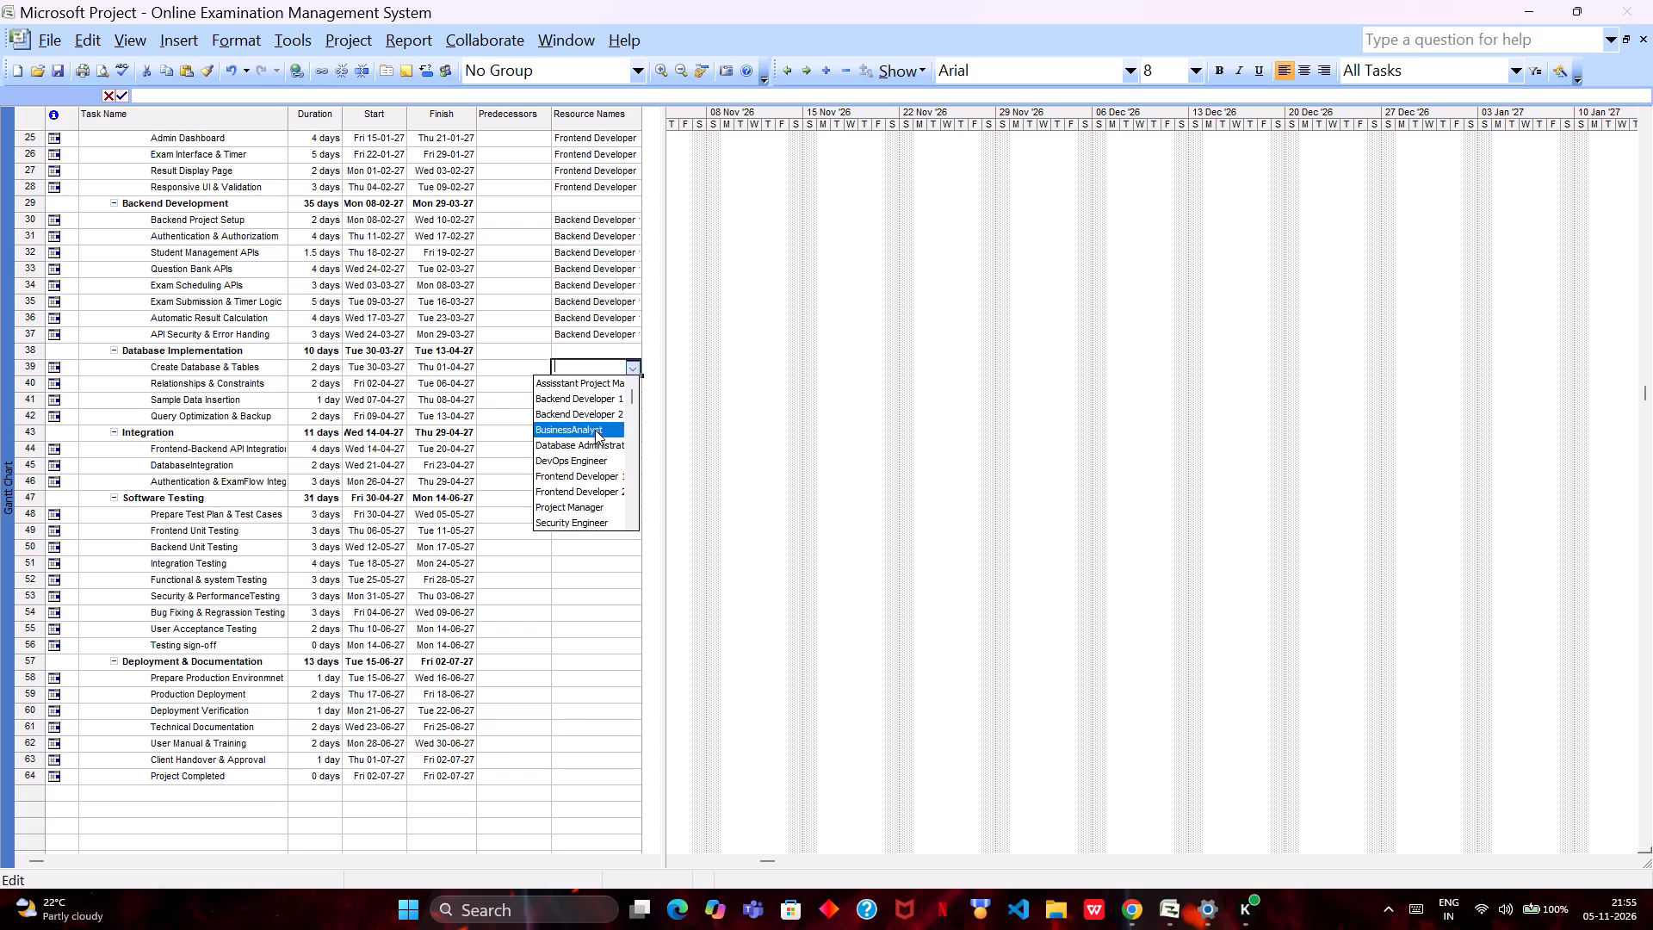
left_click(591, 441)
left_click(605, 389)
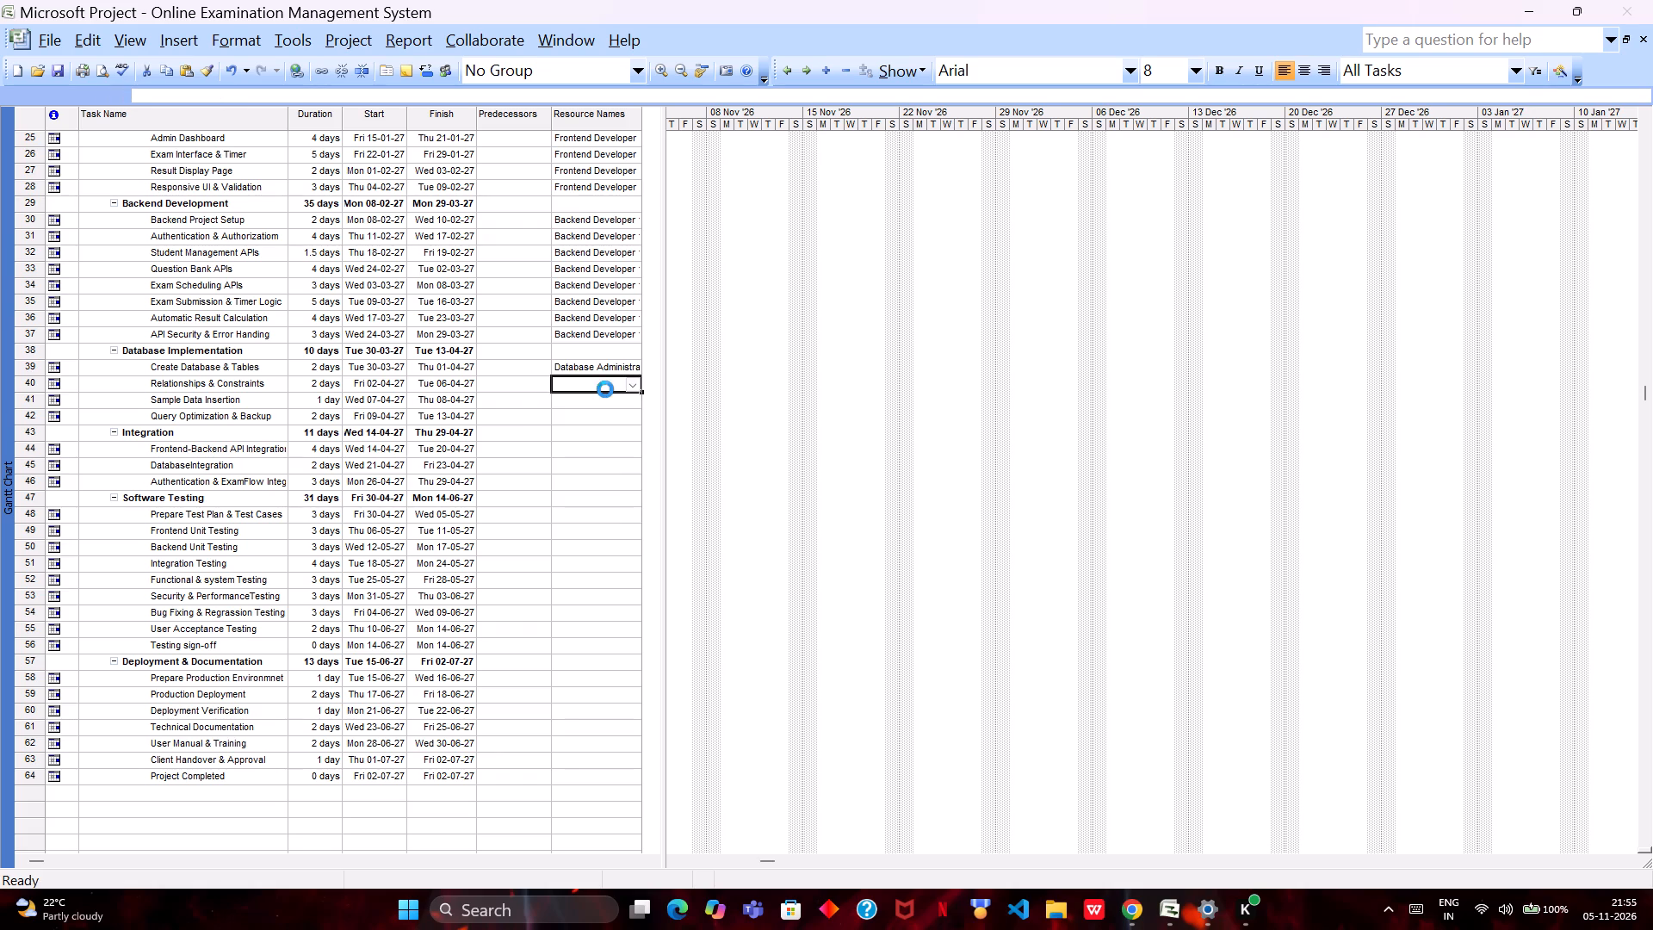
left_click(627, 388)
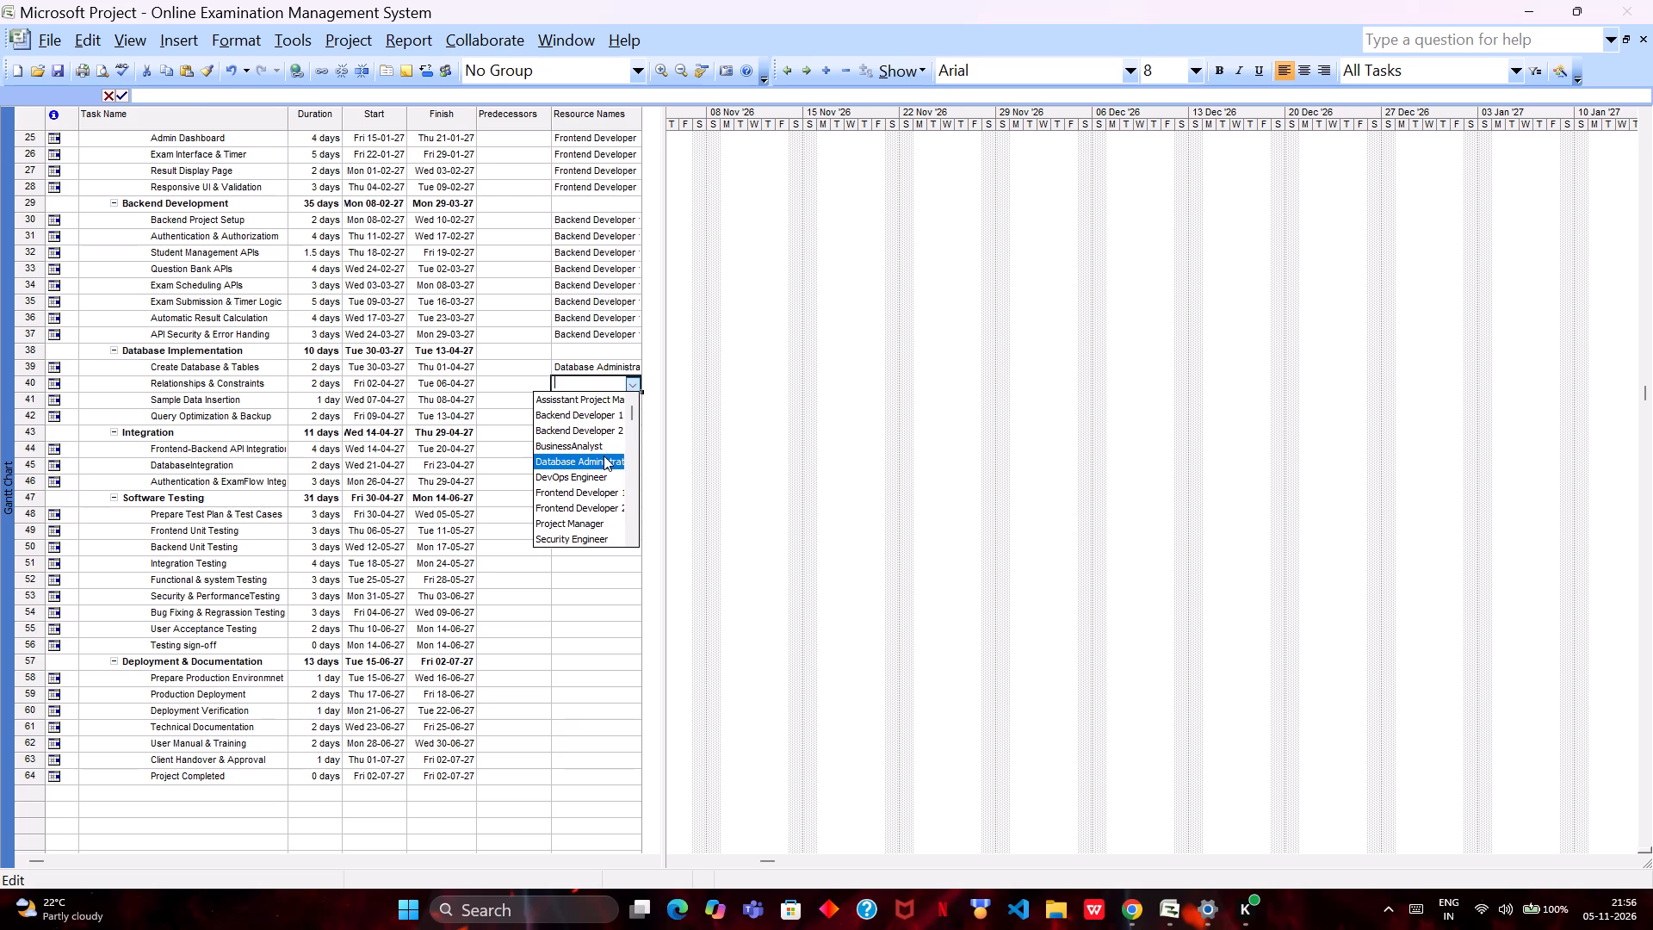
left_click(604, 456)
Assign Database Administrator to the Sample Data Insertion and Query Optimization & Backup tasks.
left_click(615, 406)
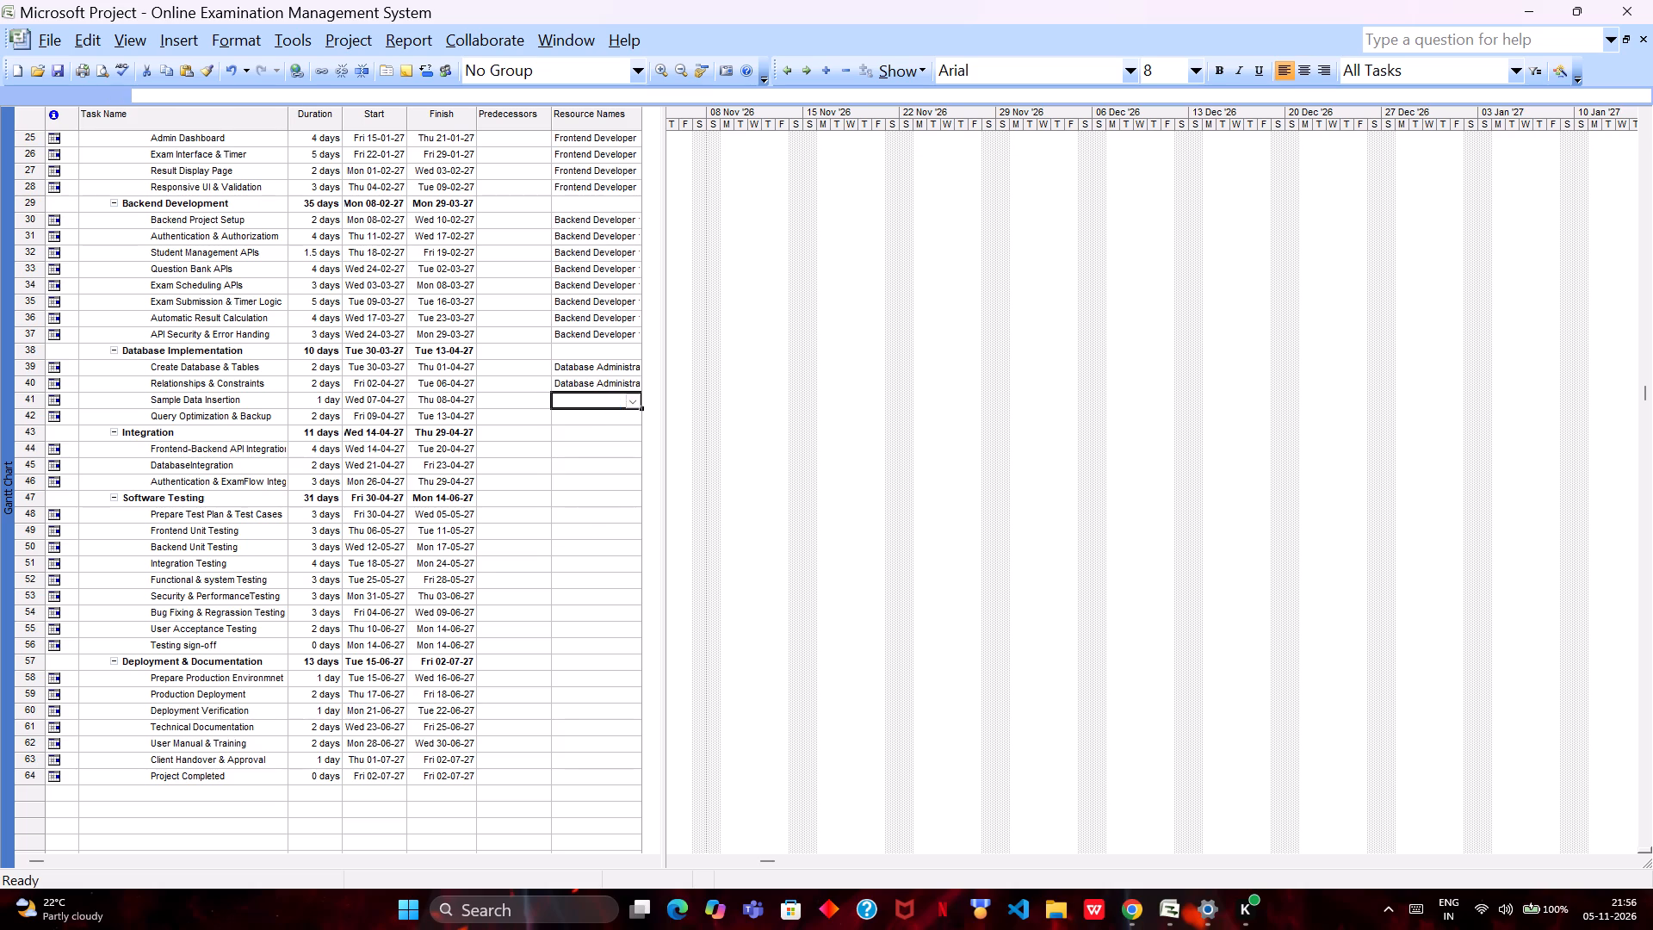
left_click(630, 405)
left_click(610, 474)
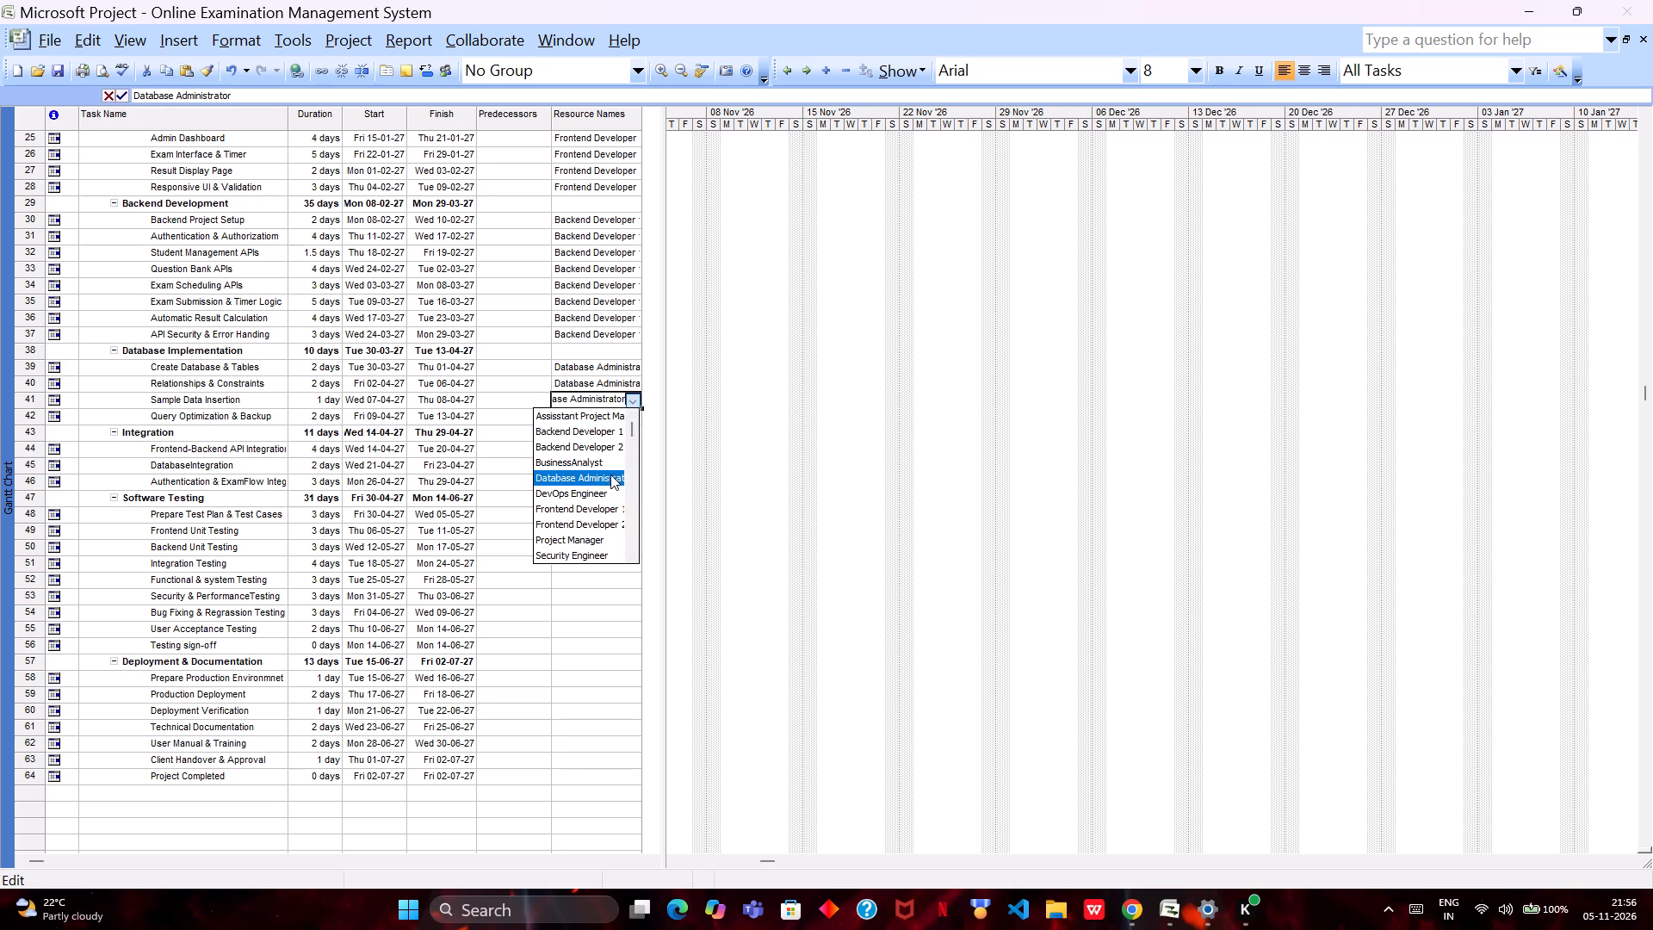
left_click(609, 418)
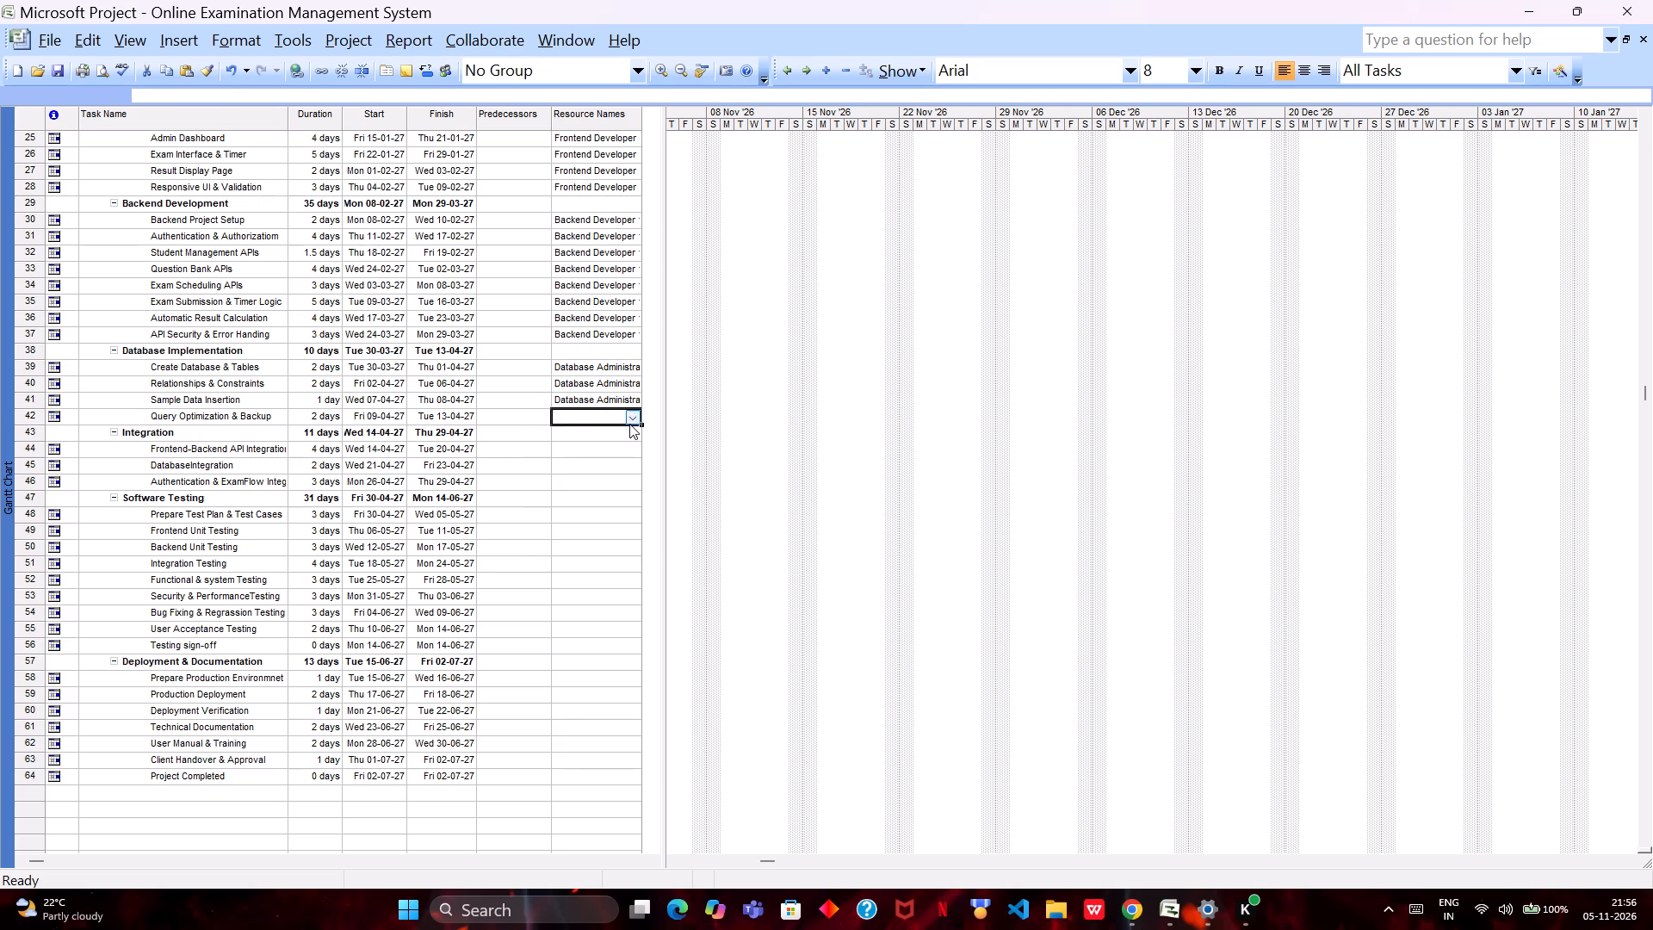
left_click(631, 415)
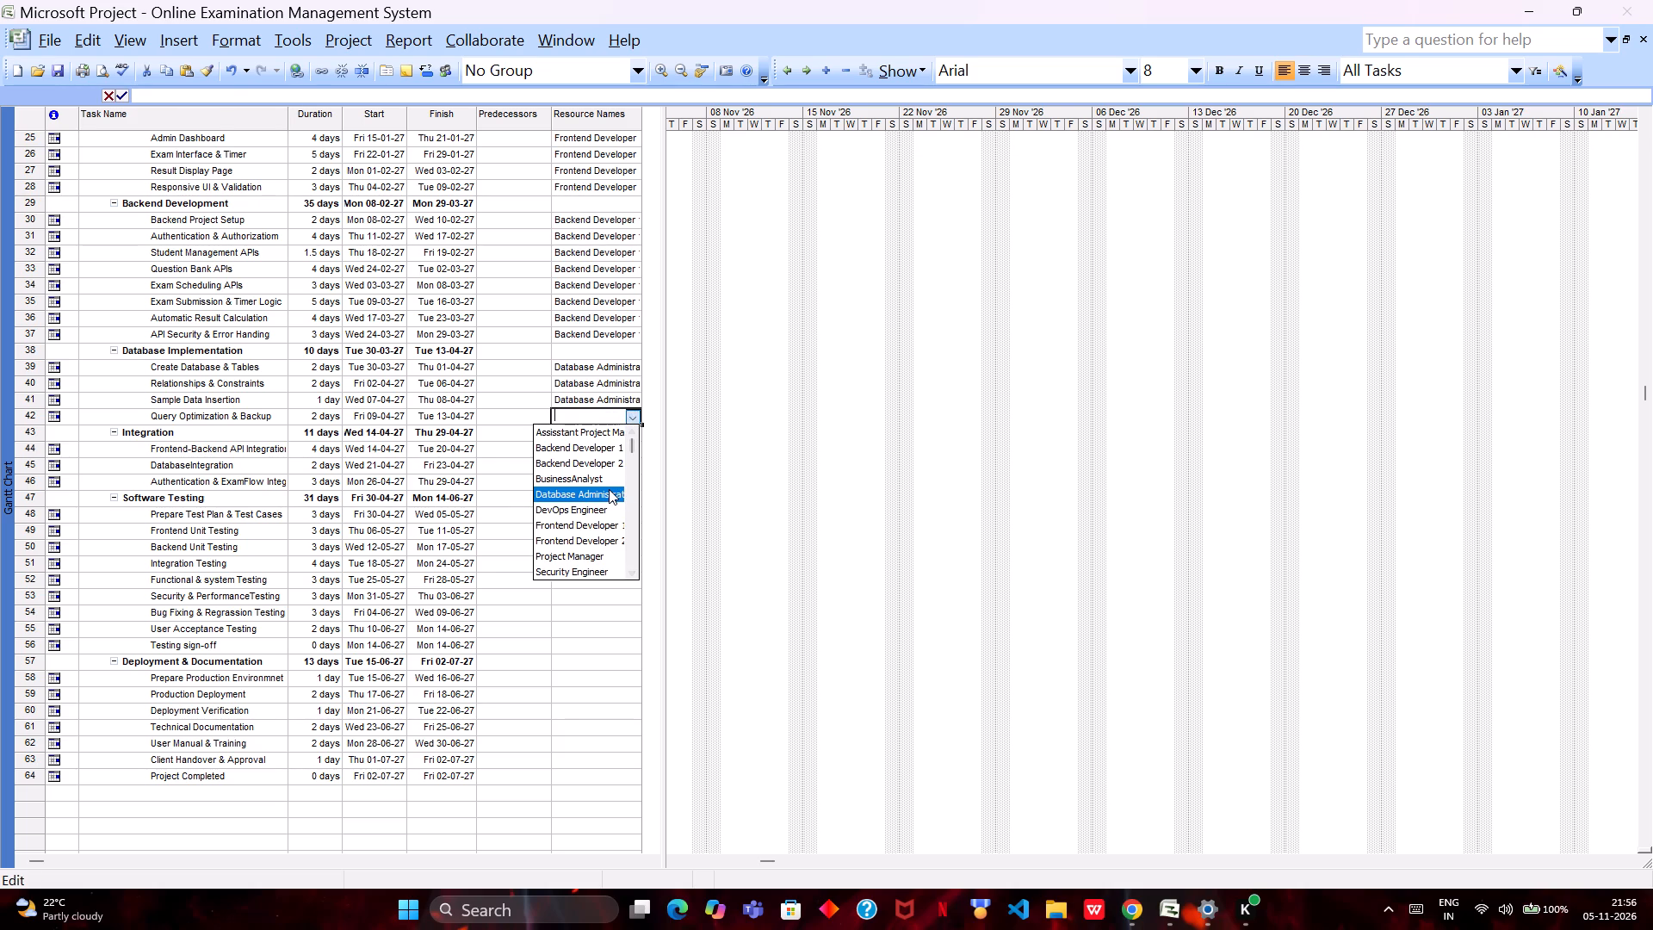
left_click(609, 489)
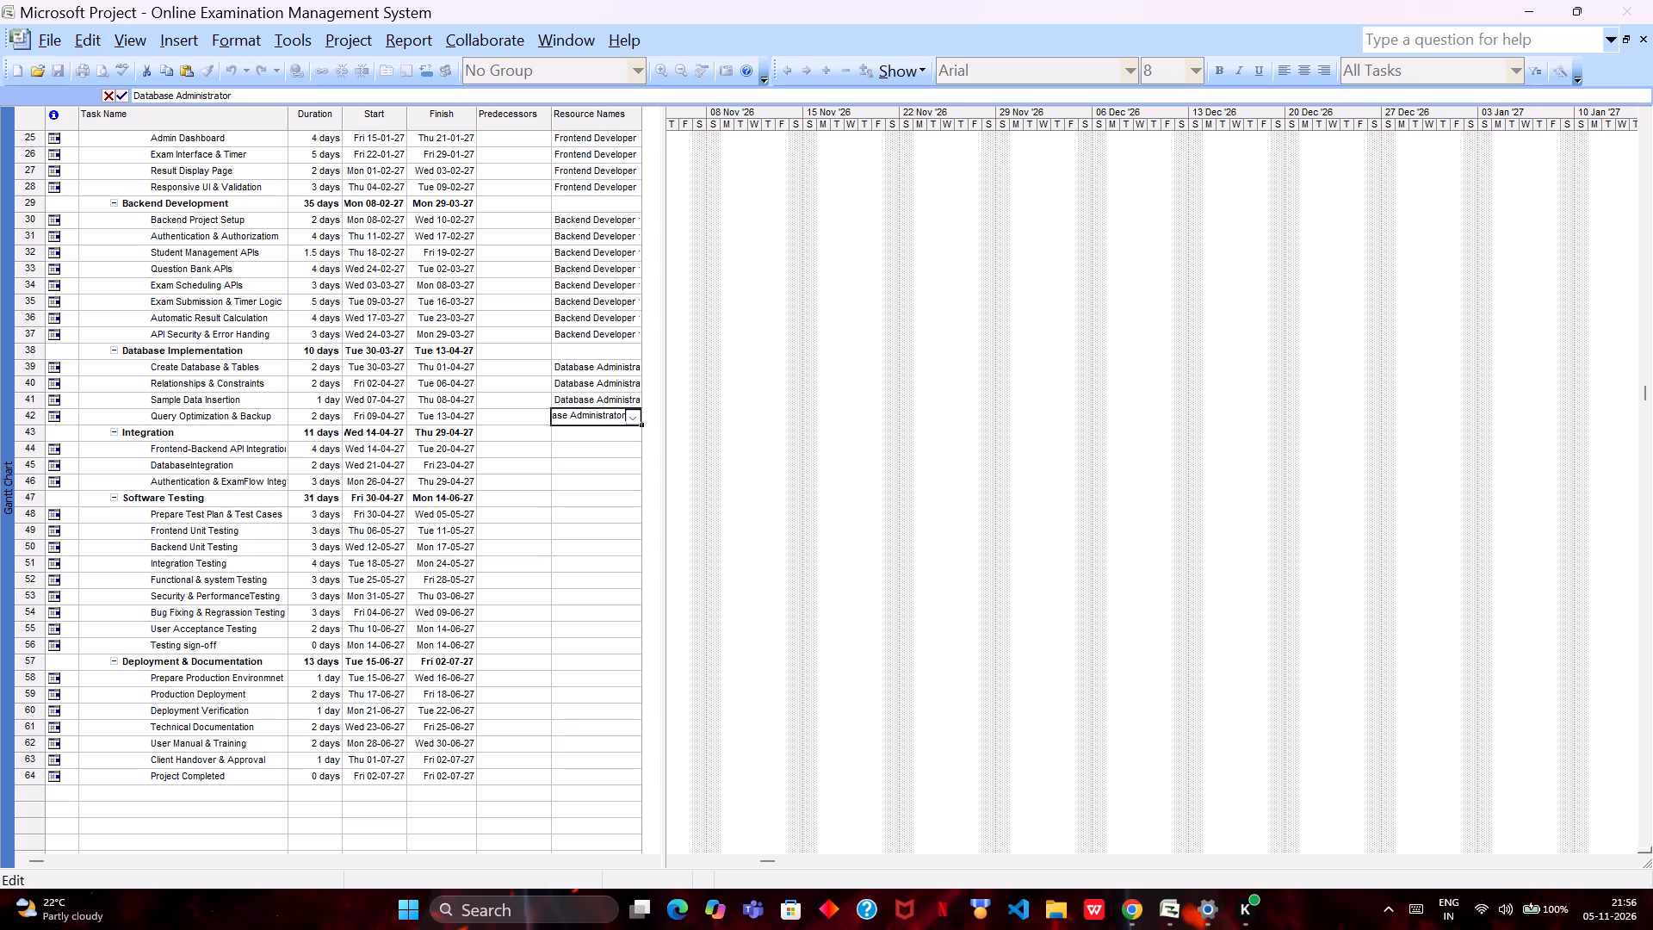
Assign Backend Developer 1 and Frontend Developer 1 as resources of the Frontend-Backend API Integration task.
left_click(584, 446)
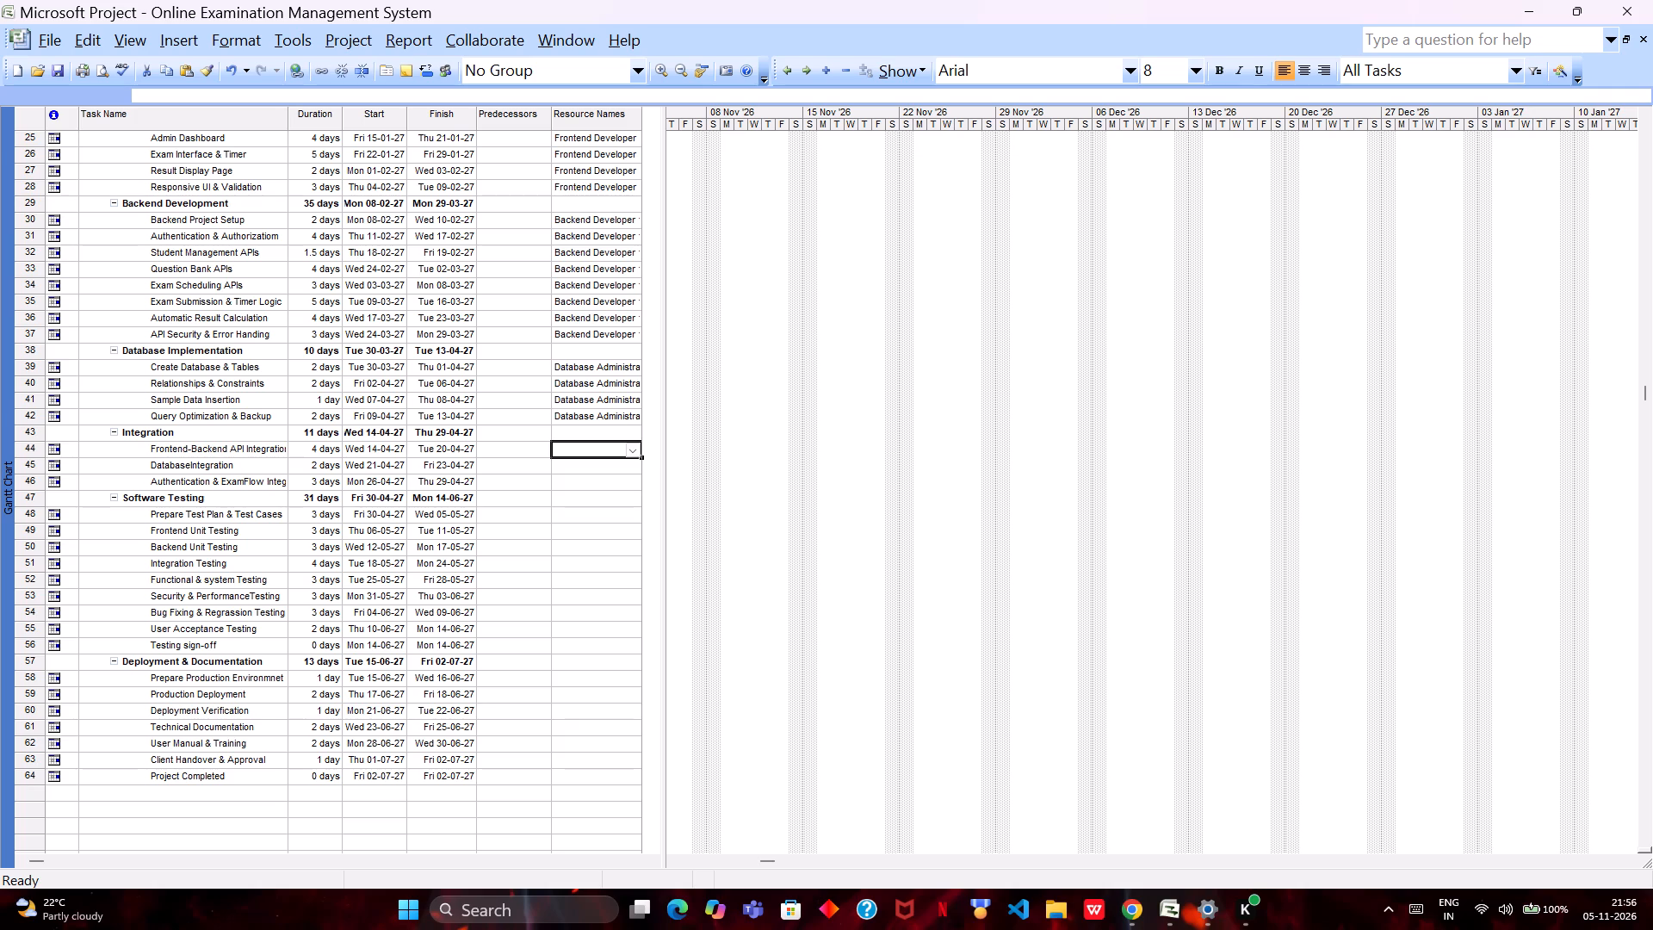
double_click(613, 449)
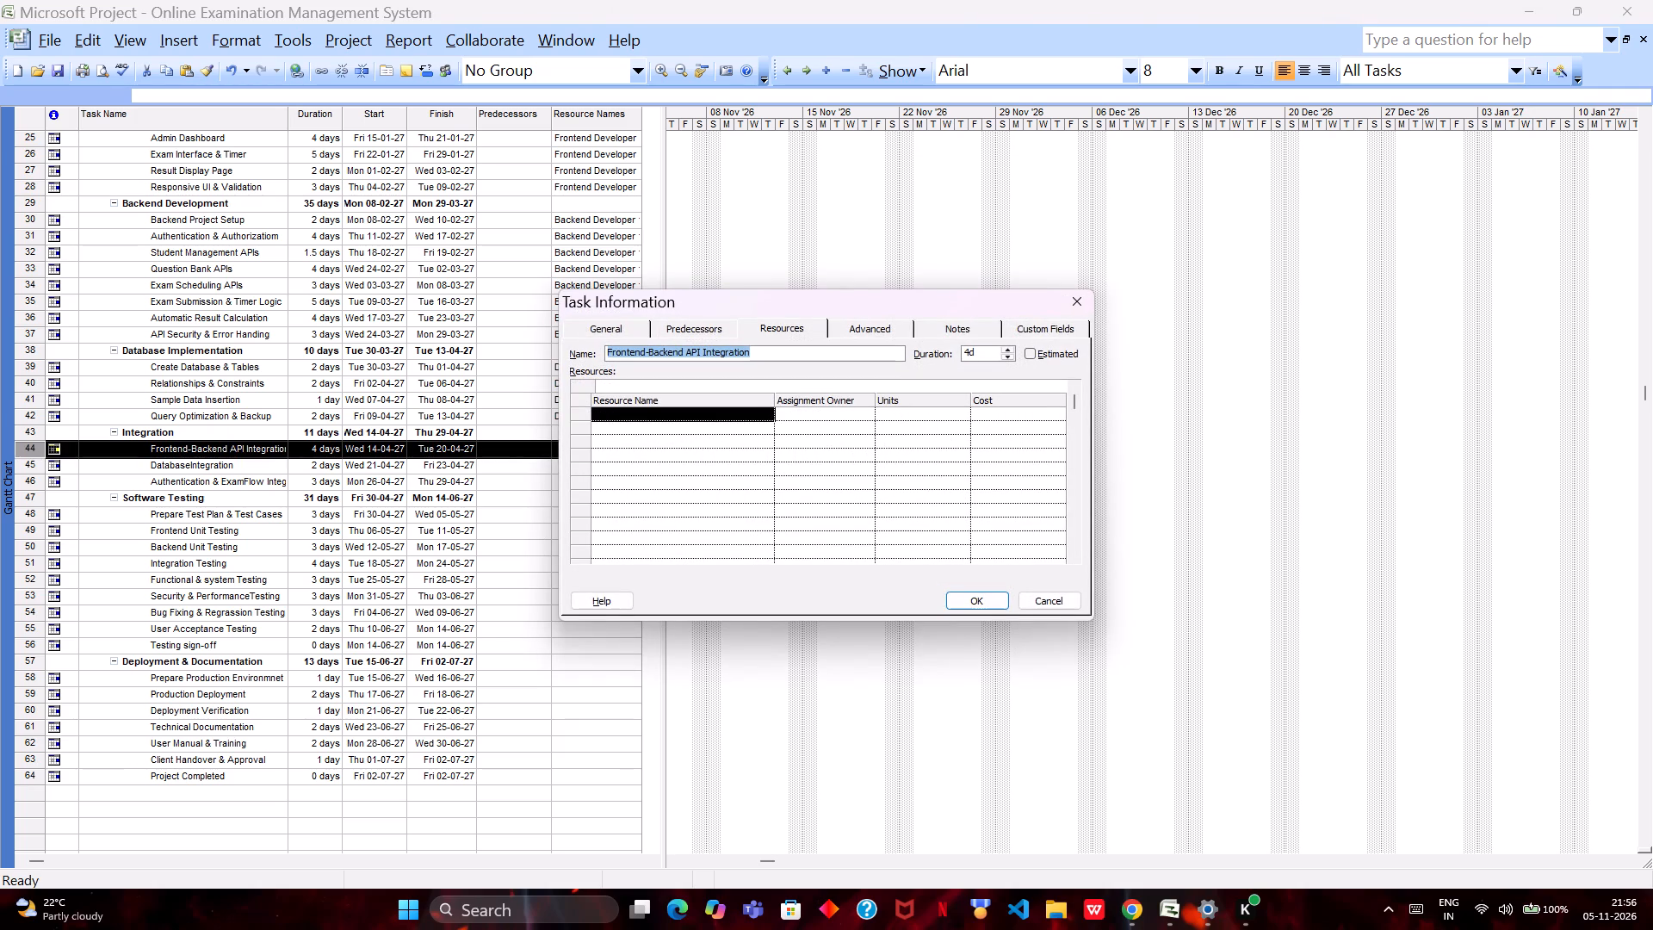
left_click(768, 414)
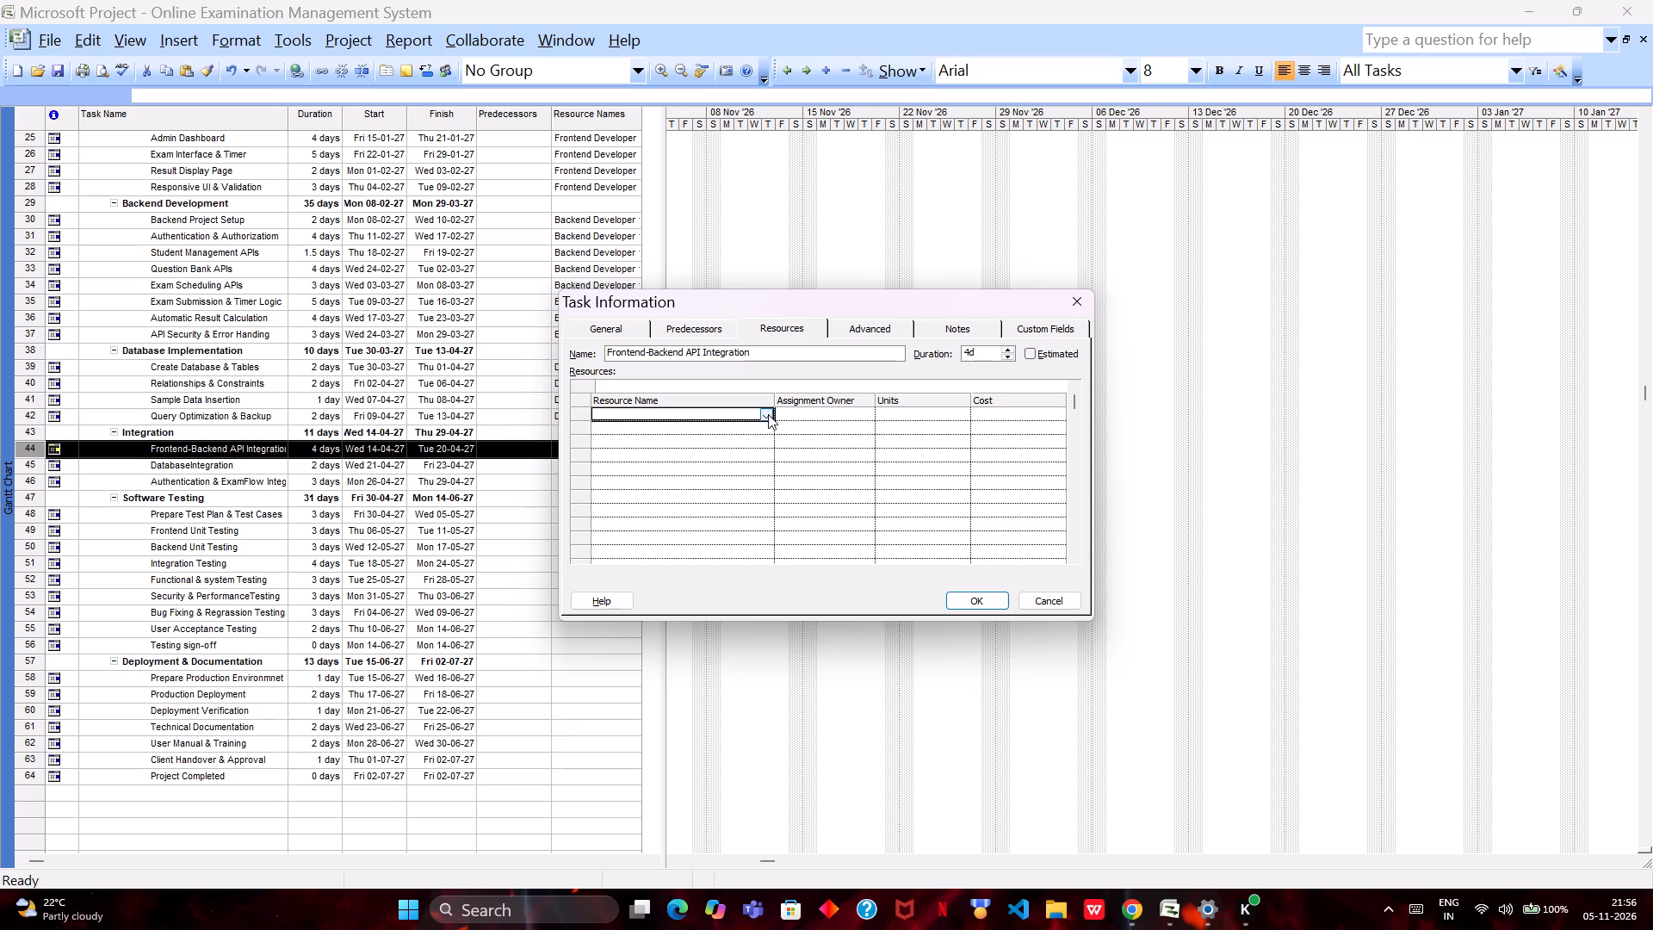
left_click(768, 414)
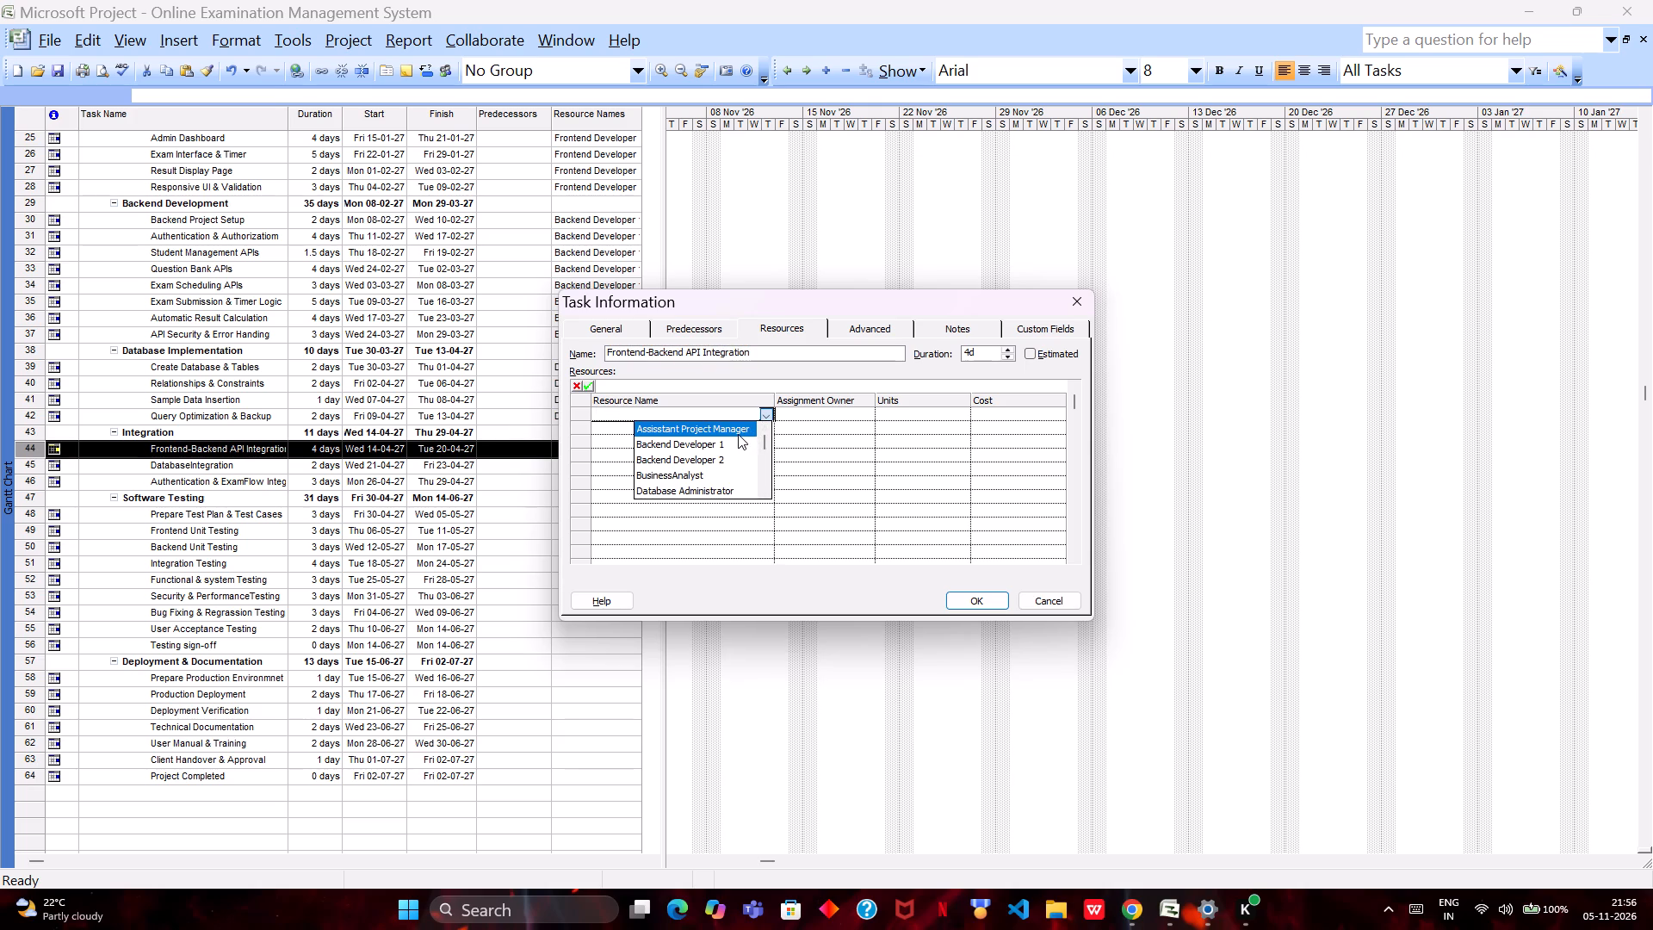
left_click(727, 446)
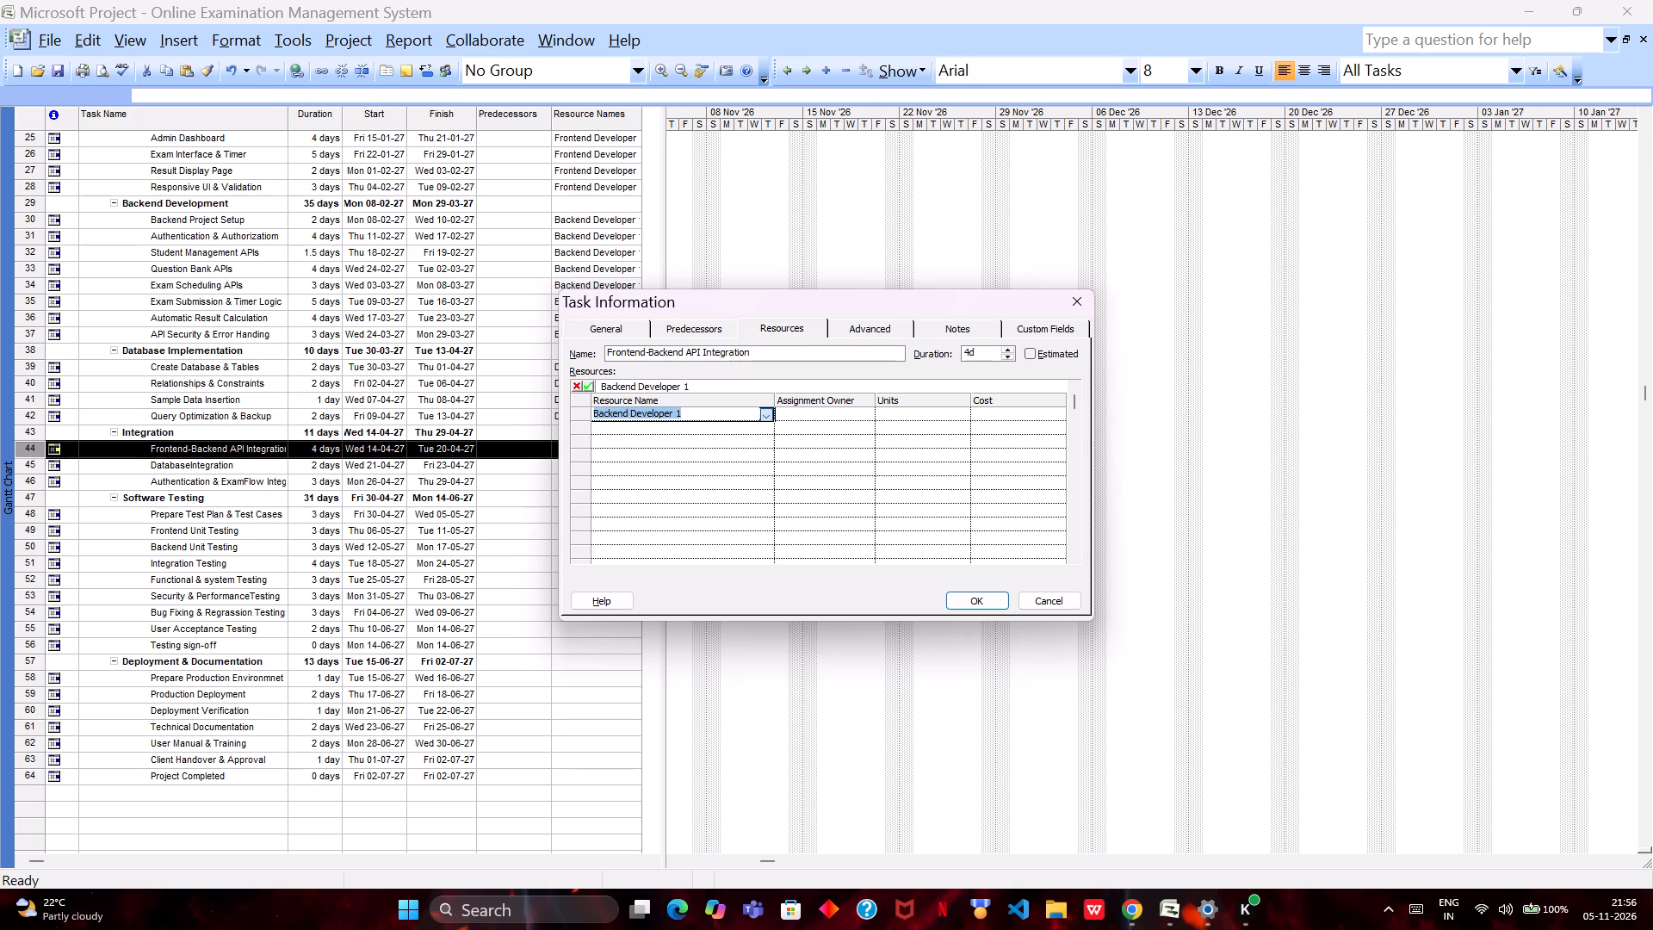
left_click(746, 421)
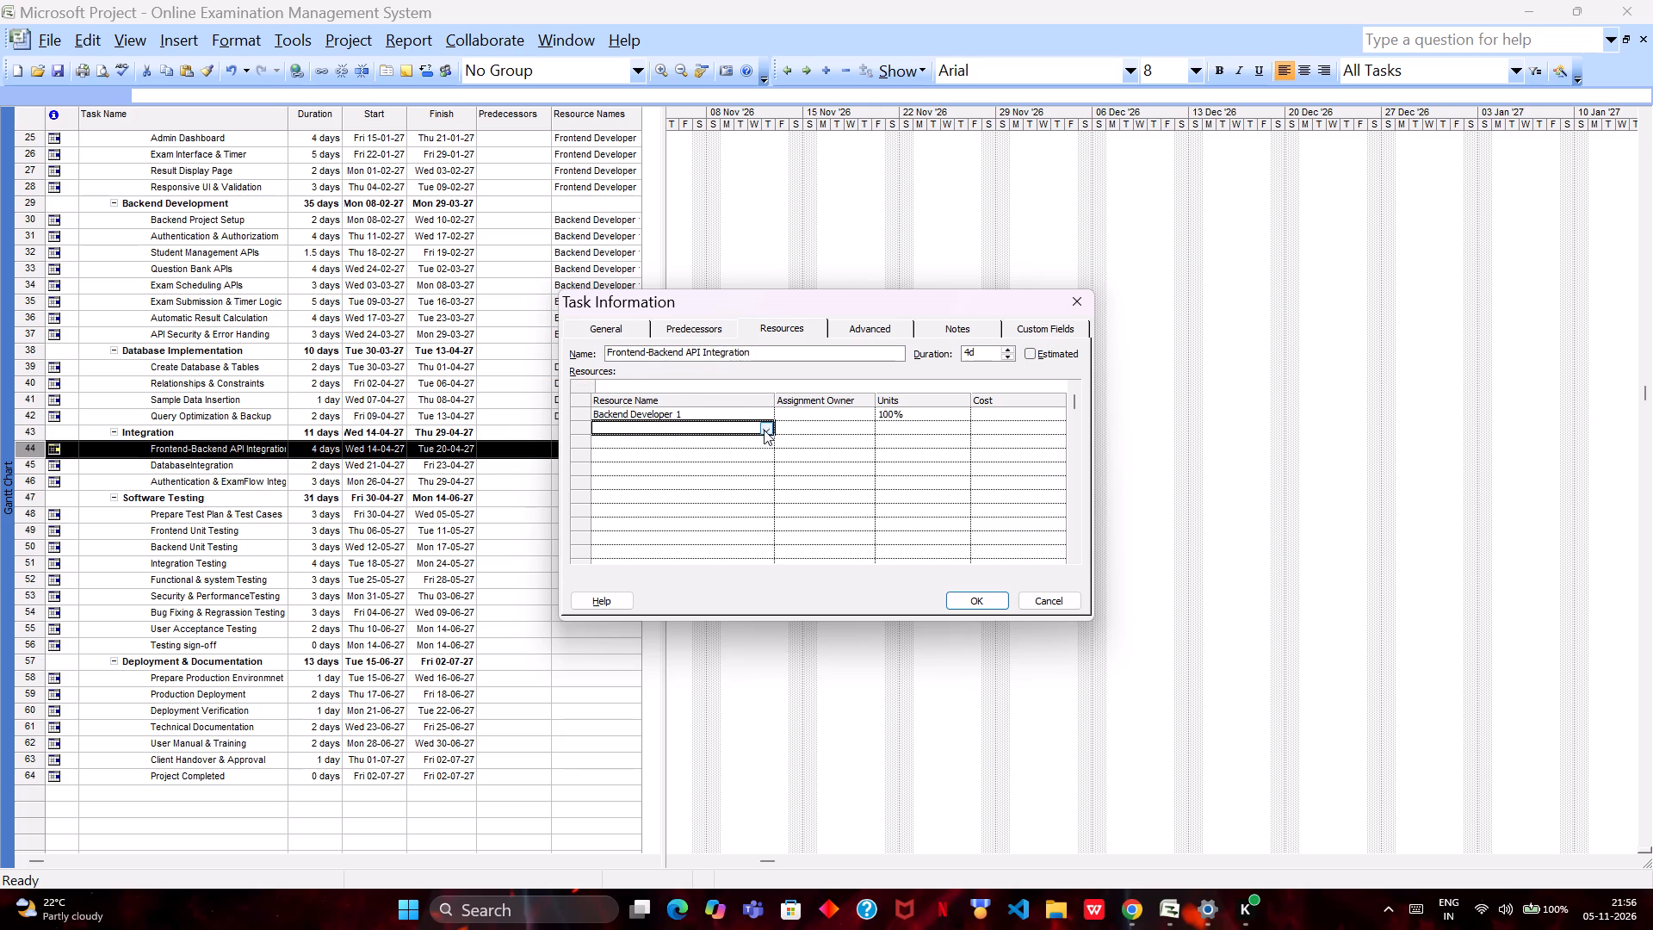
left_click(764, 428)
key("Down")
key("Down")
key("Down")
key("Down")
key("Down")
key("Down")
key("Down")
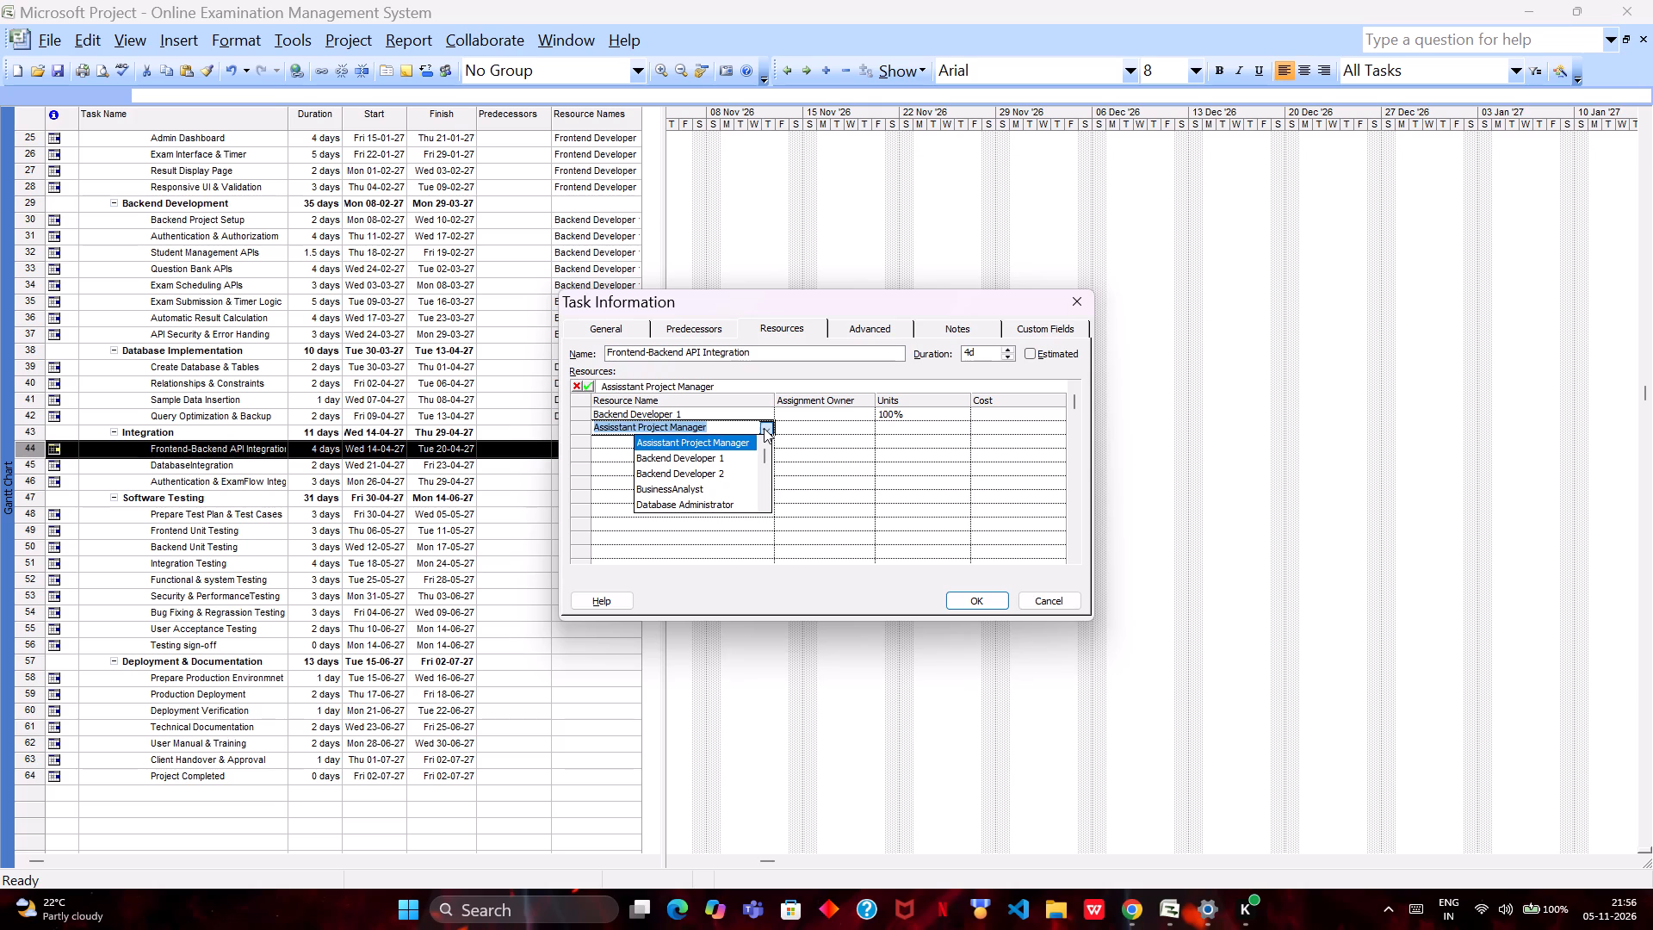
key("Down")
key("Down")
key("Down")
key("Up")
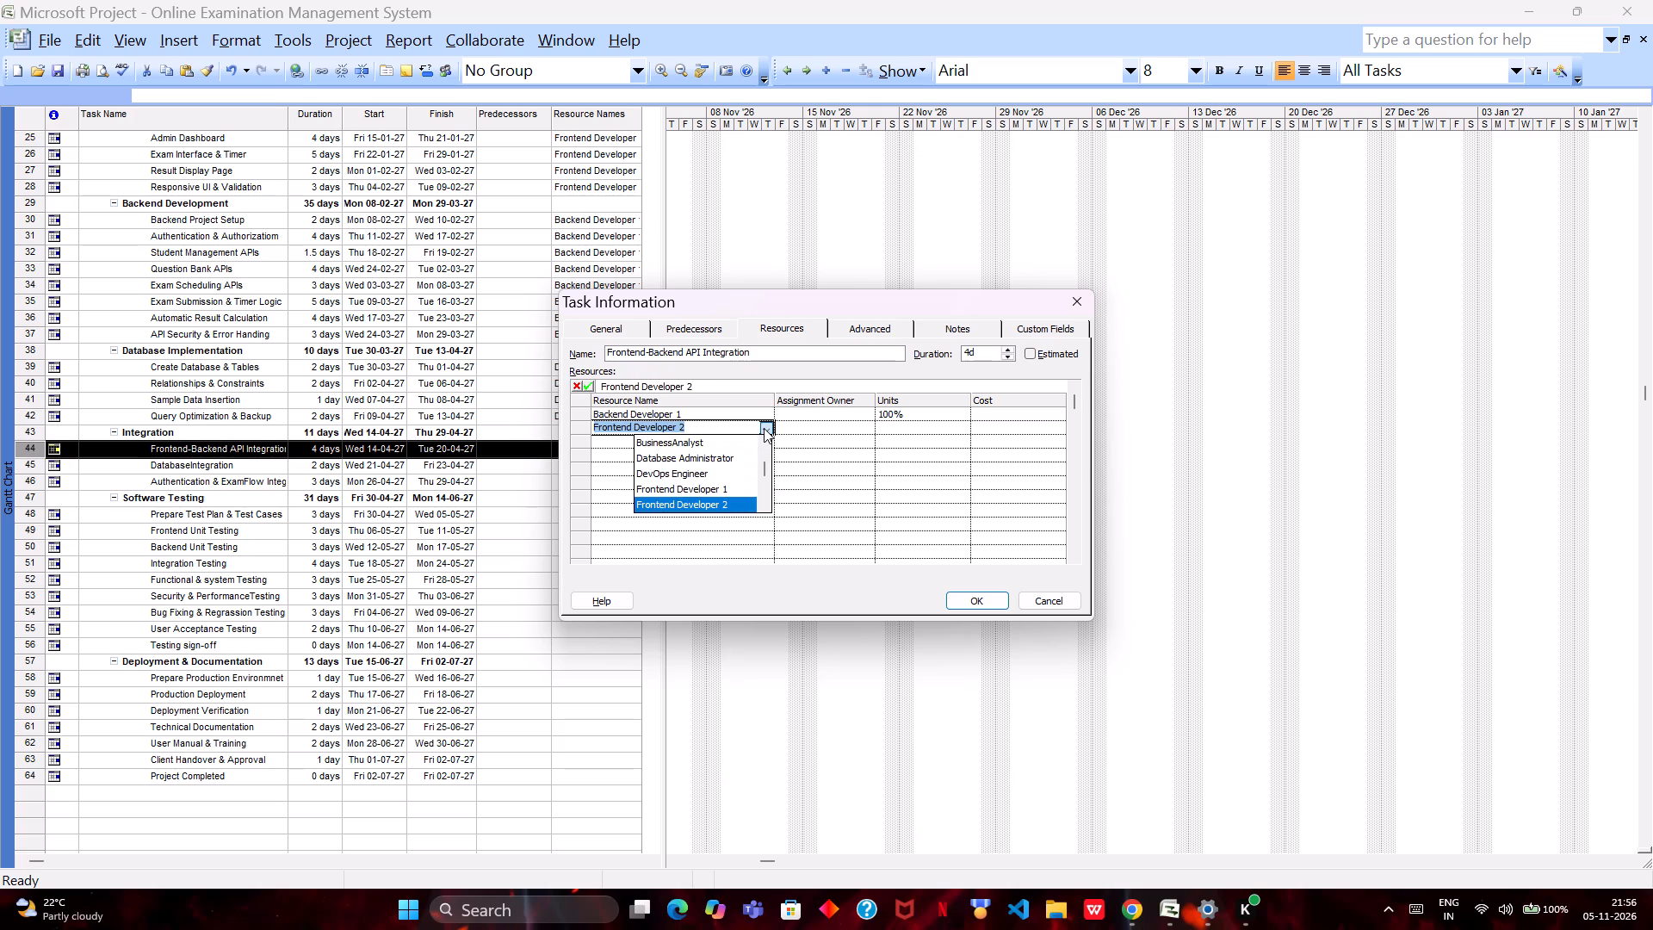
key("Return")
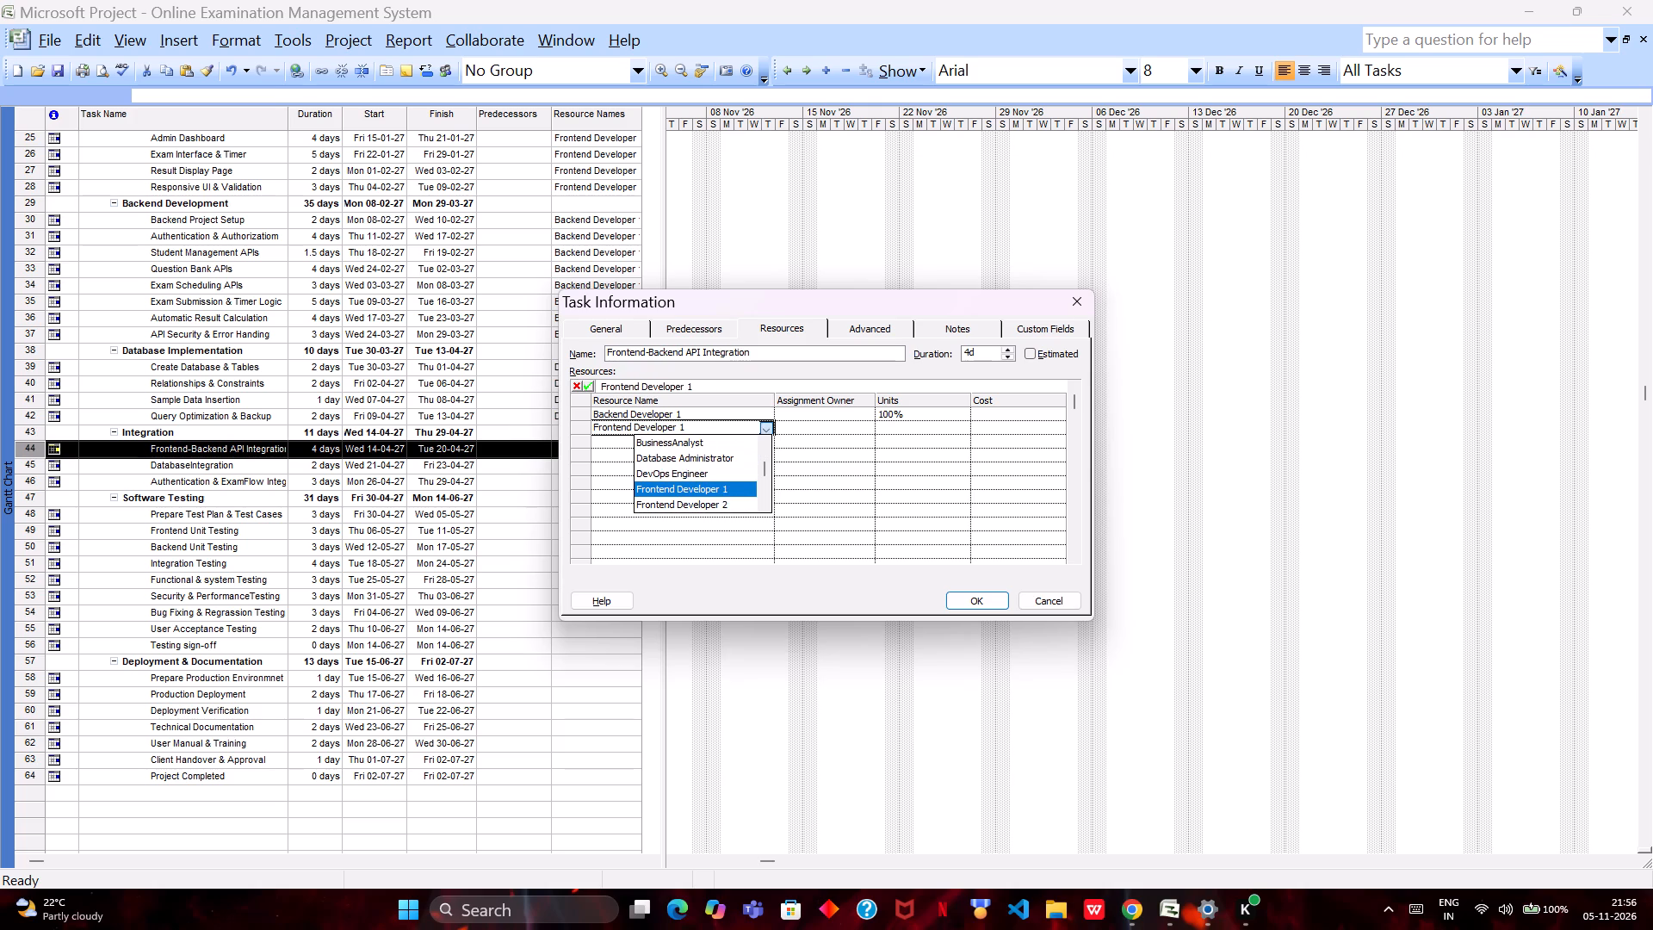
left_click(983, 599)
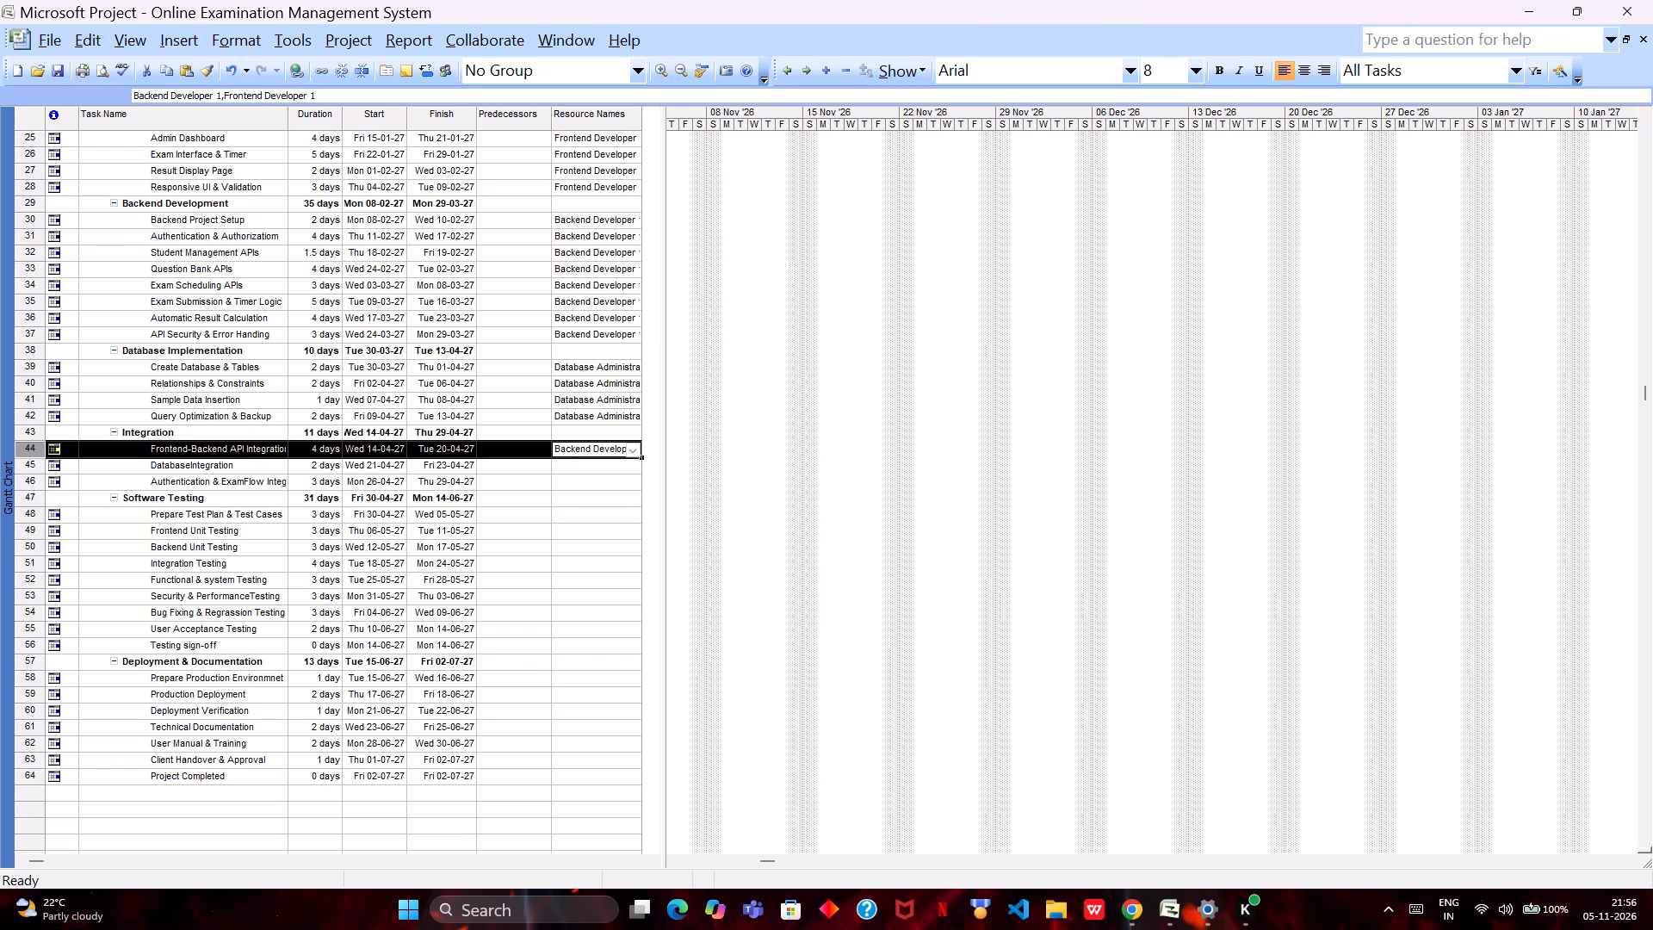
Correct the DatabaseIntegration task's name to Database Integration by adding the missing space.
left_click(605, 466)
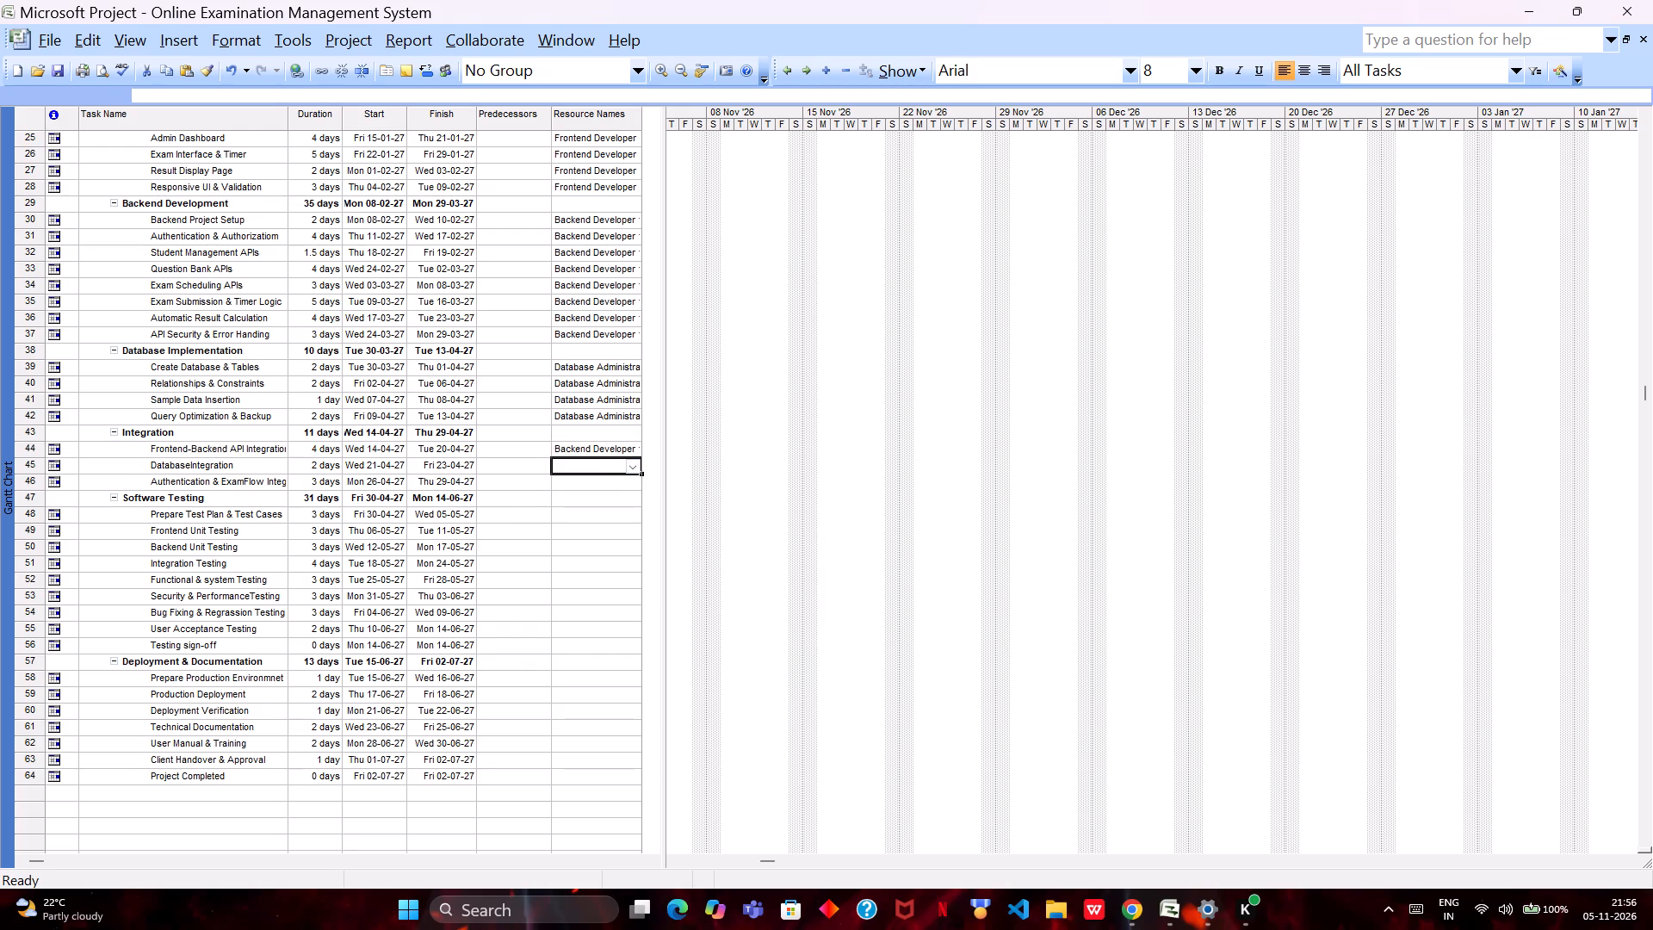
double_click(189, 462)
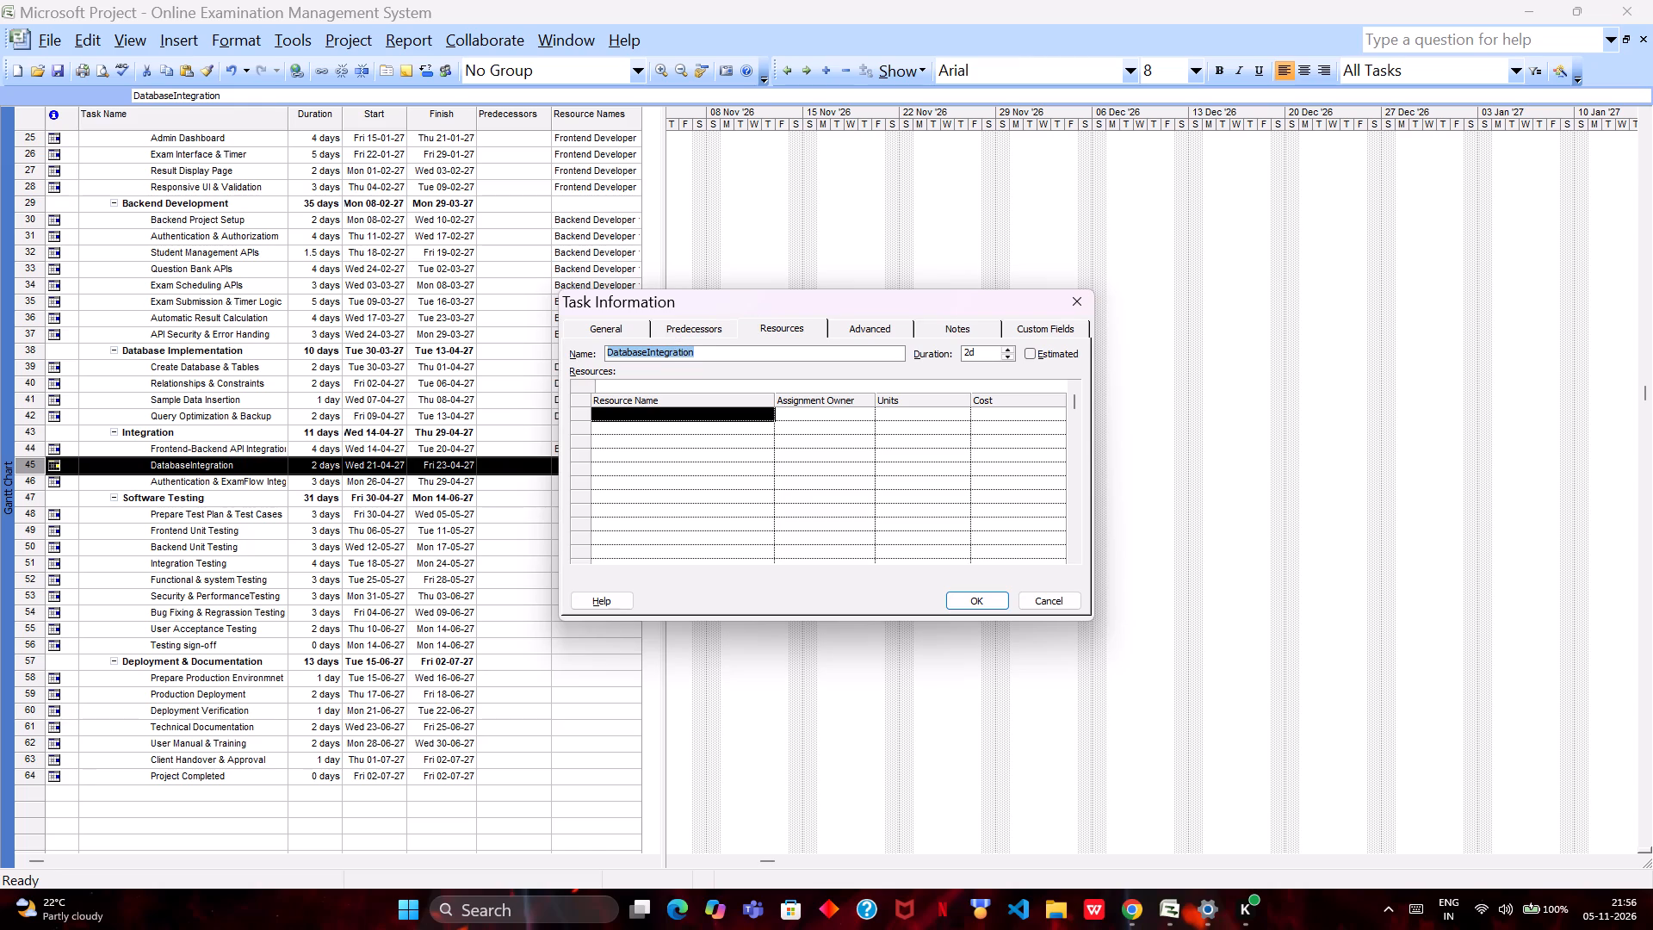
left_click(646, 358)
key("space")
left_click(974, 603)
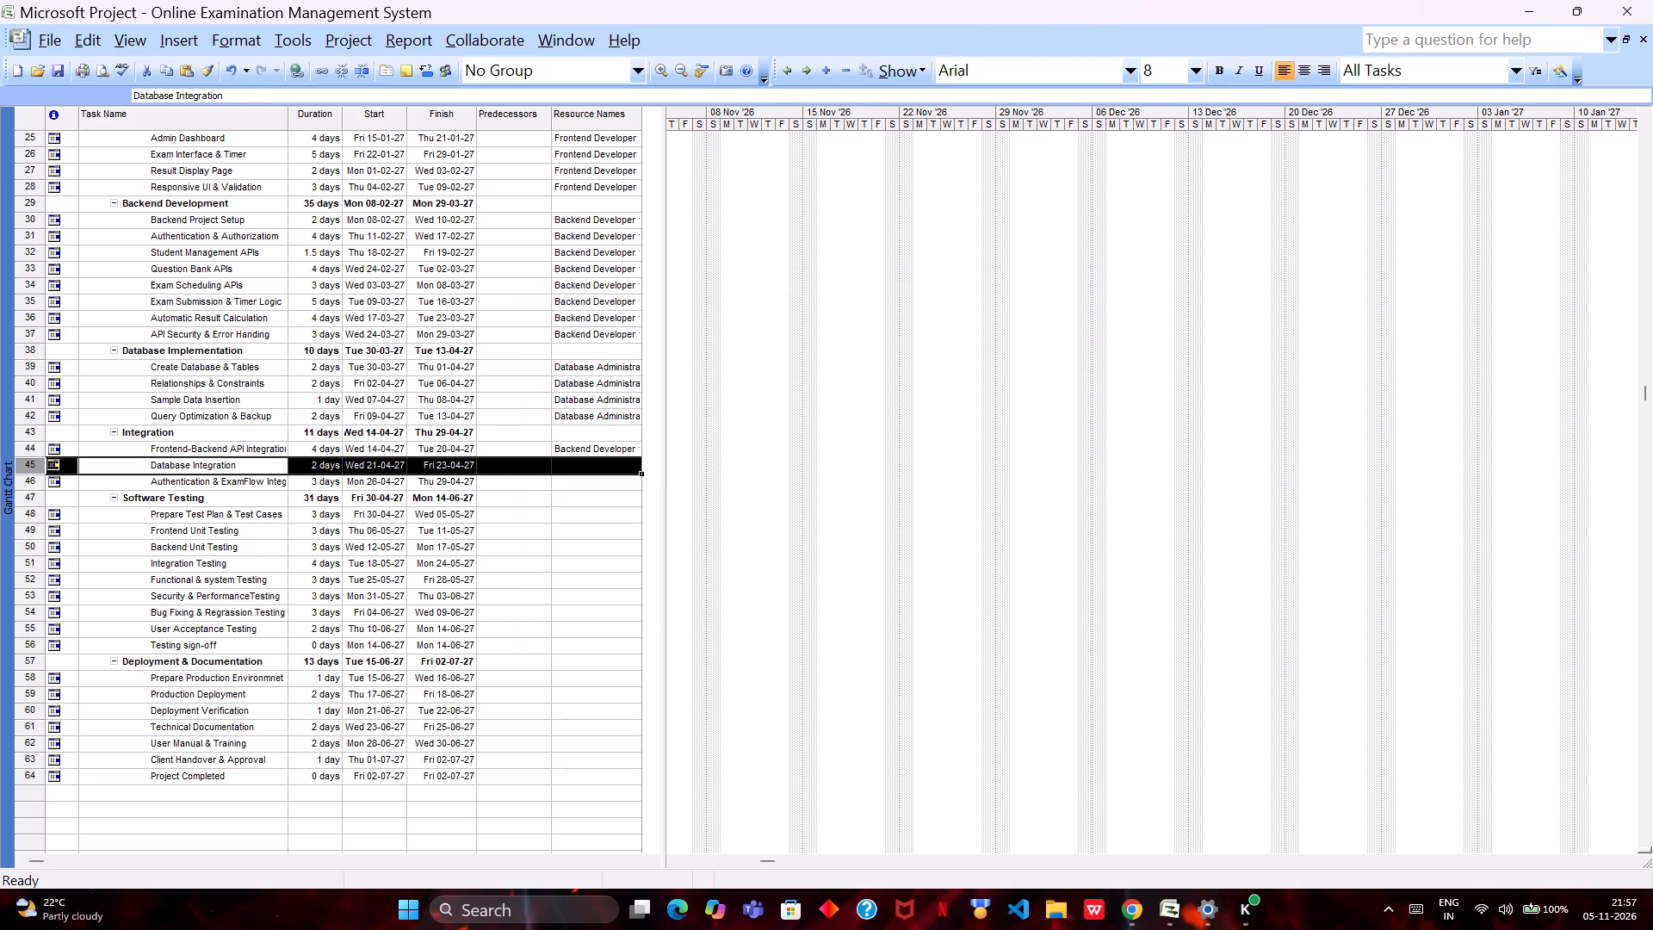
Assign Backend Developer 1, Backend Developer 2 and Database Administrator as resources of the Database Integration task.
double_click(602, 470)
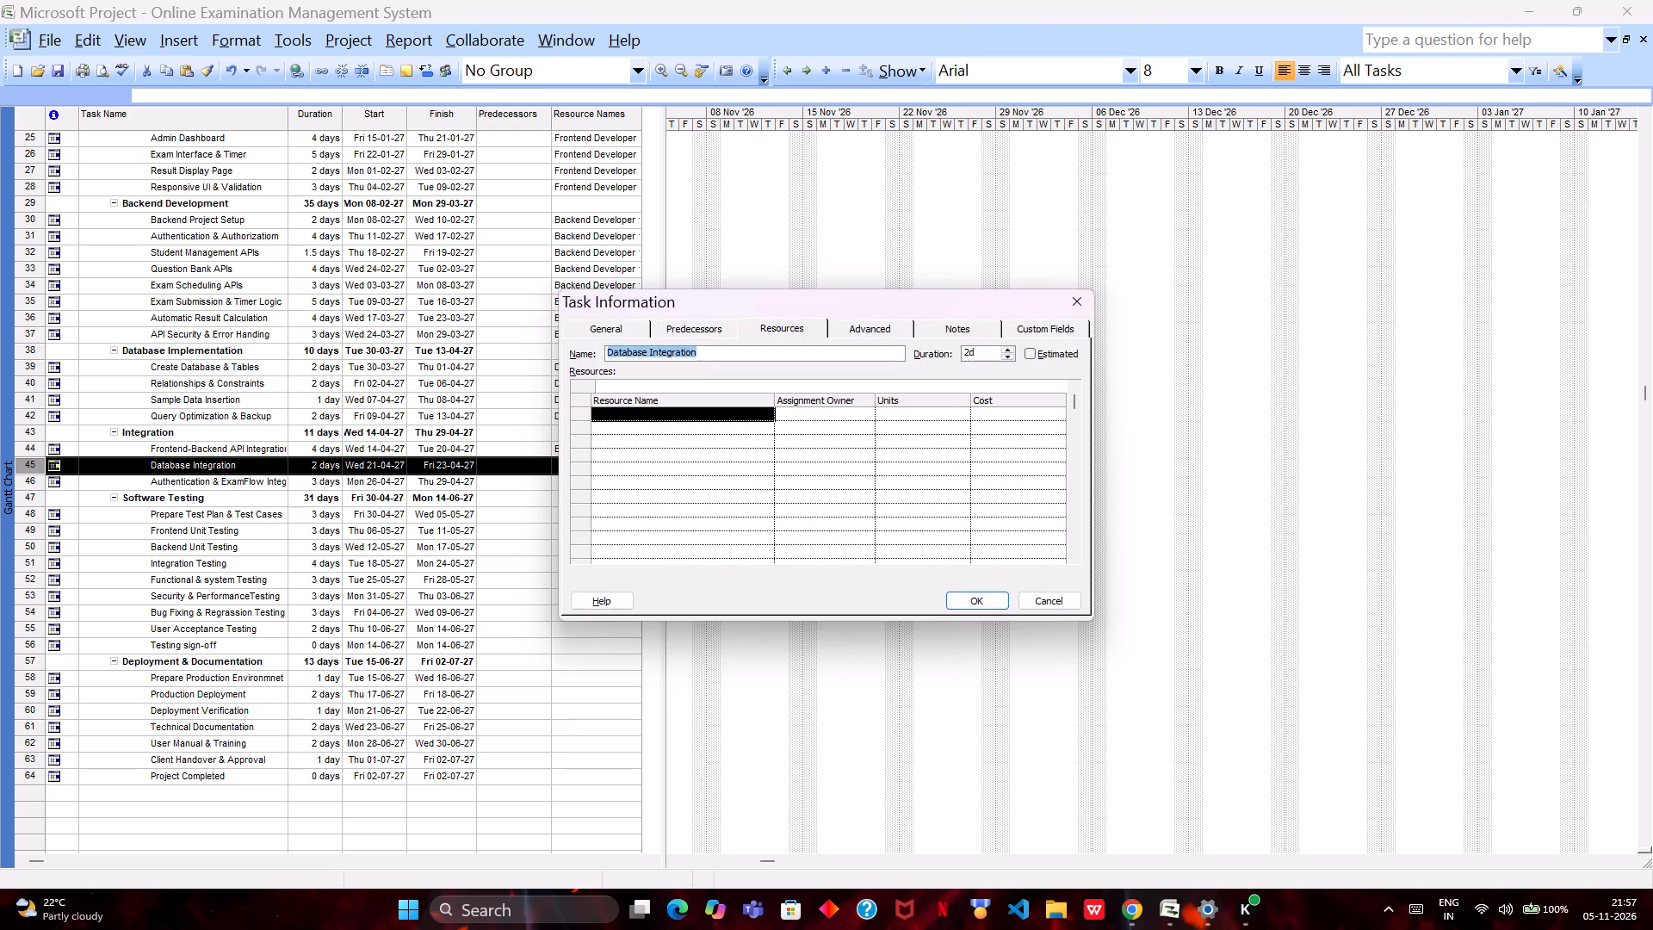
left_click(768, 419)
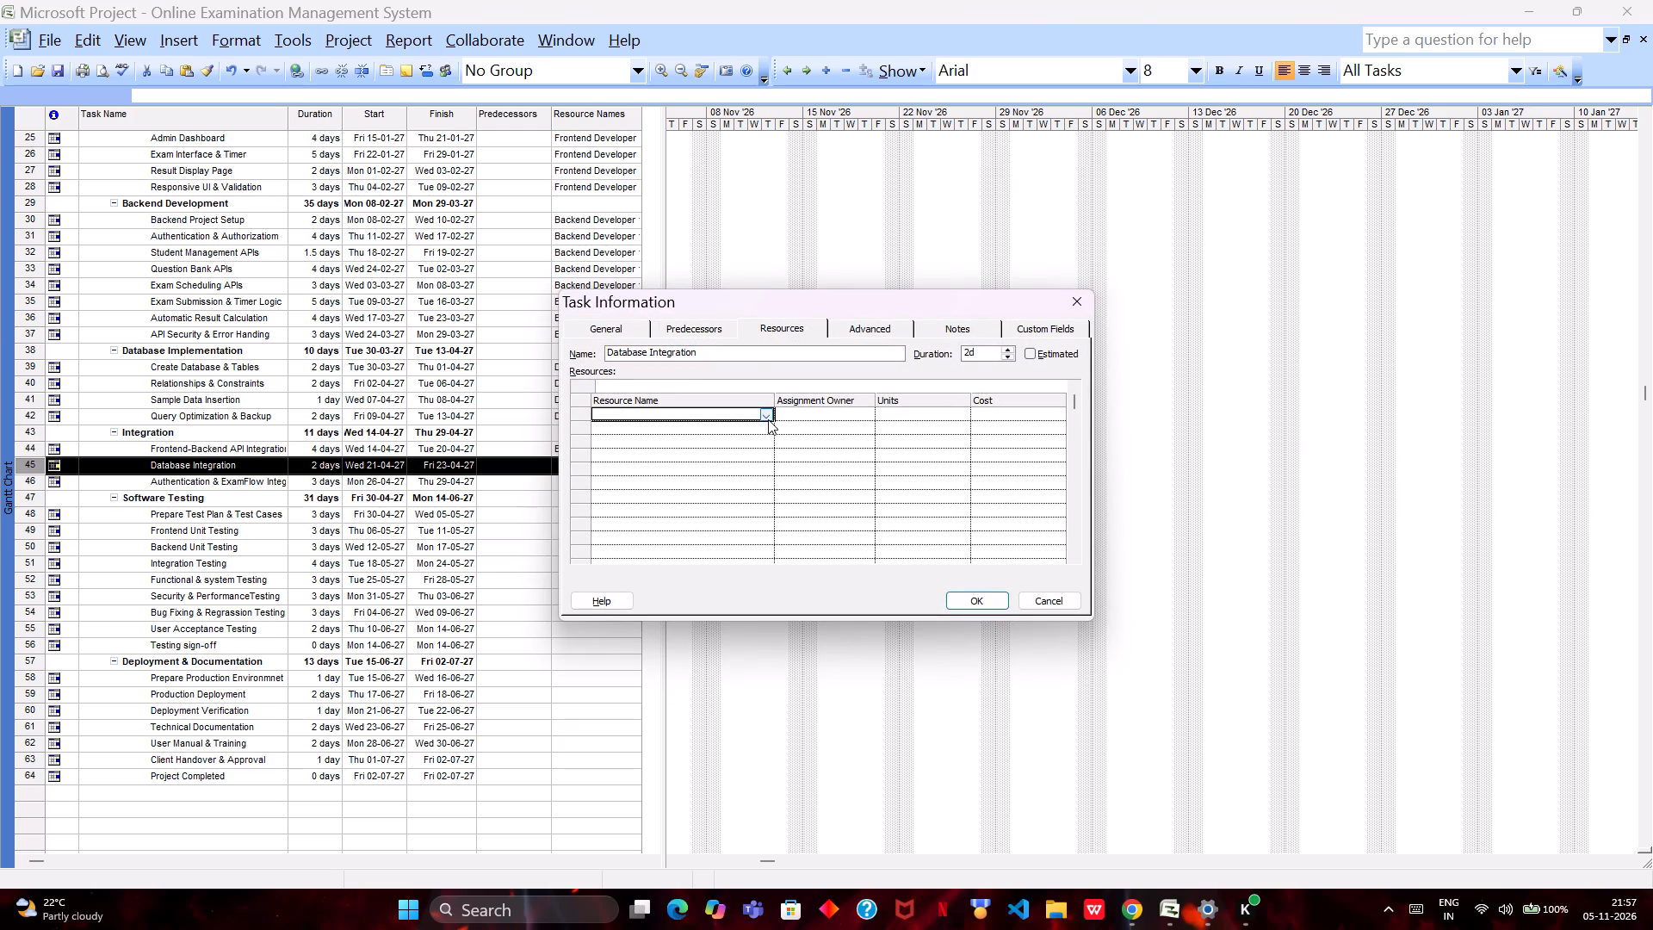
left_click(769, 409)
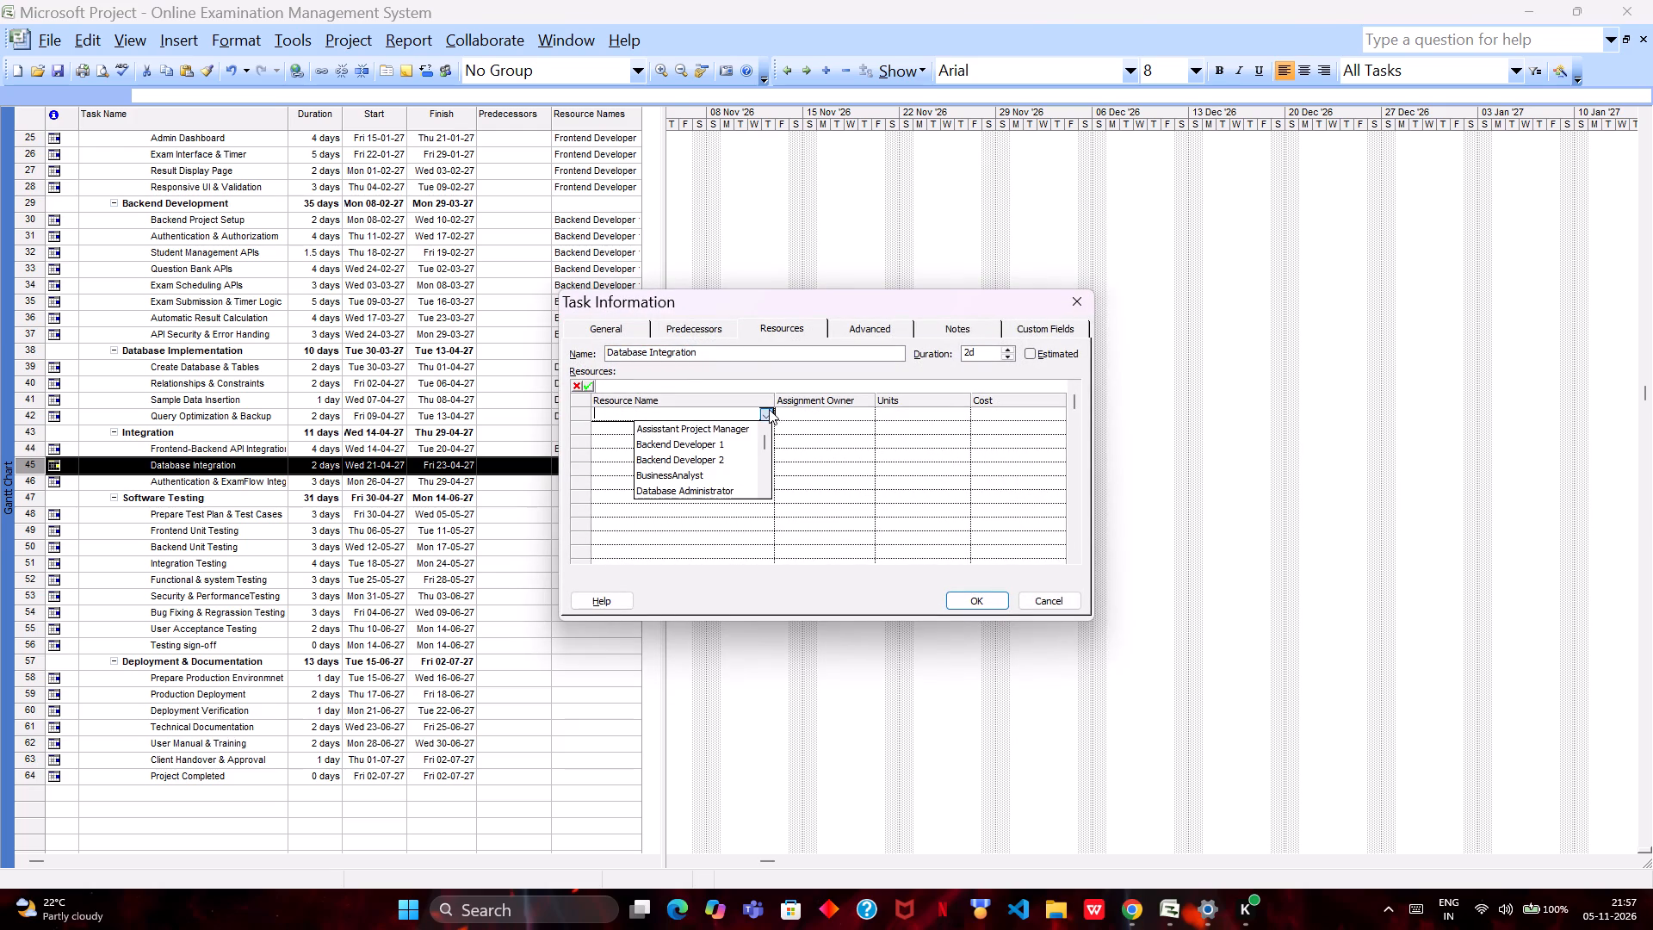
left_click(734, 440)
left_click(752, 427)
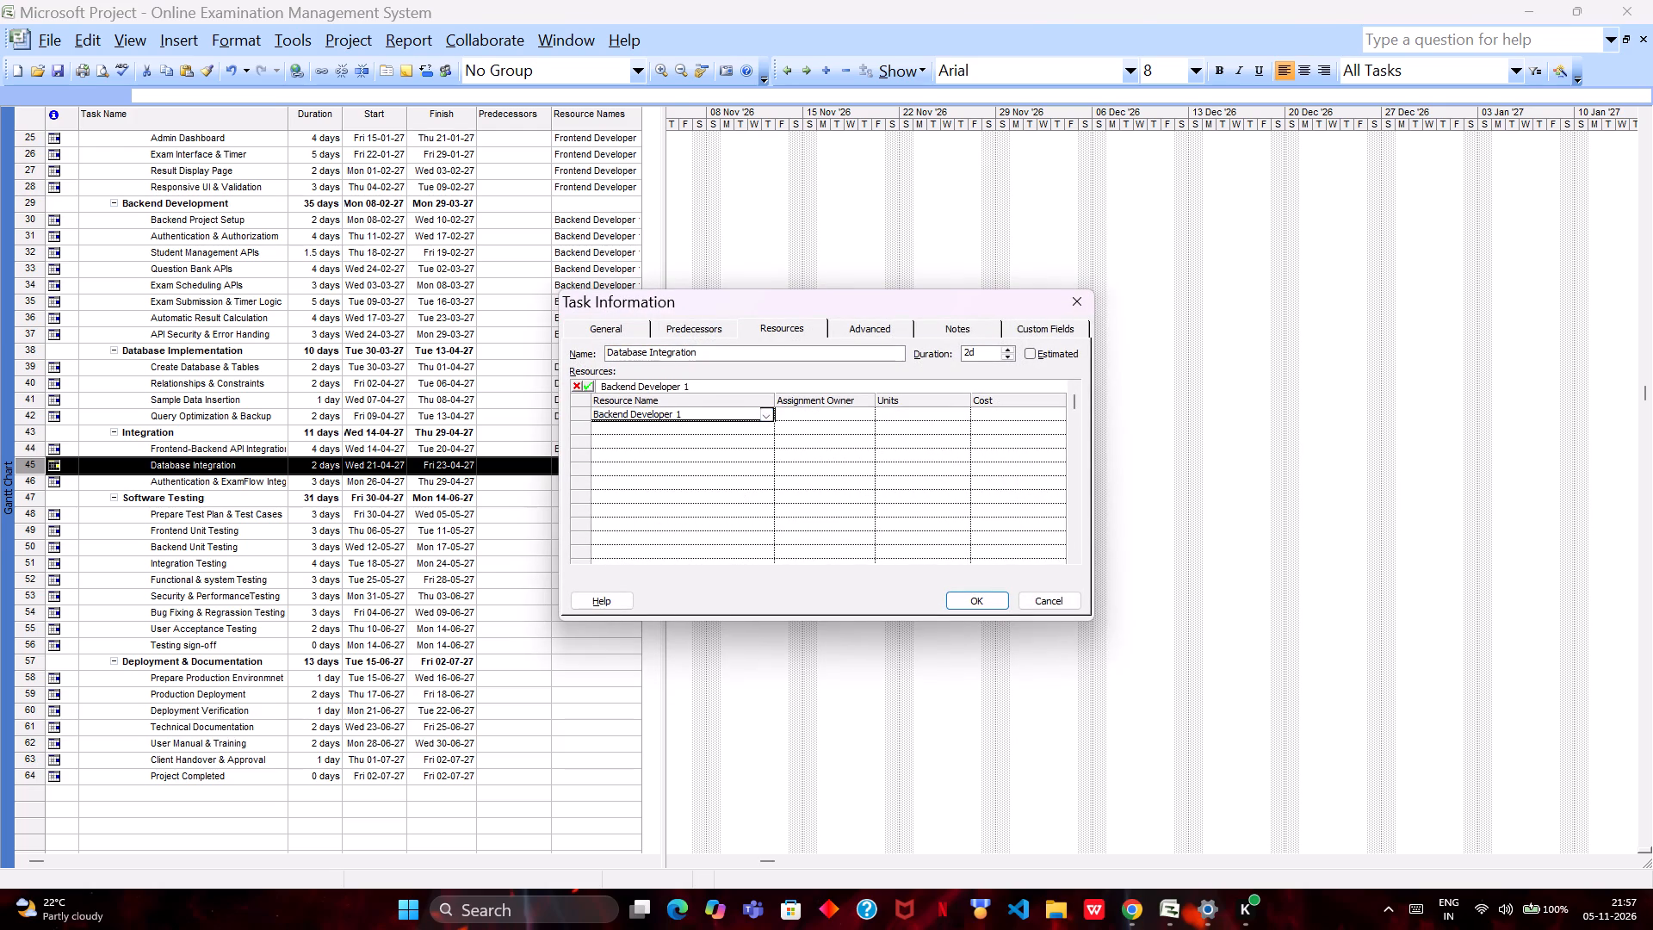
left_click(764, 429)
left_click(724, 473)
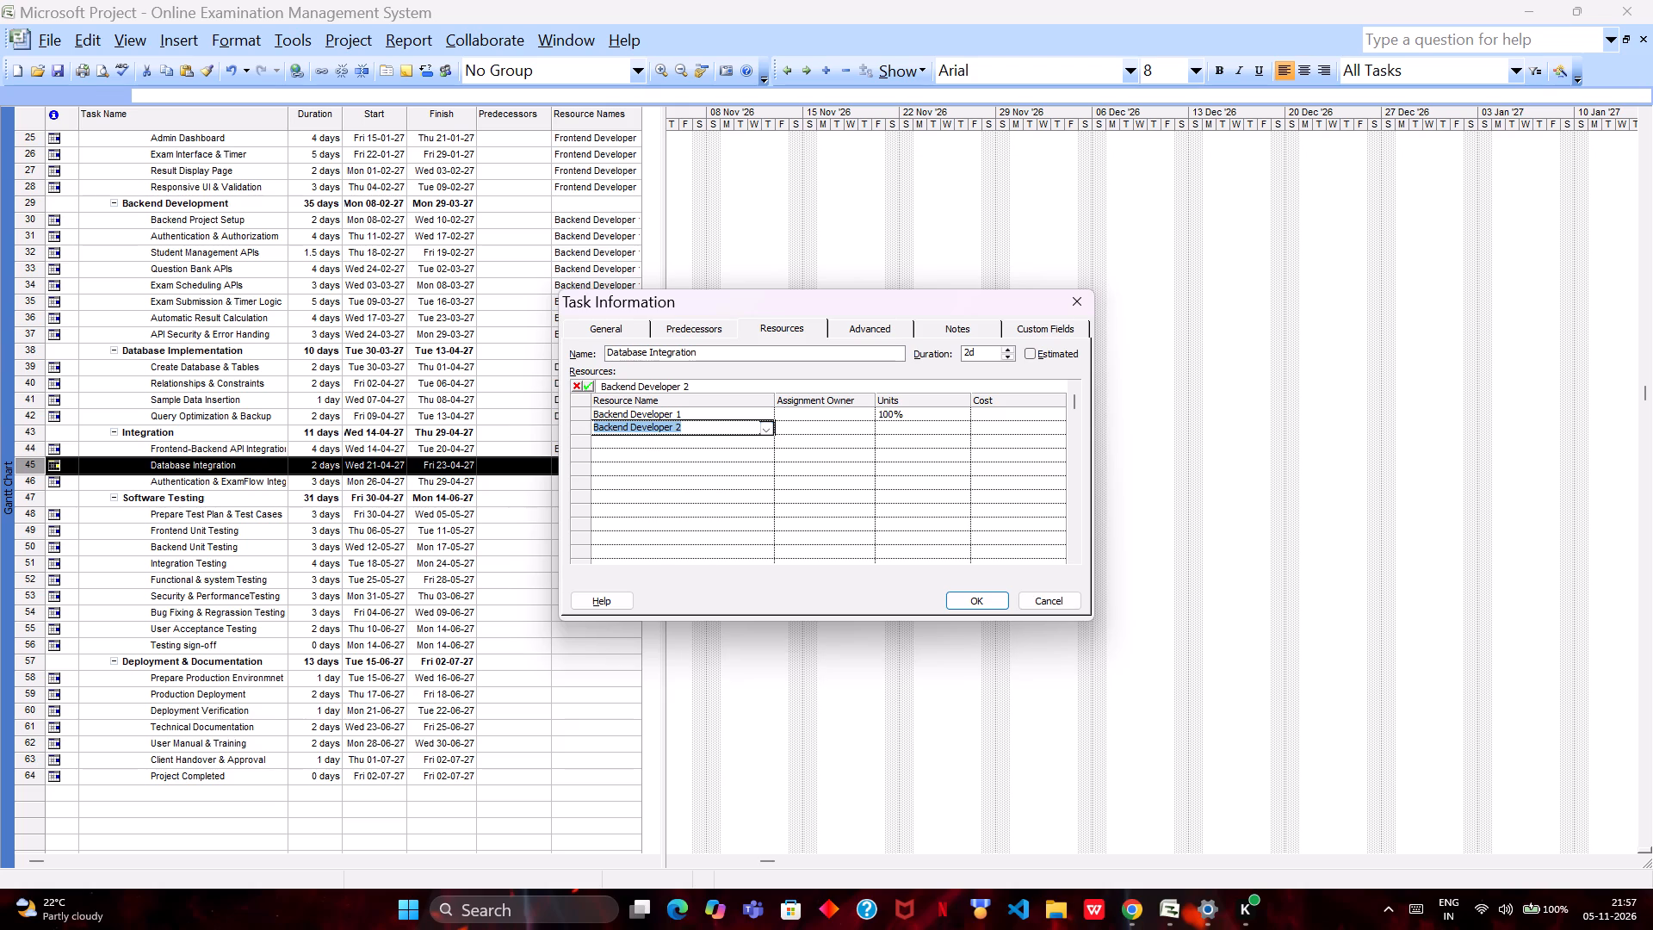
left_click(758, 440)
left_click(765, 440)
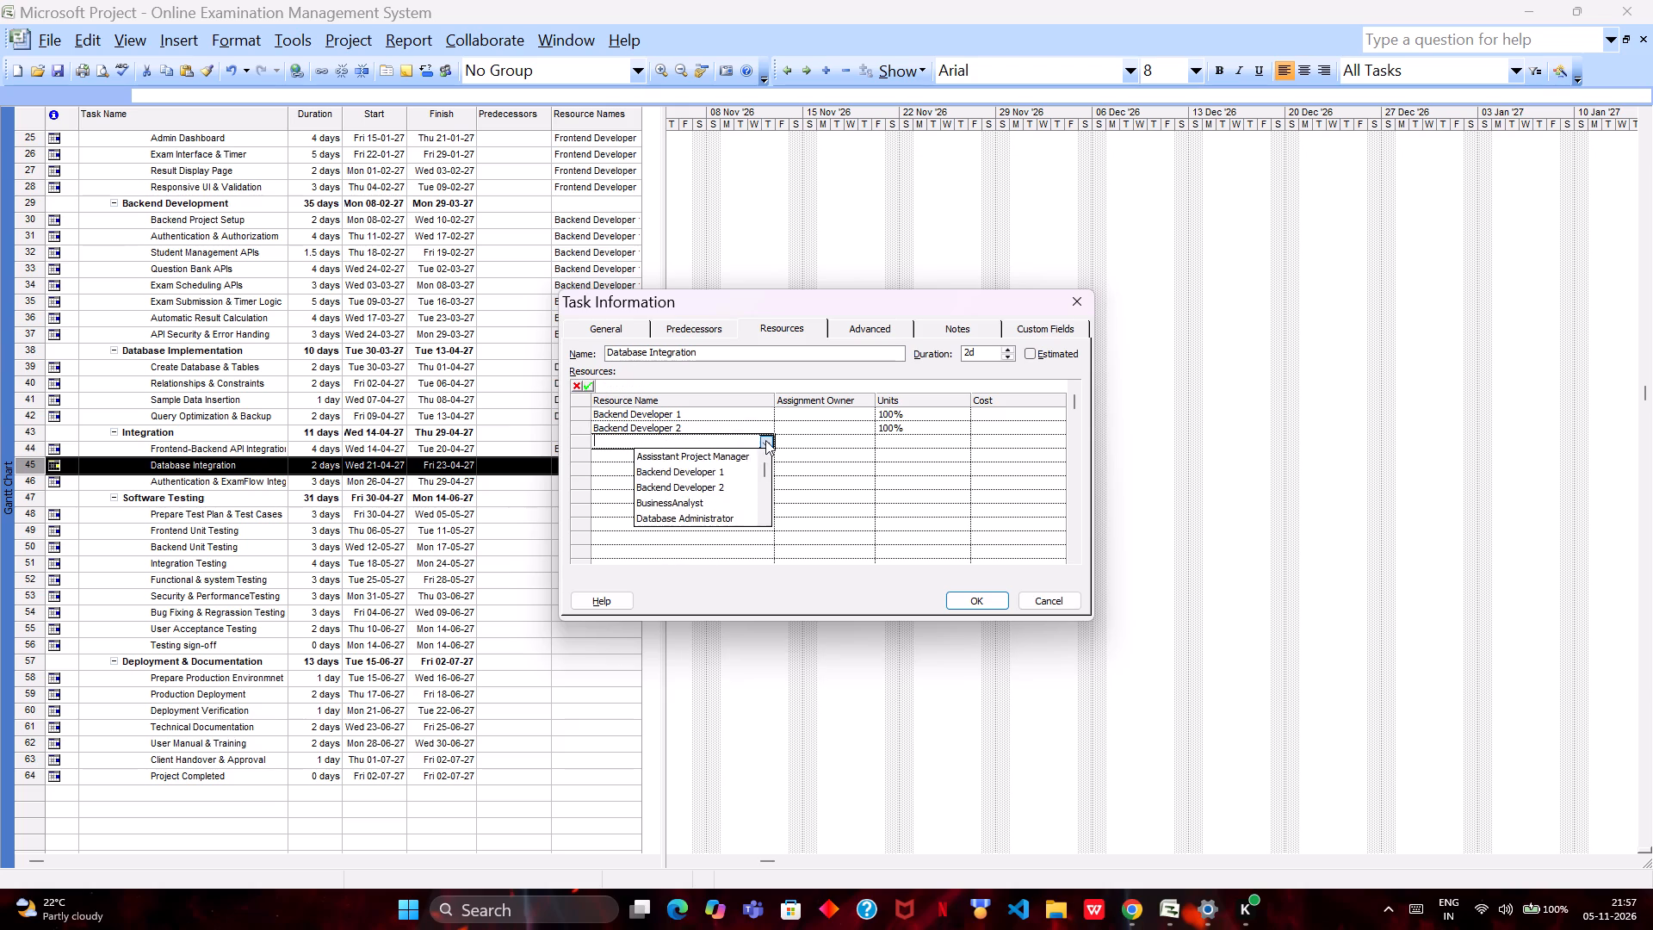
left_click(723, 515)
left_click(962, 599)
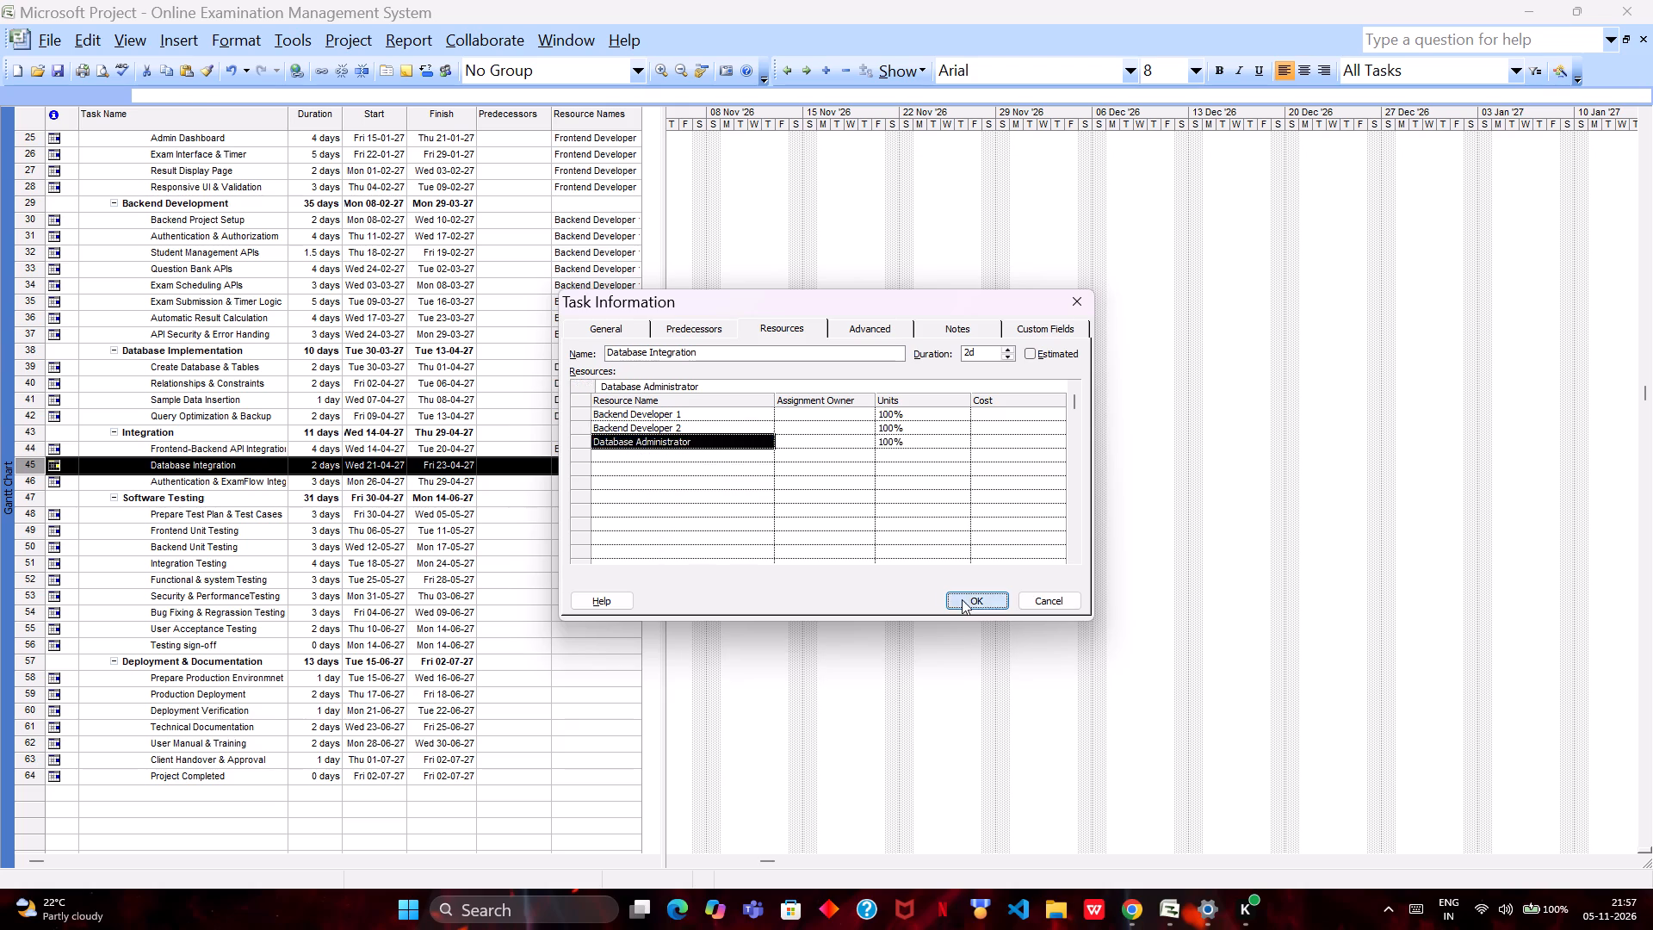
Assign Backend Developer 1 and Frontend Developer 1 as resources of the Authentication & ExamFlow Integration task.
double_click(615, 485)
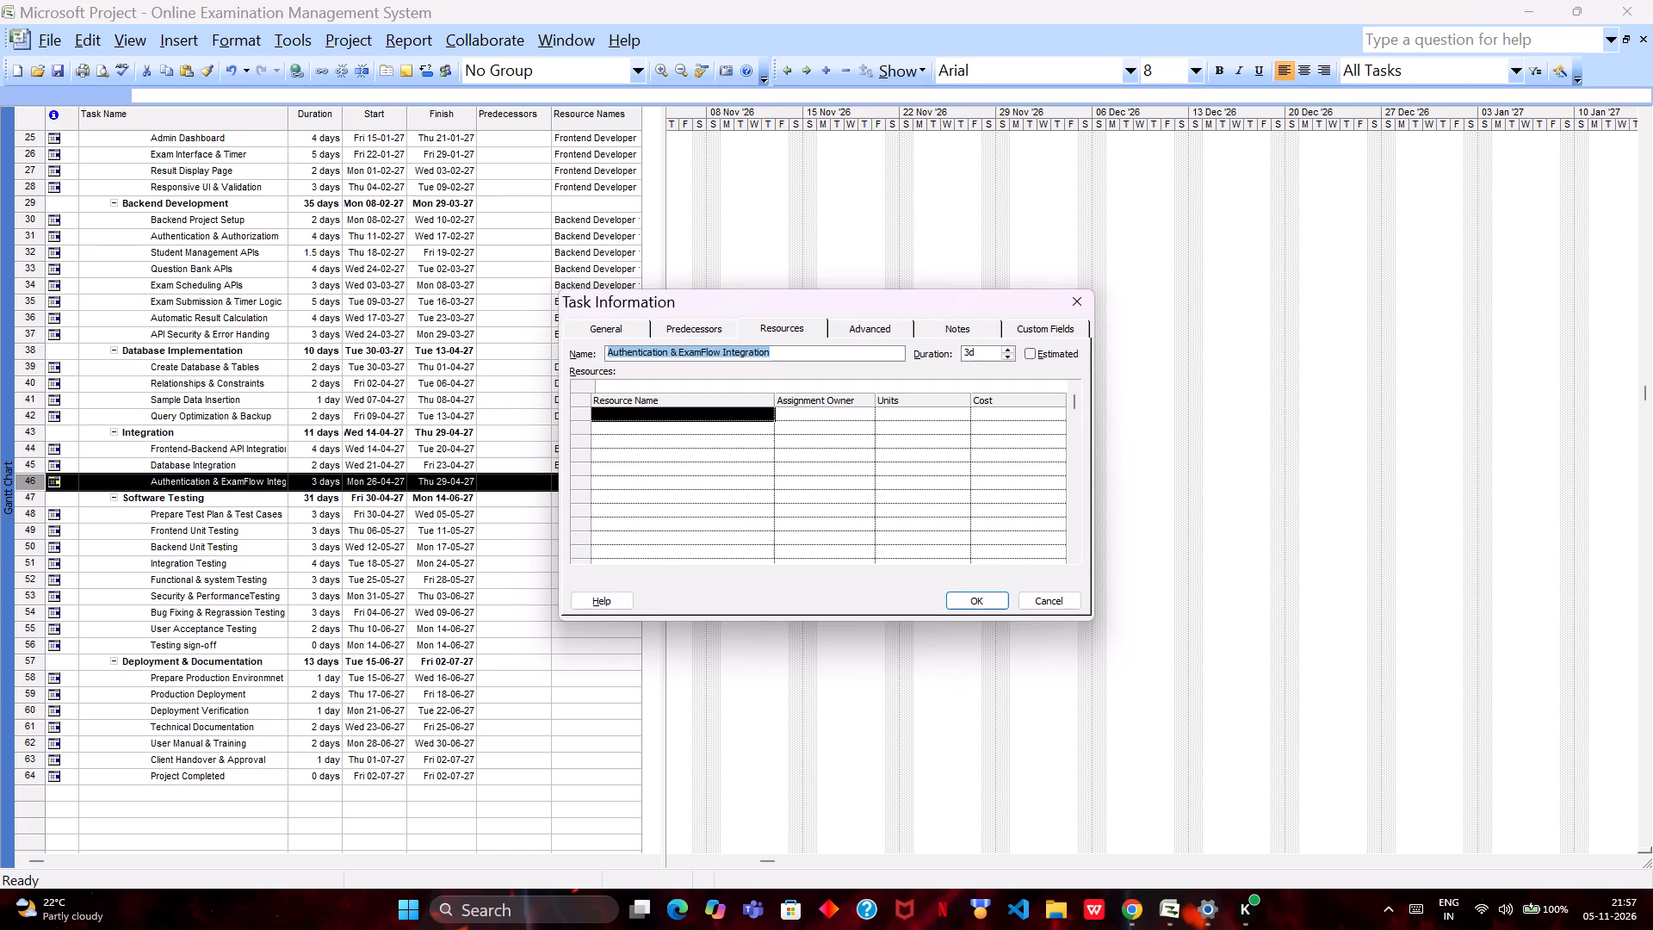
double_click(733, 416)
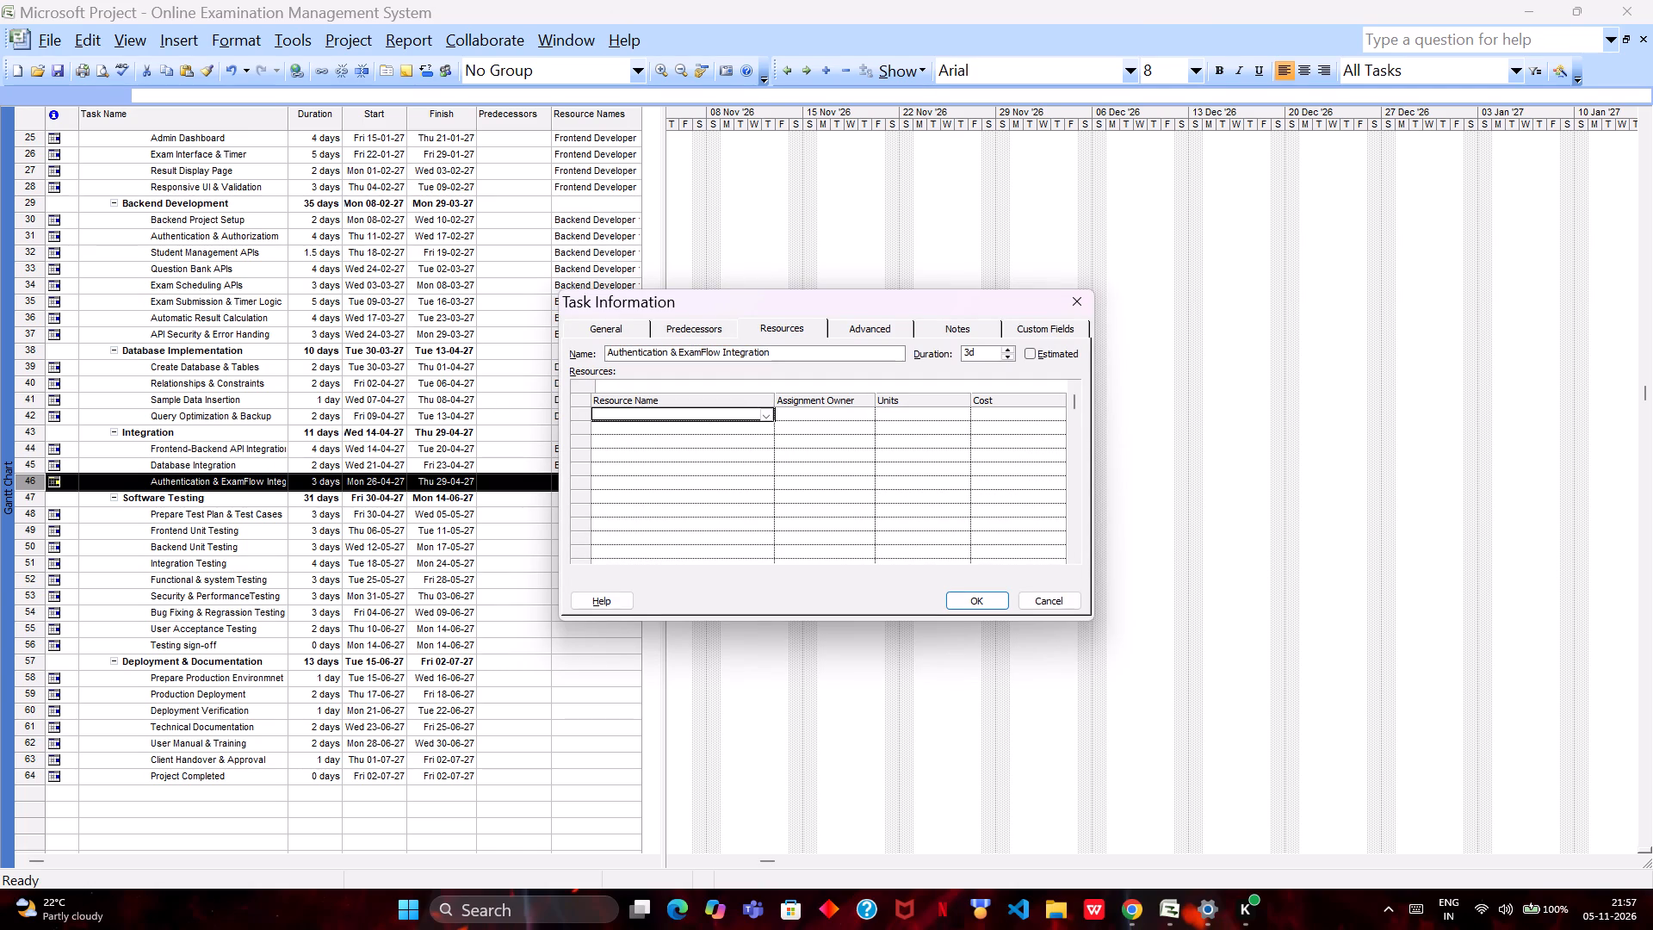
left_click(770, 417)
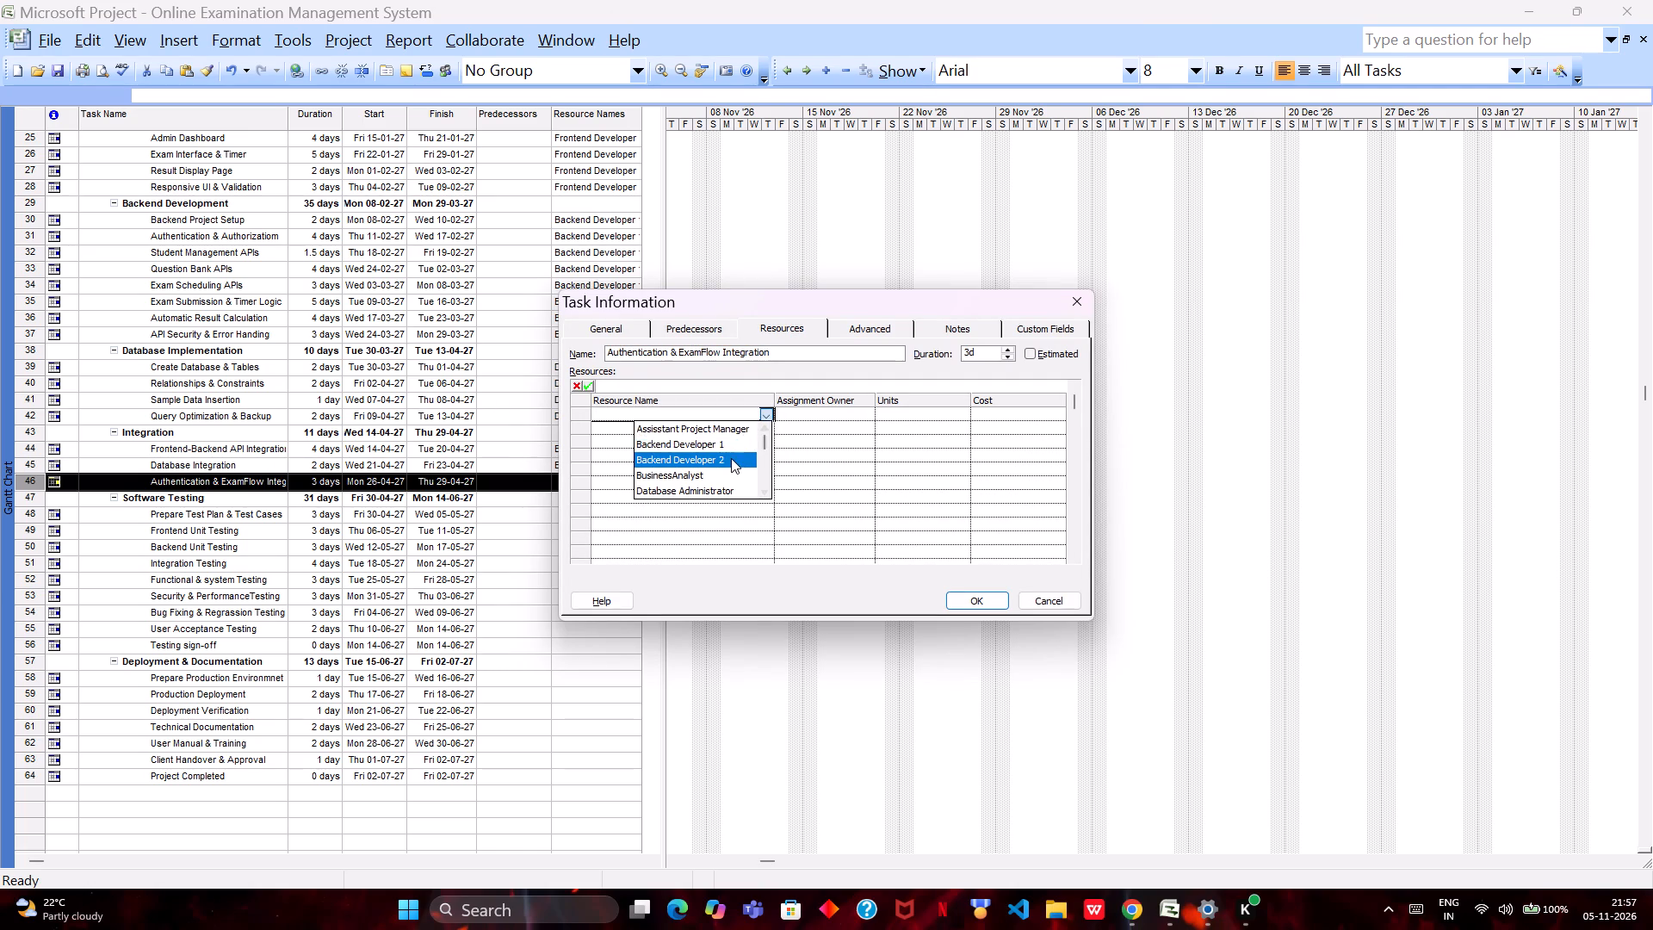
left_click(737, 446)
double_click(751, 429)
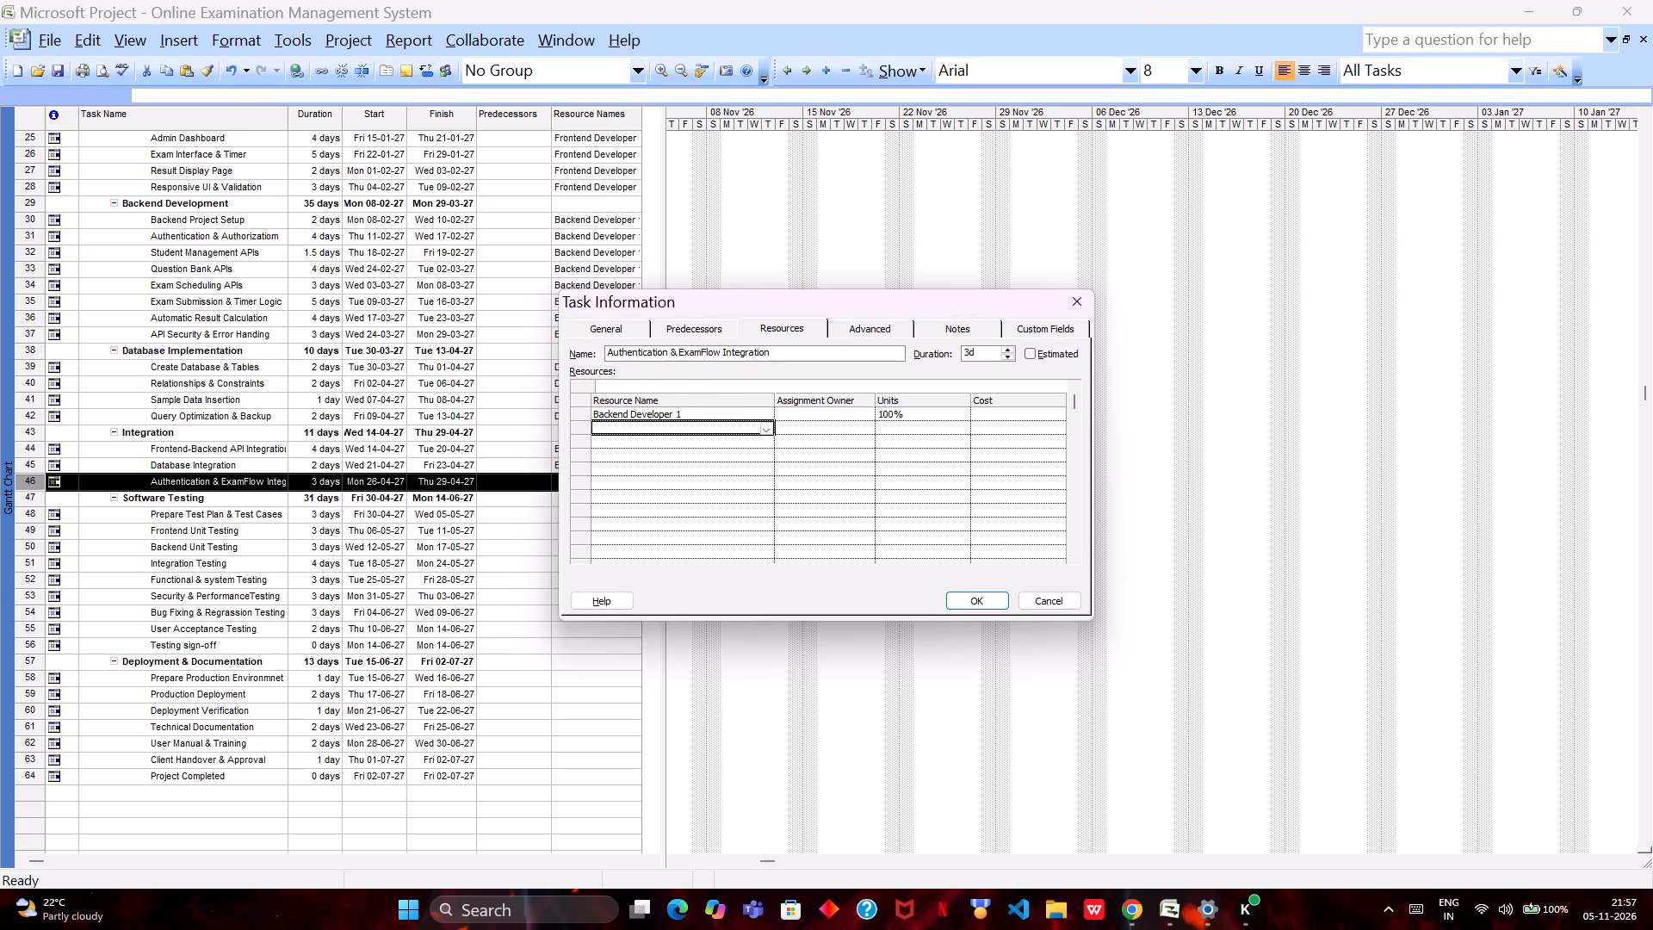
left_click(771, 425)
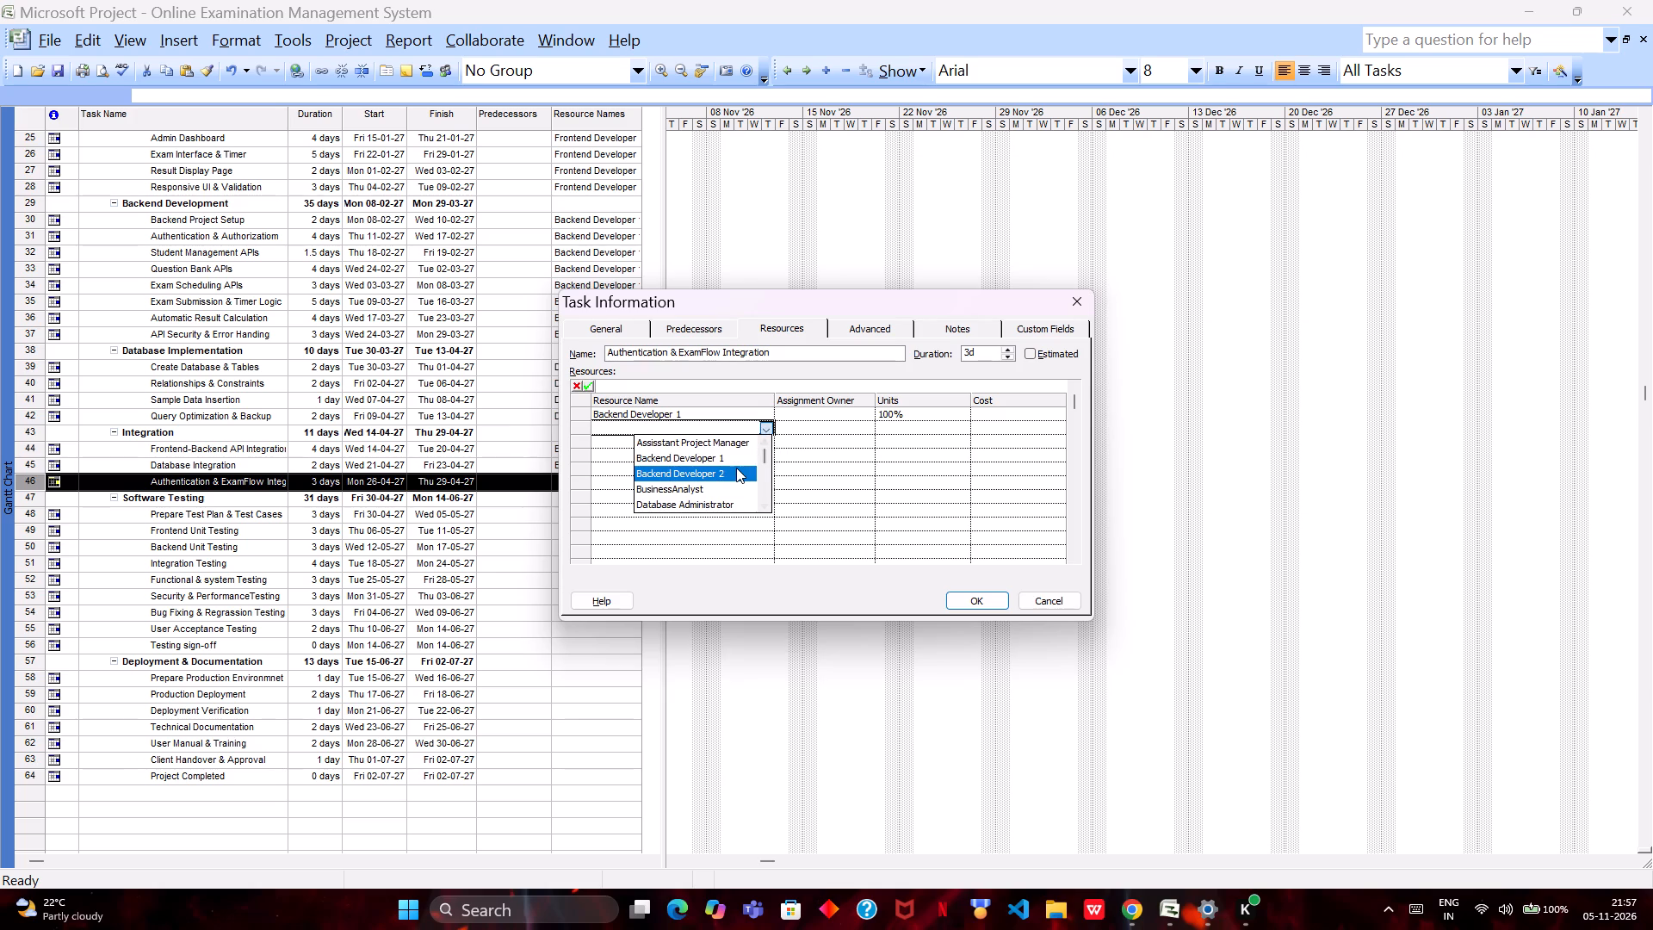
key("Down")
key("Down")
key("Down")
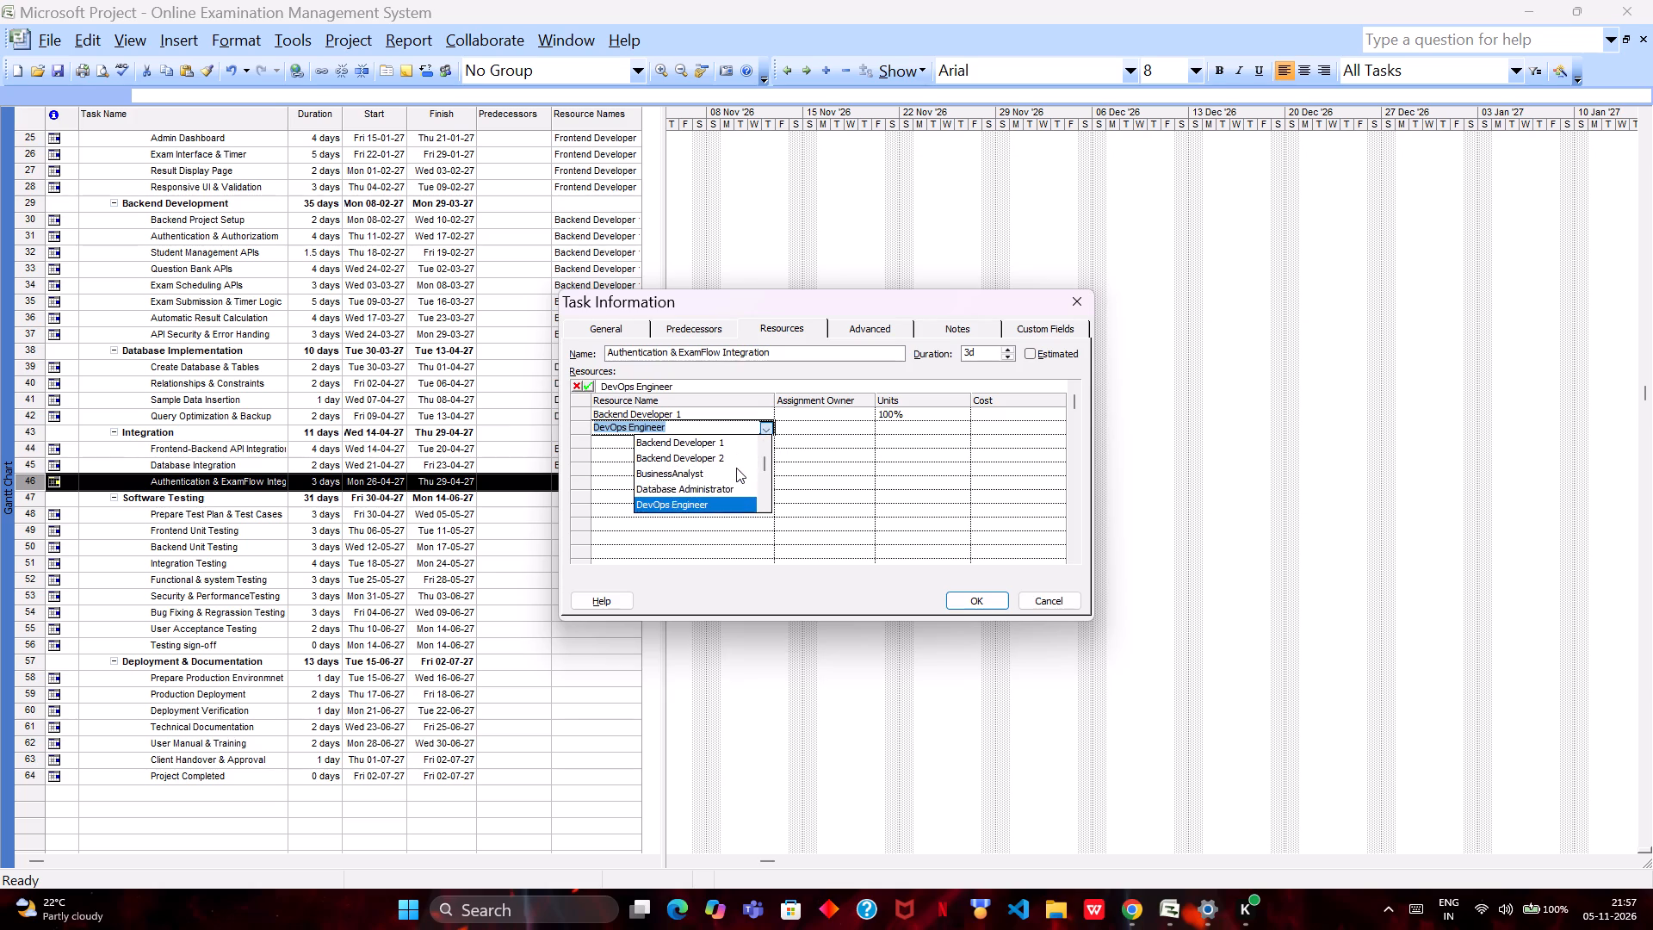
key("Down")
key("Down")
key("Up")
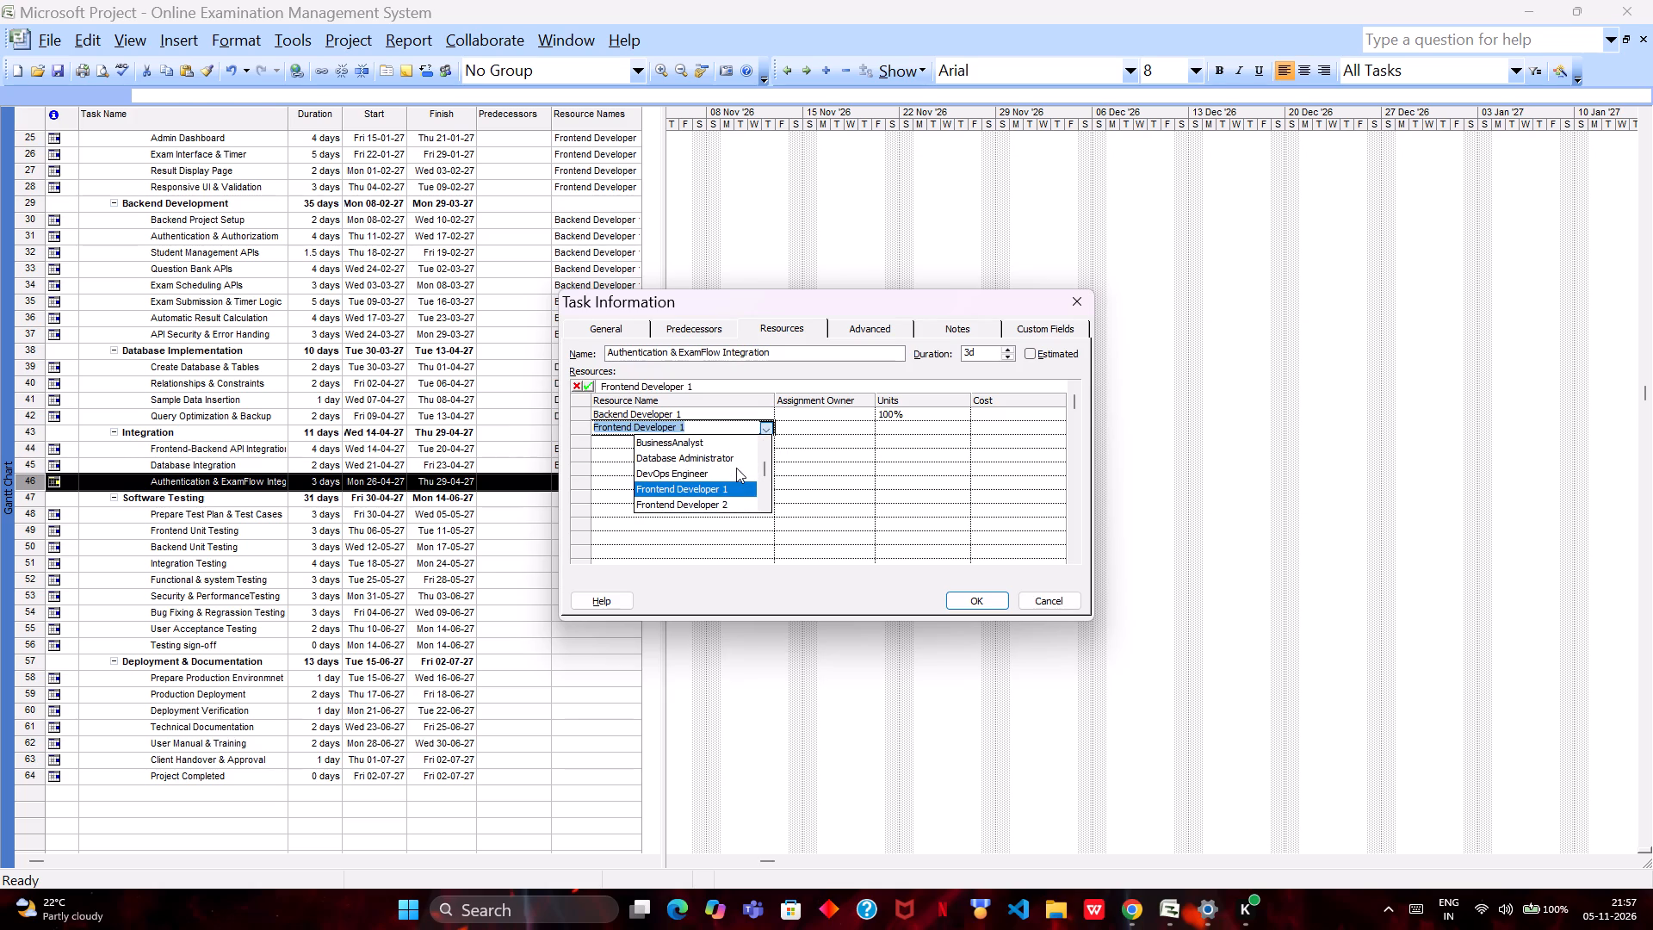
key("Return")
key("Return")
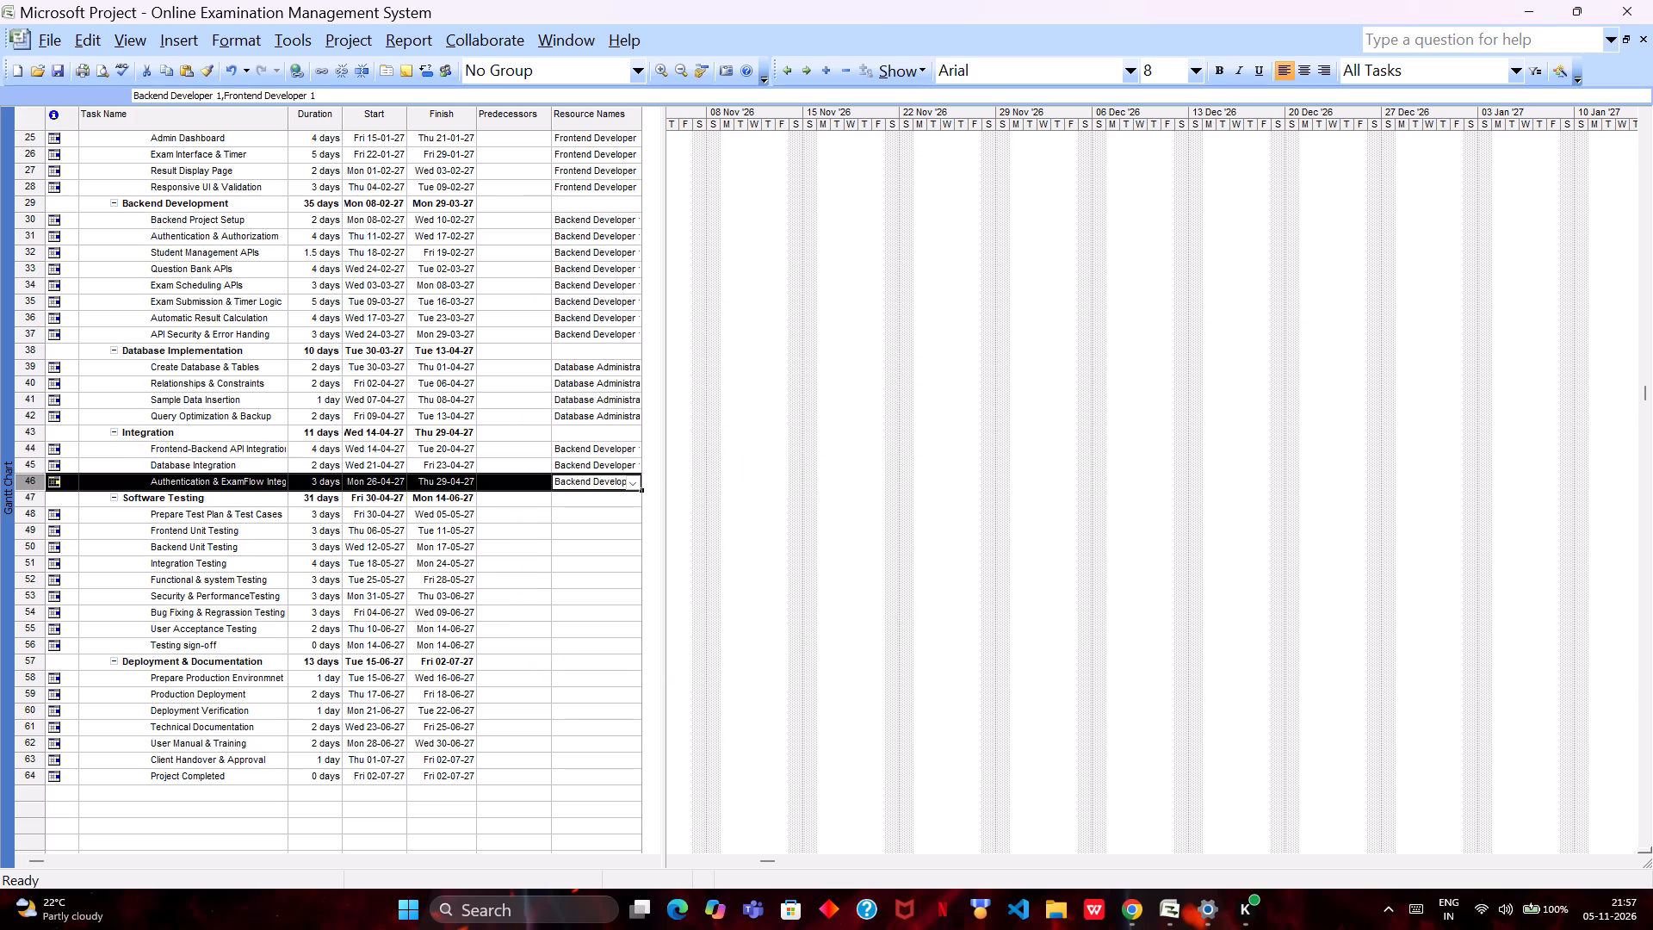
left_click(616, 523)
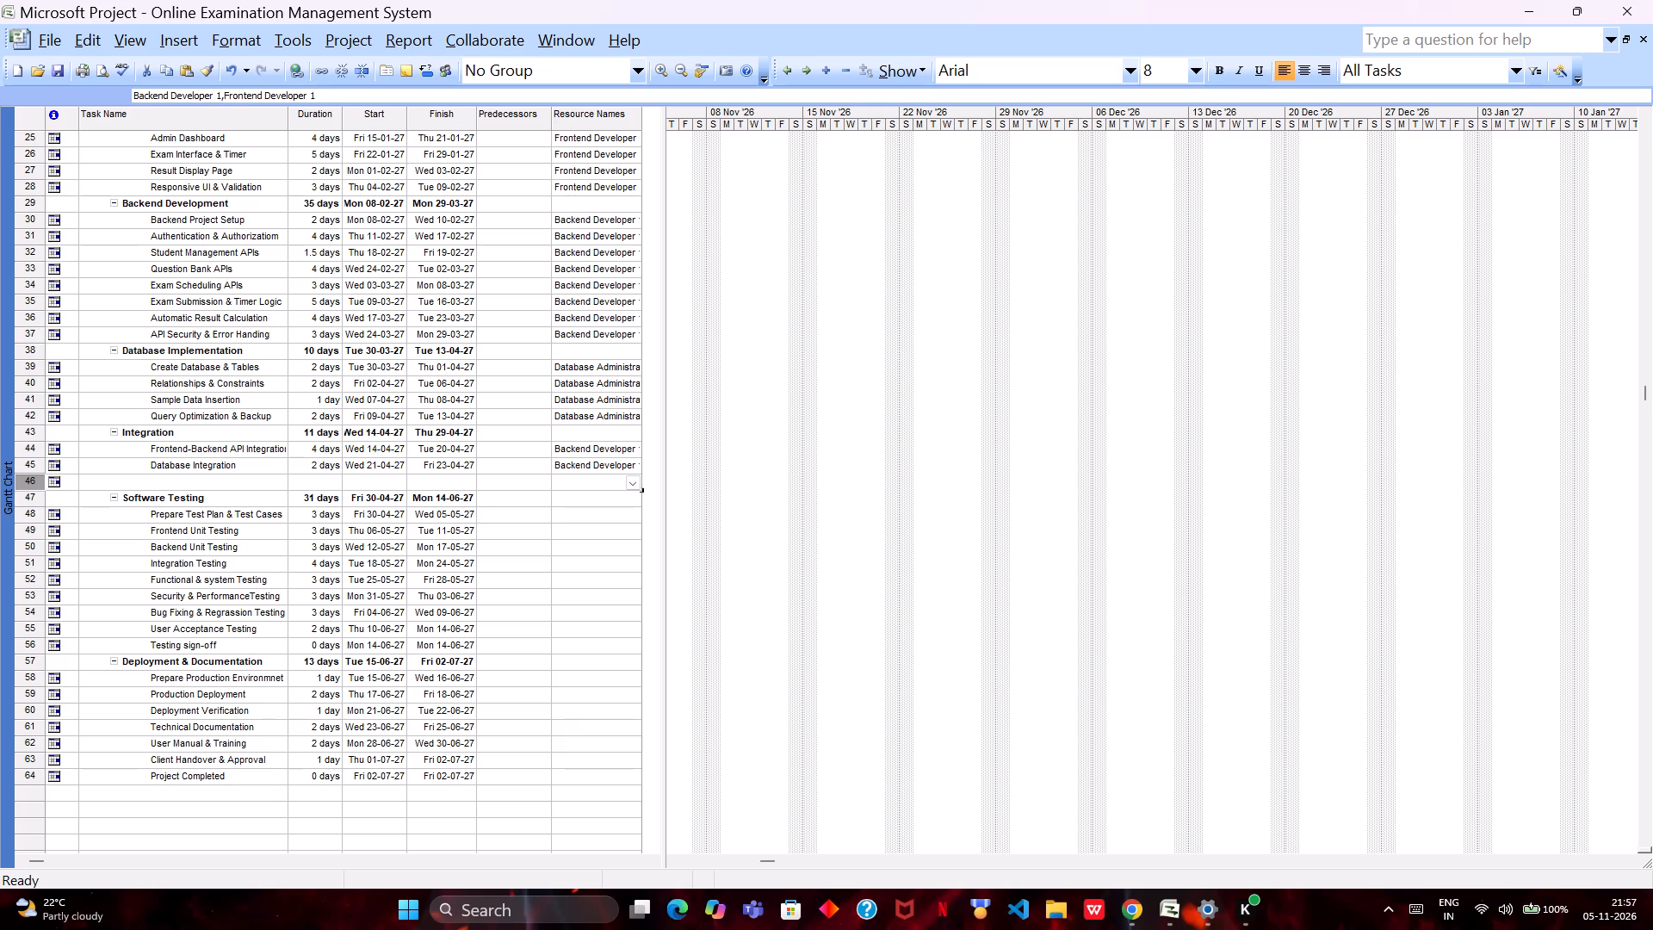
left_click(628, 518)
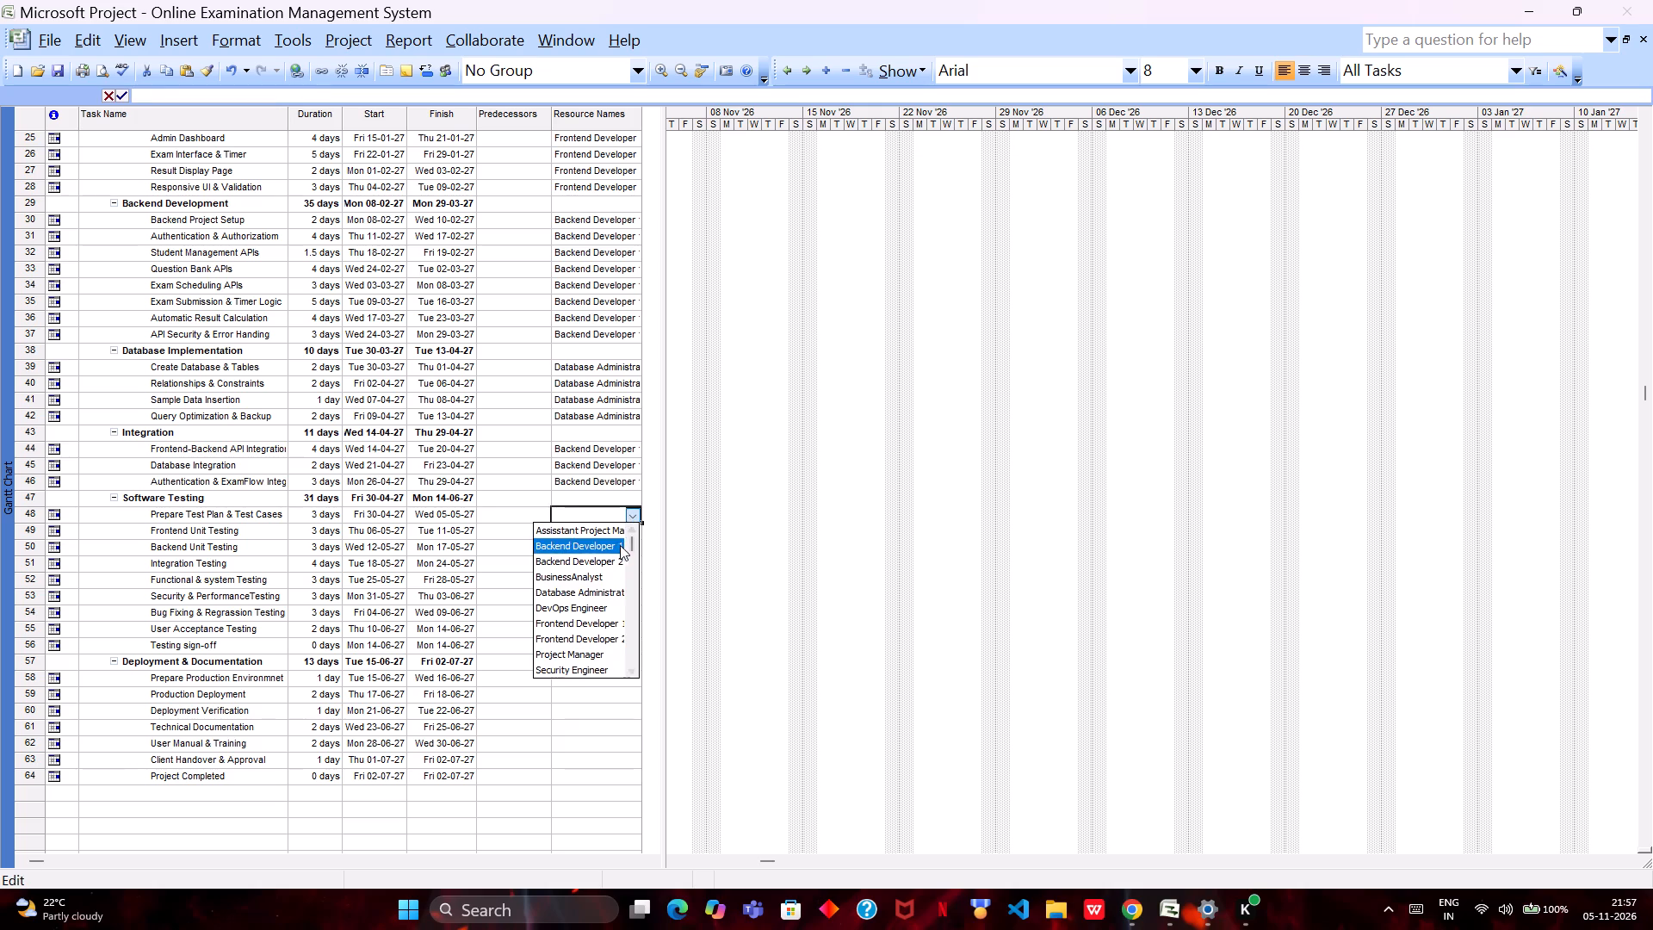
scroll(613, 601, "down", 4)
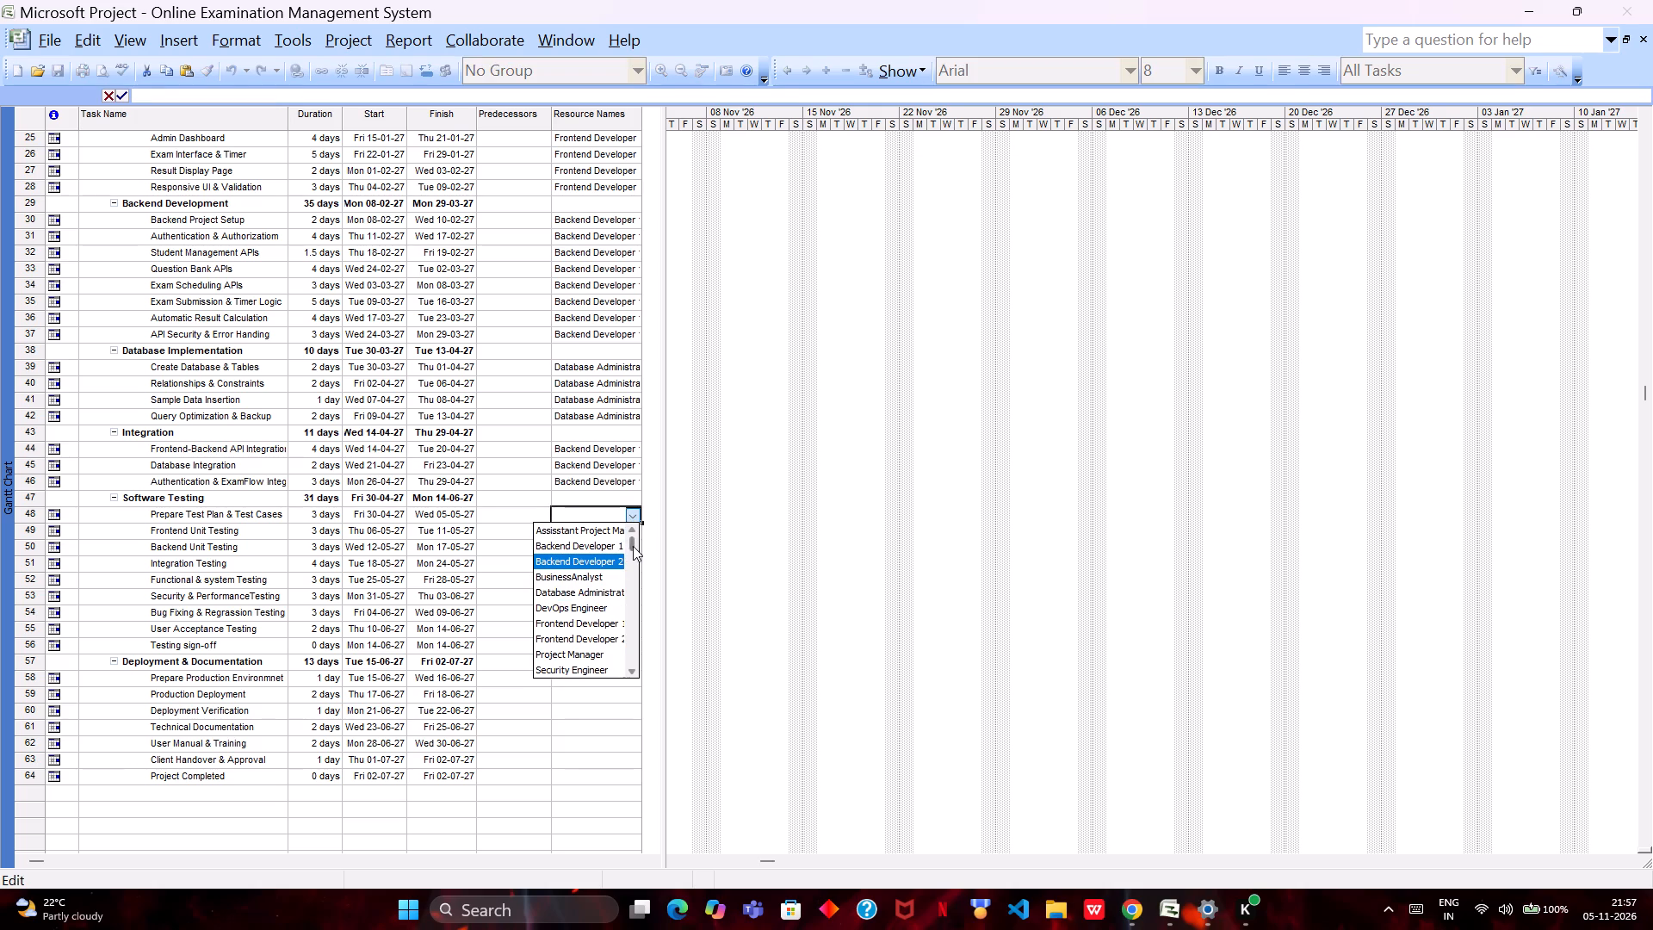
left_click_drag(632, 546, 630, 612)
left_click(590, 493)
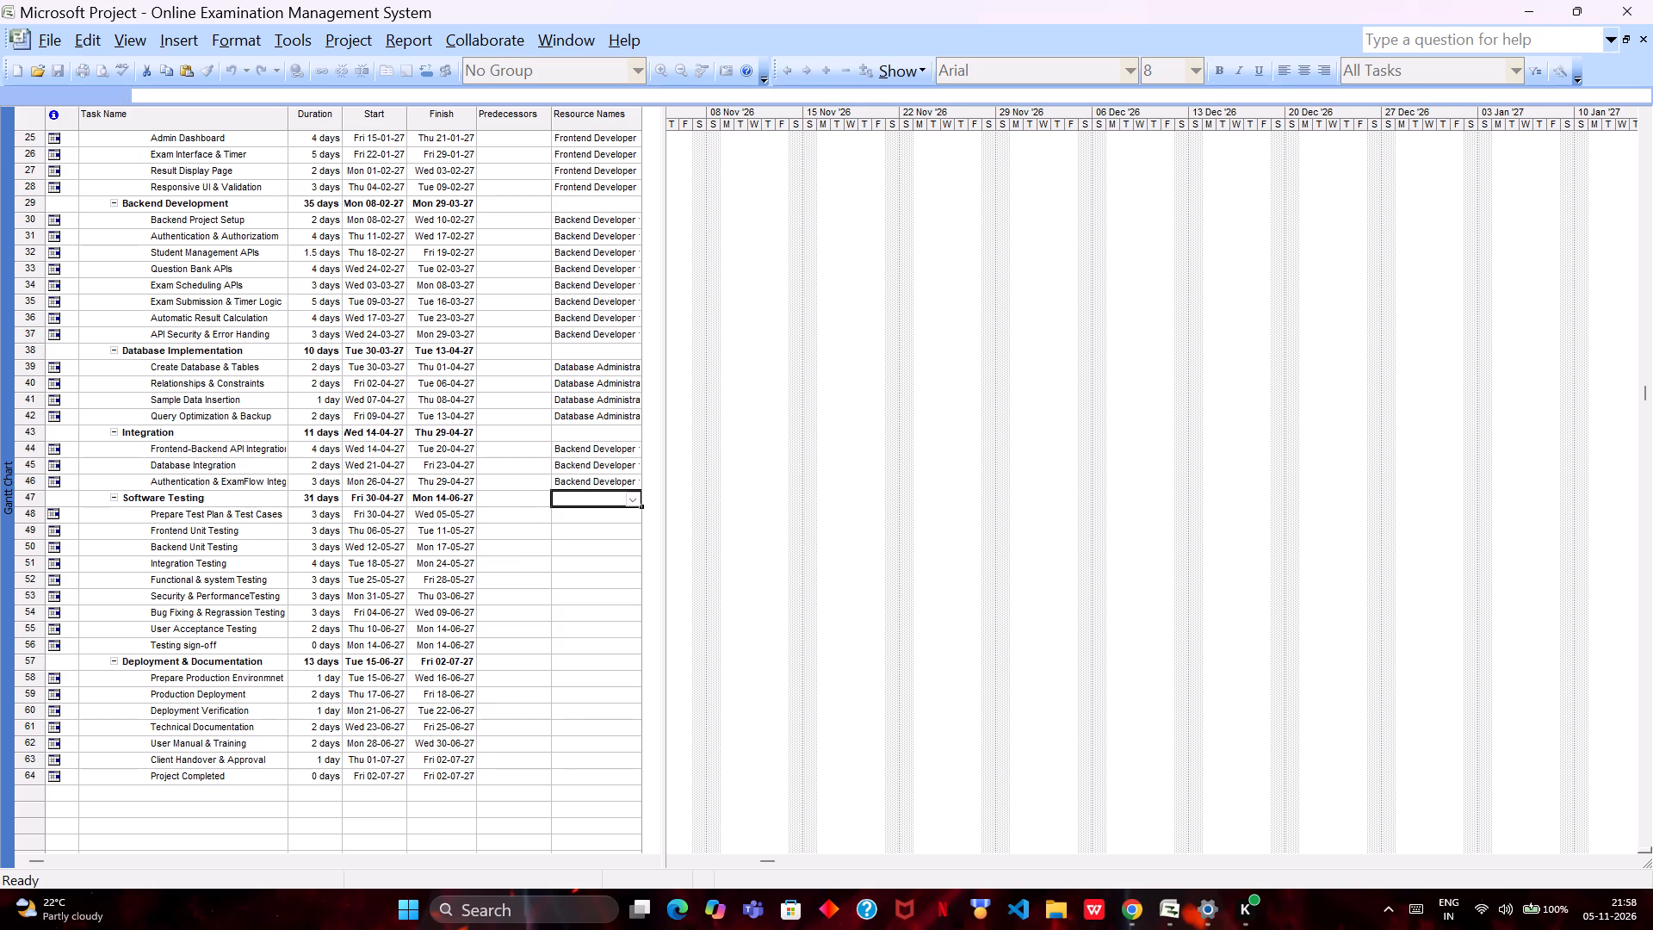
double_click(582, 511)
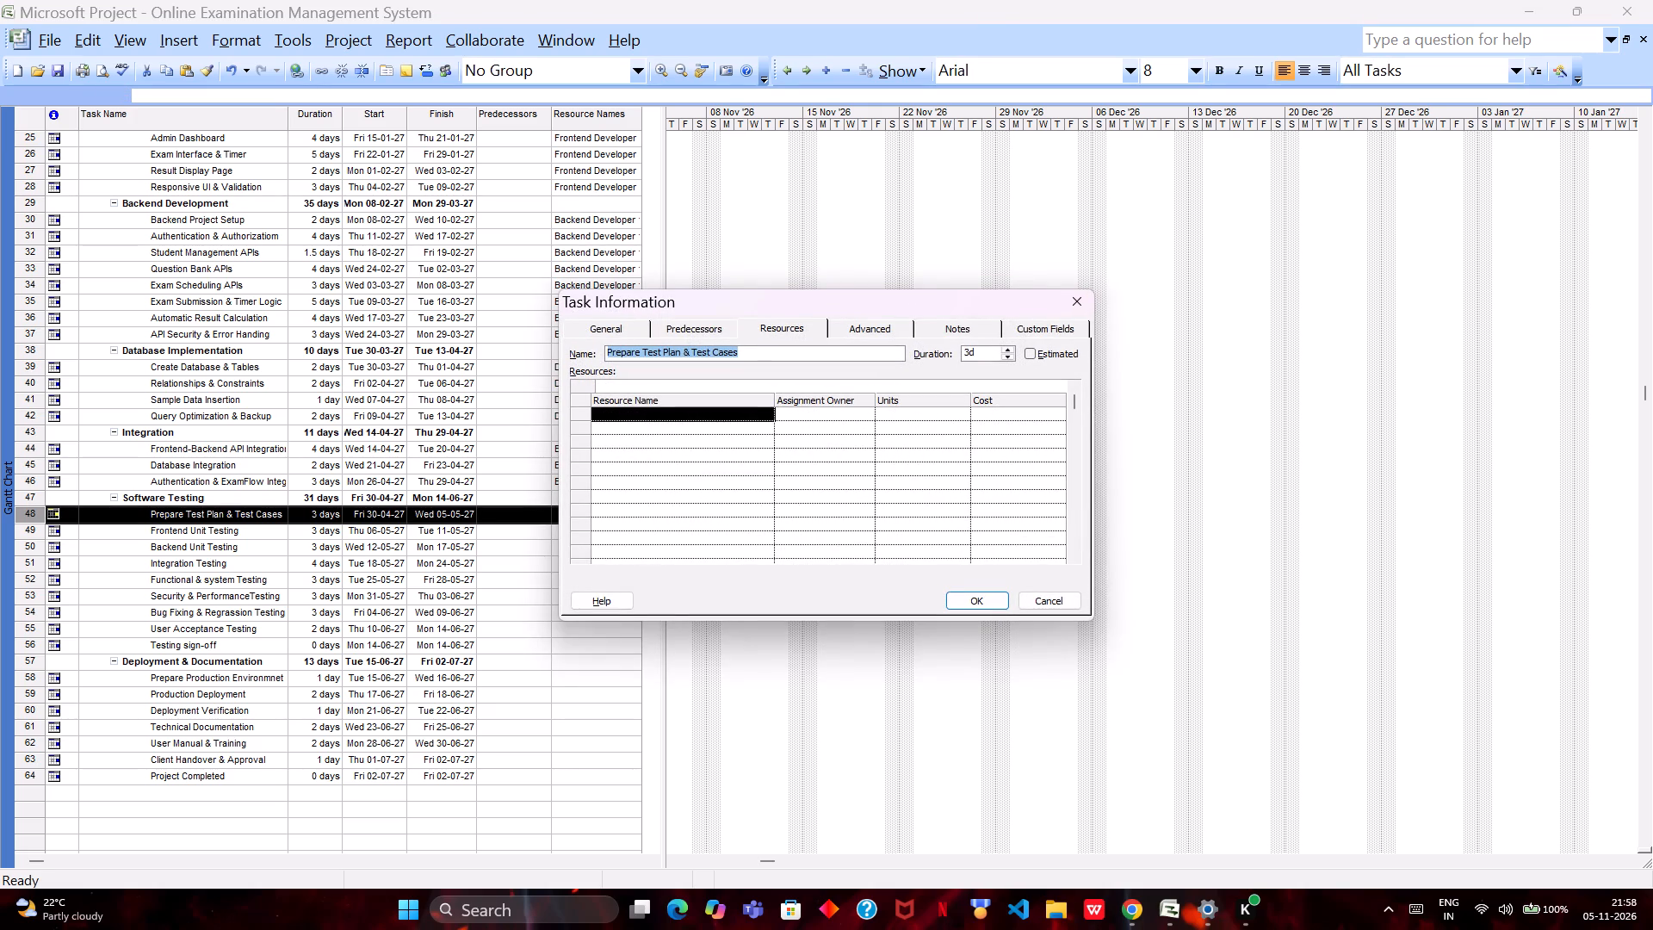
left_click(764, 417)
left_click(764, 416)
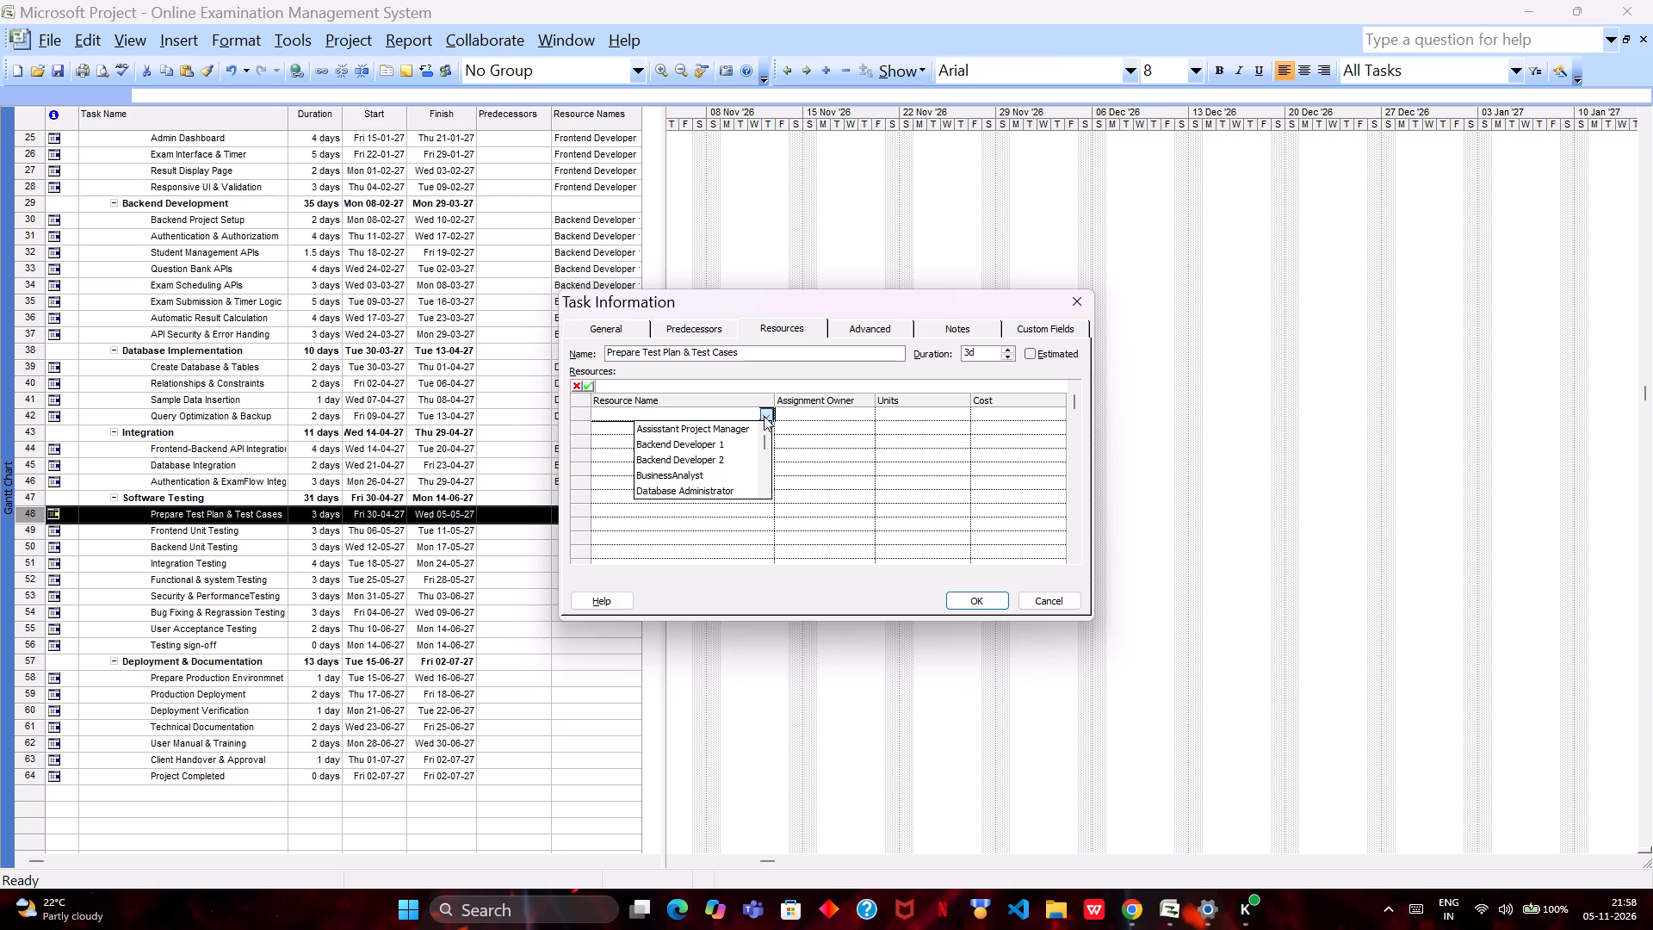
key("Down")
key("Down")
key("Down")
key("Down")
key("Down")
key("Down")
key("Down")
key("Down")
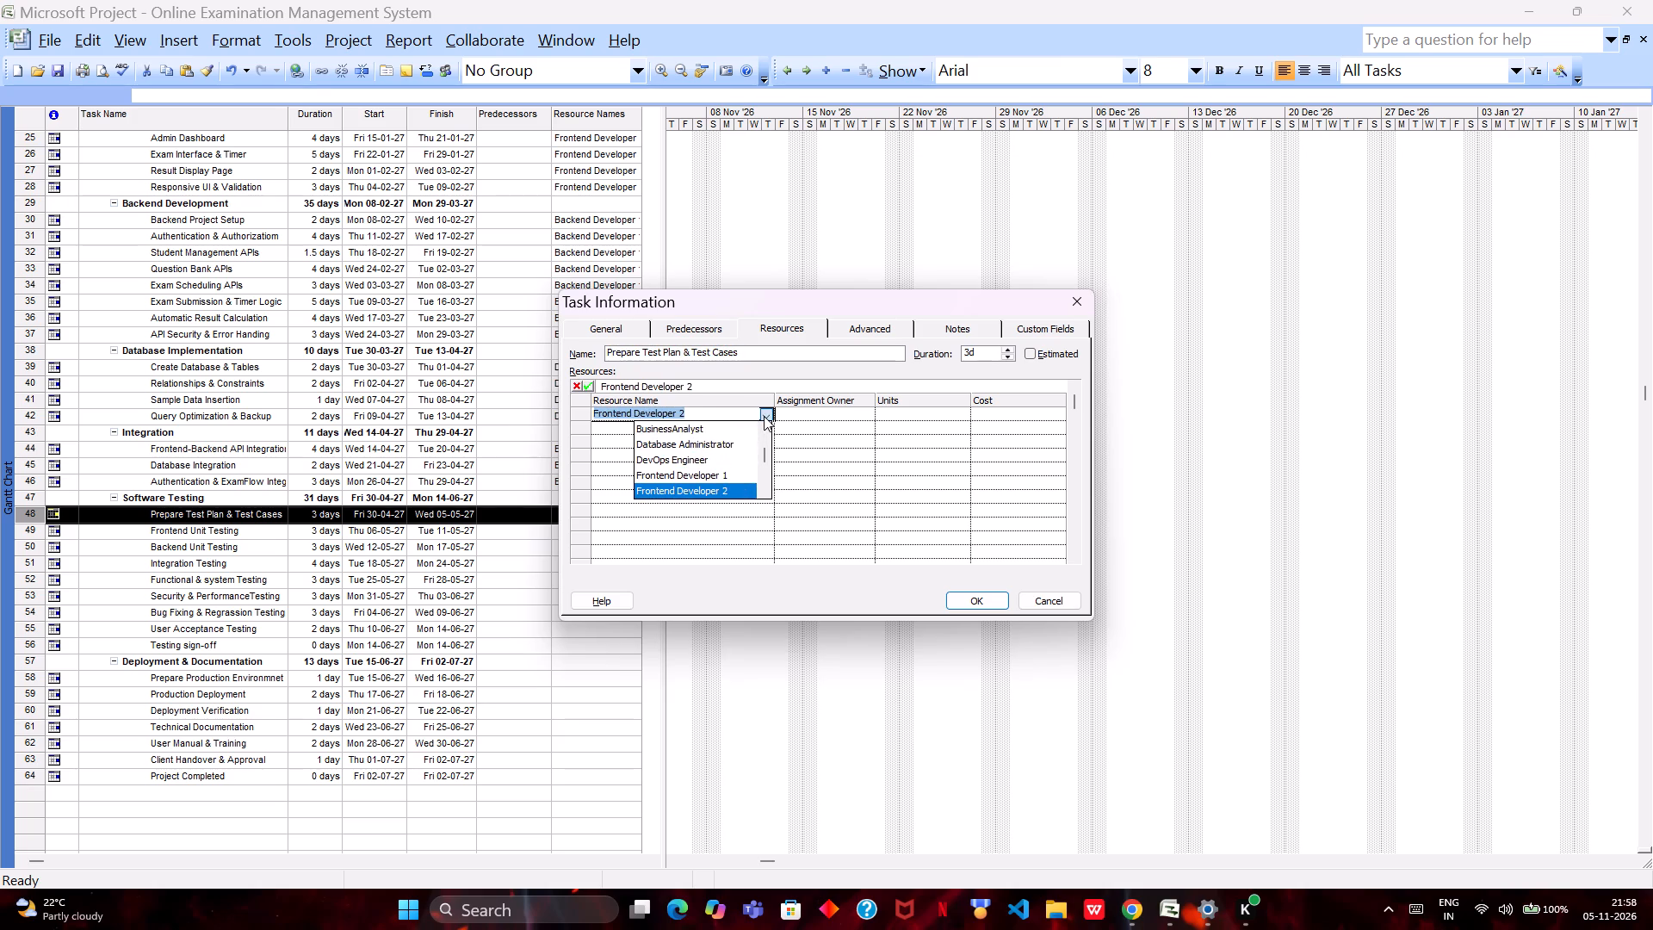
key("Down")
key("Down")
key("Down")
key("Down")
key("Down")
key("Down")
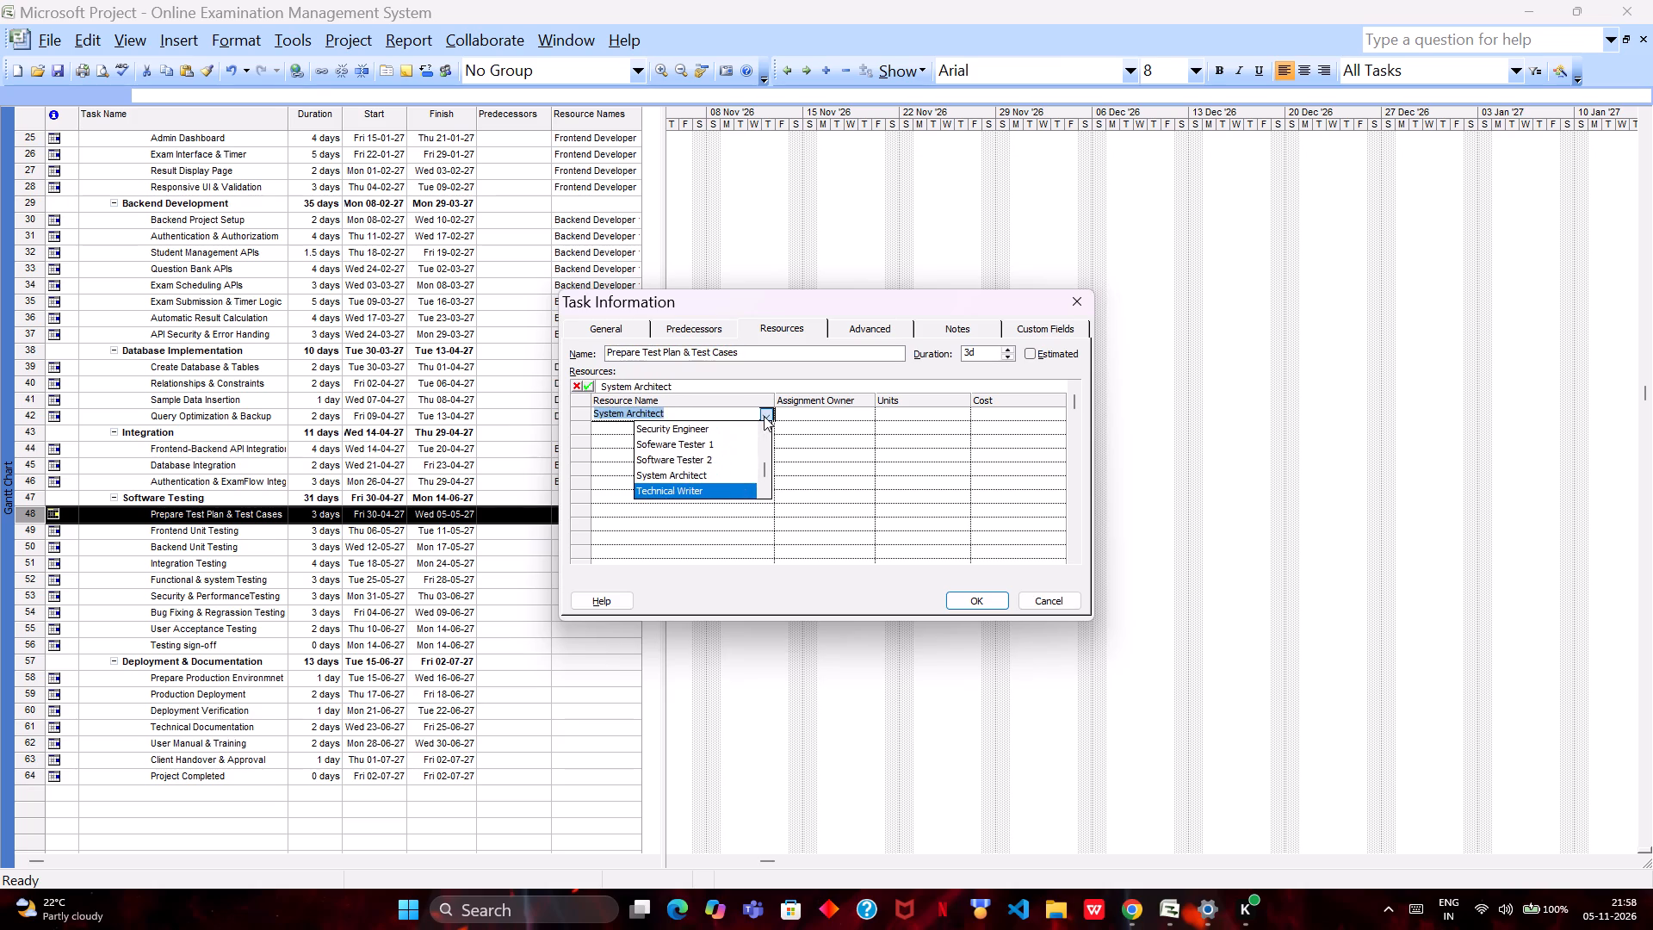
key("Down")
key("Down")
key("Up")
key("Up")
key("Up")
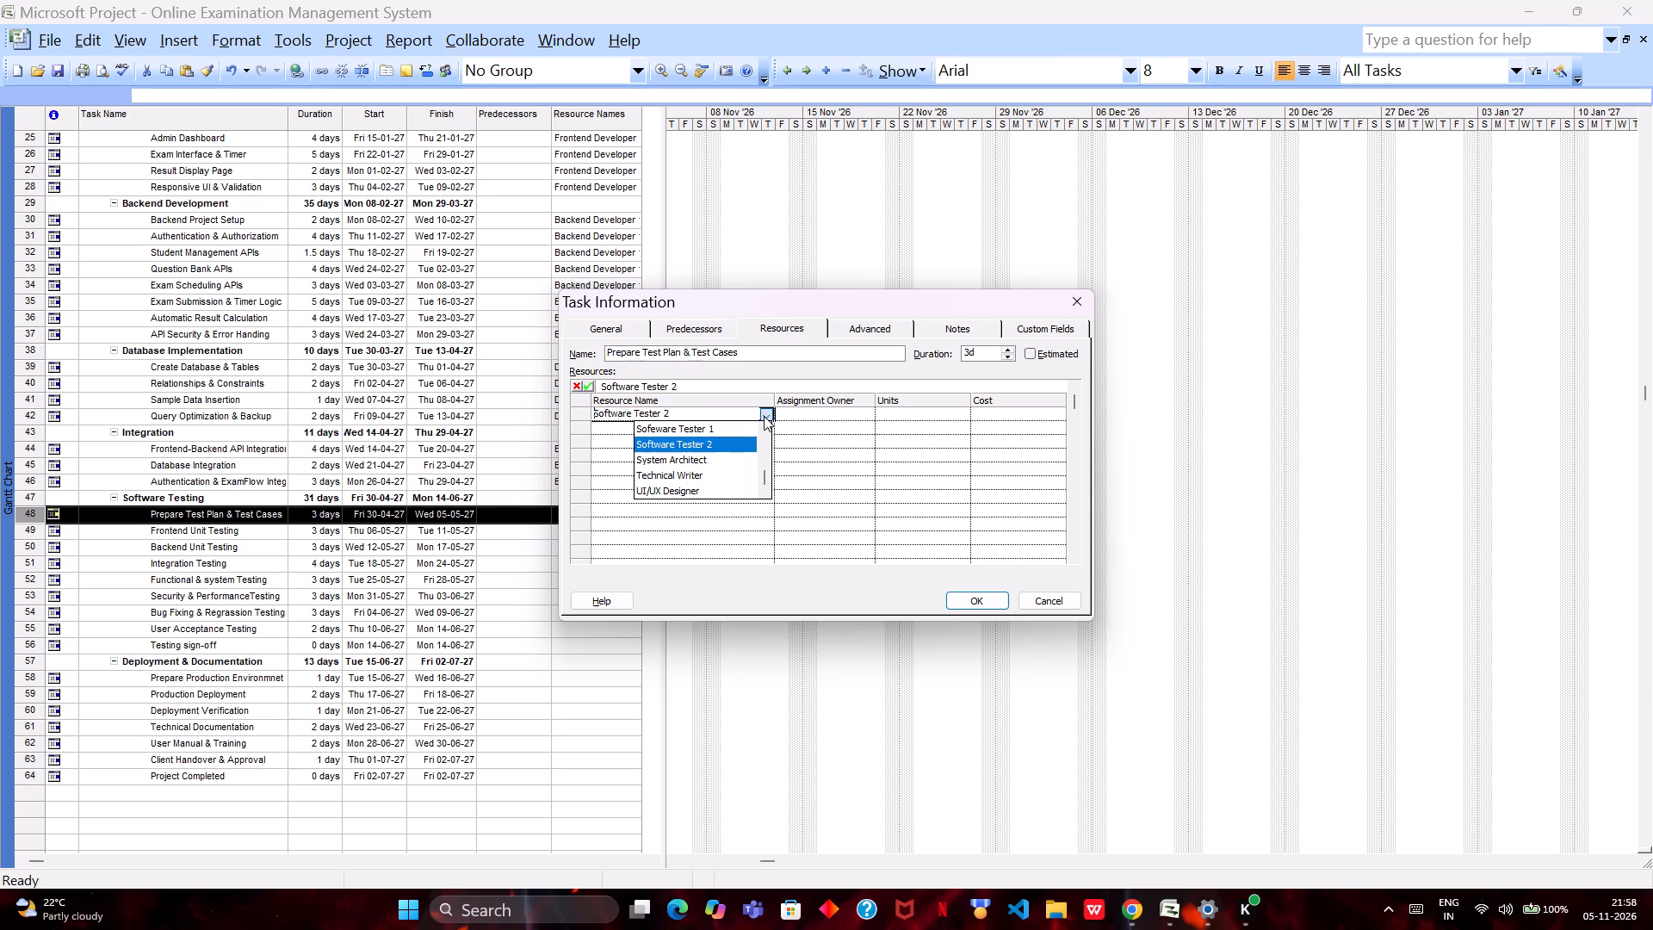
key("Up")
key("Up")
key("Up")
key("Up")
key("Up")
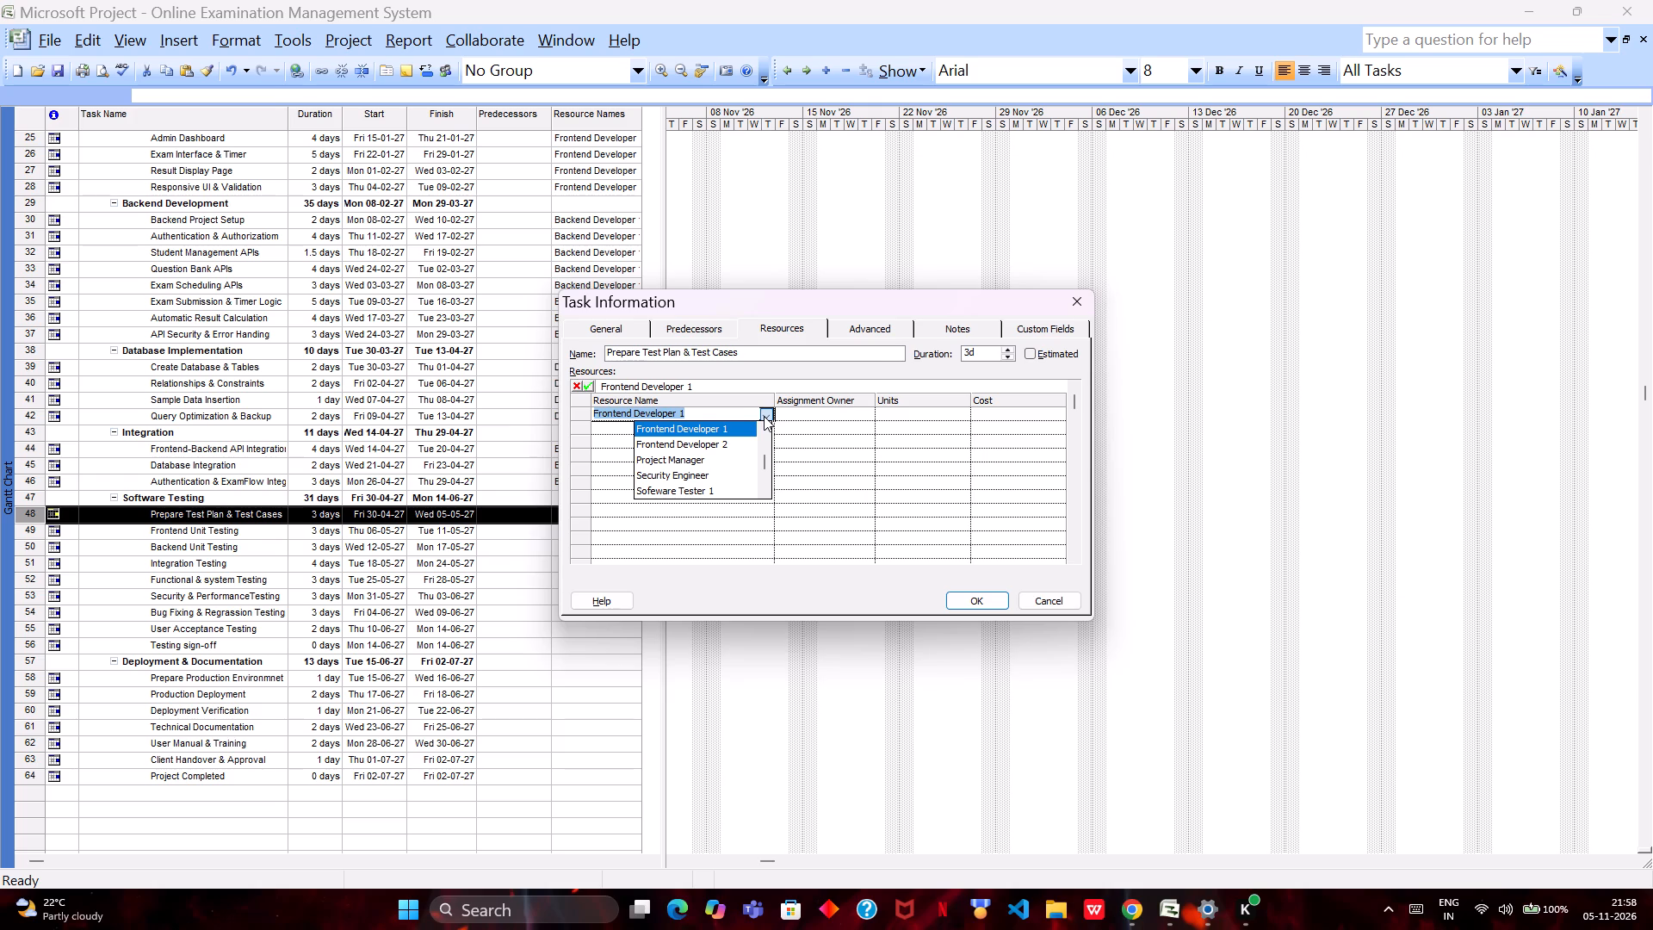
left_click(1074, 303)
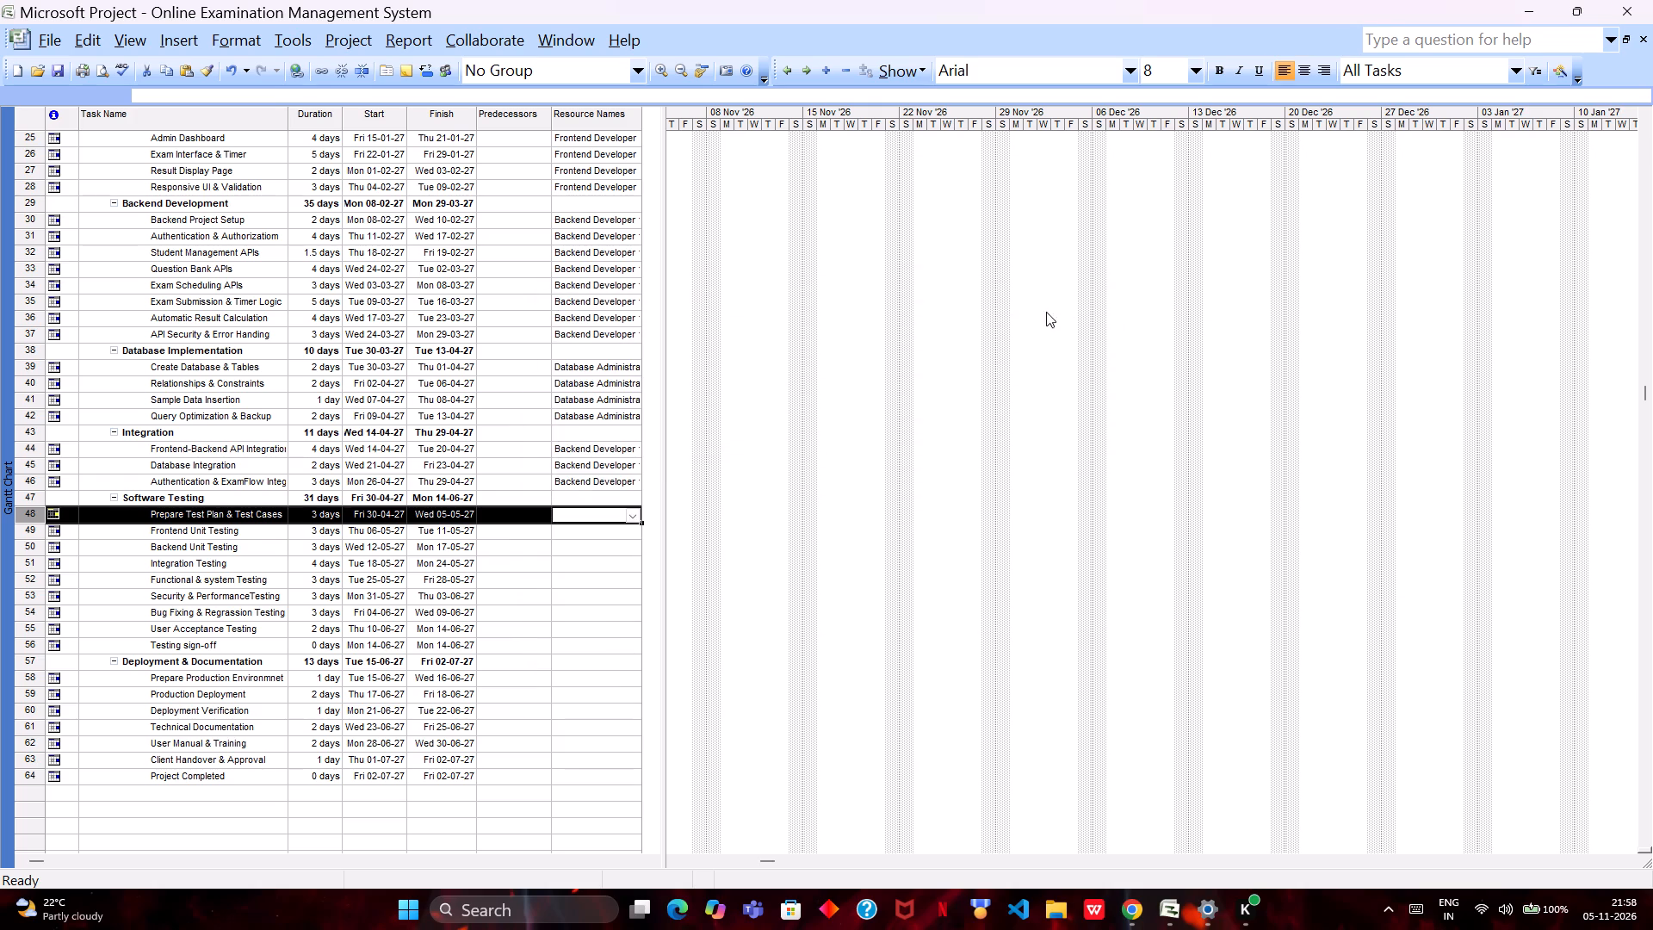
Assign Sofeware Tester 1 to the Prepare Test Plan & Test Cases task under Software Testing.
left_click(630, 517)
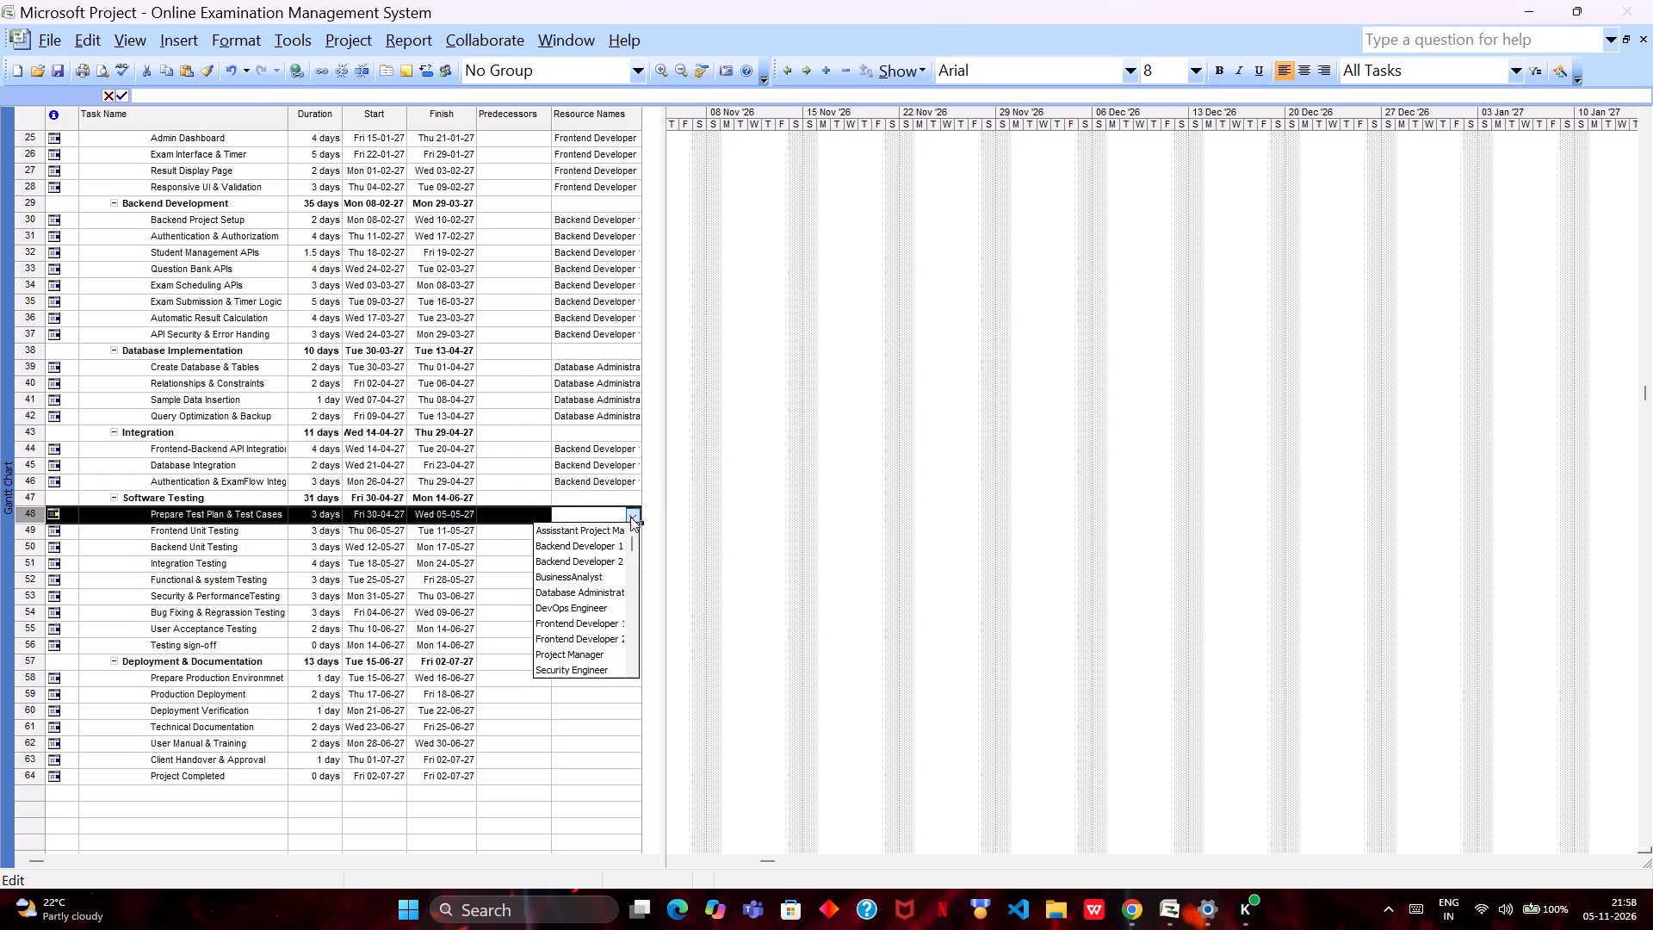
scroll(600, 625, "down", 1)
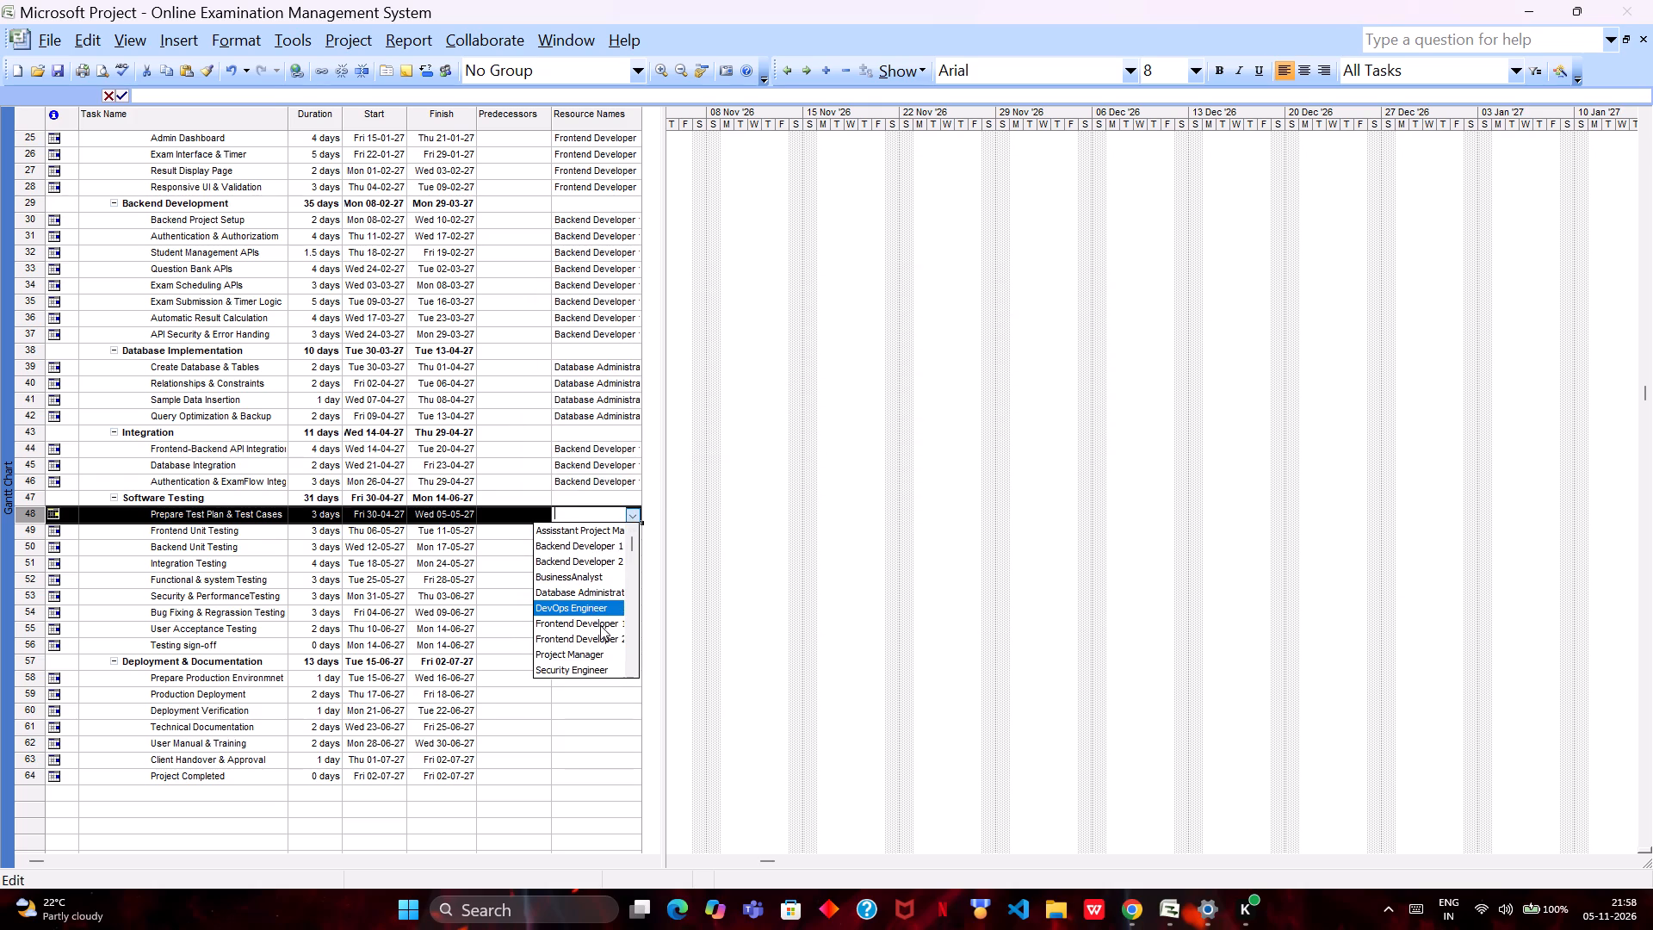
scroll(600, 625, "down", 1)
key("Down")
key("Down")
key("Down")
key("Down")
key("Down")
key("Down")
key("Down")
key("Down")
key("Down")
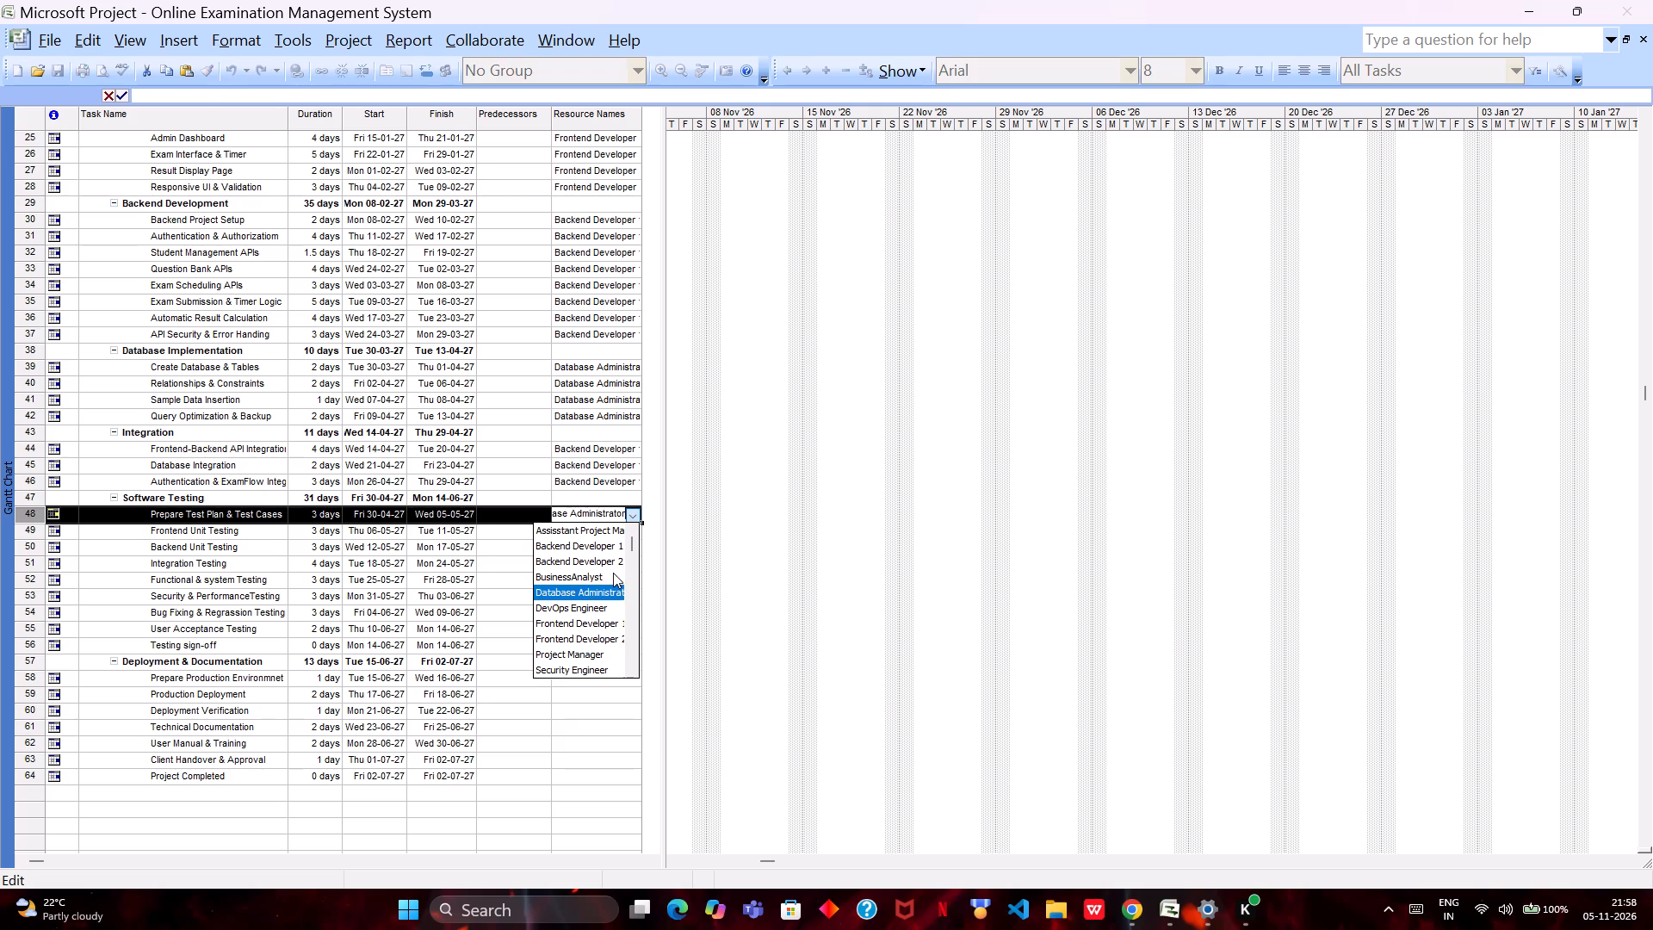
key("Down")
key("Down")
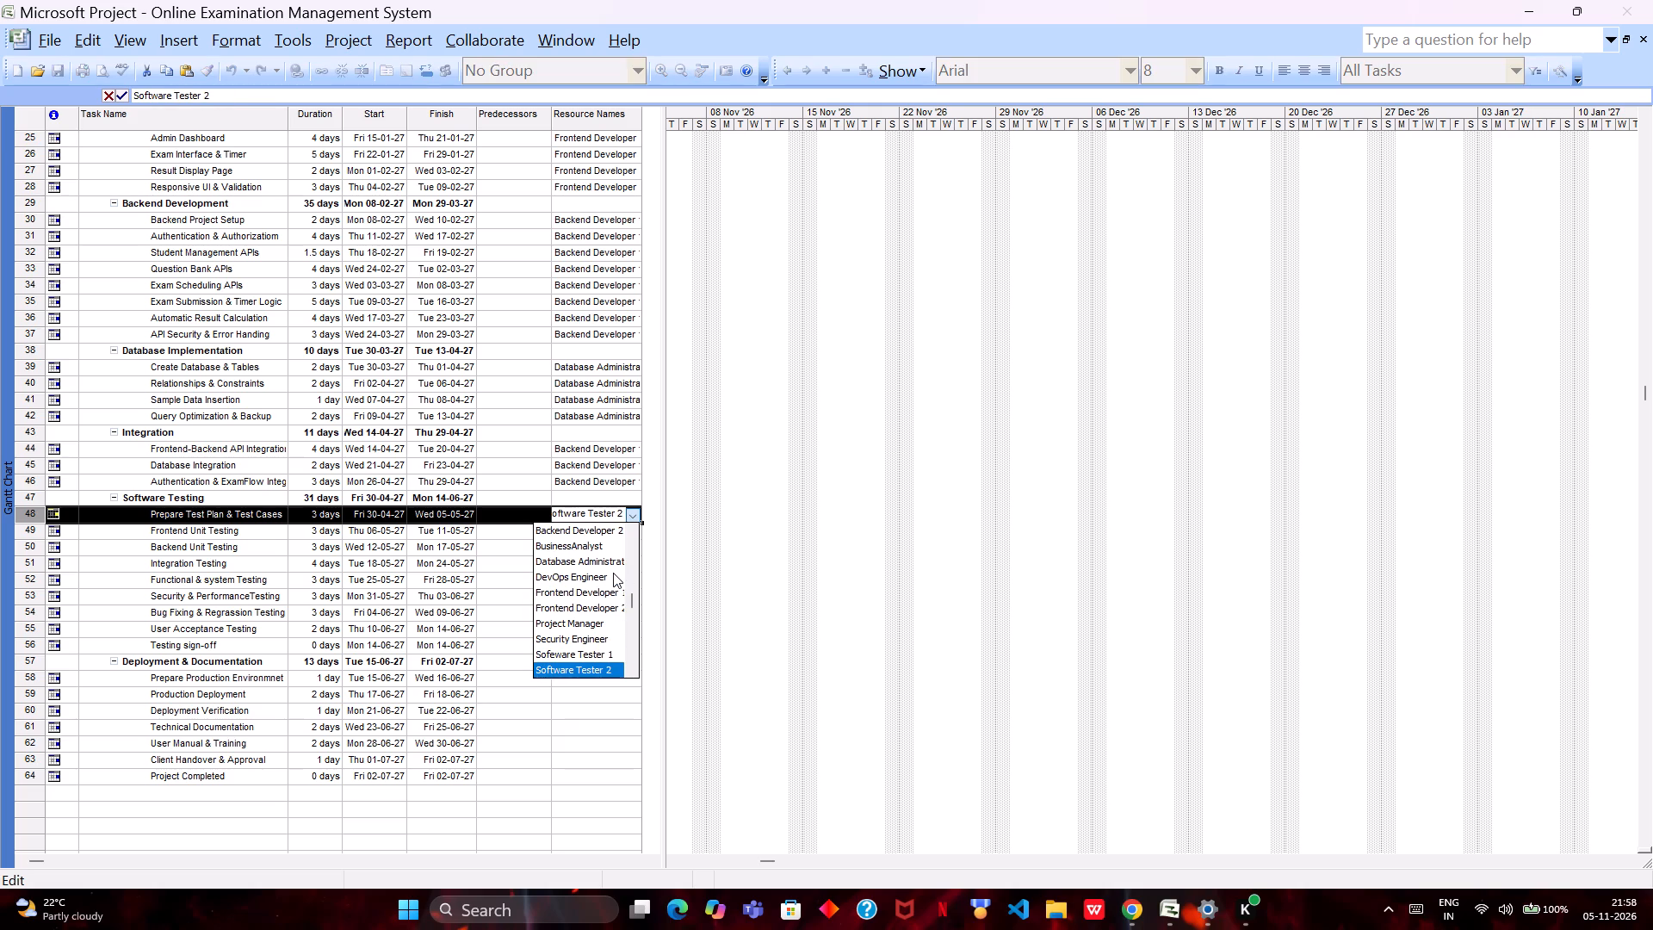
key("Up")
key("Return")
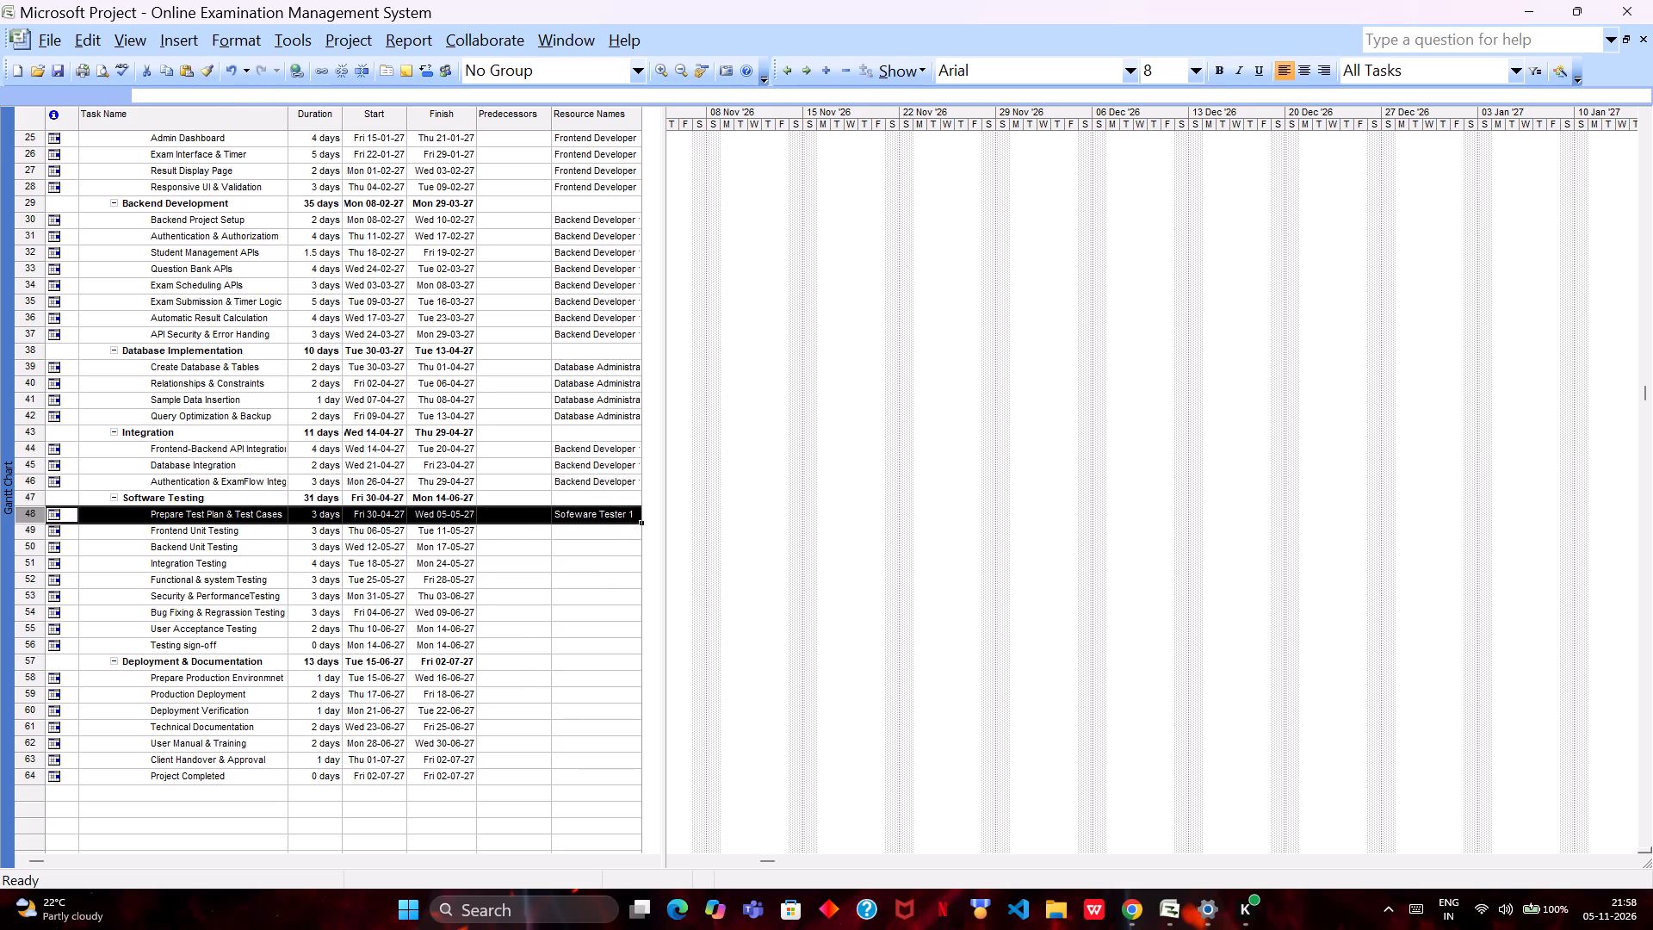
Assign Backend Developer 1 to the Frontend Unit Testing task under Software Testing.
left_click(619, 534)
left_click(631, 530)
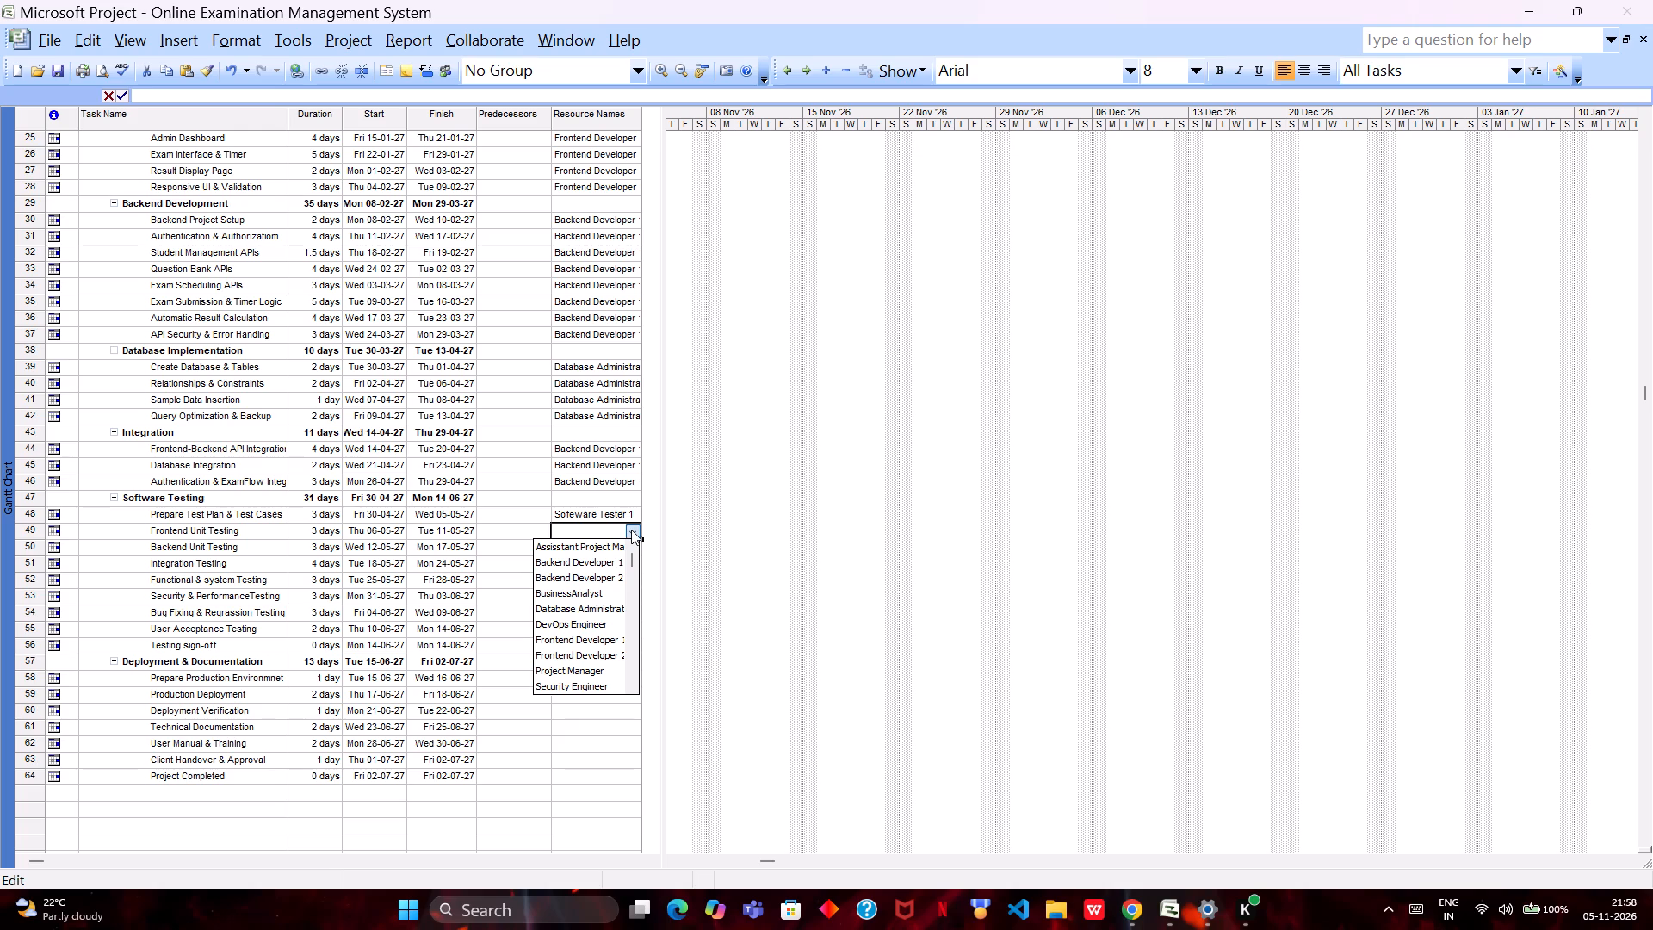
key("Down")
key("Down")
key("Return")
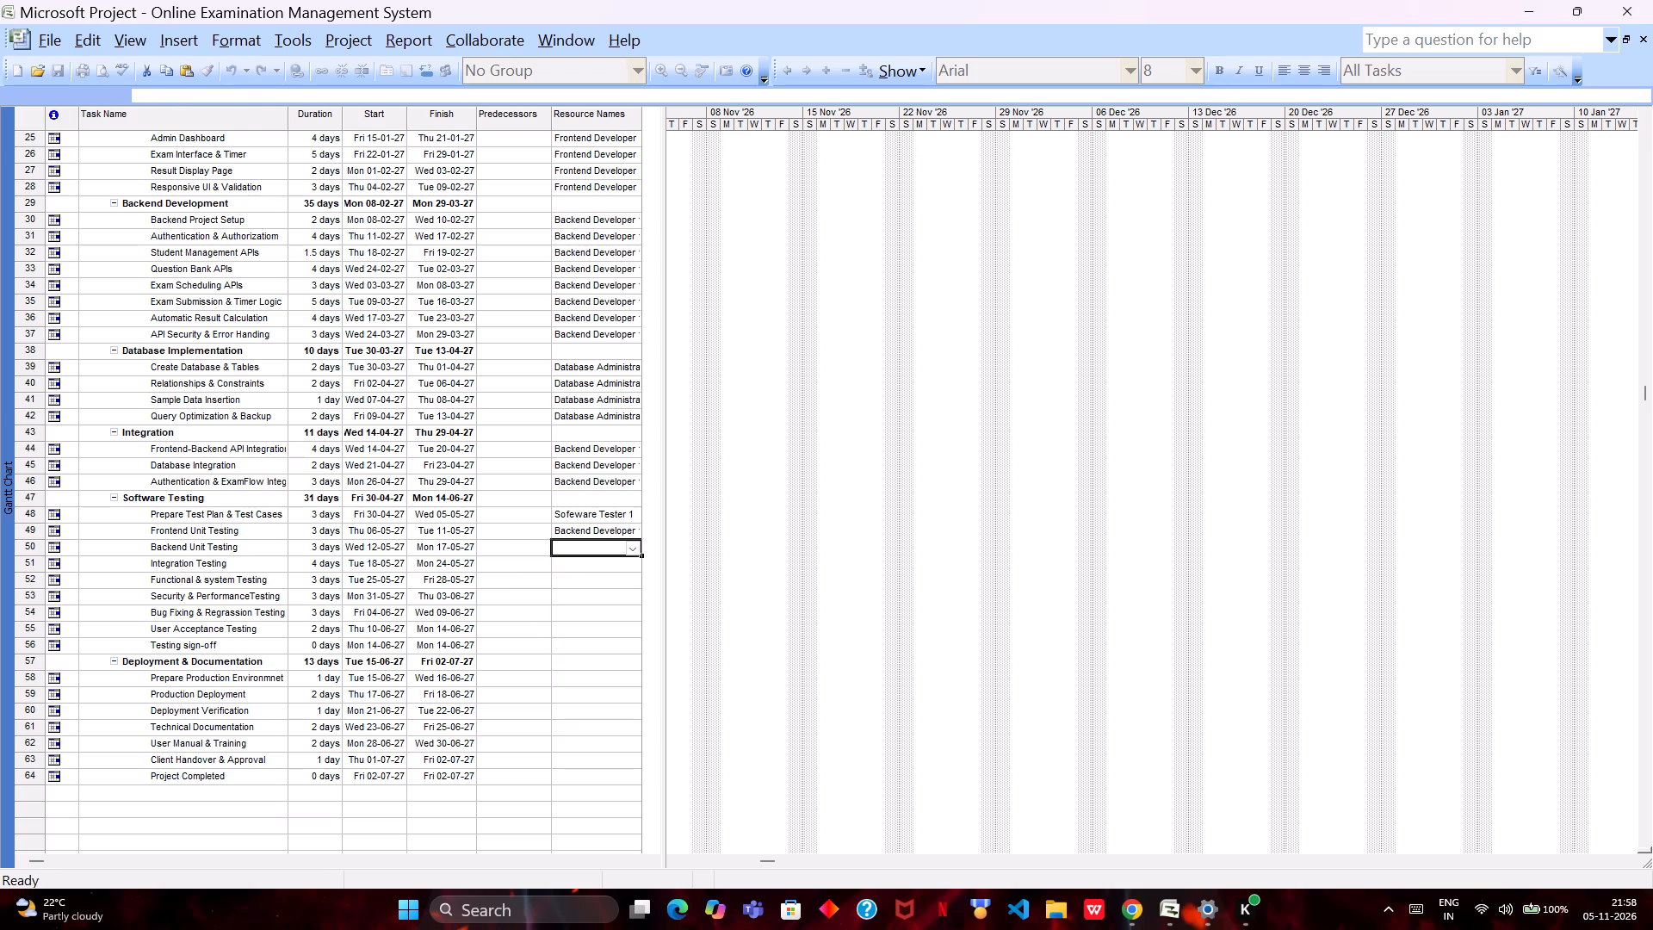
Add Software Tester 2 as a second resource of the Frontend Unit Testing task.
double_click(626, 530)
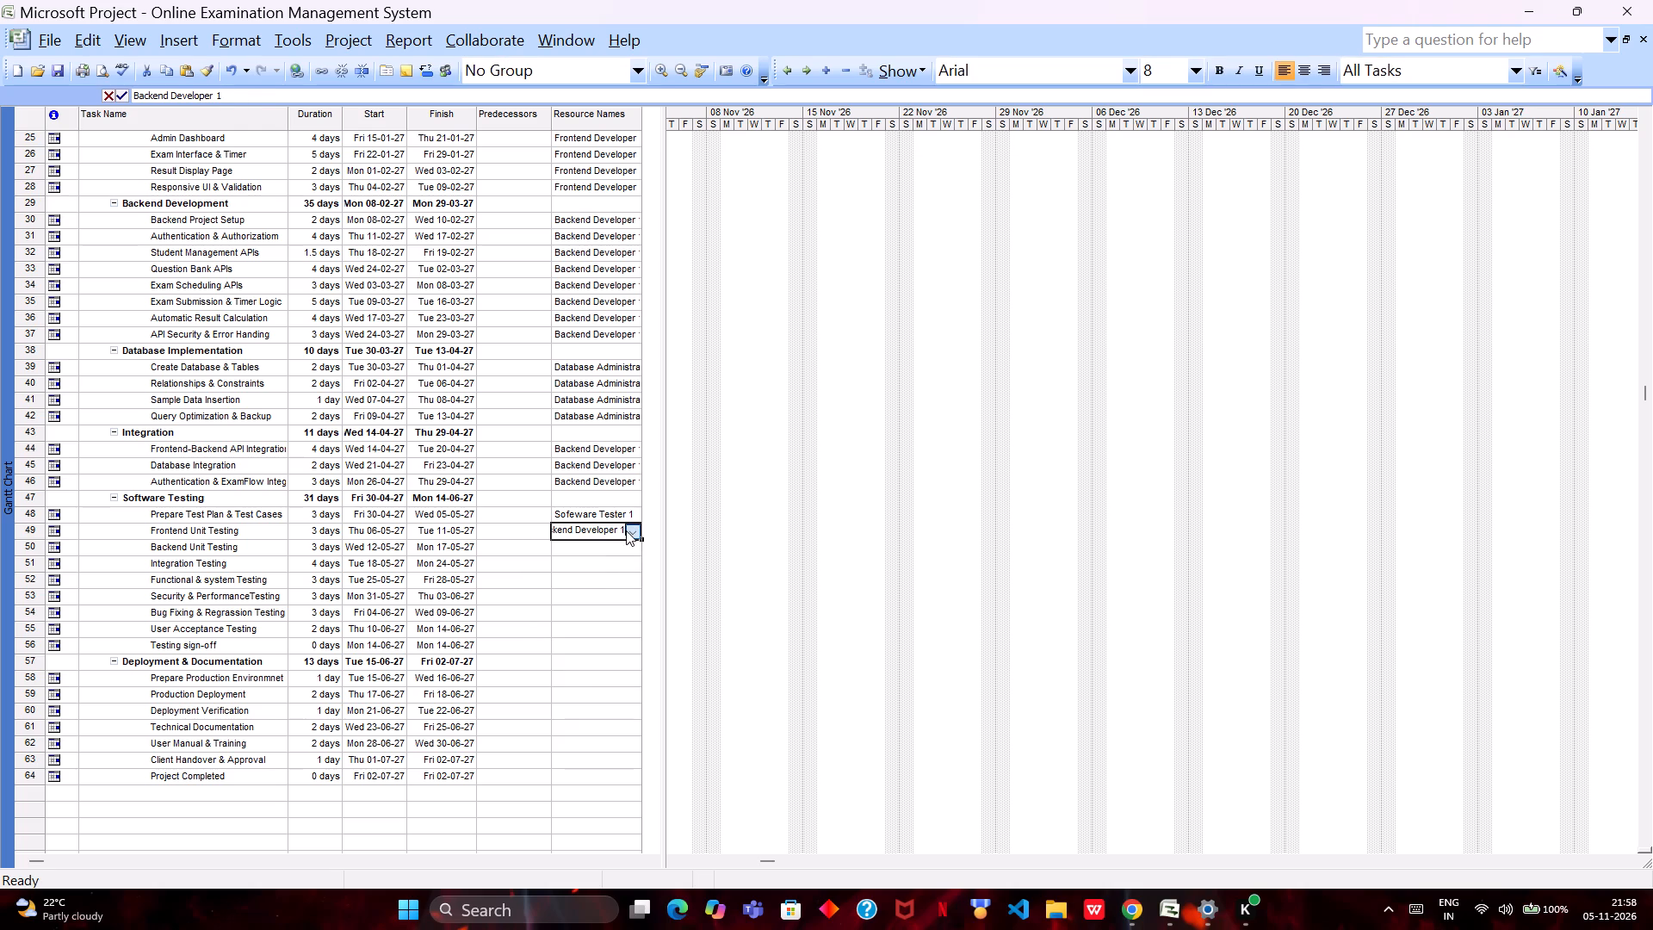
left_click(608, 519)
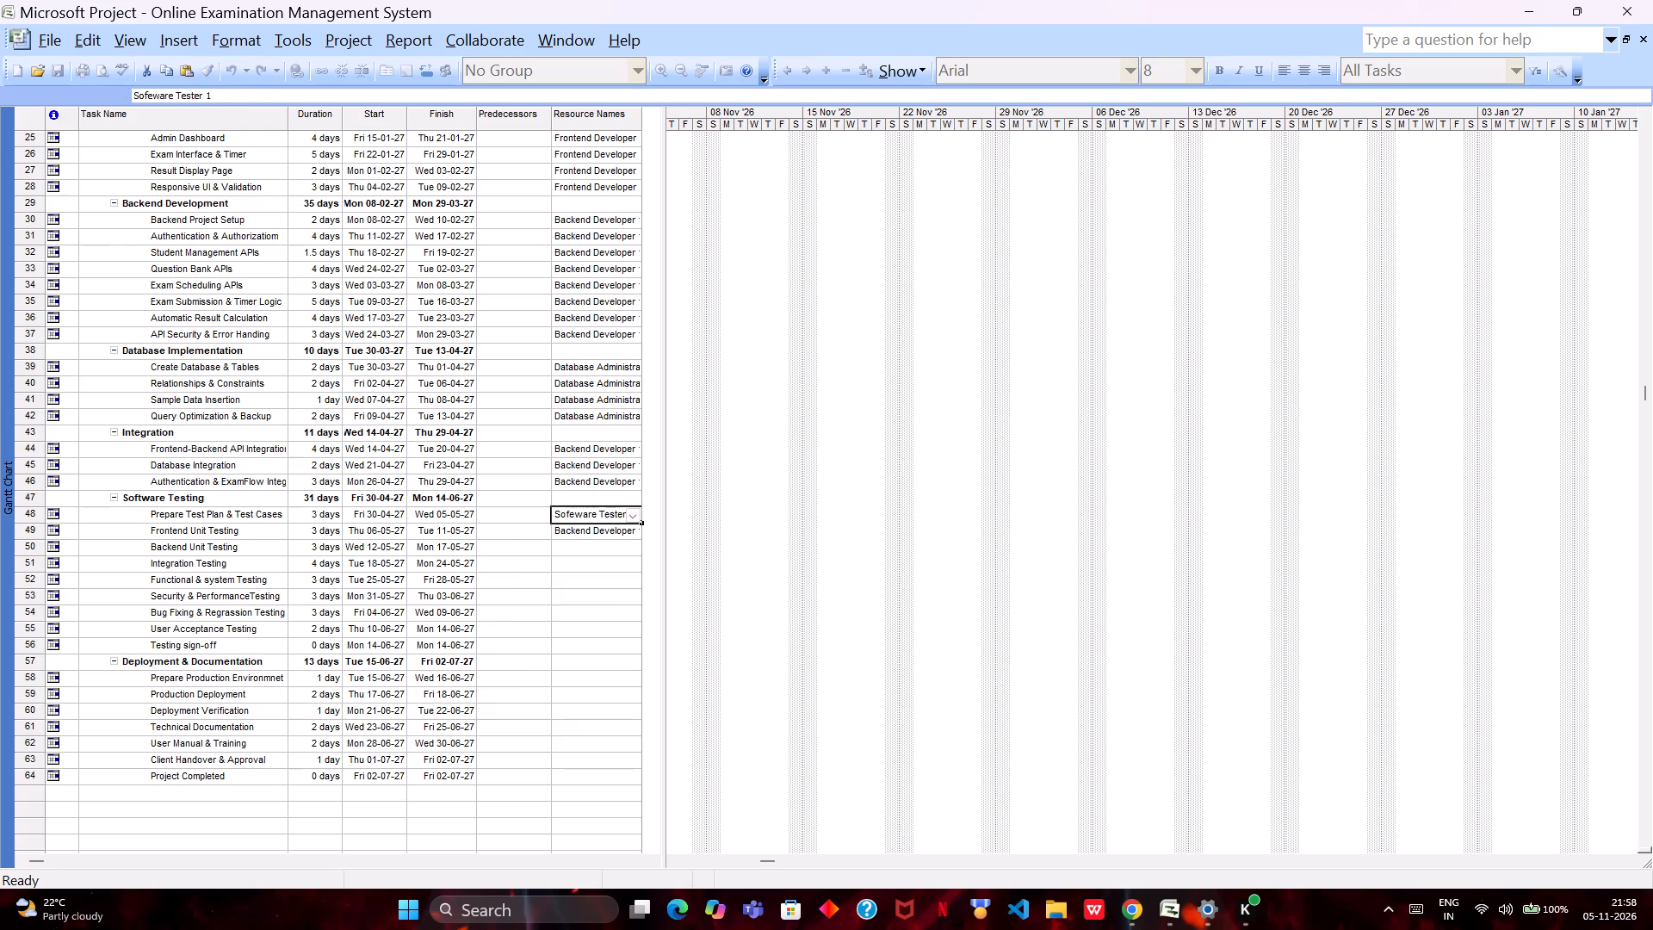
double_click(610, 534)
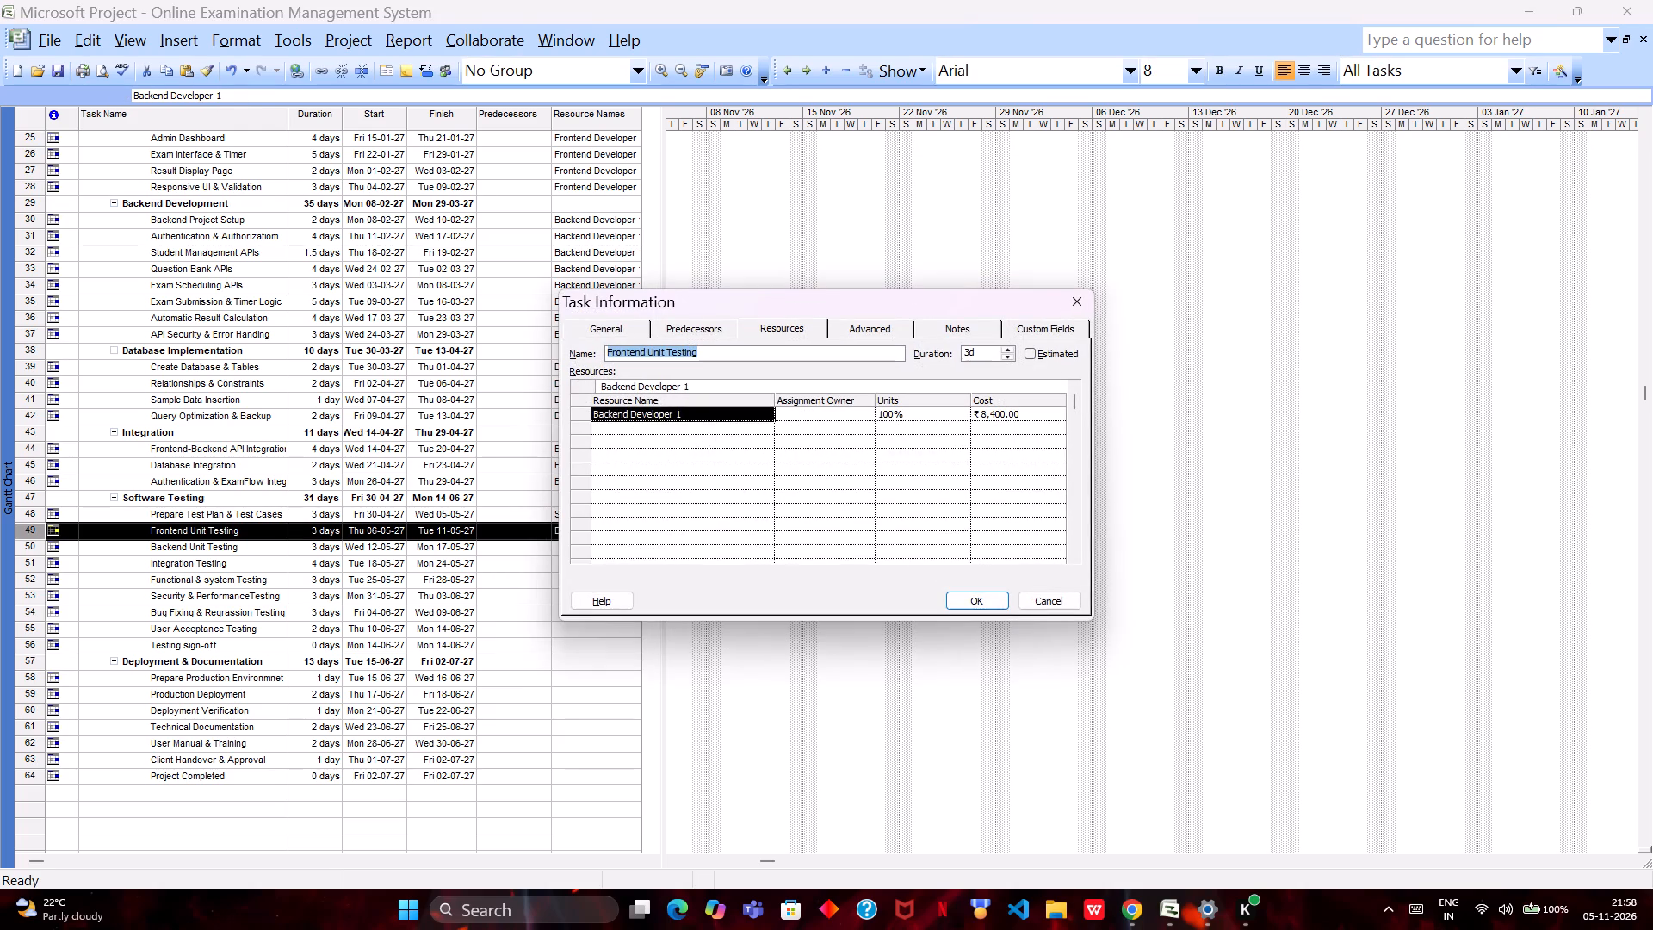
left_click(749, 429)
left_click(768, 429)
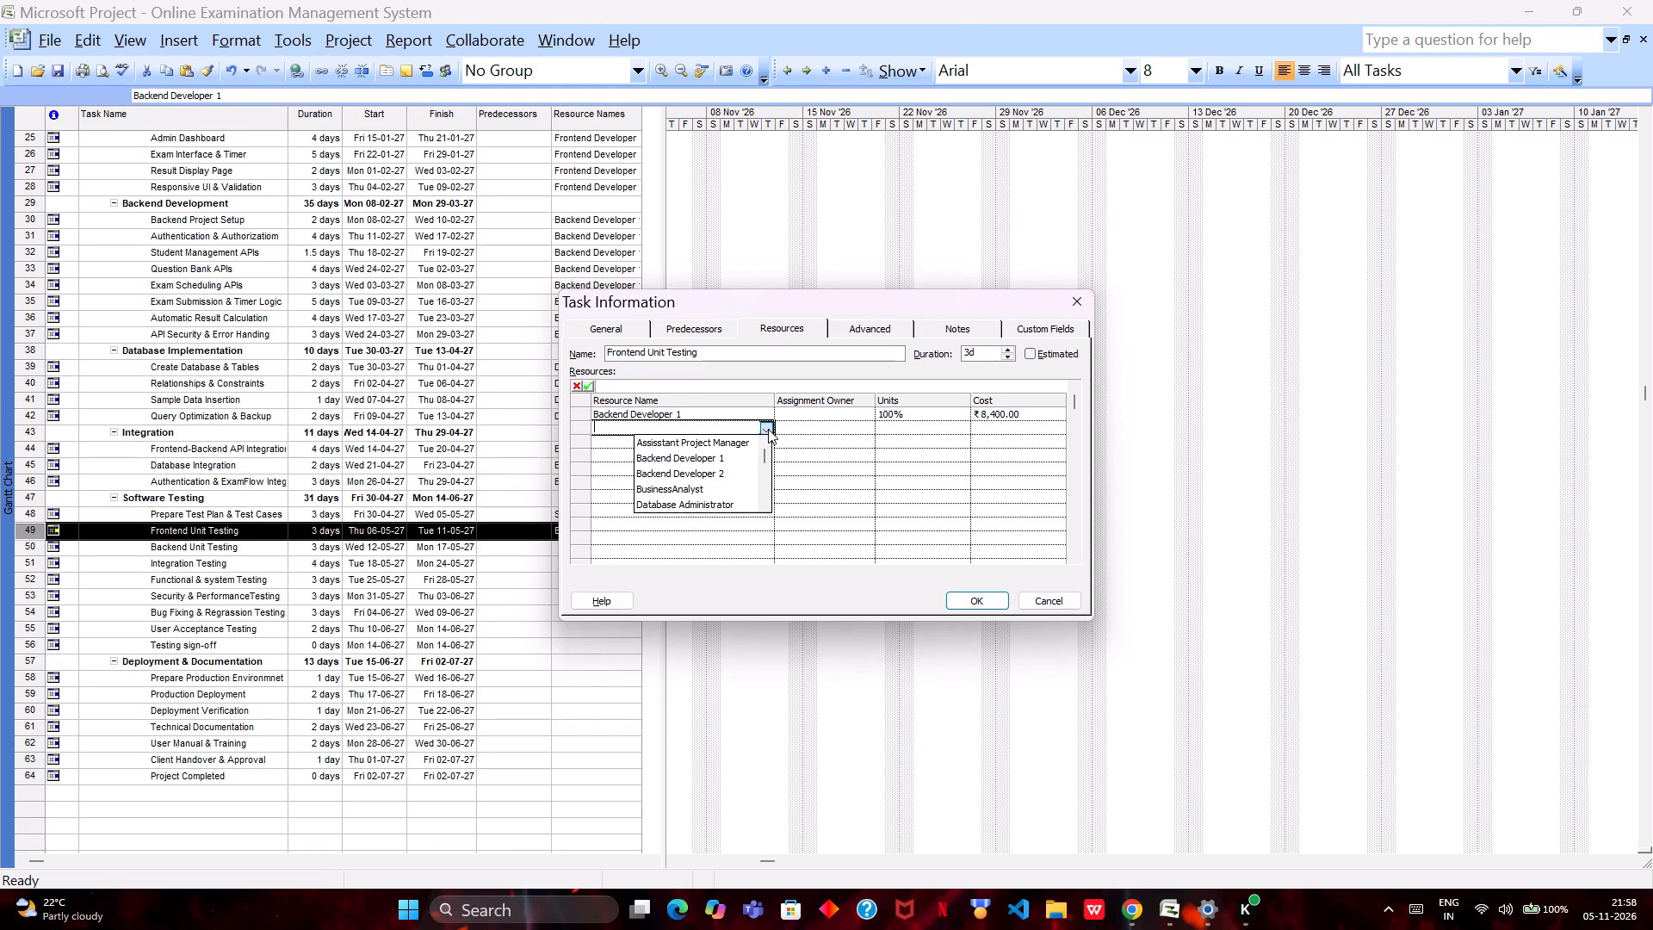
key("Down")
key("Down")
key("Down")
key("Down")
key("Down")
key("Down")
key("Down")
key("Down")
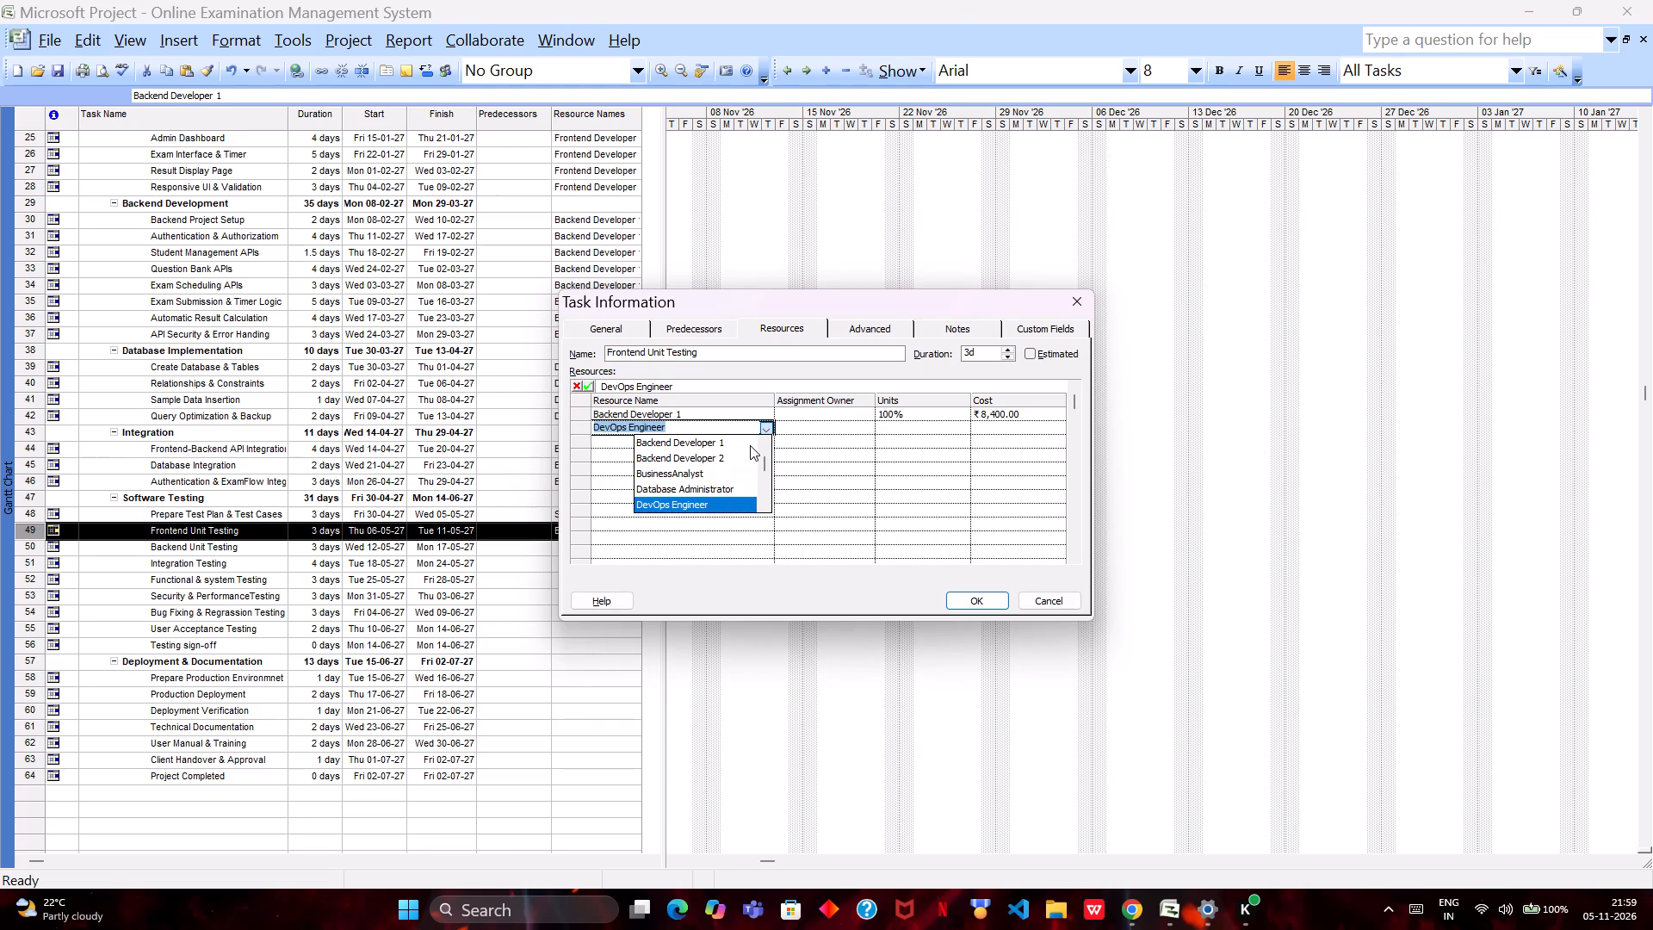
key("Down")
key("Down")
key("Down")
key("Down")
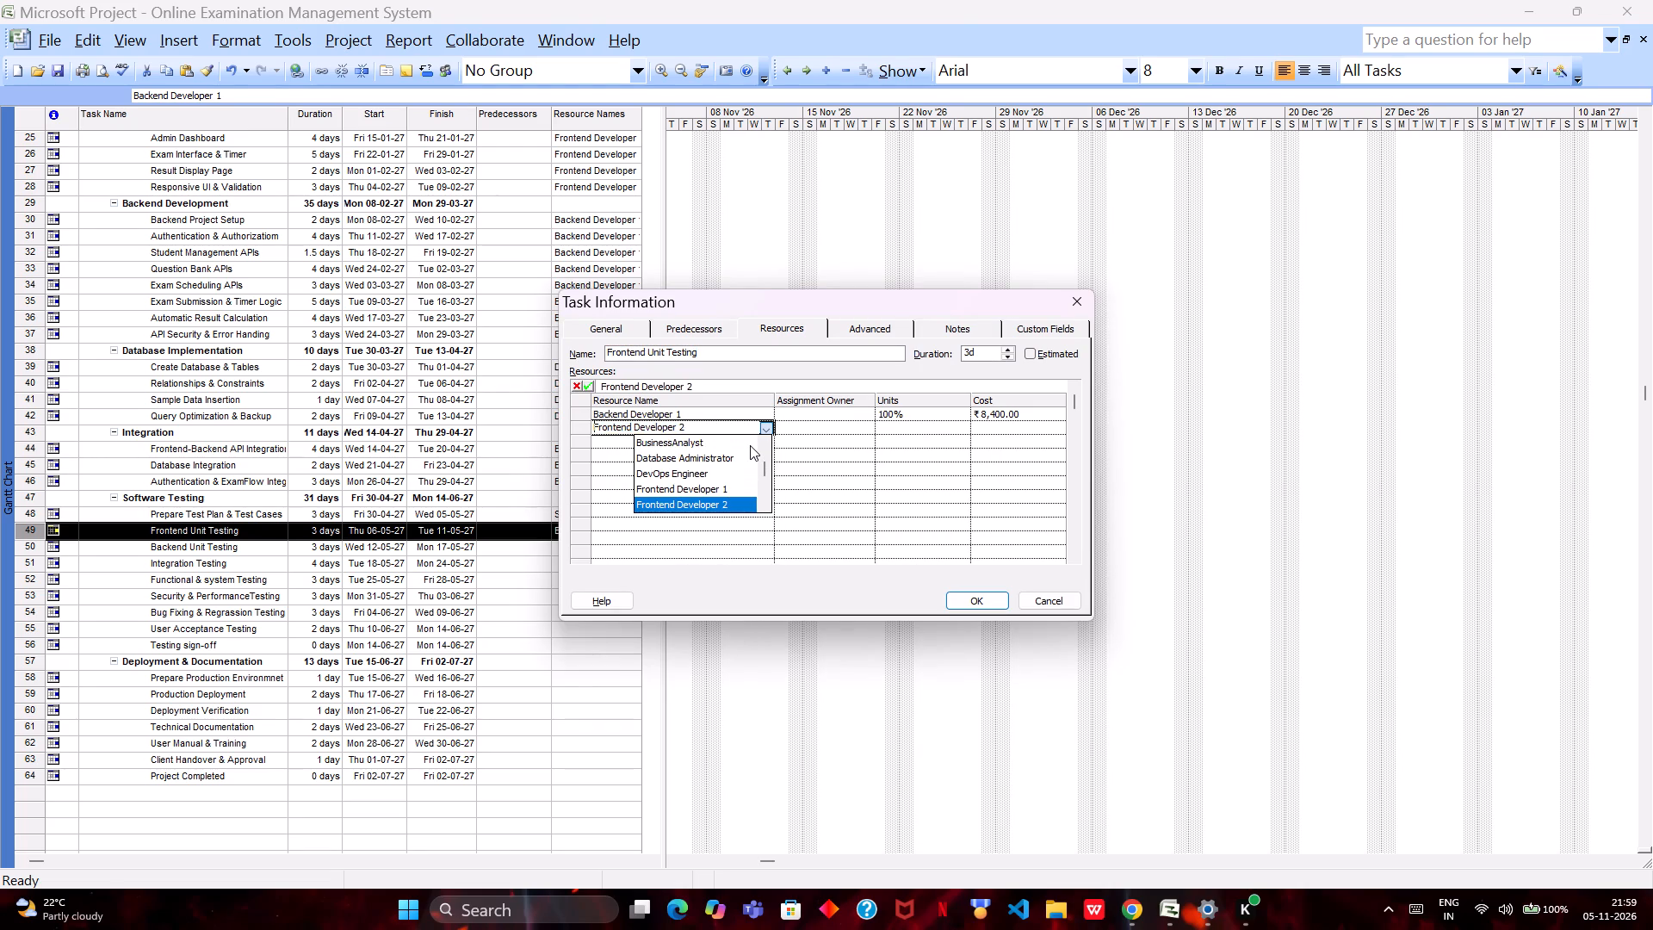
key("Down")
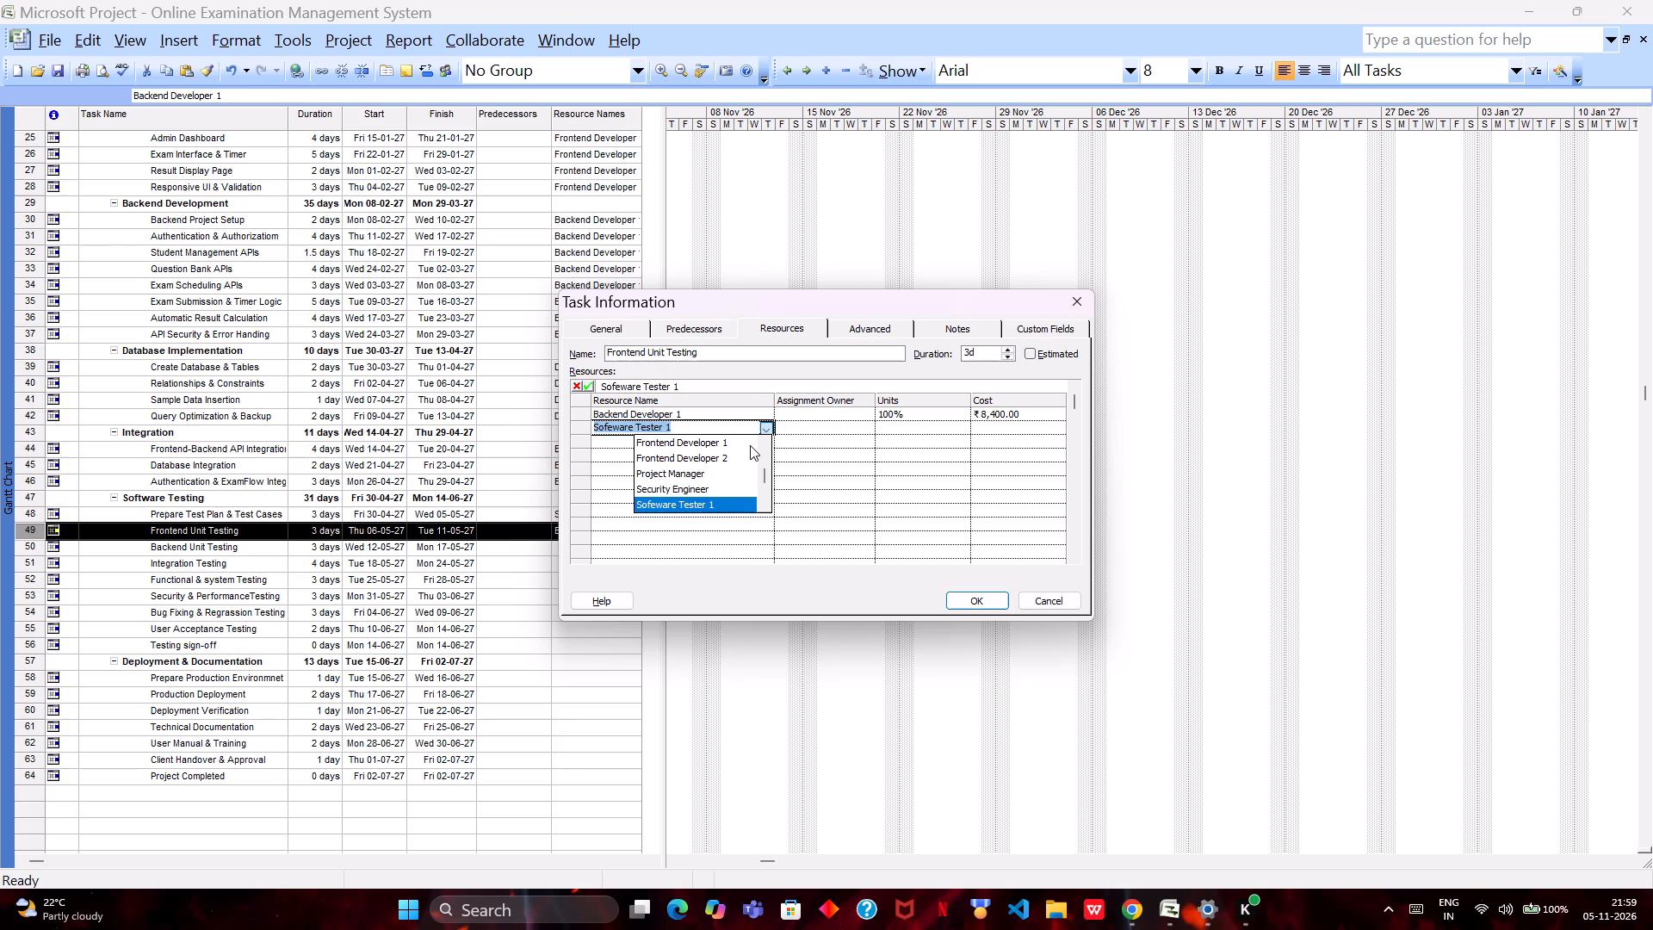
key("Down")
key("Return")
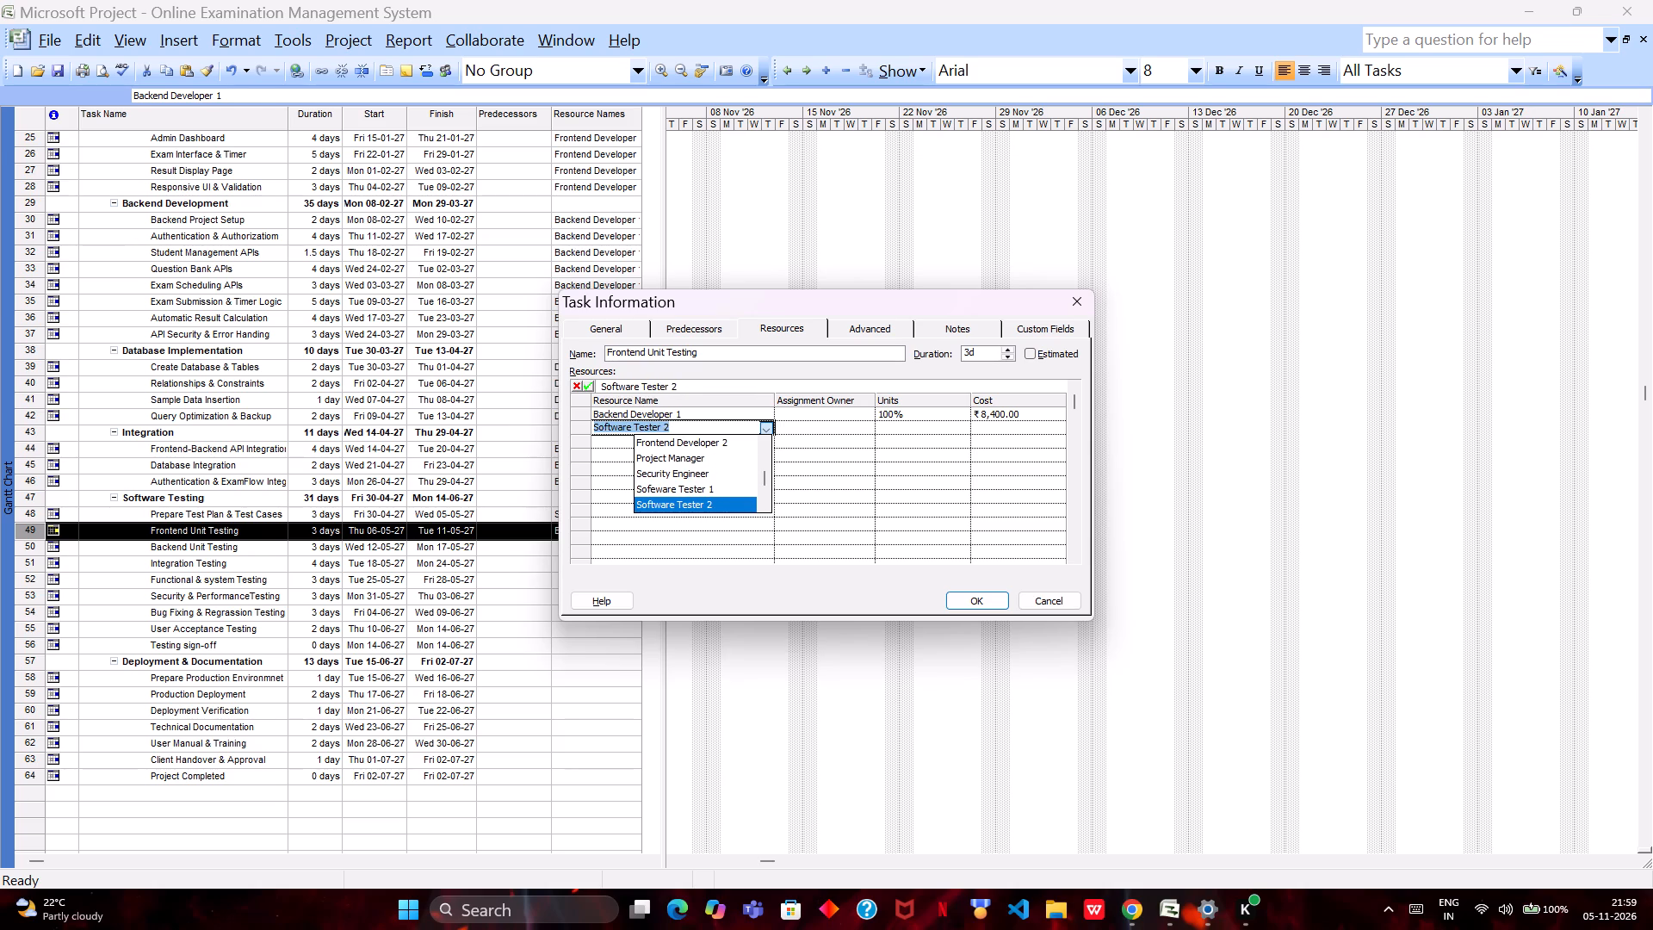
key("Return")
Assign Backend Developer 1 and Sofeware Tester 1 as resources of the Backend Unit Testing task.
left_click(573, 550)
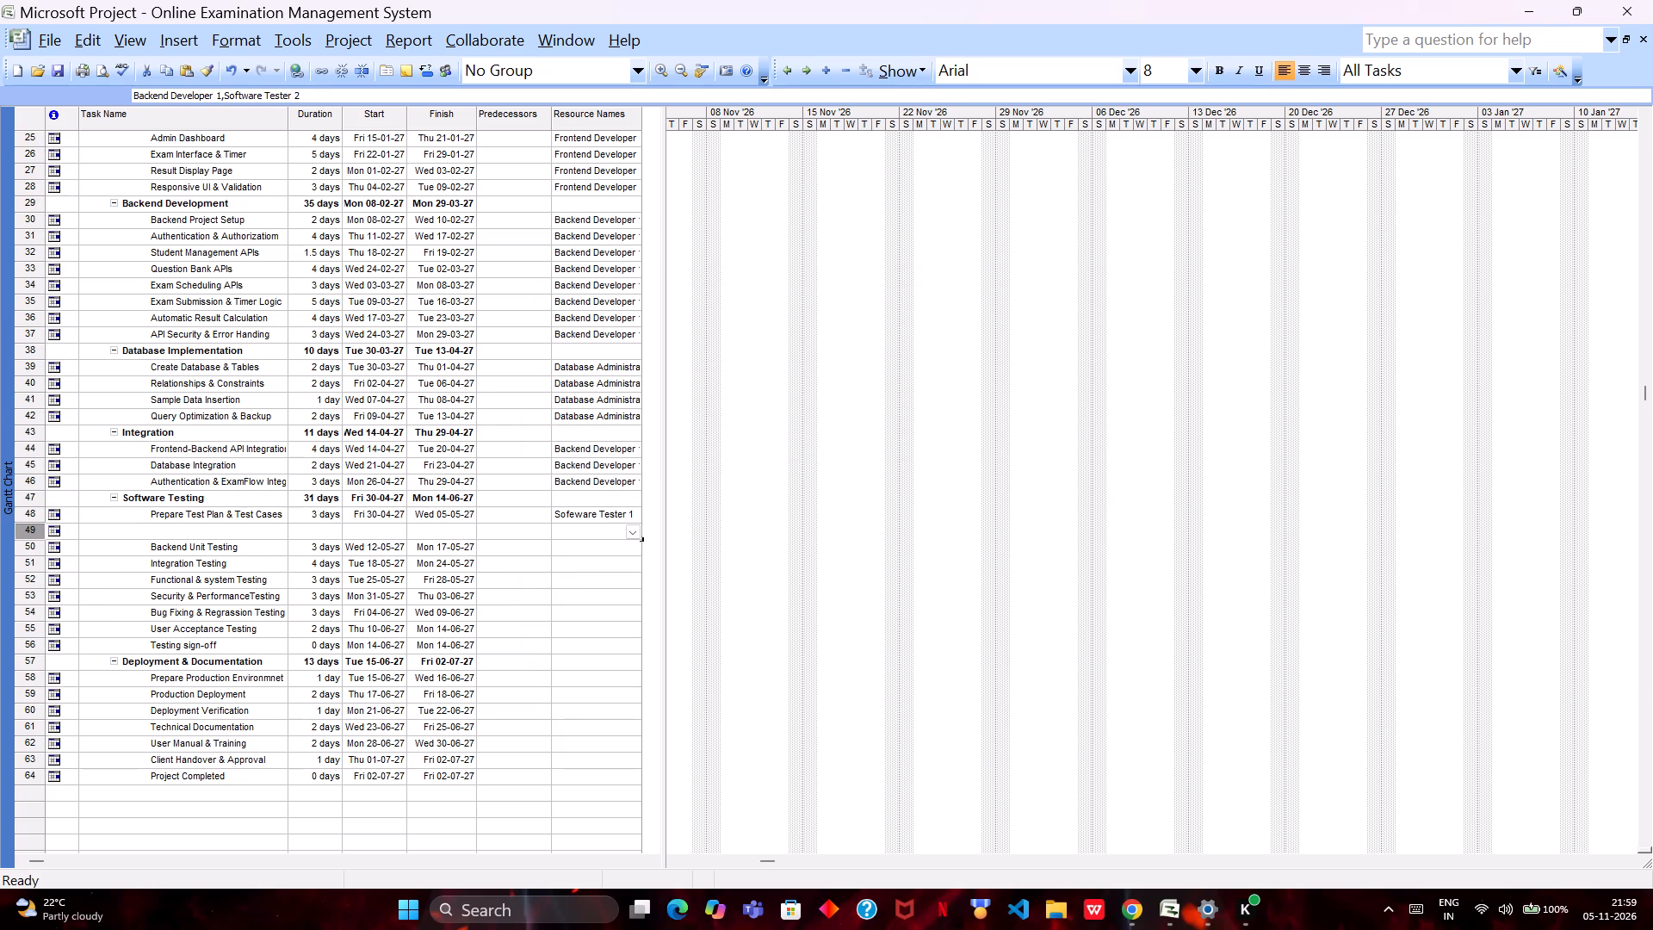
double_click(573, 550)
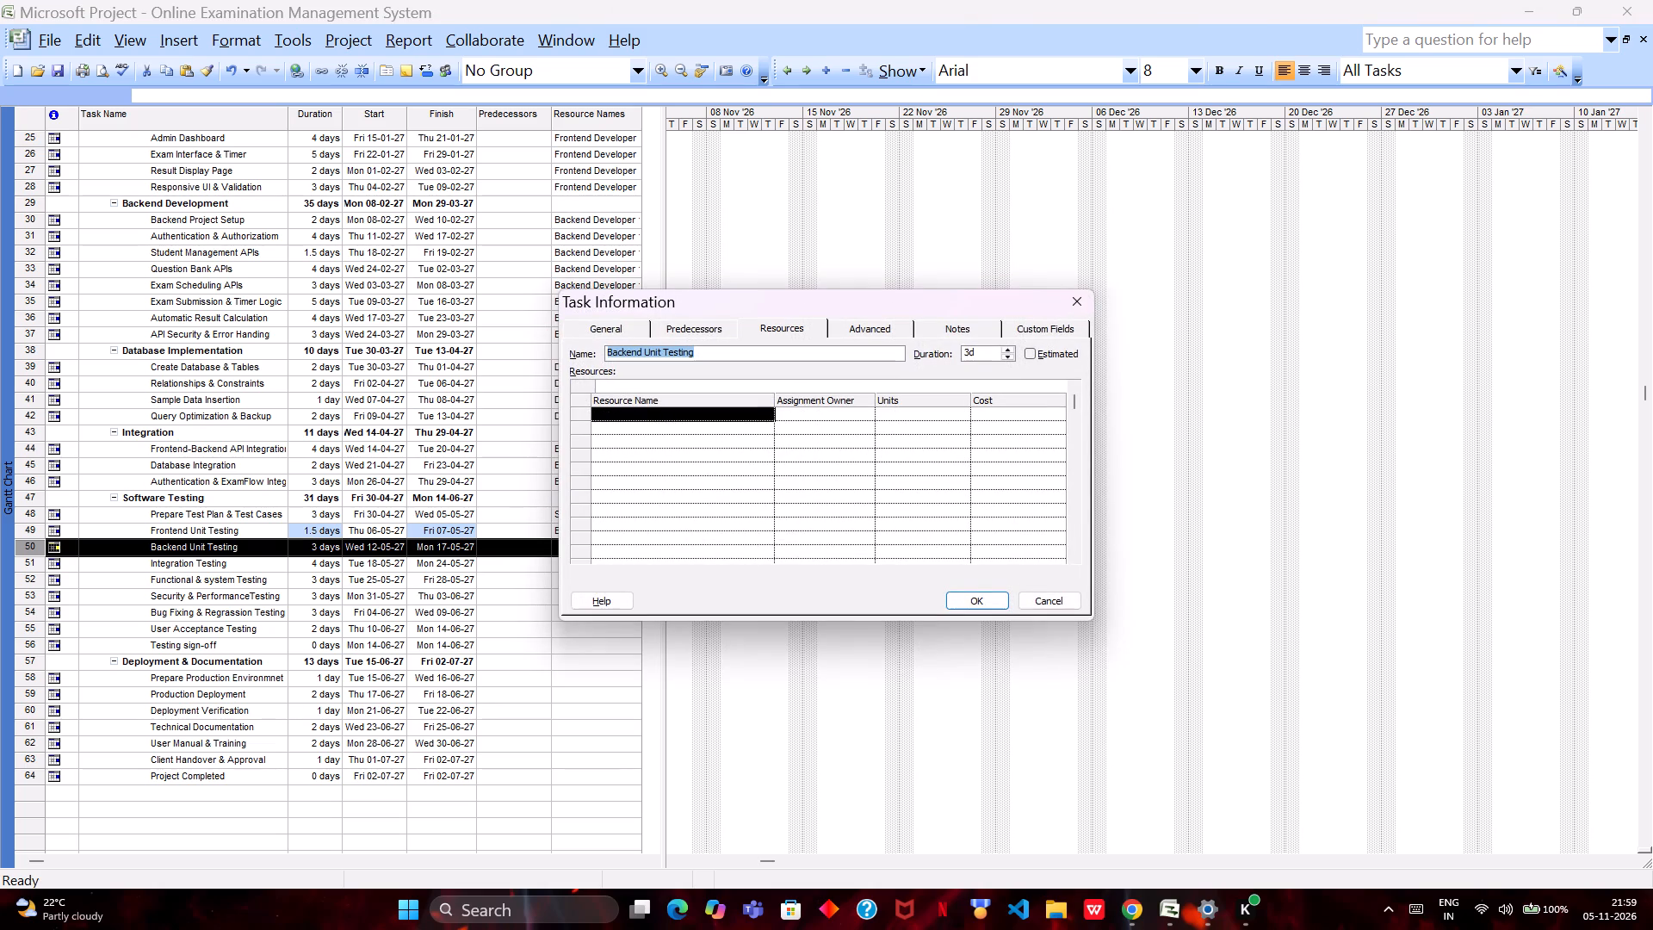
left_click_drag(706, 413, 764, 418)
left_click(764, 418)
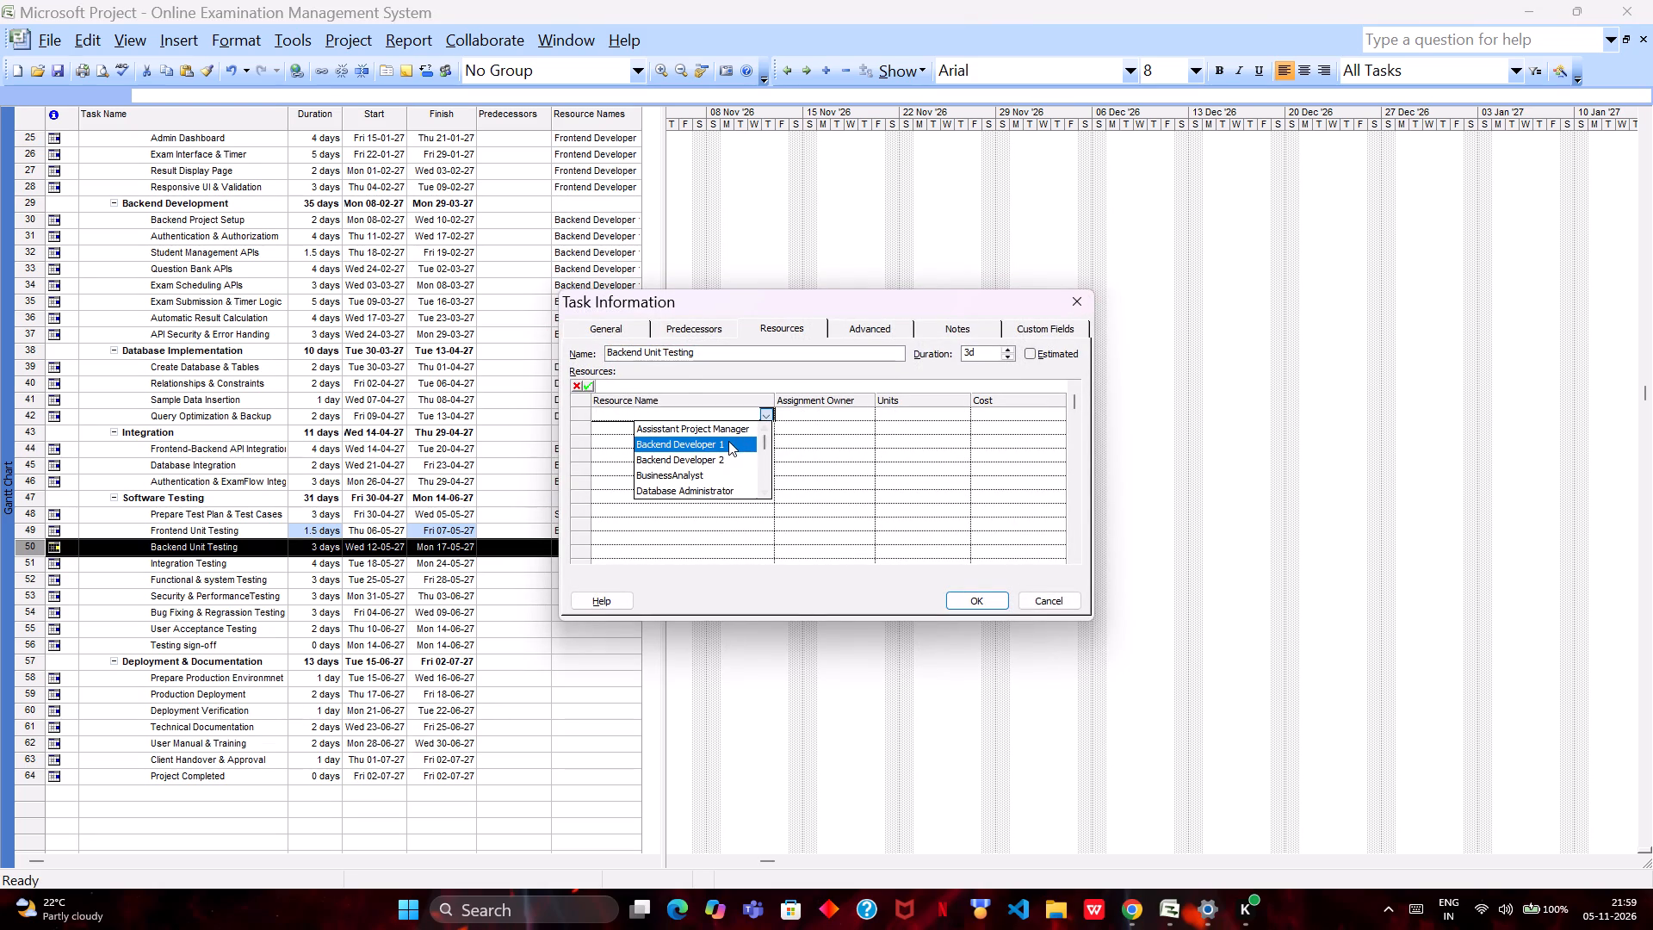
left_click(728, 441)
left_click(740, 428)
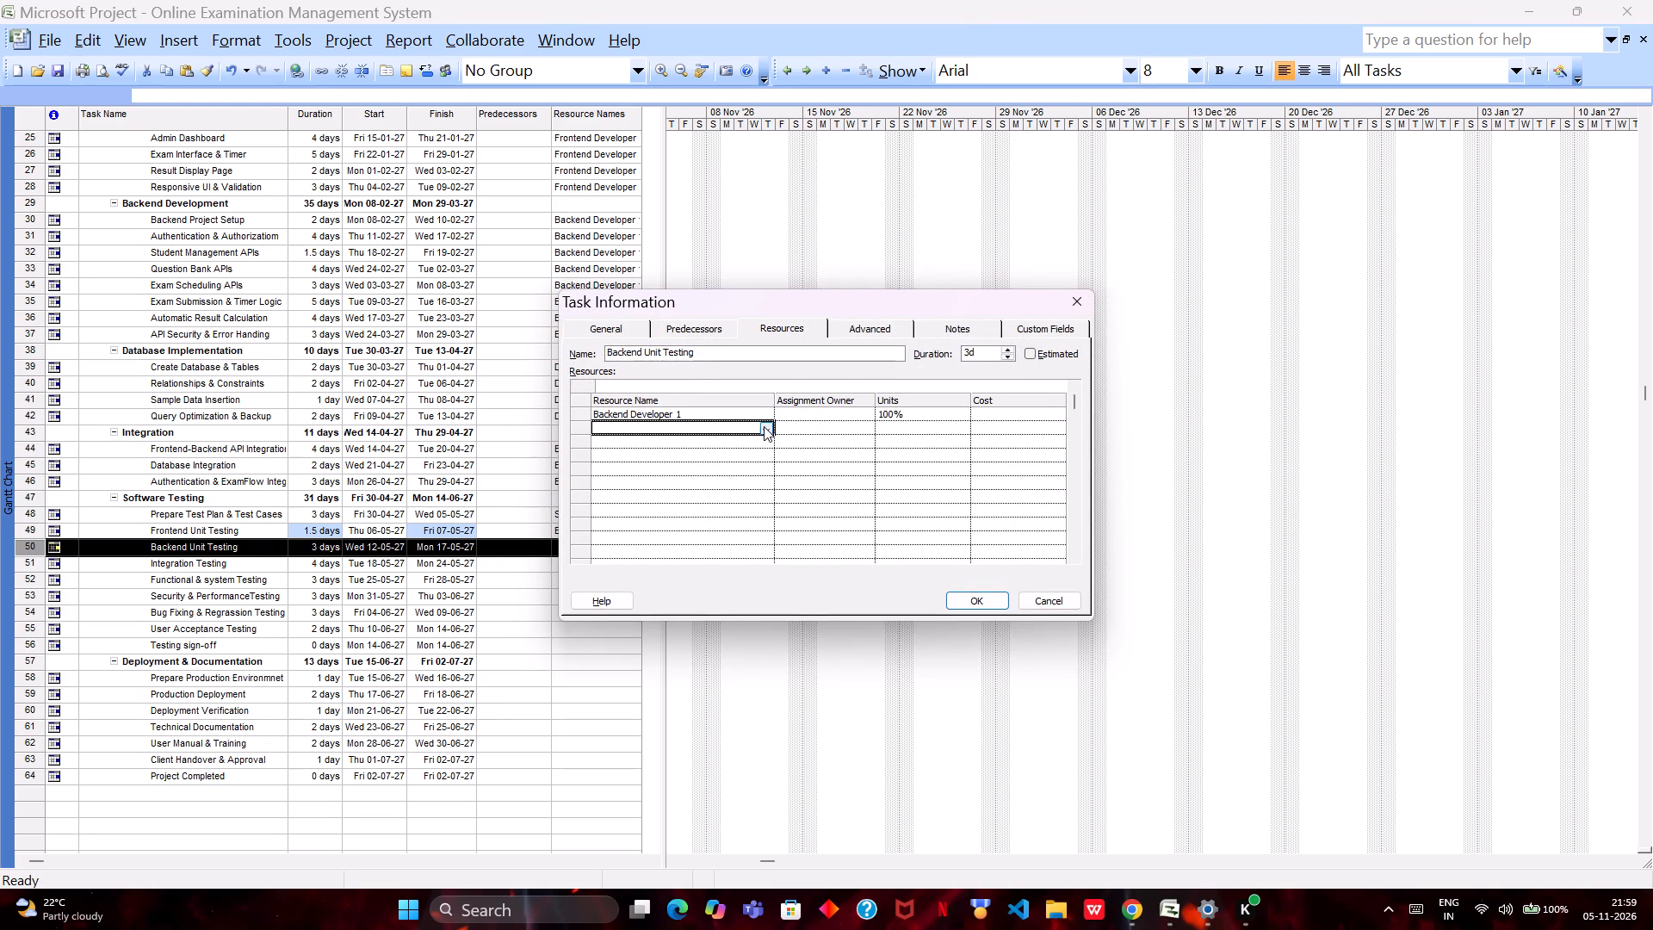
left_click(765, 426)
key("Down")
key("Down")
key("Down")
key("Down")
key("Down")
key("Down")
key("Down")
key("Down")
key("Down")
key("Down")
key("Down")
key("Down")
key("Down")
key("Down")
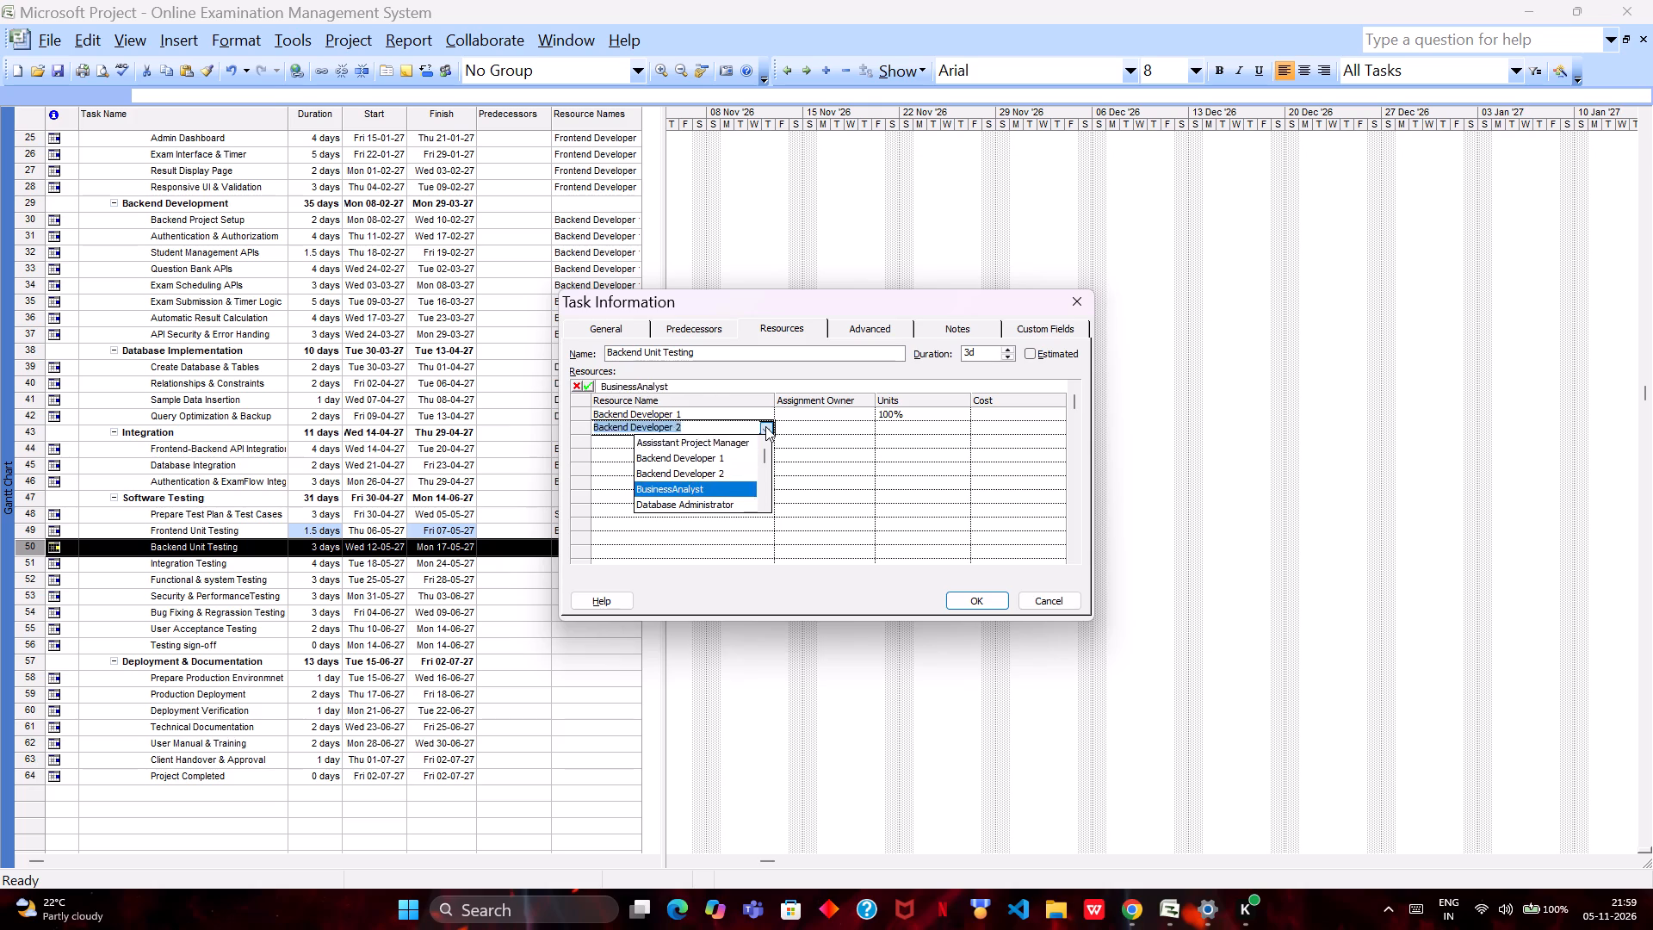
key("Down")
key("Down")
key("Down")
key("Down")
key("Down")
key("Down")
key("Down")
key("Down")
key("Down")
key("Down")
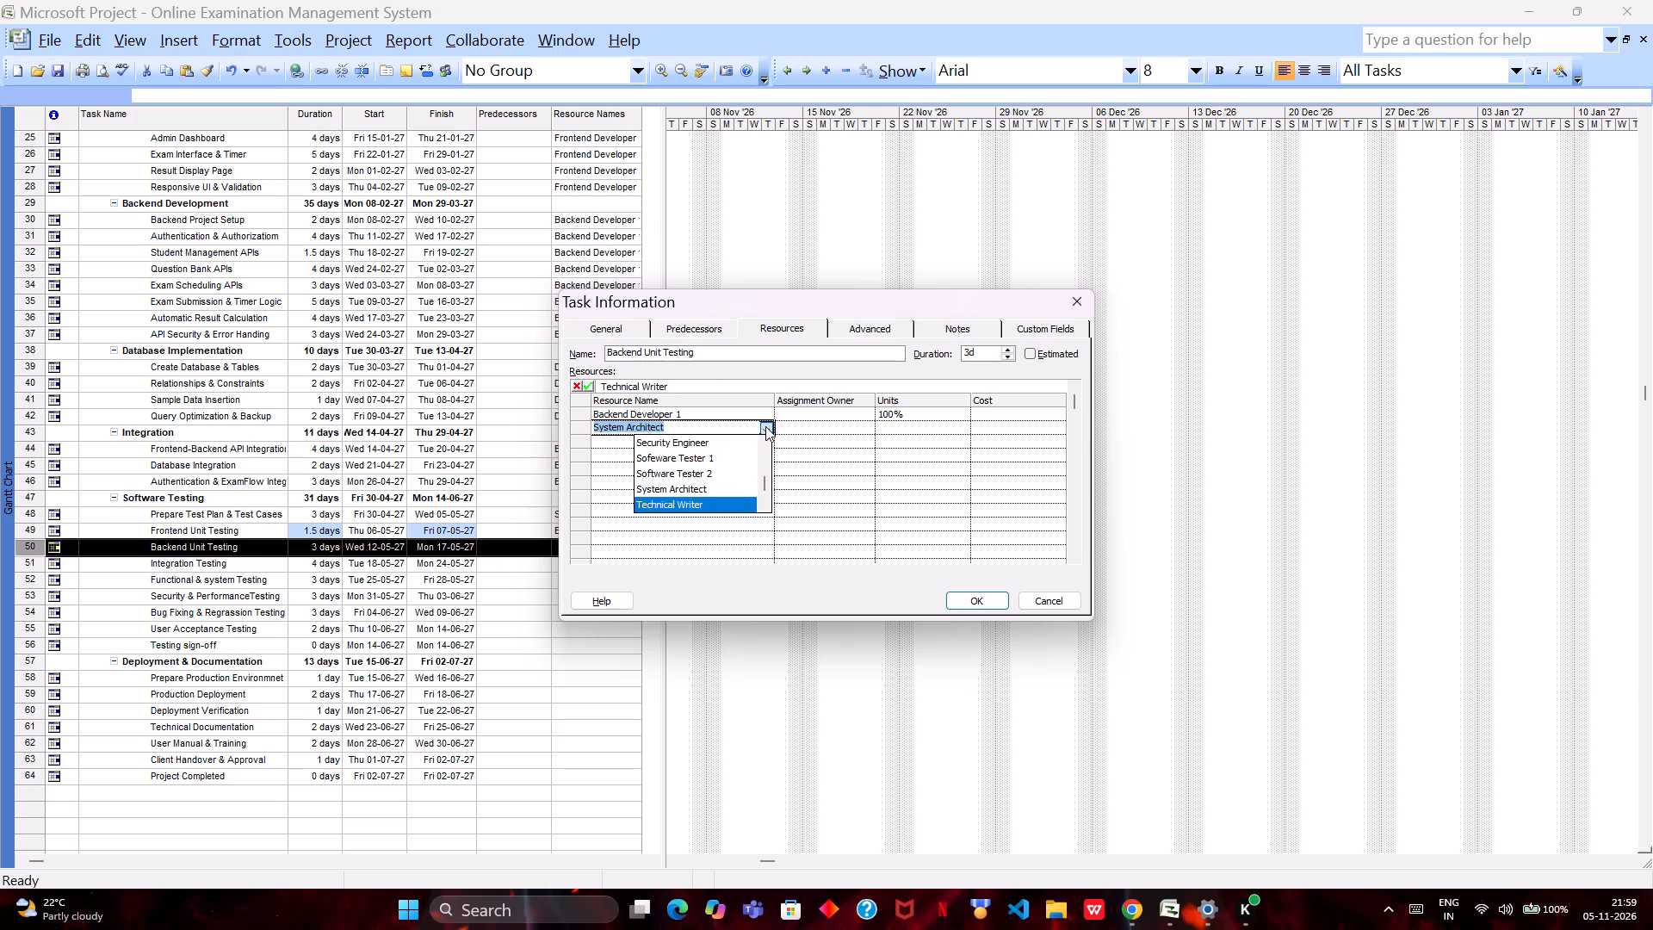
key("Up")
key("Up")
key("Up")
key("Return")
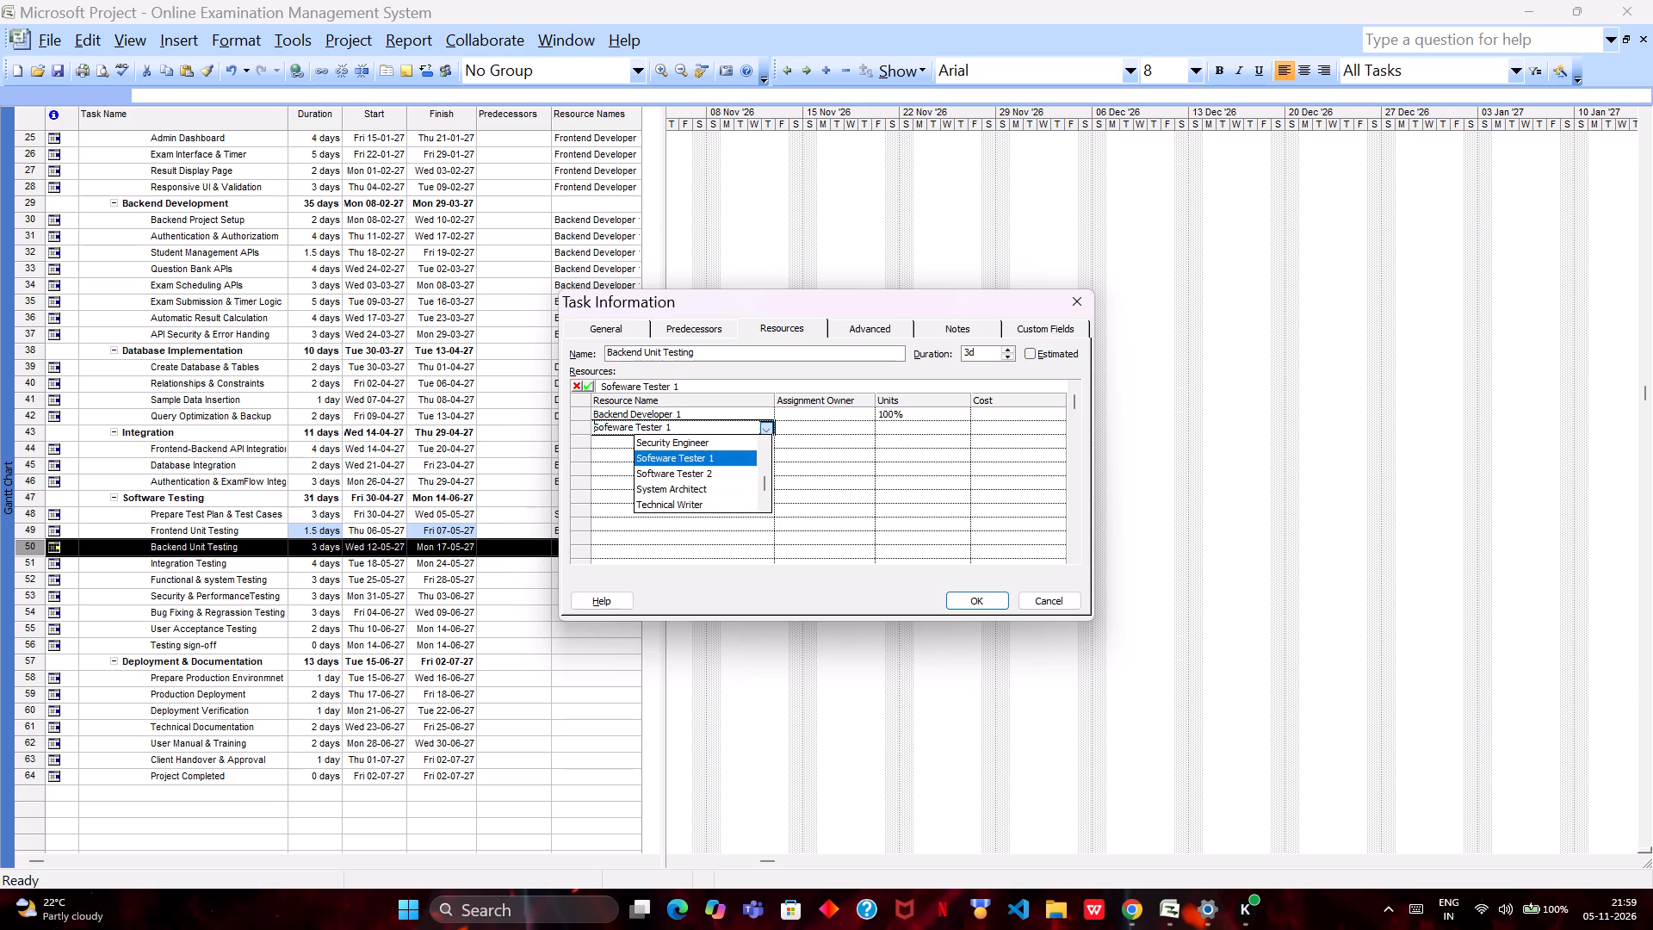
key("Return")
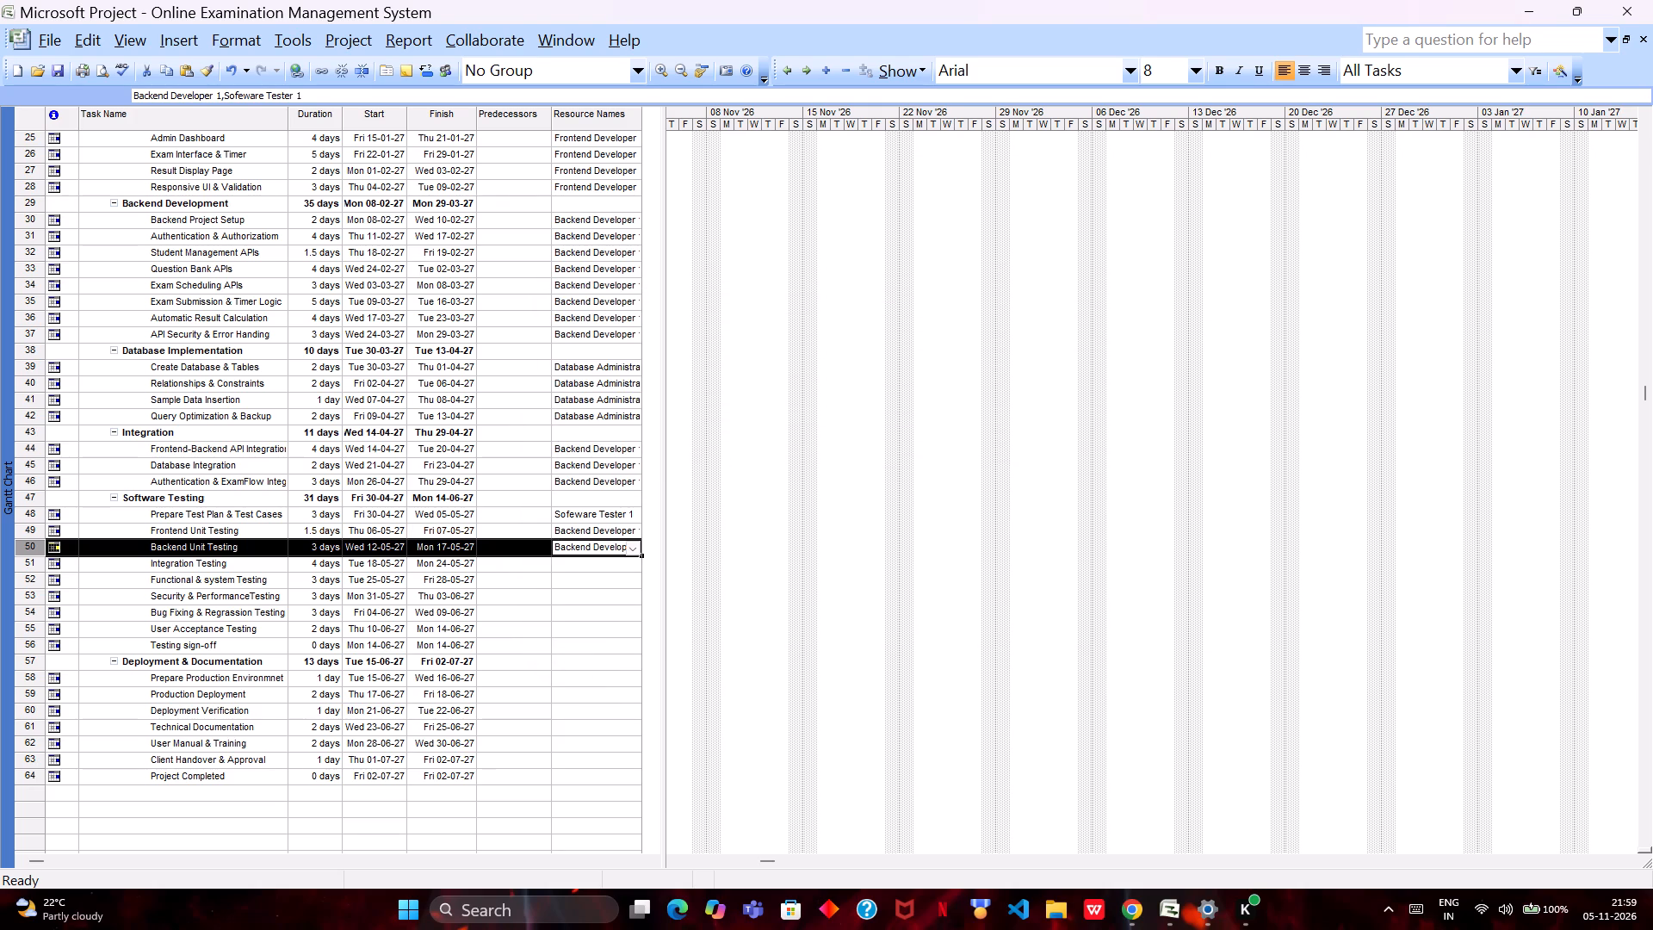
Replace Backend Developer 1 with Frontend Developer 1 in the resources of the Frontend Unit Testing task.
left_click(620, 529)
double_click(620, 529)
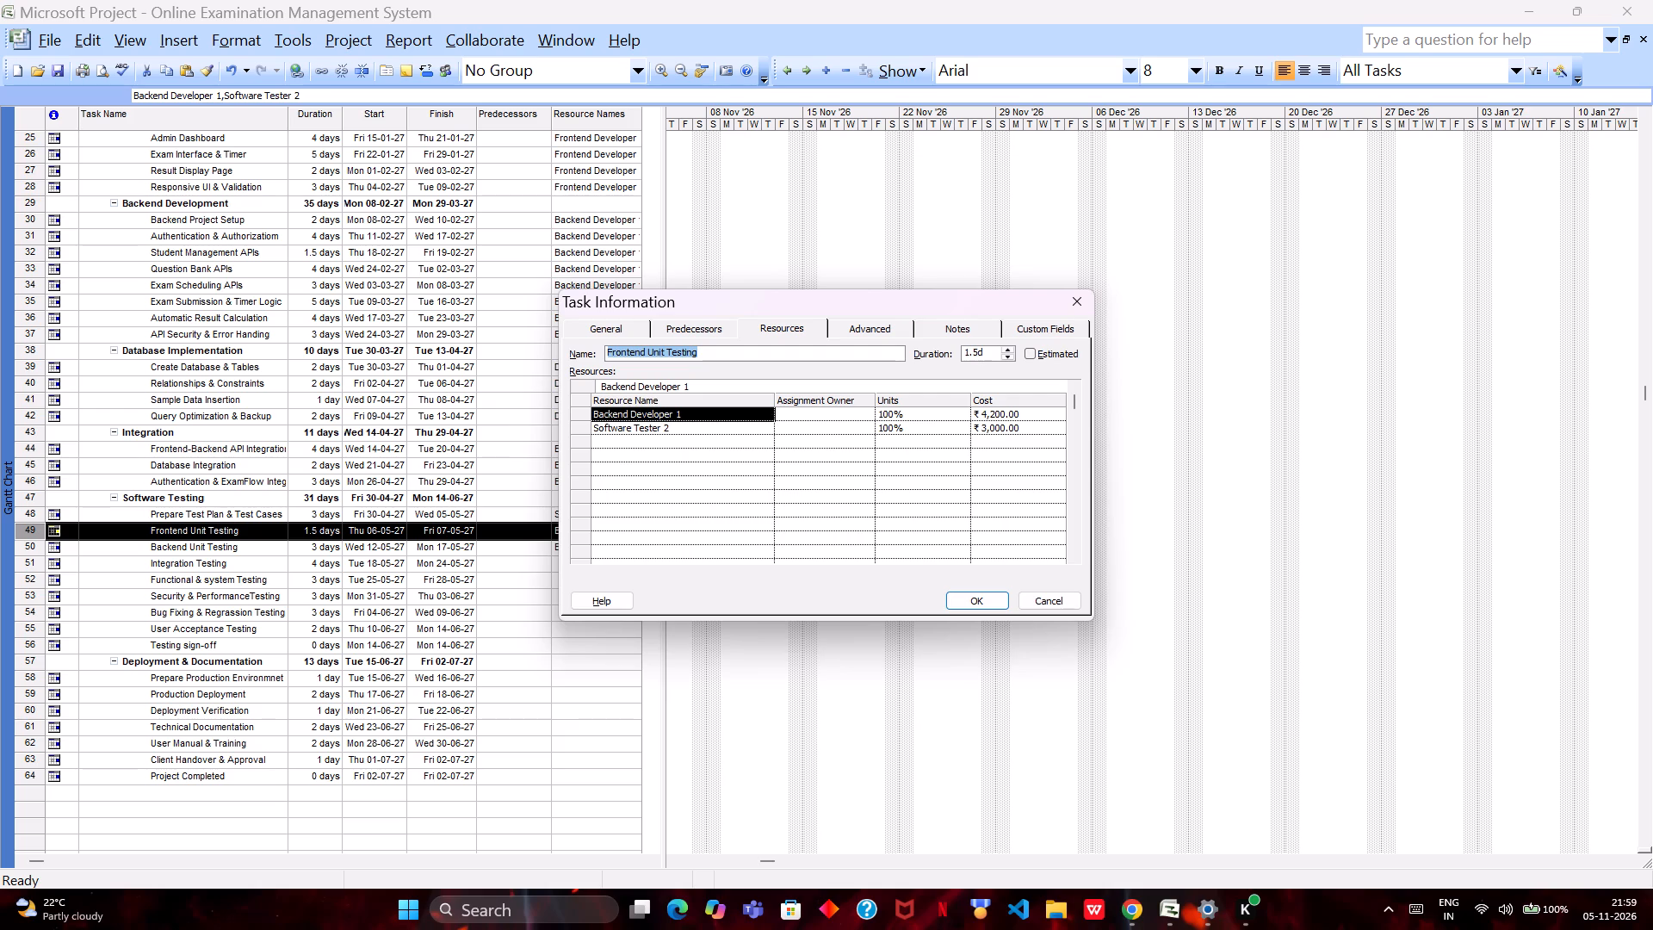
left_click_drag(751, 410, 764, 412)
left_click(764, 412)
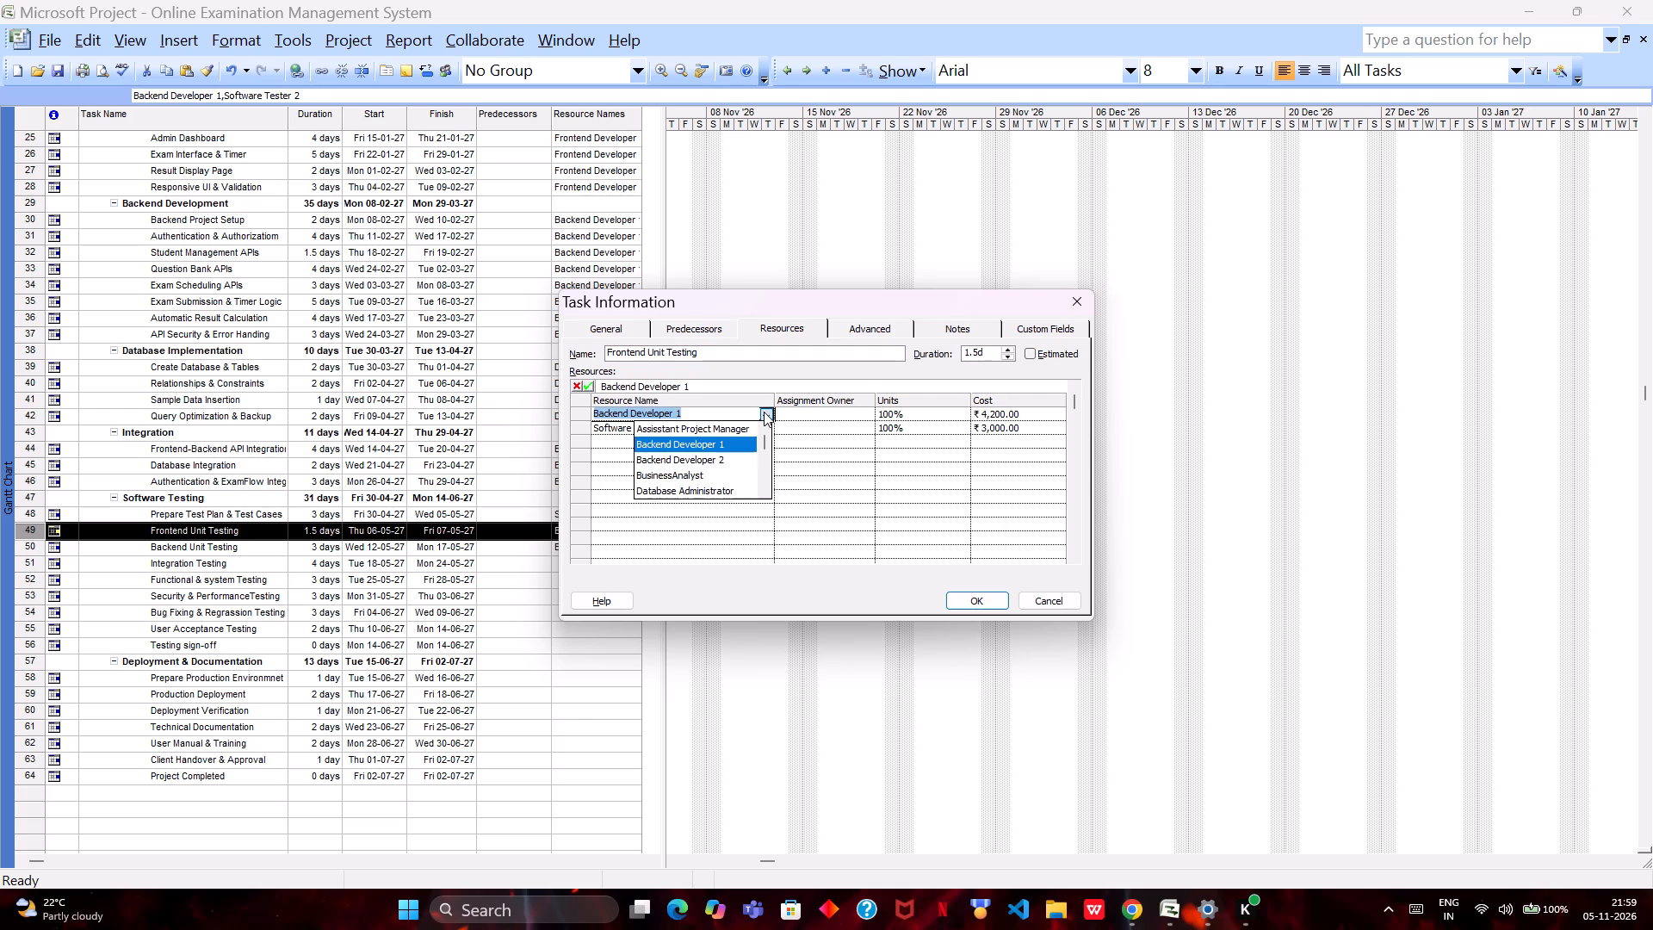
key("Down")
key("Down")
key("Down")
key("Down")
key("Down")
key("Down")
key("Down")
key("Down")
key("Down")
key("Down")
key("Up")
key("Return")
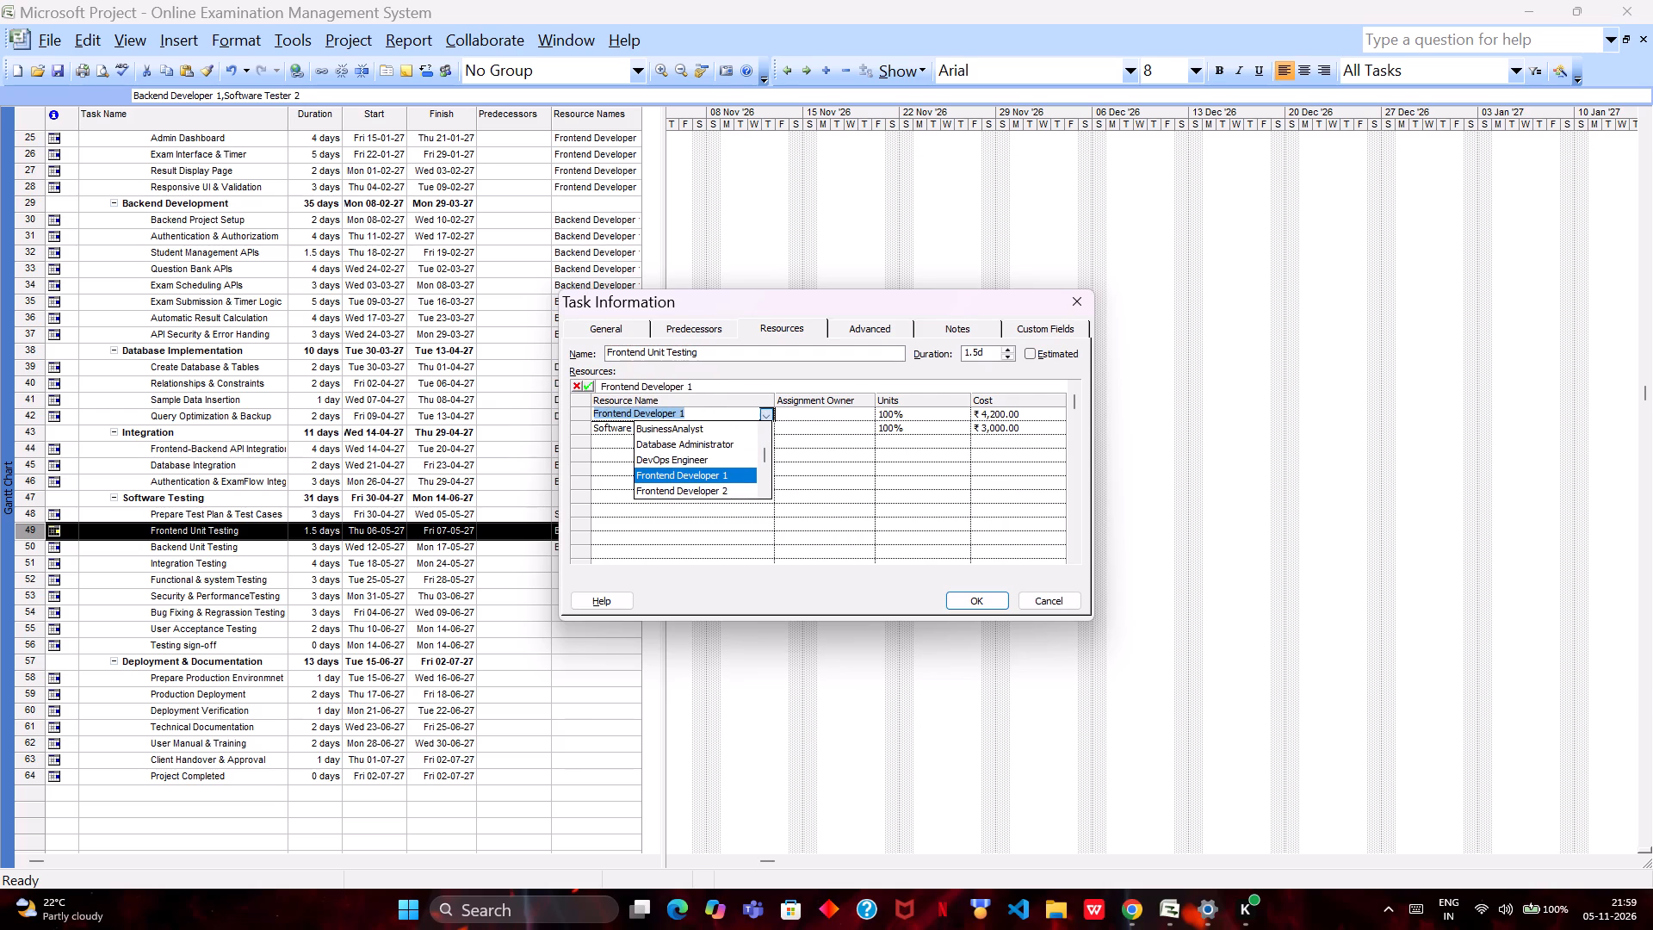
key("Return")
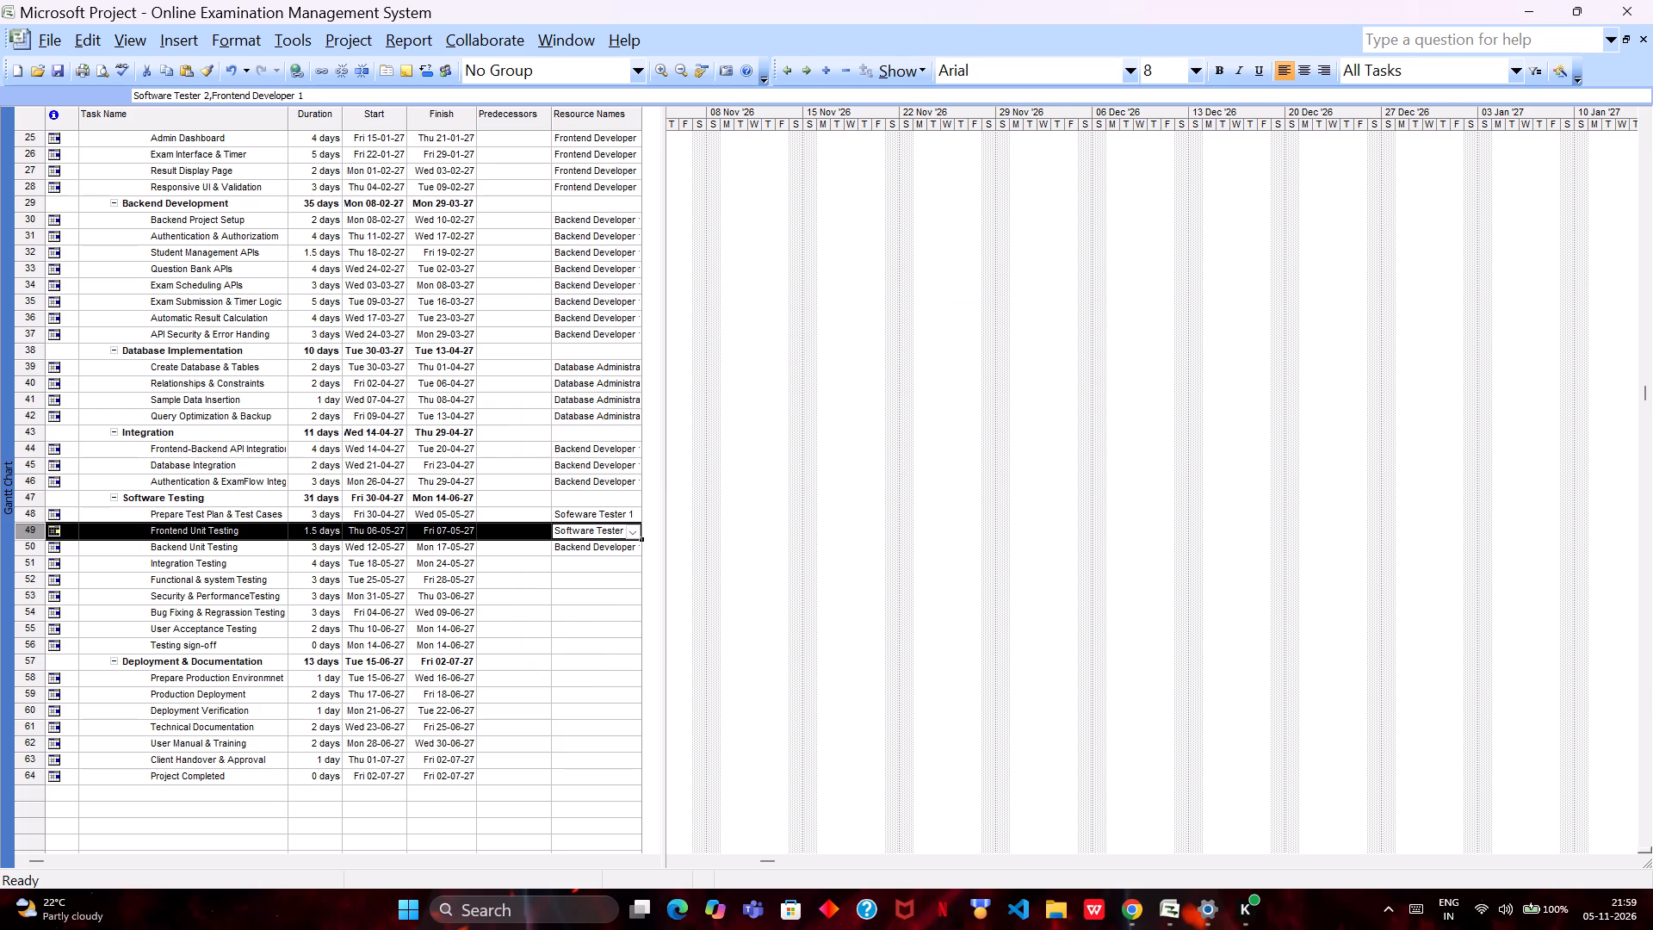
Assign Software Tester 2 to the Integration Testing task under Software Testing.
left_click(600, 572)
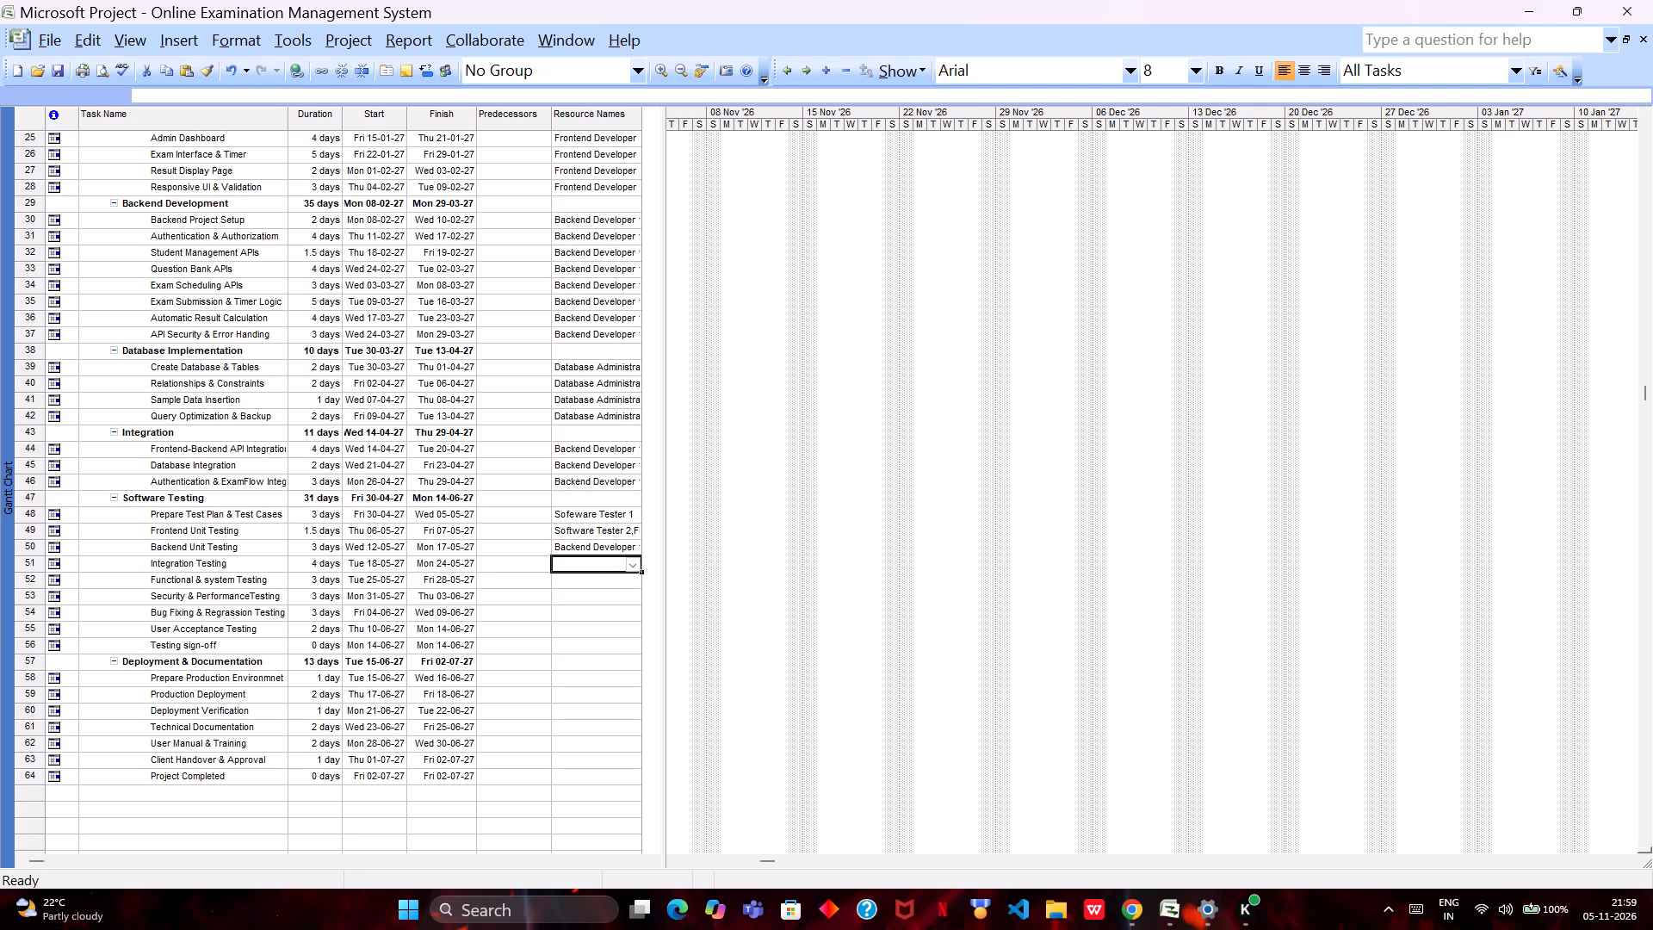
left_click(632, 568)
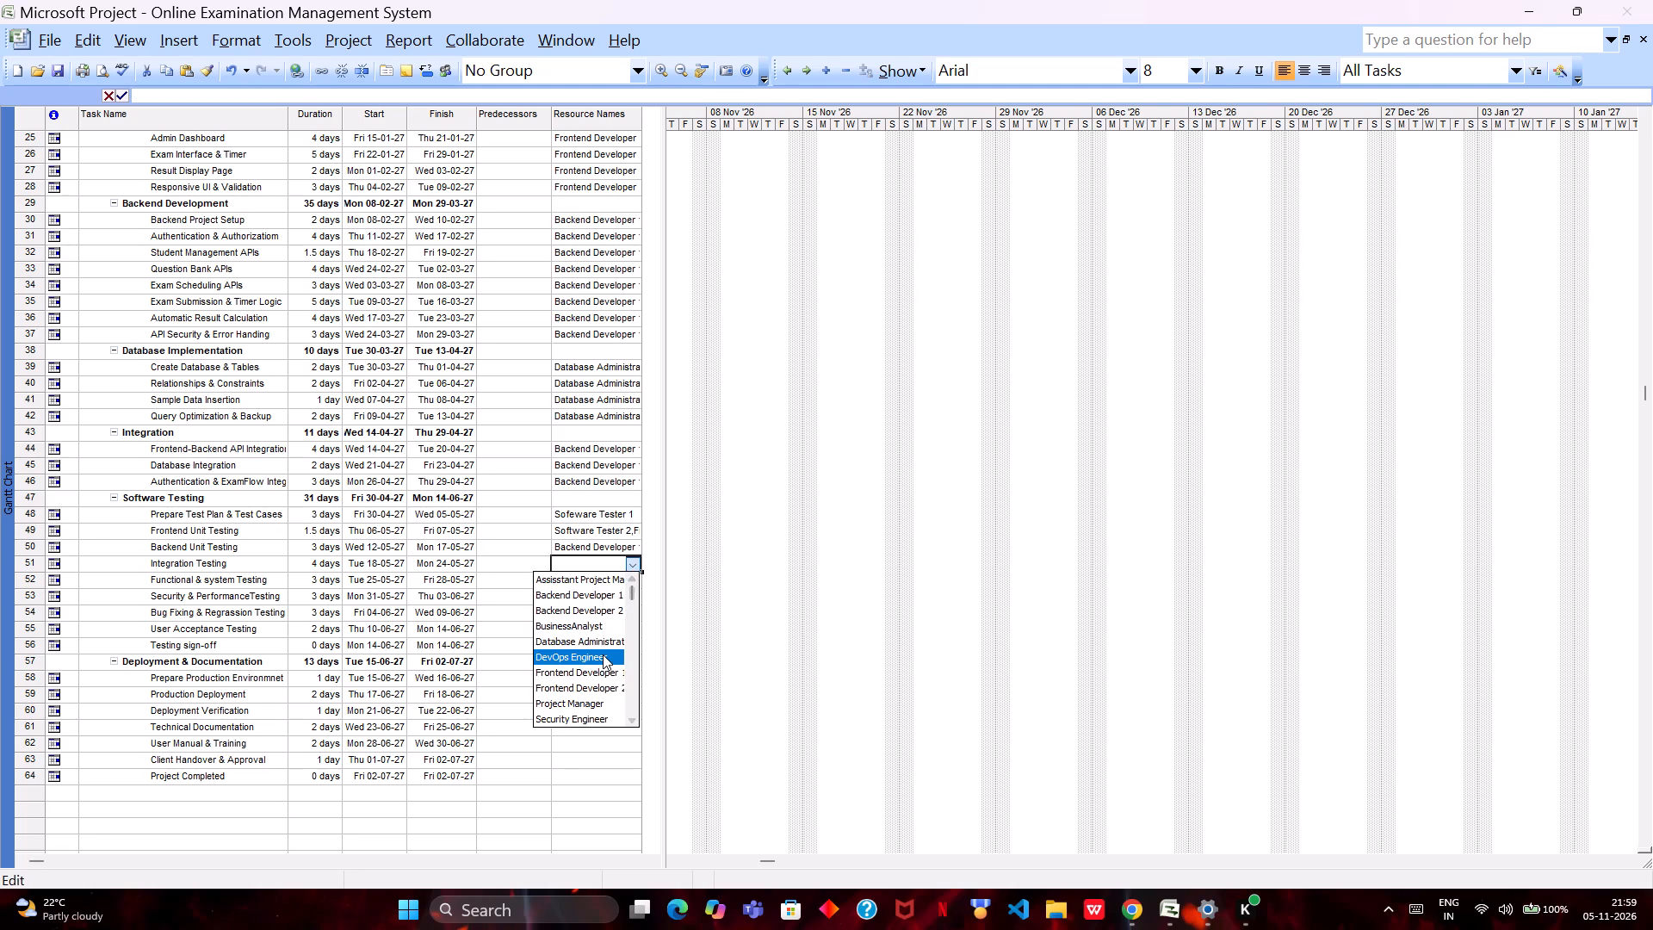
scroll(603, 654, "down", 1)
key("Down")
key("Down")
key("Down")
key("Down")
key("Down")
key("Down")
key("Down")
key("Down")
key("Down")
key("Down")
key("Down")
key("Down")
key("Down")
key("Down")
key("Down")
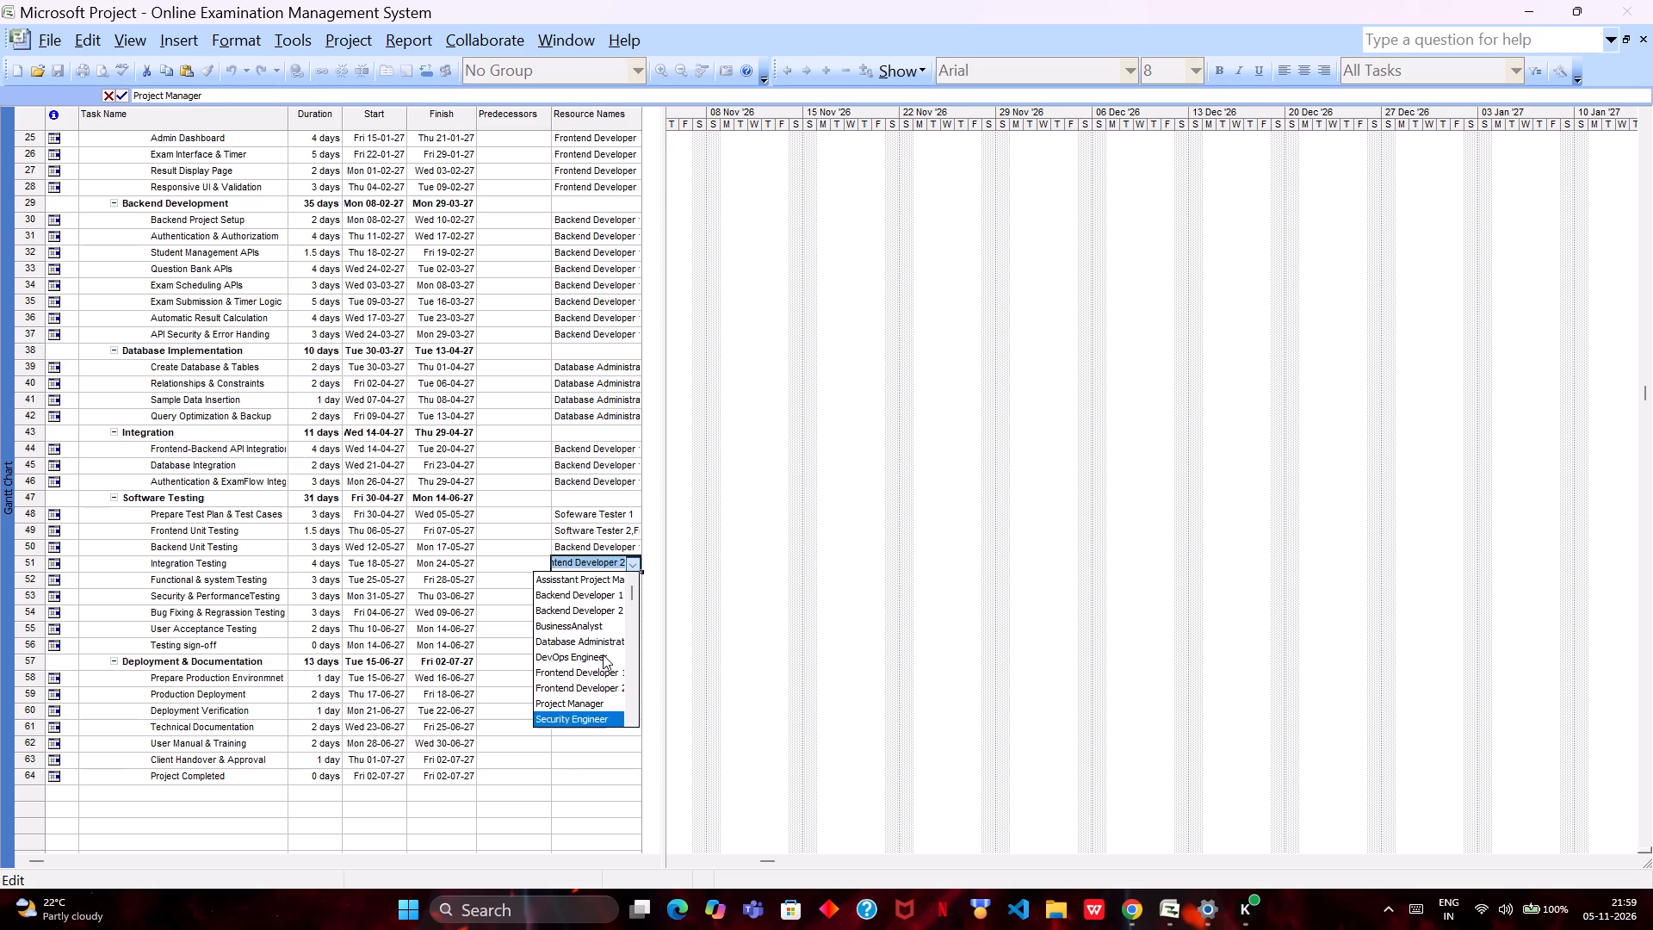
key("Up")
key("Up")
key("Up")
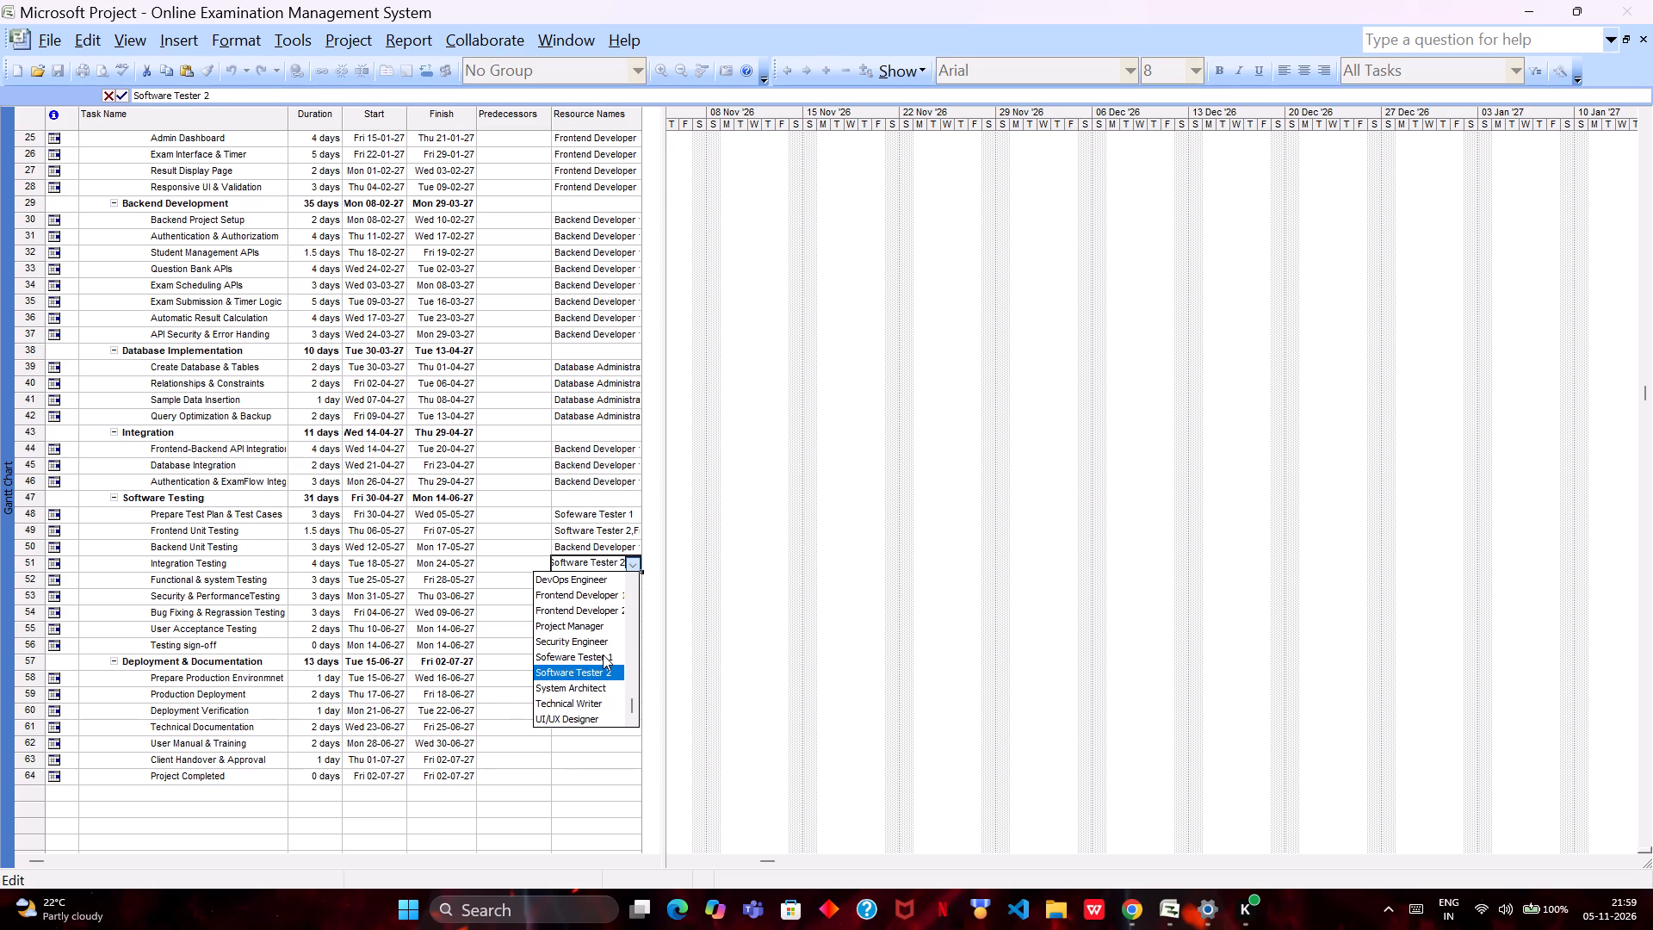
key("Return")
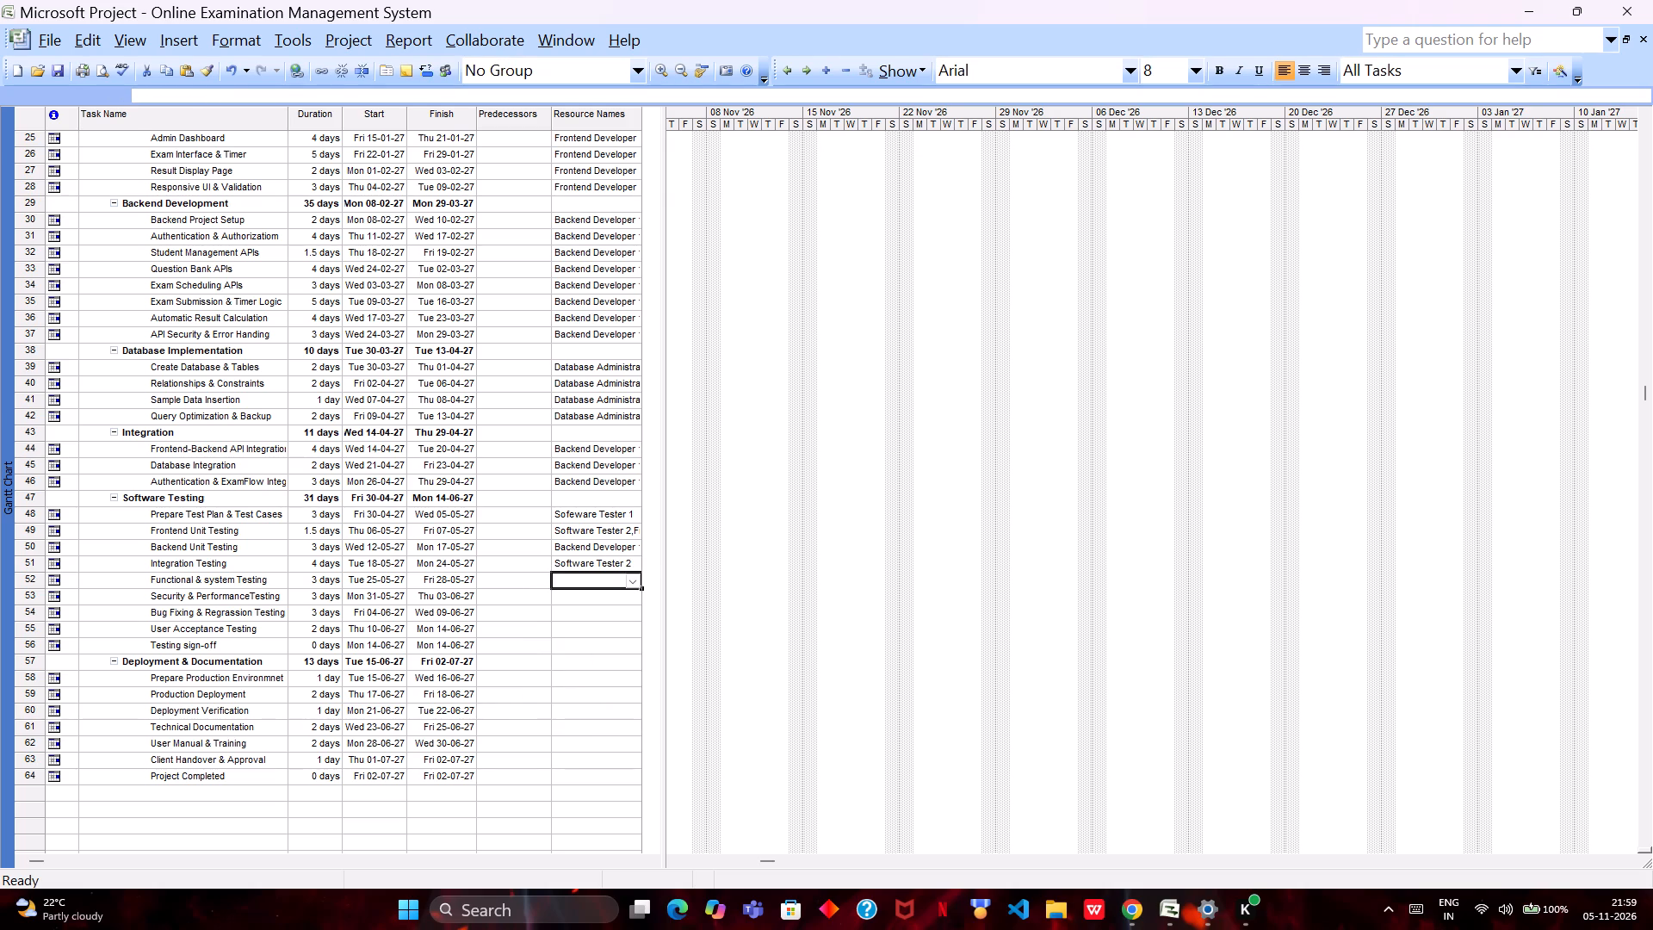
Assign Sofeware Tester 1 and Software Tester 2 as resources of the Functional & system Testing task.
double_click(606, 581)
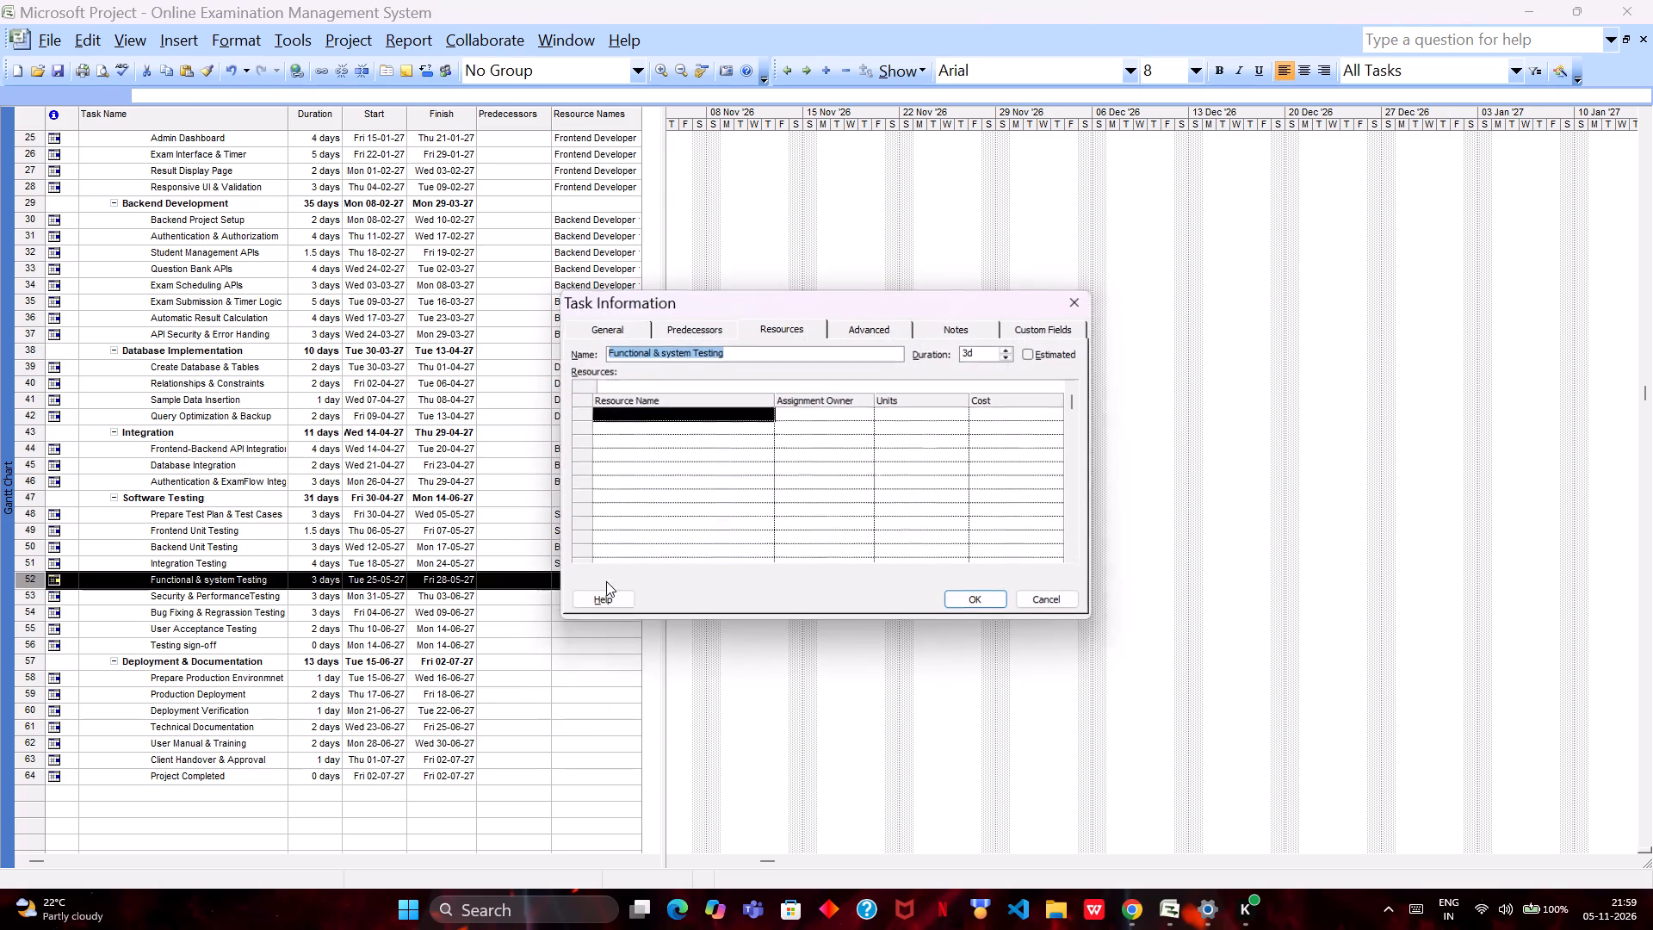
left_click(751, 410)
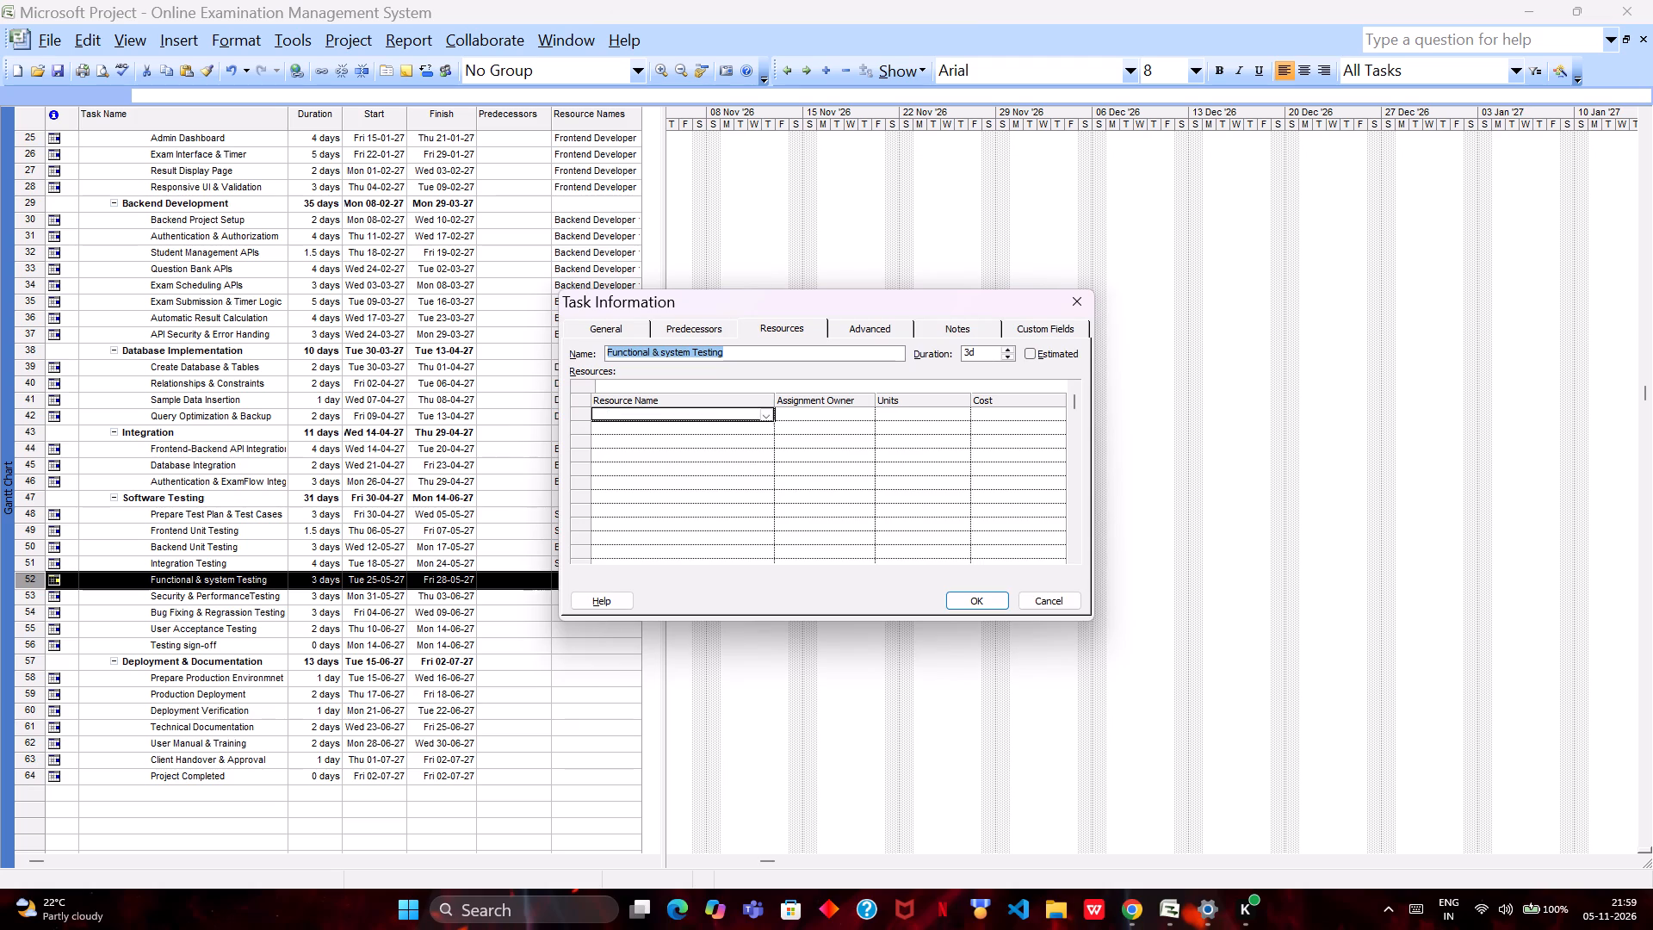
left_click(764, 416)
key("Down")
key("Down")
key("Down")
key("Down")
key("Down")
key("Down")
key("Down")
key("Down")
key("Down")
key("Down")
key("Down")
key("Down")
key("Down")
key("Down")
key("Down")
key("Down")
key("Down")
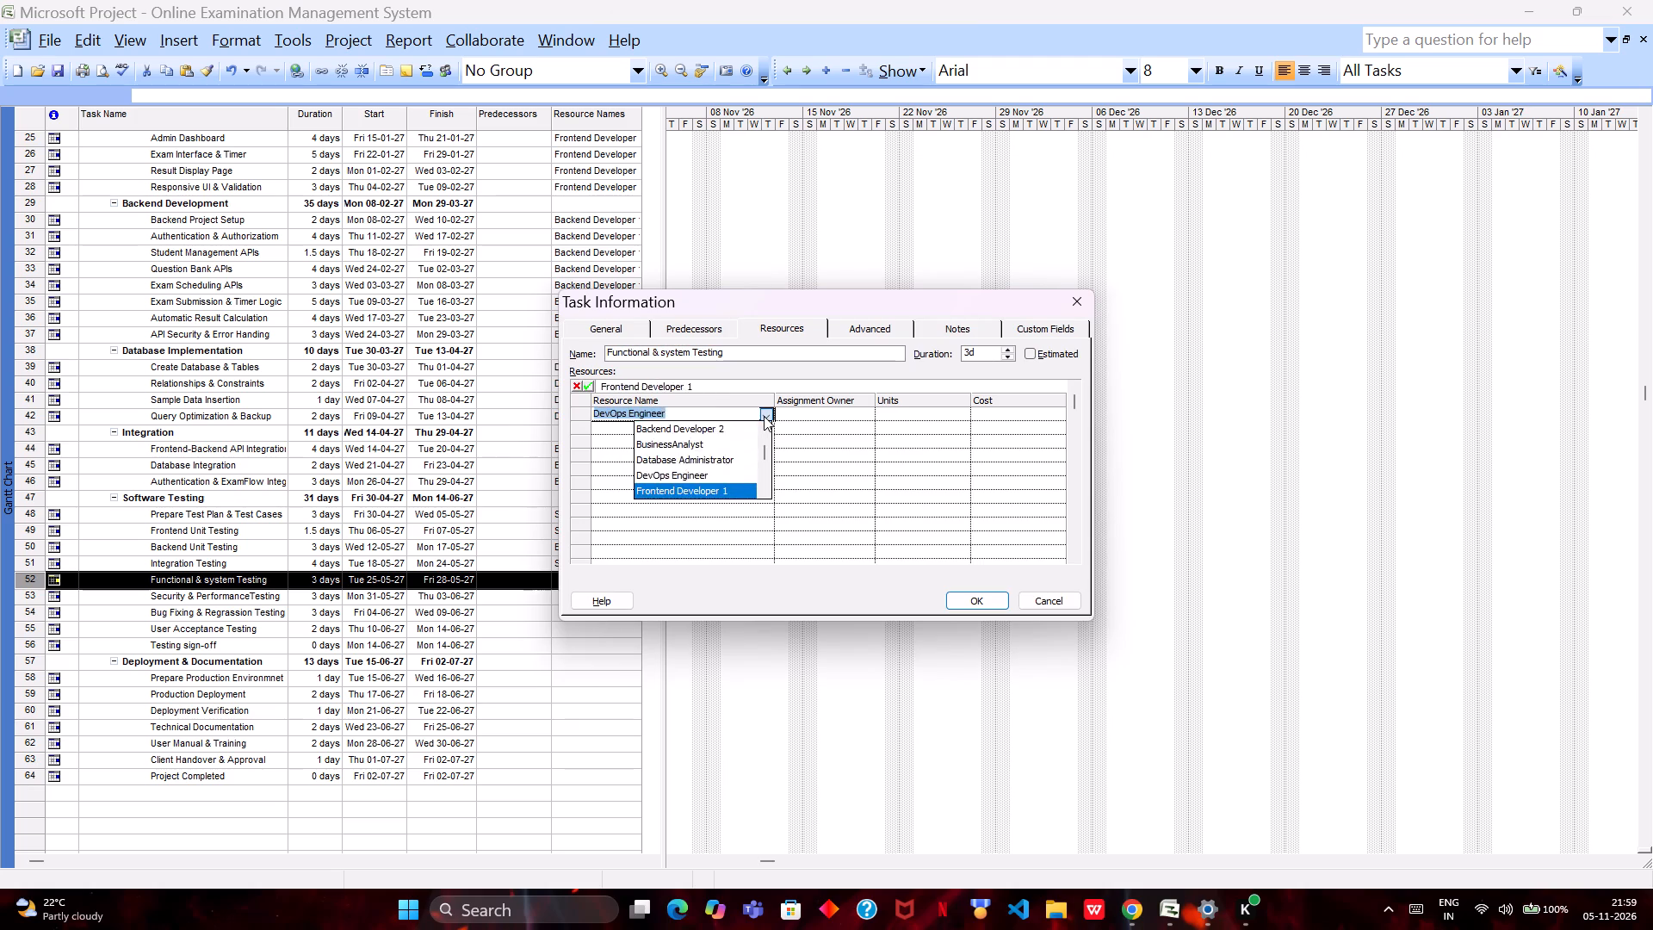
key("Down")
key("Down")
key("Down")
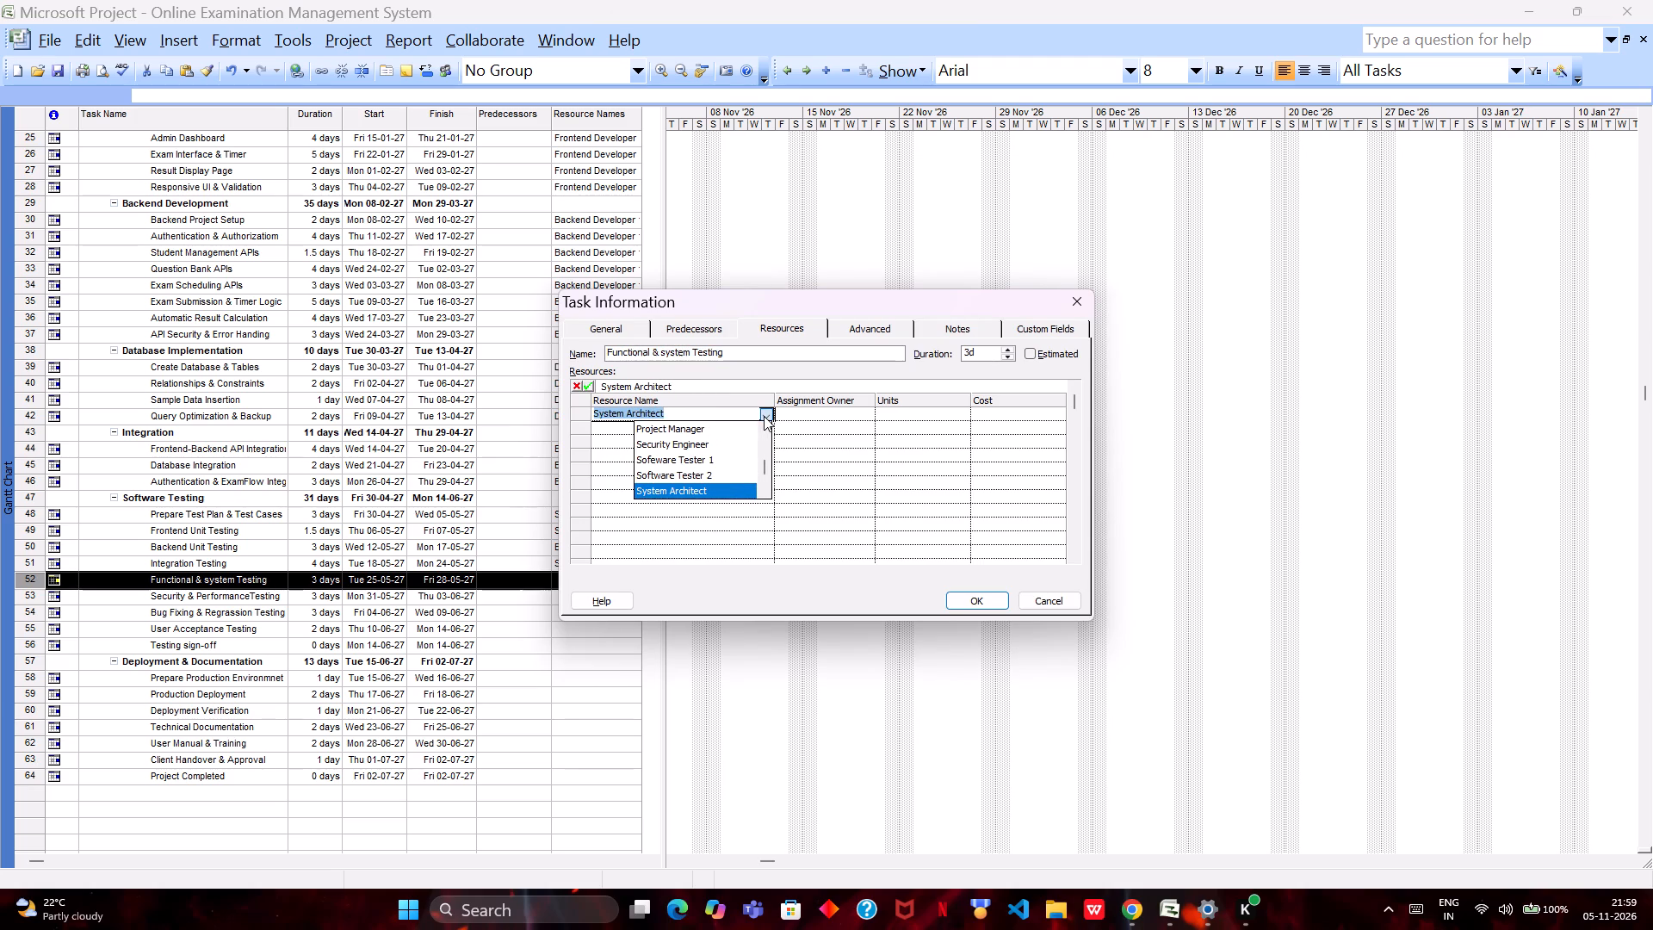
key("Up")
key("Up")
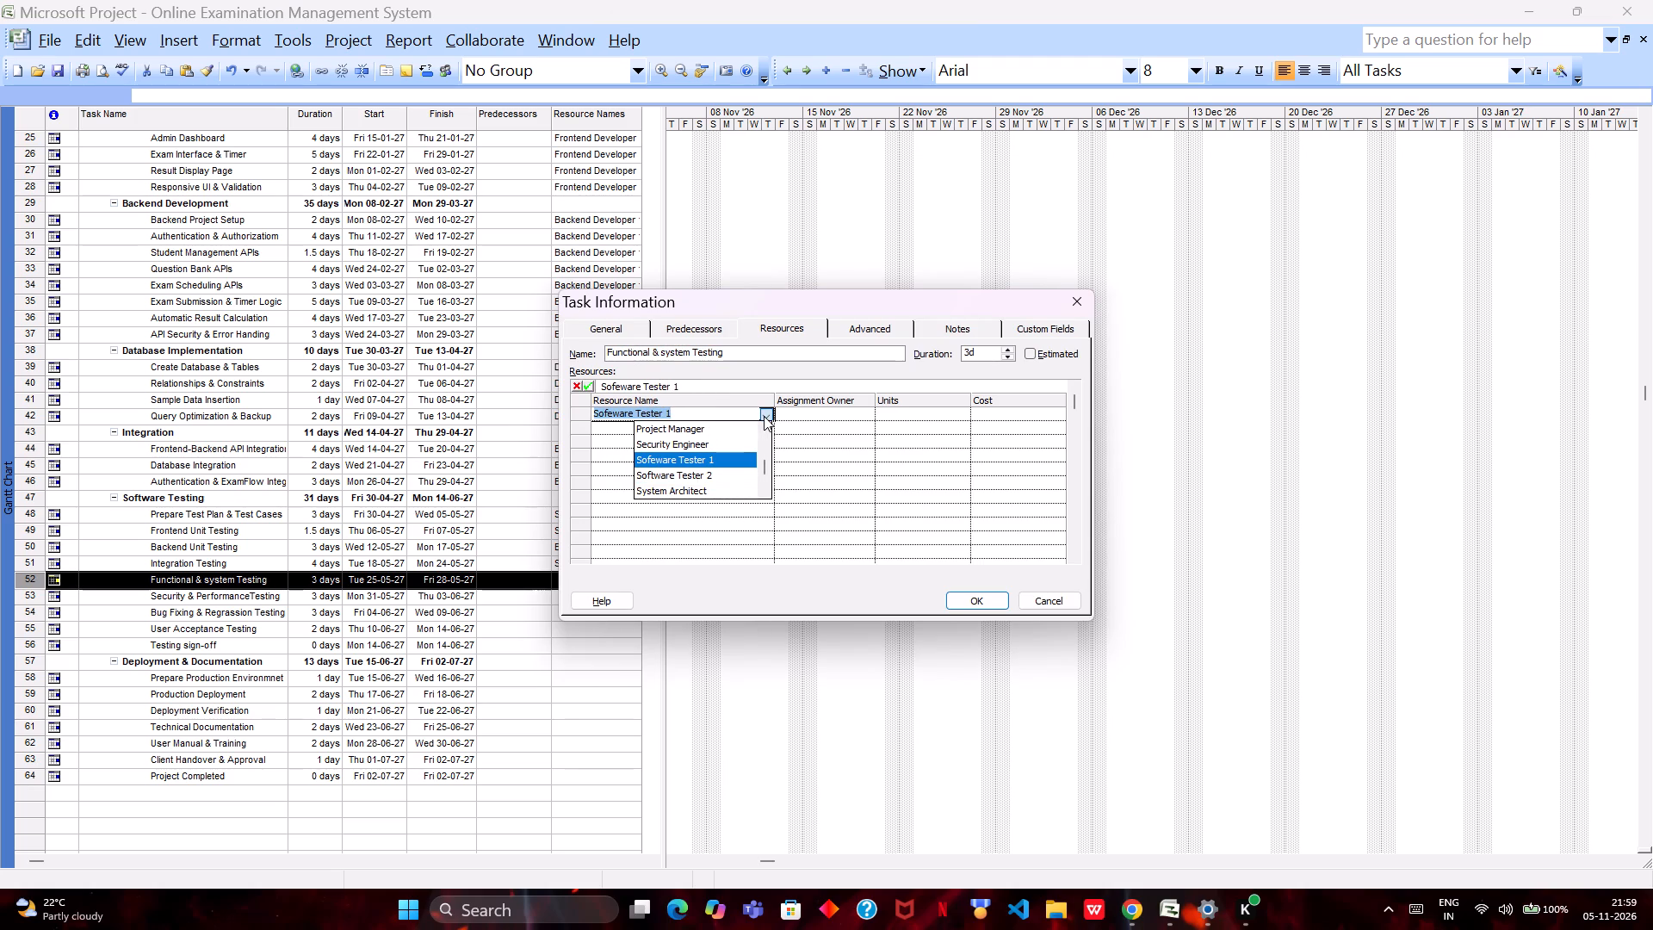
key("Return")
left_click(765, 428)
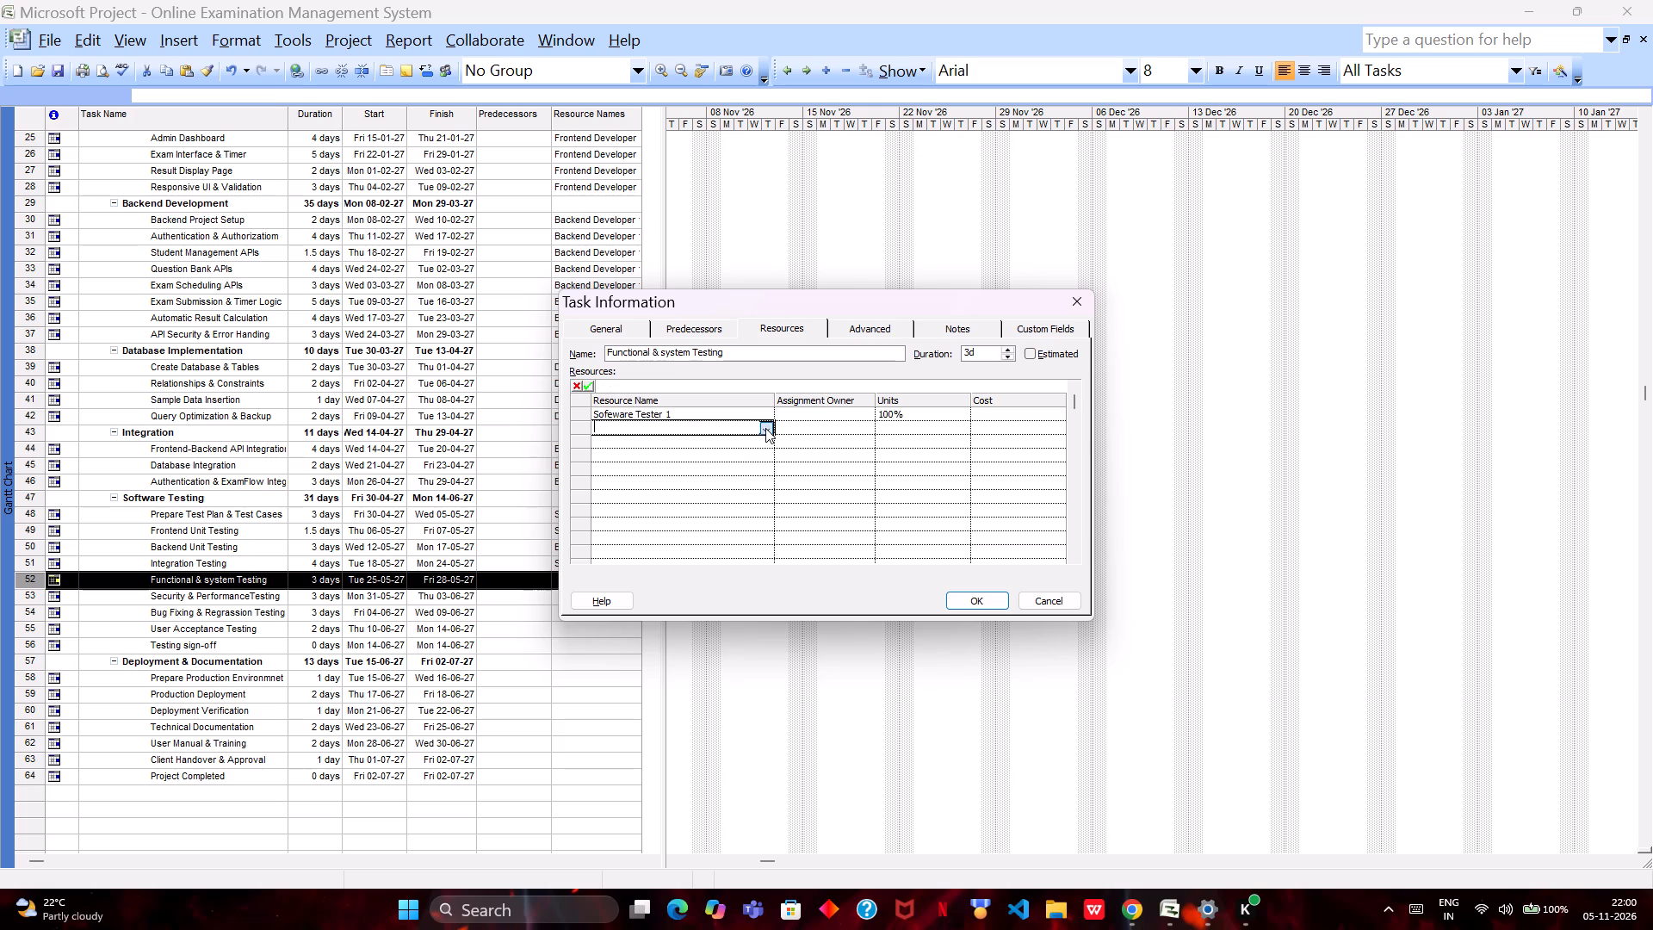
key("Down")
key("Down")
key("Down")
key("Down")
key("Down")
key("Down")
key("Down")
key("Down")
key("Down")
key("Down")
key("Down")
key("Down")
key("Down")
key("Down")
key("Down")
key("Down")
key("Down")
key("Down")
key("Down")
key("Down")
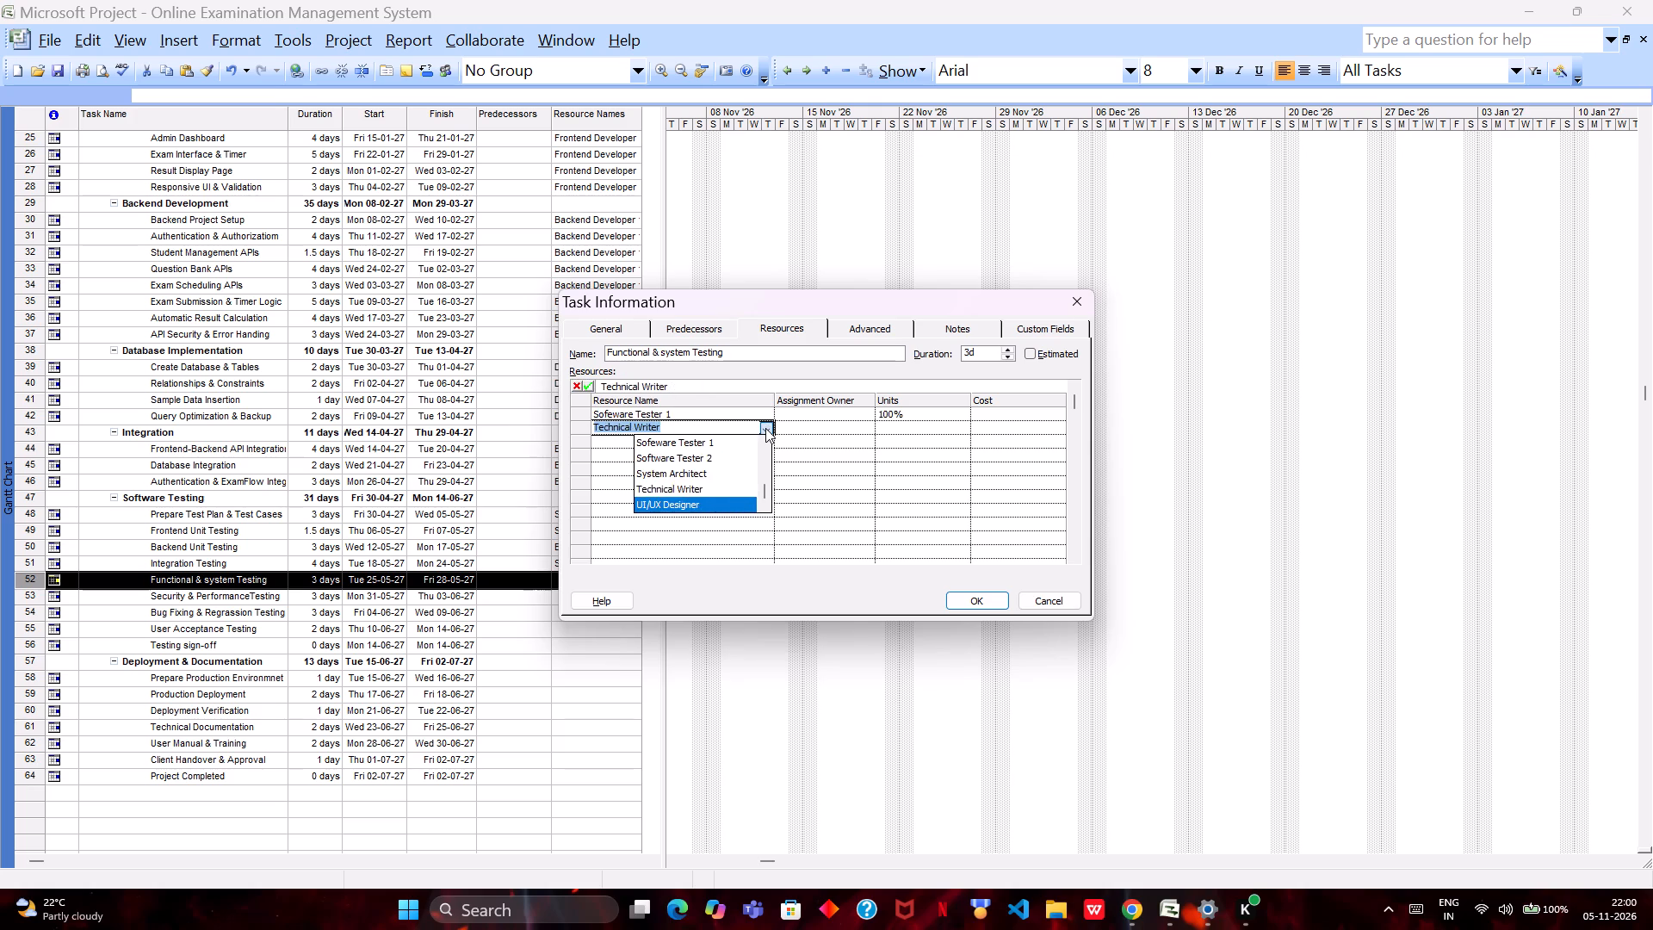
key("Up")
key("Up")
key("Up")
key("Return")
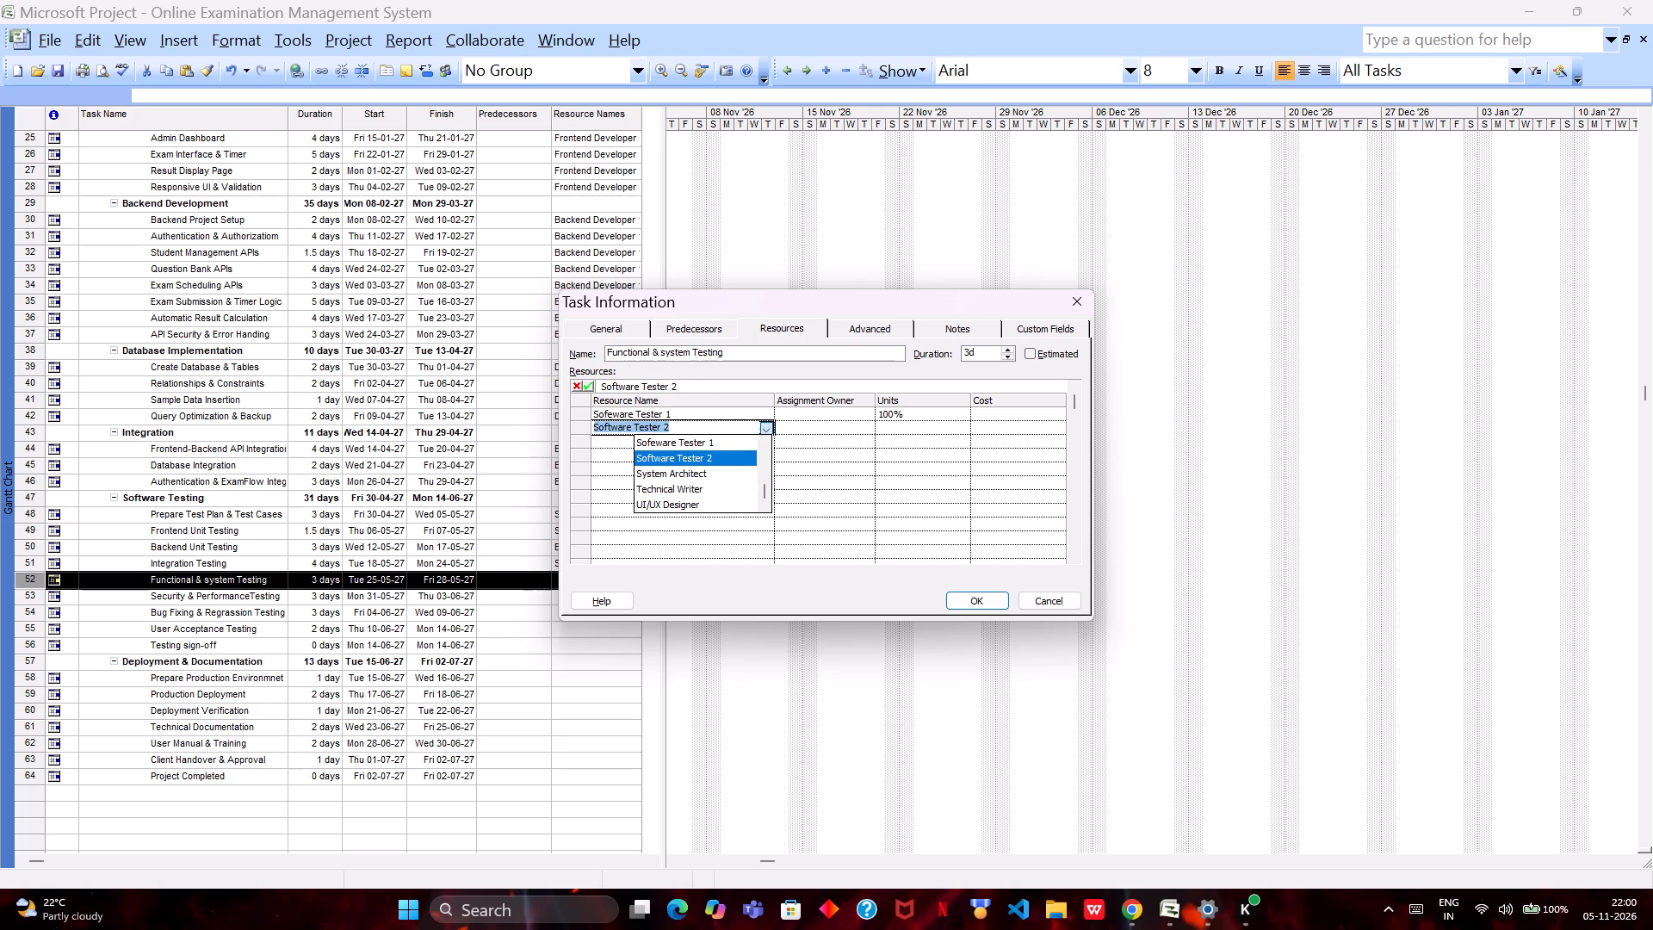
key("Return")
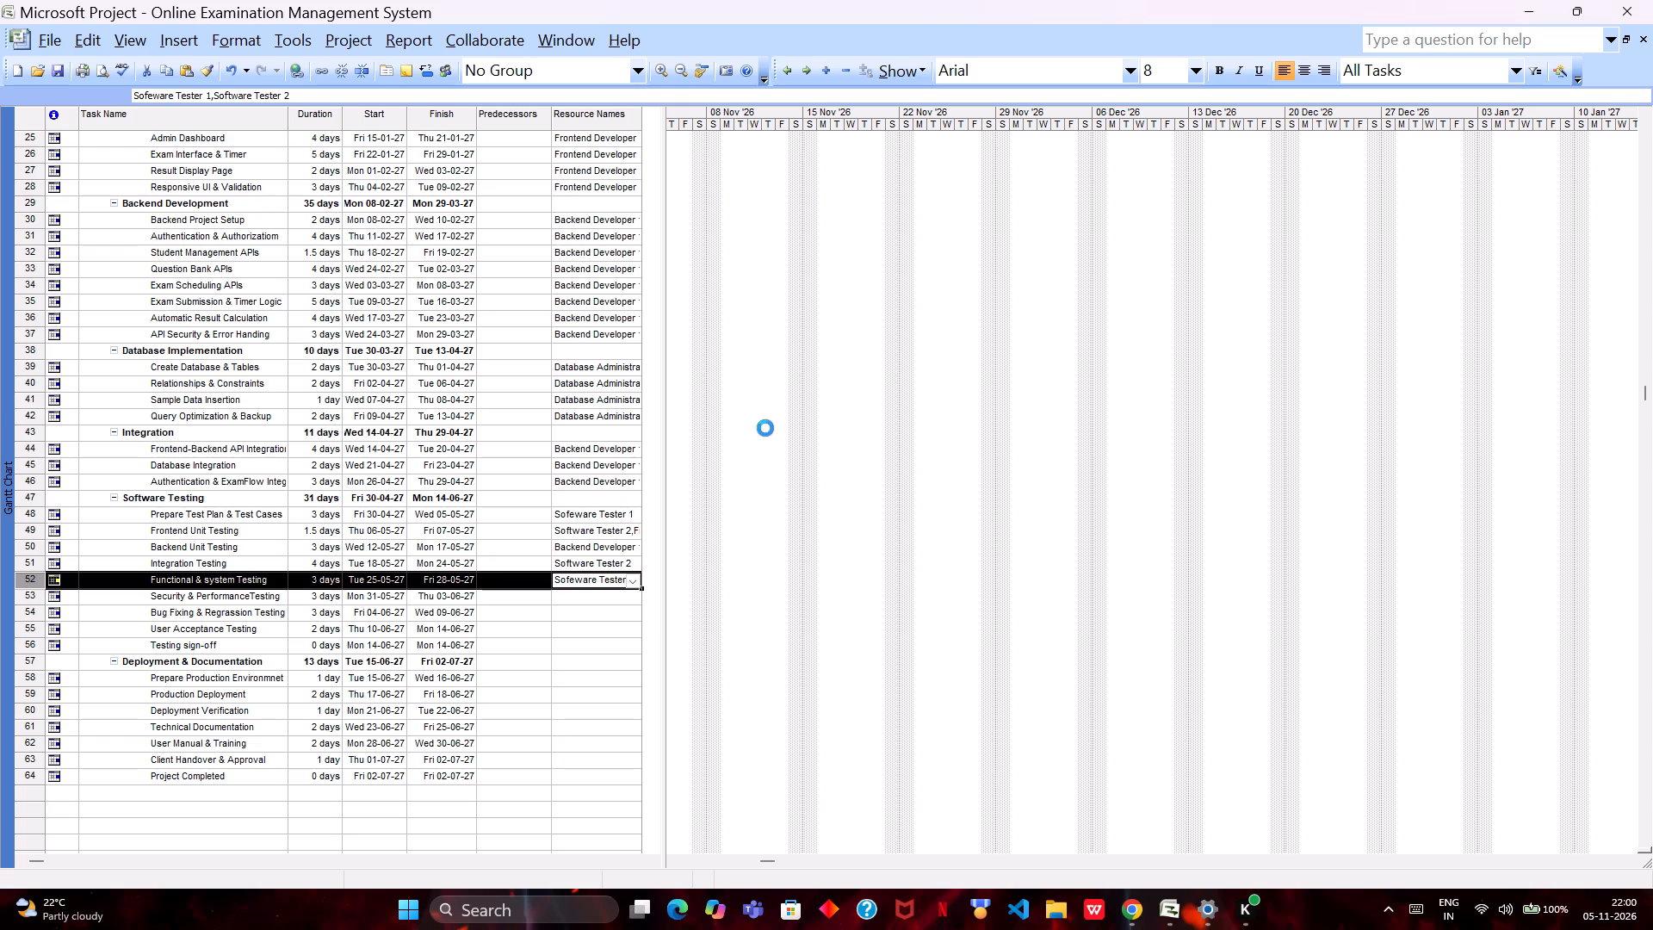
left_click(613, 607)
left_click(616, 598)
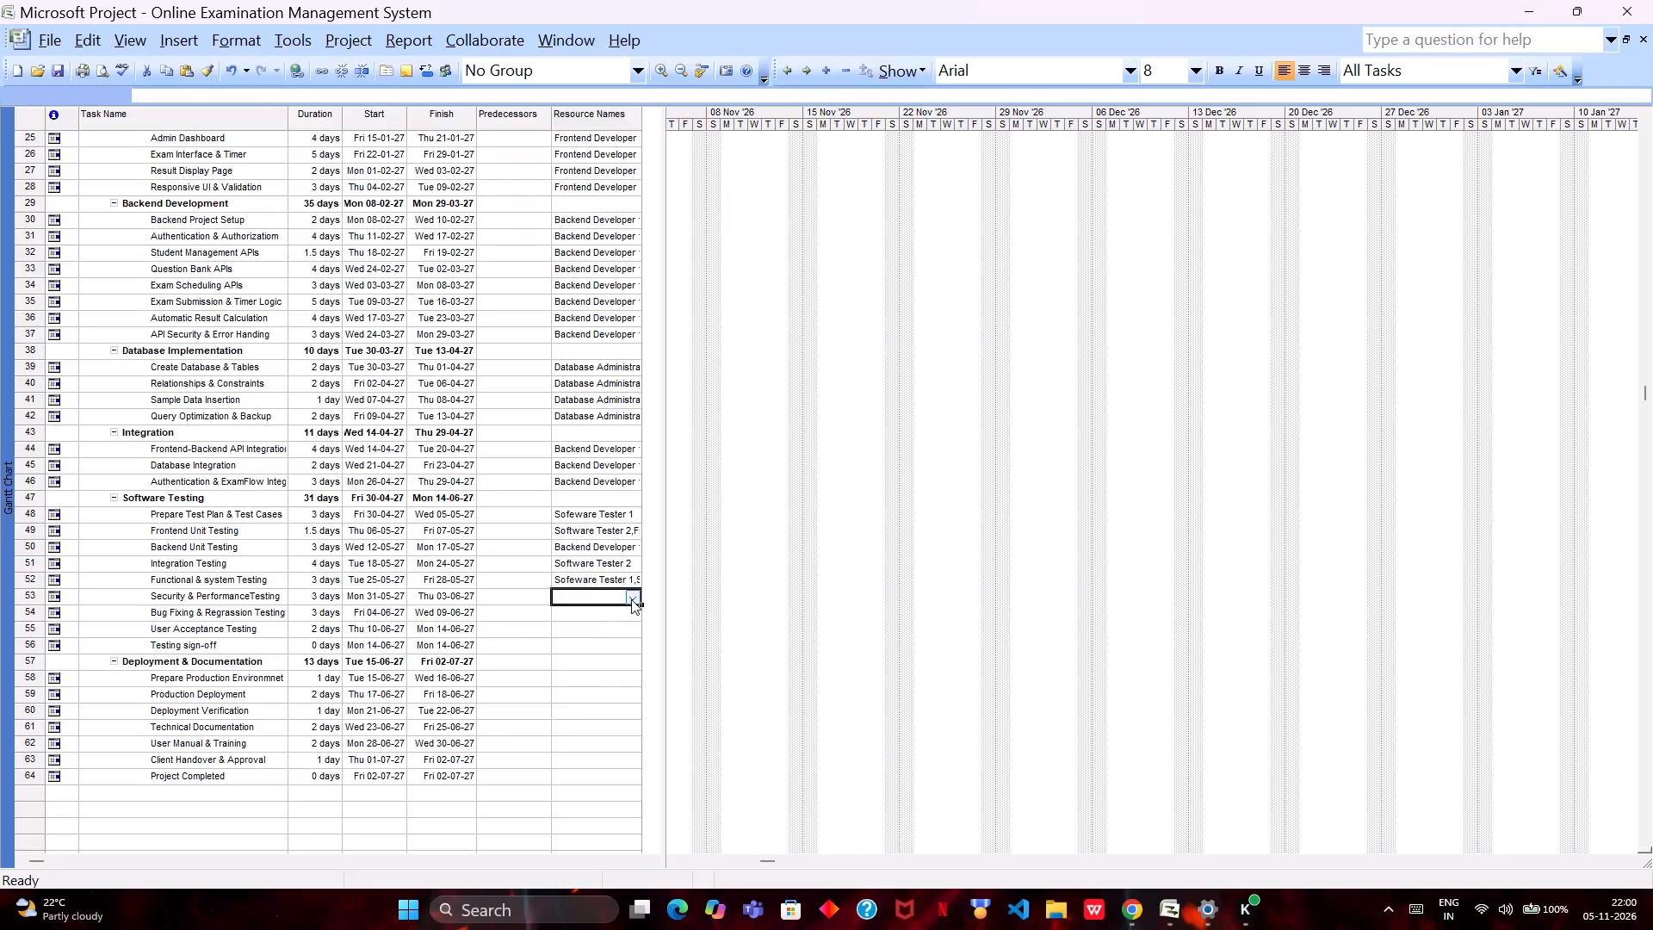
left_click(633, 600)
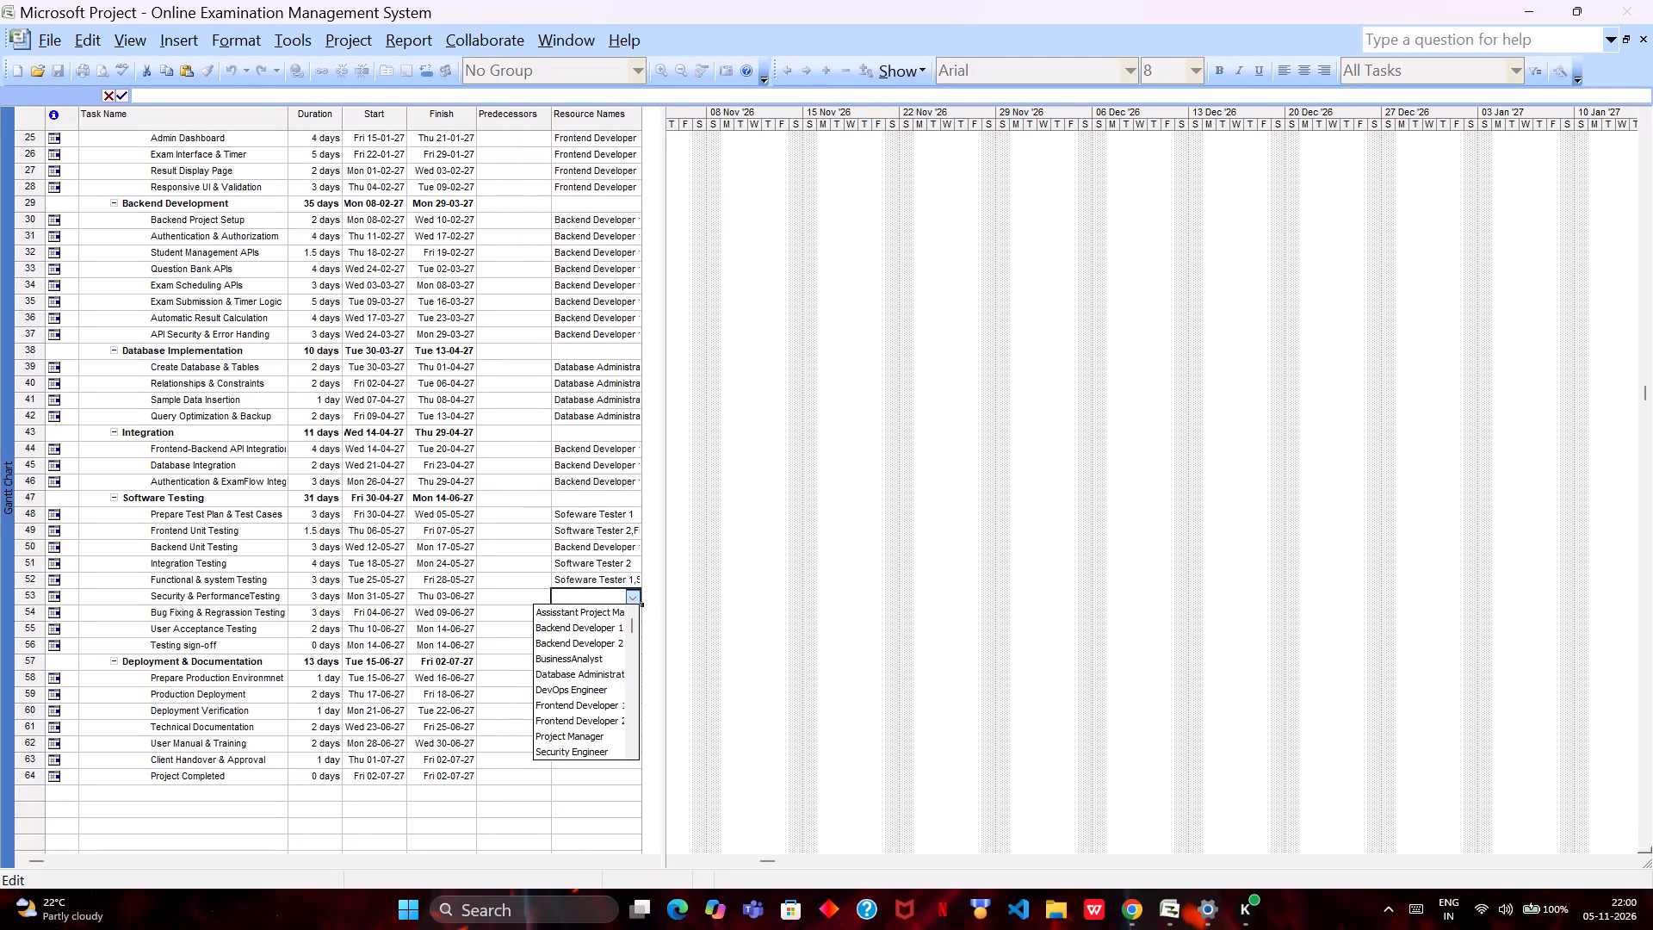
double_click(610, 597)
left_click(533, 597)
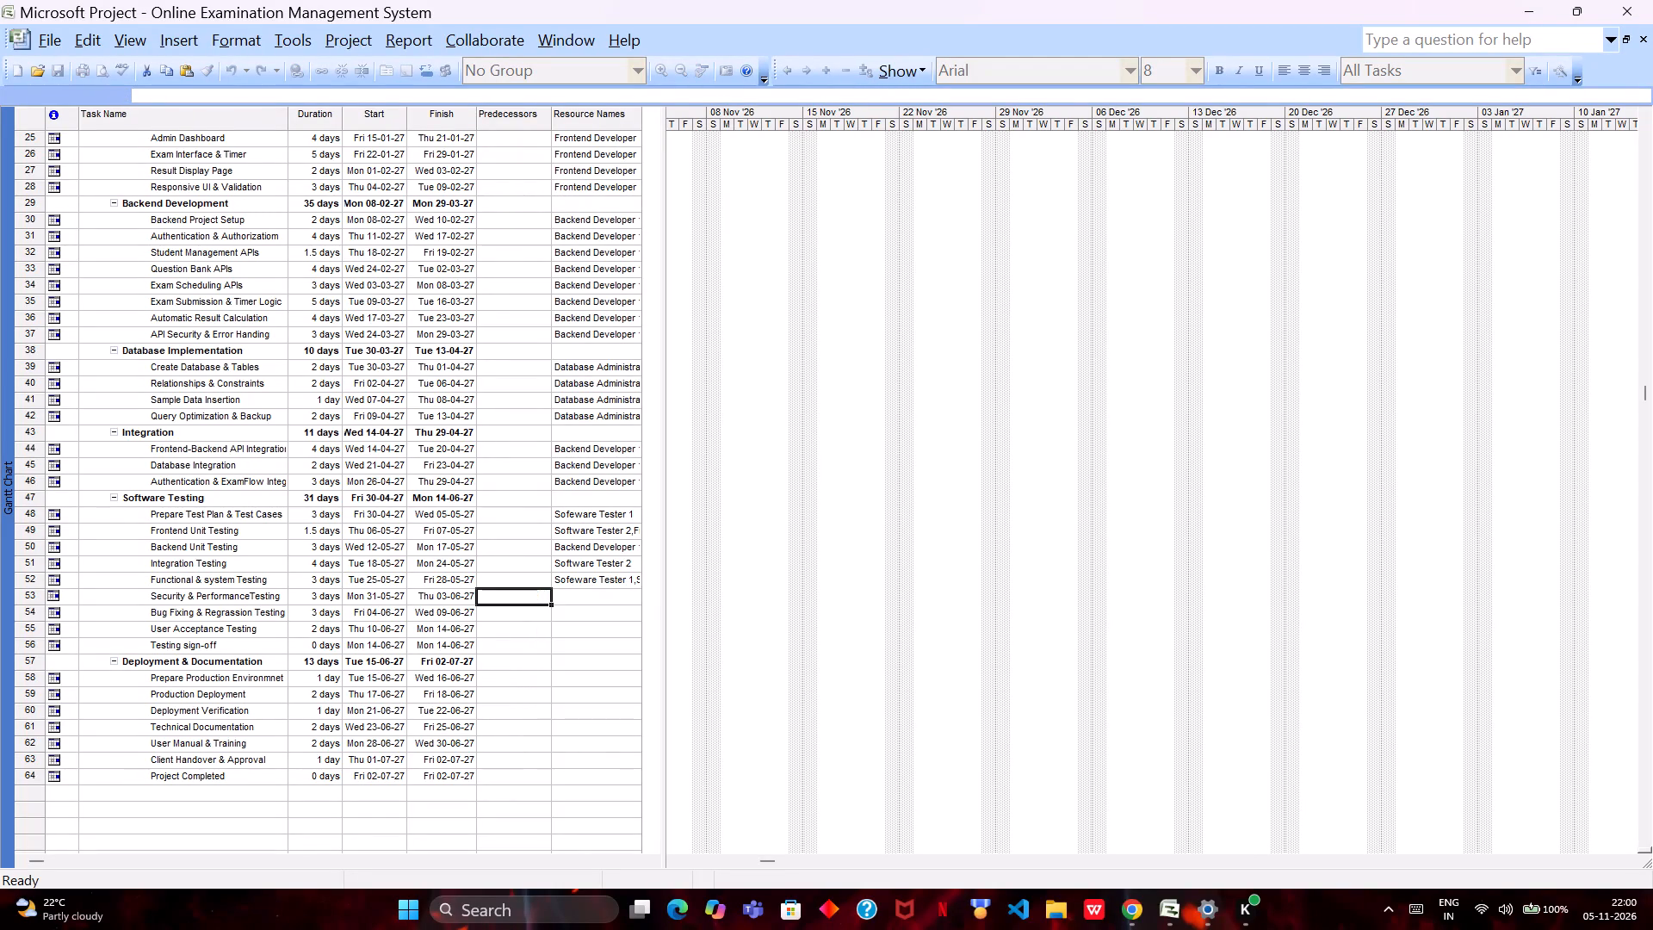
Assign Security Engineer as the first resource of the Security & PerformanceTesting task.
double_click(558, 597)
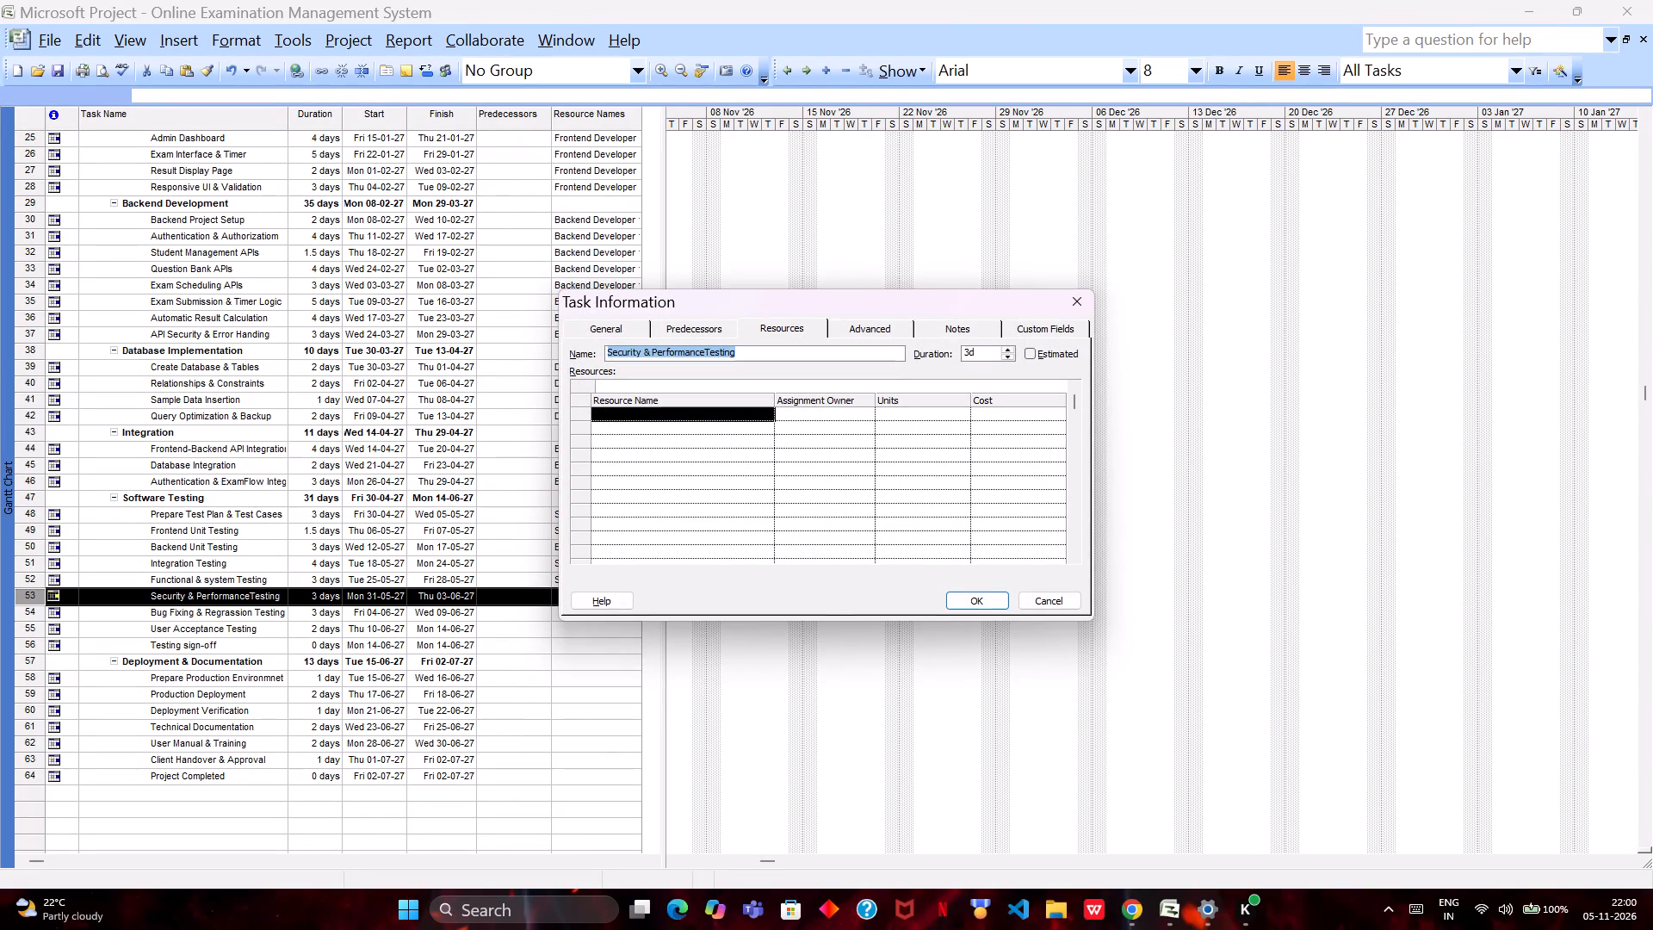
left_click(760, 418)
left_click(766, 413)
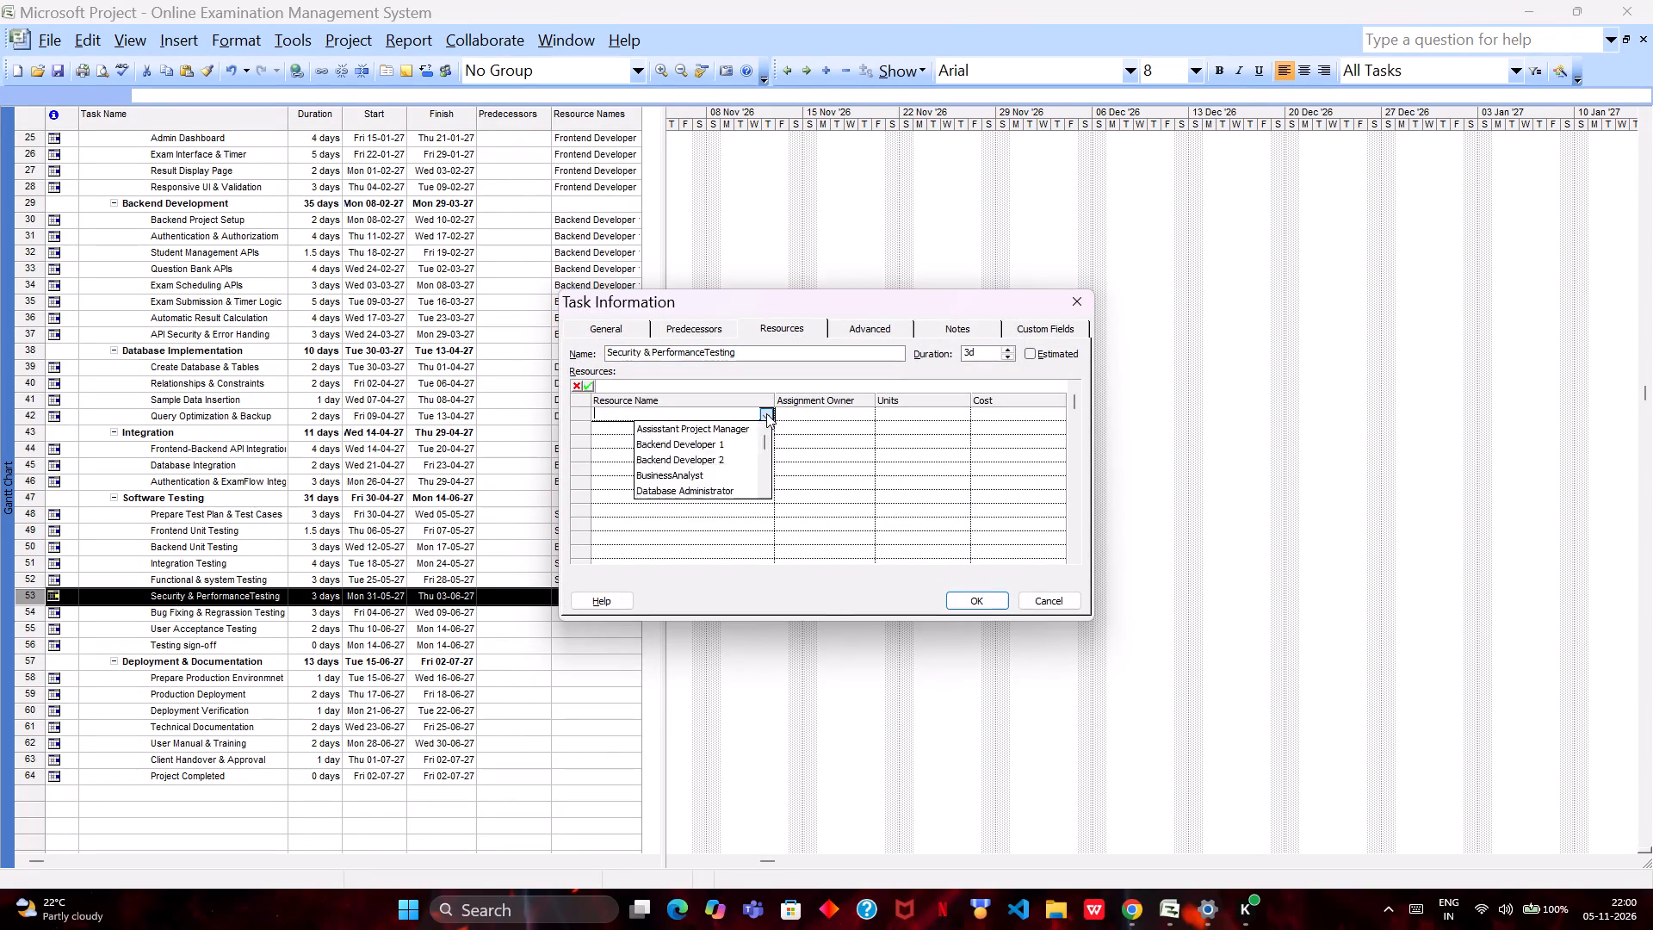
key("Down")
key("Down")
key("Down")
key("Down")
key("Down")
key("Down")
key("Down")
key("Down")
key("Down")
key("Down")
key("Down")
key("Down")
key("Down")
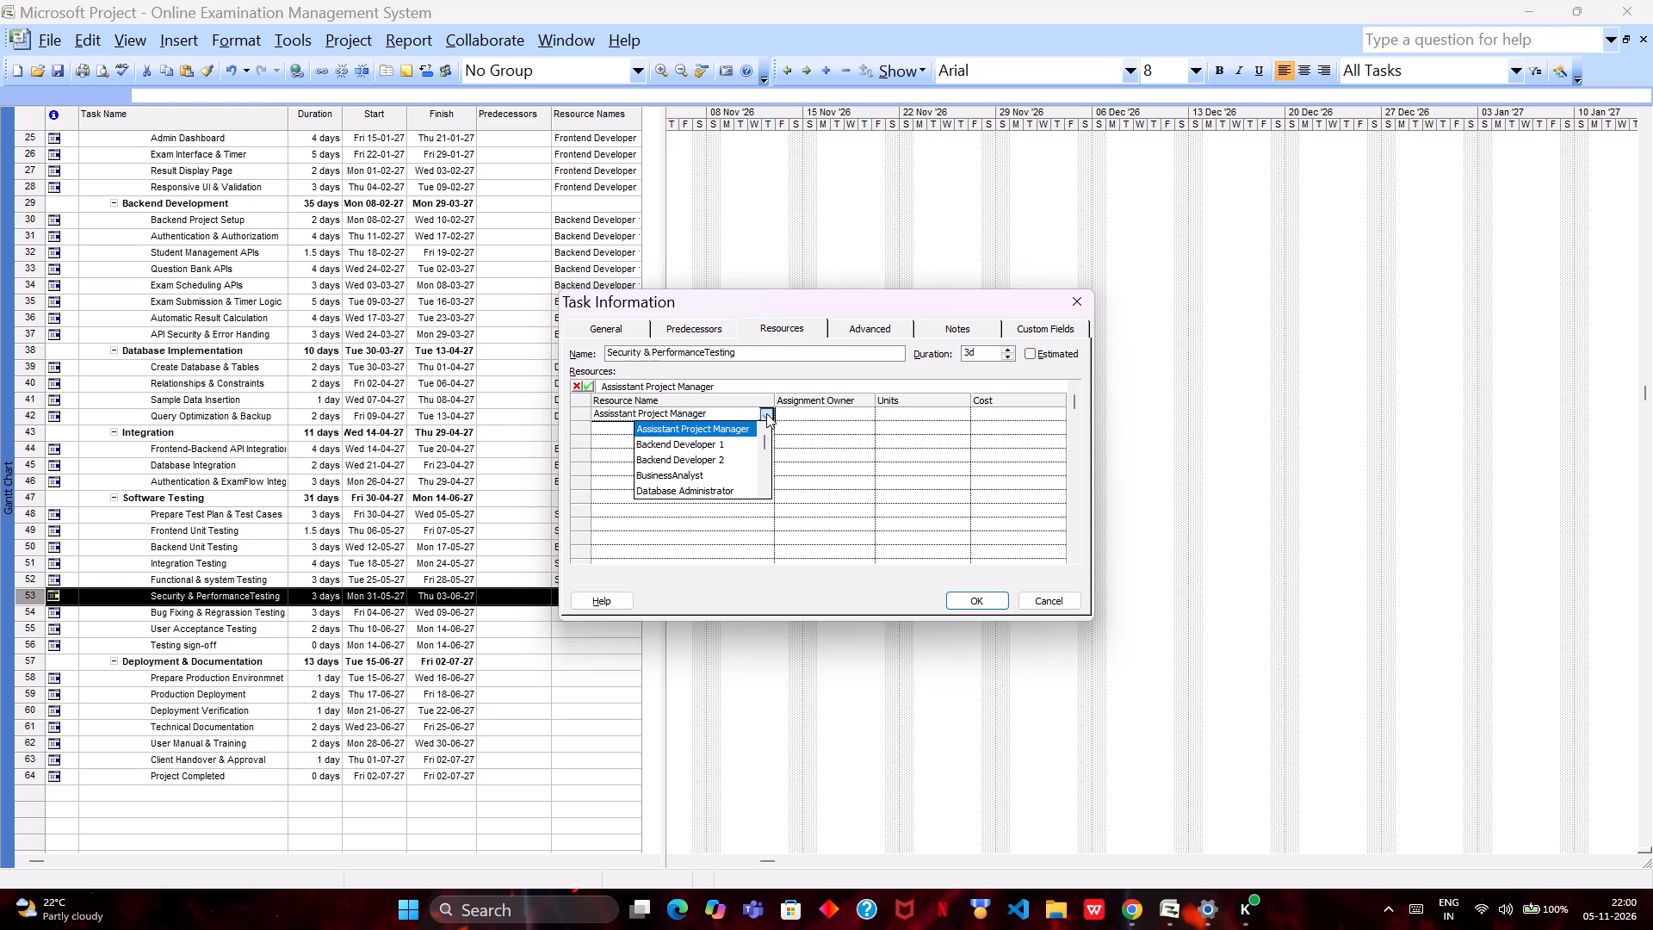
key("Down")
key("Down")
key("Down")
key("Down")
key("Down")
key("Down")
key("Down")
key("Down")
key("Down")
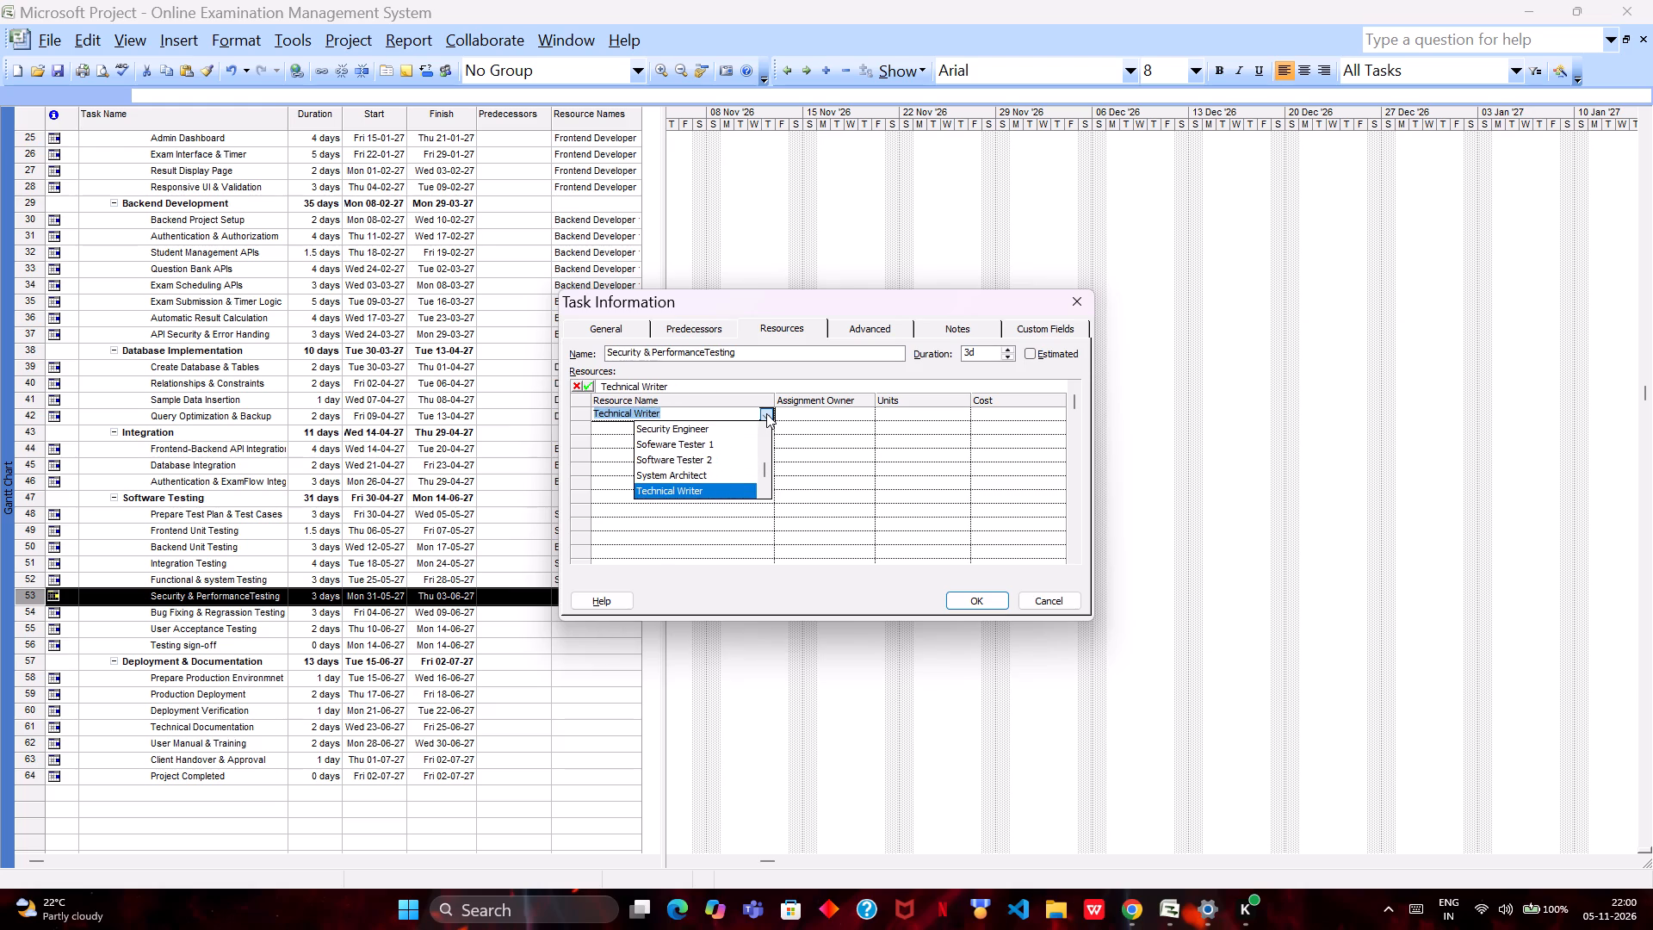
key("Down")
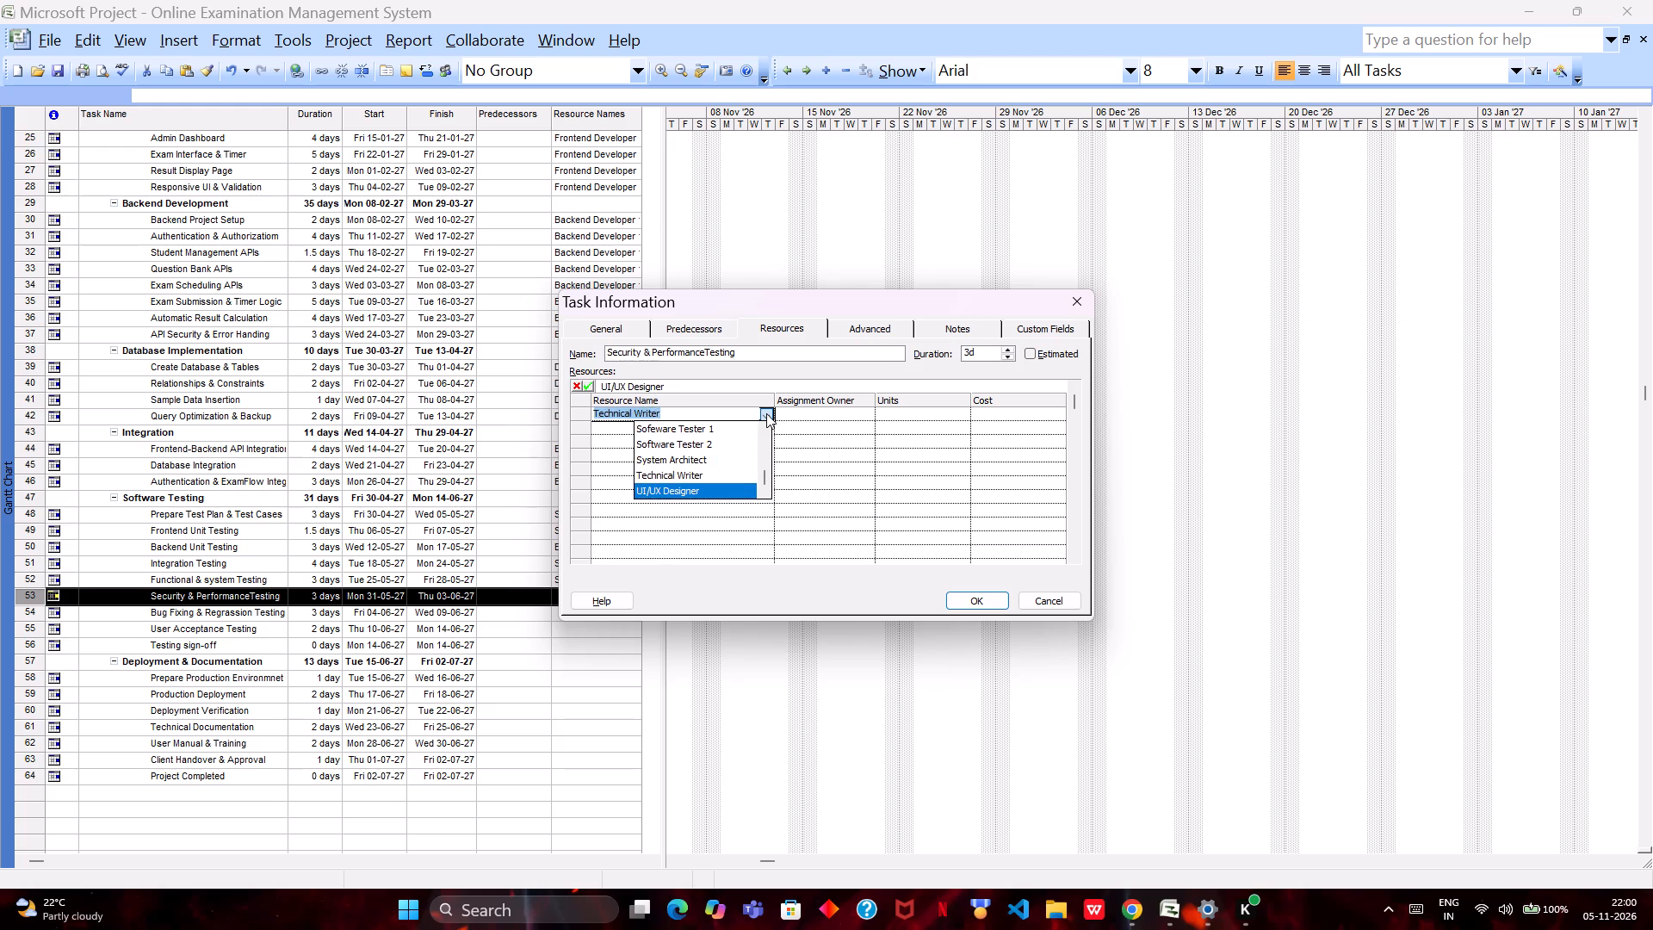
key("Up")
key("Up")
key("Up")
key("Up")
key("Up")
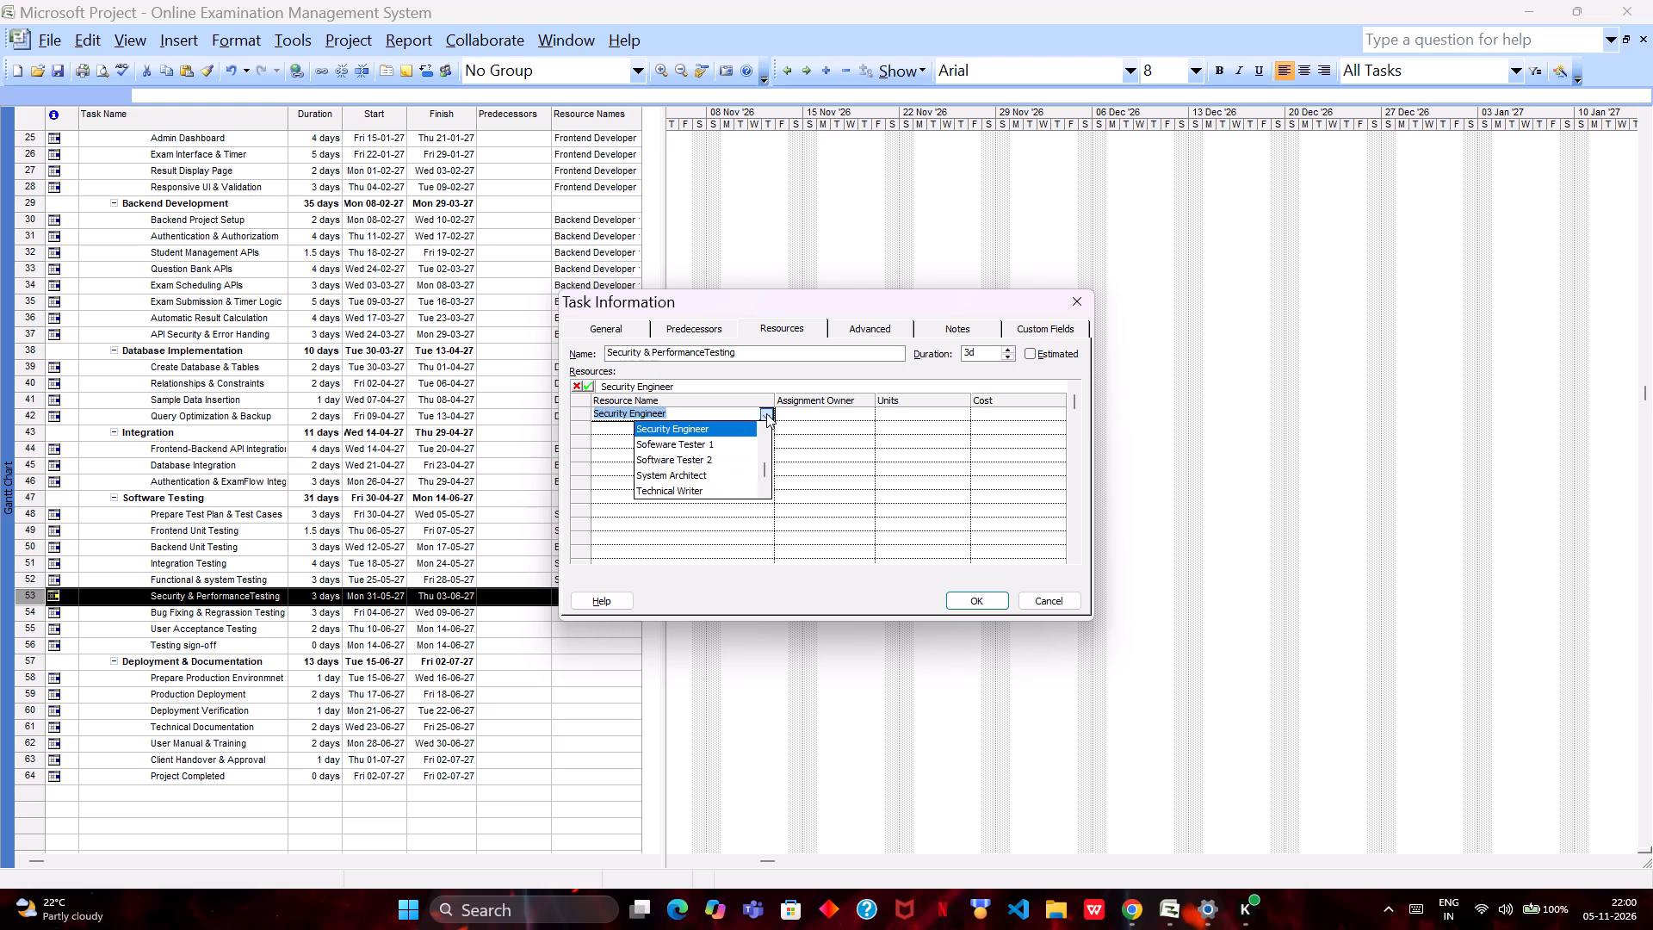
key("Return")
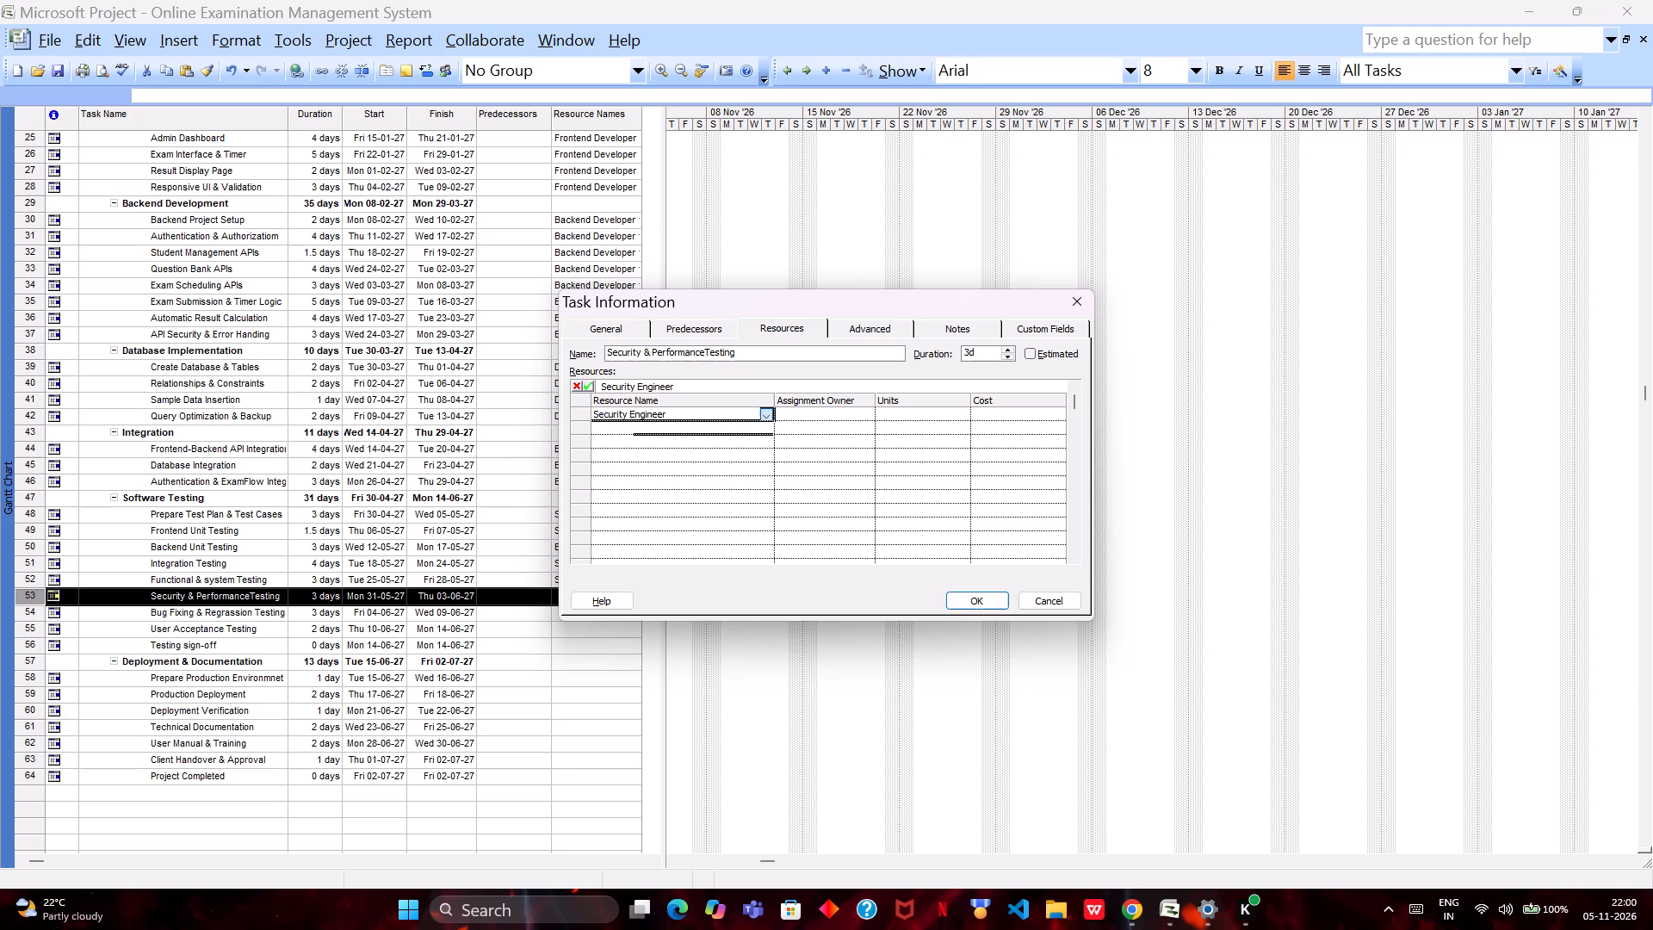
Add Sofeware Tester 1 as the second resource of the Security & PerformanceTesting task.
left_click(768, 427)
key("Down")
key("Down")
key("Down")
key("Down")
key("Down")
key("Down")
key("Down")
key("Down")
key("Down")
key("Down")
key("Down")
key("Down")
key("Down")
key("Down")
key("Down")
key("Down")
key("Down")
key("Down")
key("Down")
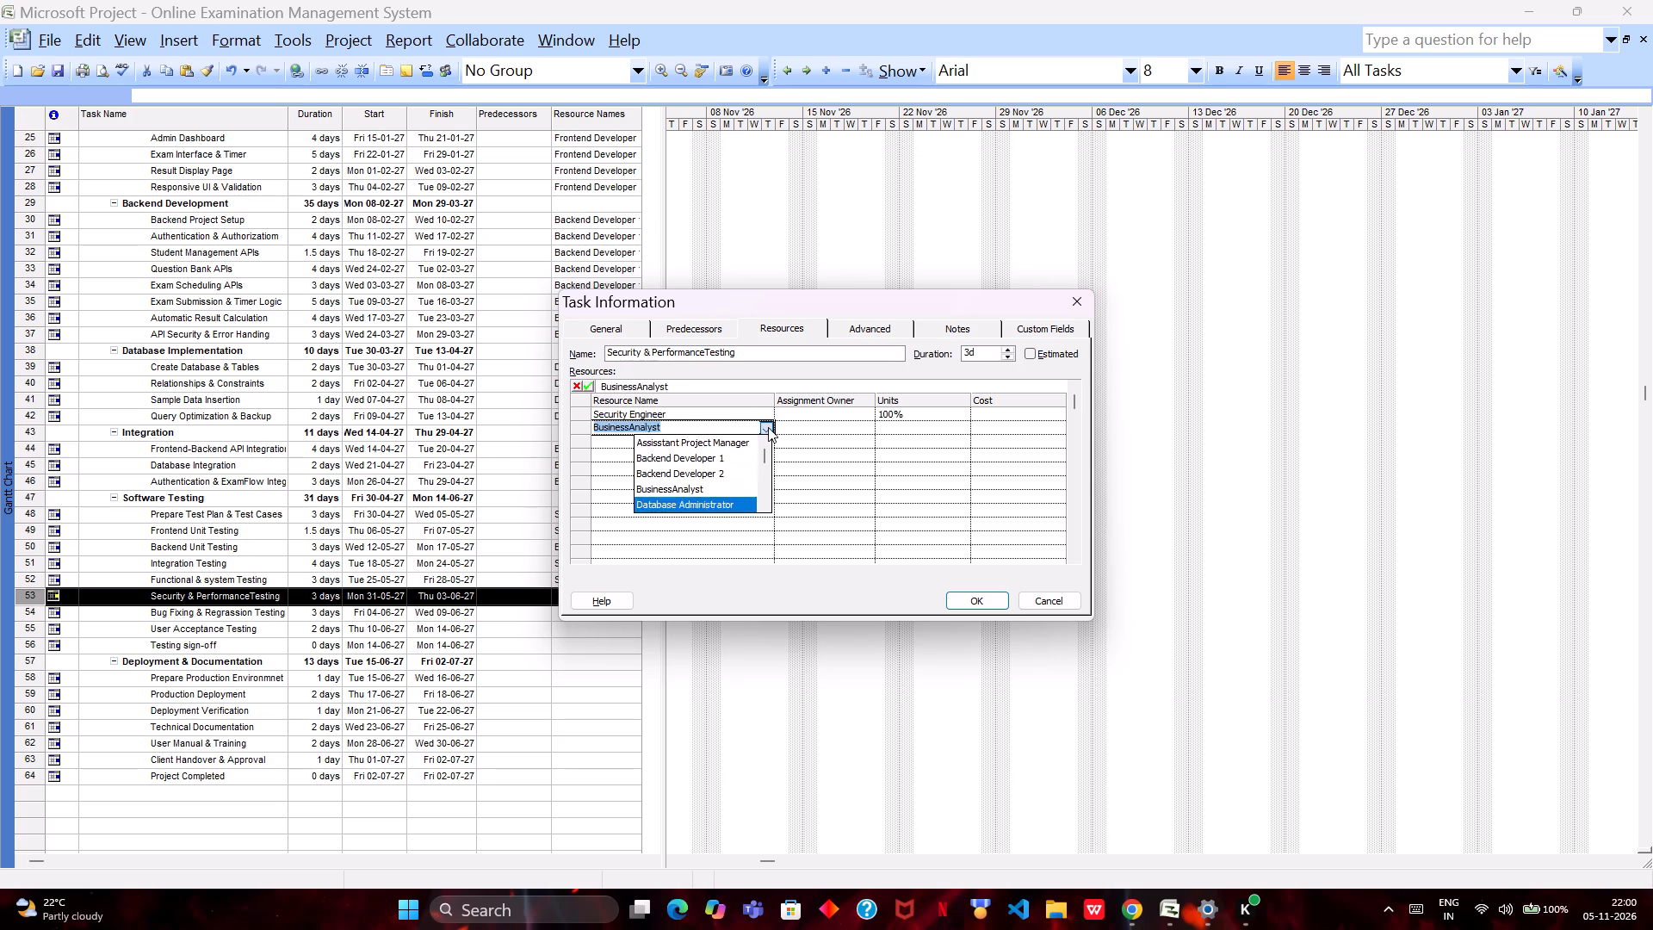
key("Up")
key("Up")
key("Up")
key("Down")
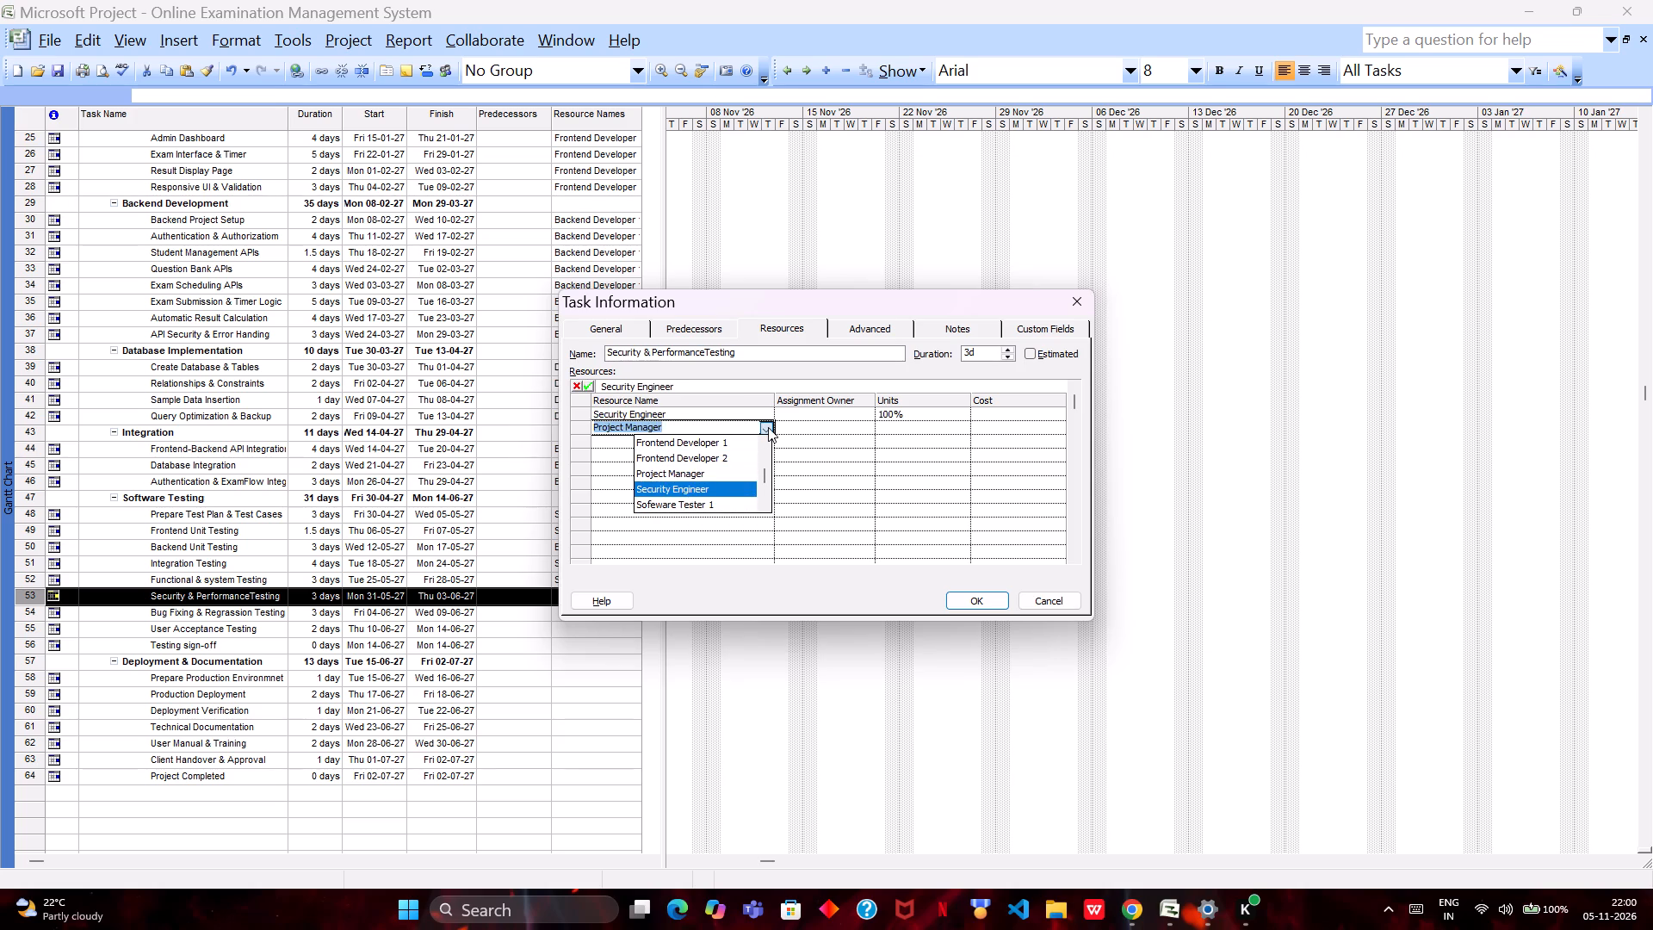
key("Down")
key("Down")
key("Return")
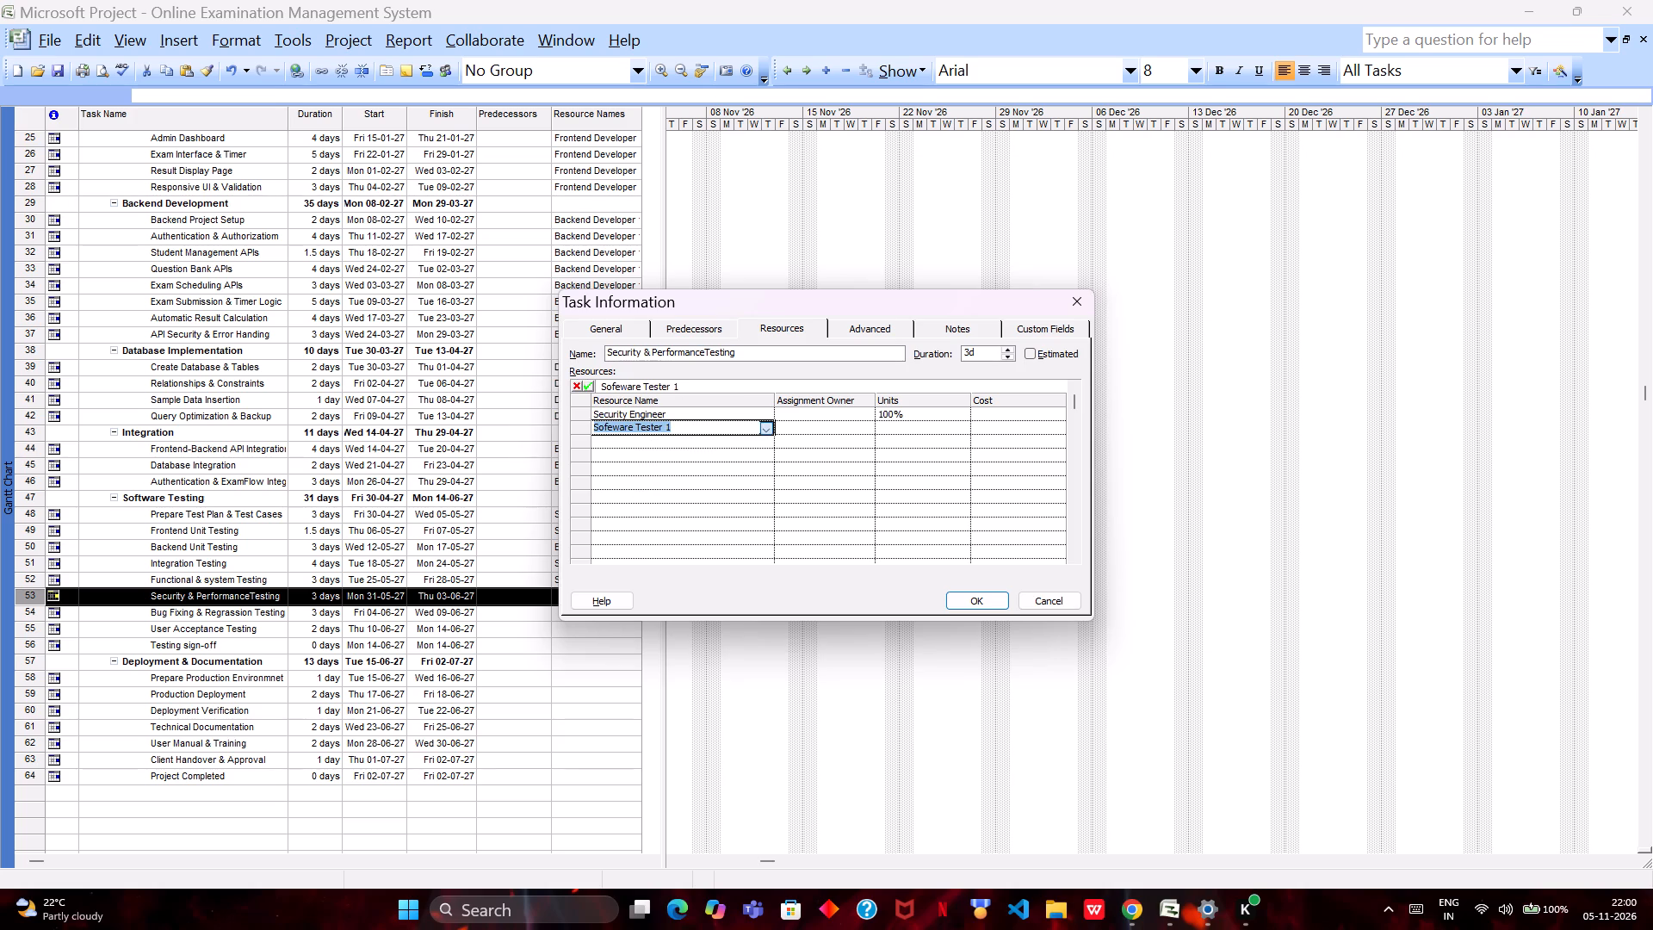
Add Software Tester 2 as the third resource of the Security & PerformanceTesting task and apply the assignments.
left_click(768, 438)
key("Down")
key("Down")
key("Down")
key("Down")
key("Down")
key("Down")
key("Down")
key("Down")
key("Down")
key("Down")
key("Down")
key("Down")
key("Down")
key("Down")
key("Down")
key("Down")
key("Down")
key("Down")
key("Down")
key("Down")
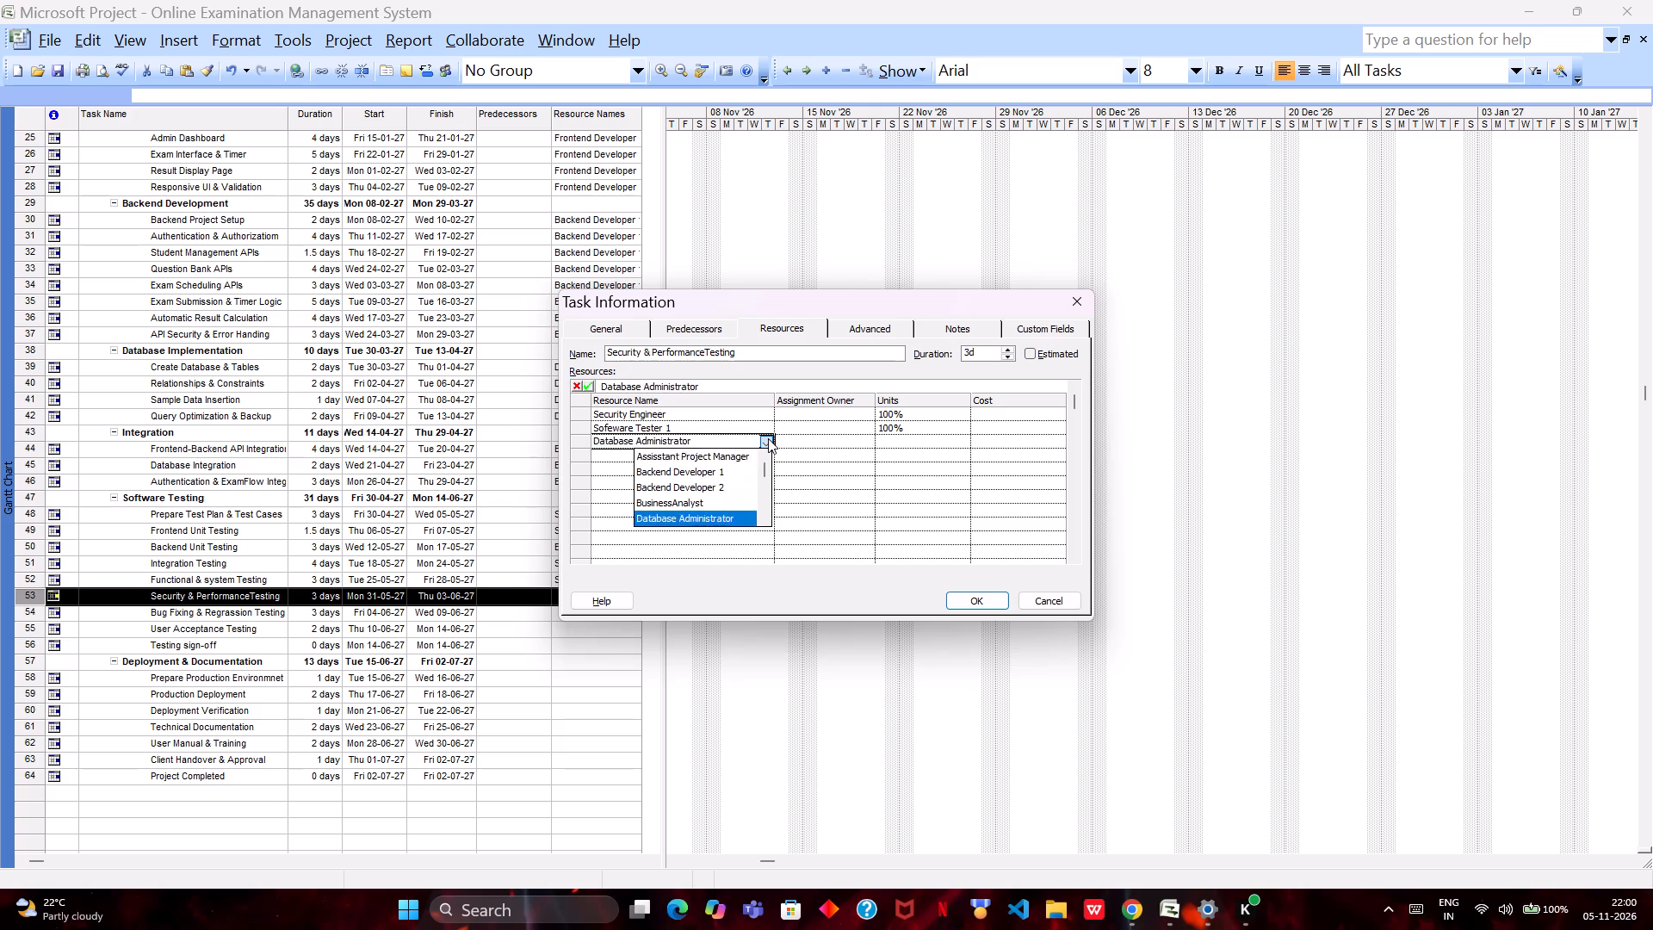
key("Up")
key("Up")
key("Up")
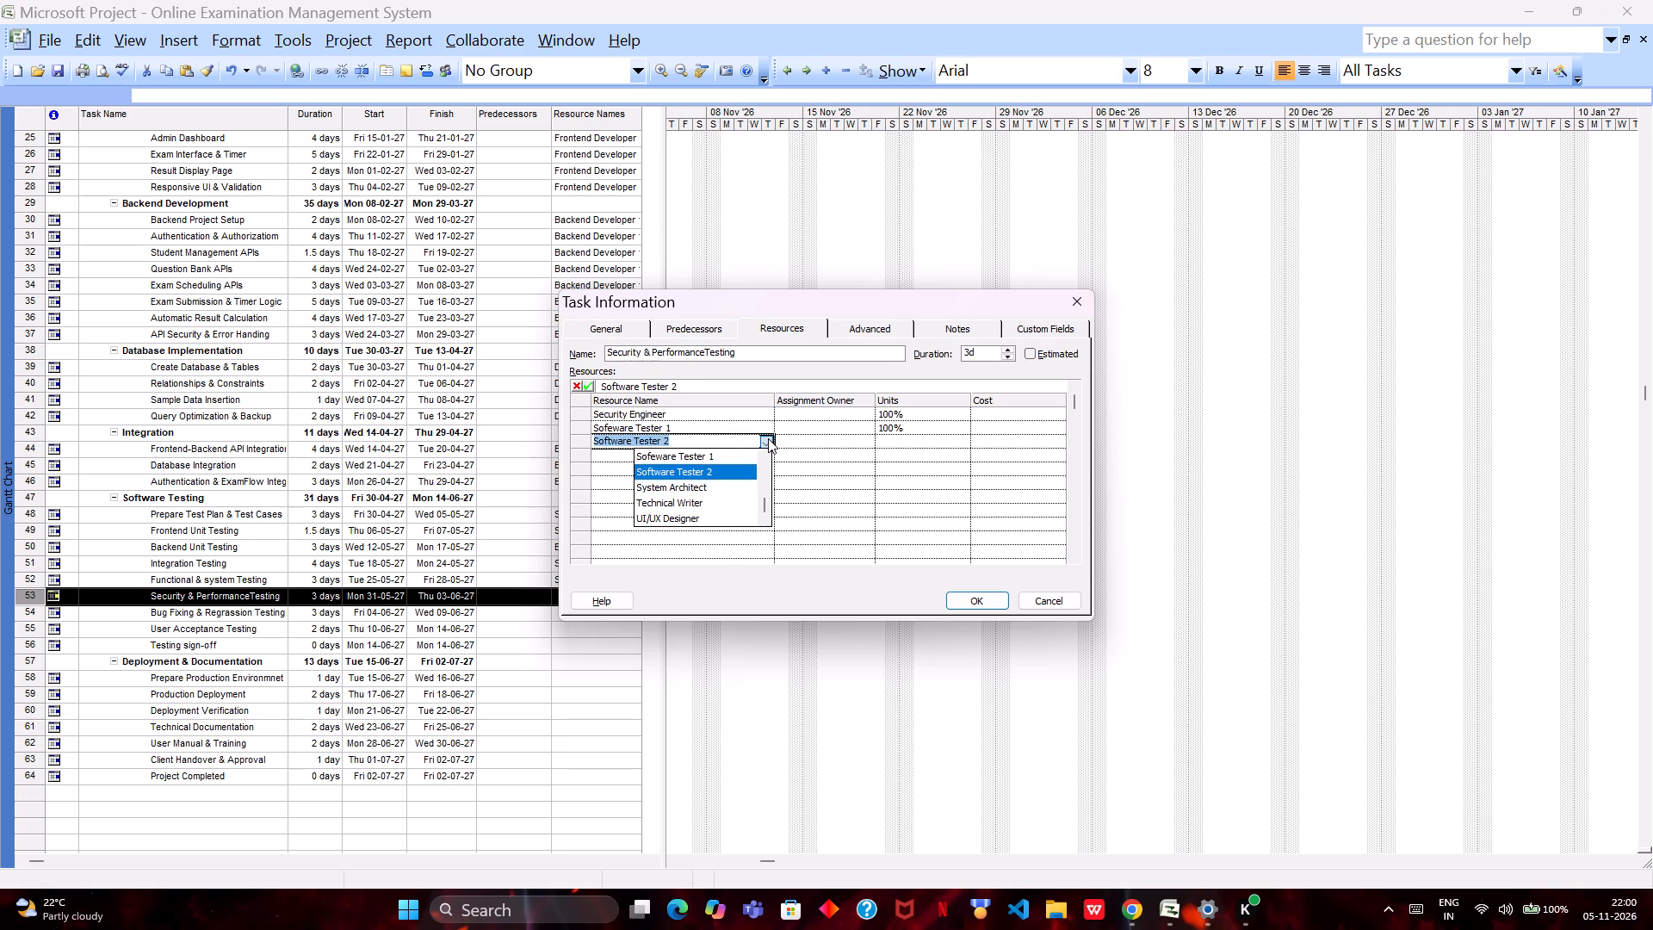
key("Return")
left_click(962, 598)
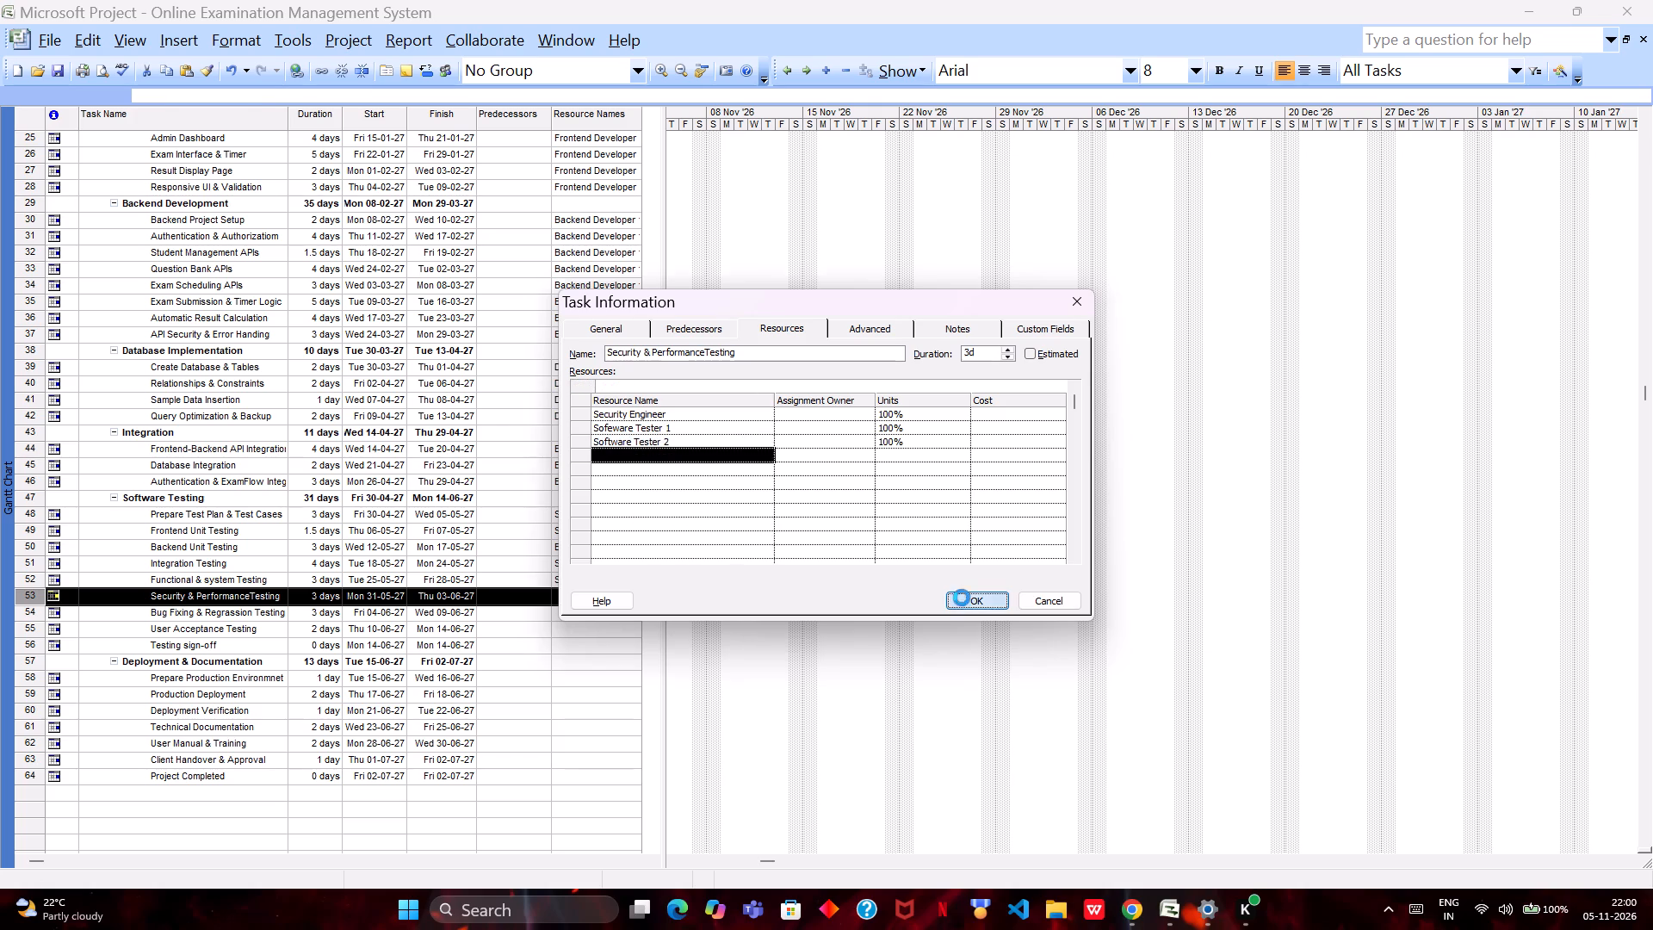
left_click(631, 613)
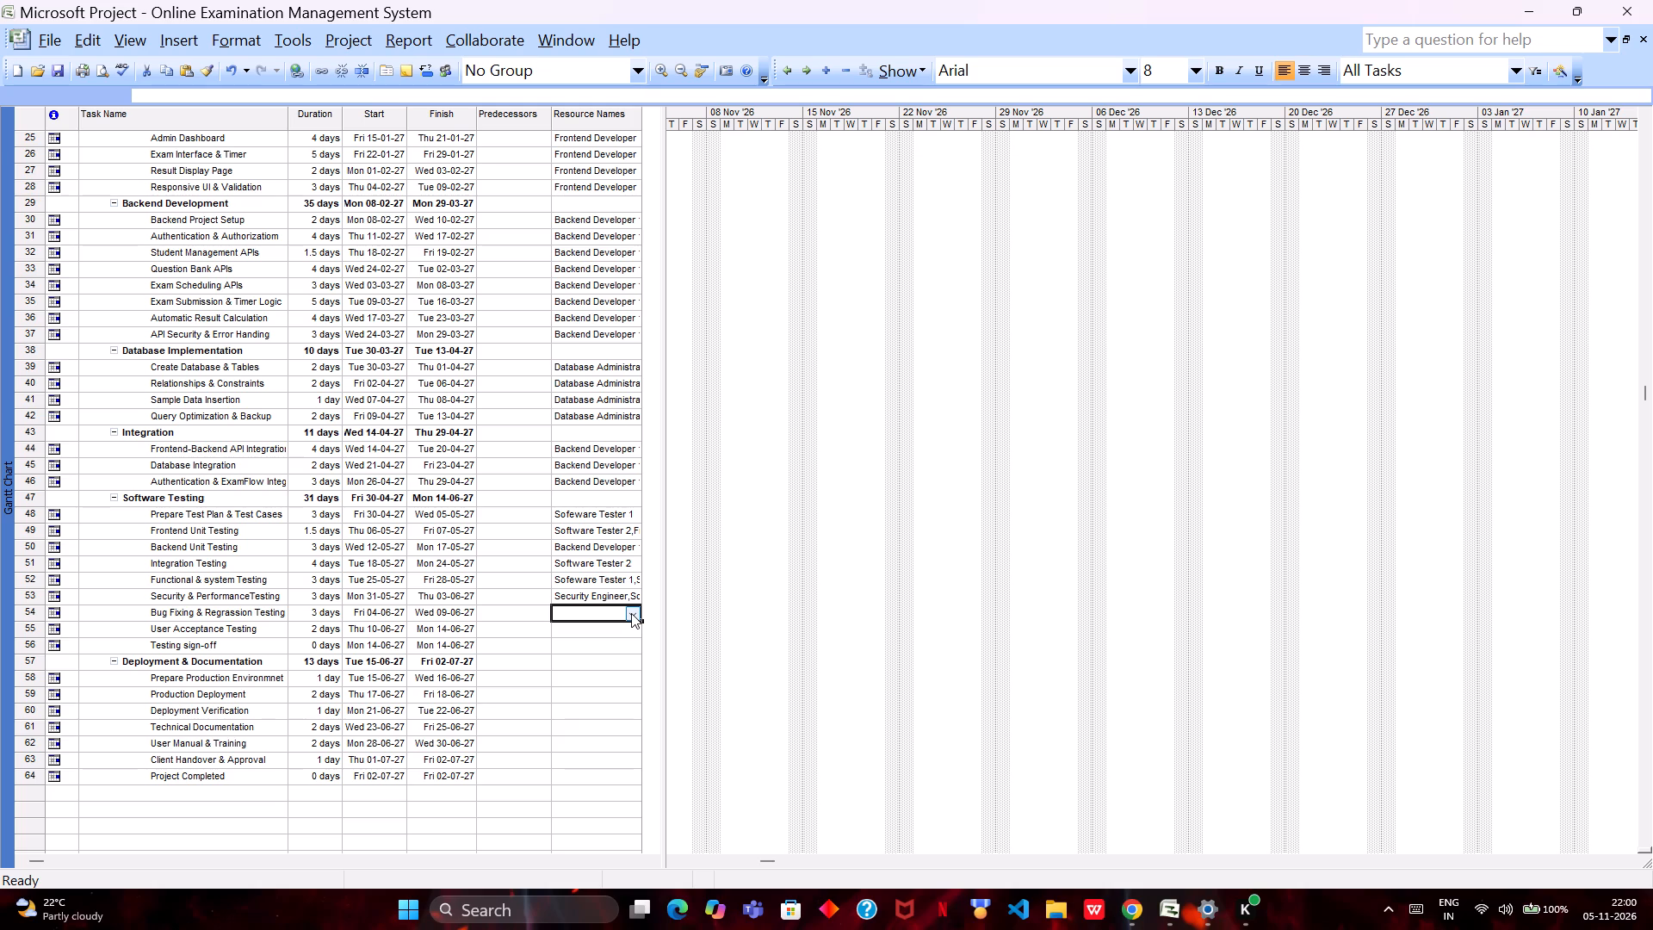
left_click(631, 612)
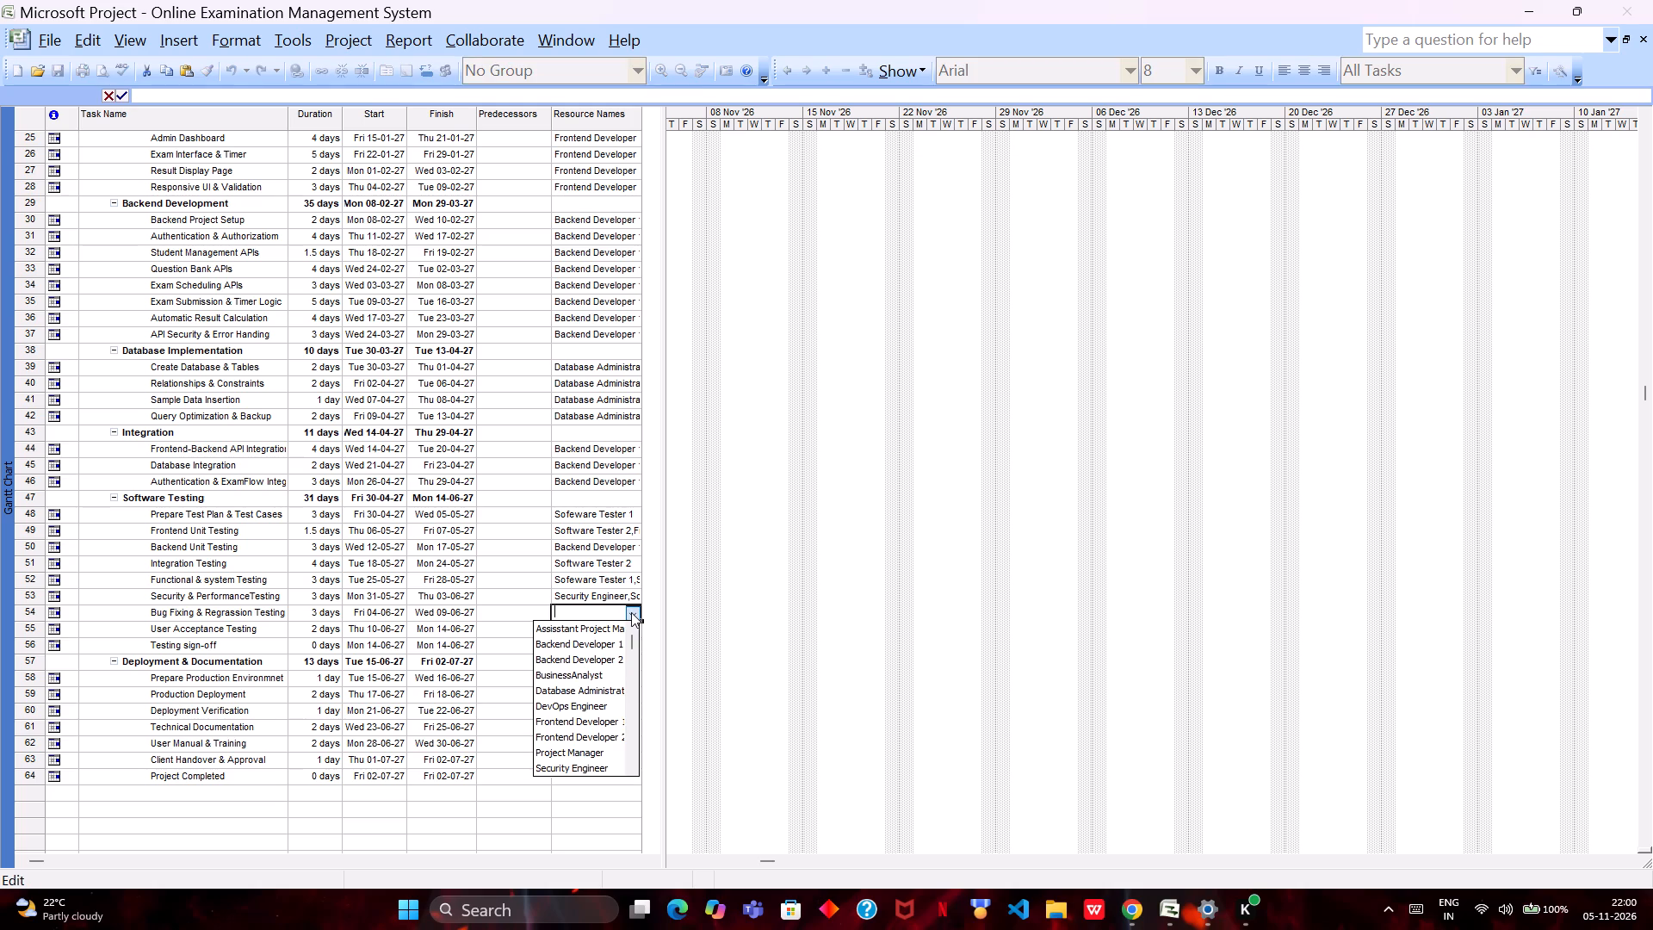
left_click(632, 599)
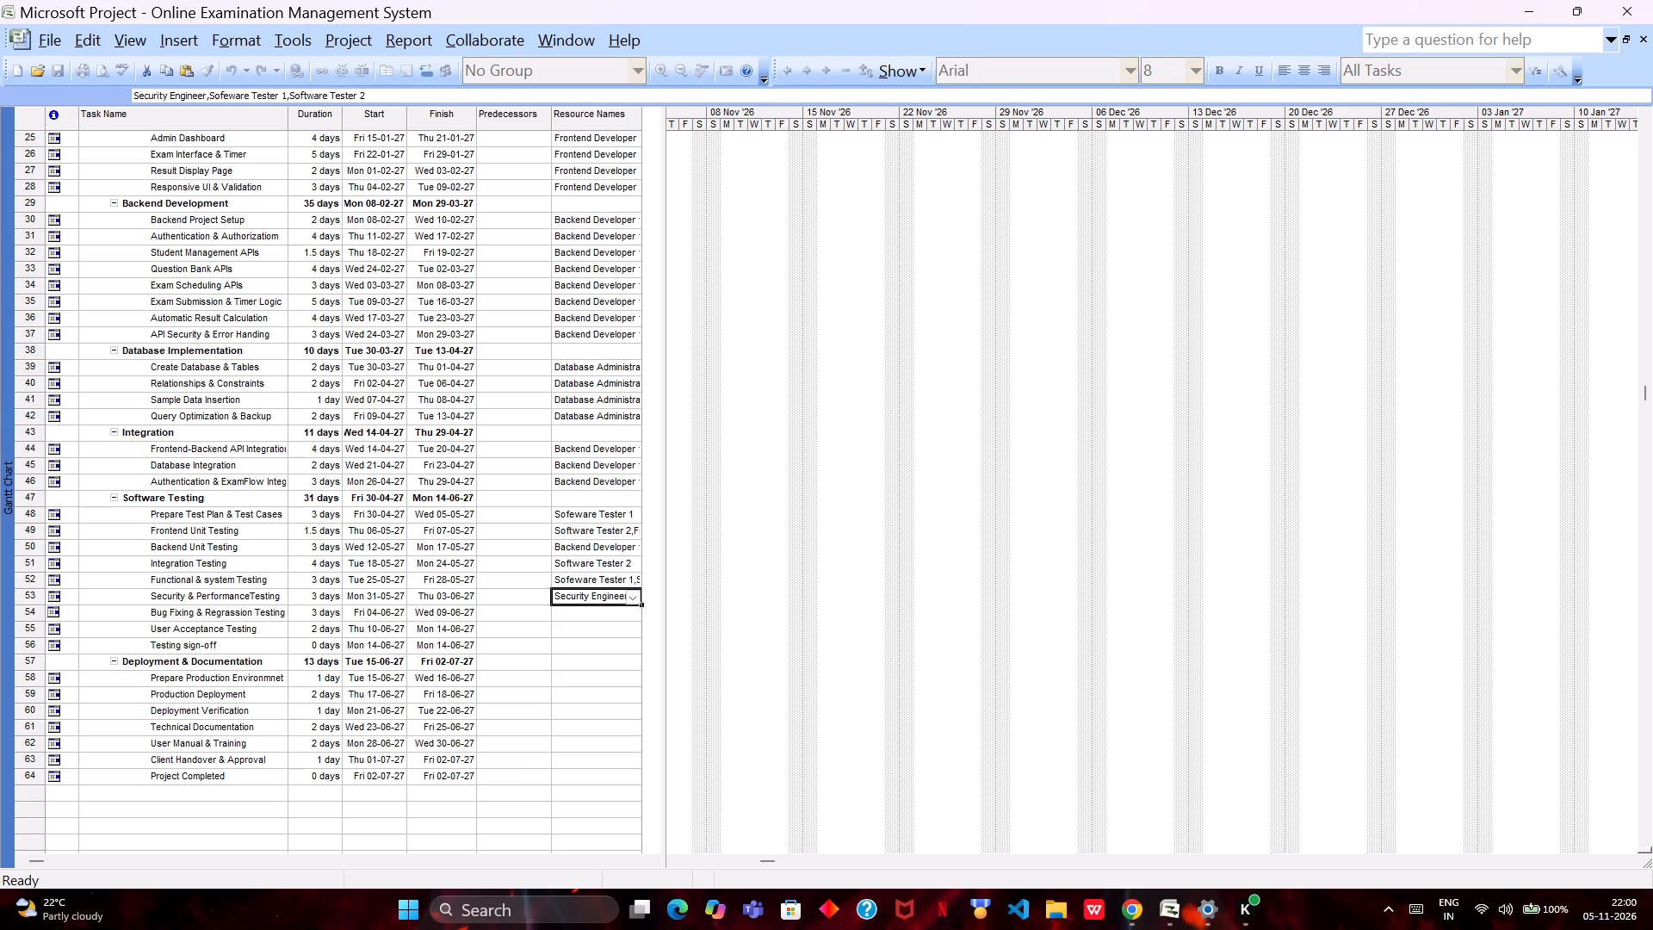
Assign Backend Developer 2 as the first resource of the Bug Fixing & Regrassion Testing task.
double_click(617, 617)
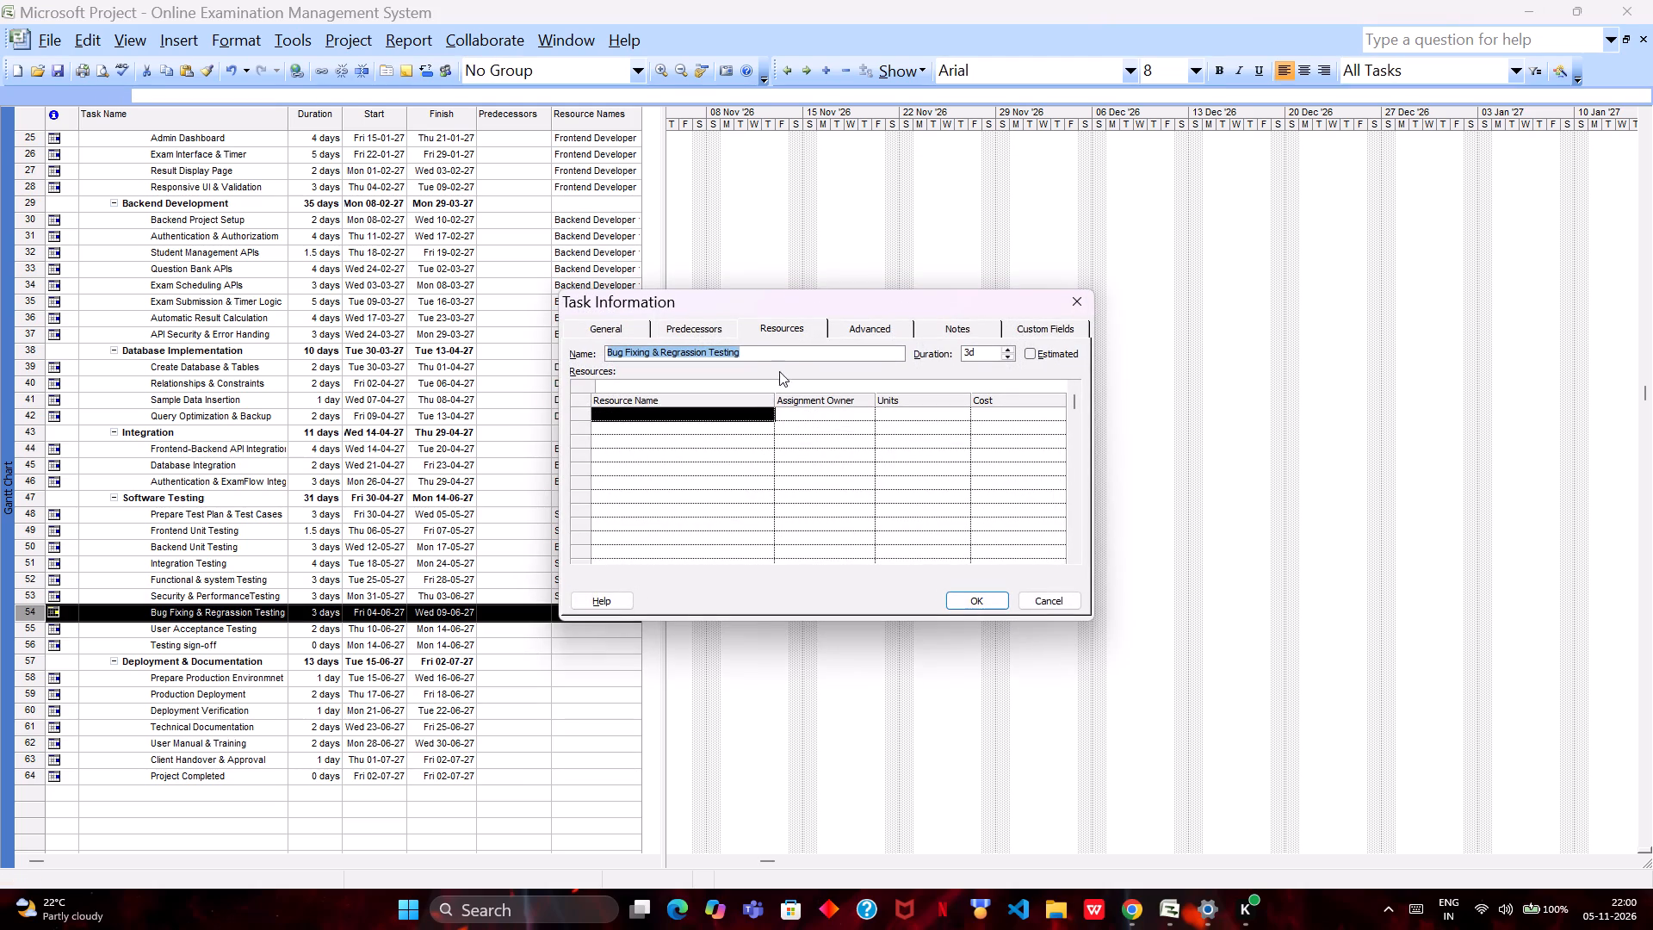
left_click(769, 414)
left_click(764, 416)
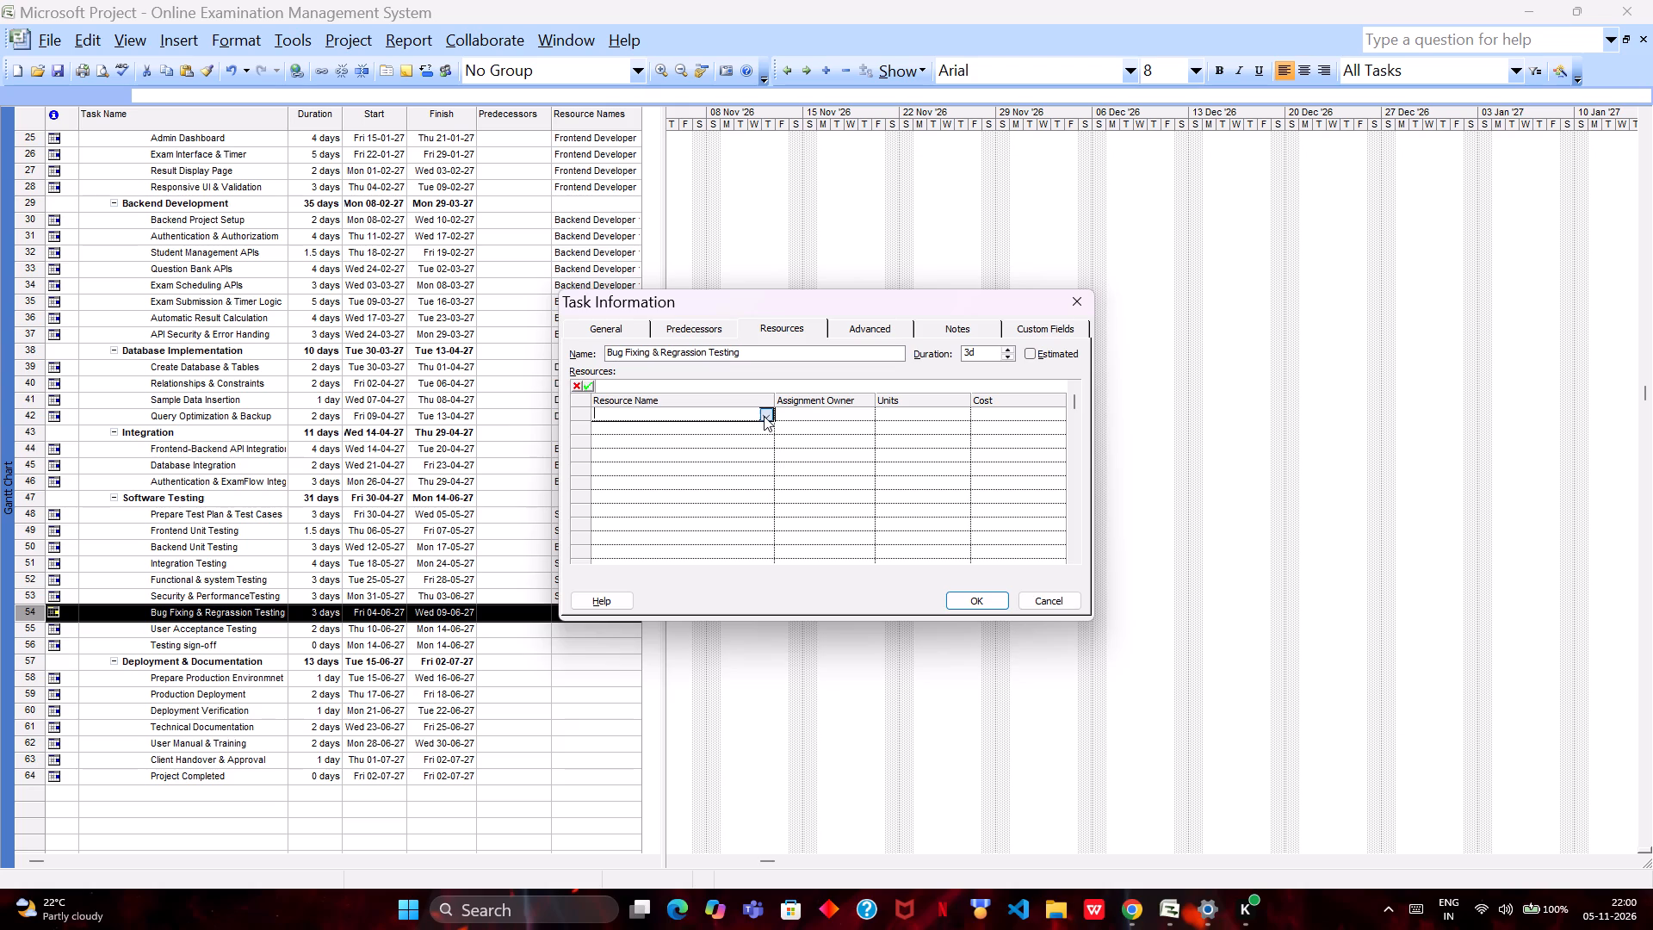
key("Down")
key("Down")
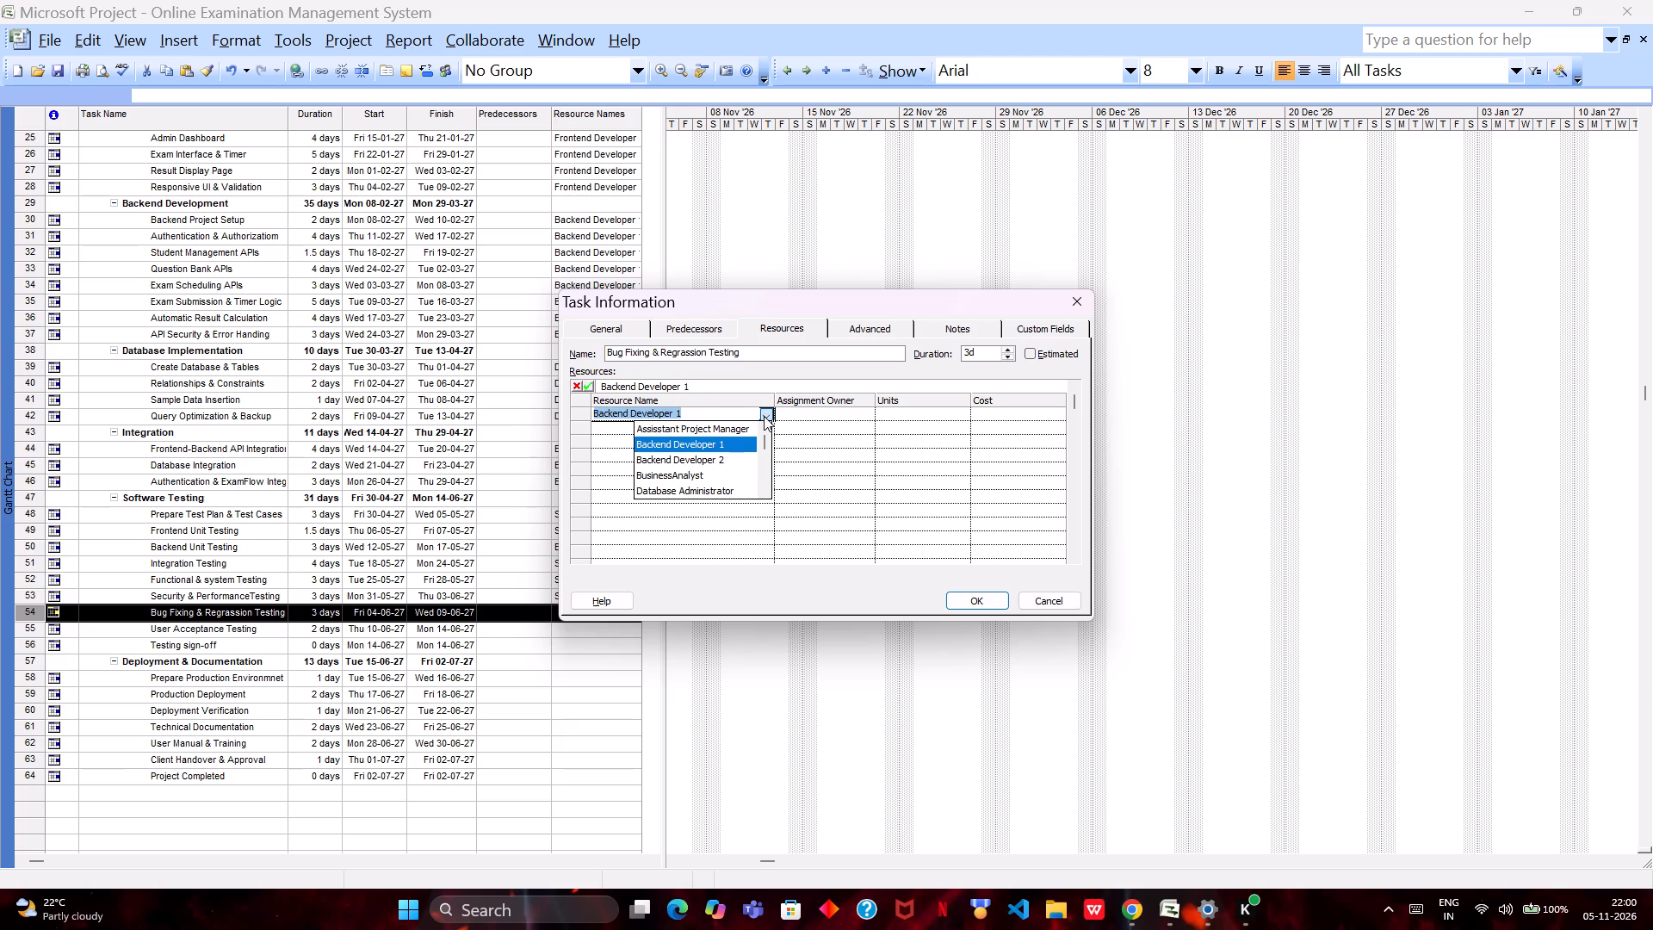
key("Down")
key("Return")
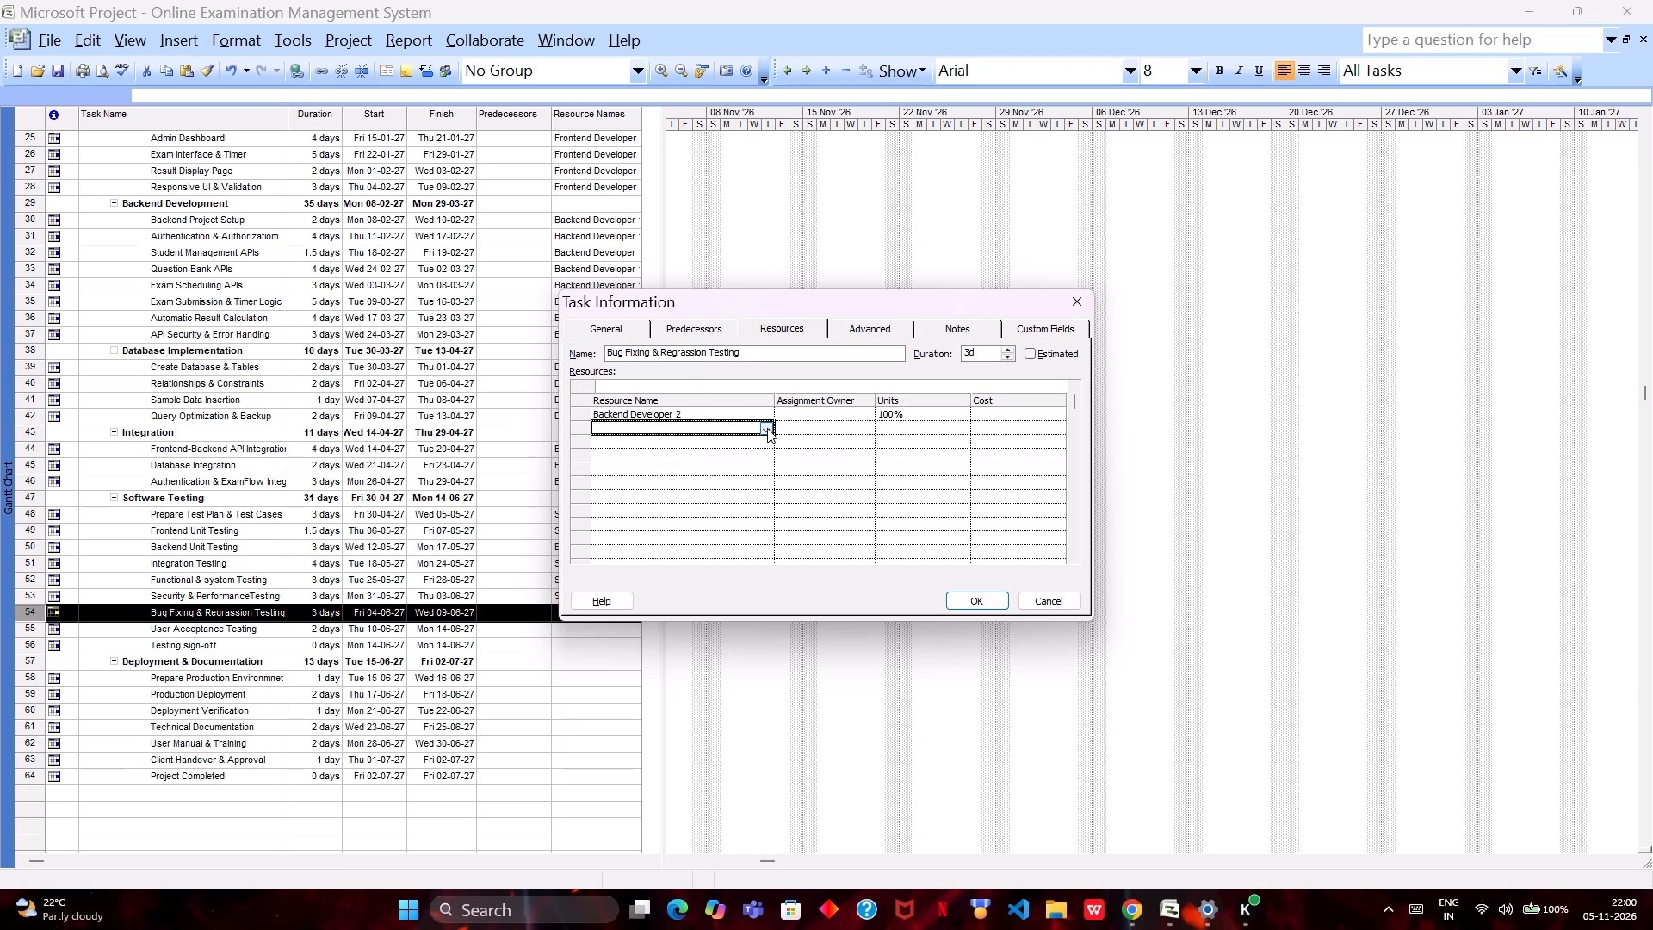
Add Frontend Developer 2 as the second resource of the Bug Fixing & Regrassion Testing task.
left_click(767, 428)
key("Down")
key("Down")
key("Down")
key("Down")
key("Down")
key("Down")
key("Down")
key("Down")
key("Down")
key("Down")
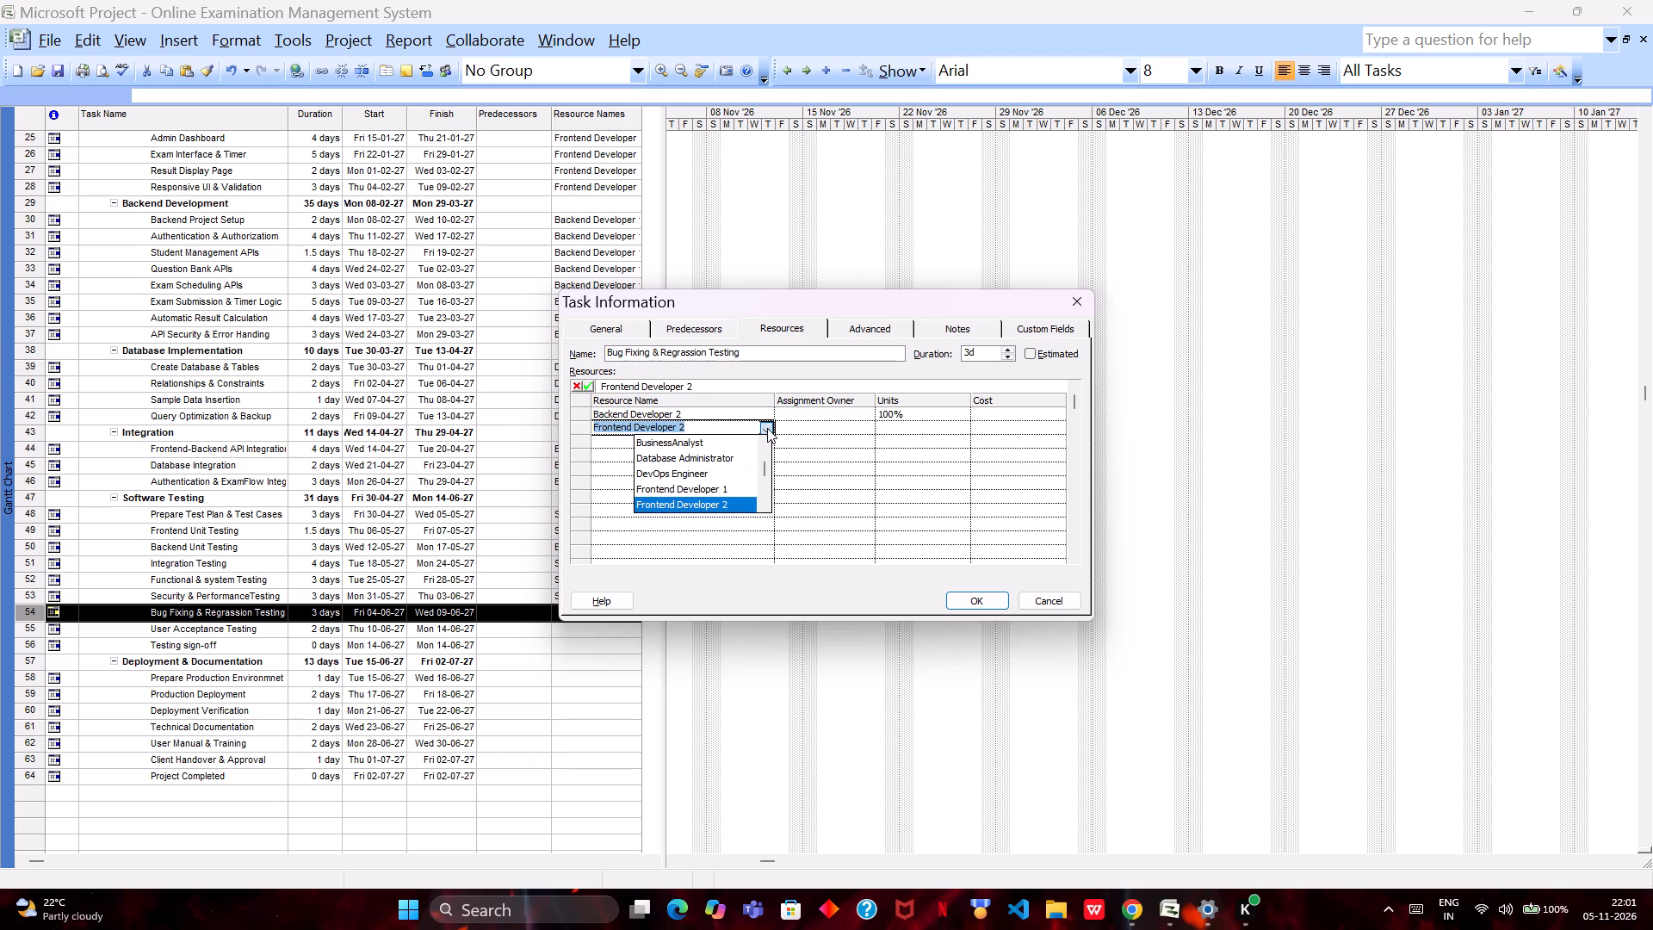
key("Return")
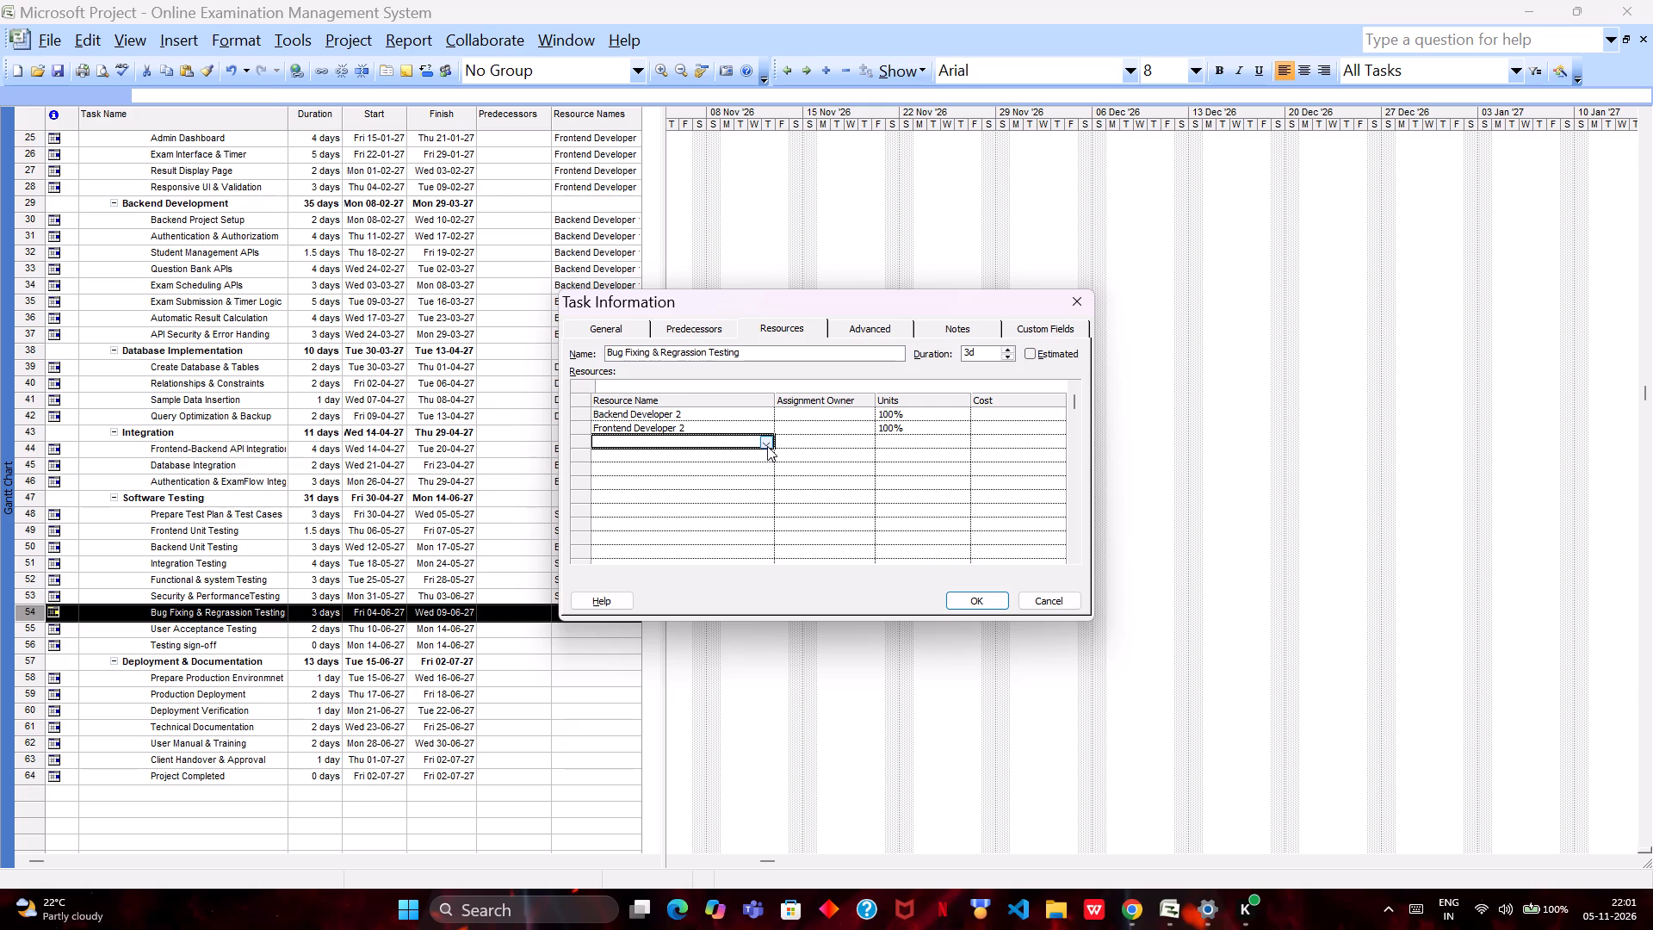
Add Software Tester 2 as the third resource of the Bug Fixing & Regrassion Testing task and apply the assignments.
left_click(767, 446)
key("Down")
key("Down")
key("Down")
key("Down")
key("Down")
key("Down")
key("Down")
key("Down")
key("Down")
key("Down")
key("Down")
key("Down")
key("Down")
key("Down")
key("Down")
key("Down")
key("Down")
key("Down")
key("Down")
key("Down")
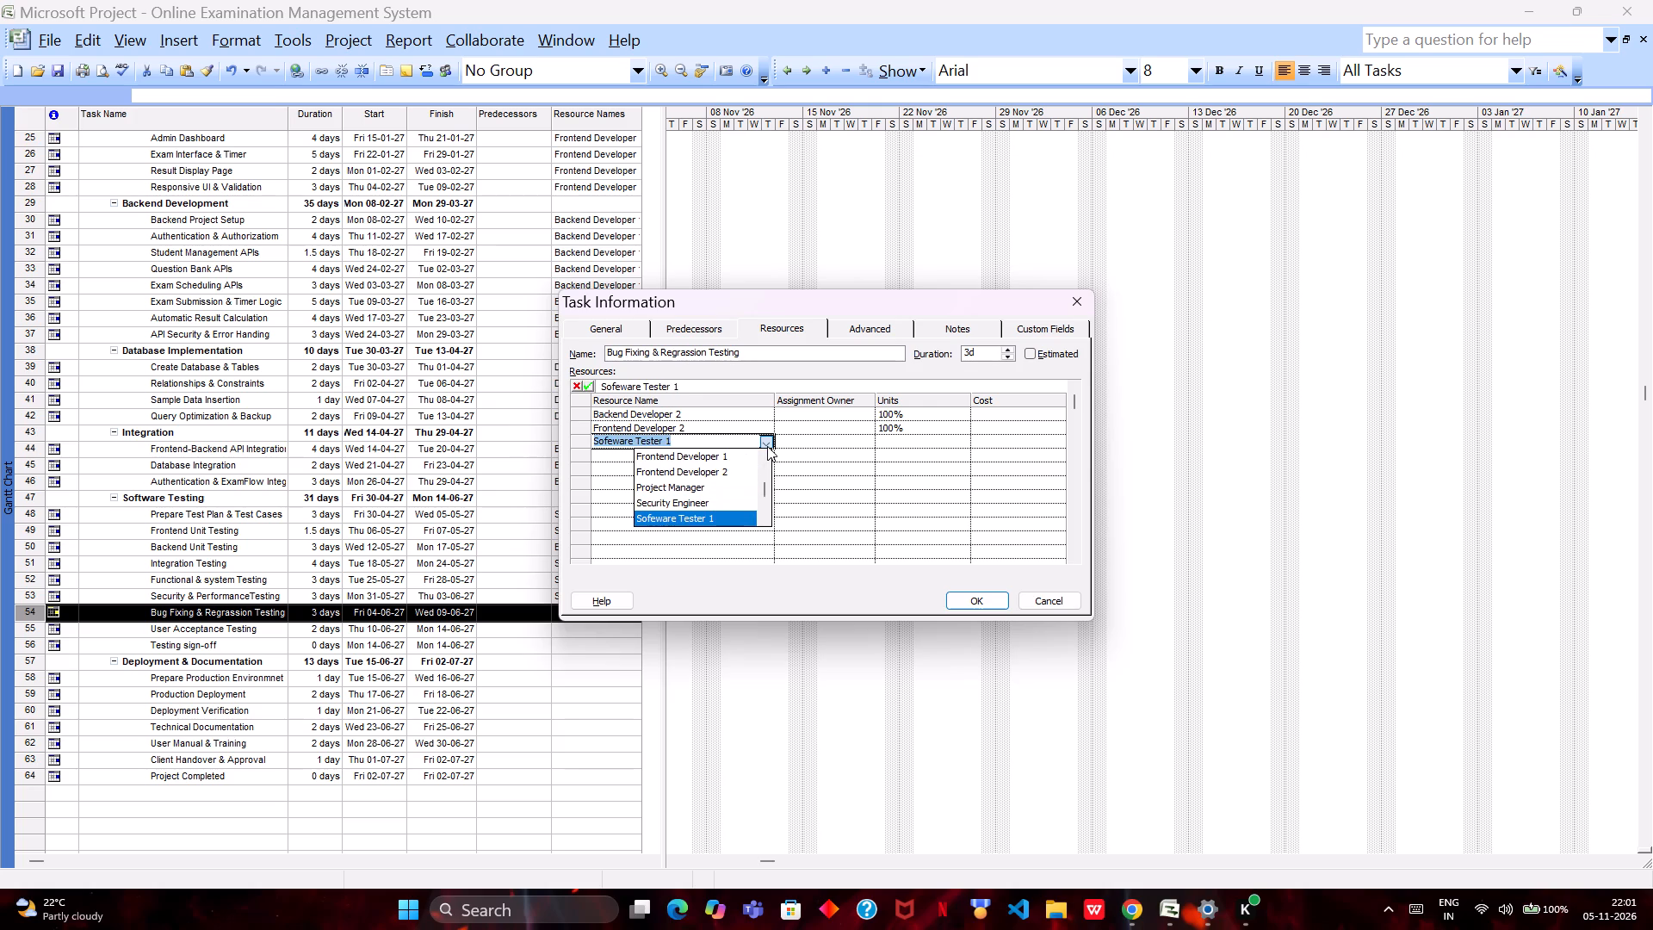
key("Down")
key("Return")
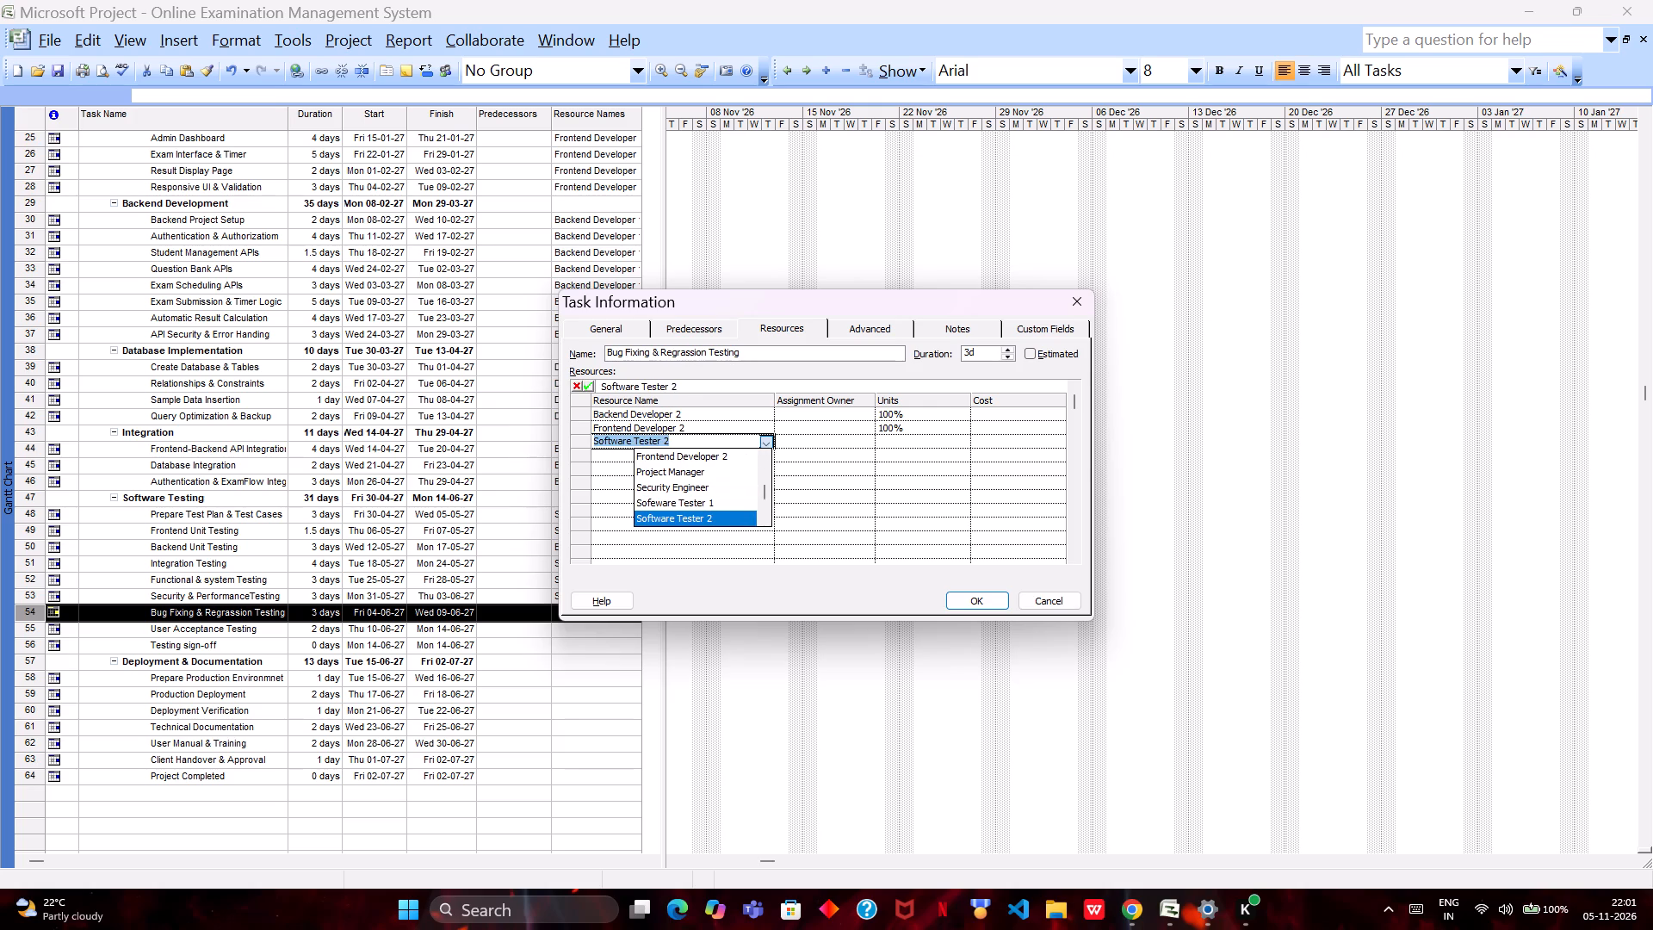
left_click(980, 600)
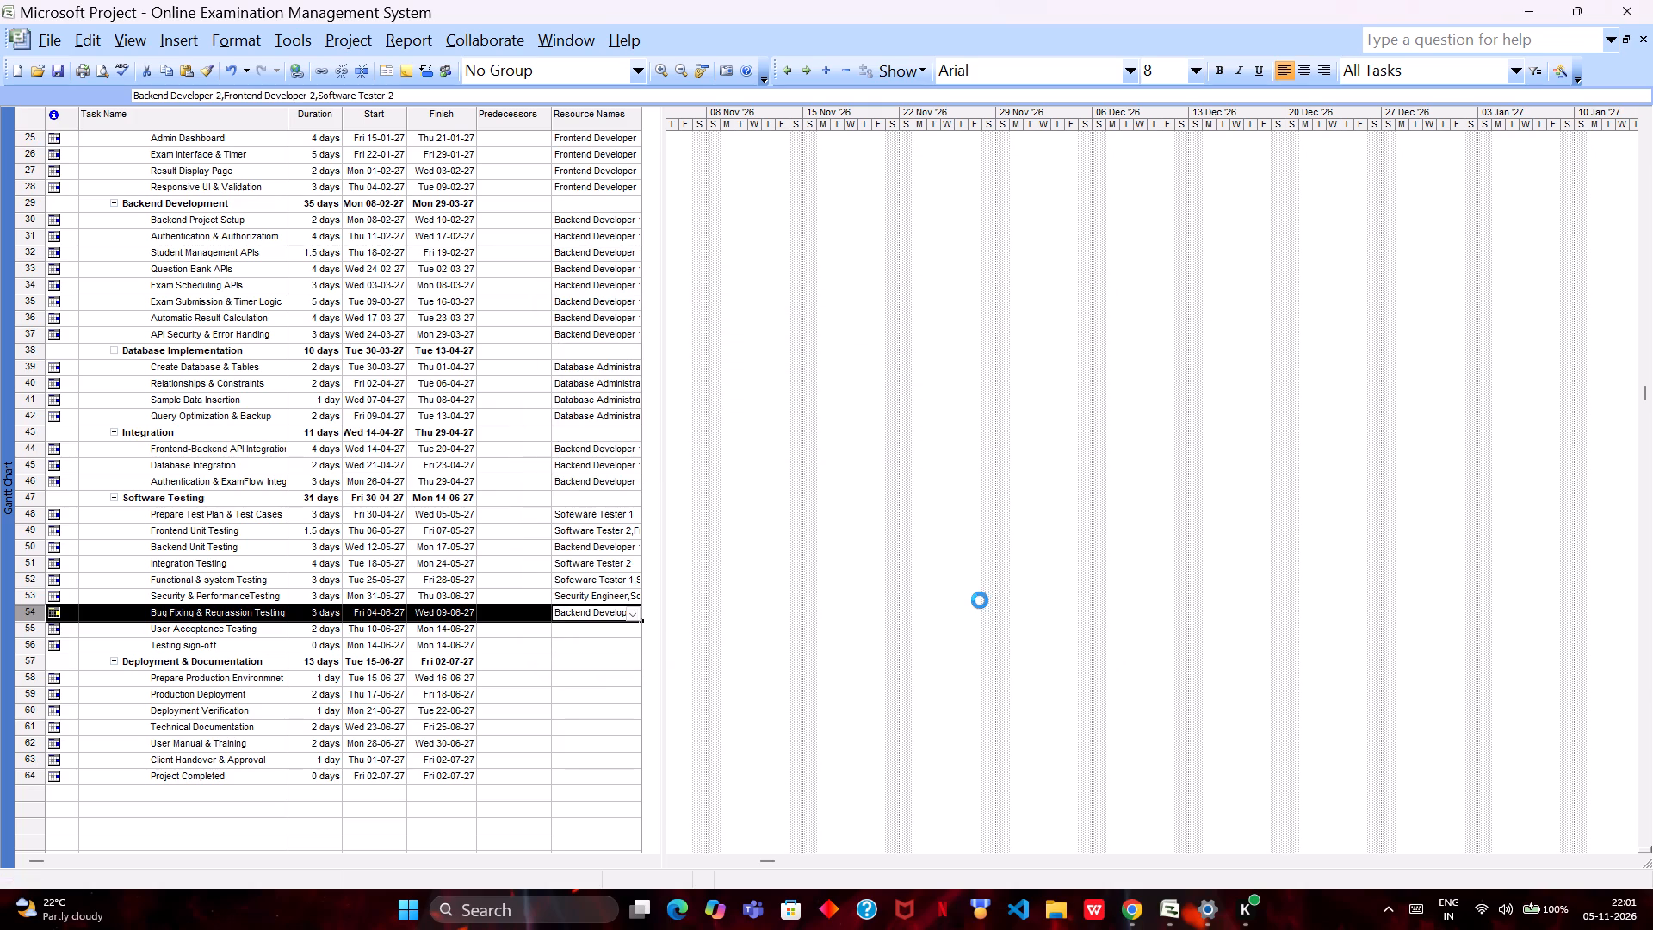
Assign Sofeware Tester 1 as the first resource of the User Acceptance Testing task.
left_click(597, 636)
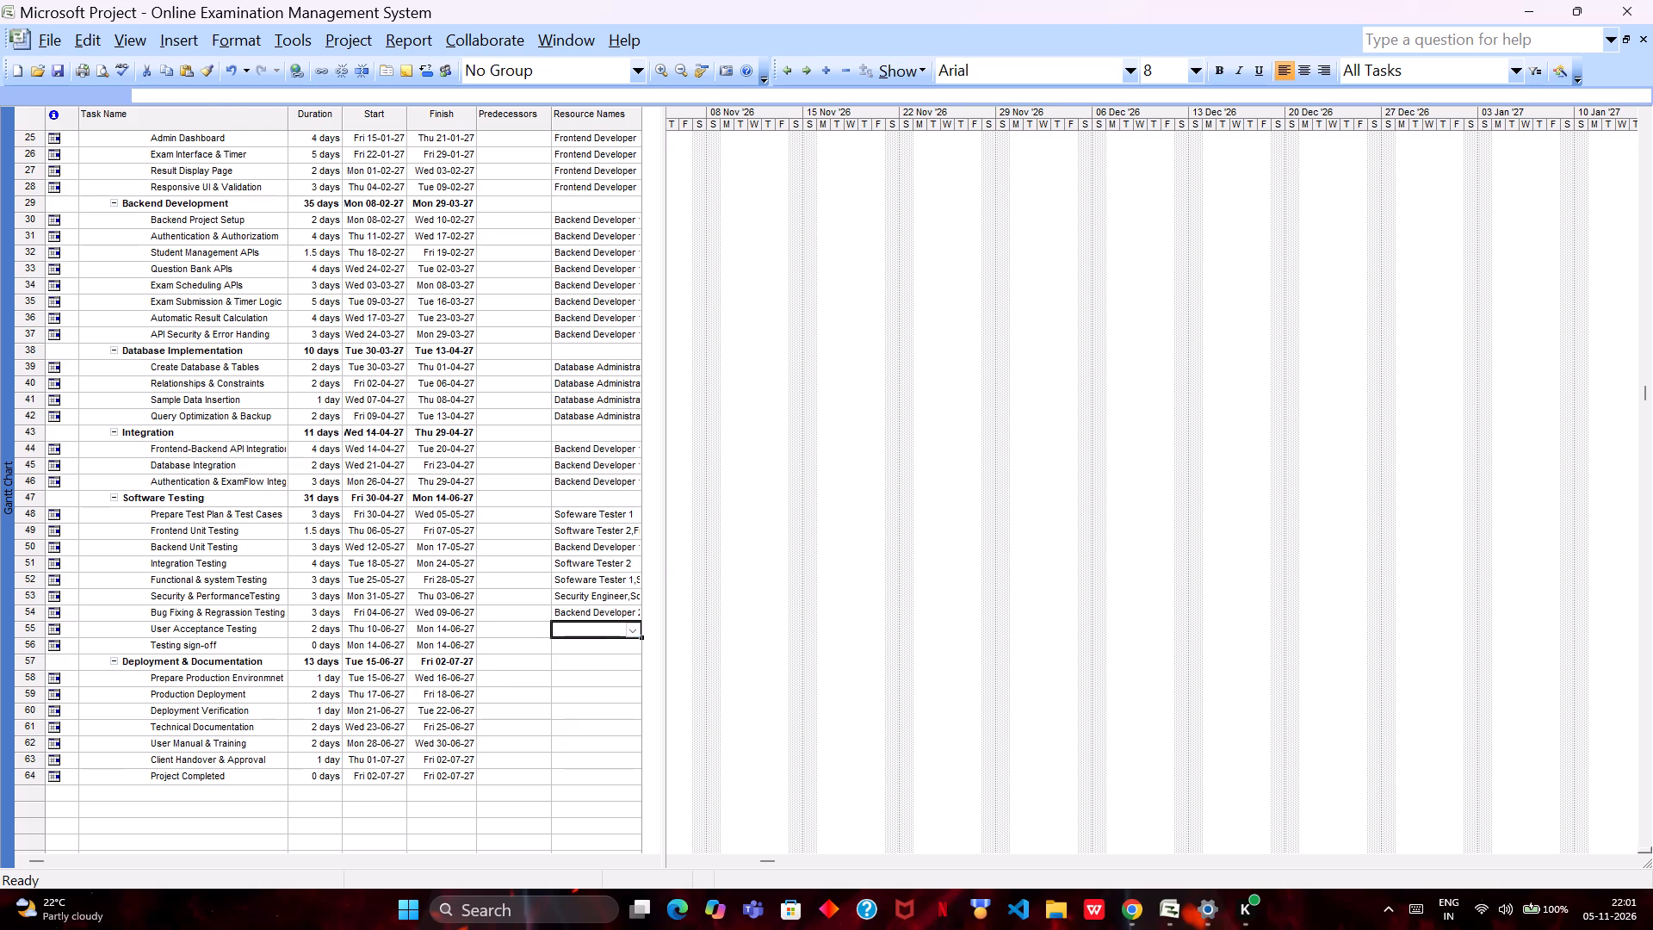
double_click(603, 629)
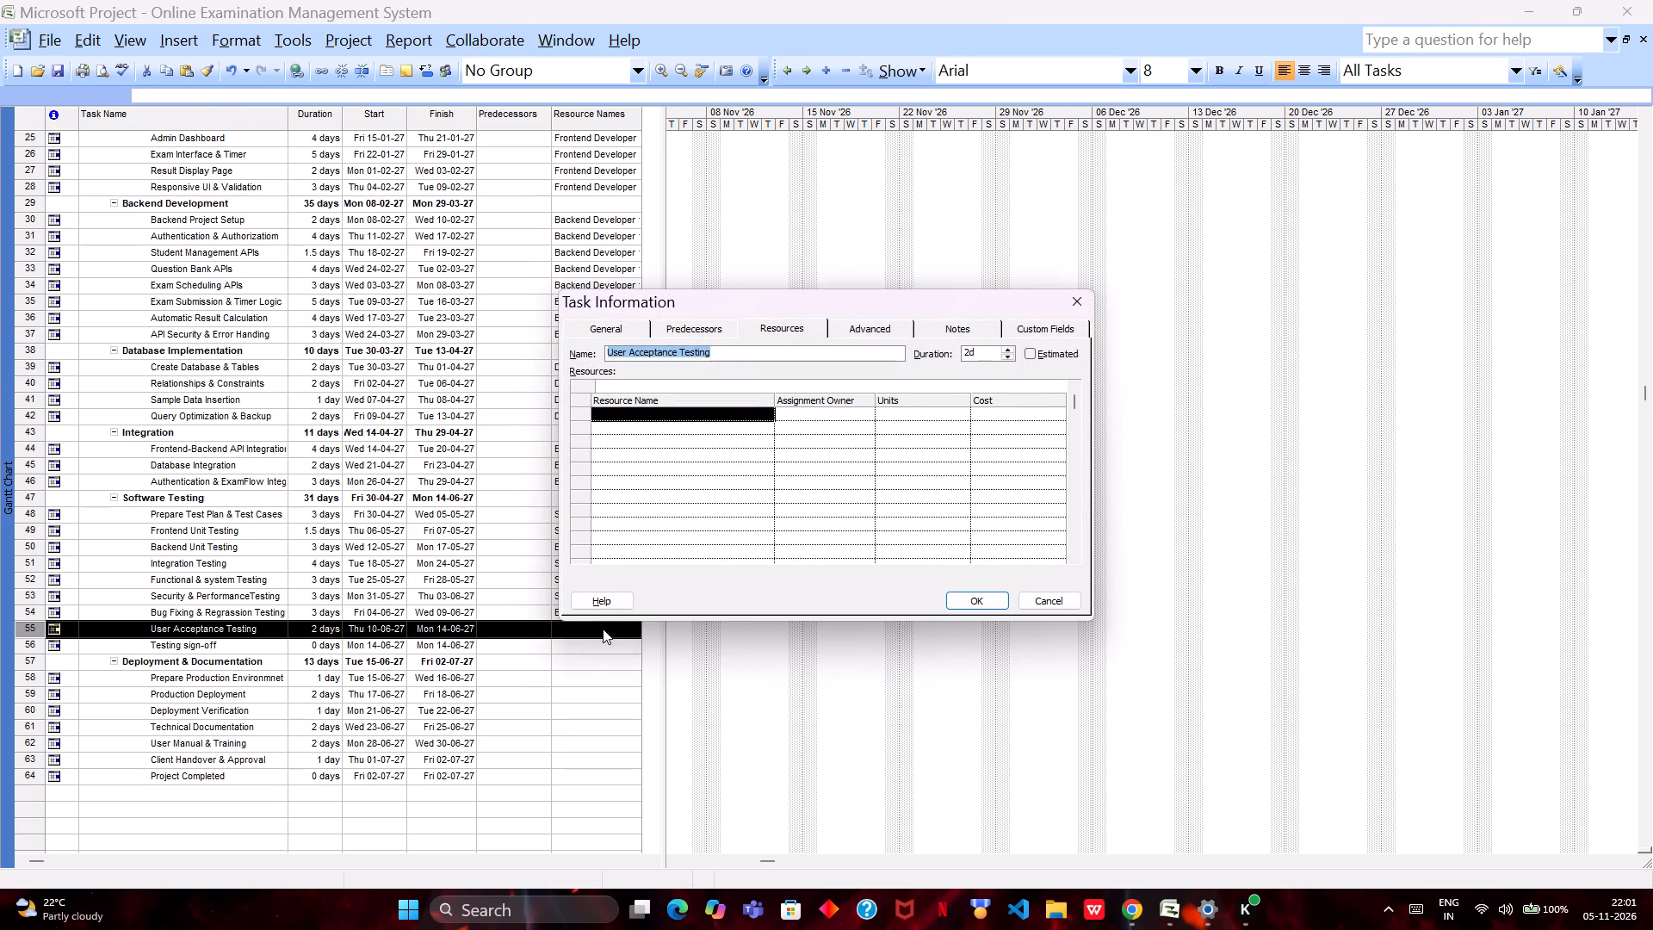
left_click(755, 409)
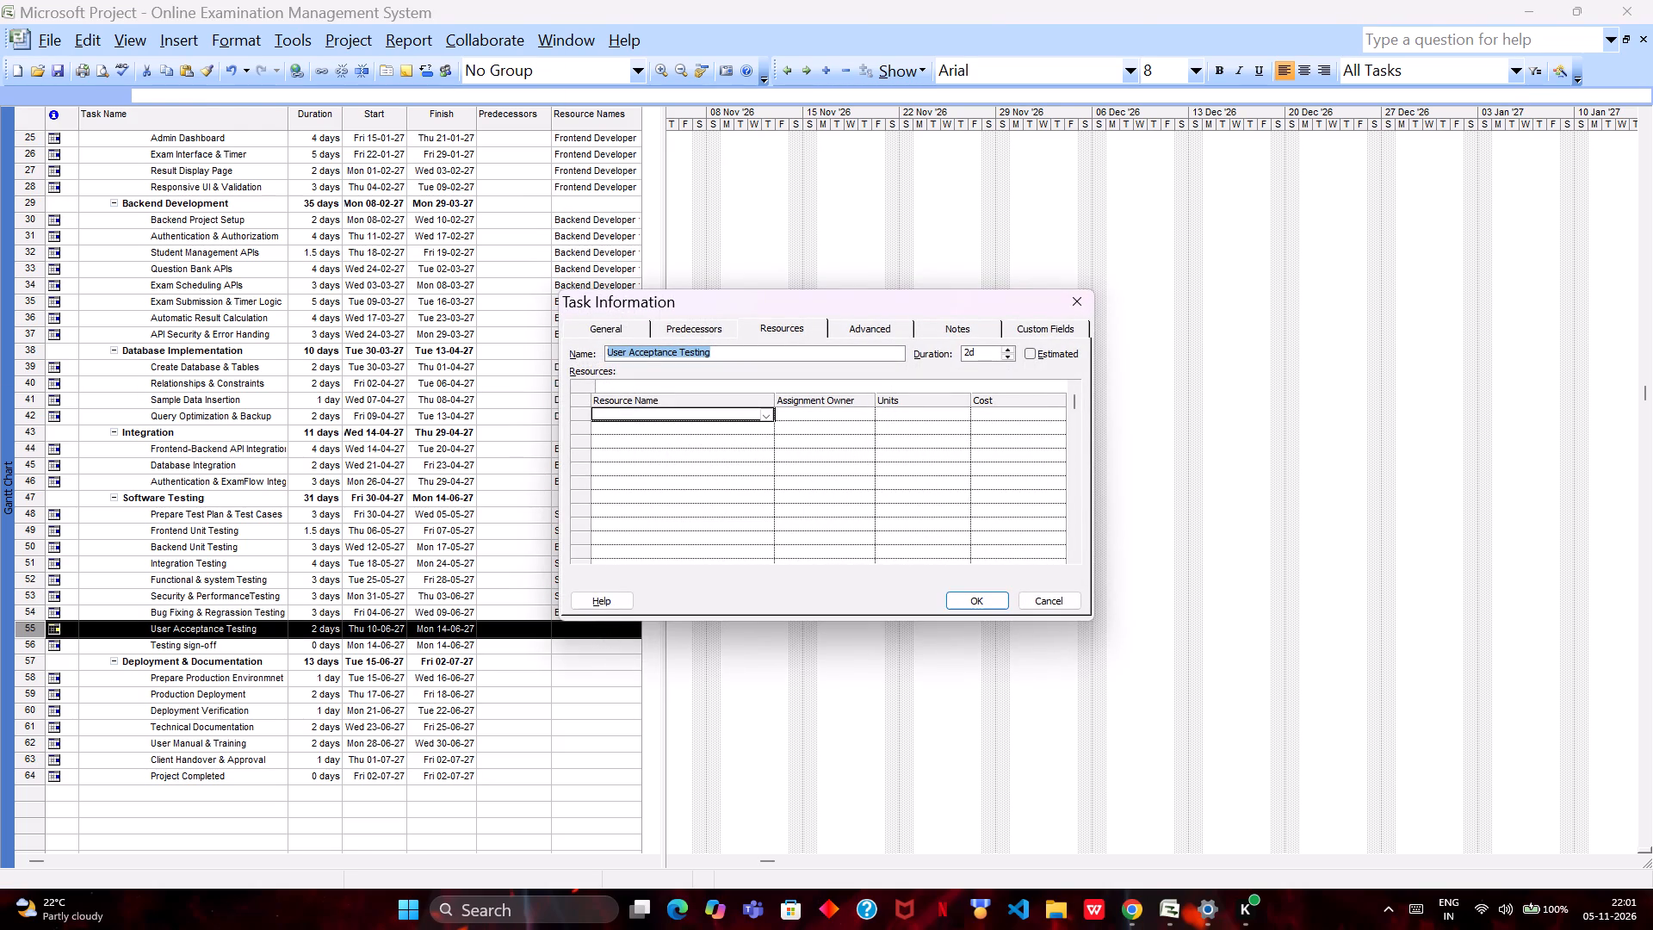
left_click(764, 411)
key("Down")
key("Down")
key("Down")
key("Down")
key("Down")
key("Down")
key("Down")
key("Down")
key("Down")
key("Down")
key("Down")
key("Down")
key("Down")
key("Down")
key("Down")
key("Down")
key("Down")
key("Down")
key("Down")
key("Down")
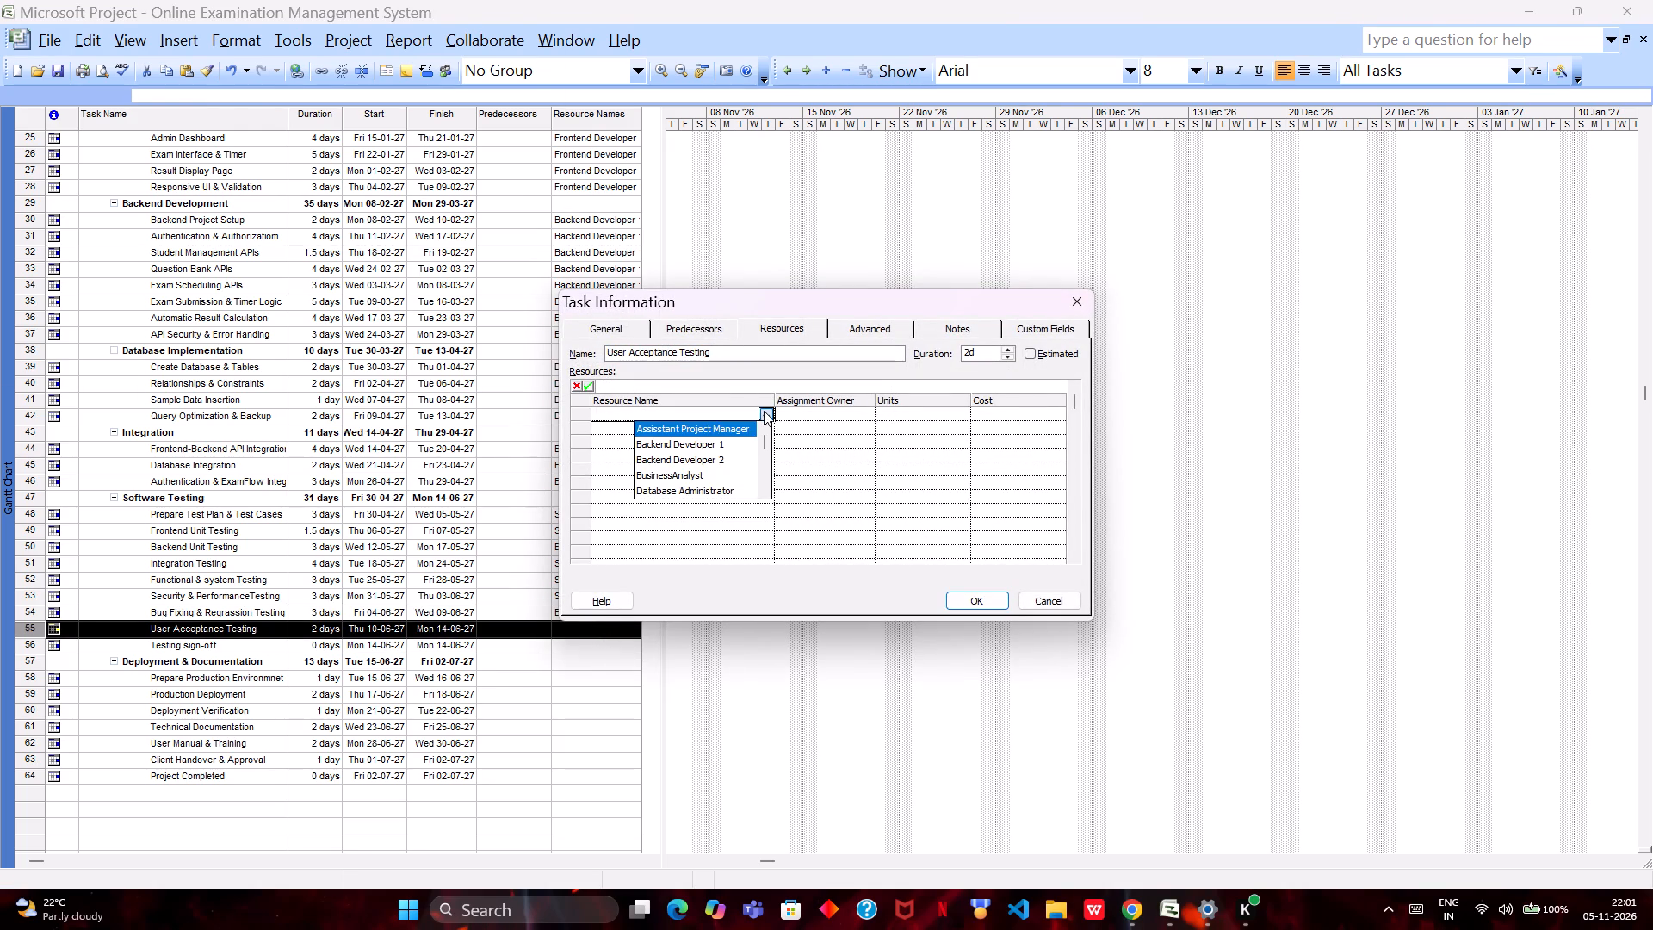
key("Up")
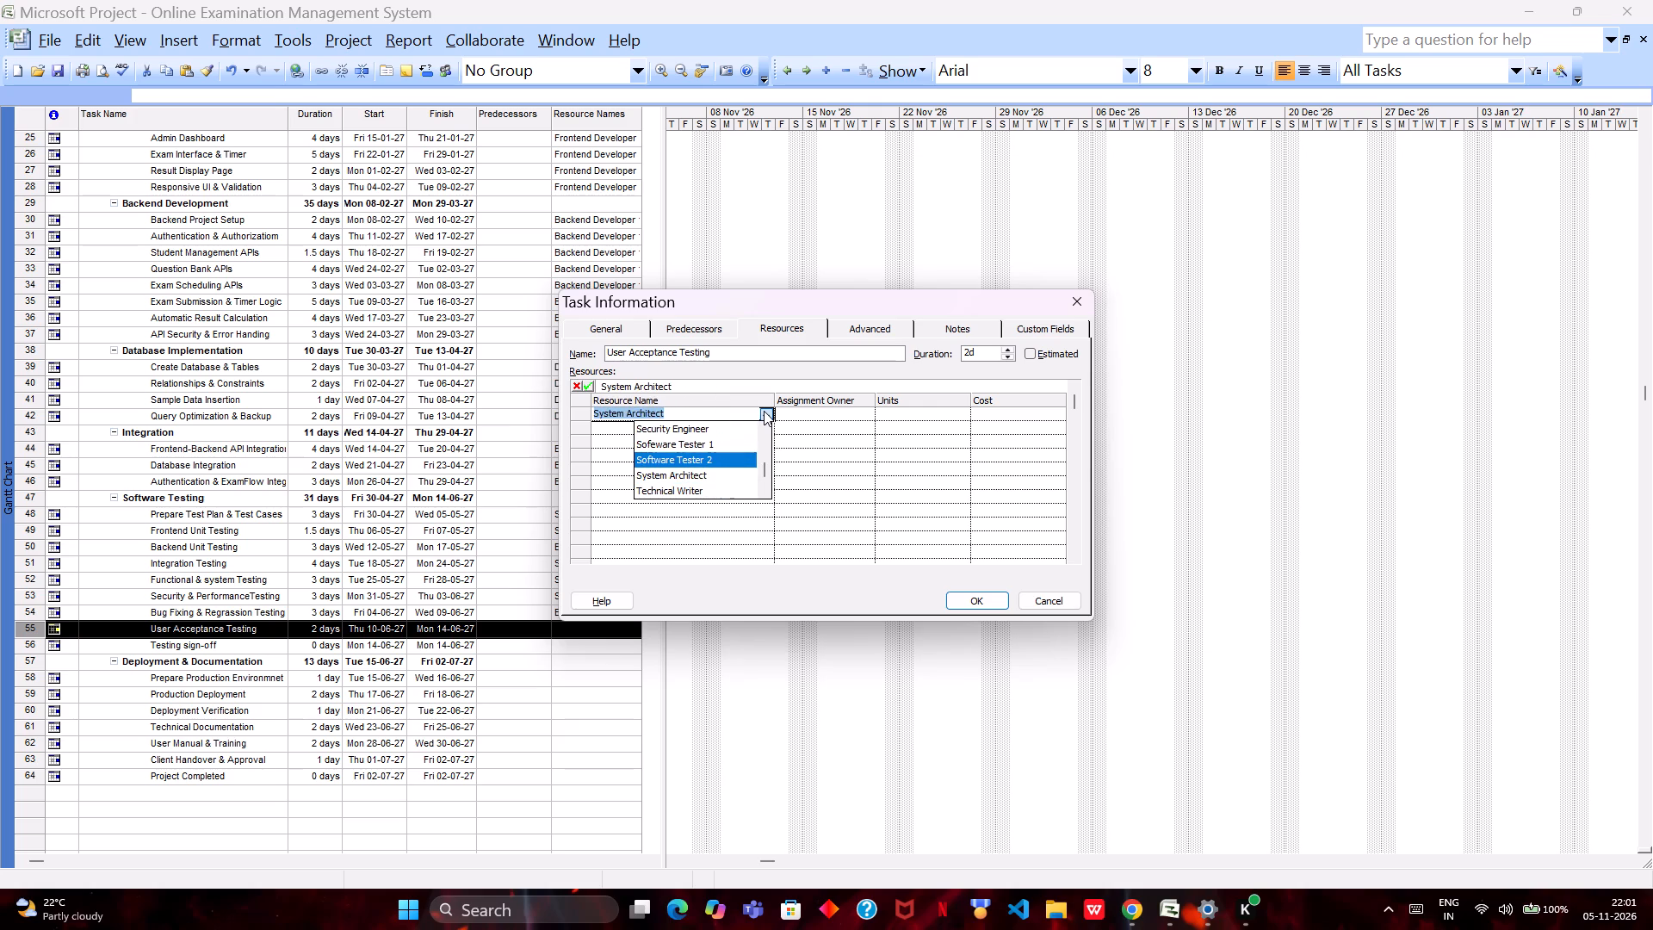
key("Up")
key("Up")
key("Return")
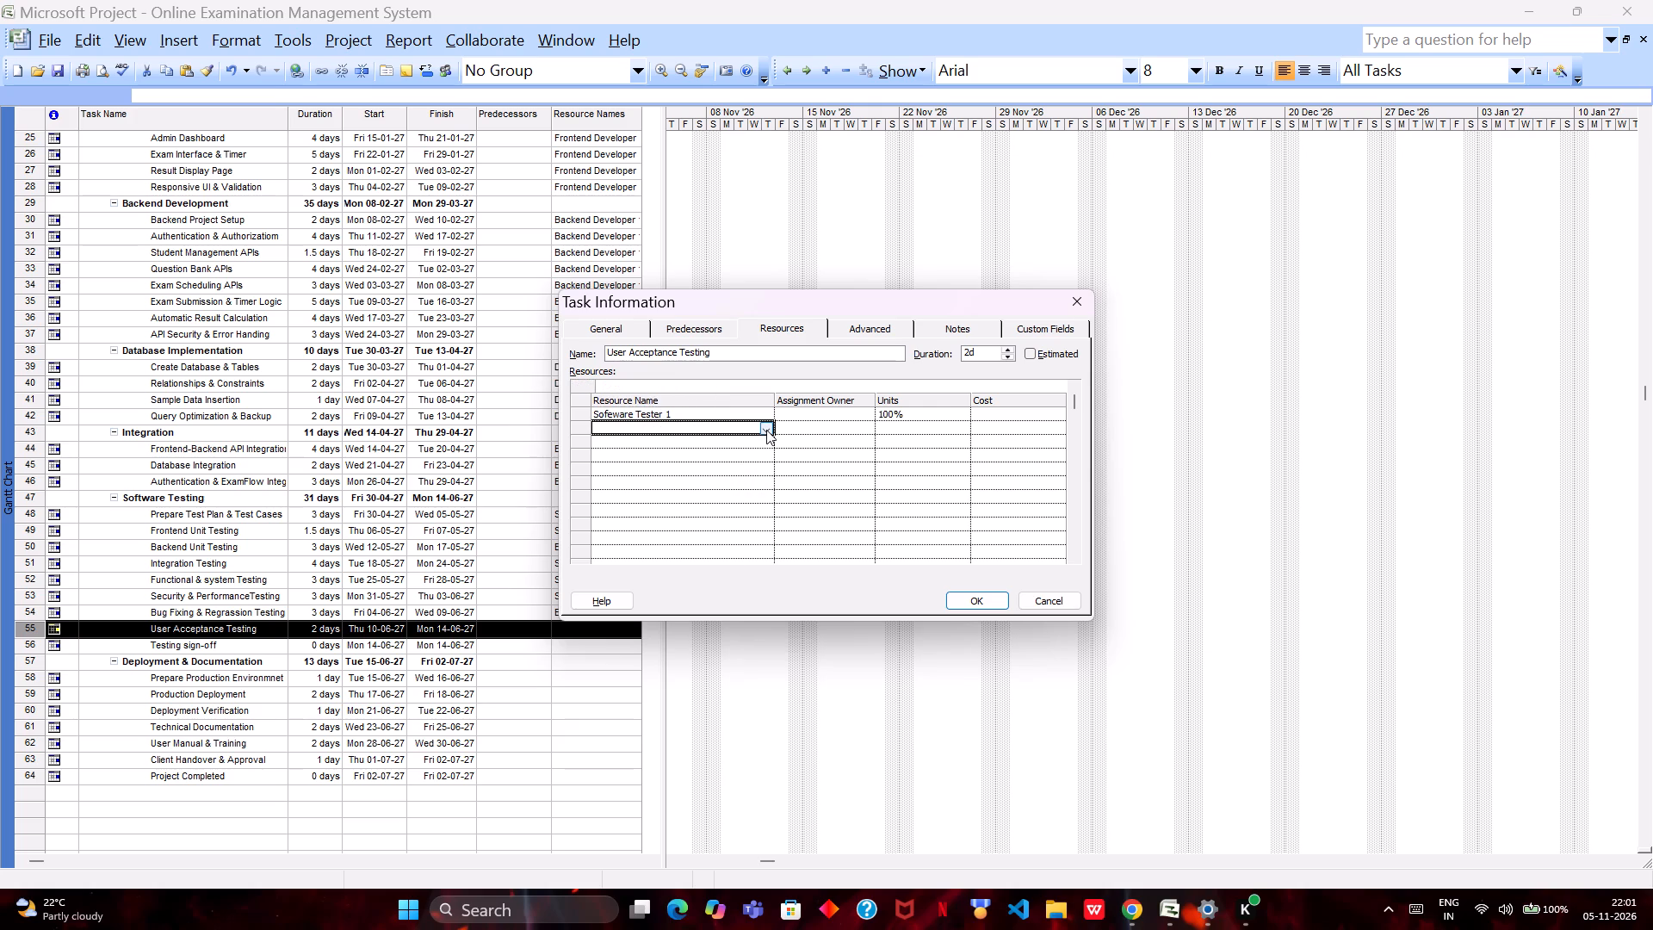
Add BusinessAnalyst as the second resource of the User Acceptance Testing task and apply the assignments.
left_click(766, 430)
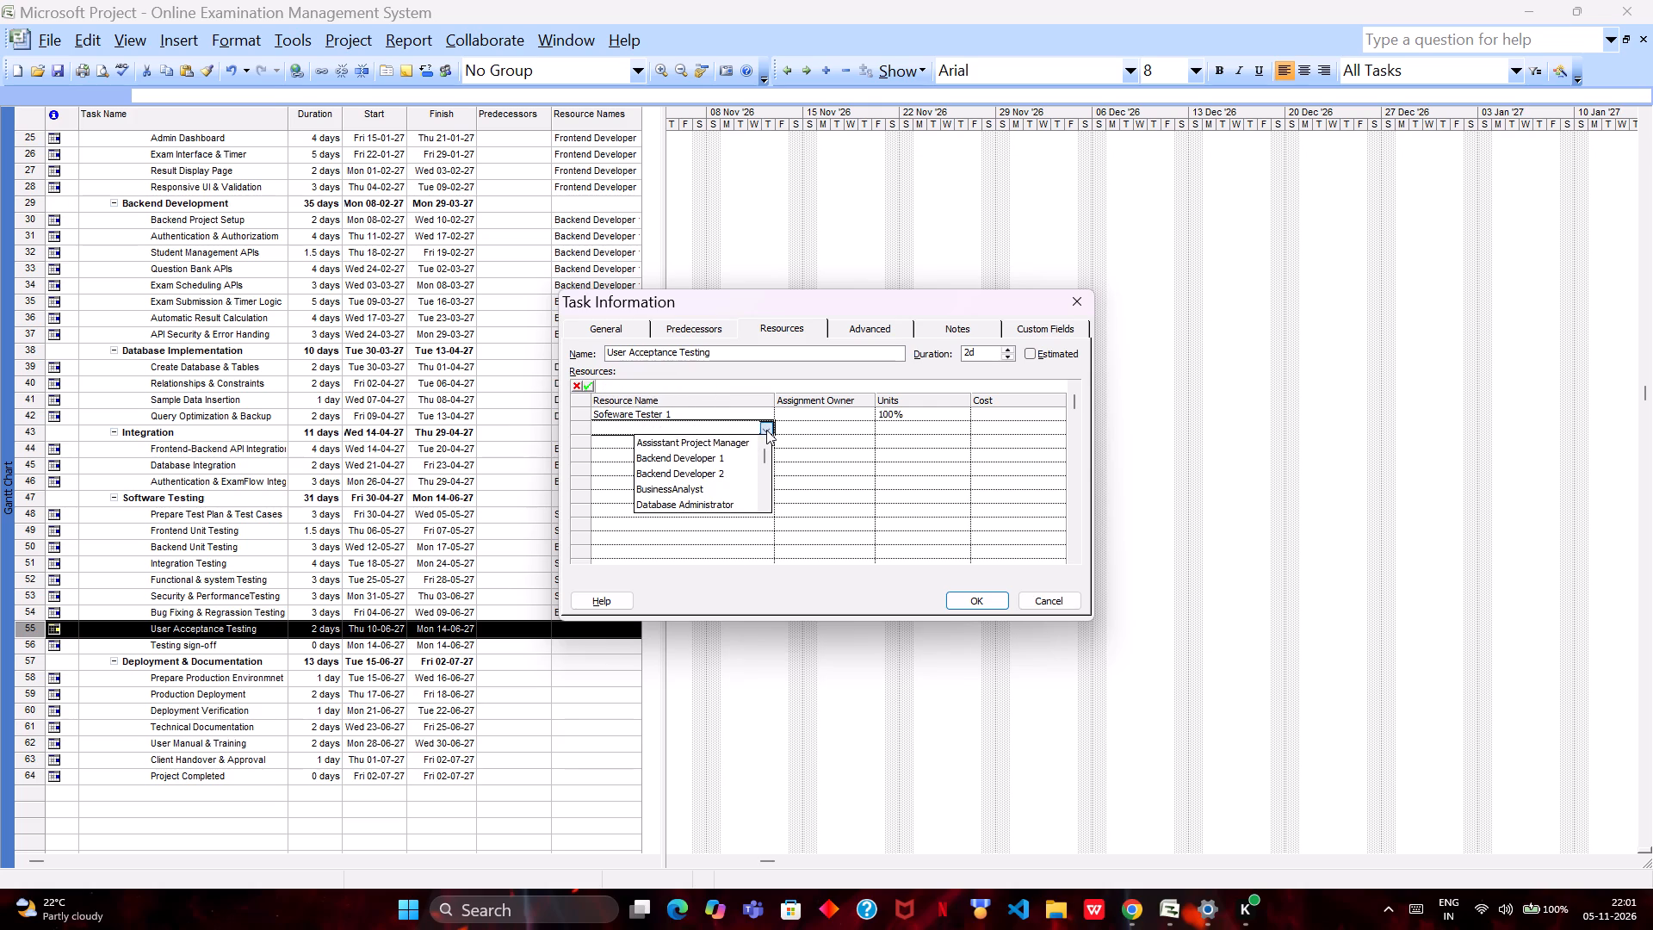
key("Down")
key("Down")
key("Down")
key("Down")
key("Return")
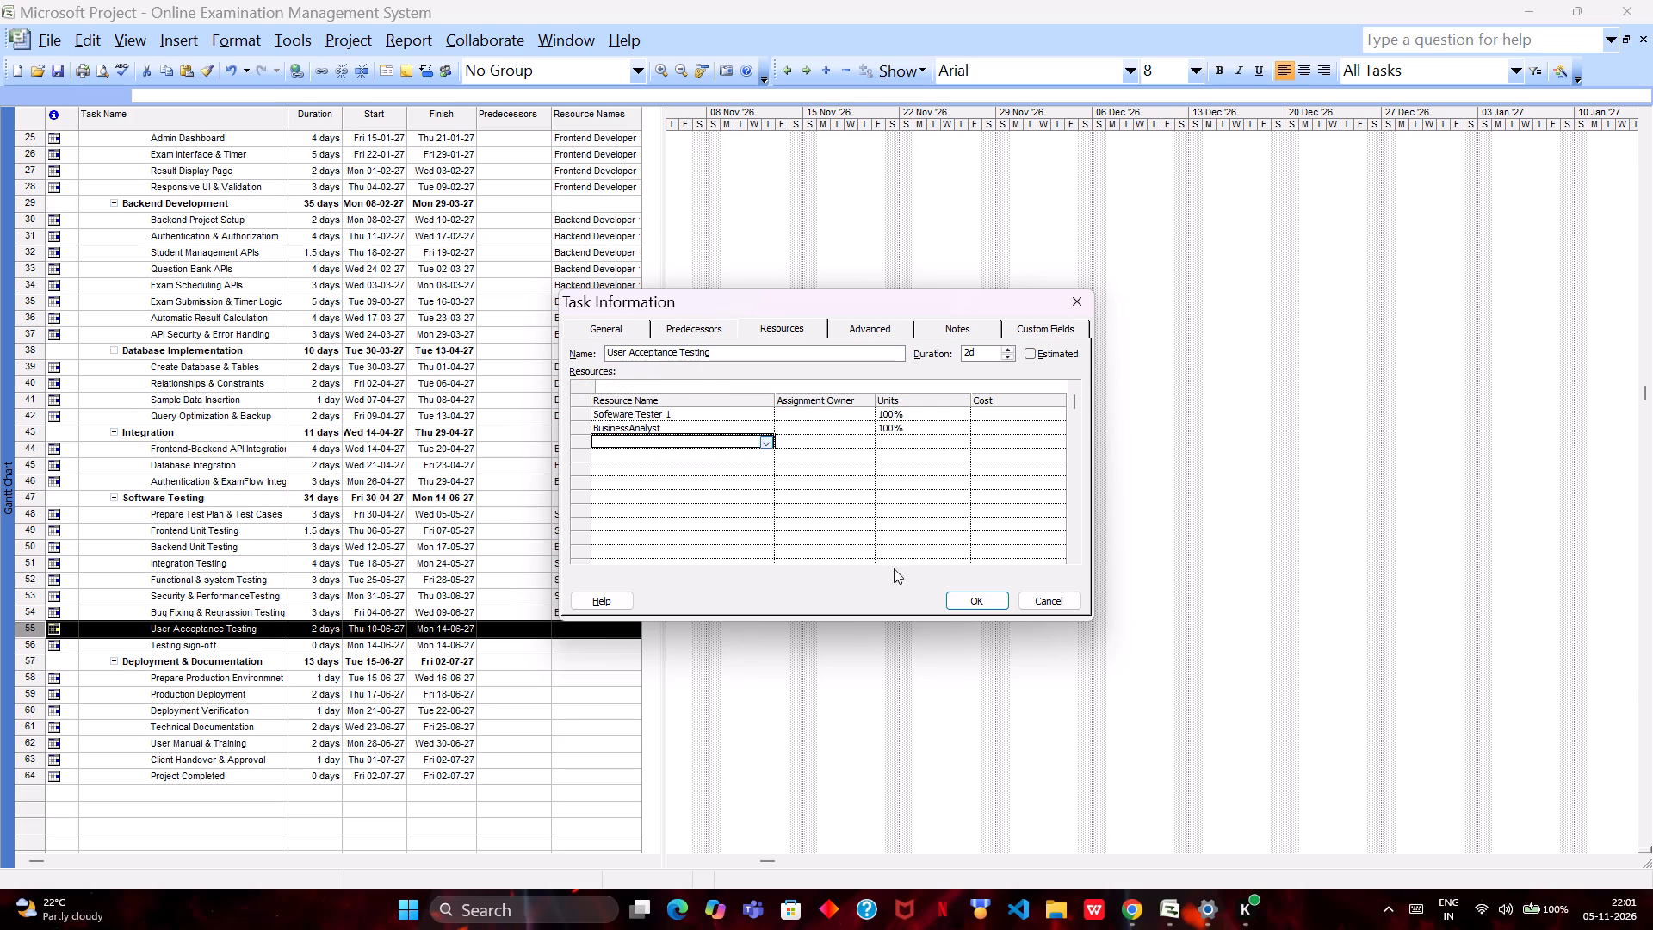
left_click(963, 602)
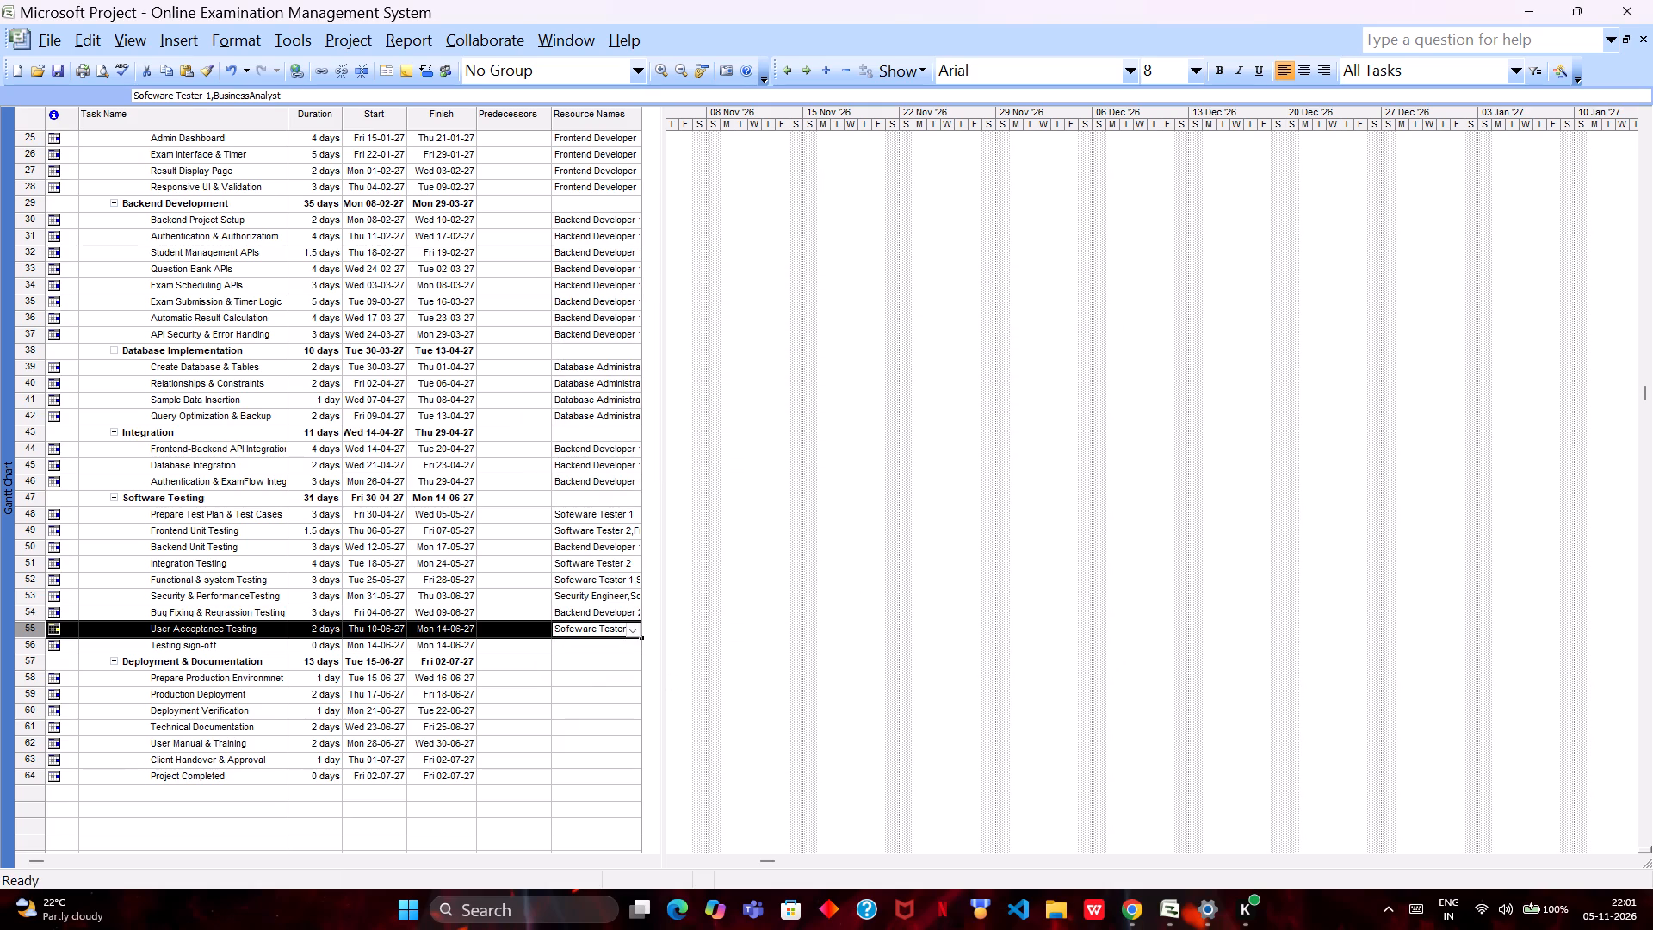
Assign Project Manager as the first resource of the Testing sign-off task.
left_click(611, 652)
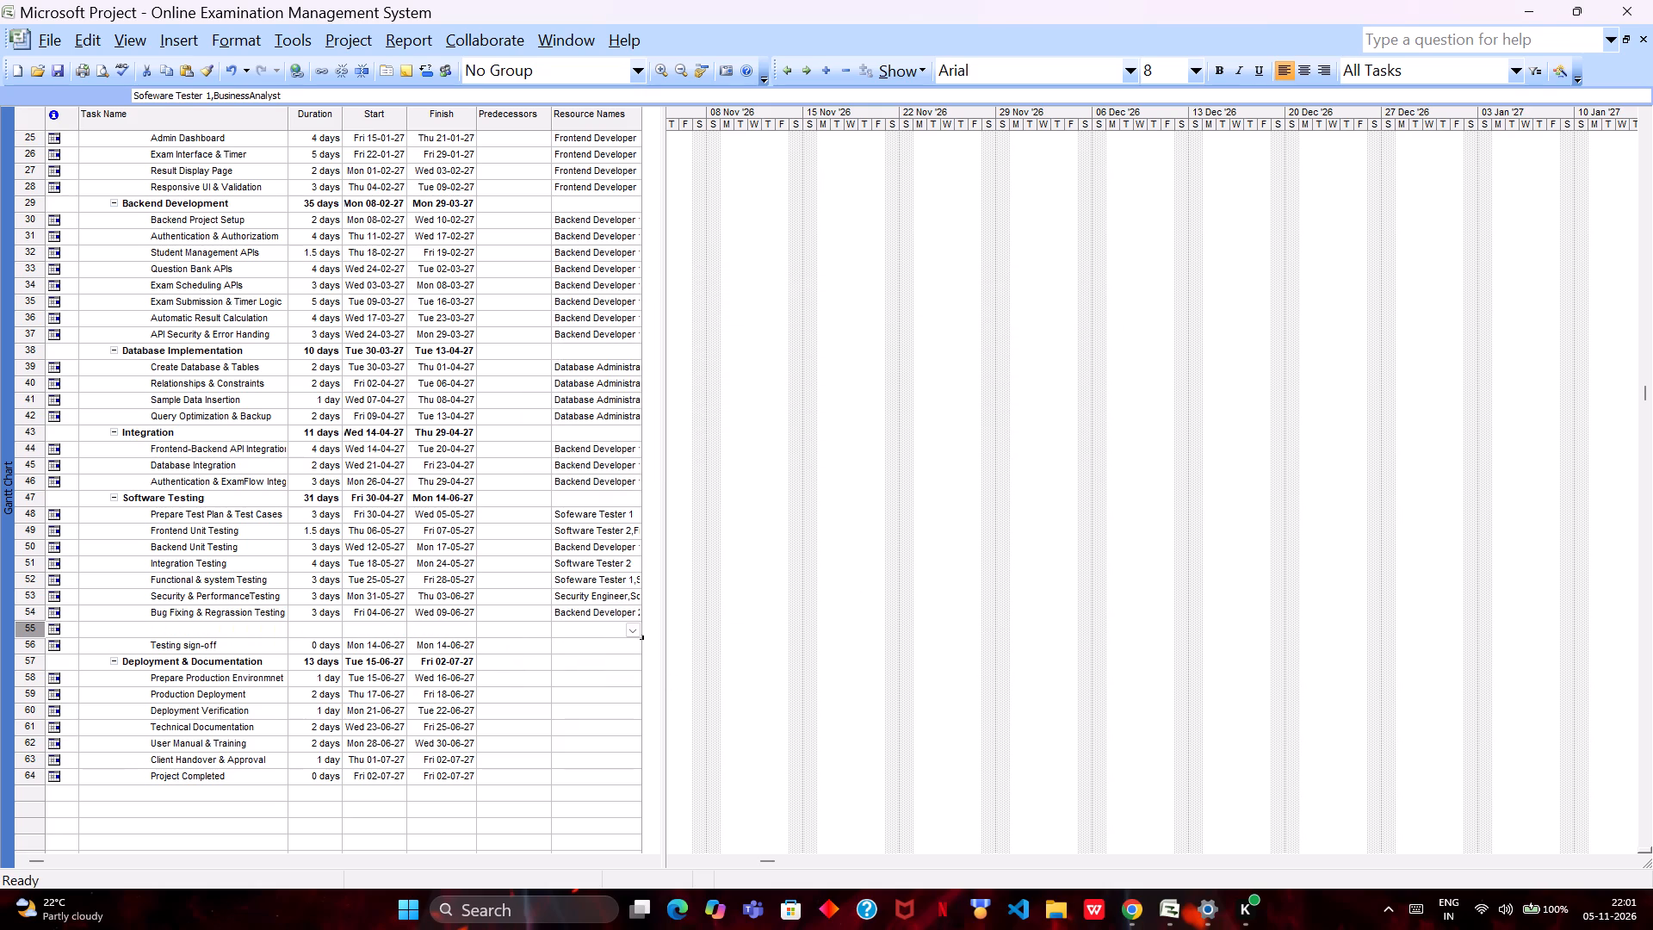
double_click(606, 645)
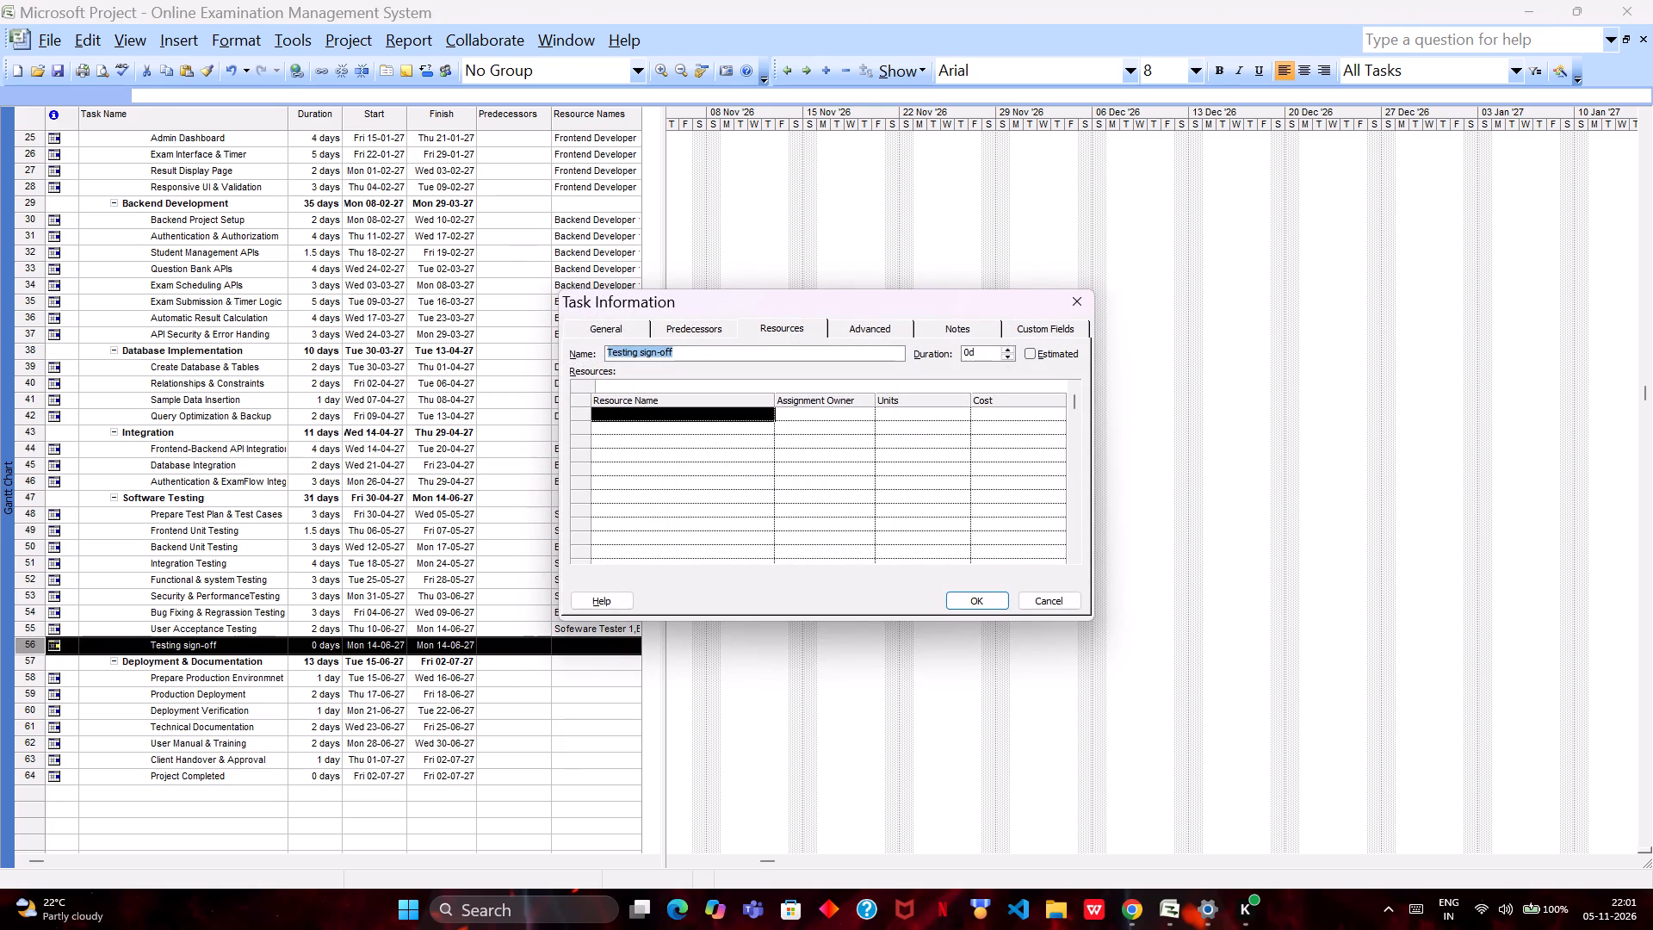
left_click(769, 412)
left_click(769, 412)
key("Down")
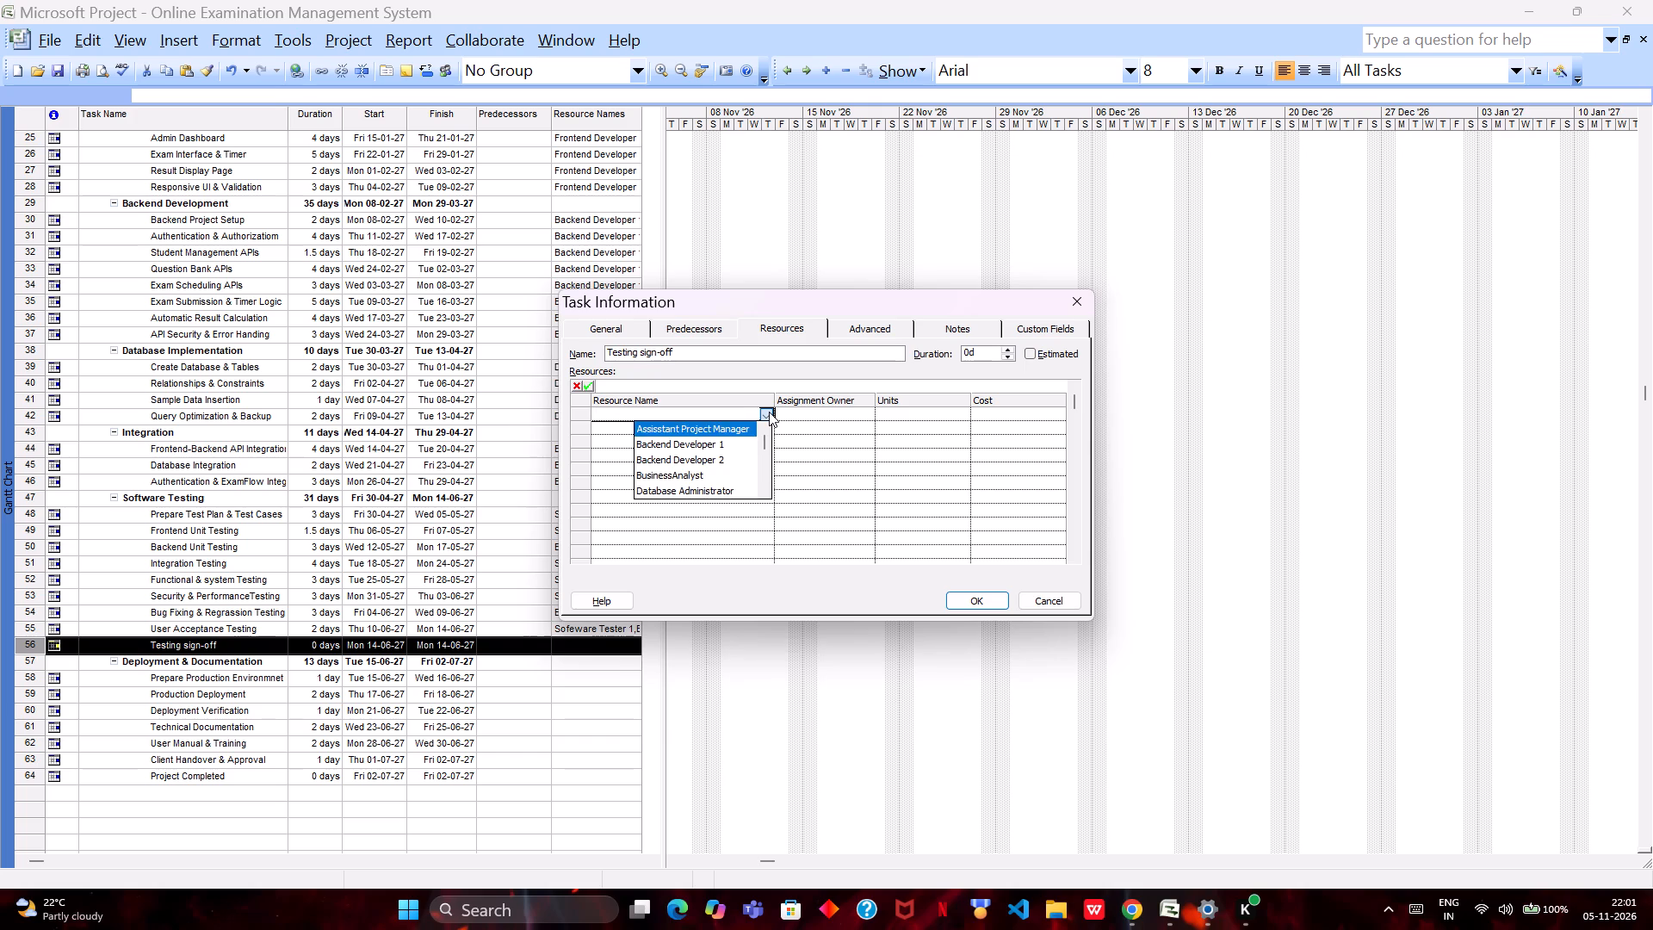
key("Down")
key("Down")
key("Down")
key("Down")
key("Down")
key("Down")
key("Down")
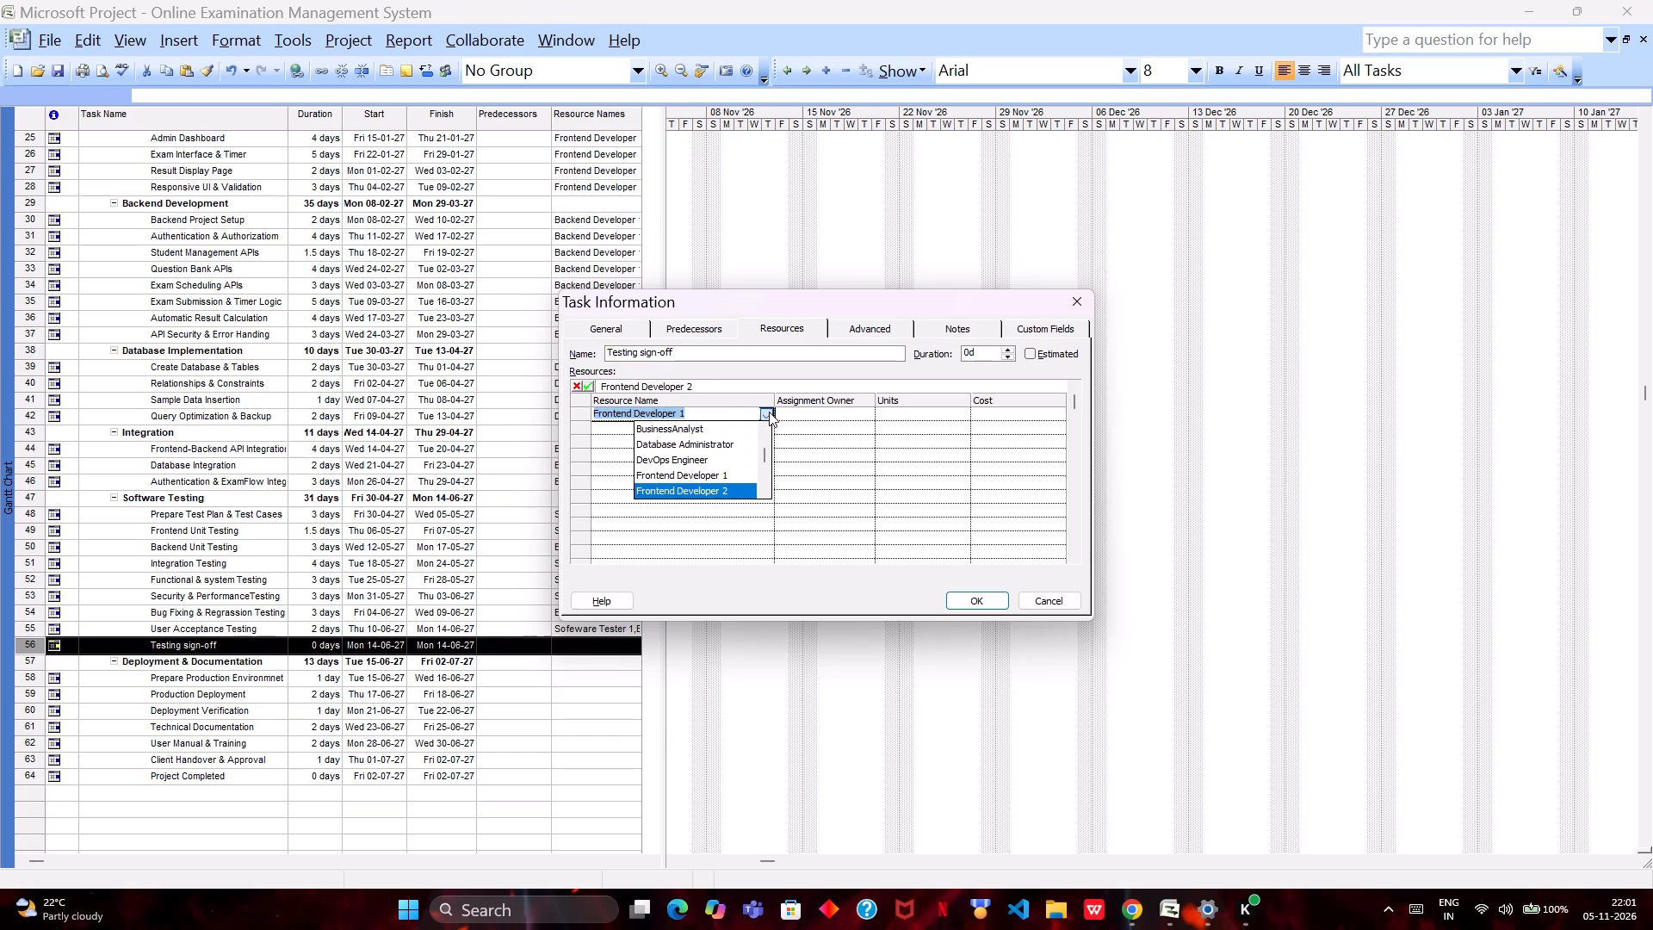
key("Down")
key("Return")
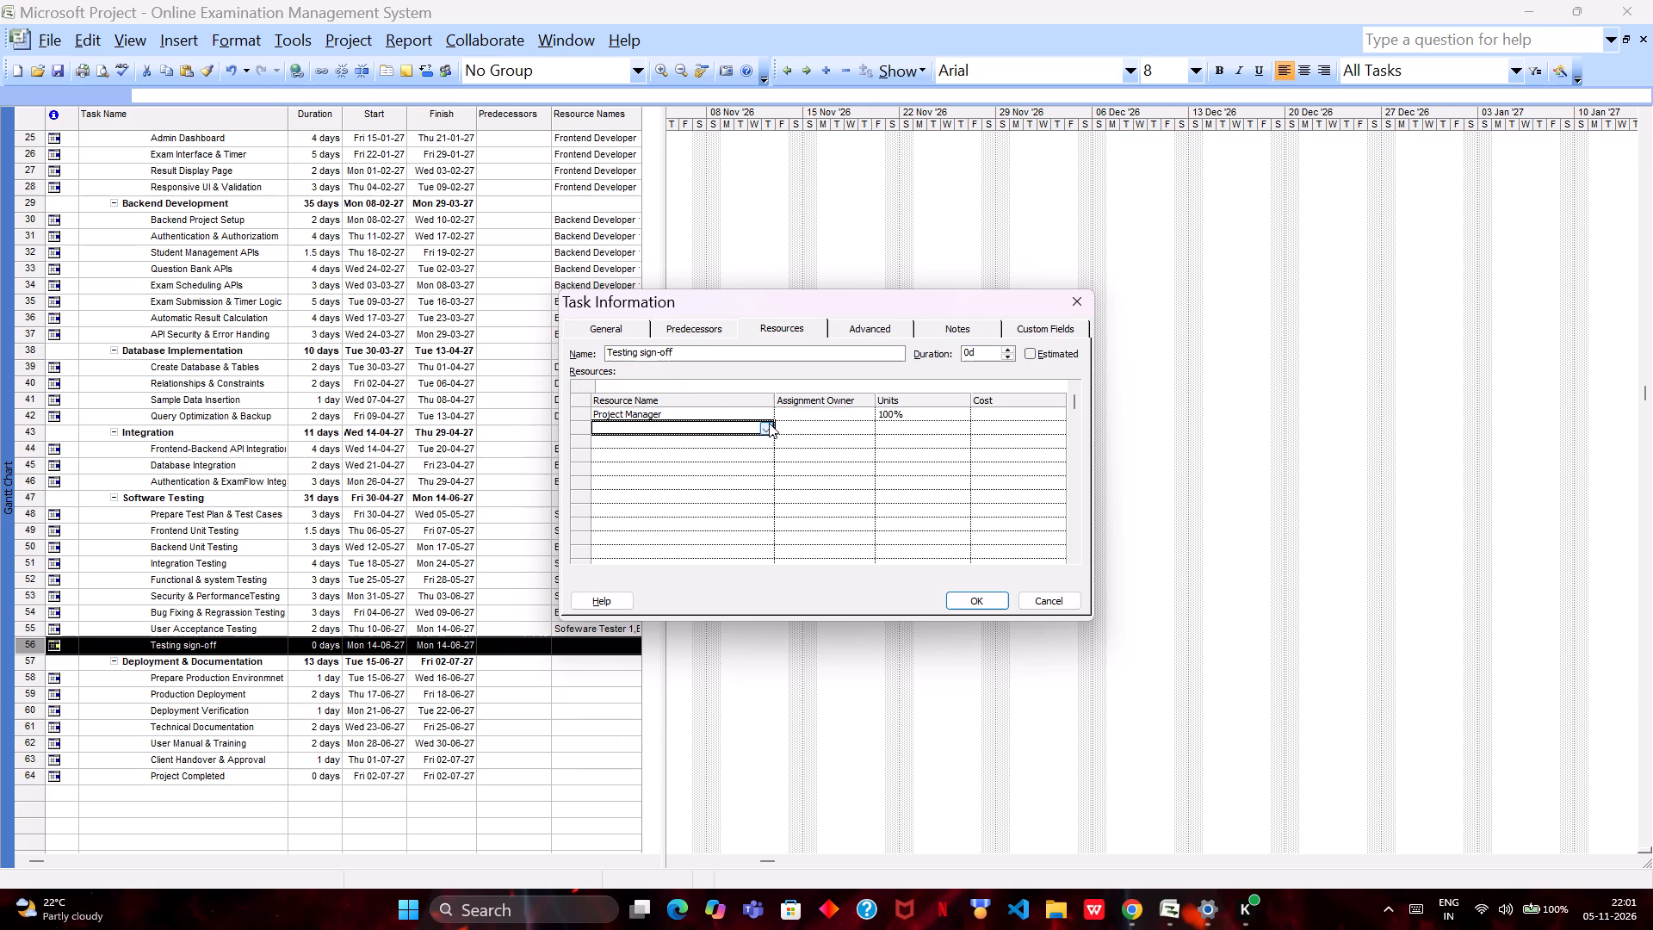
Add Technical Writer as the second resource of the Testing sign-off task and apply the assignments.
left_click(769, 426)
key("Down")
key("Down")
key("Down")
key("Down")
key("Down")
key("Down")
key("Down")
key("Down")
key("Down")
key("Down")
key("Down")
key("Down")
key("Down")
key("Down")
key("Down")
key("Down")
key("Down")
key("Down")
key("Down")
key("Down")
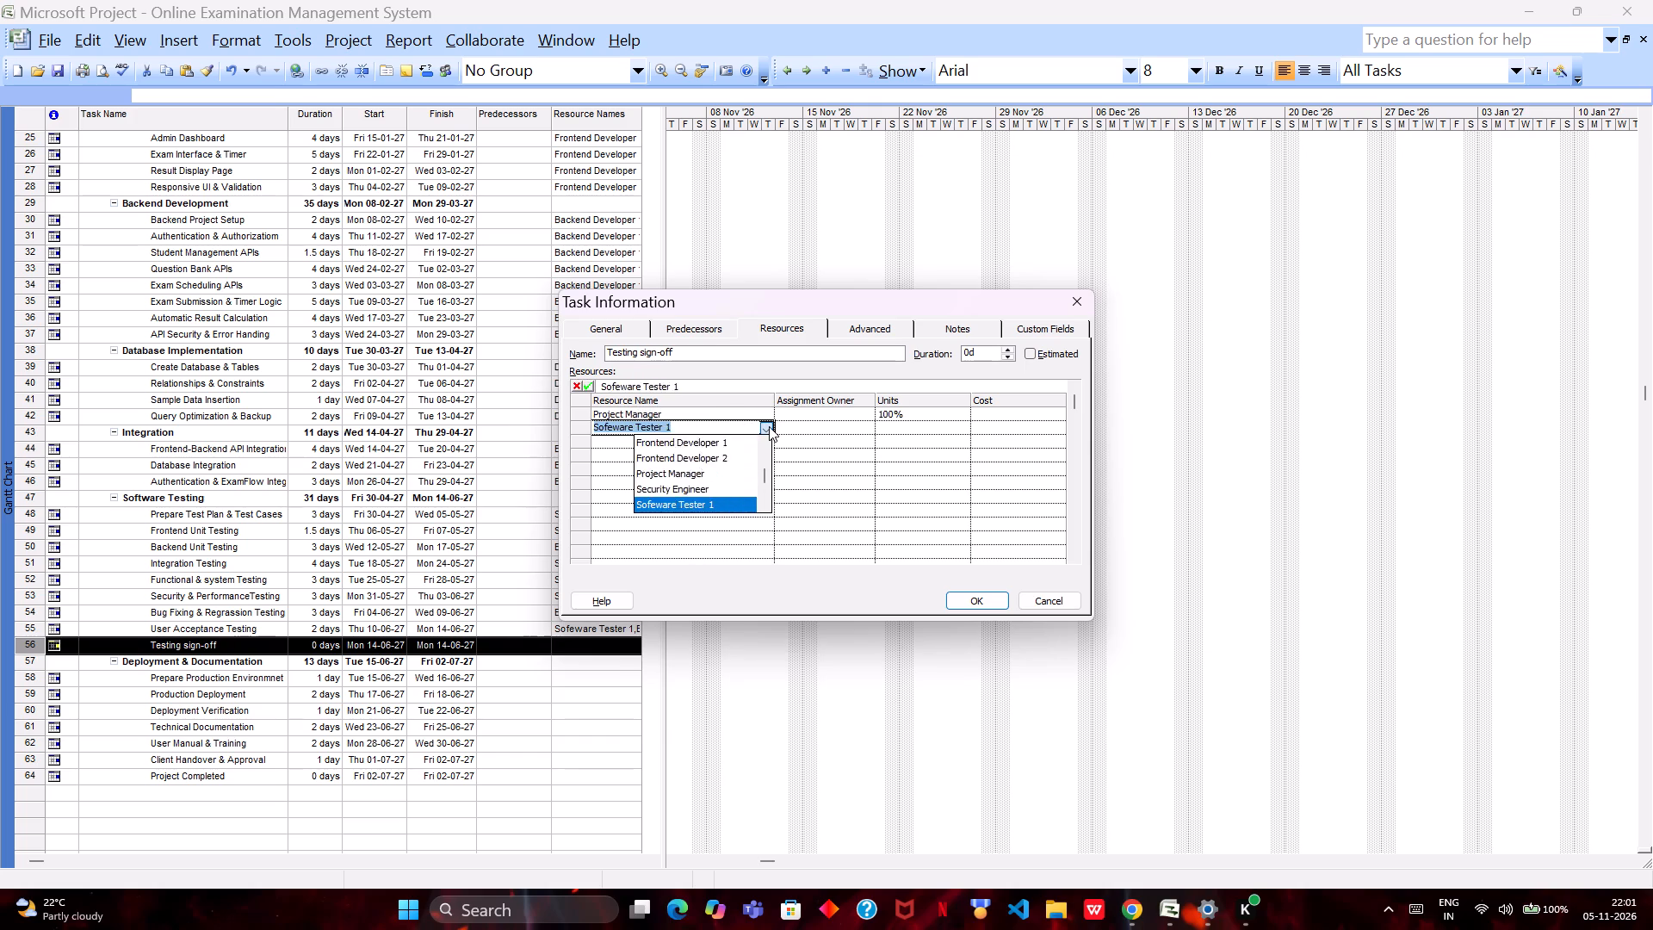
key("Up")
key("Up")
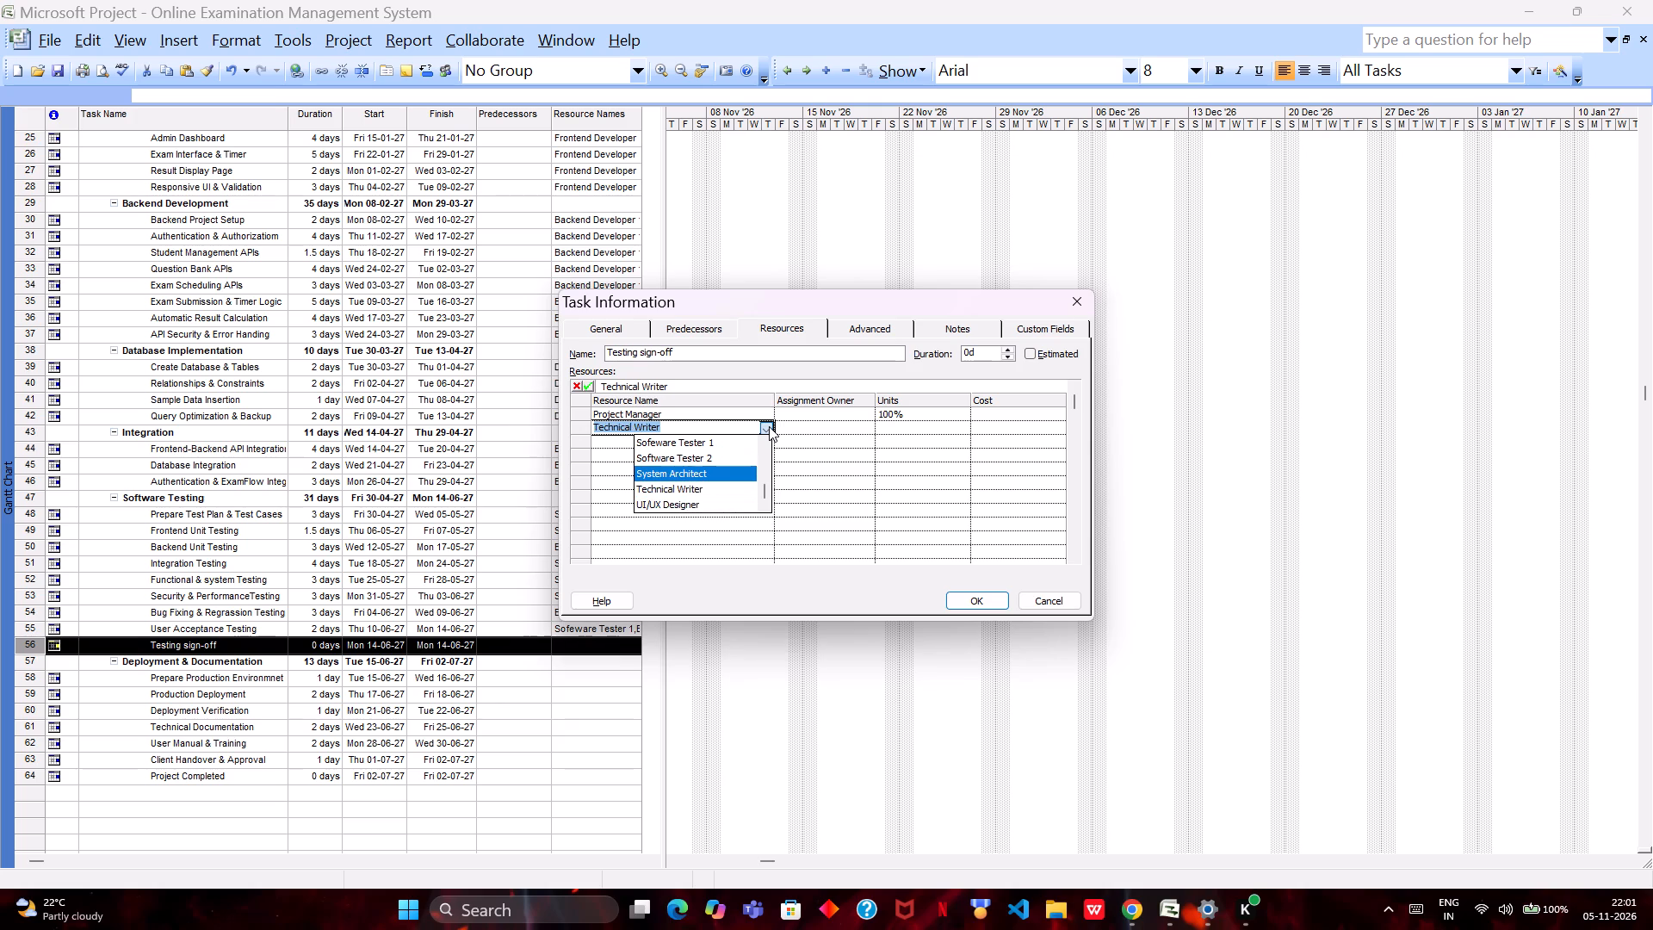
key("Down")
key("Return")
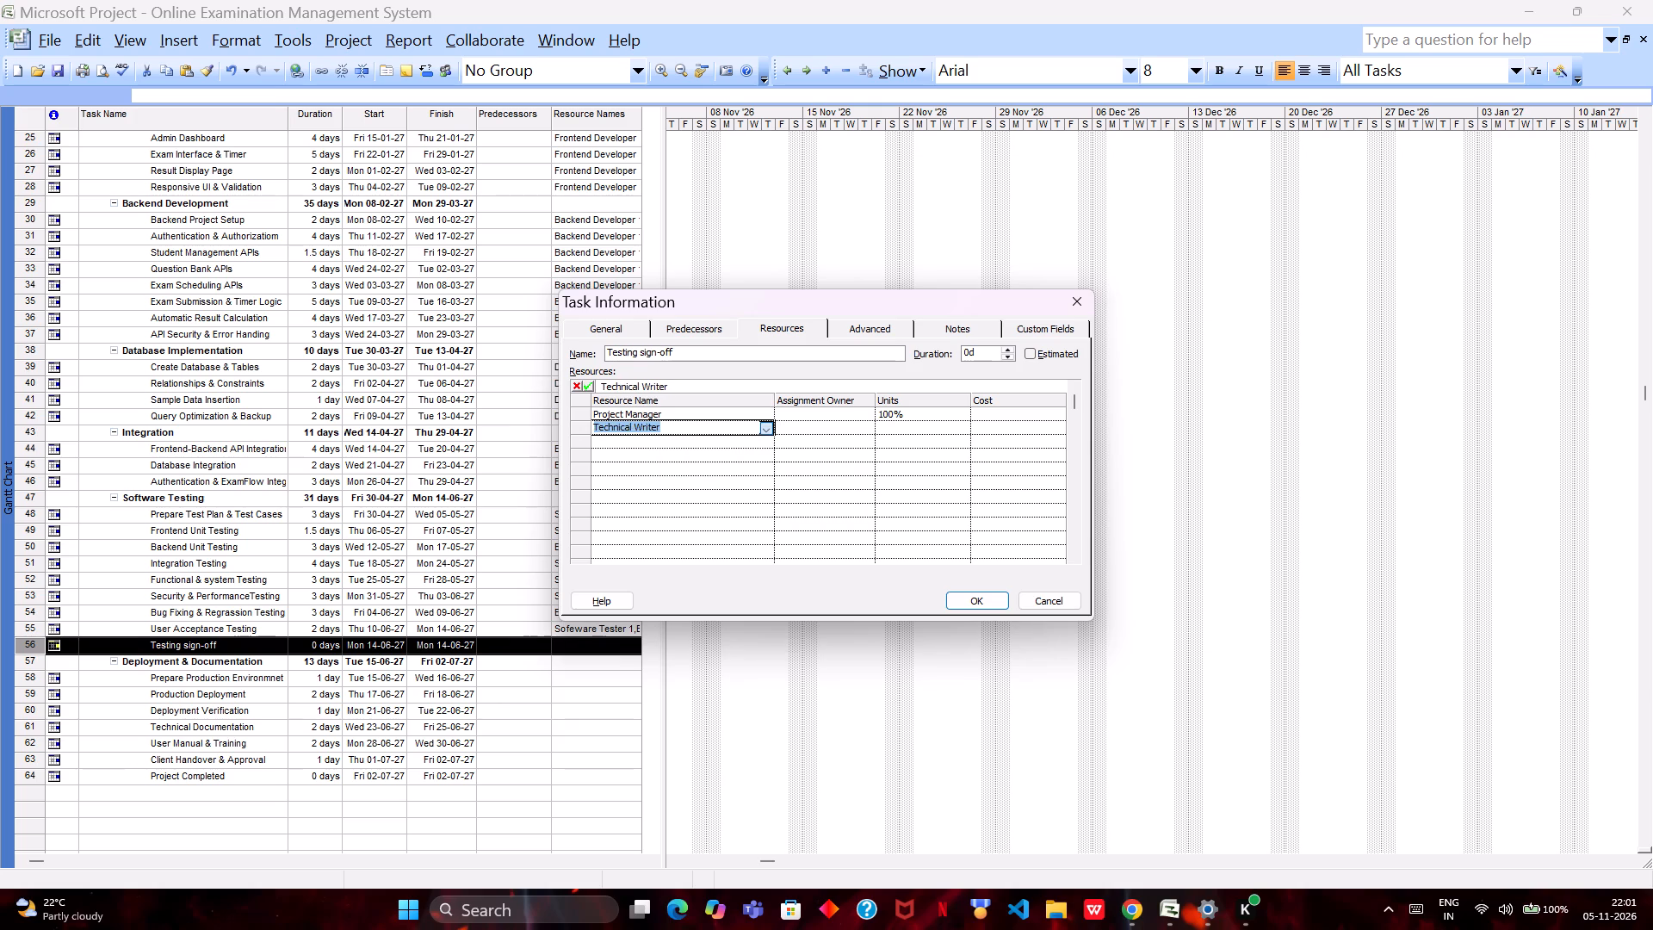
left_click(990, 591)
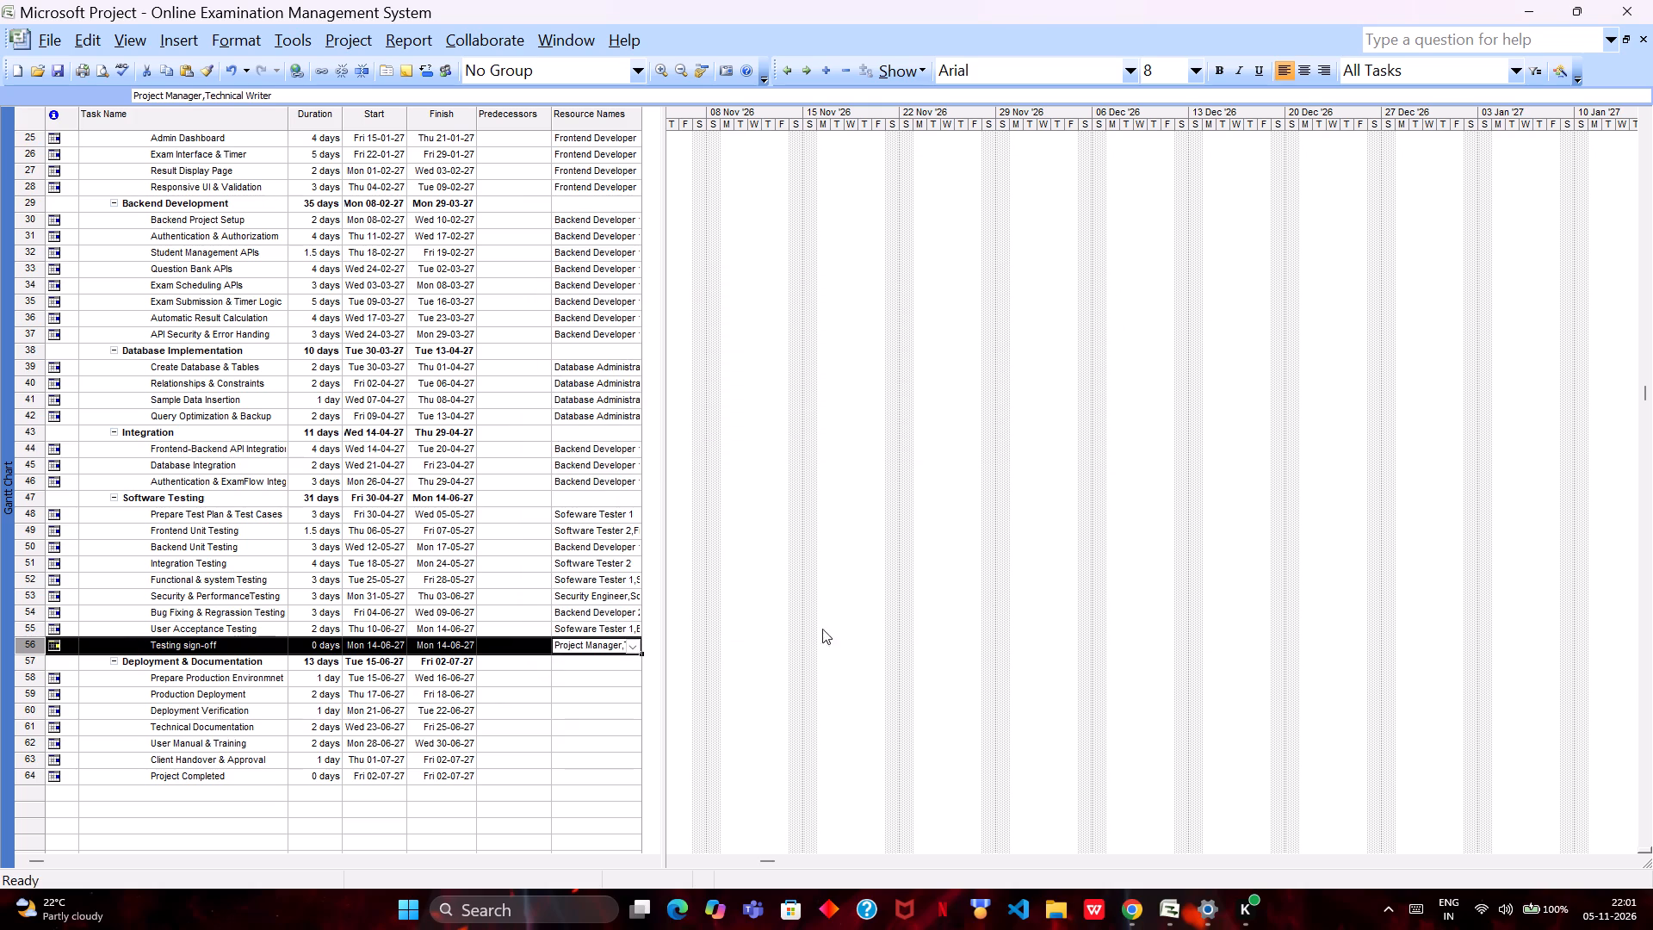
Assign System Architect as the first resource of the Prepare Production Environmnet task.
left_click(621, 678)
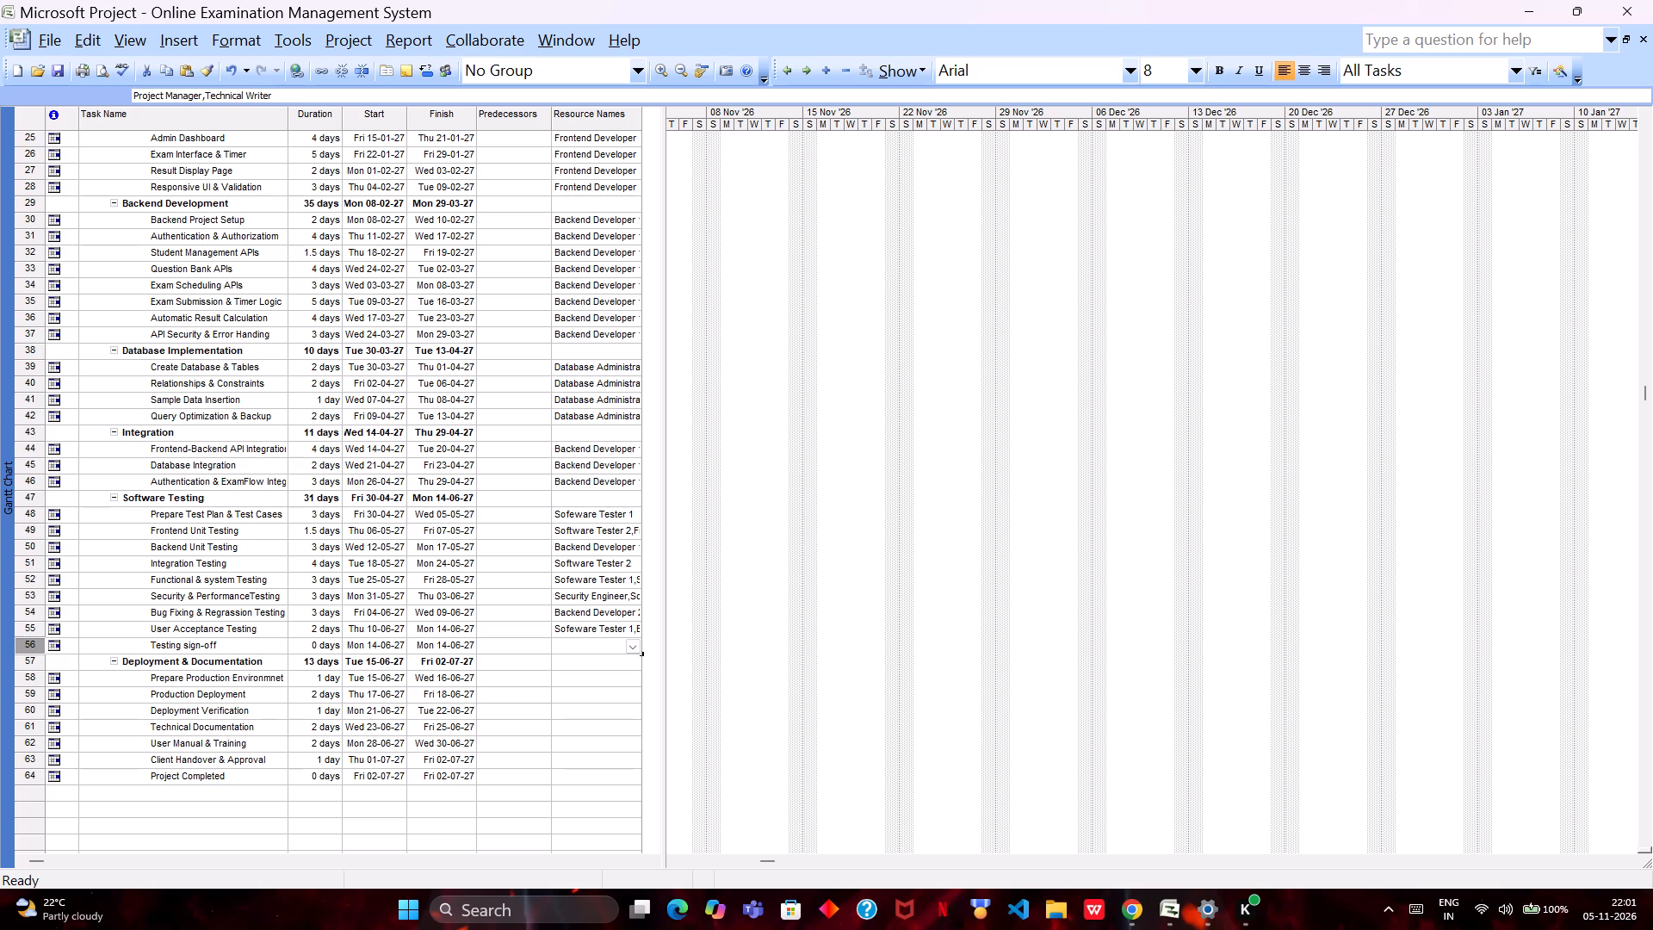
double_click(597, 678)
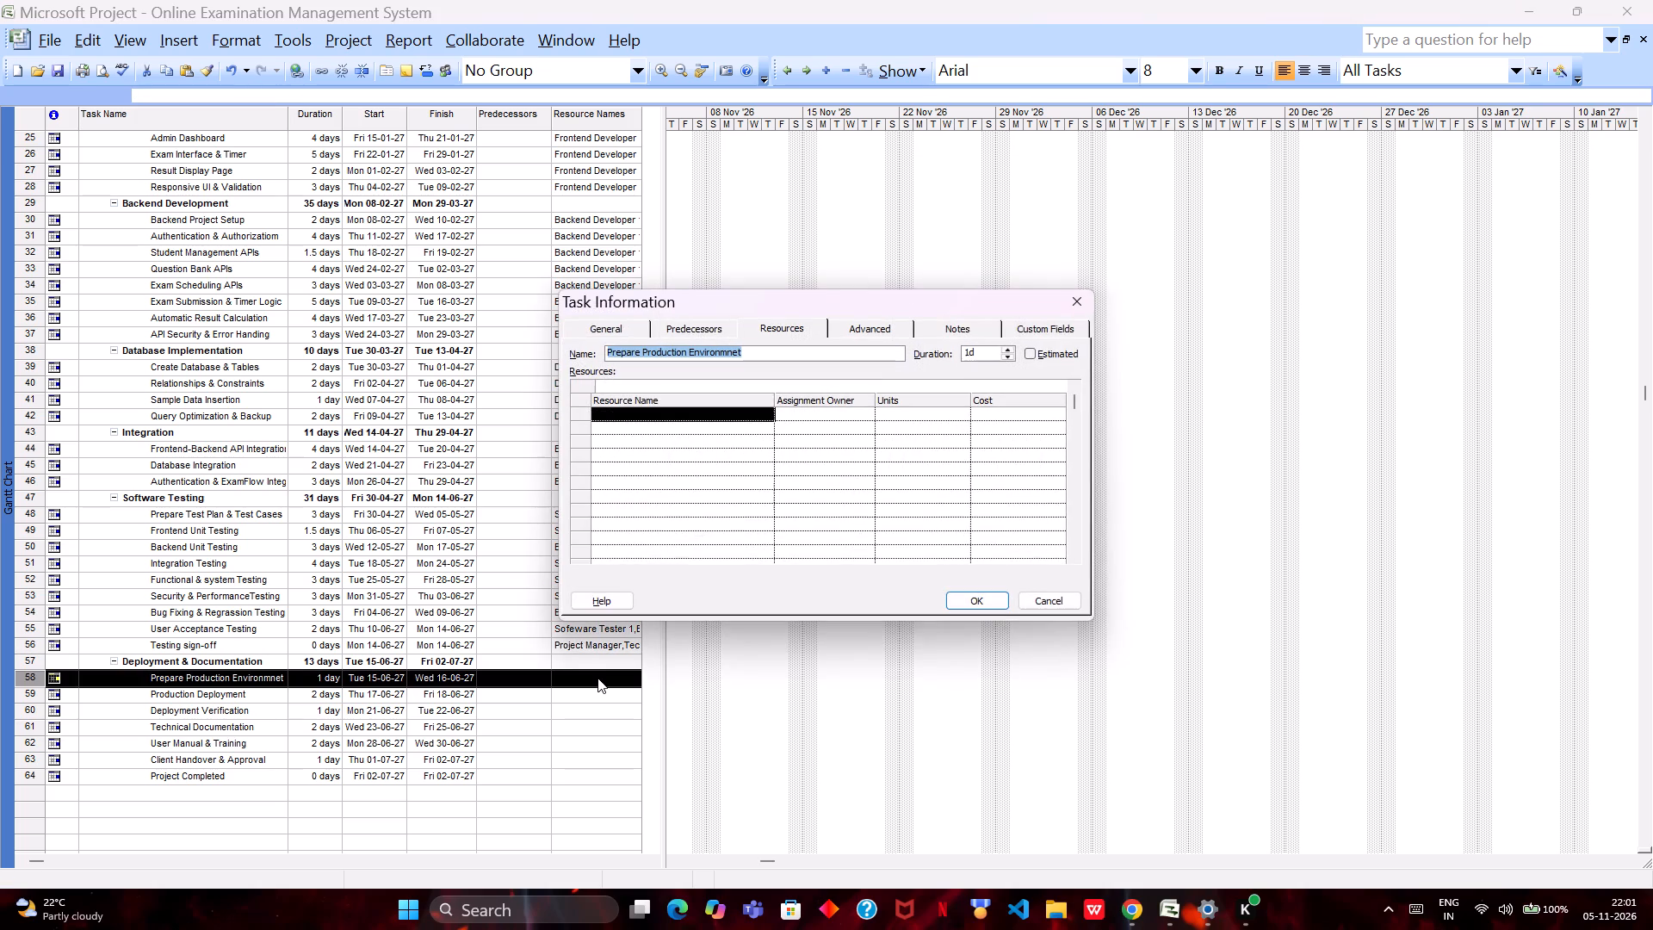
left_click(771, 414)
left_click(771, 414)
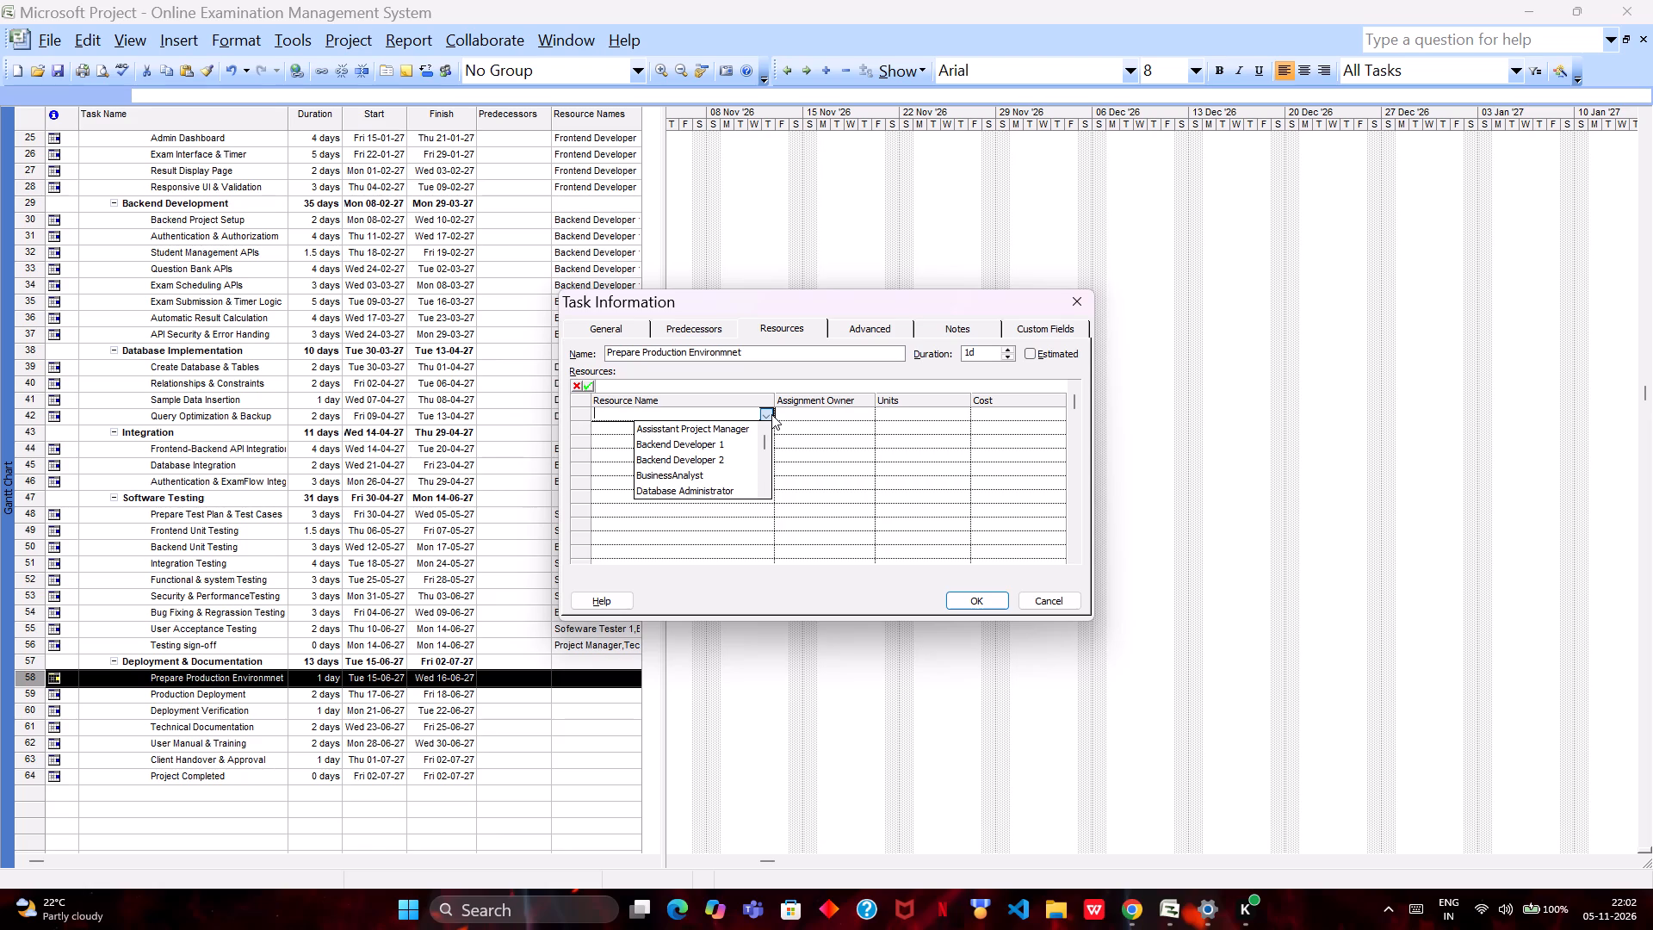
key("Down")
key("Down")
key("Down")
key("Down")
key("Down")
key("Down")
key("Down")
key("Down")
key("Down")
key("Down")
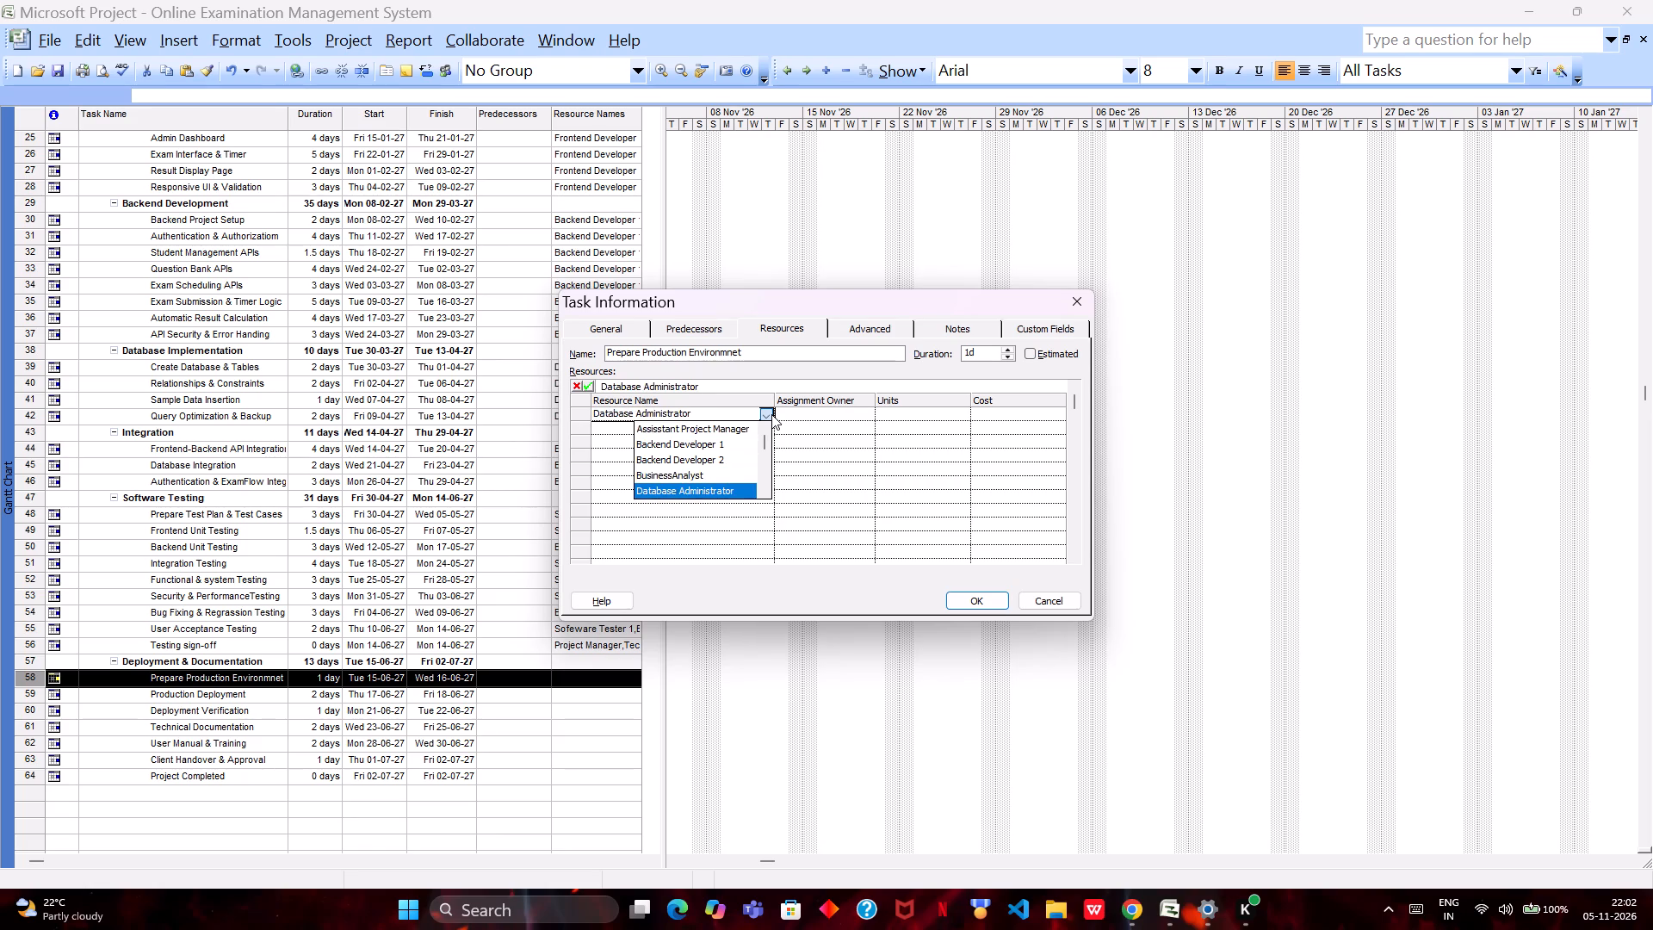
key("Down")
key("Down")
key("Down")
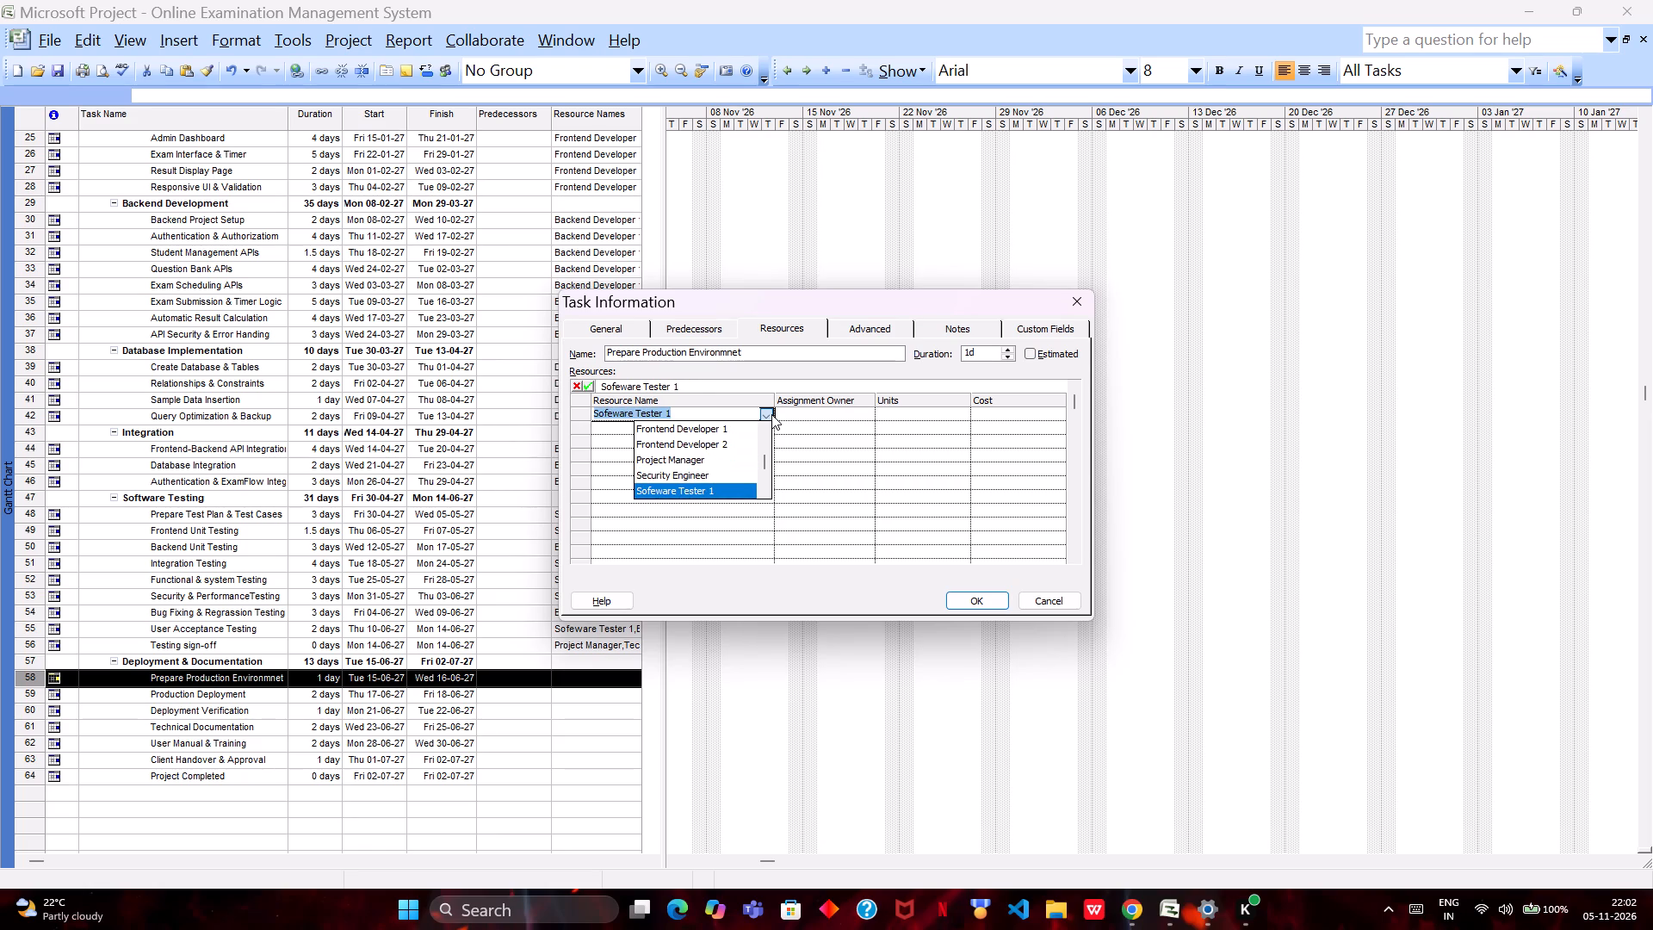
key("Down")
key("Down")
key("Down")
key("Up")
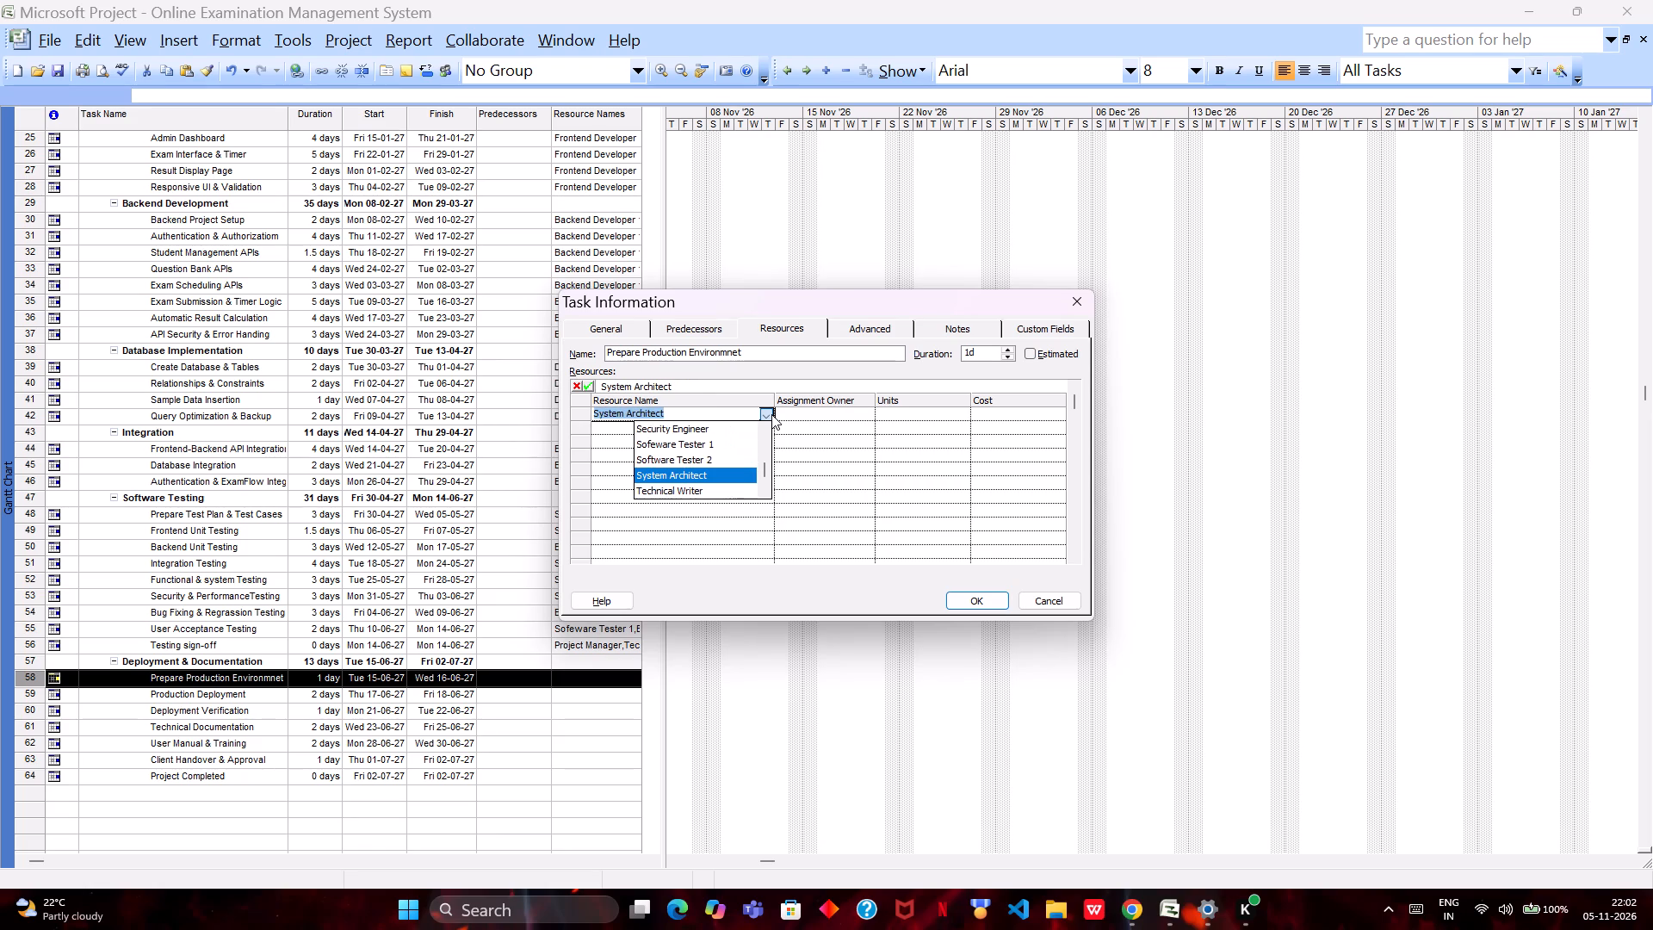
key("Return")
Add Backend Developer 1 as the second resource of the Prepare Production Environmnet task and apply the assignments.
left_click(768, 428)
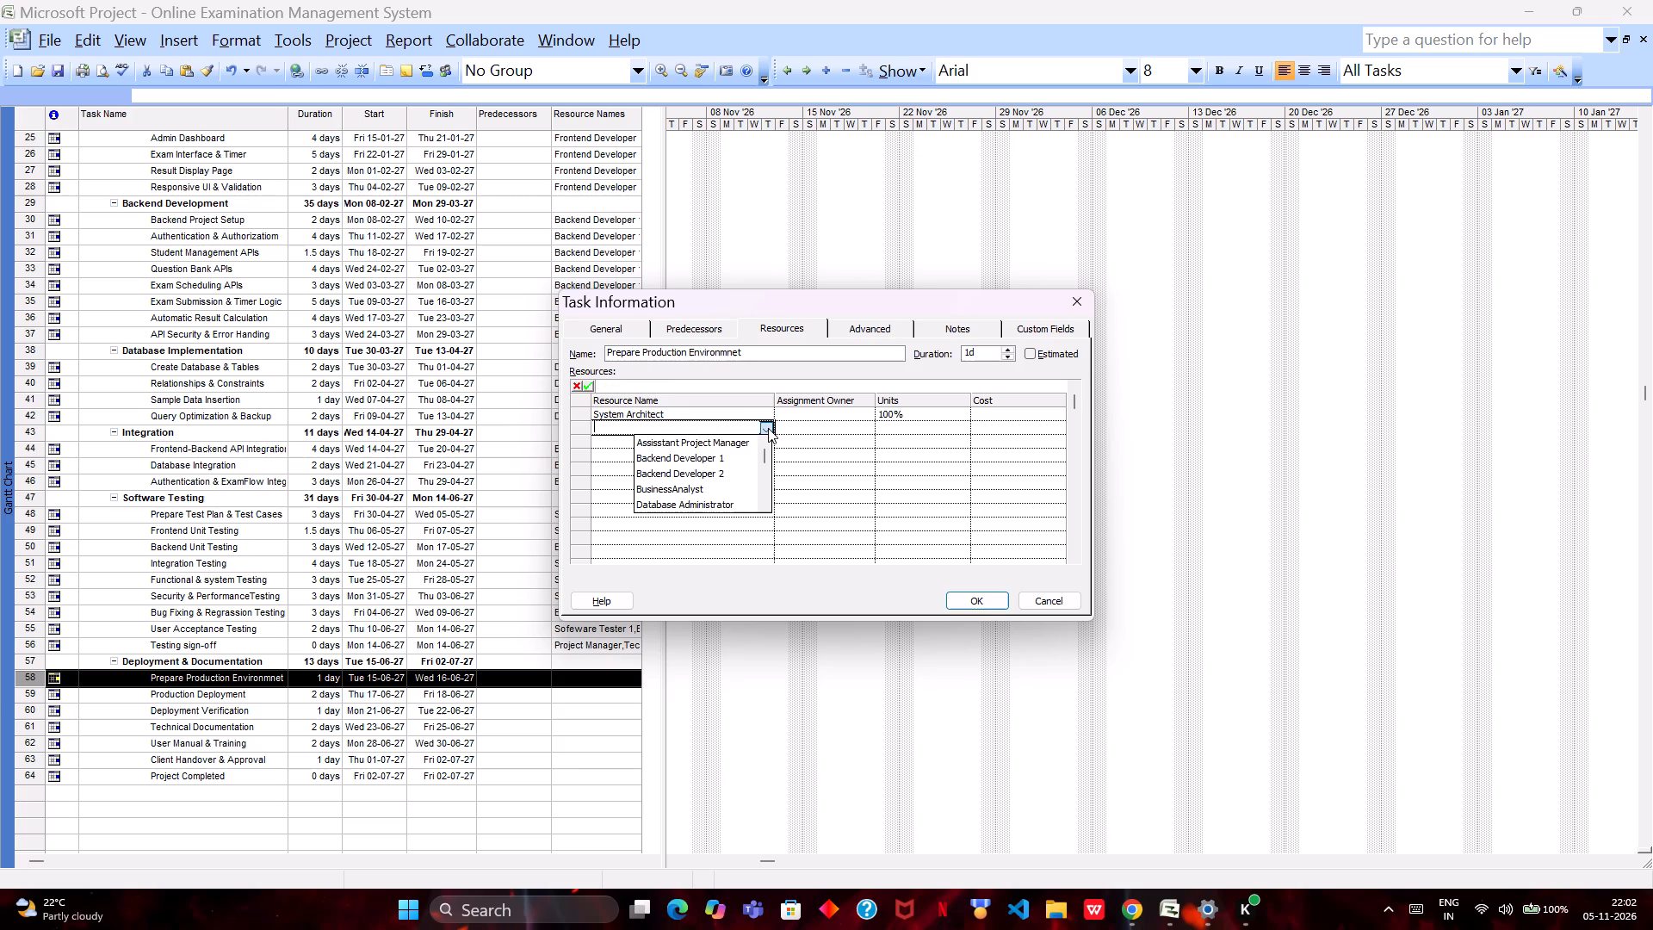
key("Down")
key("Down")
key("Return")
key("Return")
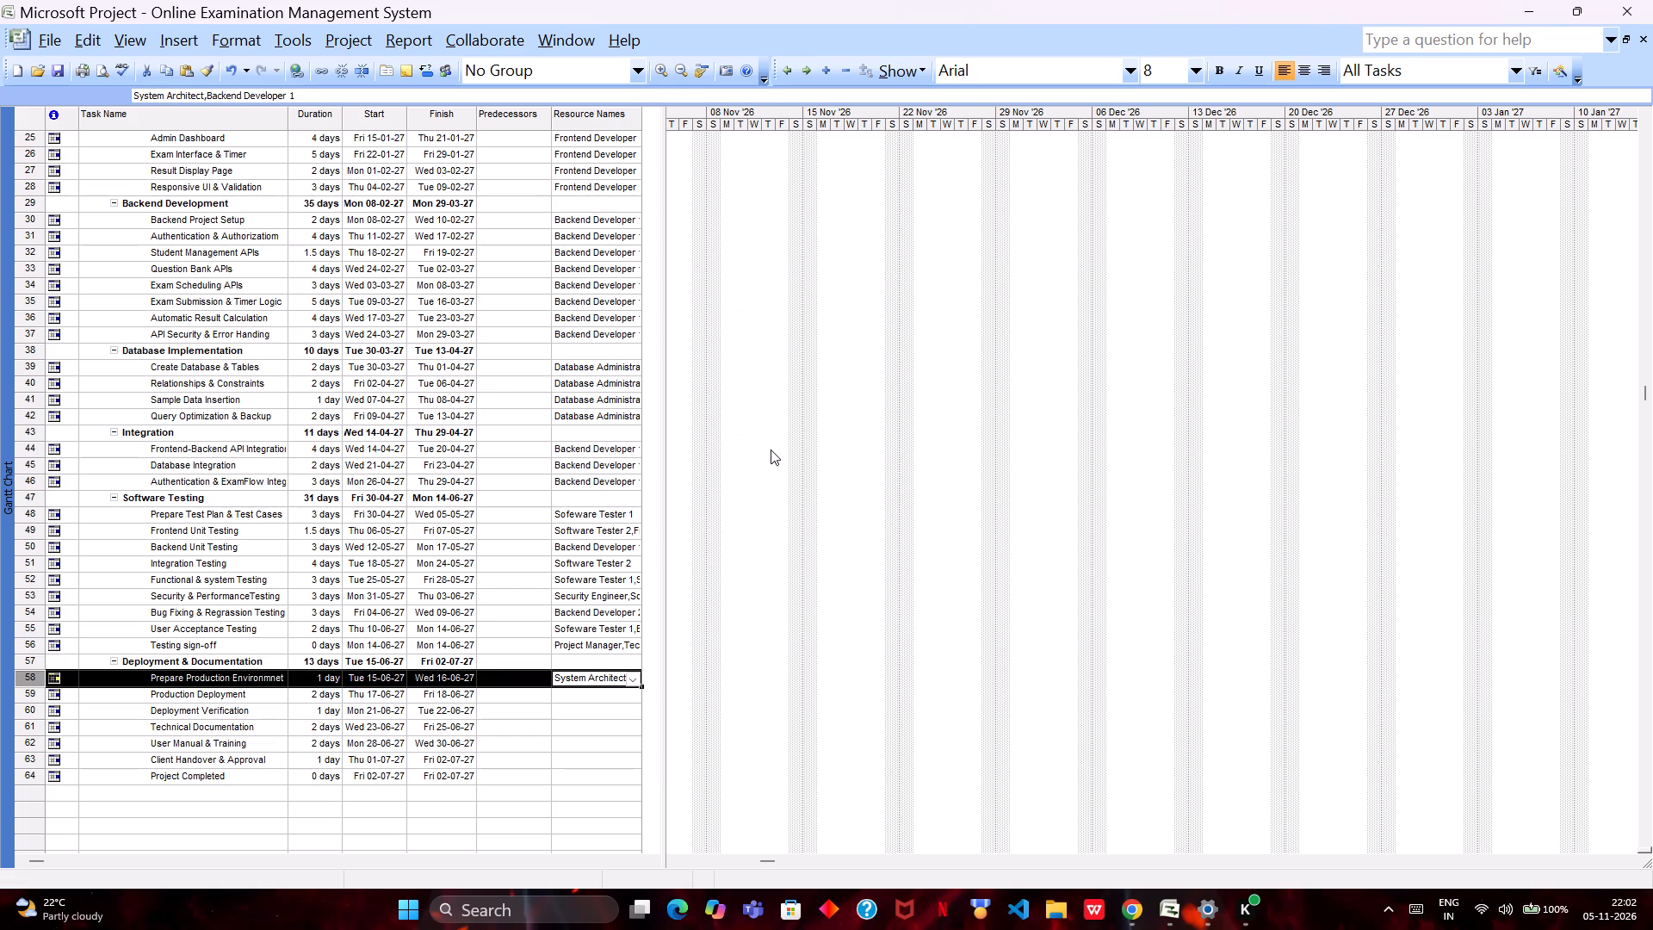
Assign Backend Developer 1 to the Production Deployment task.
left_click(599, 700)
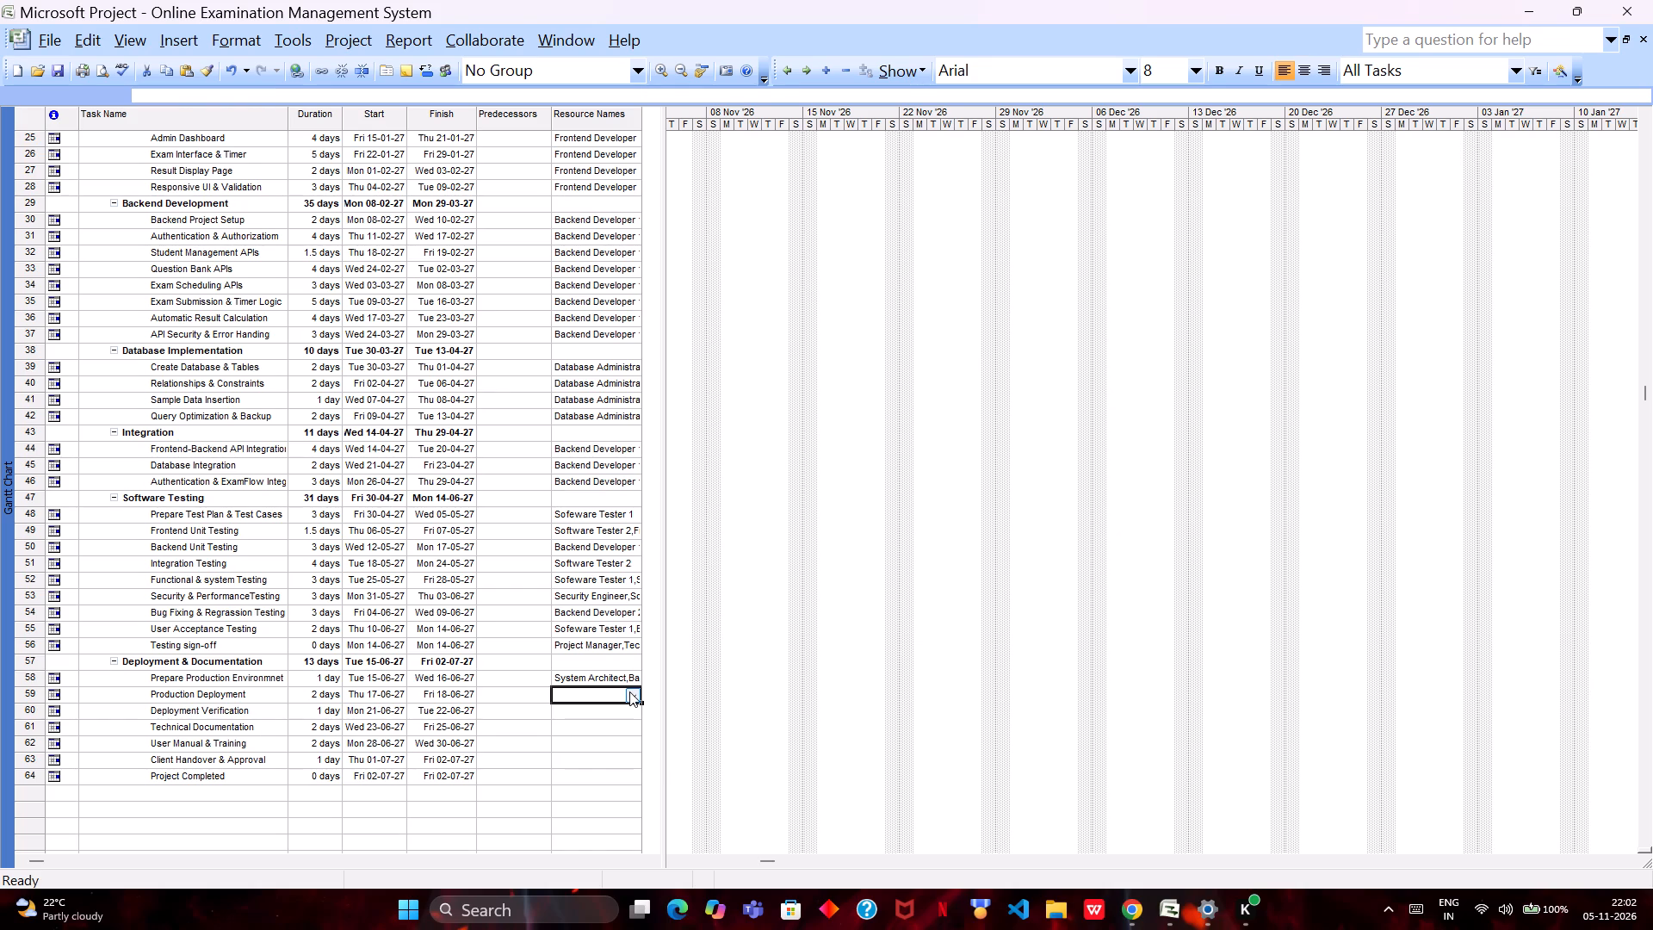
left_click(629, 691)
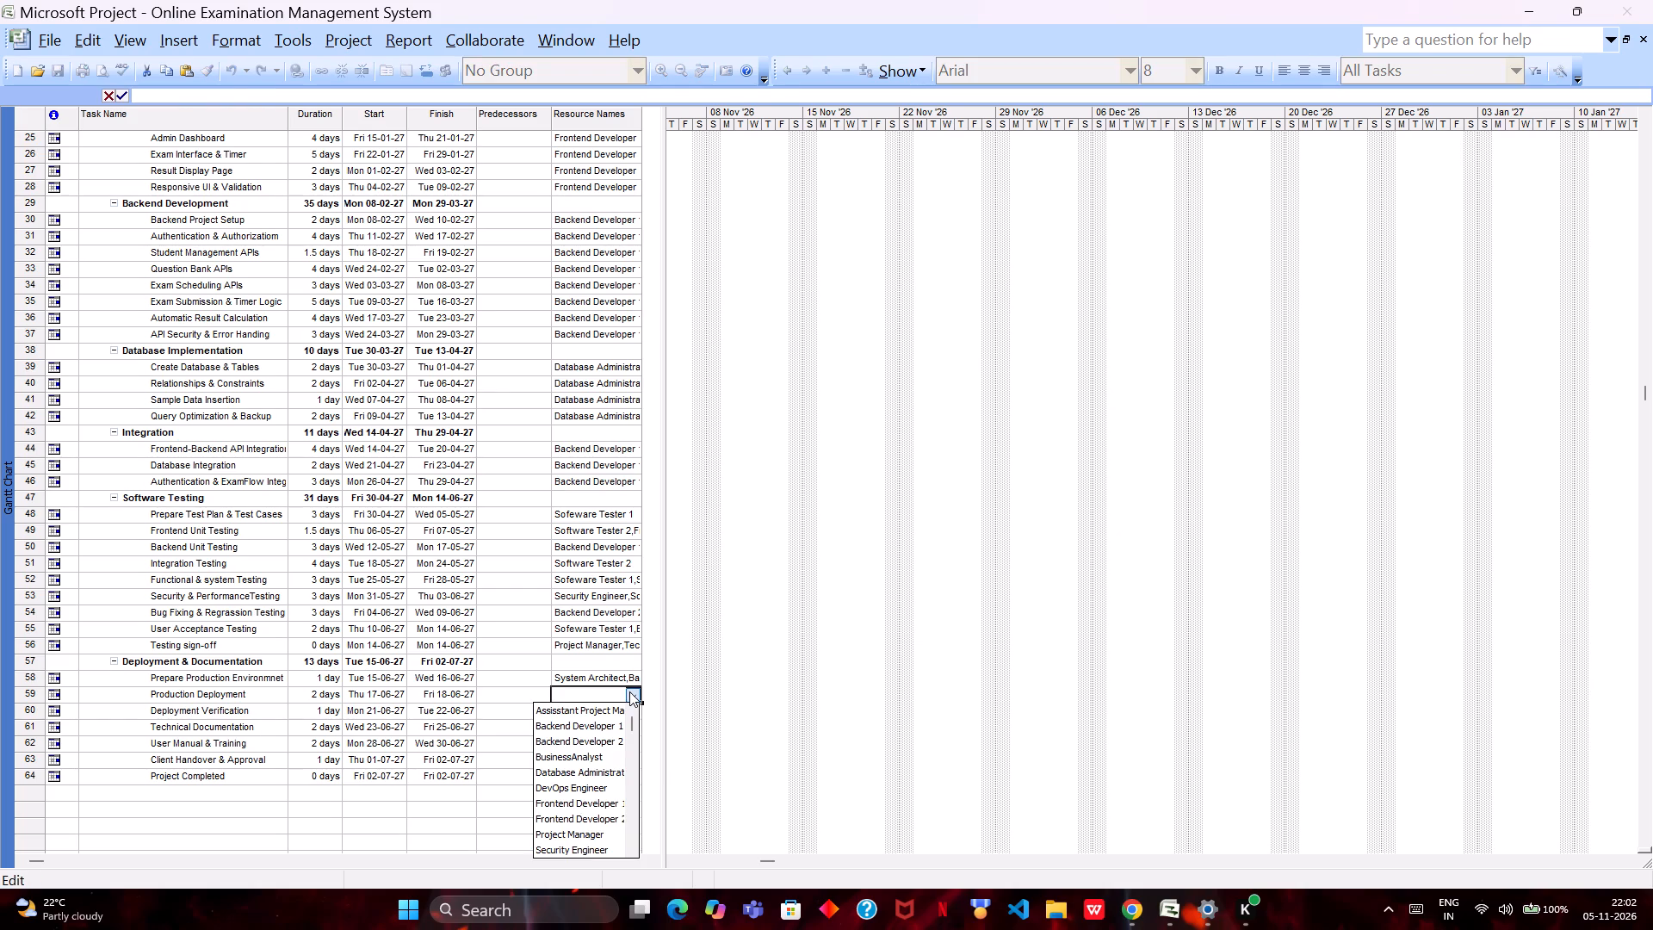
key("Down")
key("Down")
key("Return")
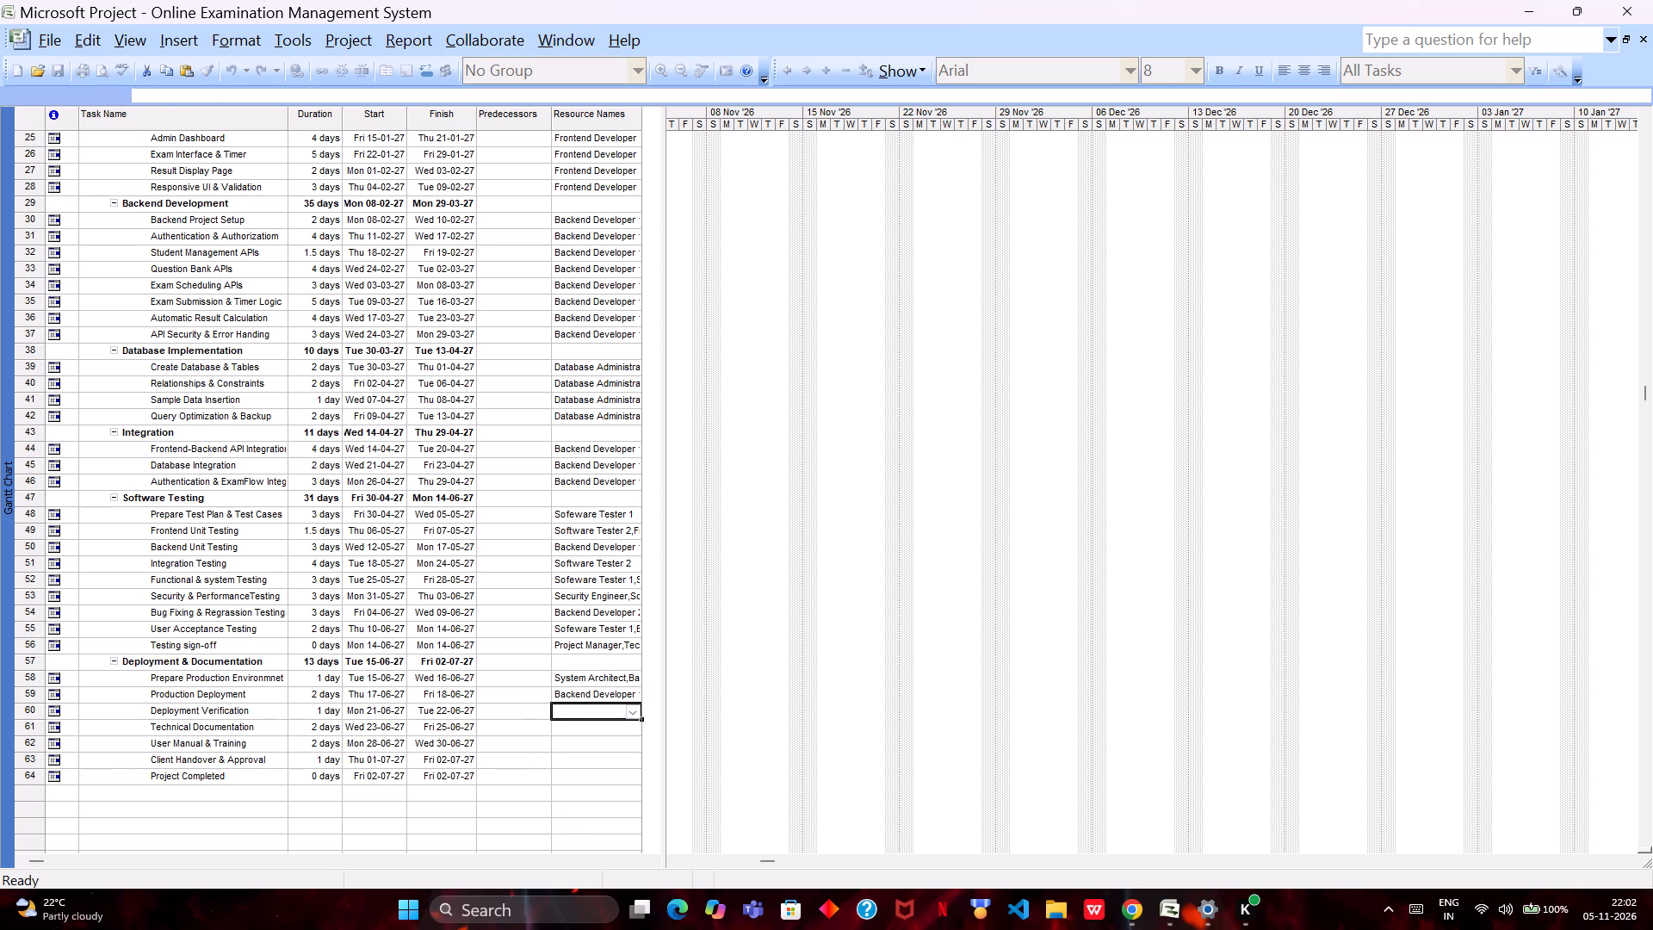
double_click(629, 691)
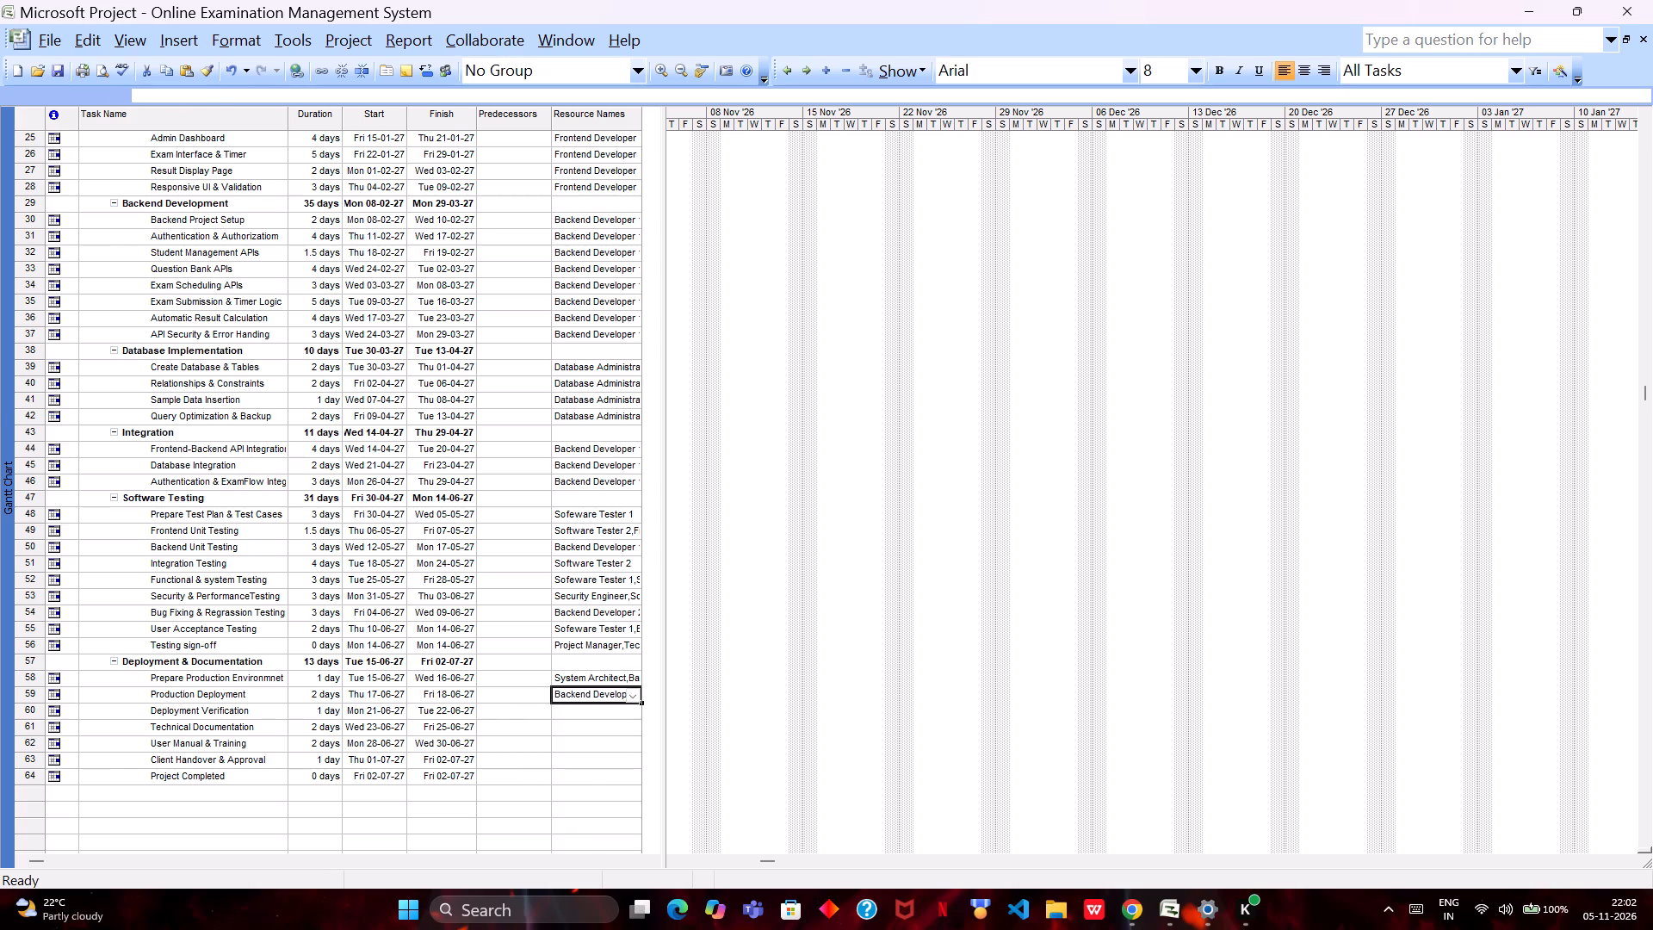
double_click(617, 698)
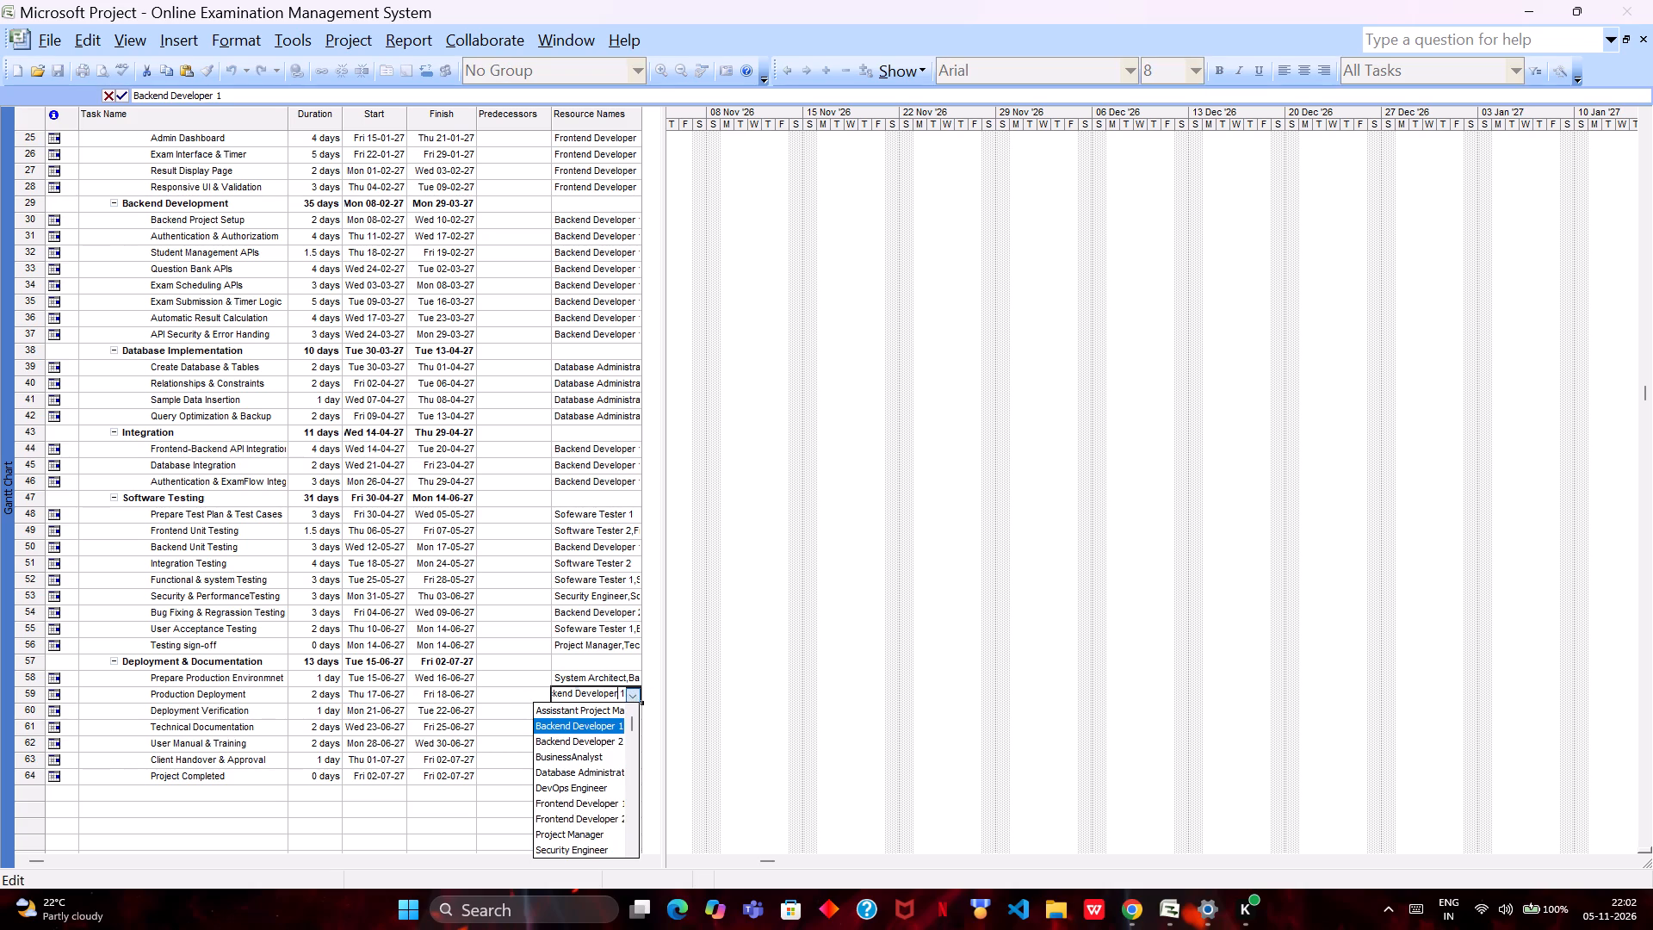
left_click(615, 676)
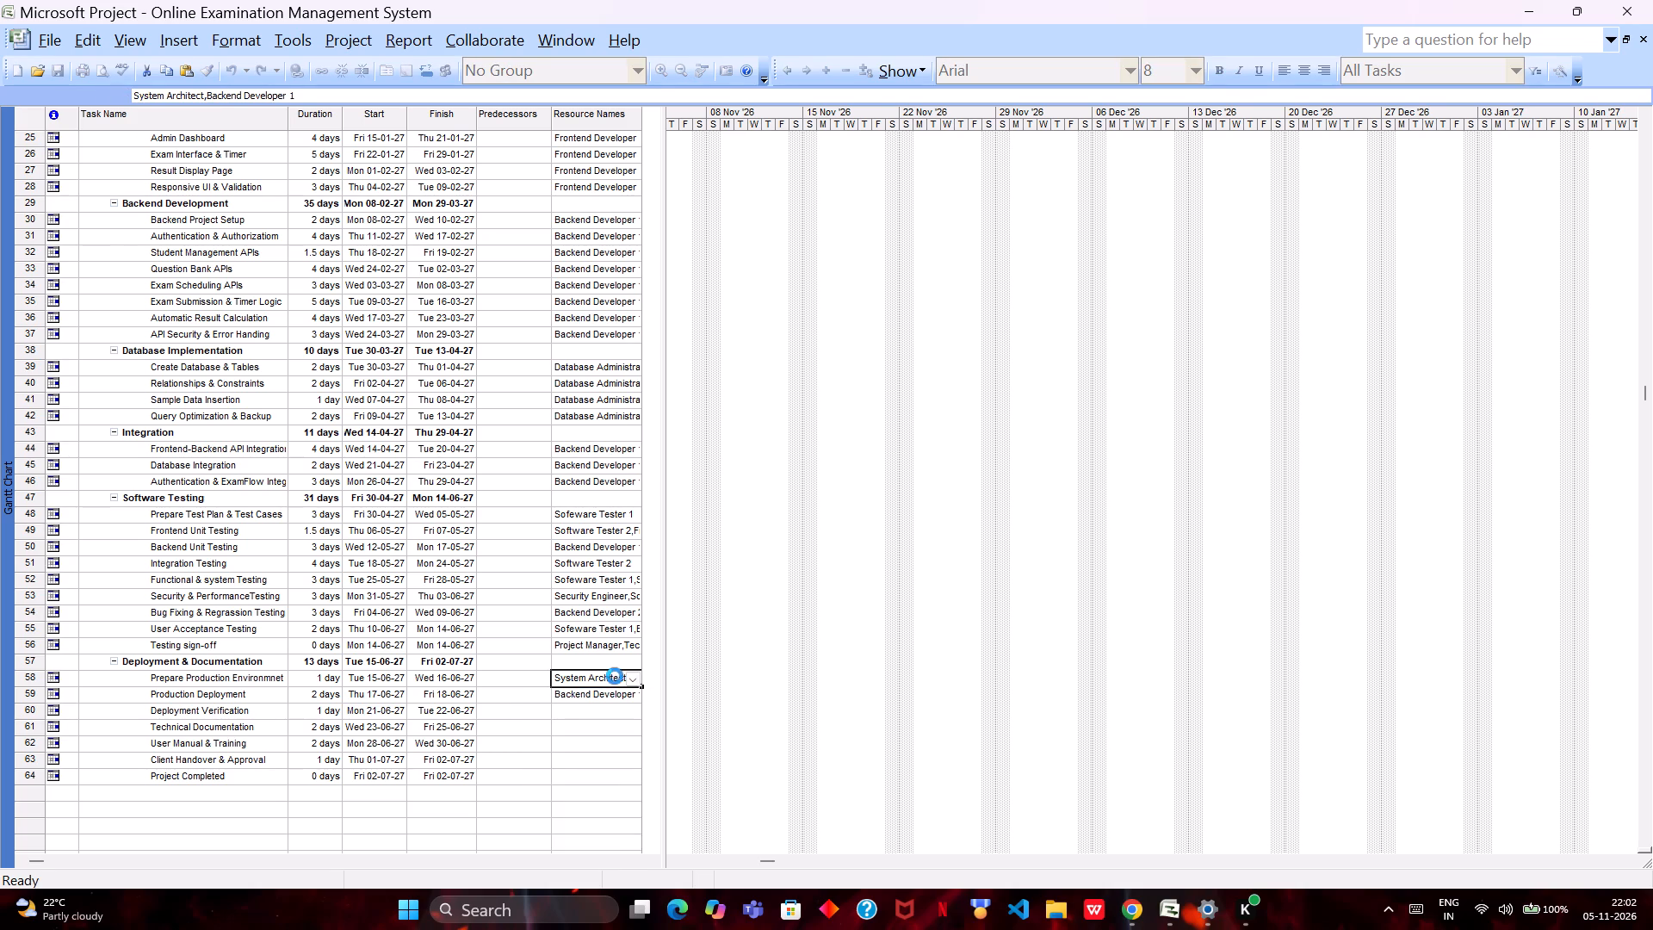
Add Database Administrator as the second resource of the Production Deployment task and apply the assignments.
double_click(598, 699)
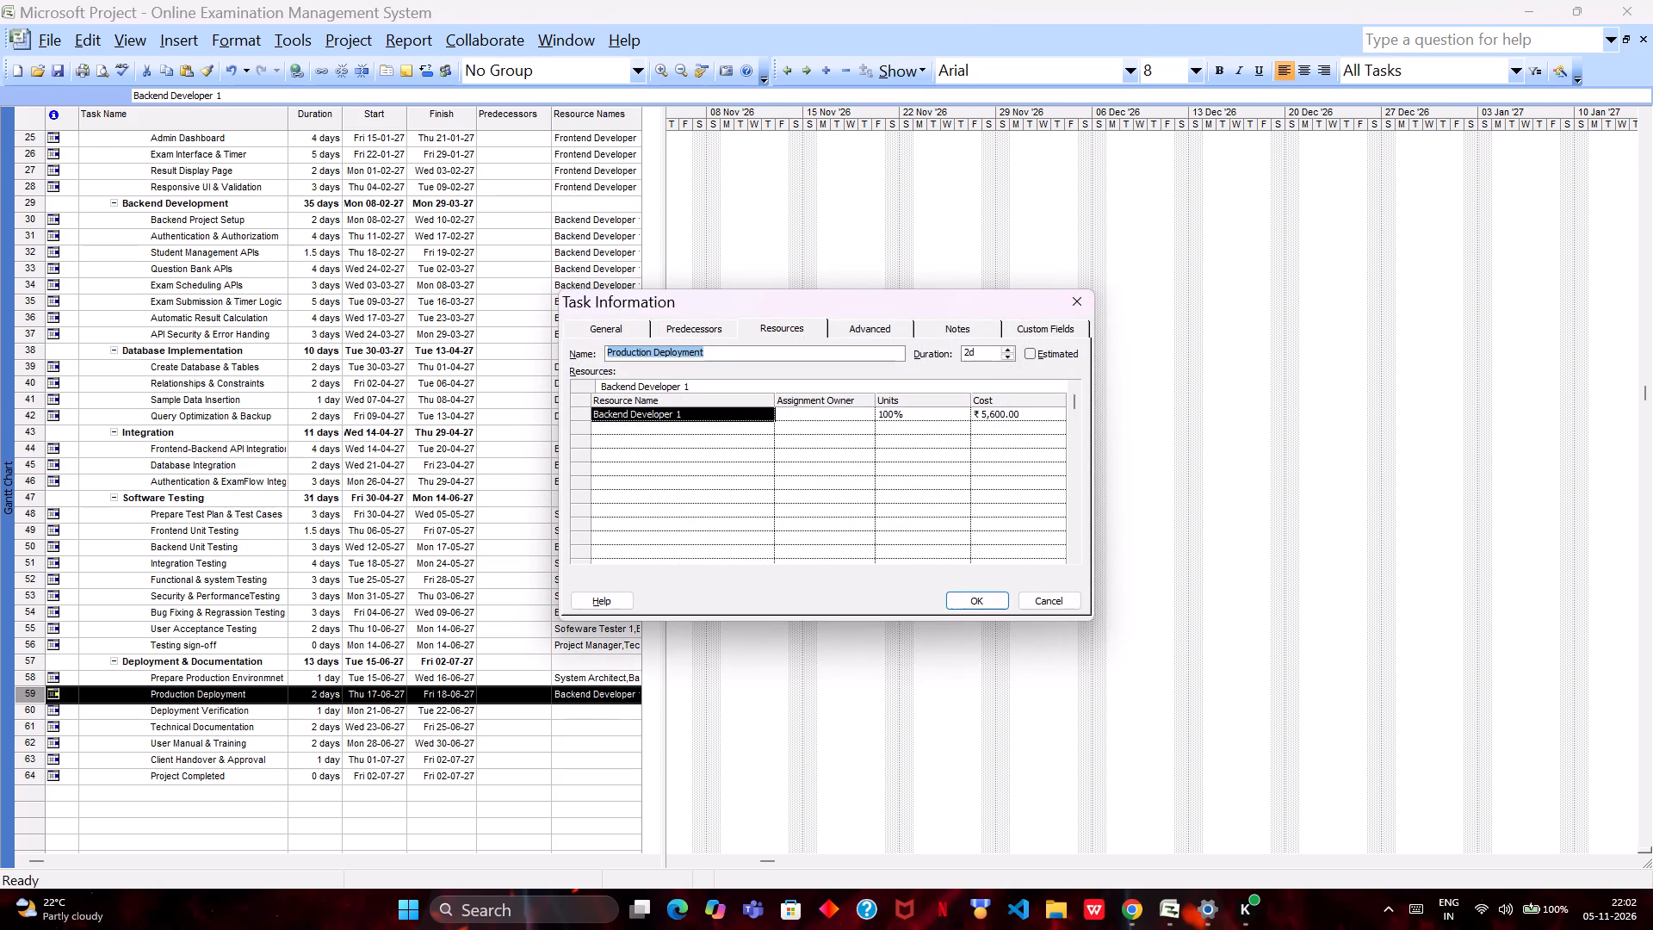
left_click(763, 437)
left_click(766, 425)
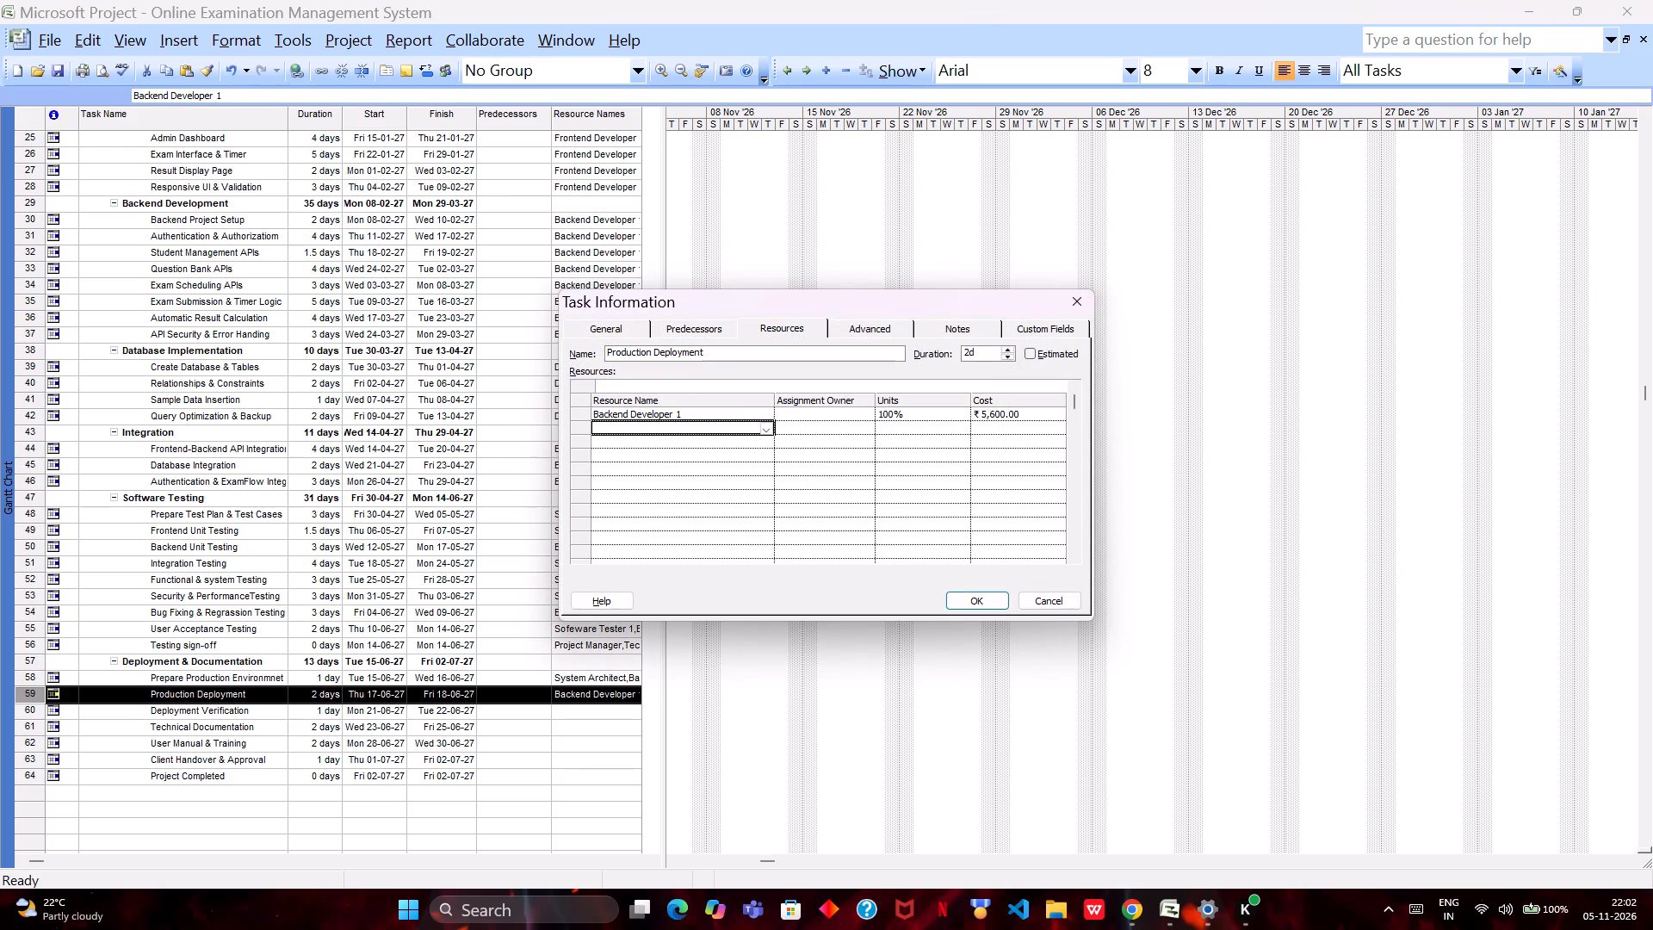
left_click(766, 425)
key("Down")
key("Down")
key("Down")
key("Down")
key("Down")
key("Down")
key("Down")
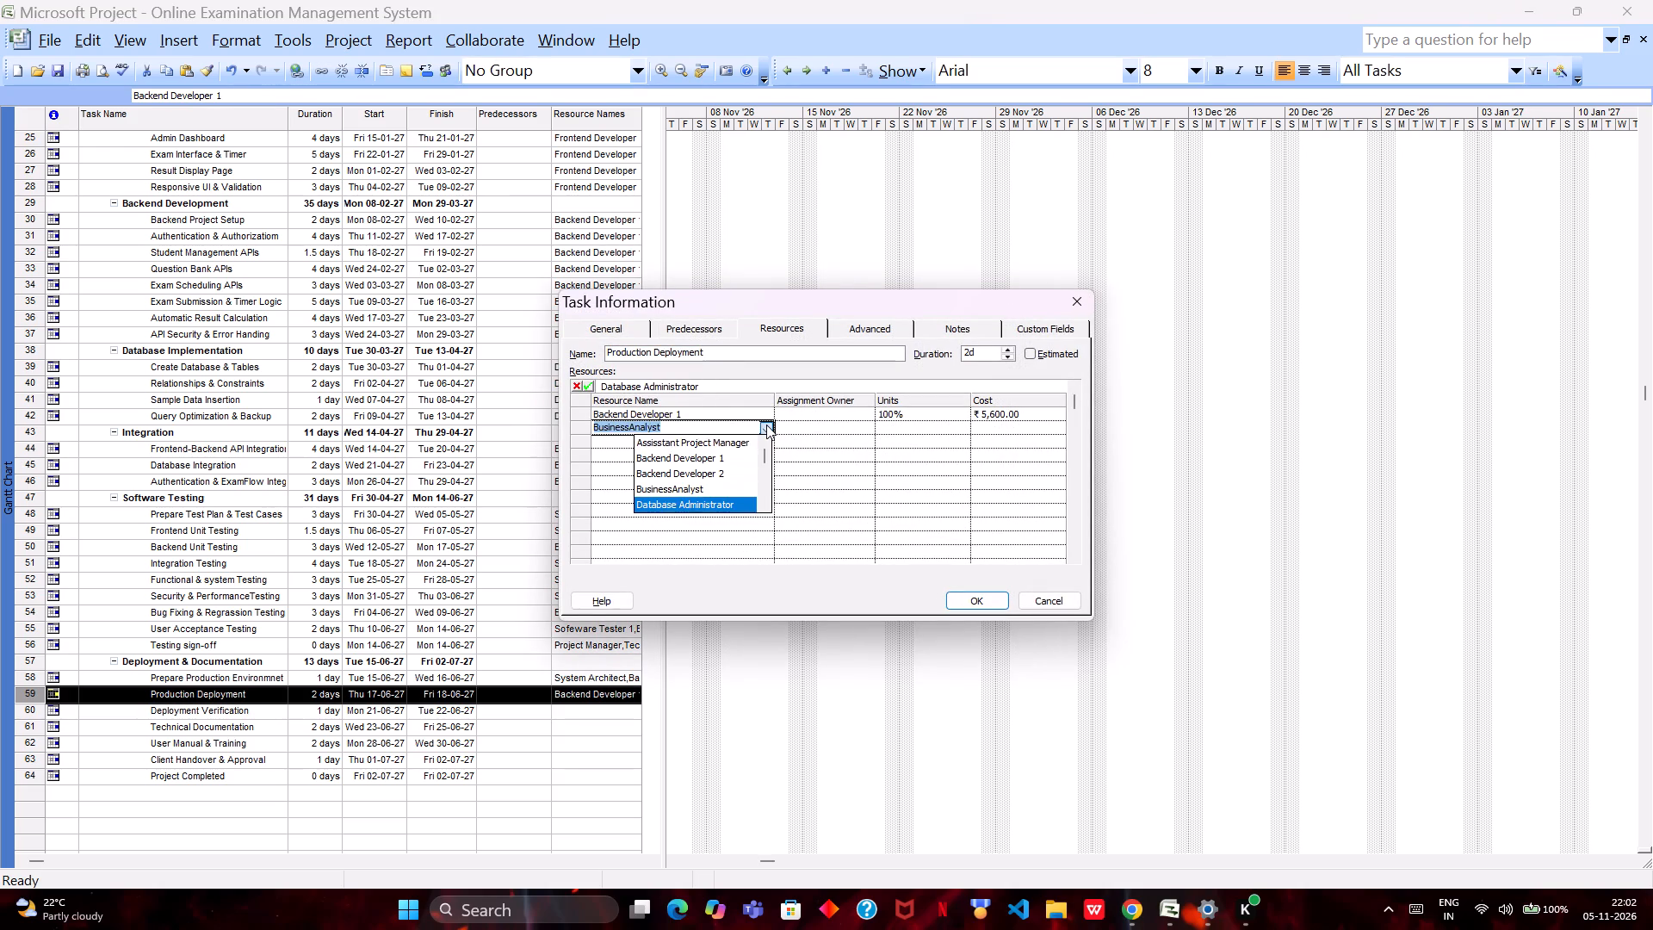
key("Return")
key("Return")
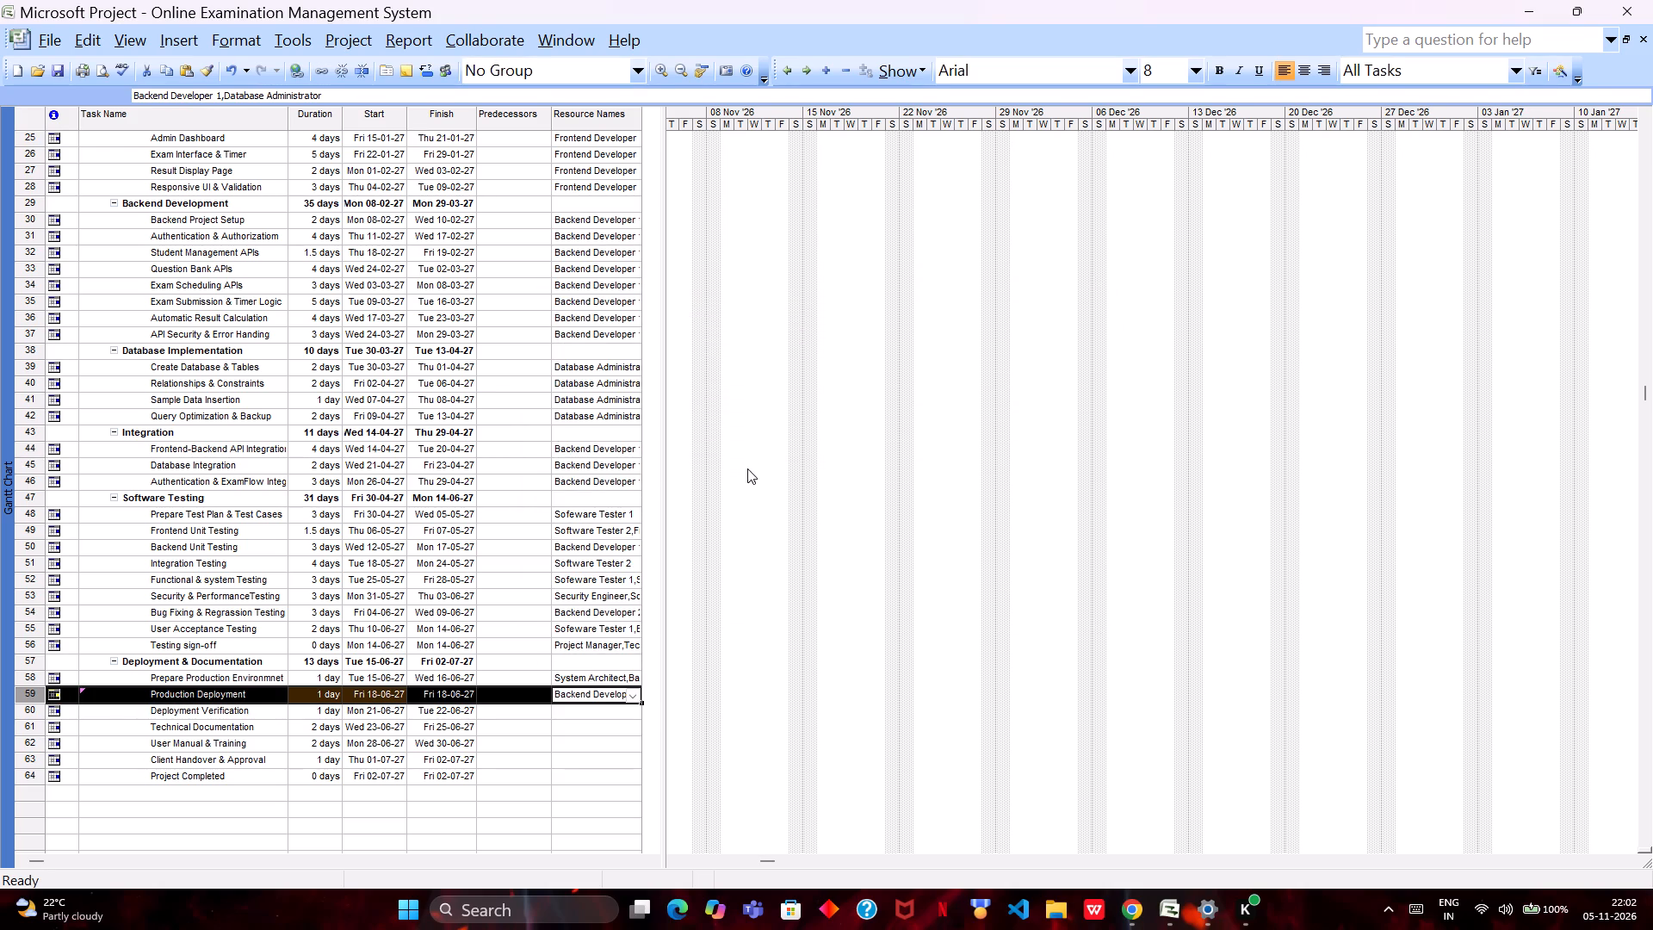
Assign Software Tester 2 as the first resource of the Deployment Verification task.
left_click(617, 714)
double_click(617, 714)
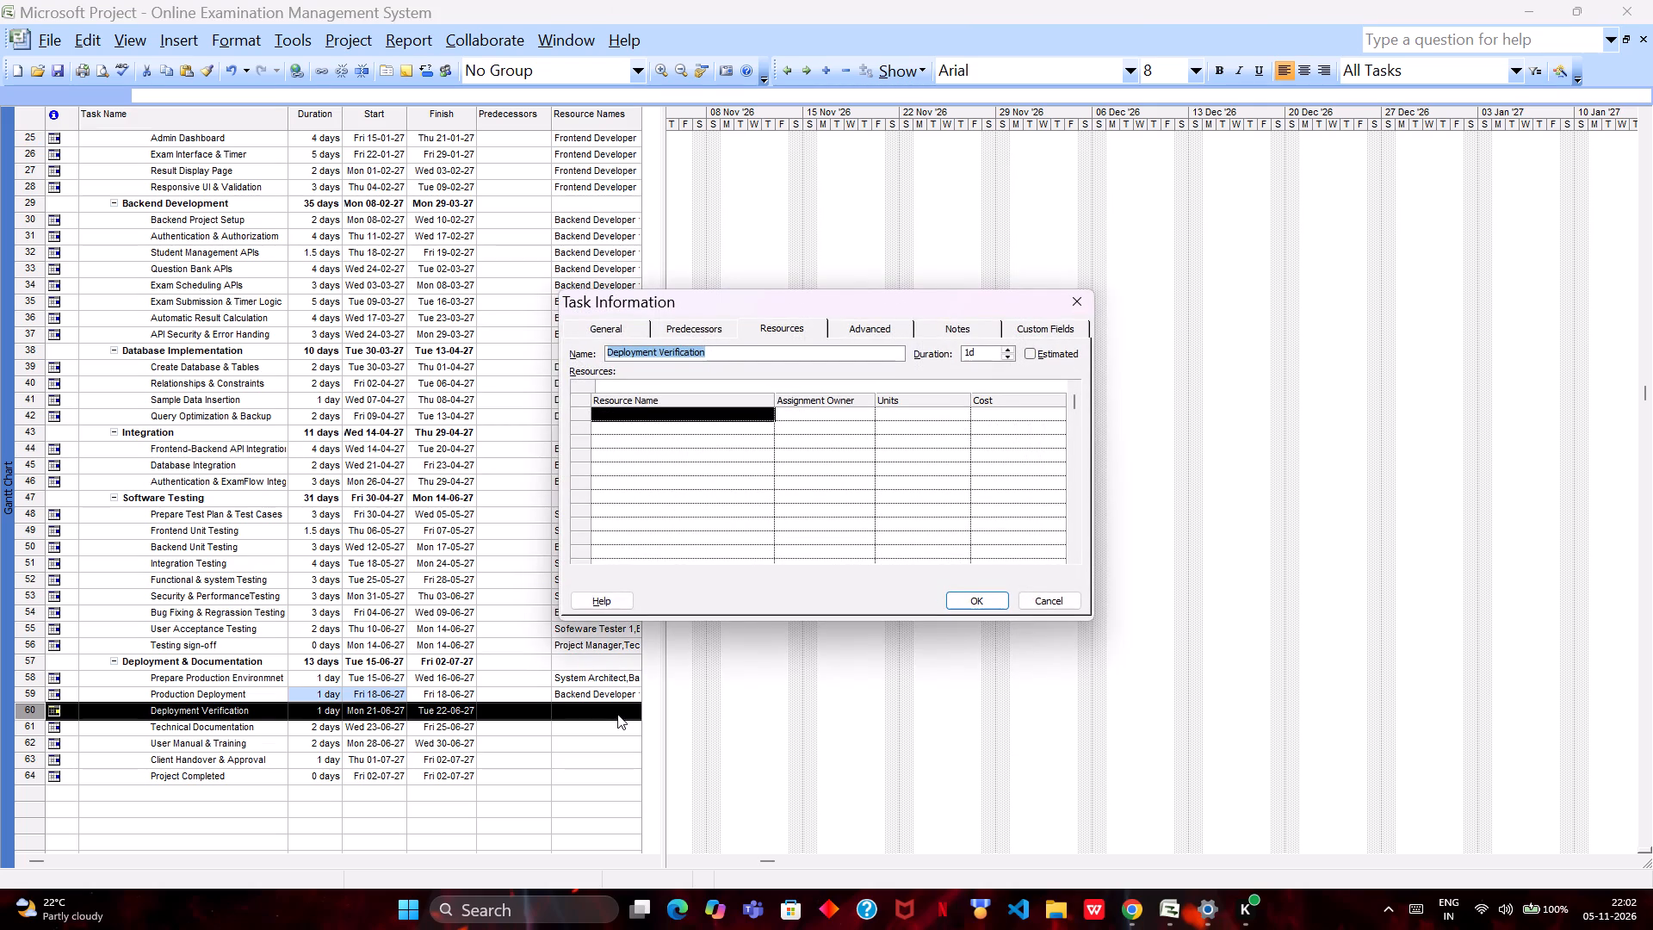
left_click(767, 413)
left_click(767, 413)
key("Down")
key("Down")
key("Down")
key("Down")
key("Down")
key("Down")
key("Down")
key("Down")
key("Down")
key("Down")
key("Down")
key("Down")
key("Down")
key("Down")
key("Down")
key("Down")
key("Down")
key("Down")
key("Down")
key("Down")
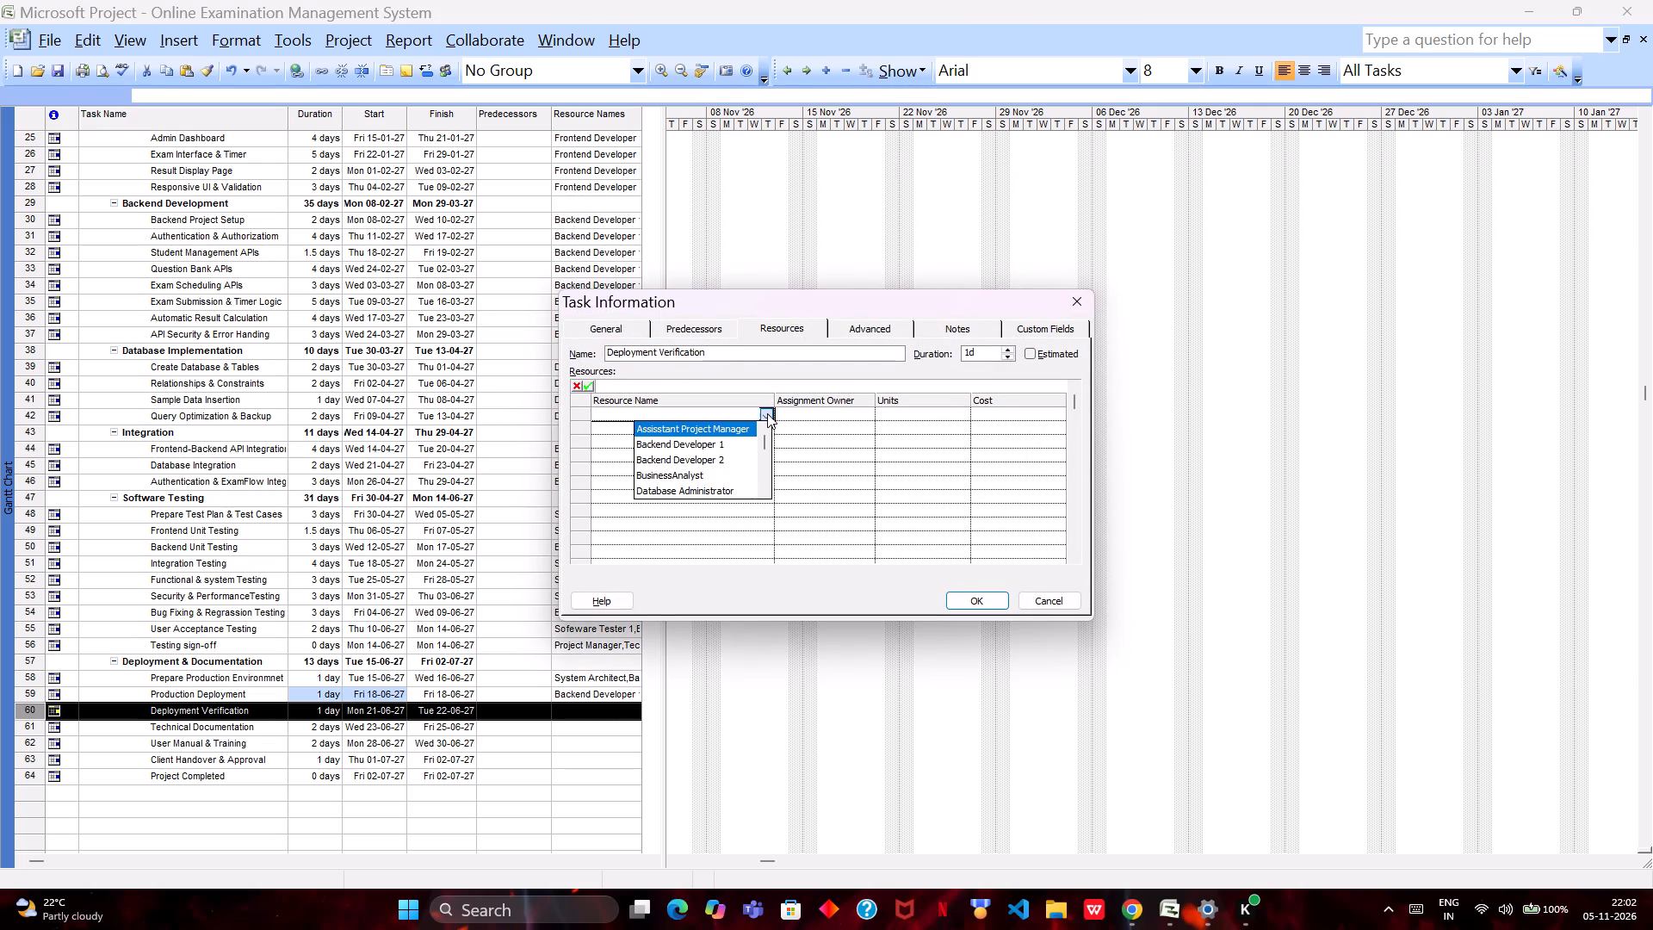
key("Up")
key("Up")
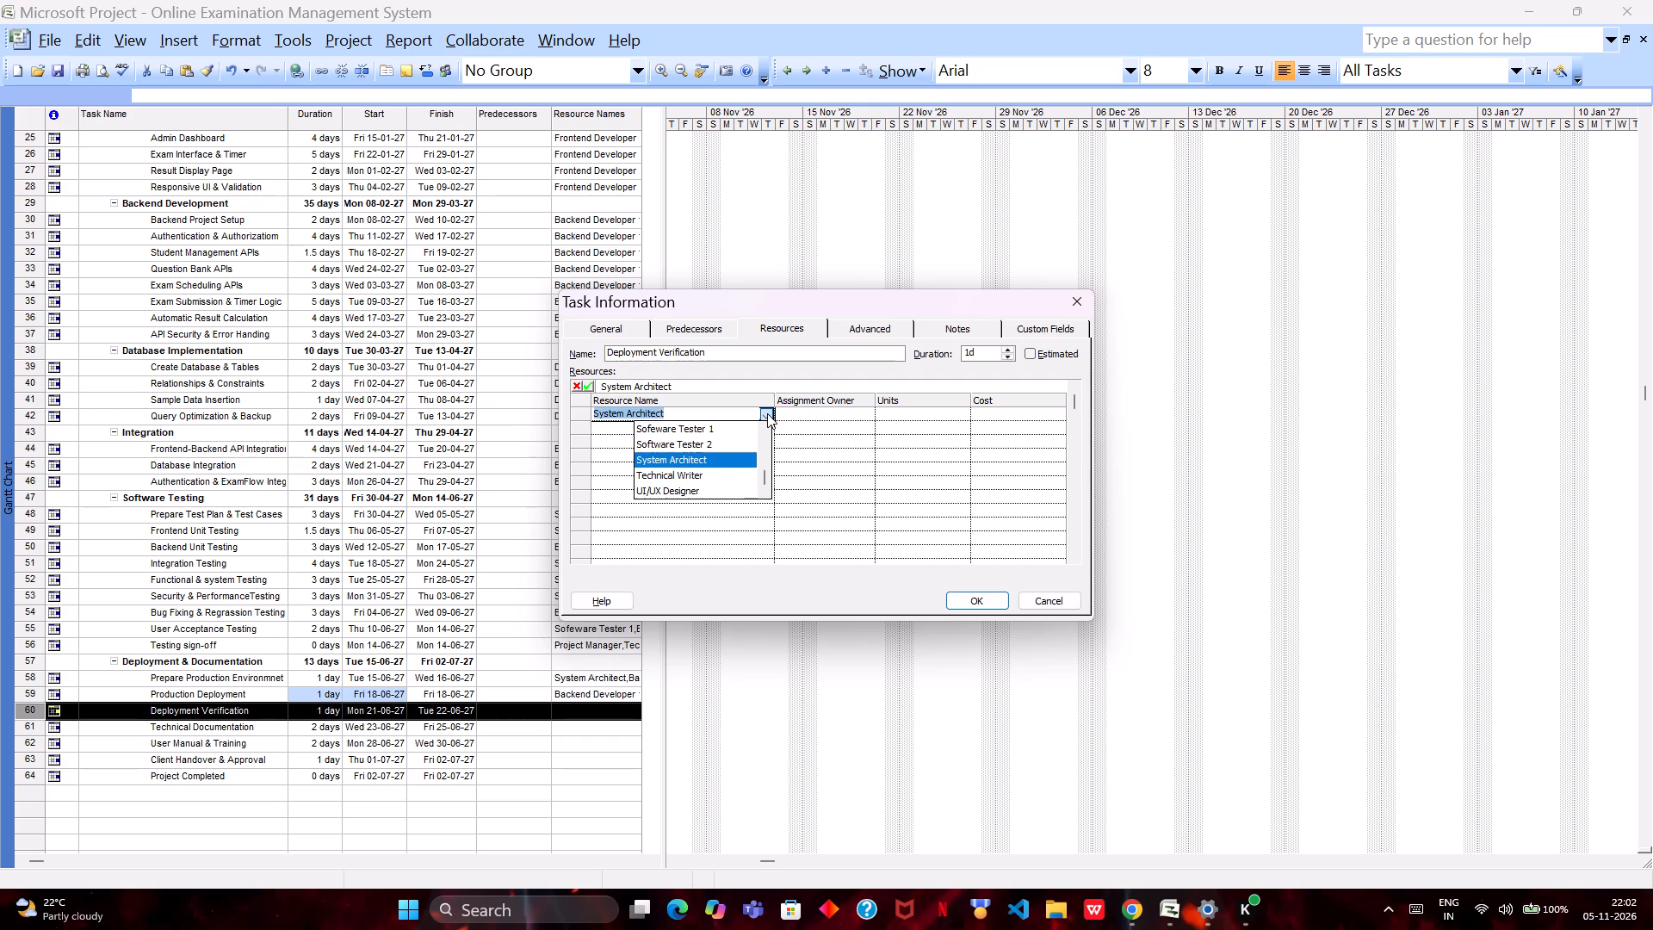
key("Up")
key("Return")
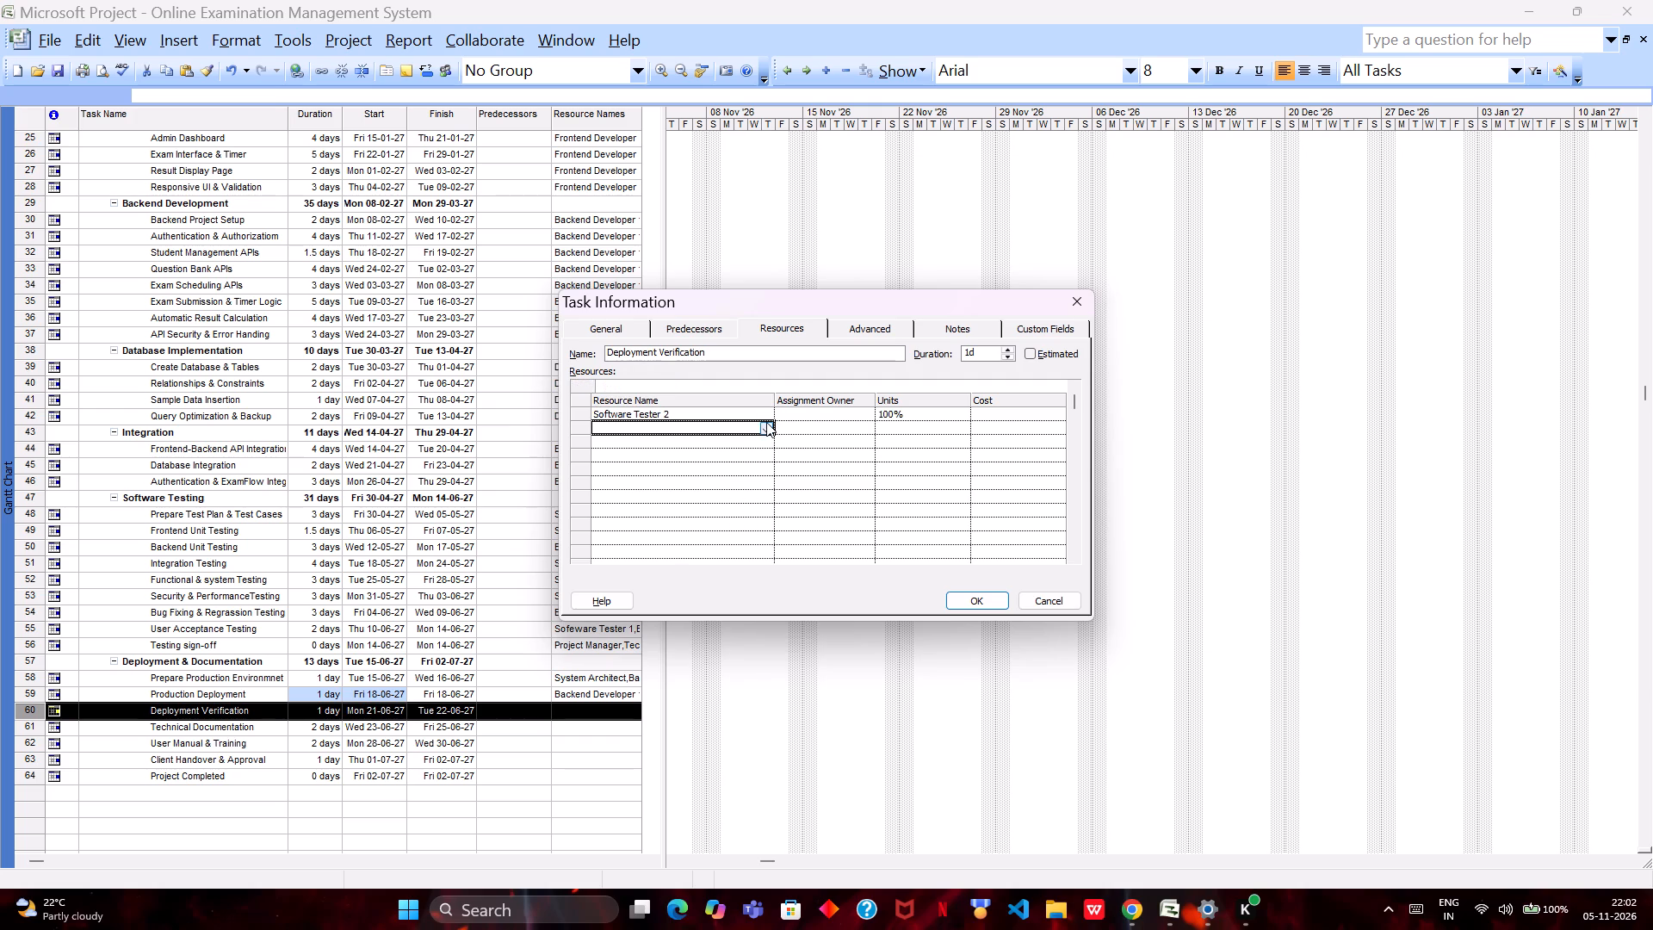
Add Backend Developer 2 as the second resource of the Deployment Verification task and apply the assignments.
left_click(766, 422)
key("Down")
key("Down")
key("Down")
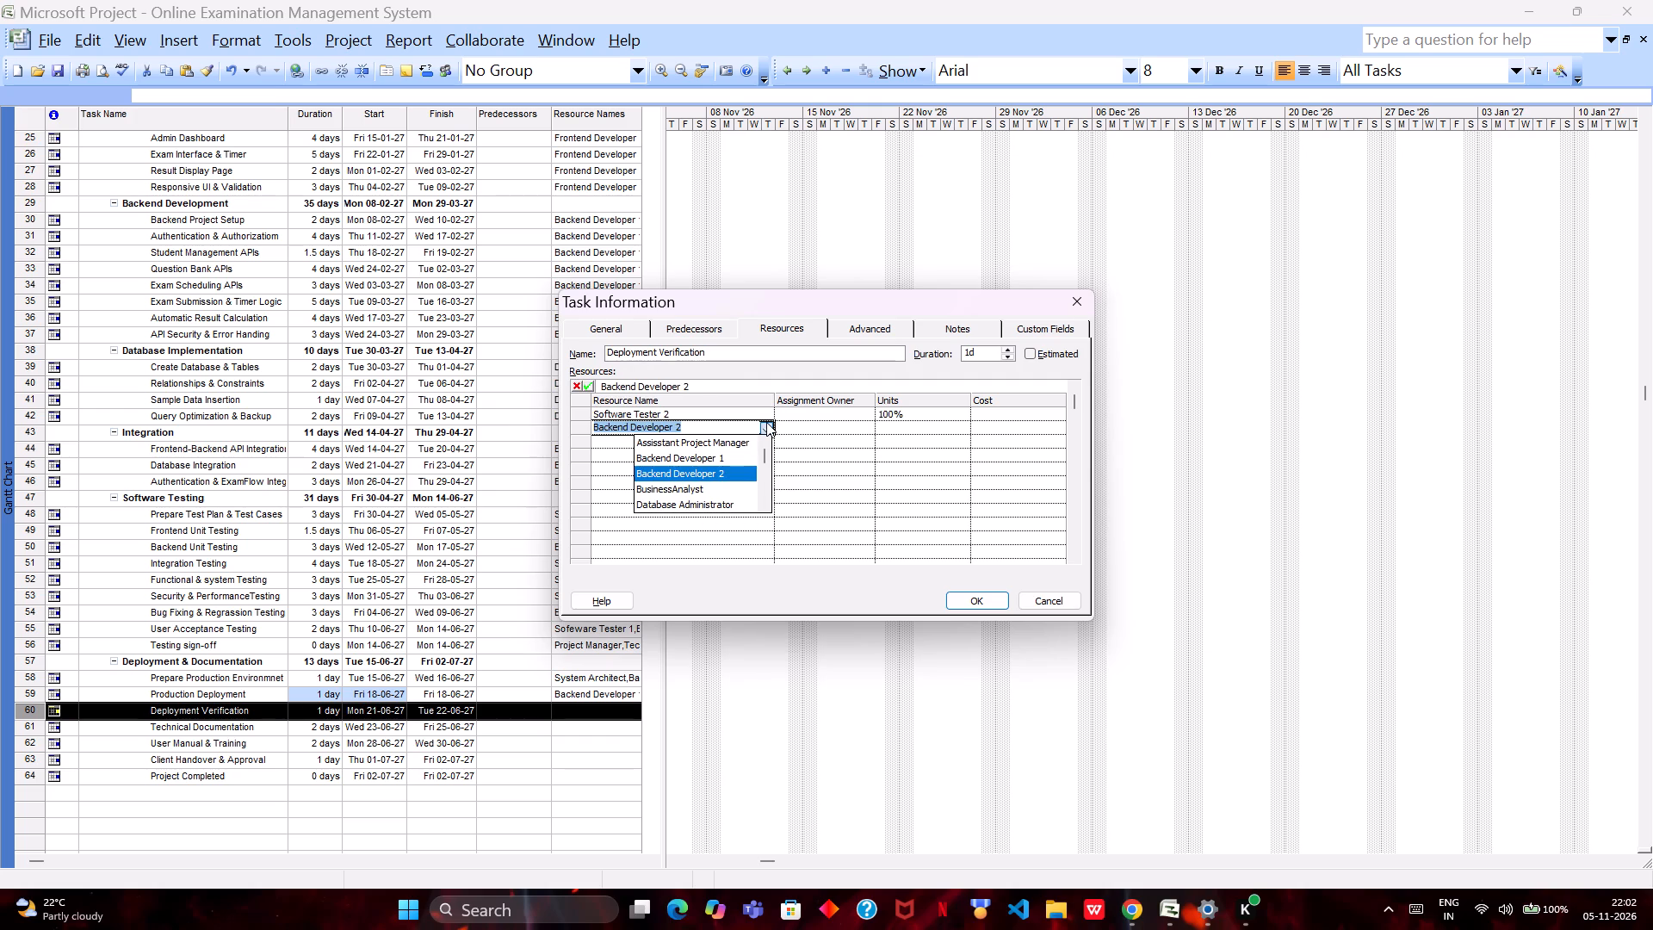
key("Return")
key("Return")
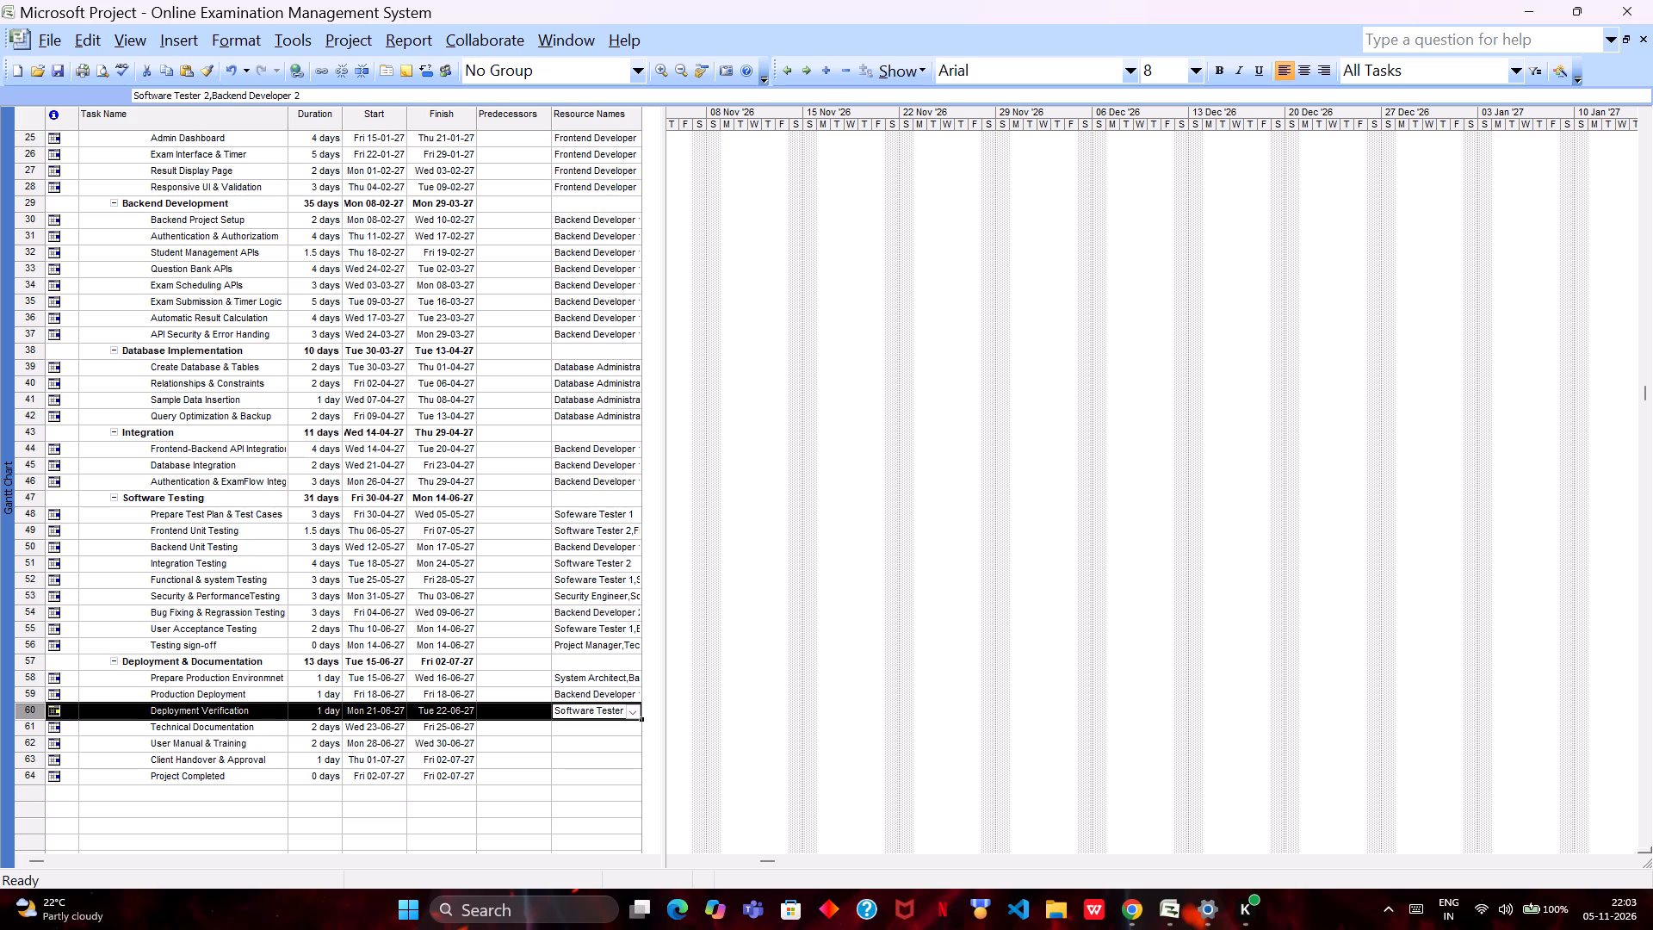
Assign System Architect as the first resource of the Technical Documentation task.
double_click(623, 728)
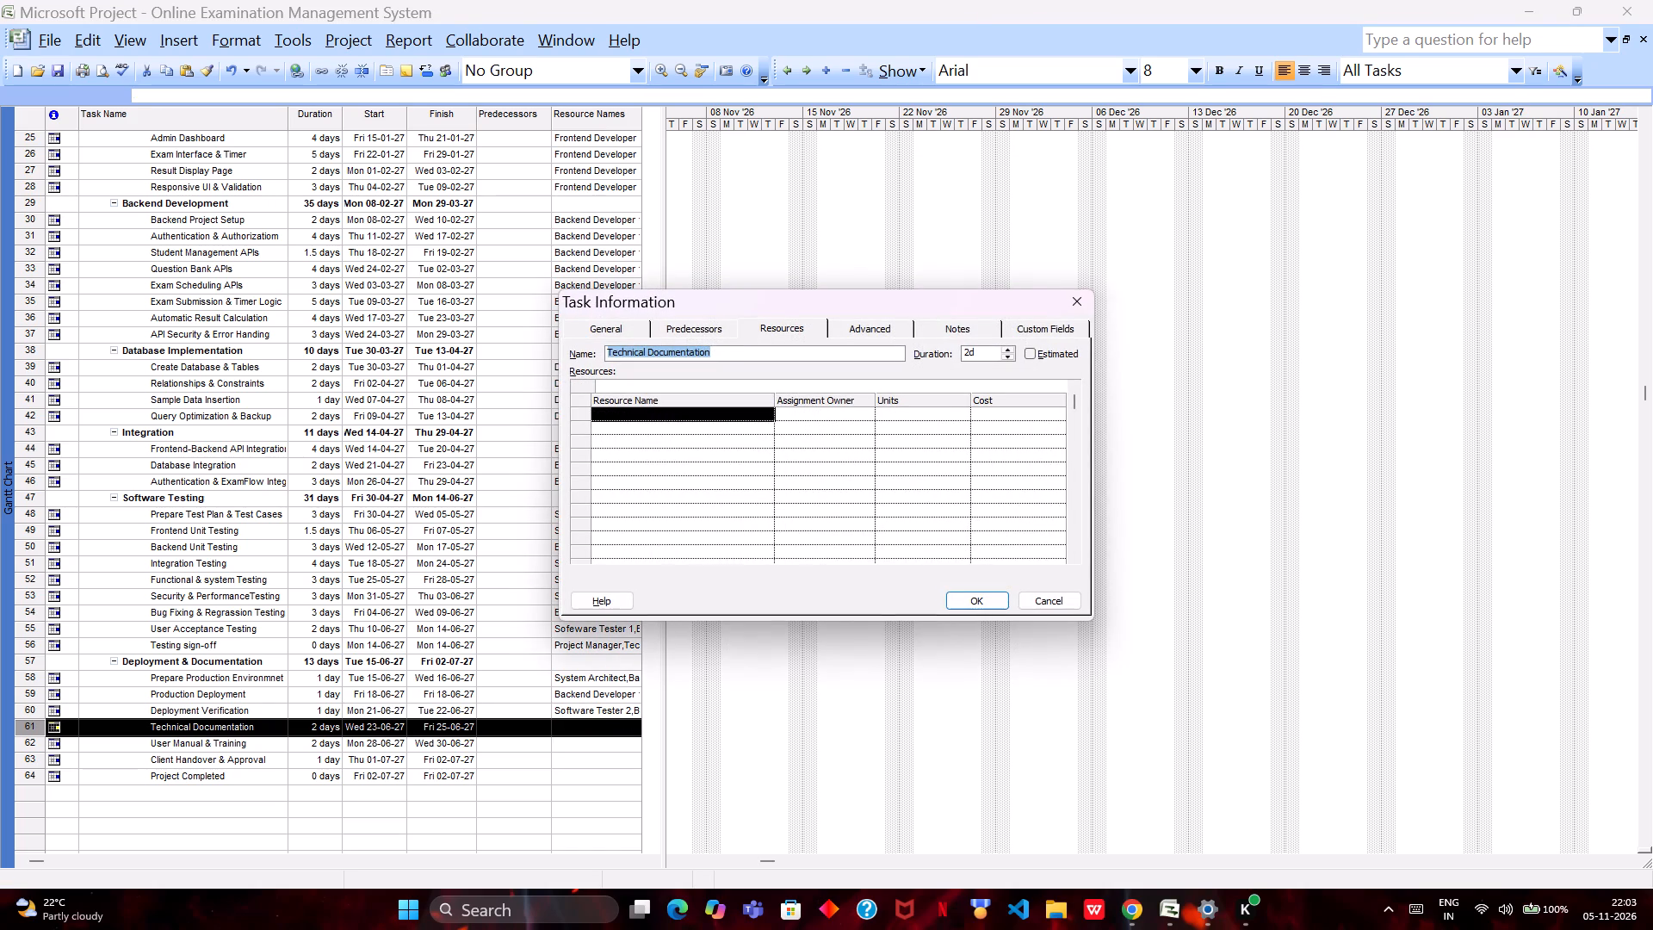
left_click(758, 423)
left_click(761, 416)
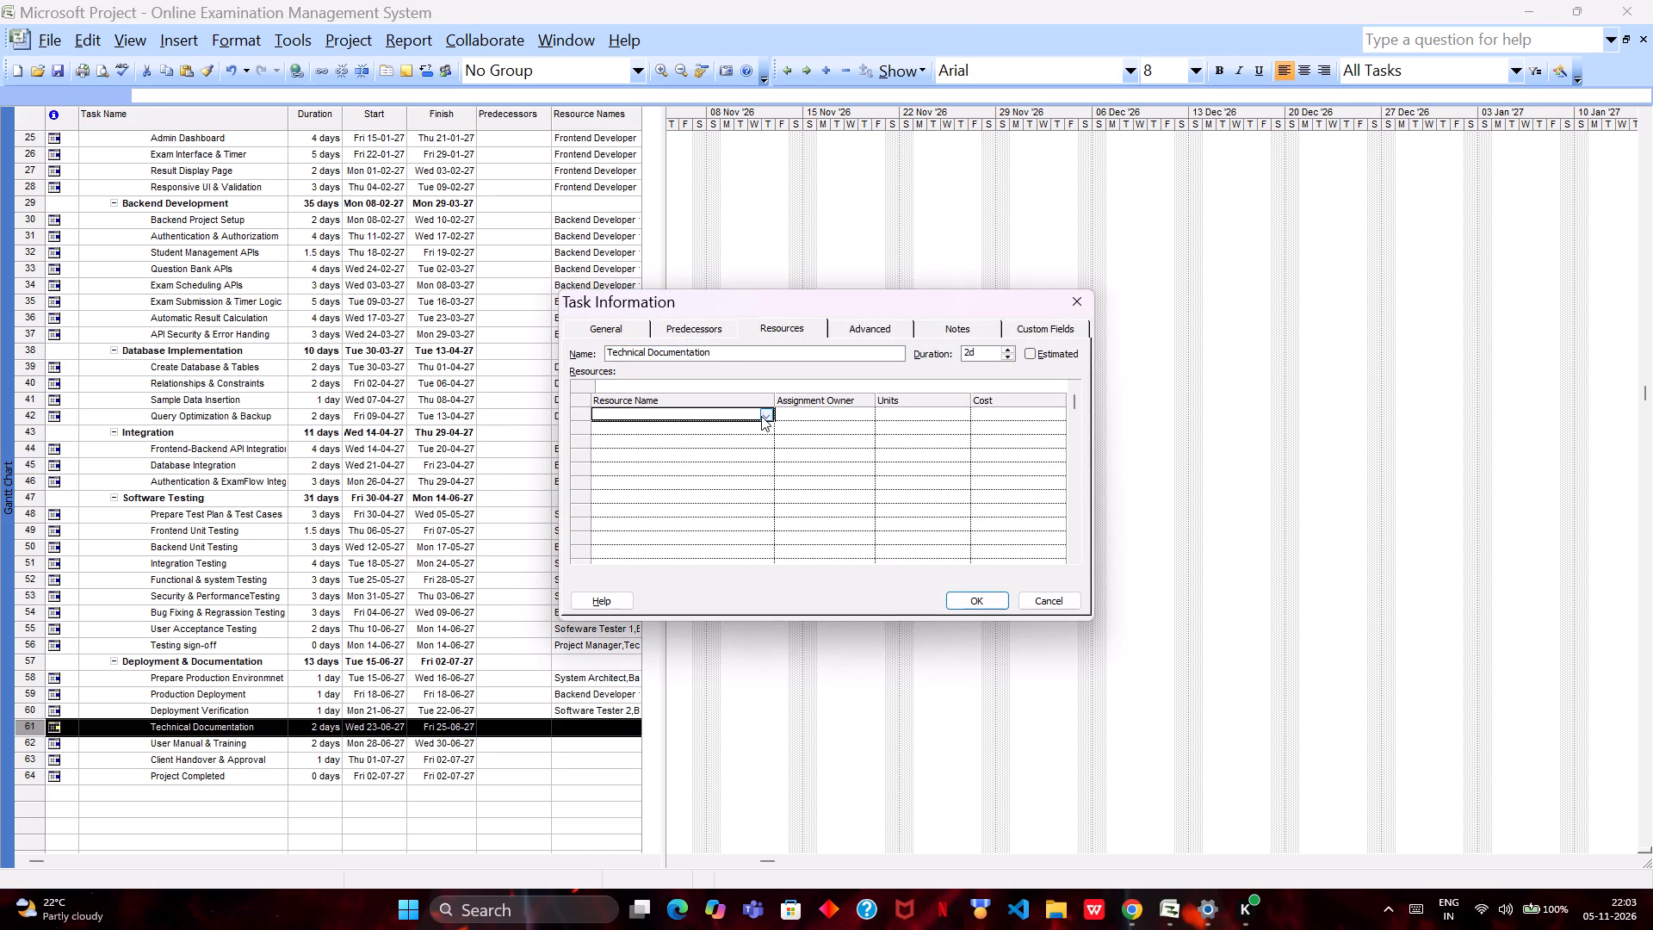
left_click(761, 413)
key("Down")
key("Down")
key("Down")
key("Down")
key("Down")
key("Down")
key("Down")
key("Down")
key("Down")
key("Down")
key("Down")
key("Down")
key("Down")
key("Down")
key("Down")
key("Down")
key("Down")
key("Down")
key("Down")
key("Down")
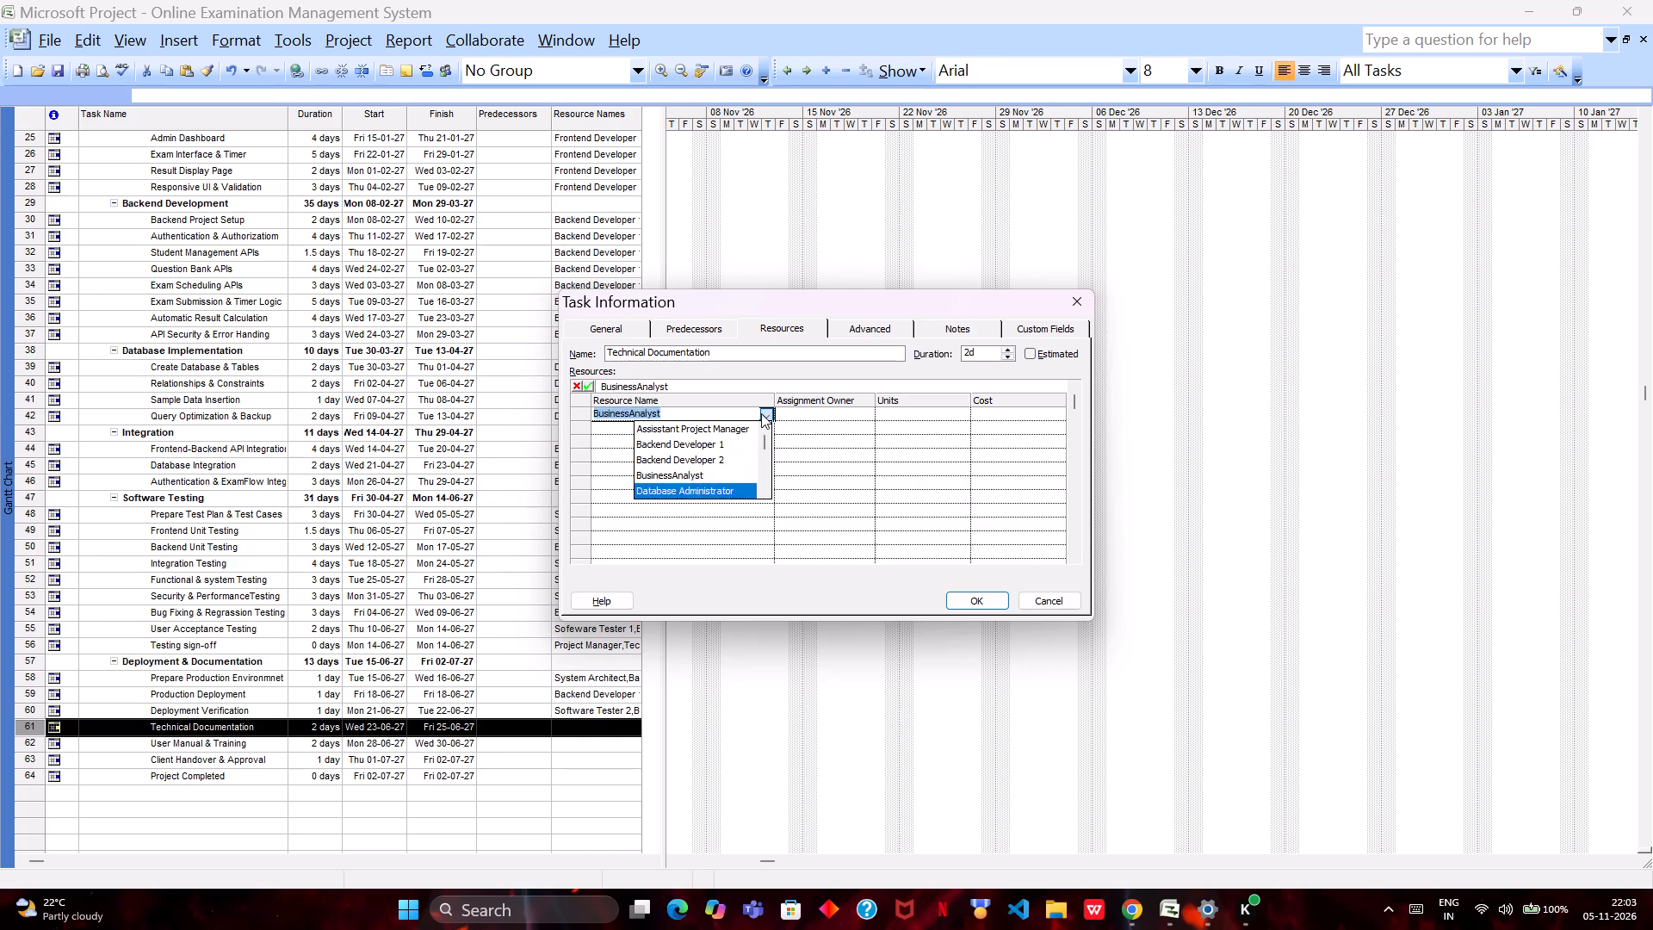
key("Up")
key("Up")
key("Up")
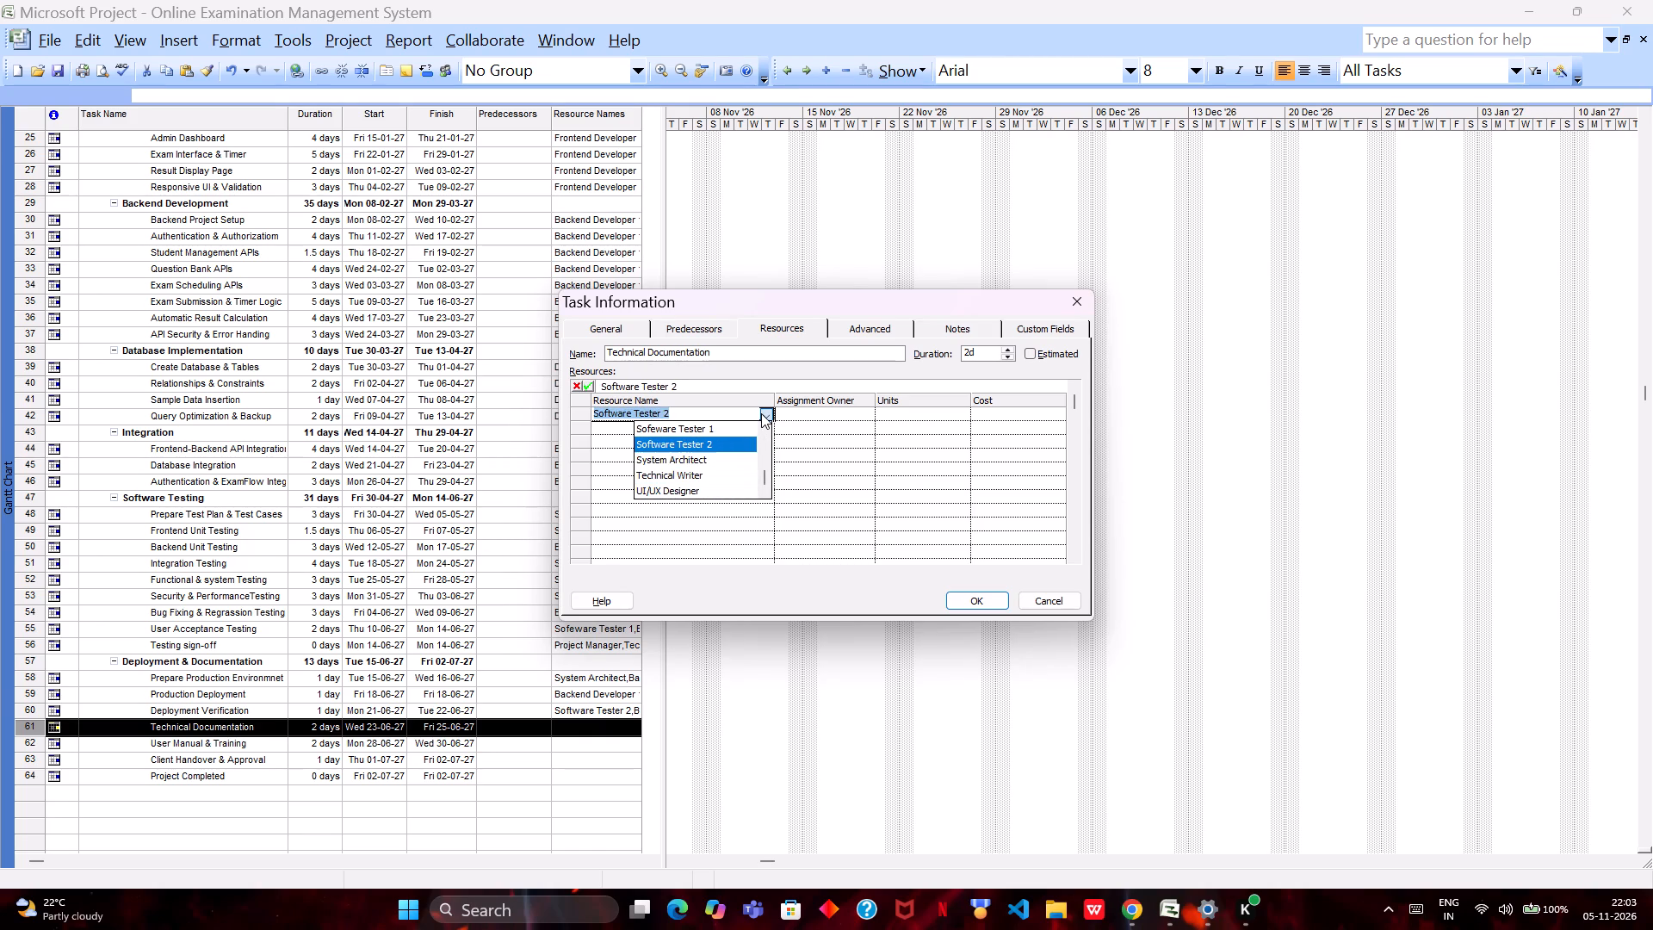
key("Down")
key("Return")
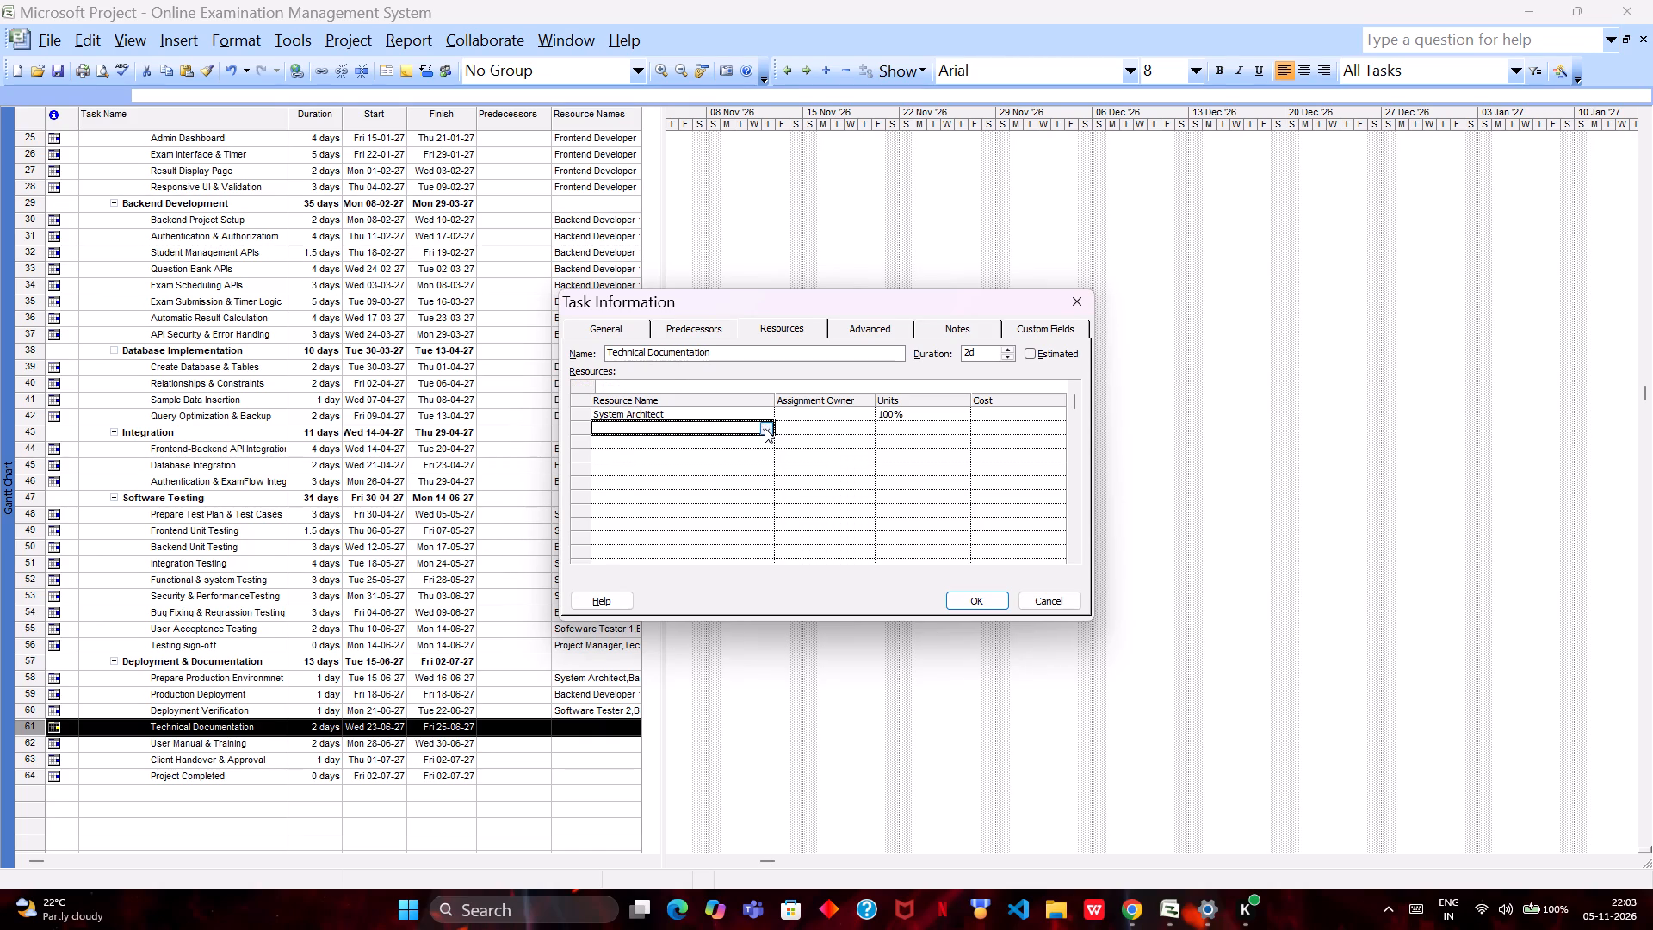
Add Backend Developer 2 as the second resource of the Technical Documentation task and apply the assignments.
left_click(765, 425)
key("Down")
key("Down")
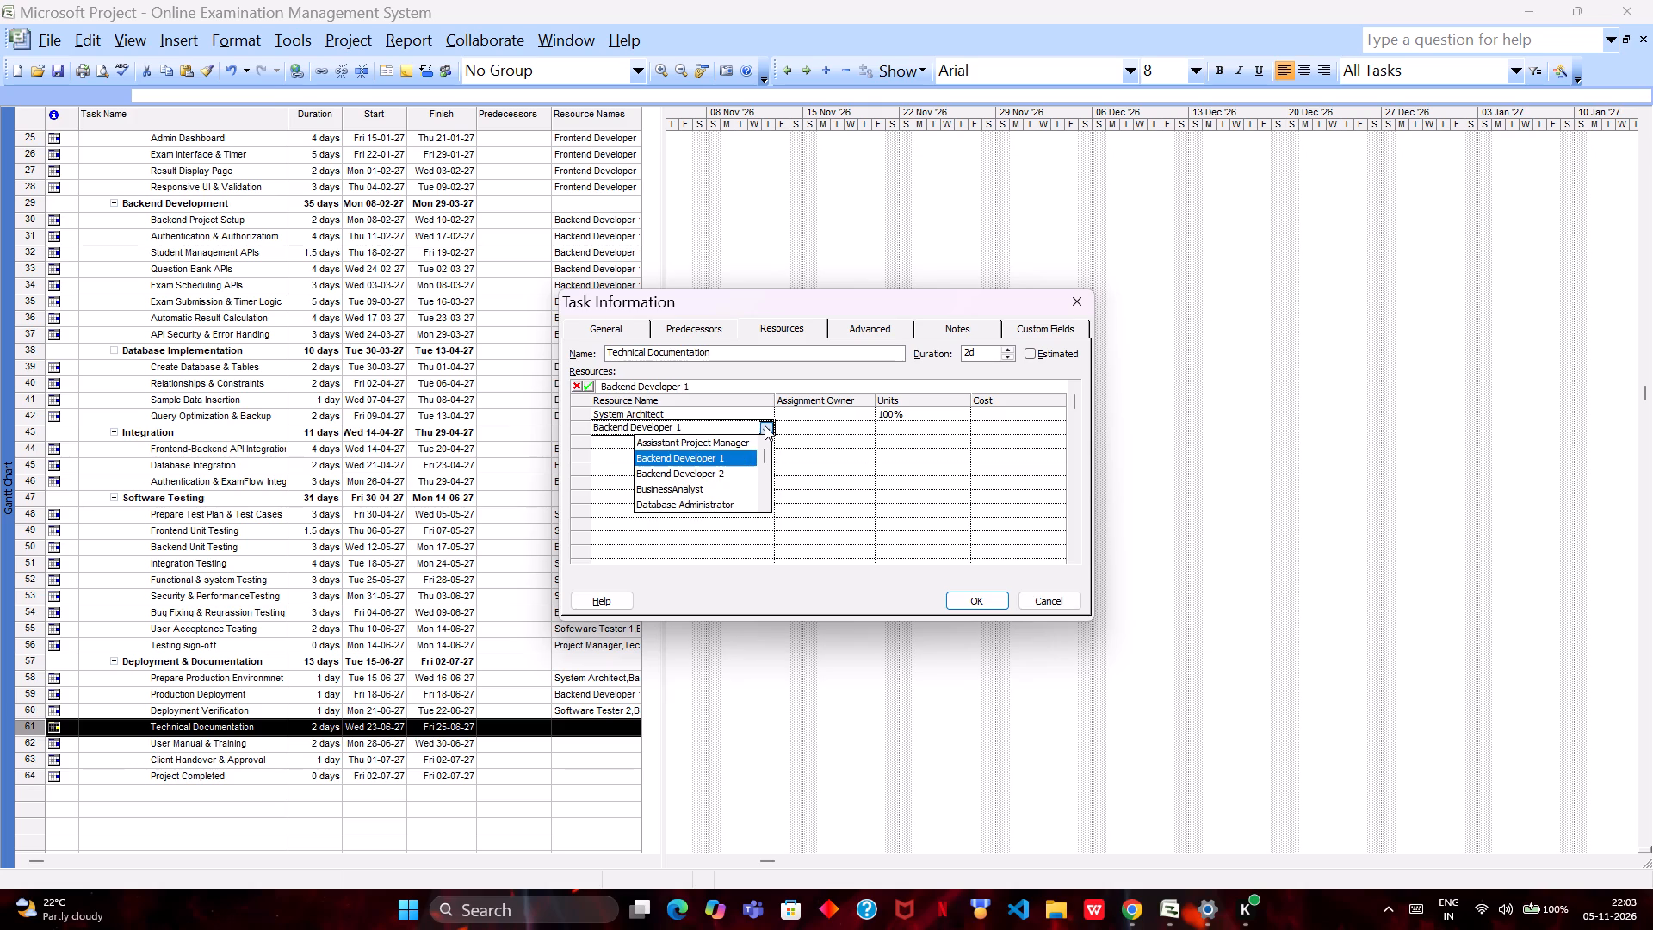
key("Down")
key("Return")
key("Return")
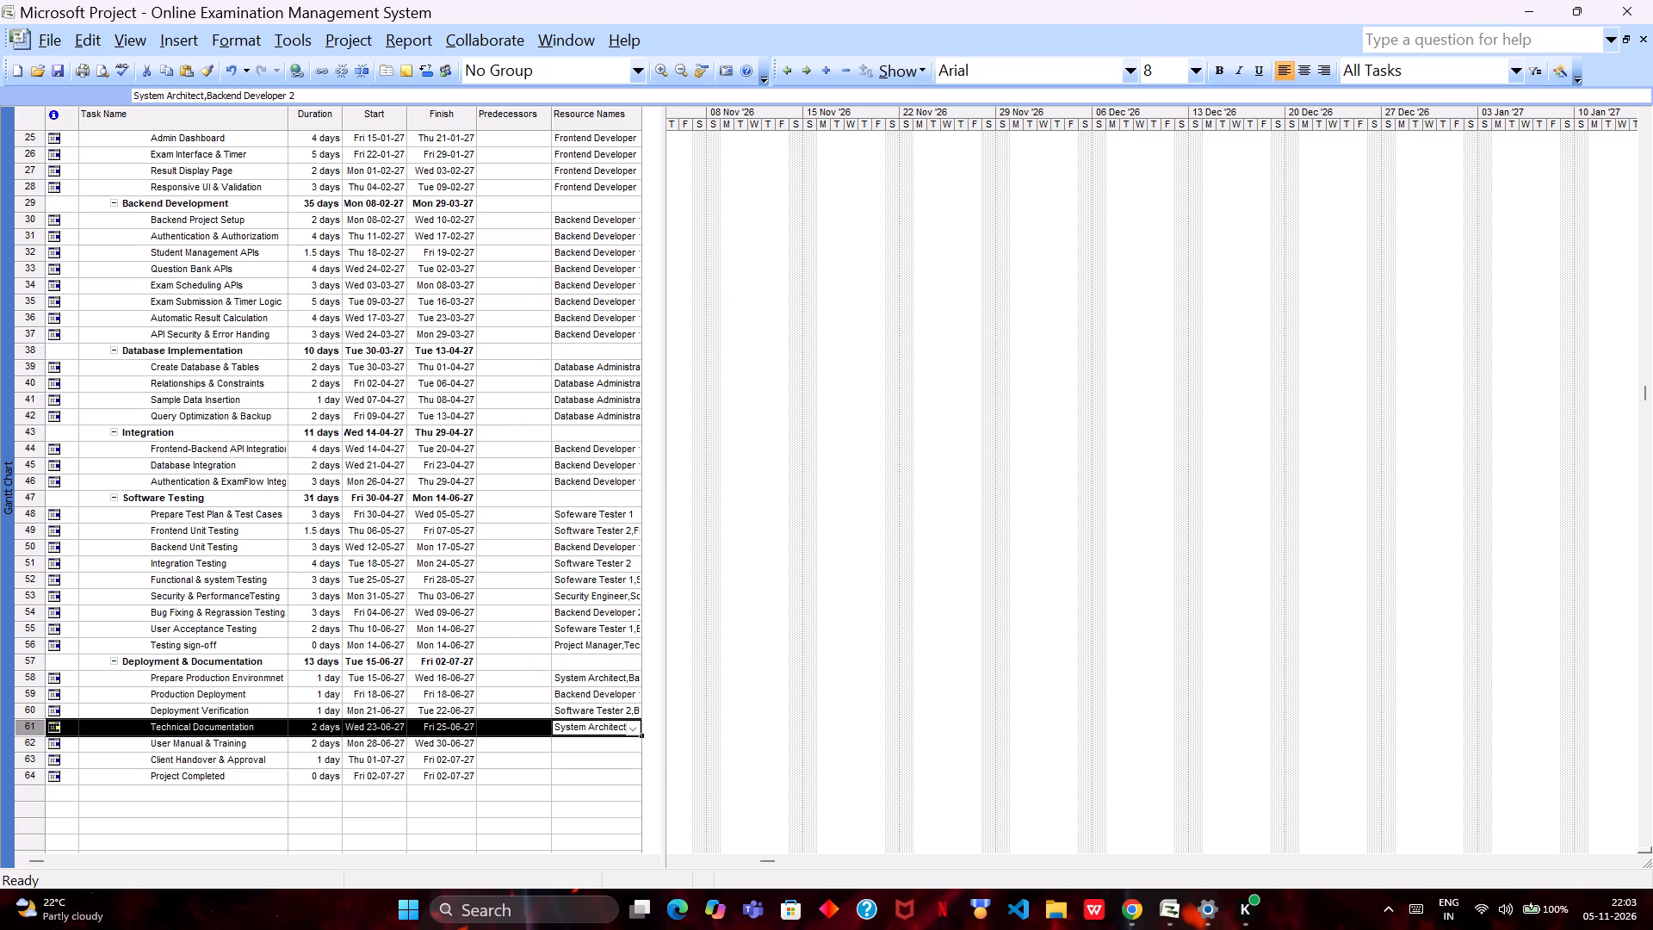
Assign Backend Developer 1 as the first resource of the User Manual & Training task.
double_click(598, 742)
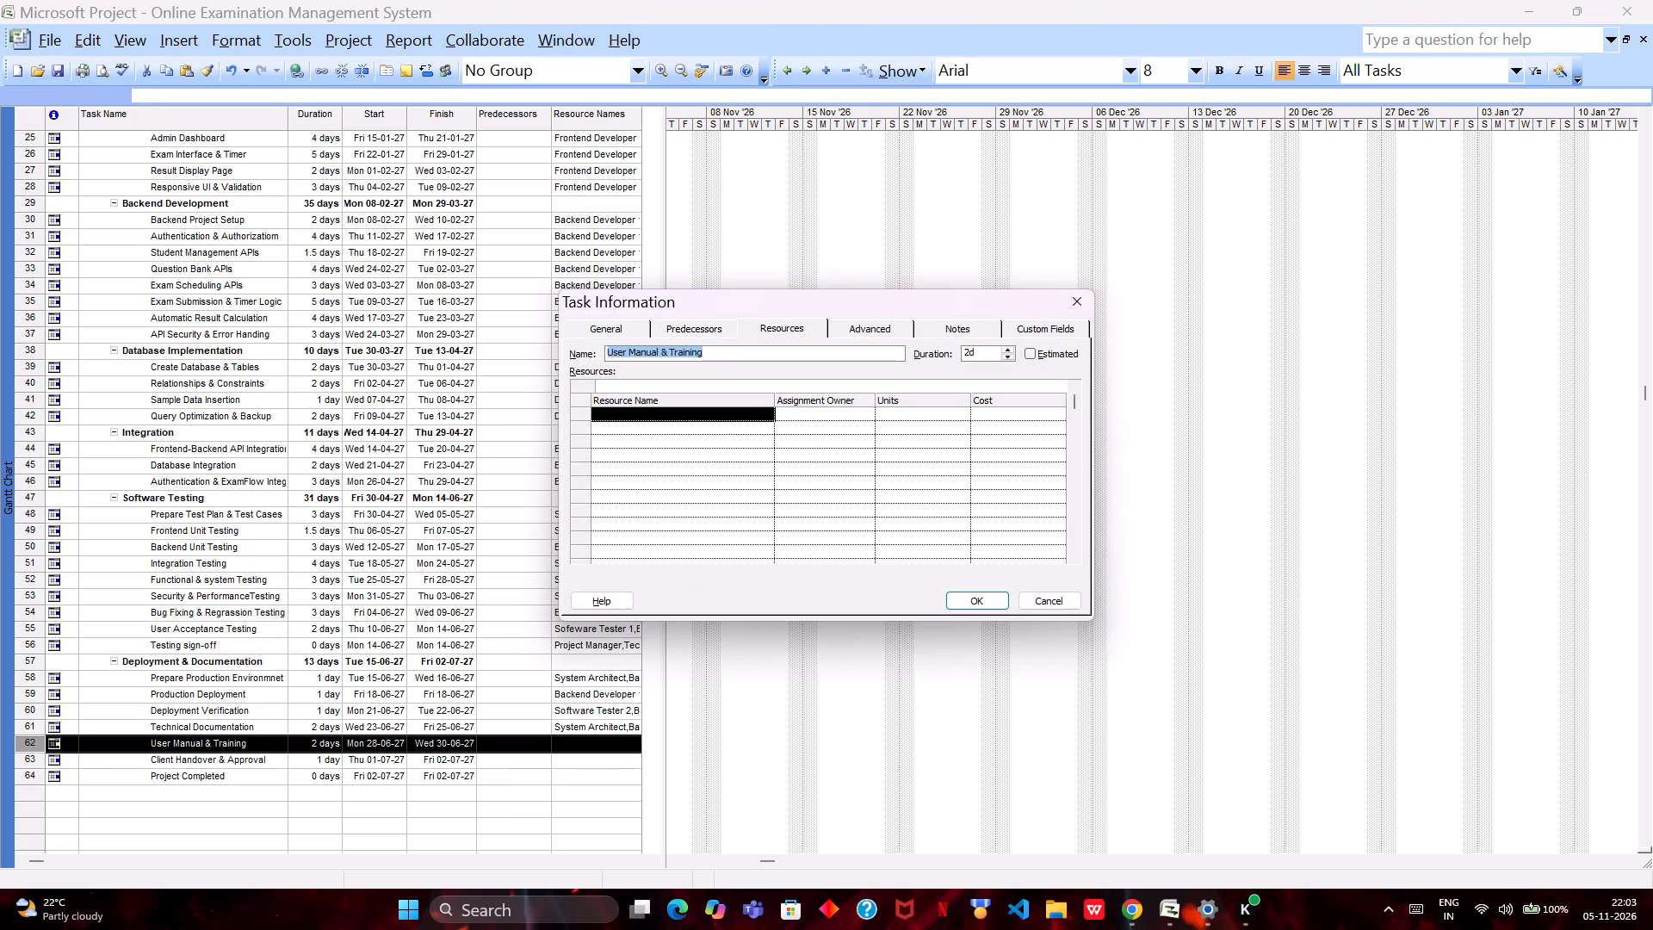
left_click(766, 418)
left_click(766, 418)
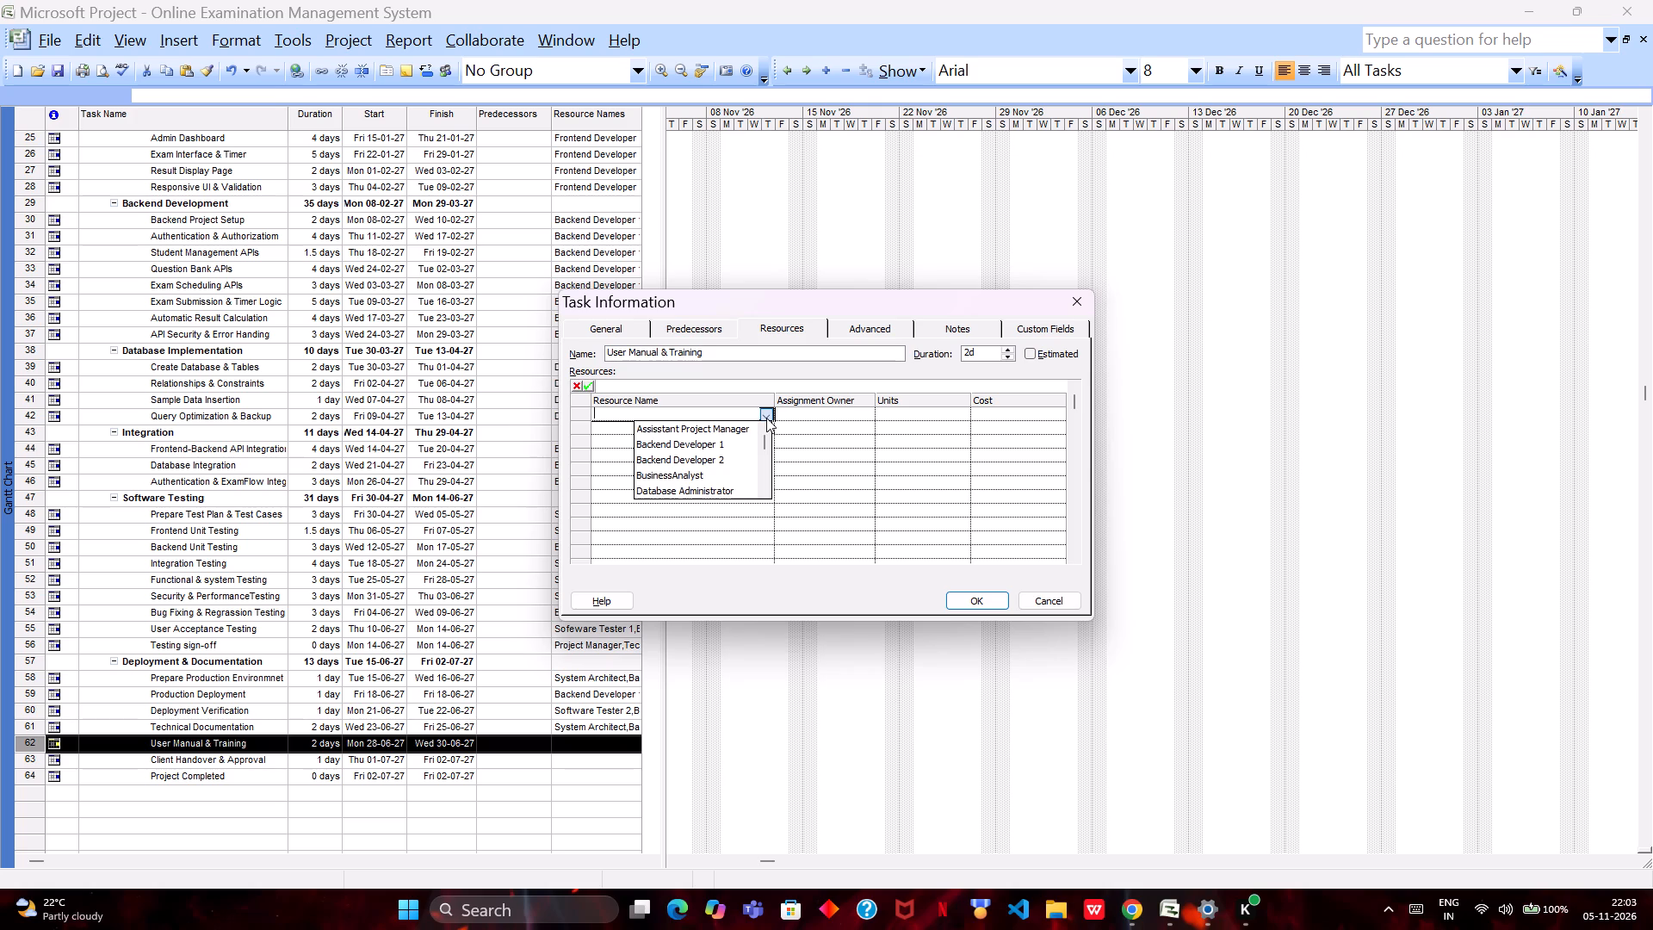
key("Down")
key("Down")
key("Return")
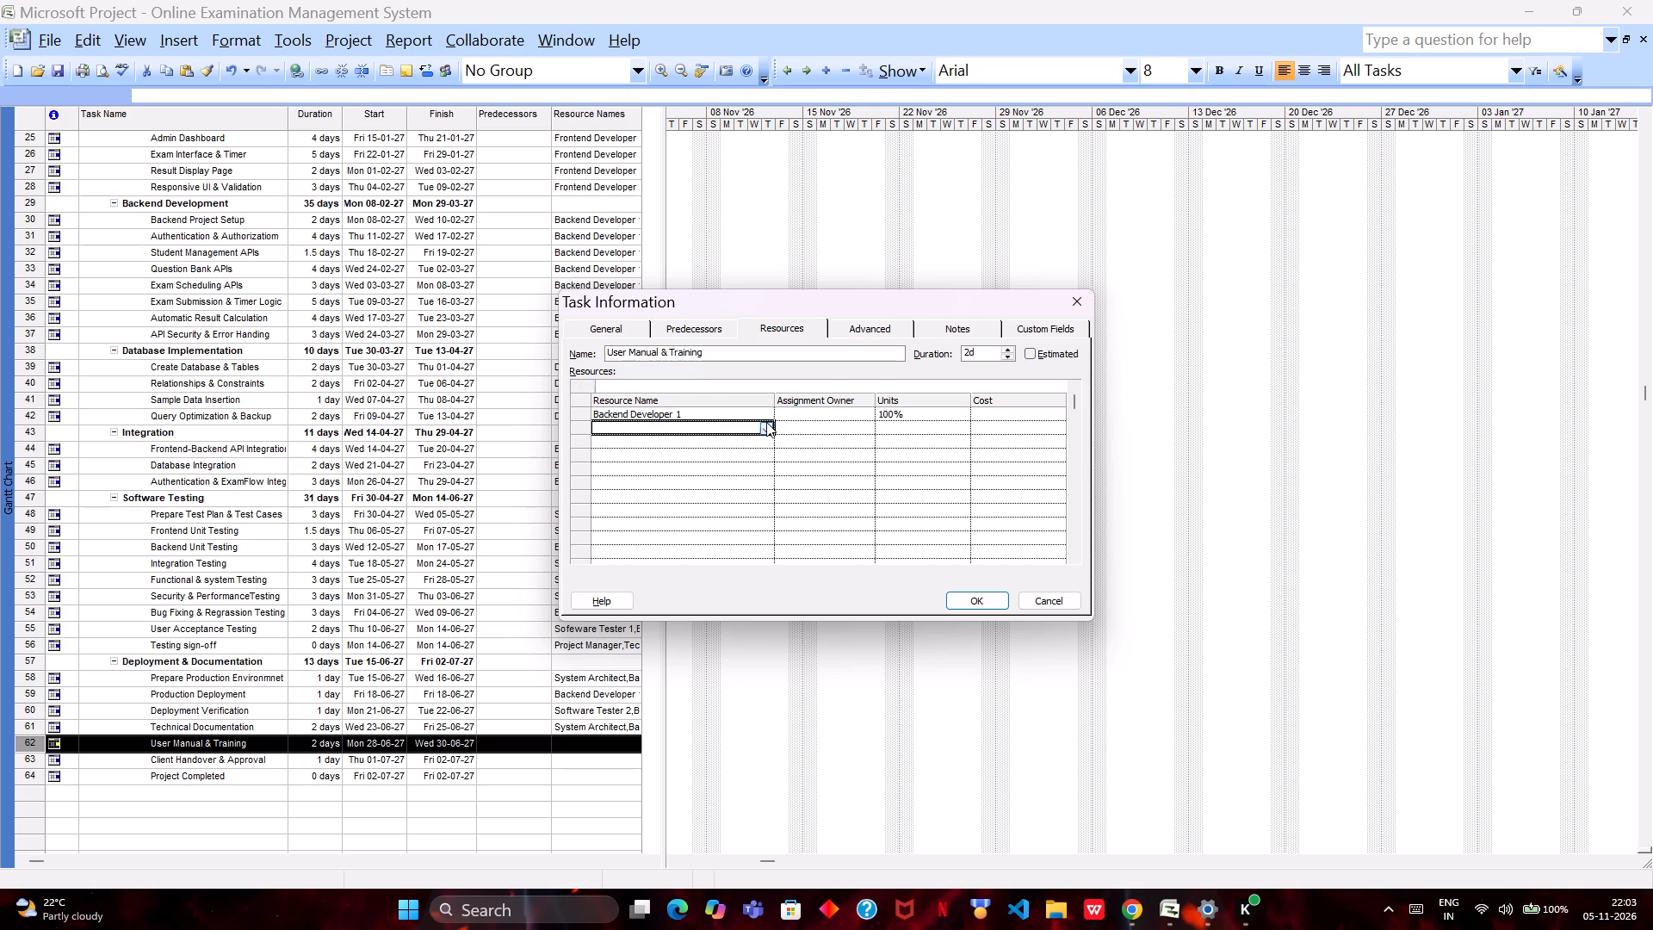
Add Sofeware Tester 1 as the second resource of the User Manual & Training task and apply the assignments.
left_click(764, 430)
key("Down")
key("Down")
key("Down")
key("Down")
key("Down")
key("Down")
key("Down")
key("Down")
key("Down")
key("Down")
key("Down")
key("Down")
key("Down")
key("Down")
key("Down")
key("Down")
key("Down")
key("Down")
key("Down")
key("Down")
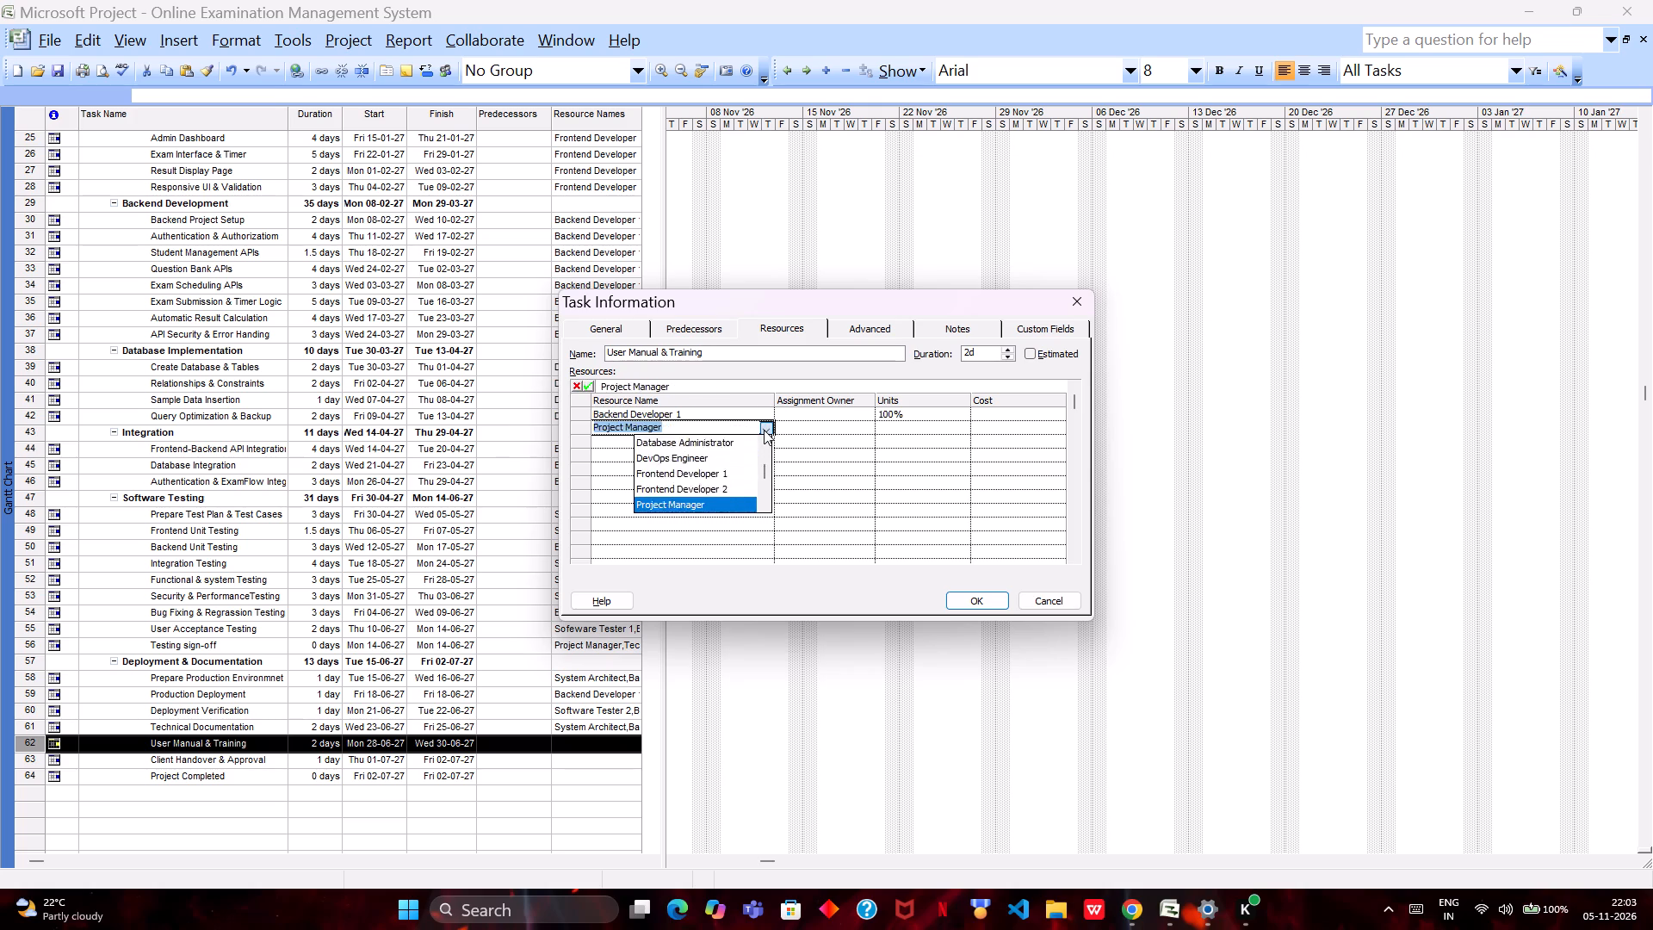
key("Up")
key("Up")
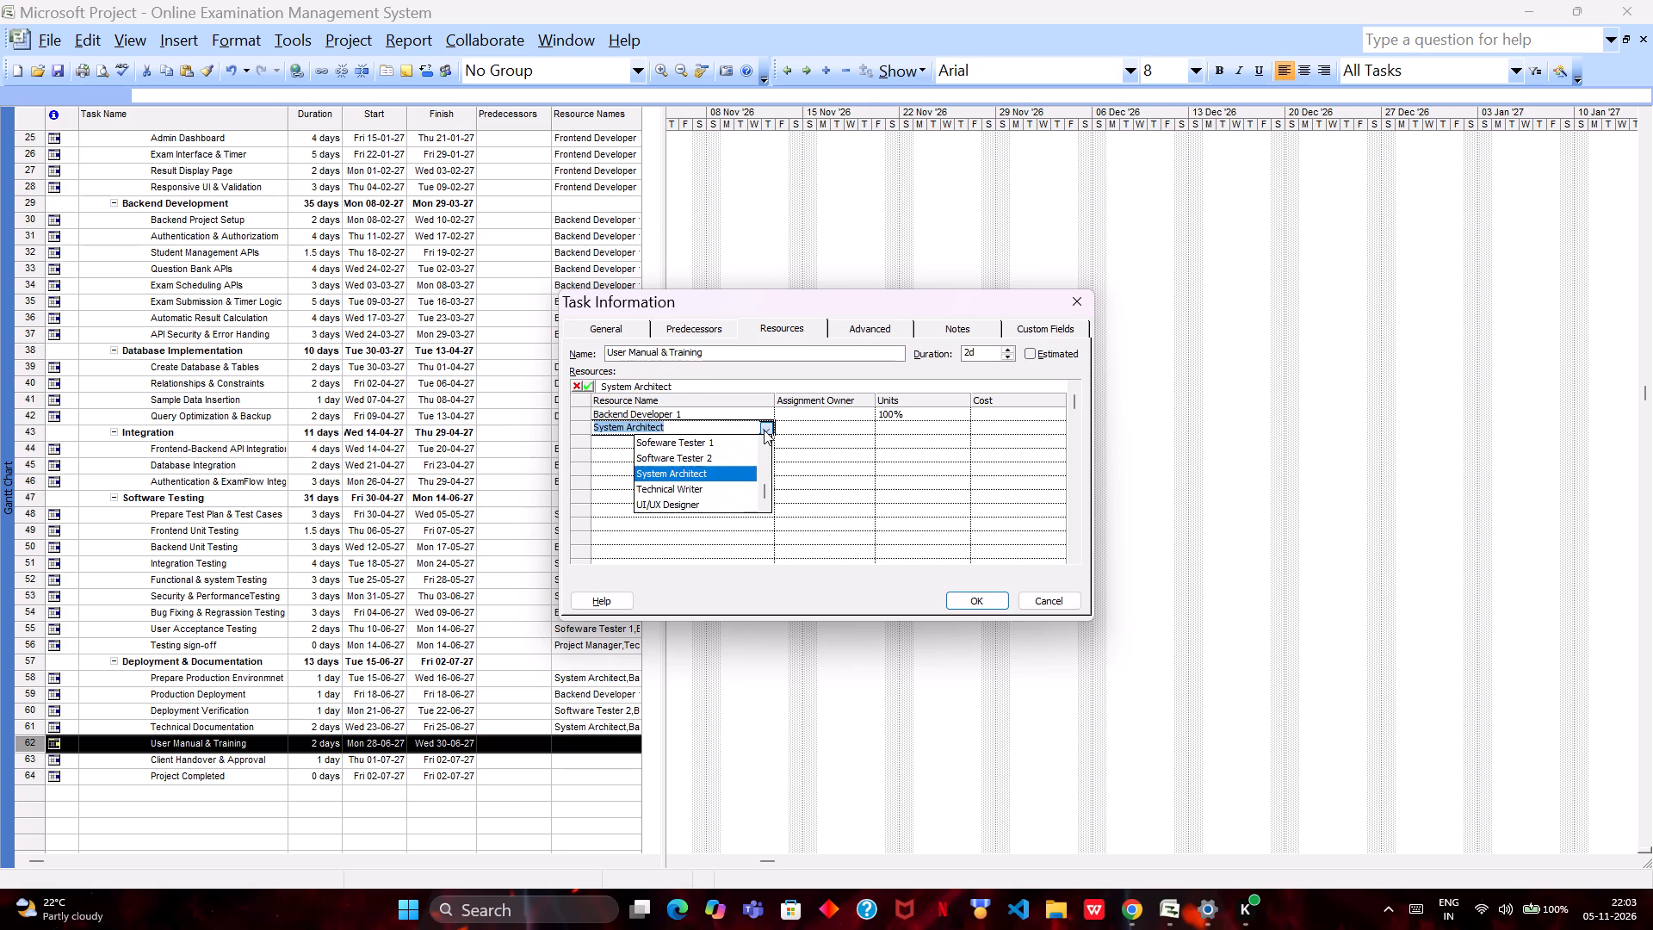
key("Up")
key("Up")
key("Return")
key("Return")
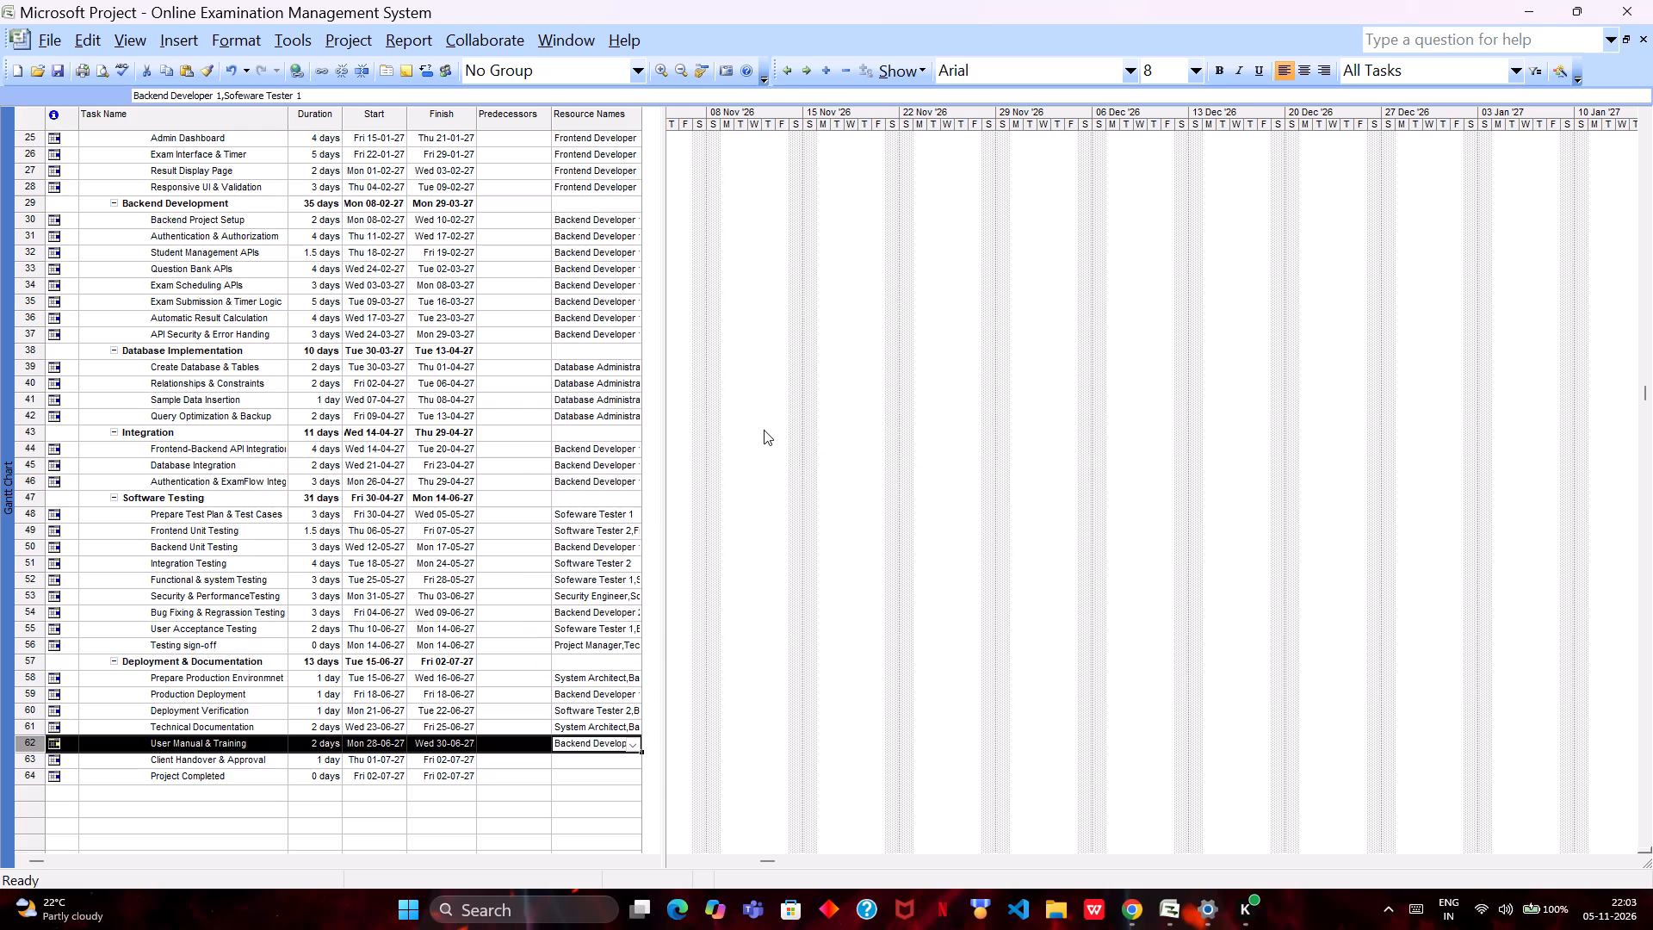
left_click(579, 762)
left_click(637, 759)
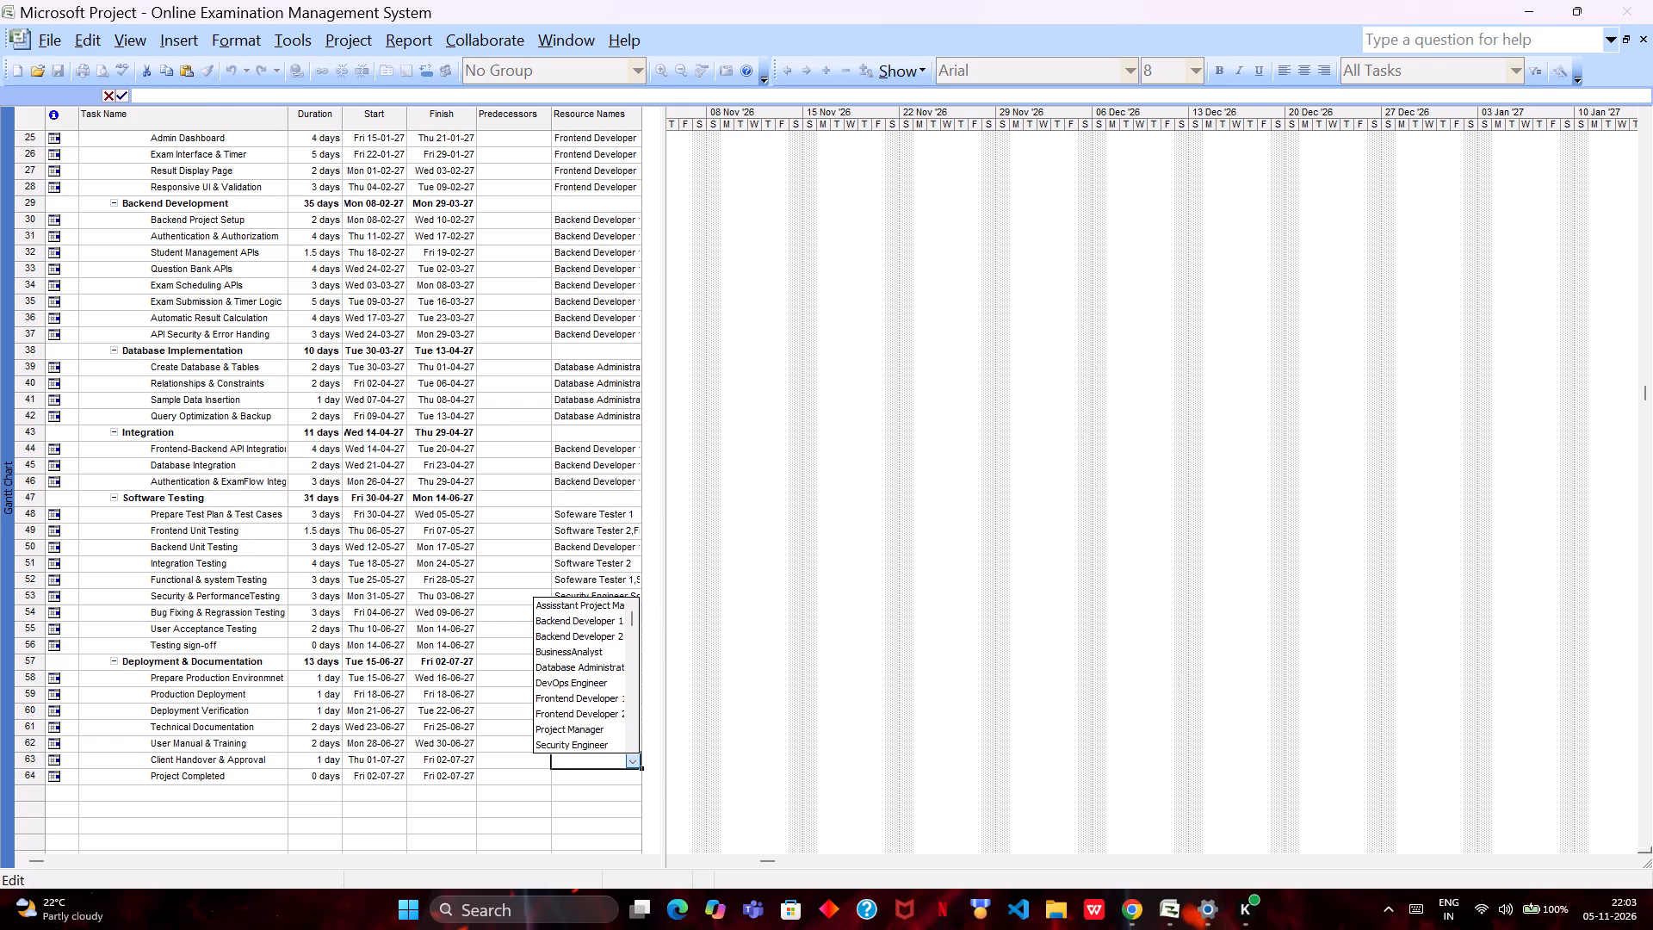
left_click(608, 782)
Assign Project Manager as the first resource of the Client Handover & Approval task.
double_click(618, 756)
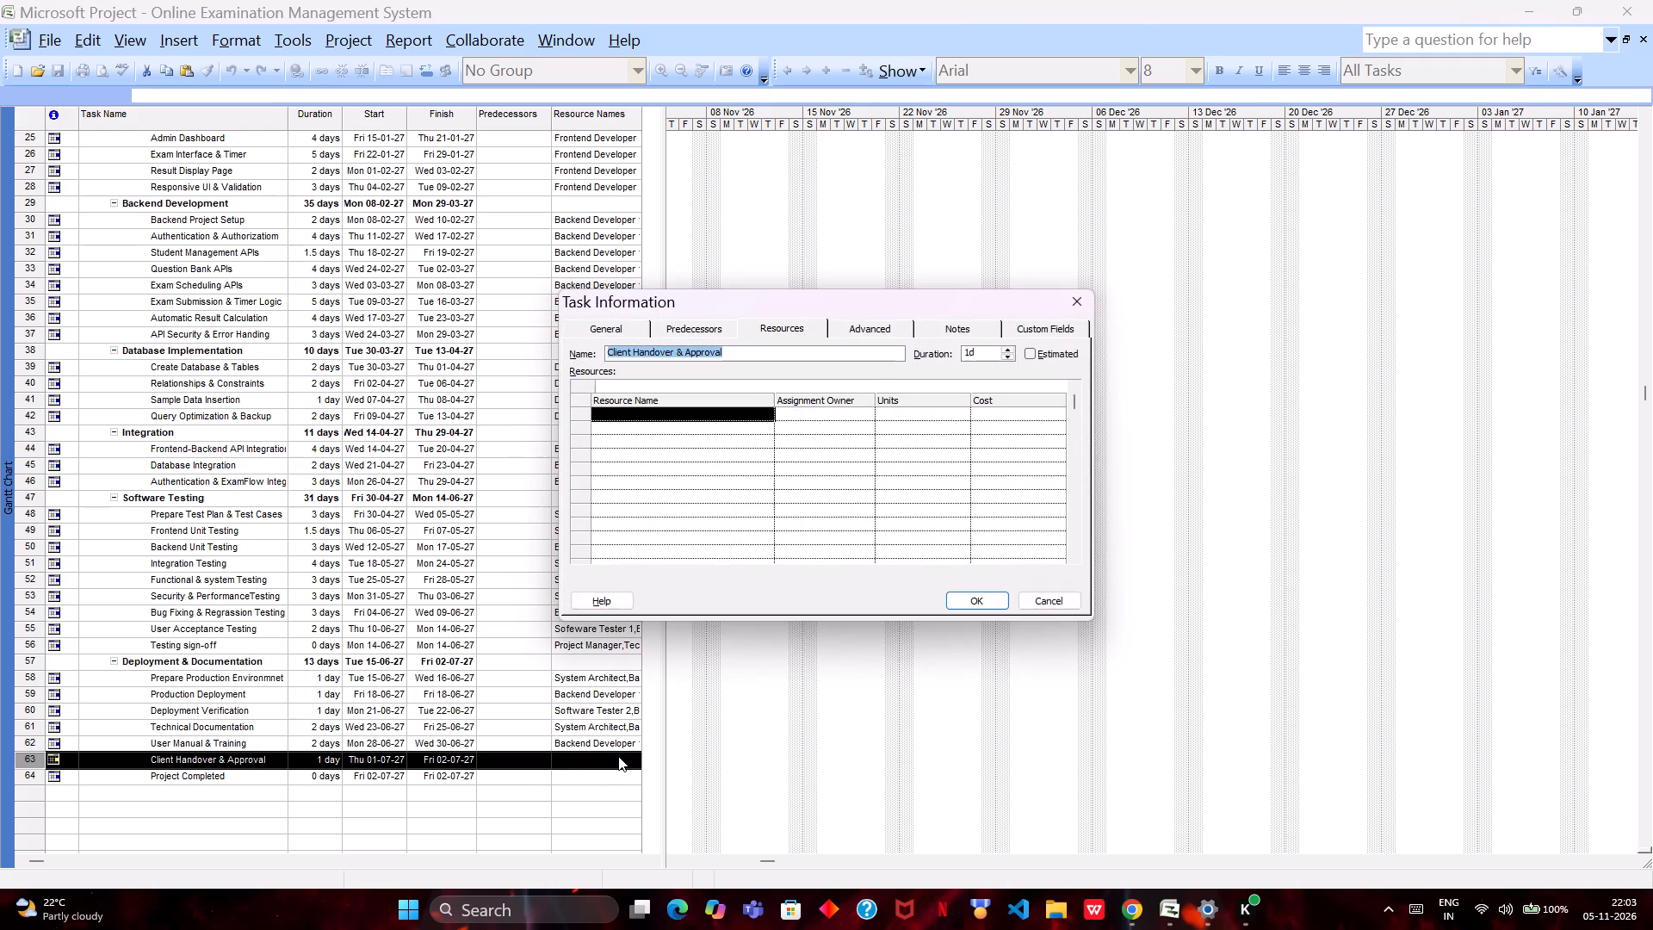
left_click(766, 418)
left_click(766, 418)
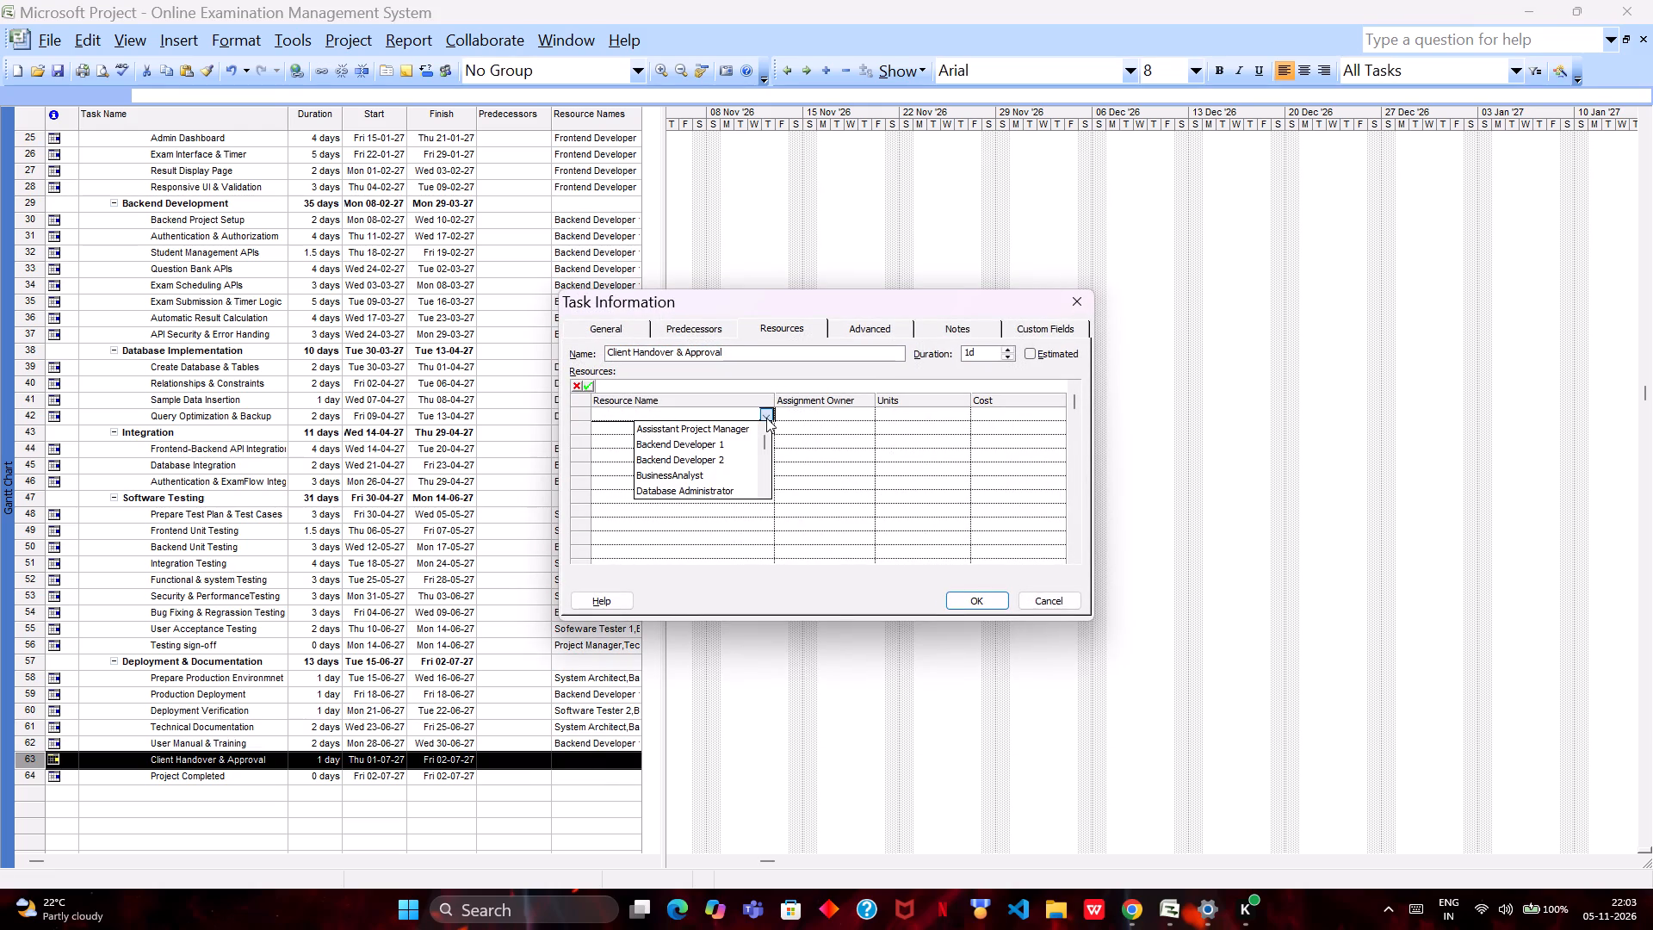
key("Down")
key("Down")
key("Down")
key("Down")
key("Down")
key("Down")
key("Down")
key("Down")
key("Down")
key("Down")
key("Down")
key("Down")
key("Down")
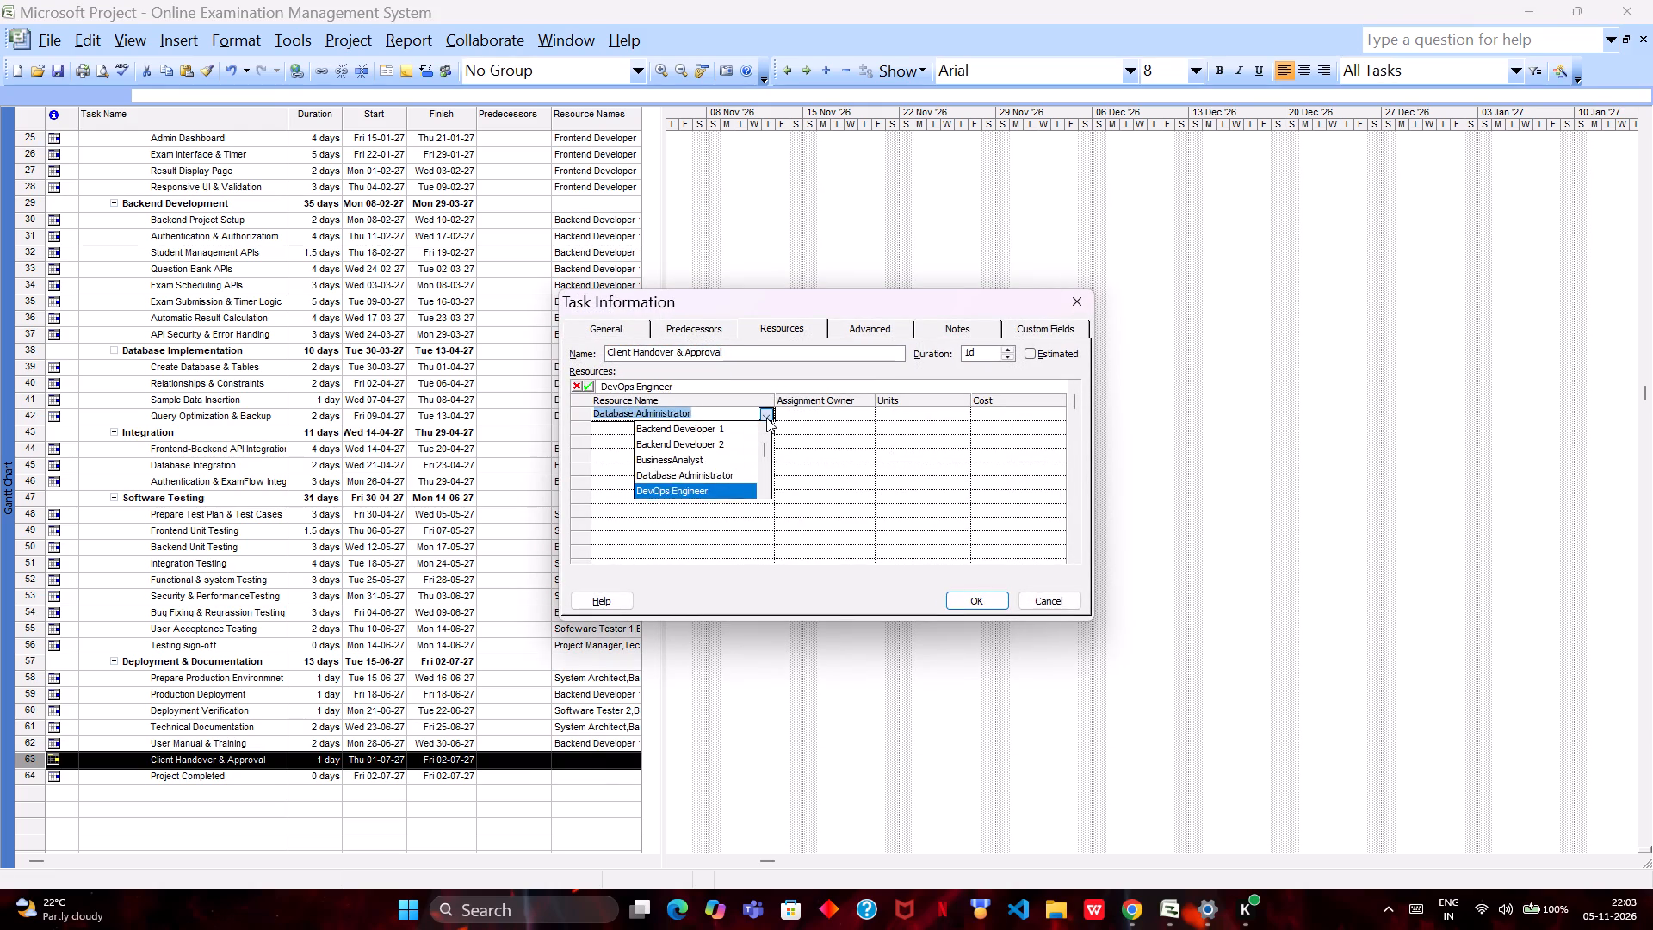
key("Down")
key("Down")
key("Down")
key("Up")
key("Up")
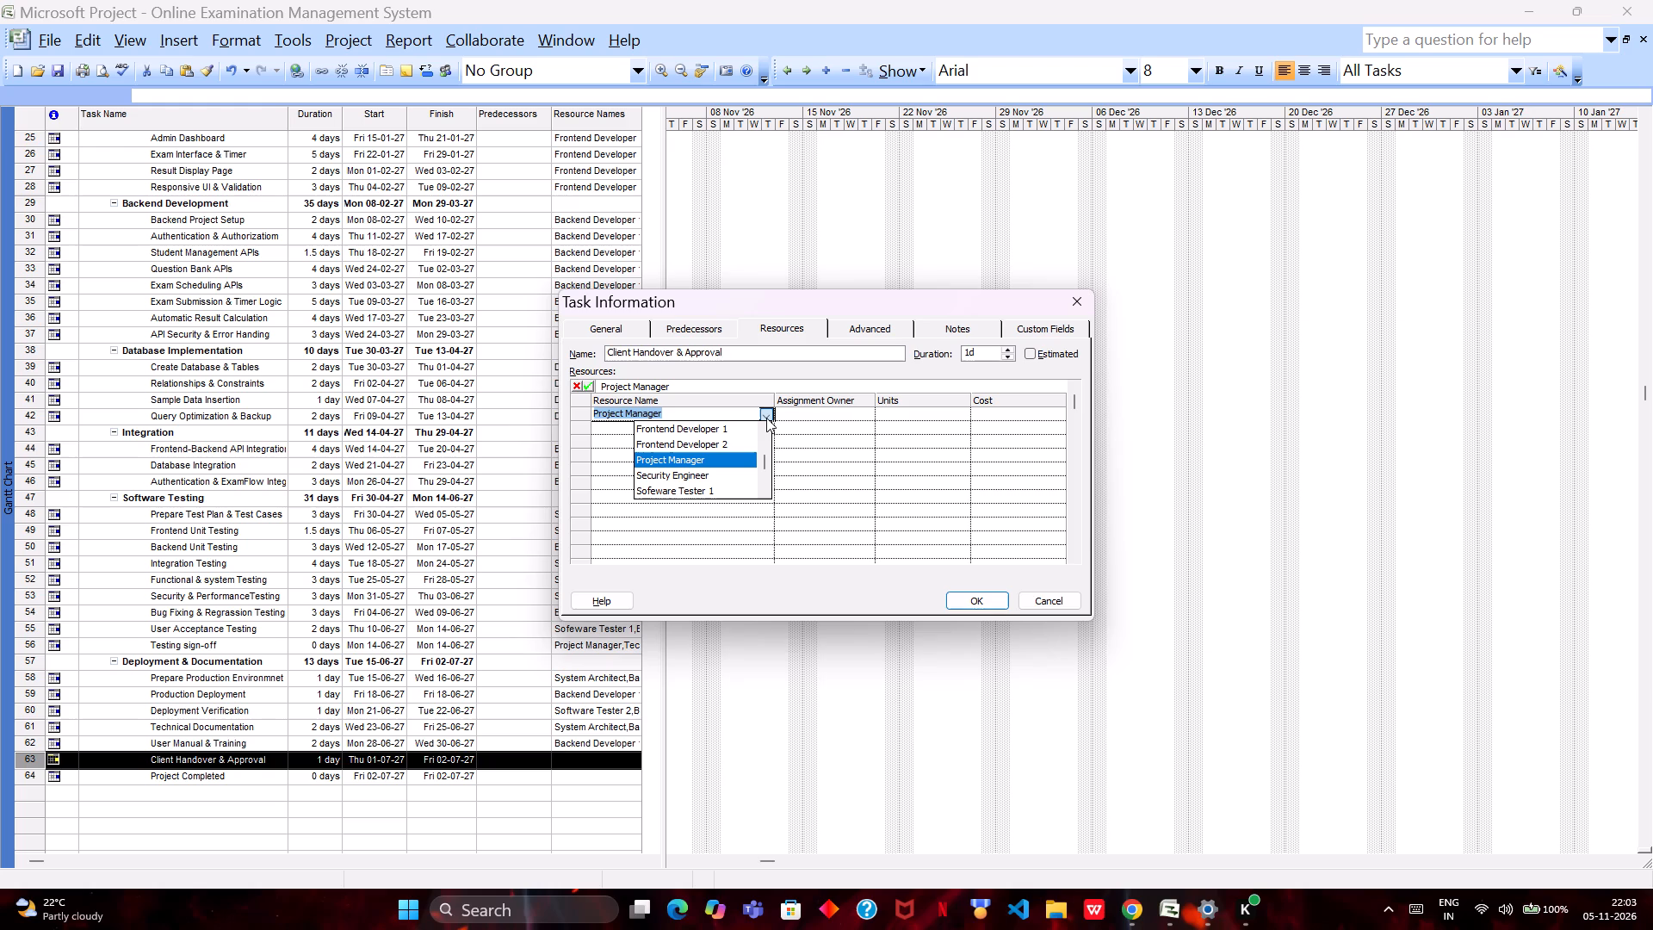
key("Return")
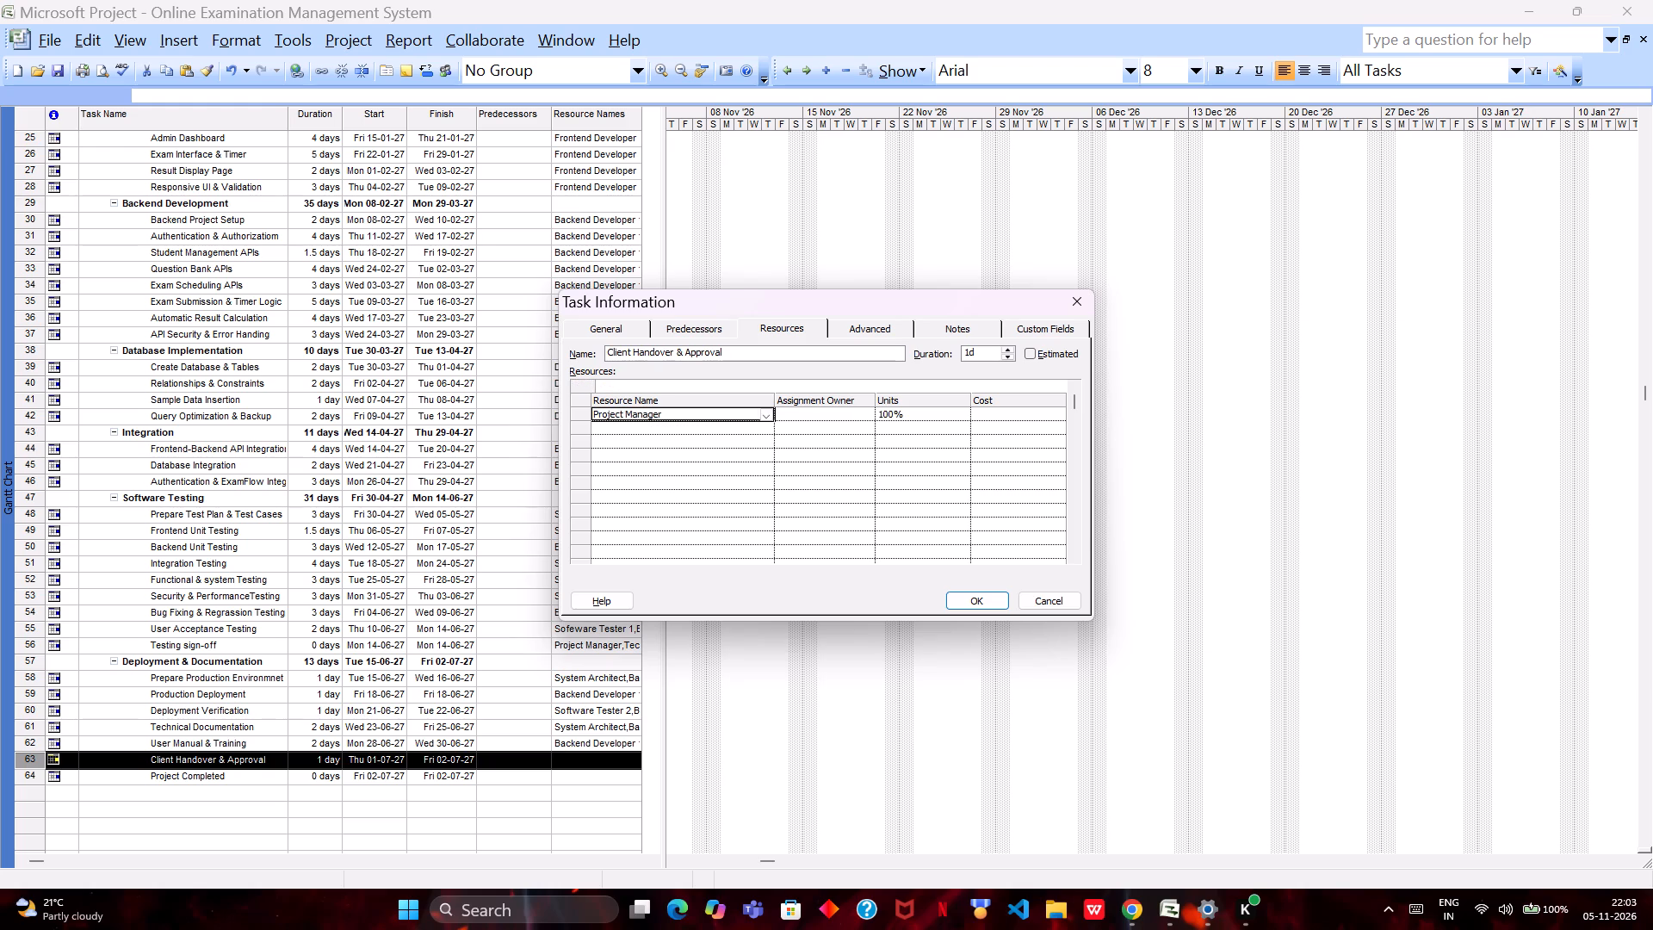
Add BusinessAnalyst as the second resource of the Client Handover & Approval task and apply the assignments.
left_click(766, 418)
left_click(766, 422)
left_click(766, 422)
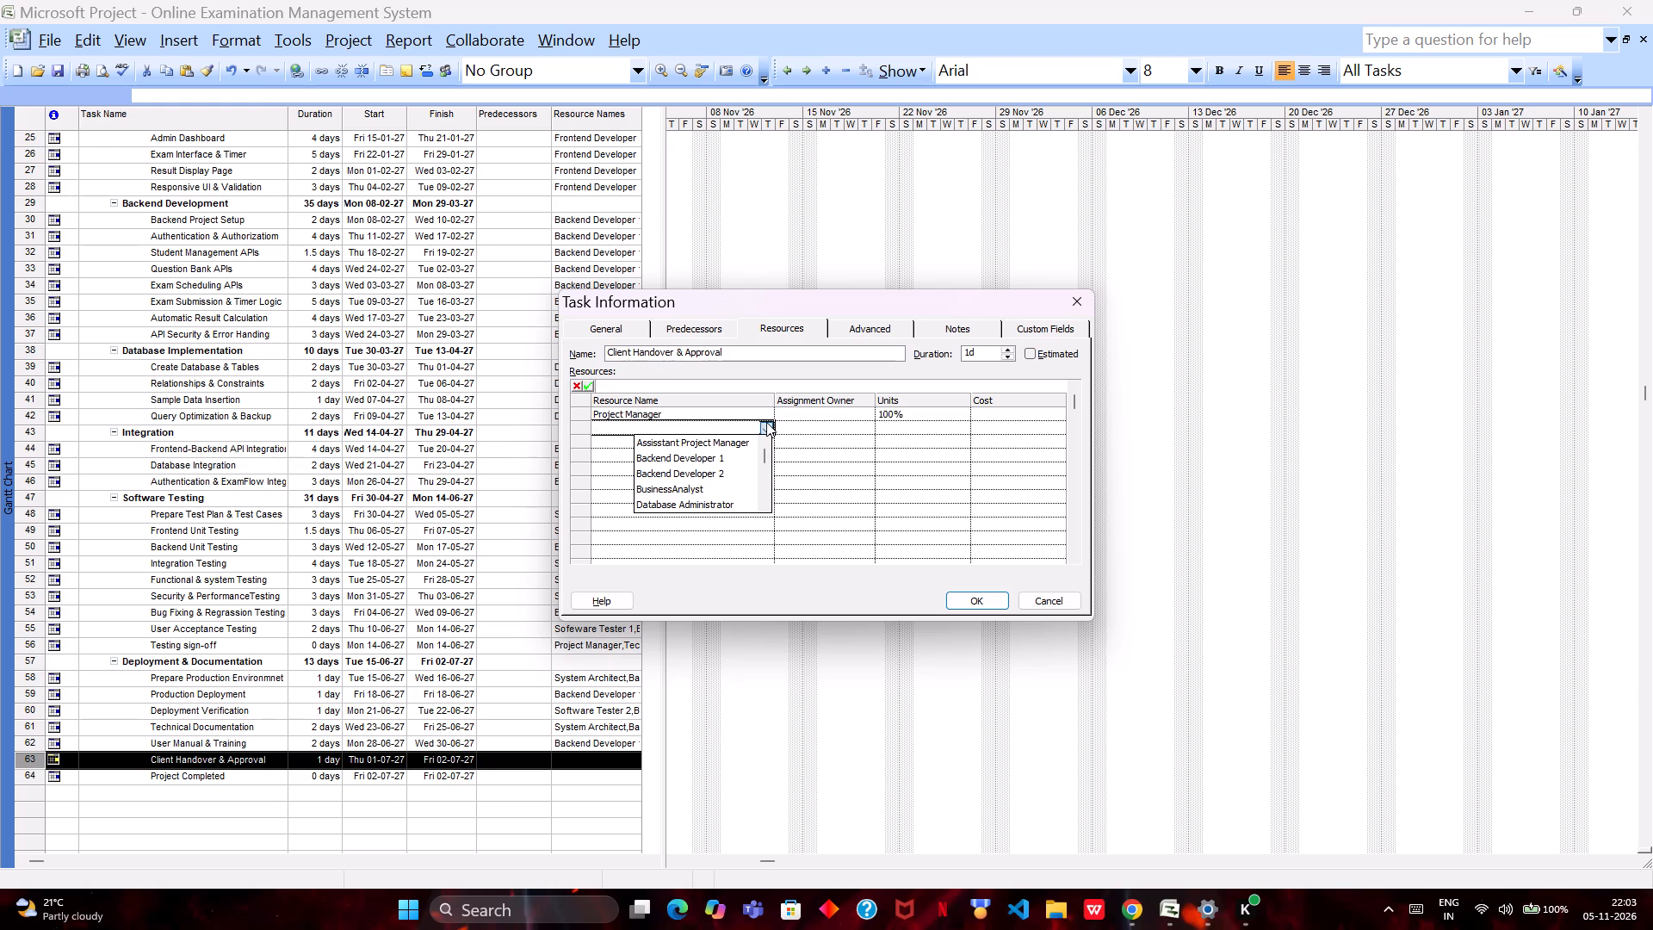
key("Down")
key("Down")
key("Down")
key("Down")
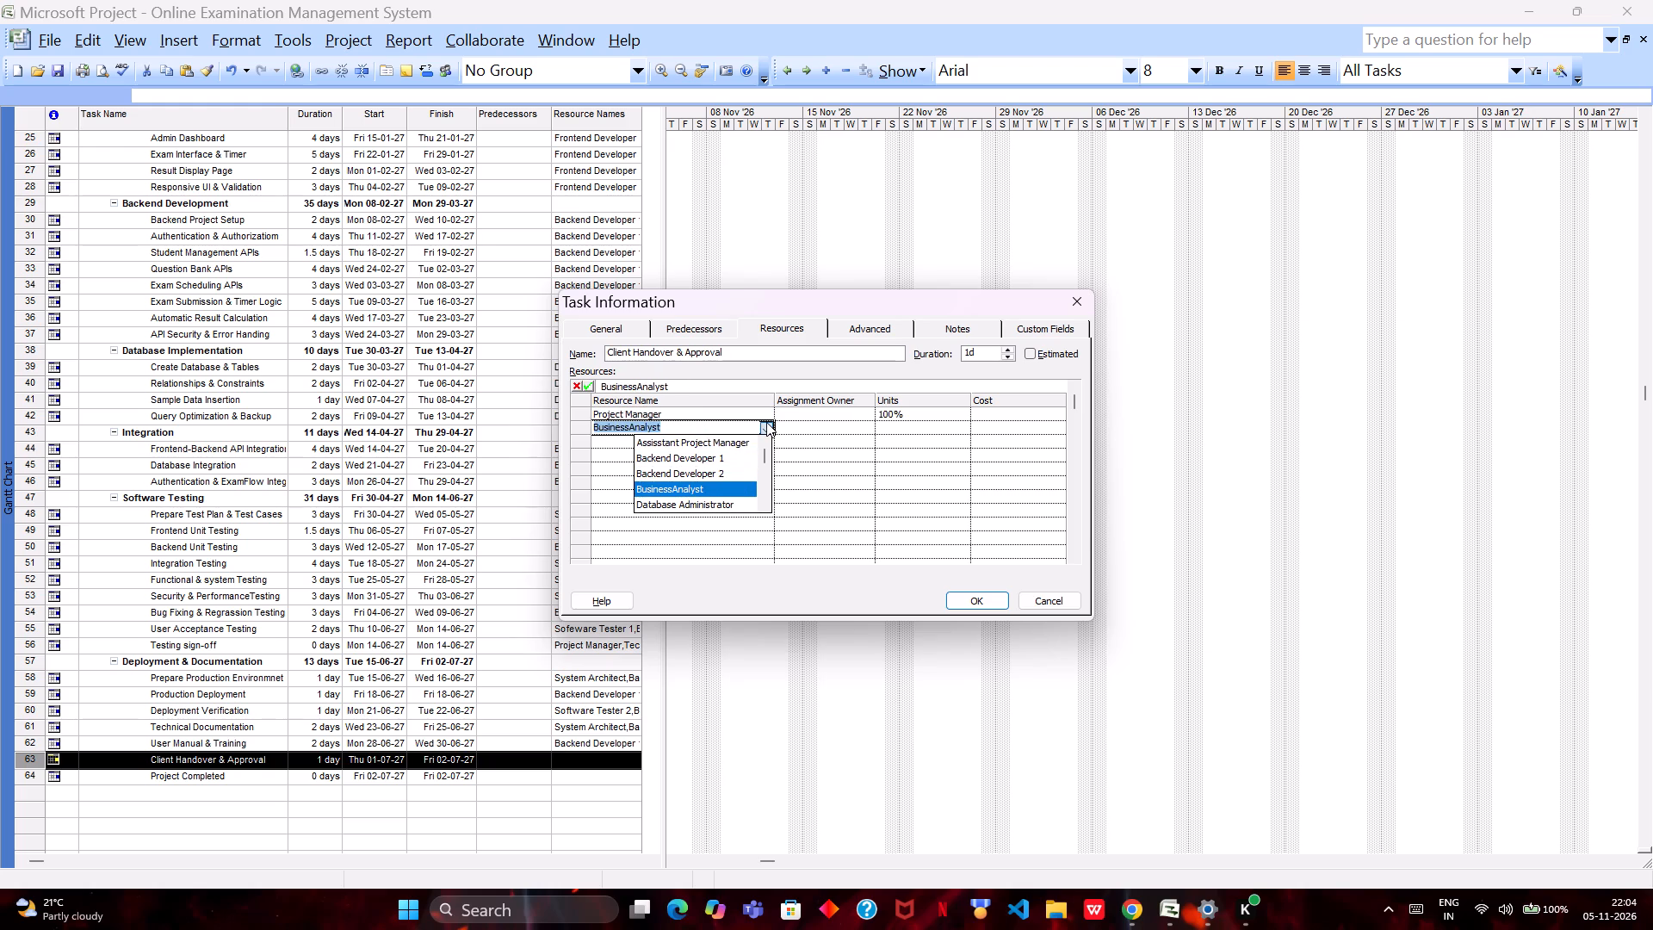
key("Return")
key("Return")
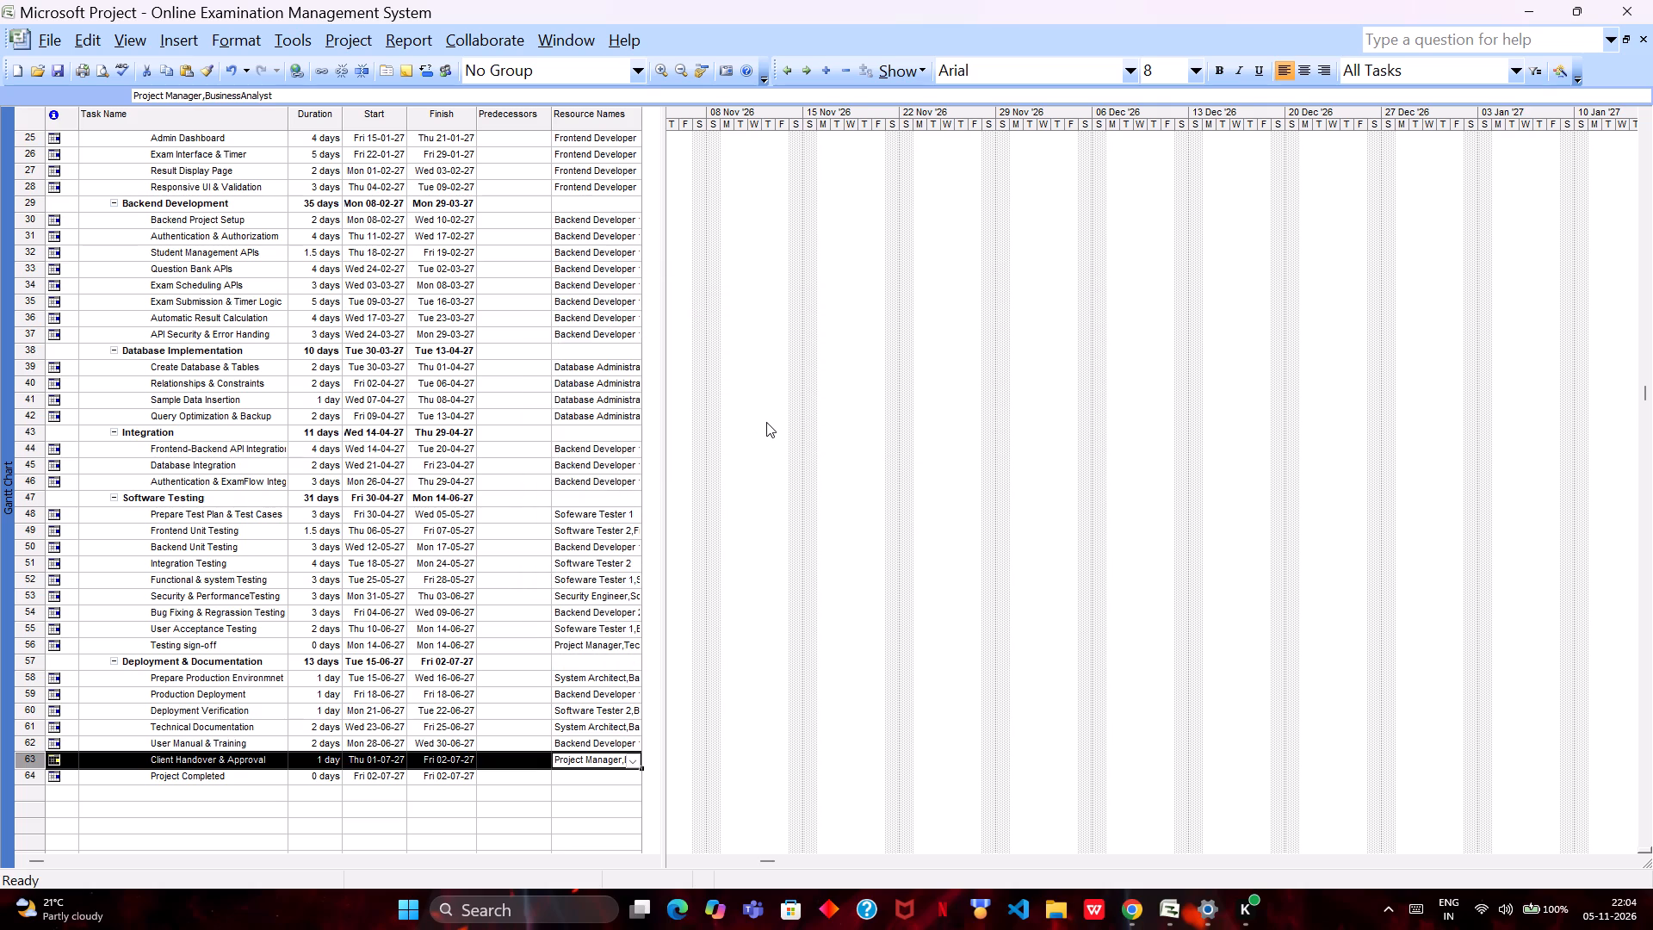
Assign Project Manager as the resource of the Project Completed milestone.
left_click(615, 783)
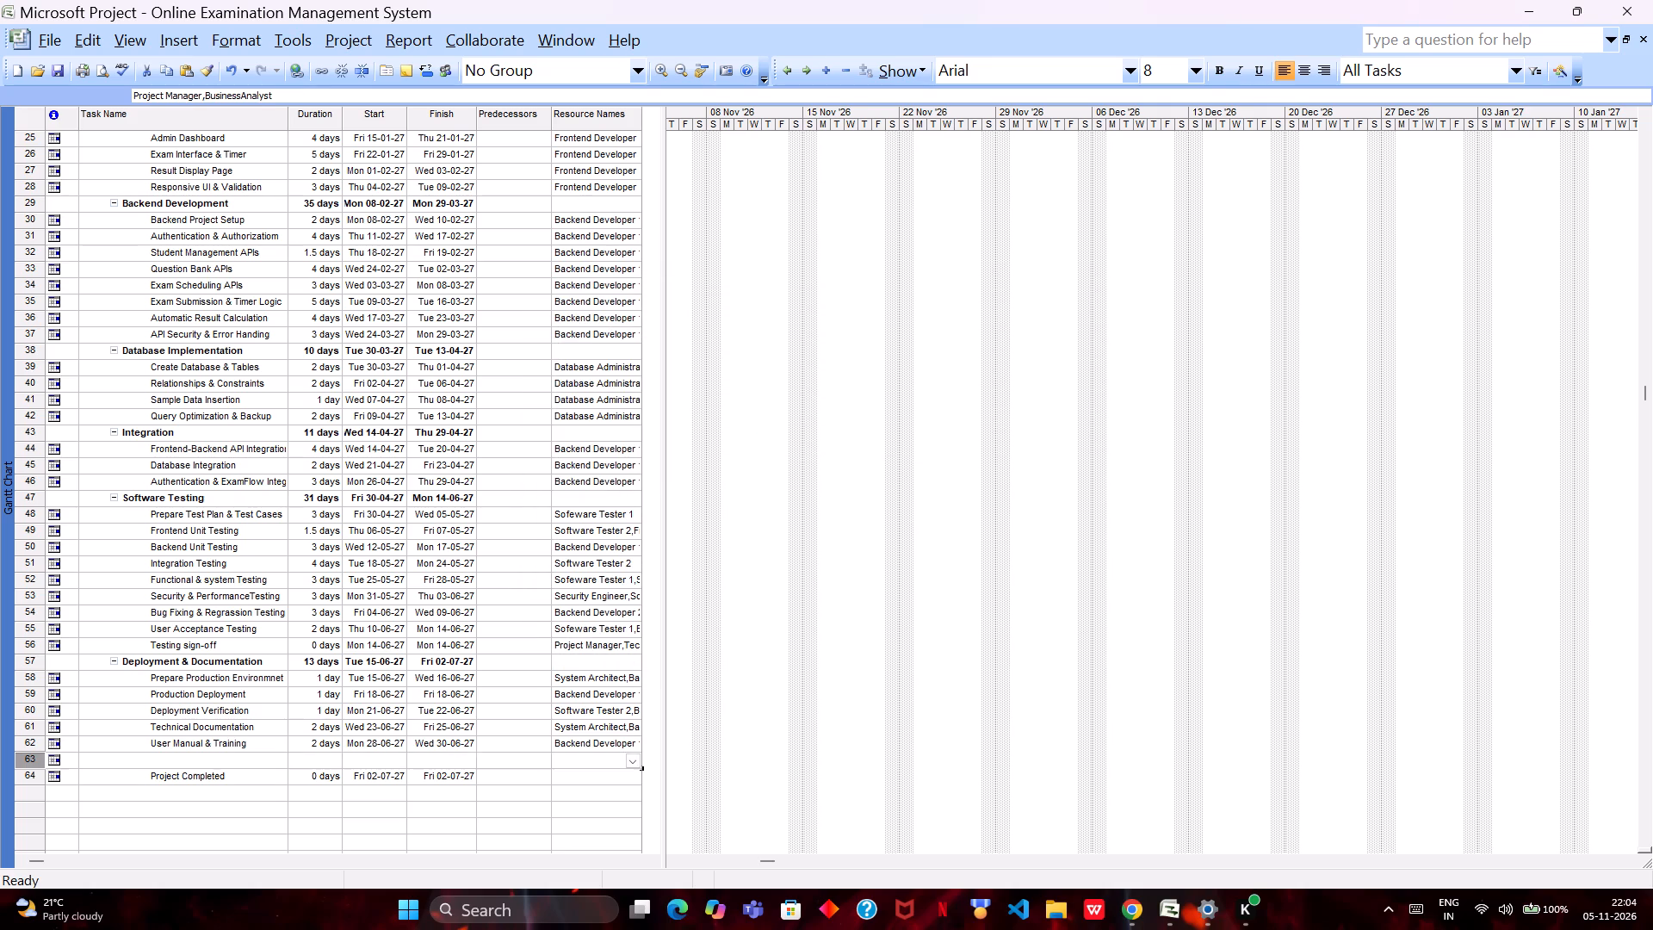
left_click(630, 783)
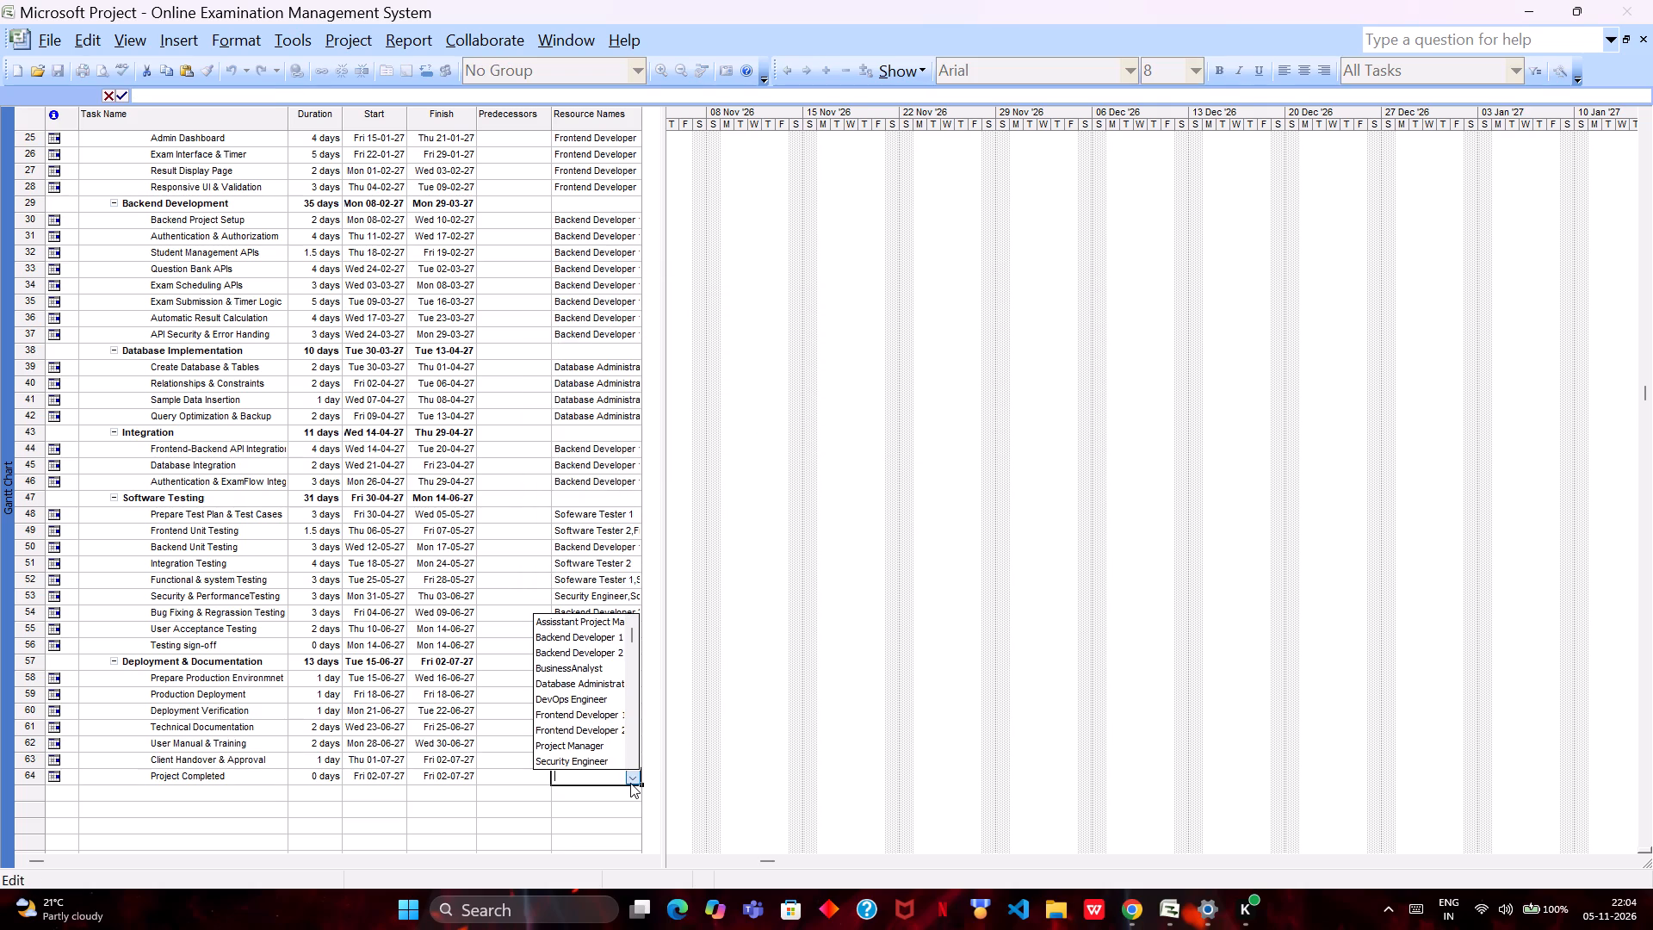
left_click(602, 743)
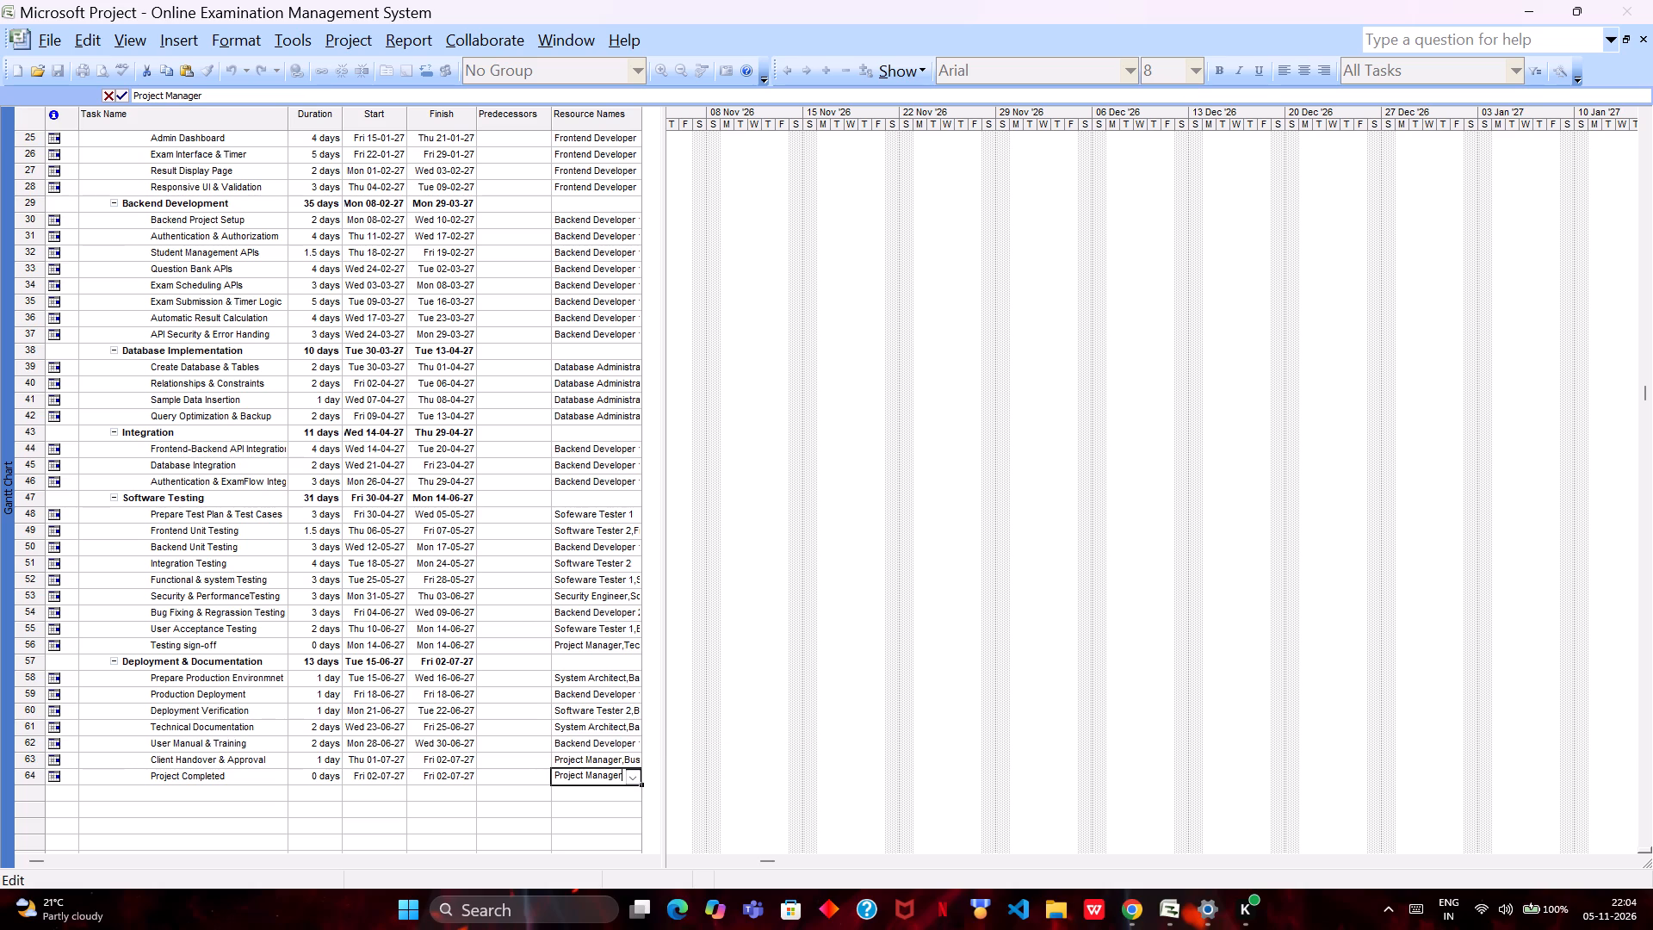
scroll(488, 587, "up", 7)
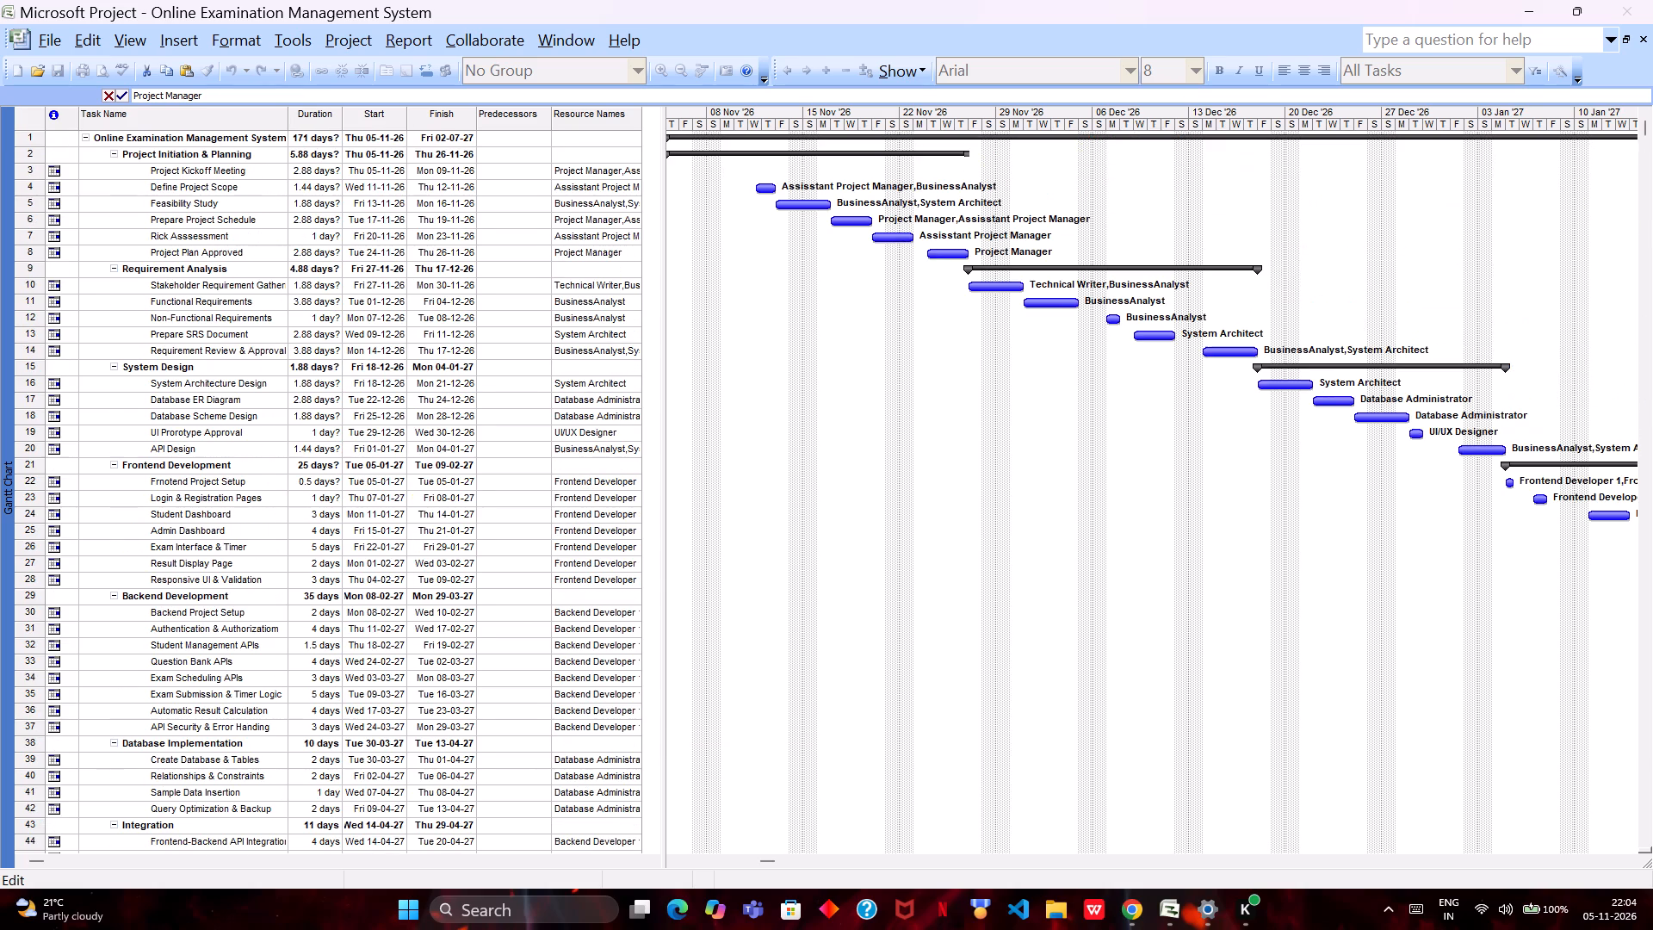
scroll(488, 587, "up", 2)
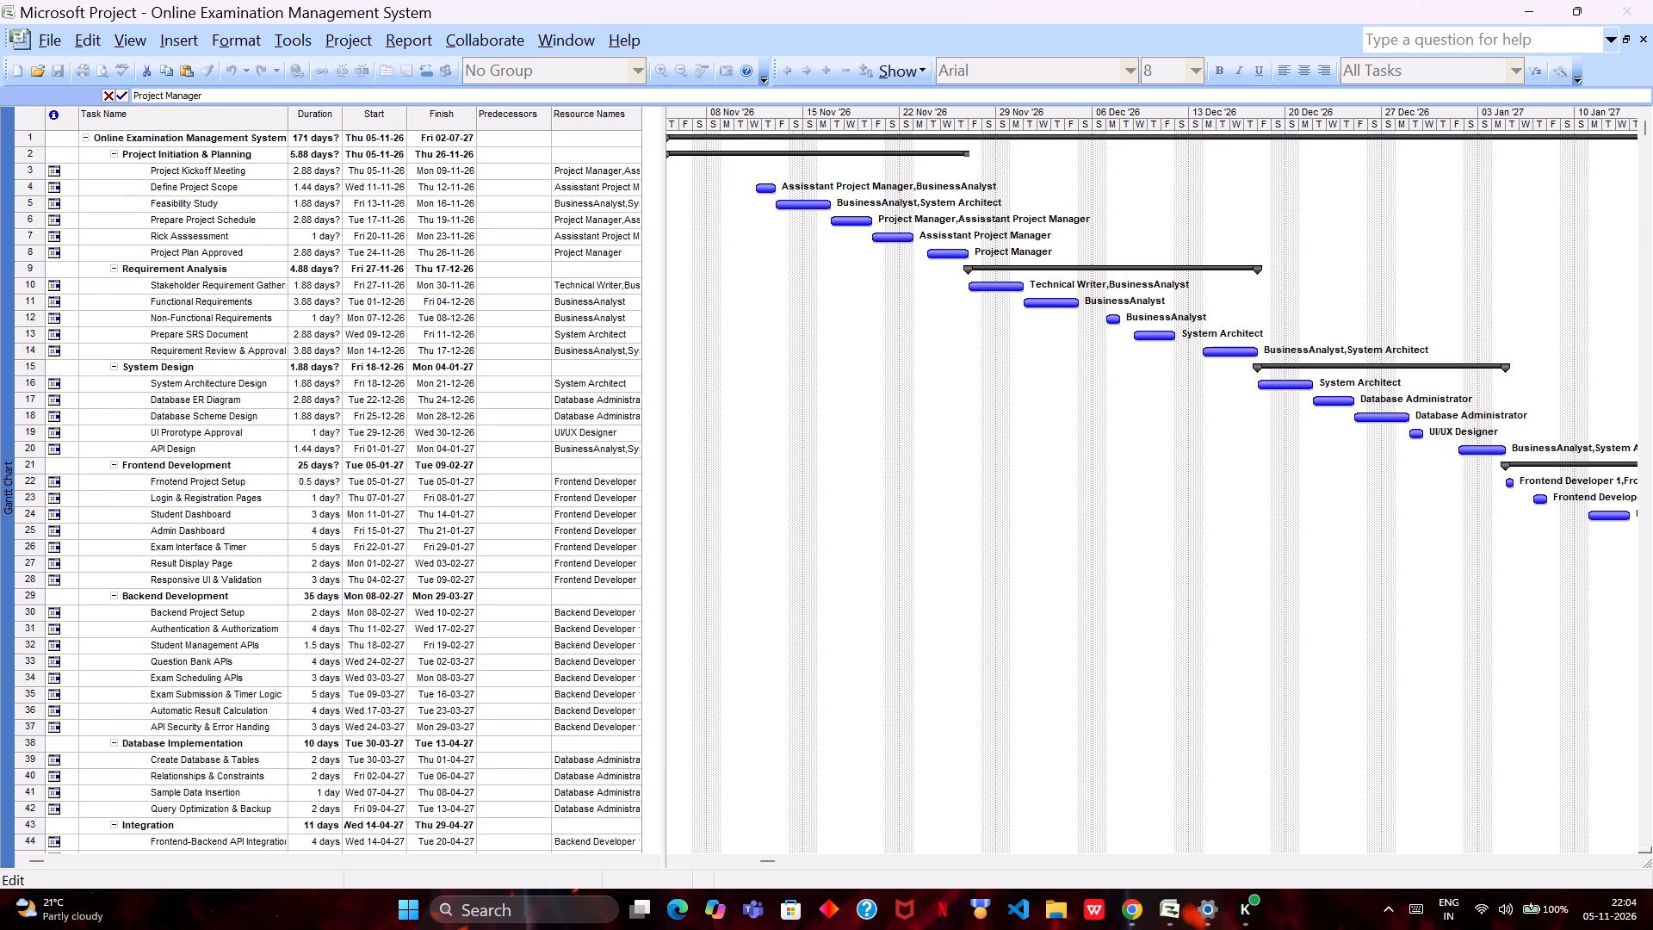
left_click(507, 158)
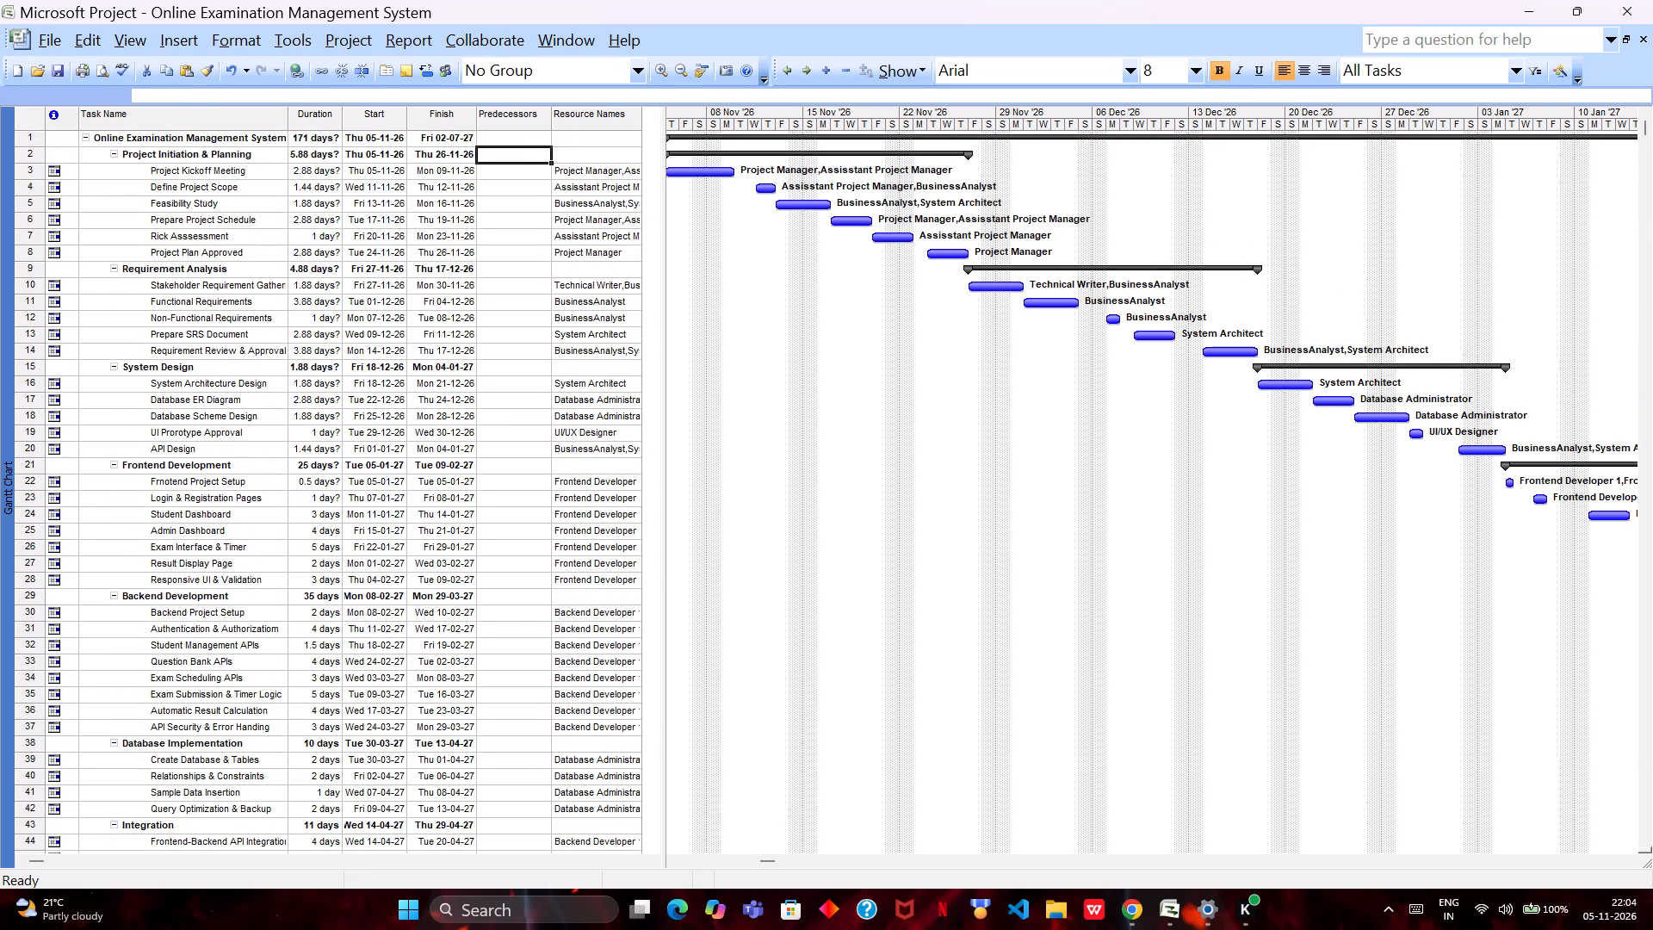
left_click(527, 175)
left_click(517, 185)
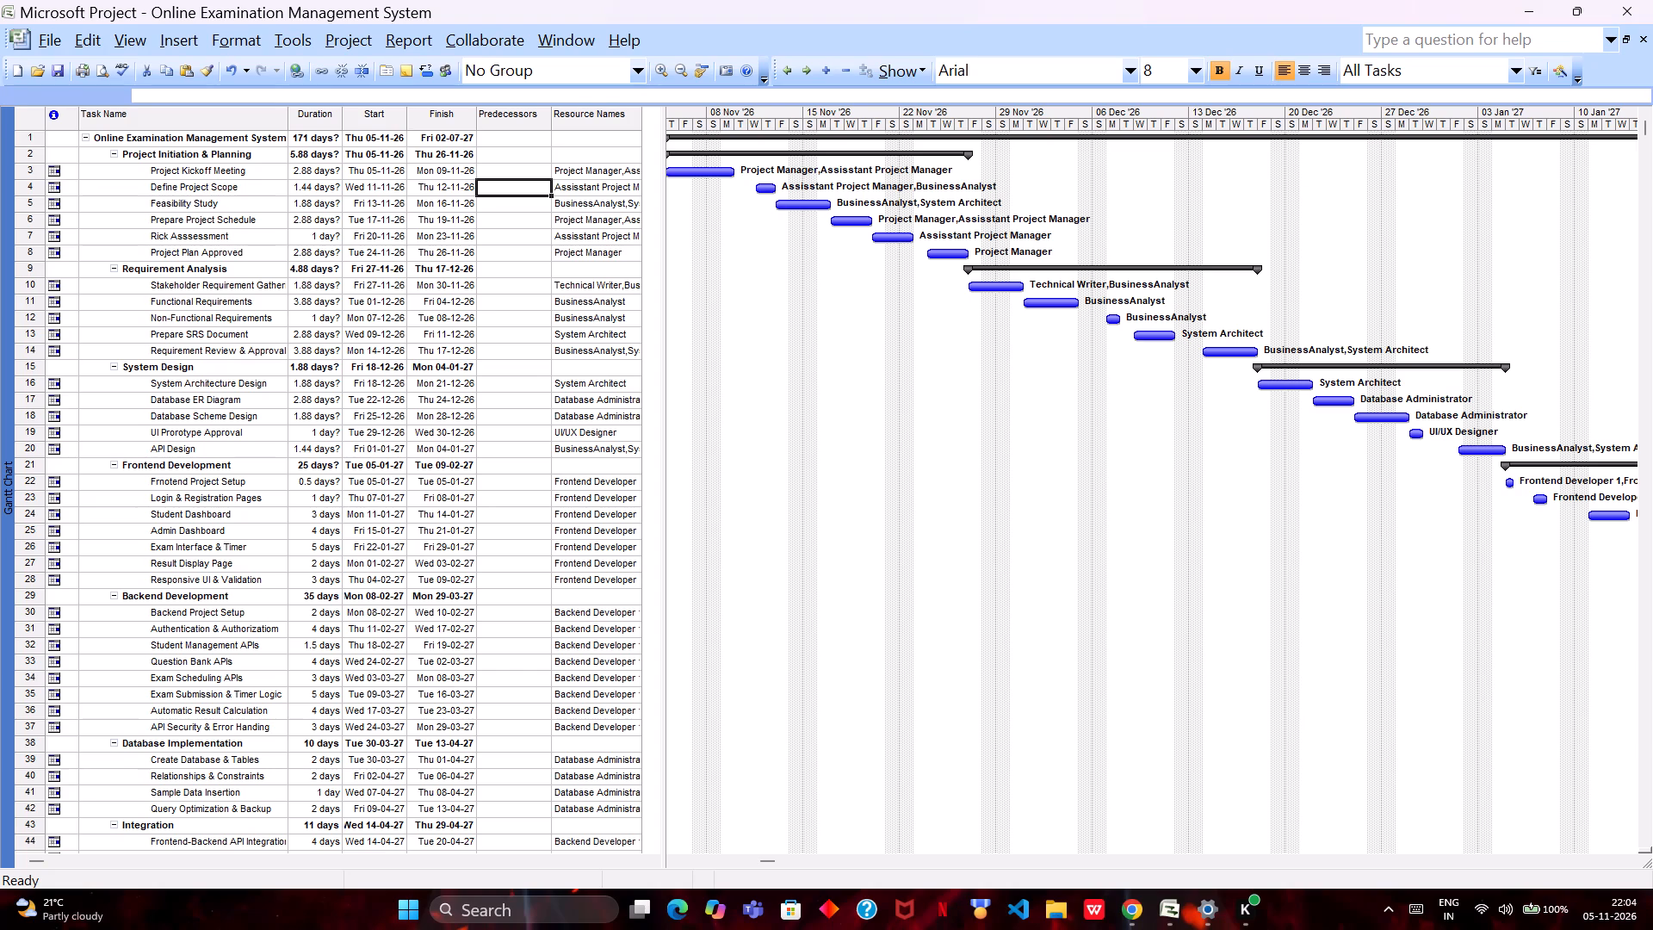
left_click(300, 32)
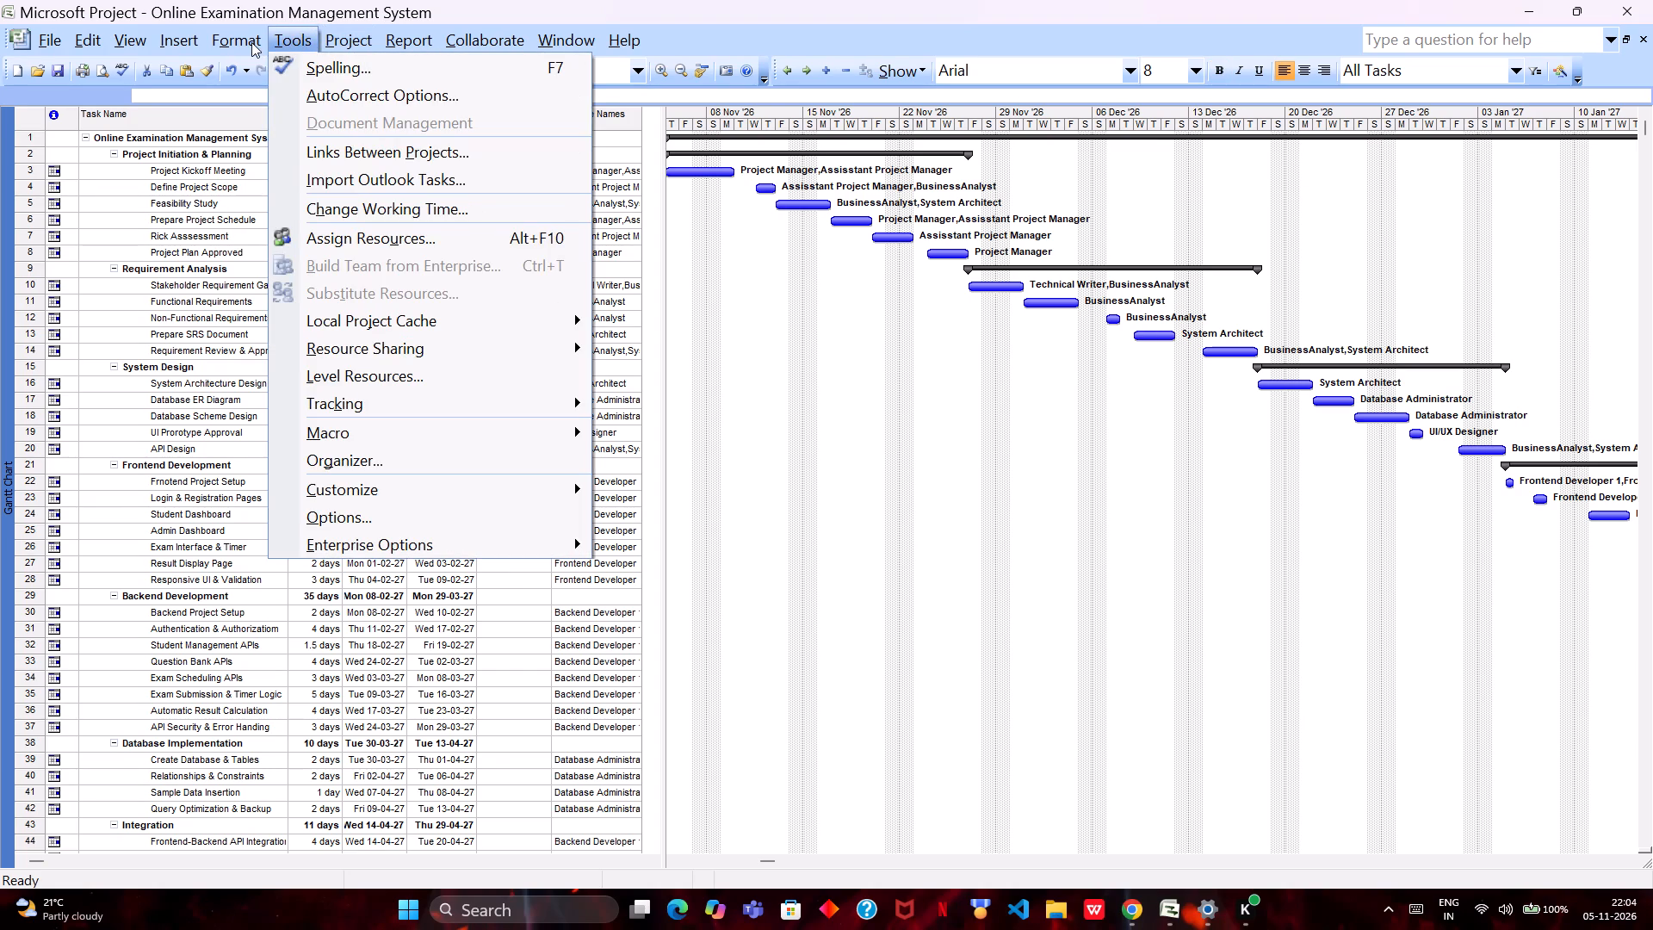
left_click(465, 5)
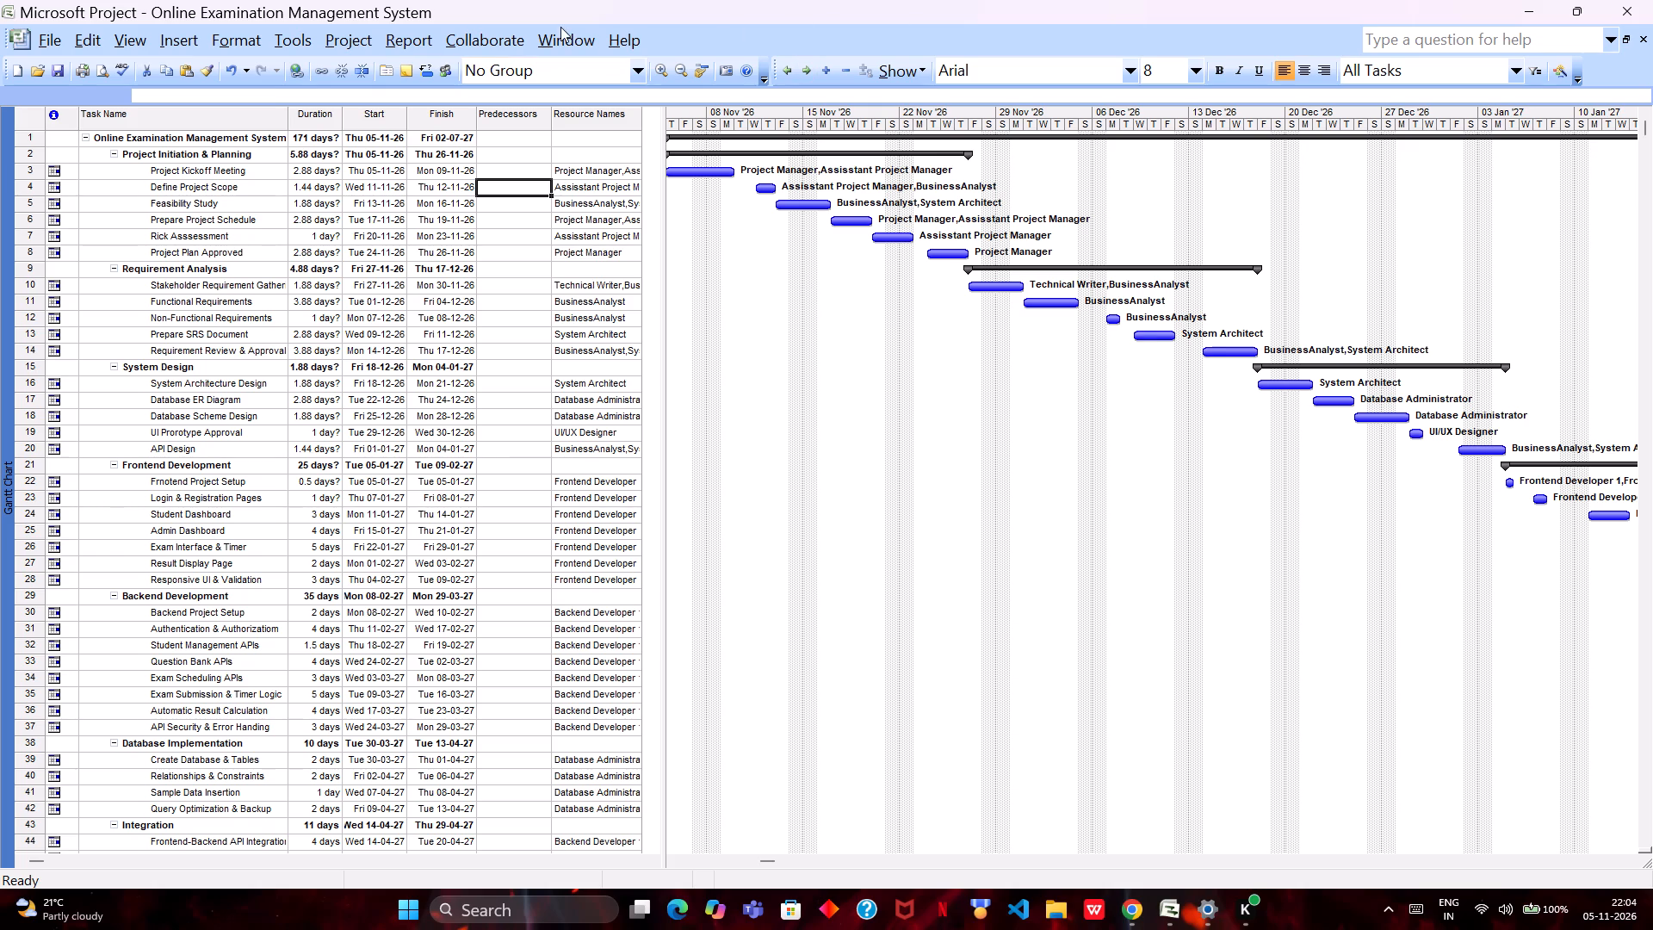
Start the Gantt Chart Wizard and choose Critical path as the information the chart displays.
left_click(339, 42)
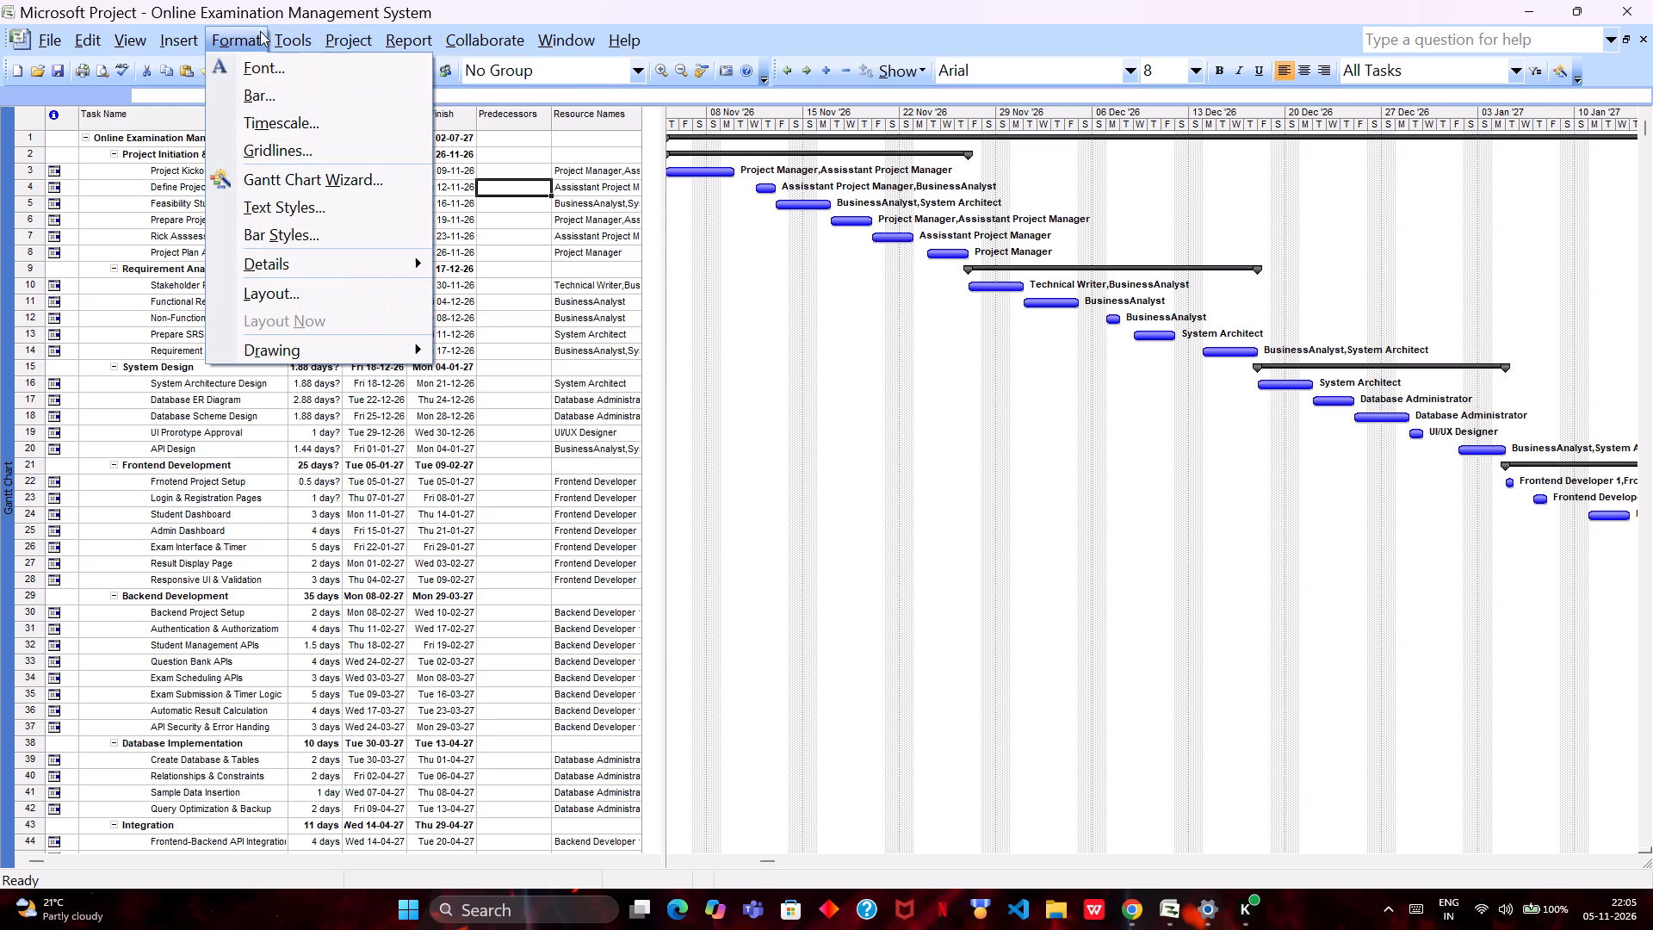
left_click(296, 189)
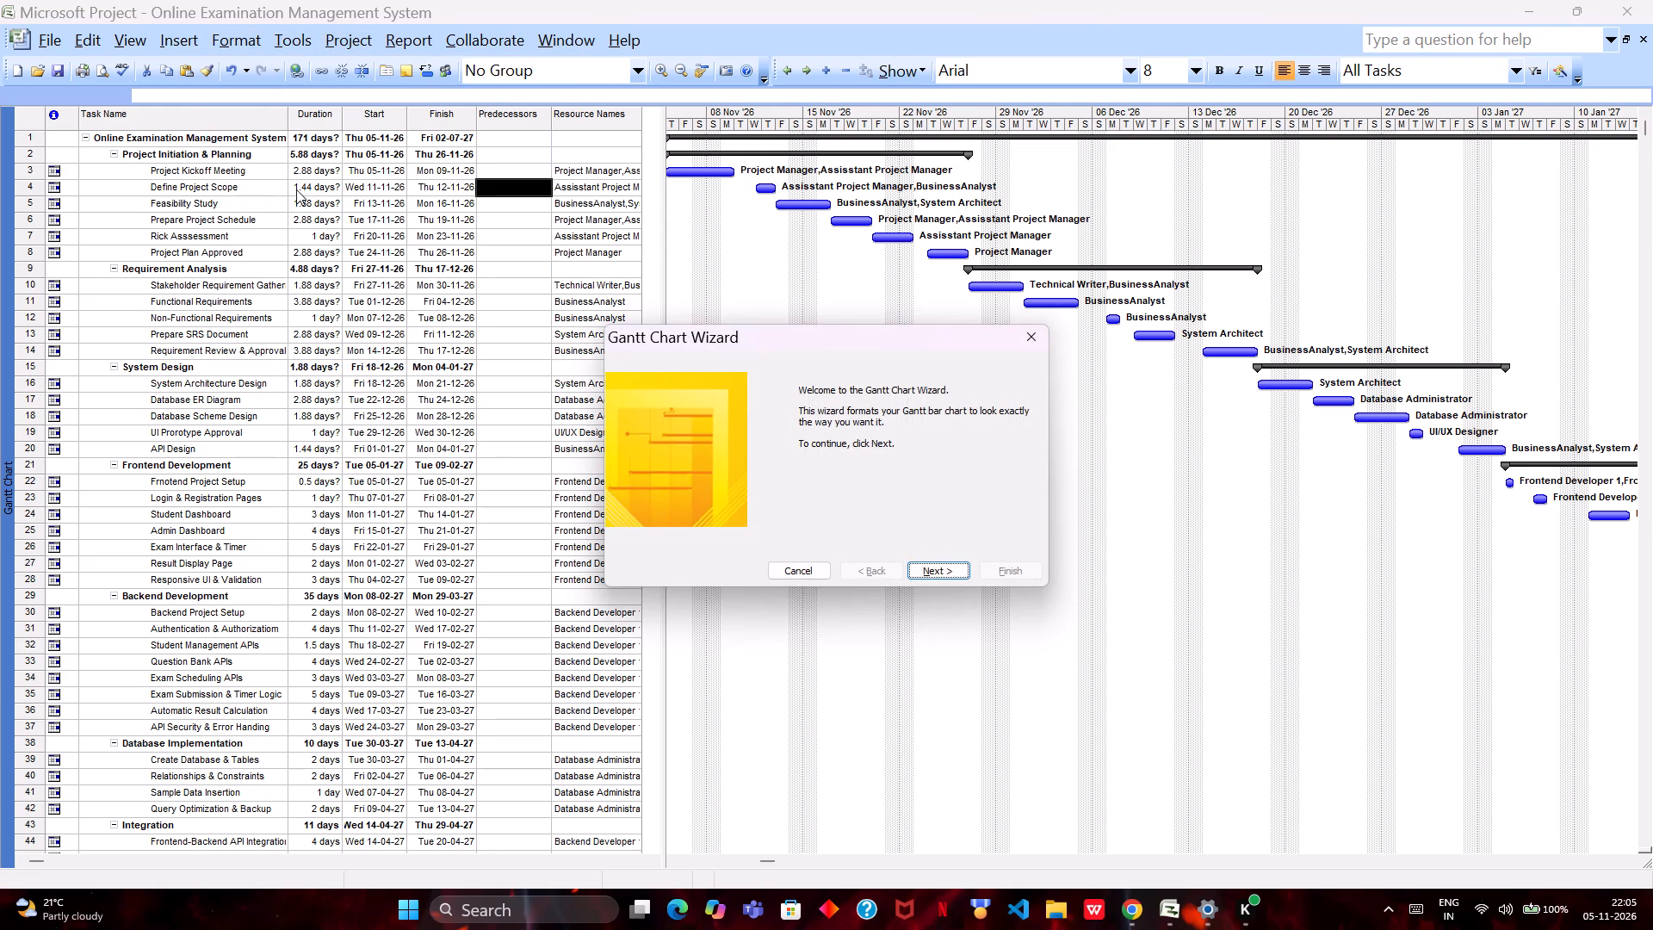
left_click(933, 566)
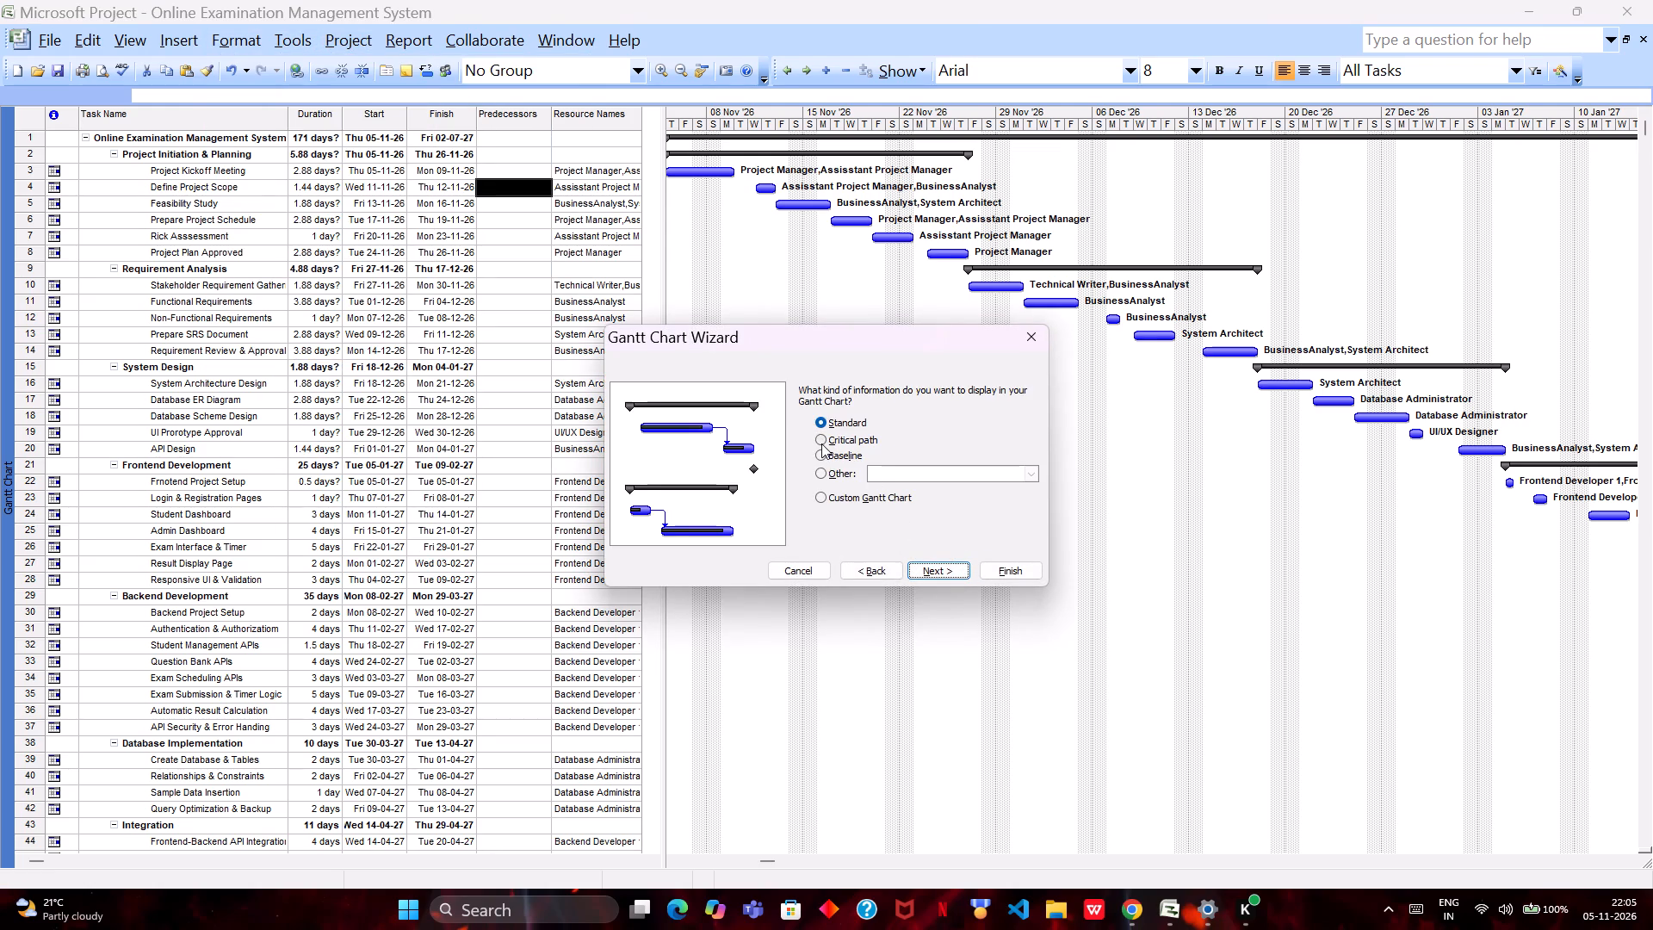
left_click(821, 443)
left_click(945, 571)
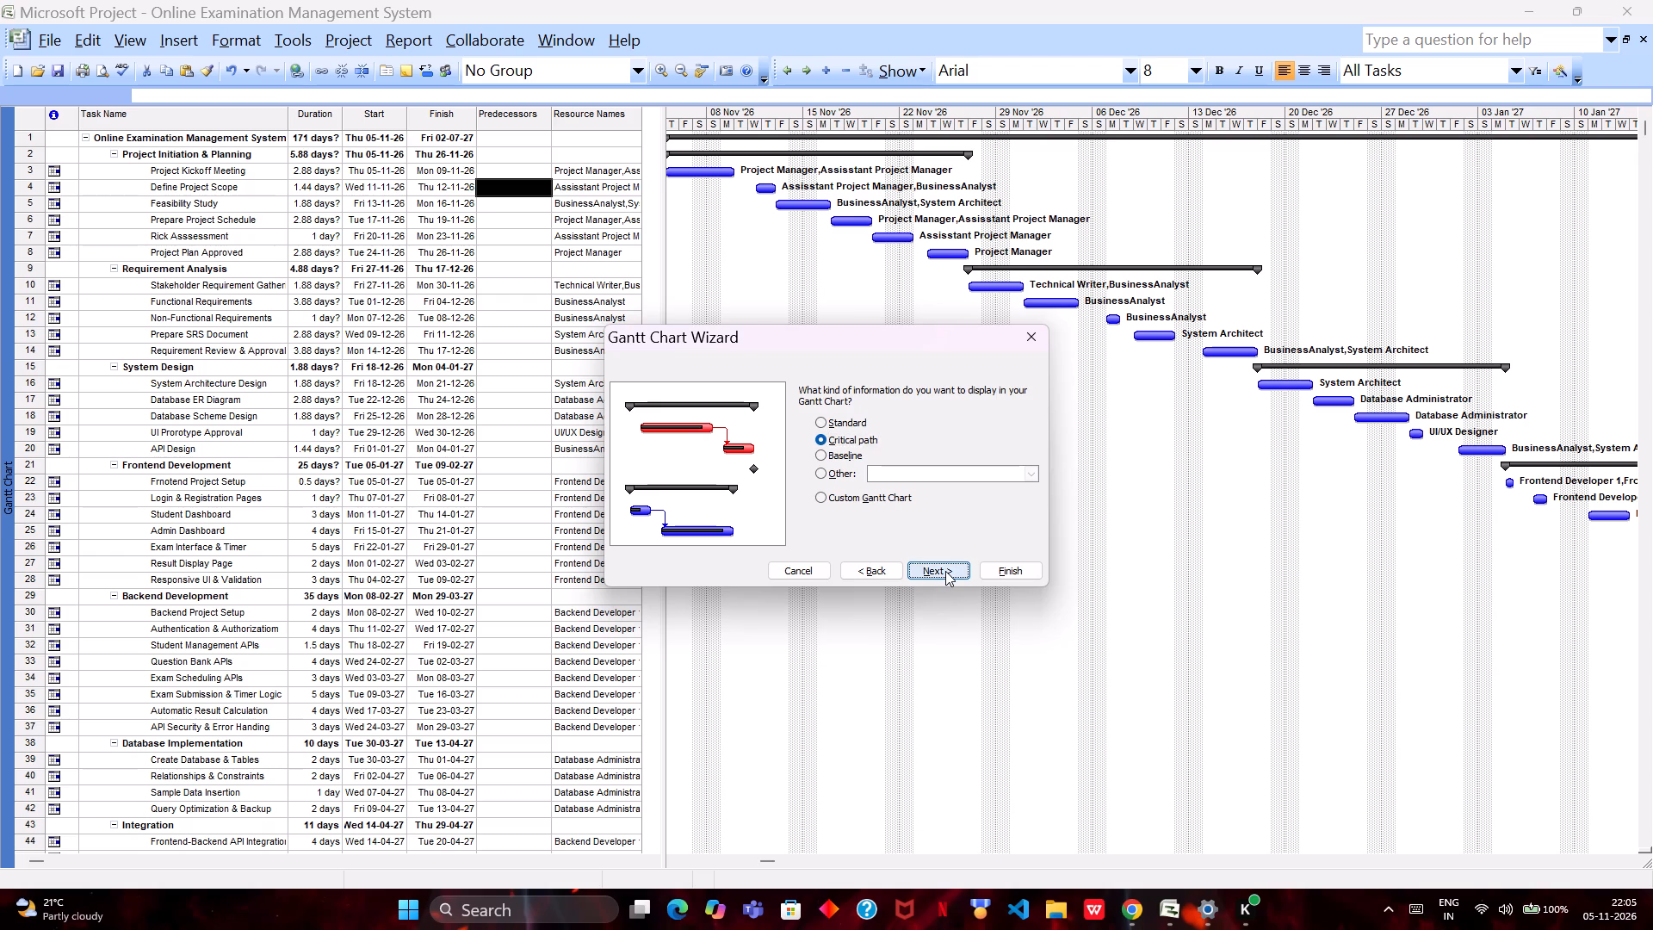
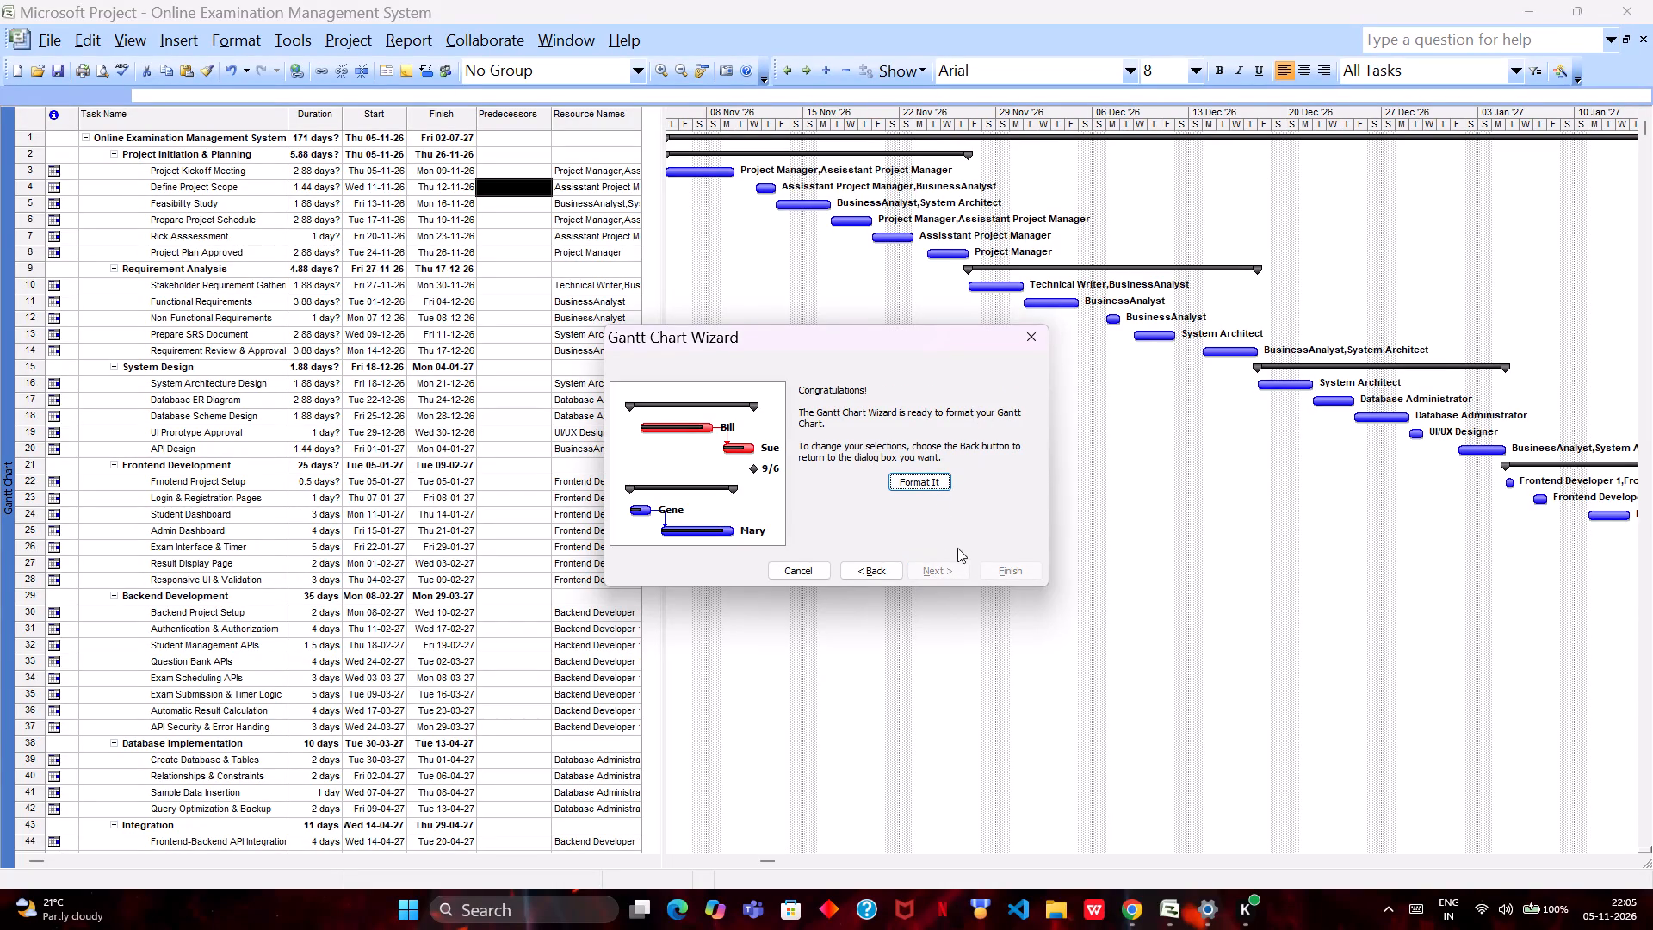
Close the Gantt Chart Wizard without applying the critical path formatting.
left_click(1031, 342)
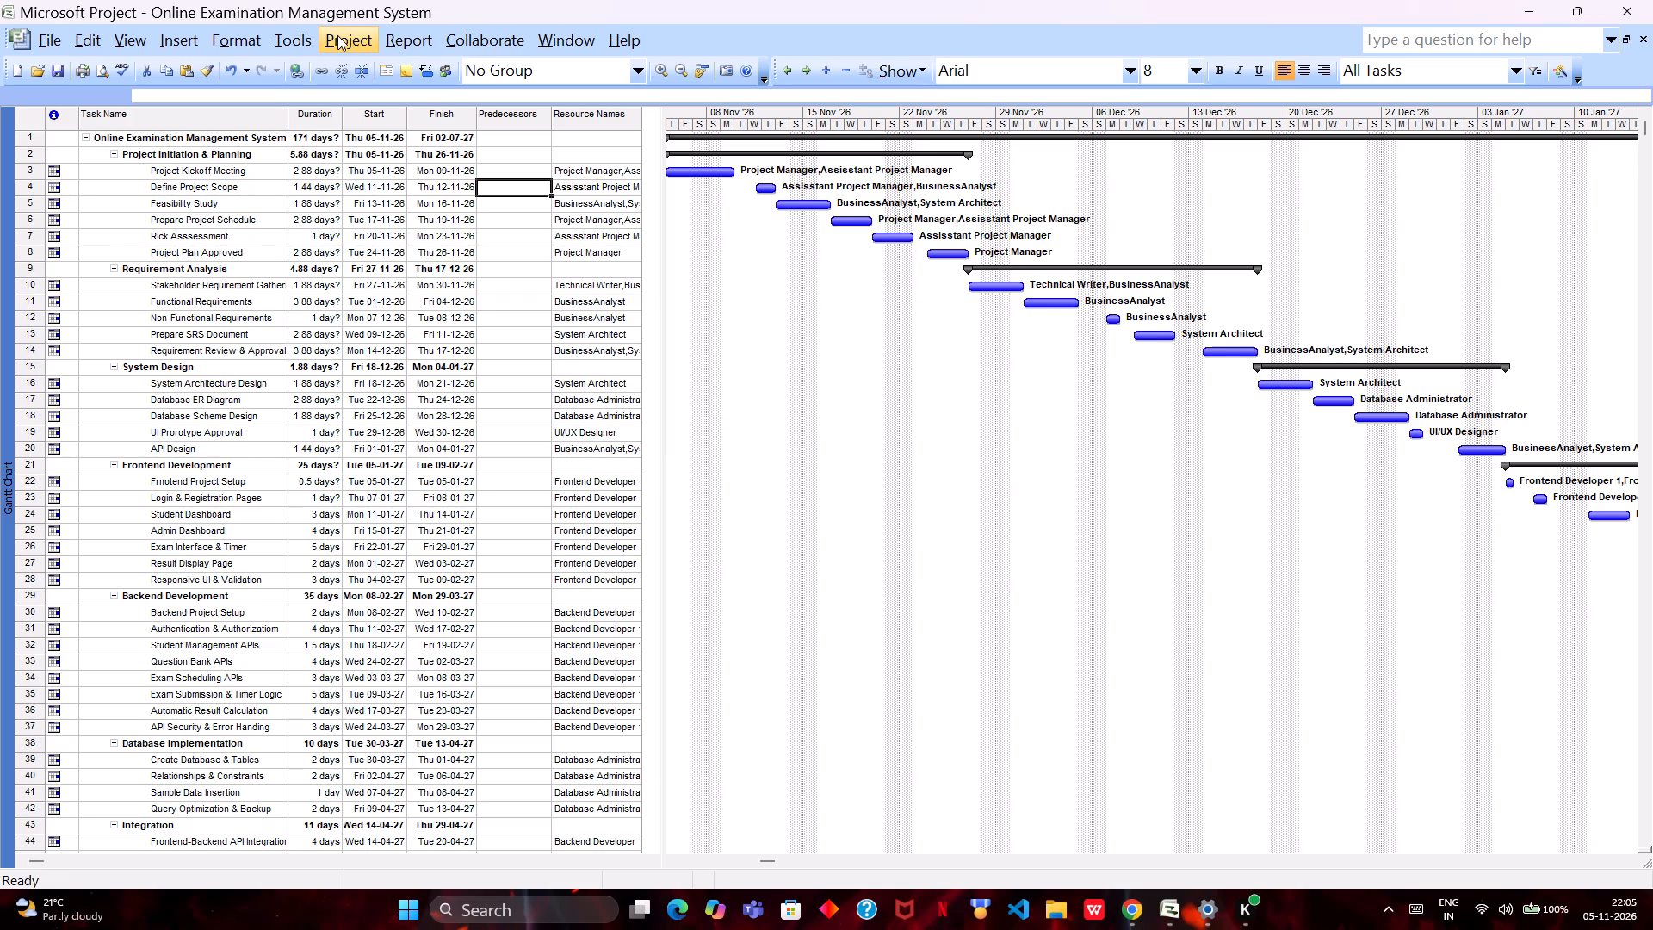
Switch to the Network Diagram view and look through the task boxes from project initiation to deployment.
left_click(188, 35)
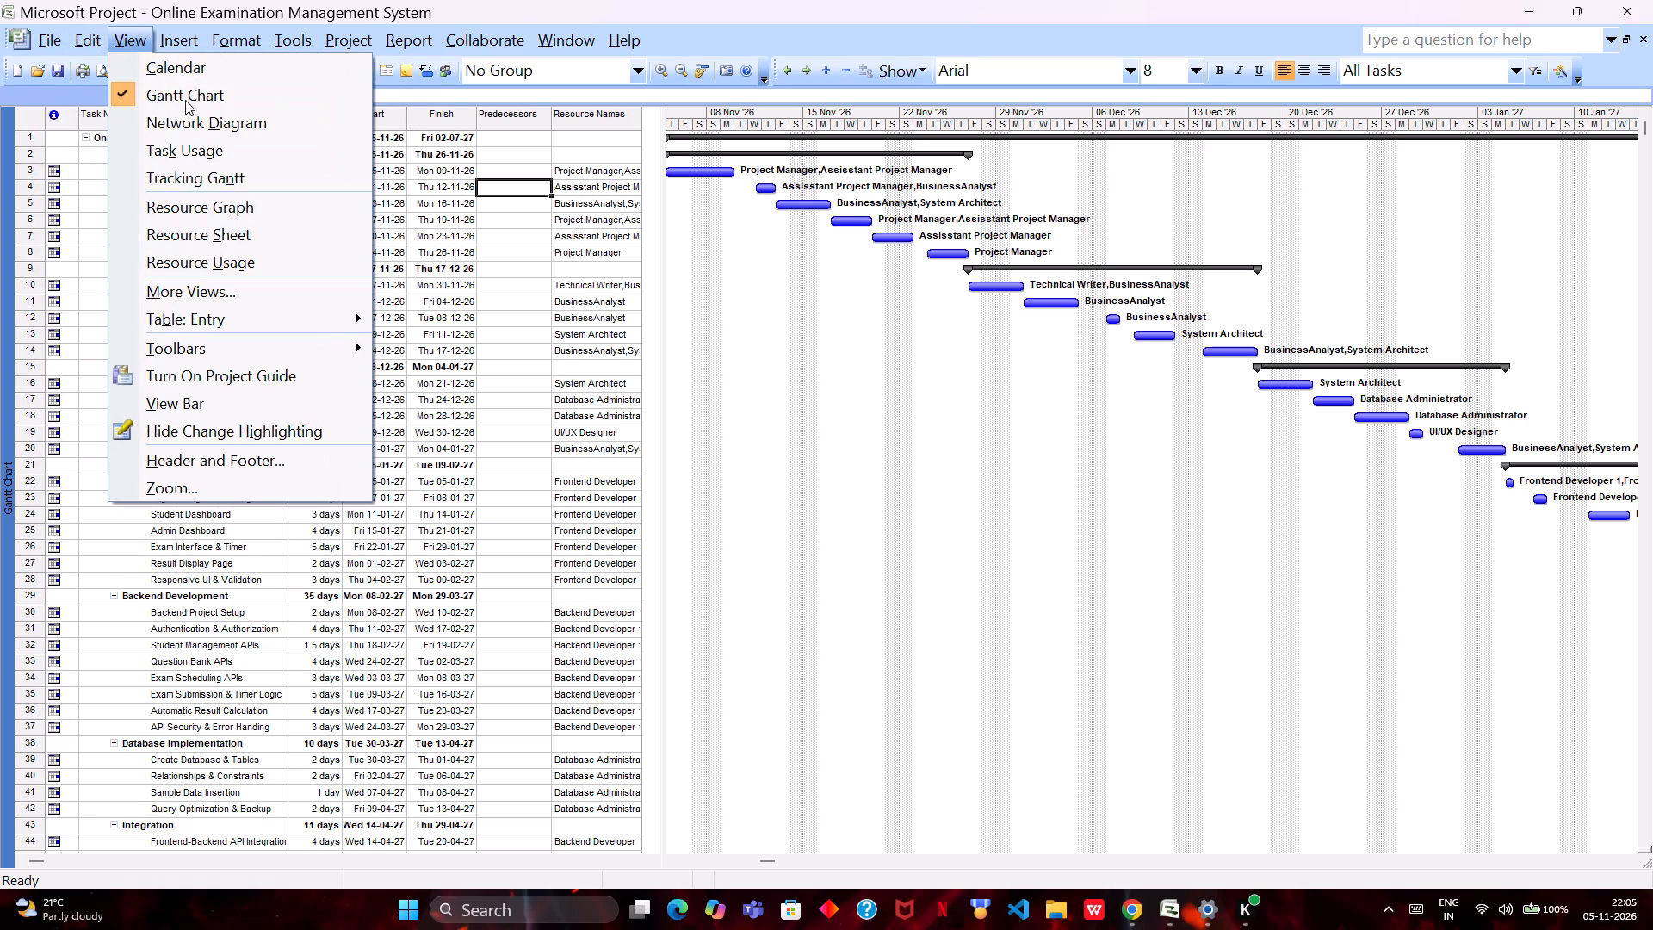
left_click(198, 126)
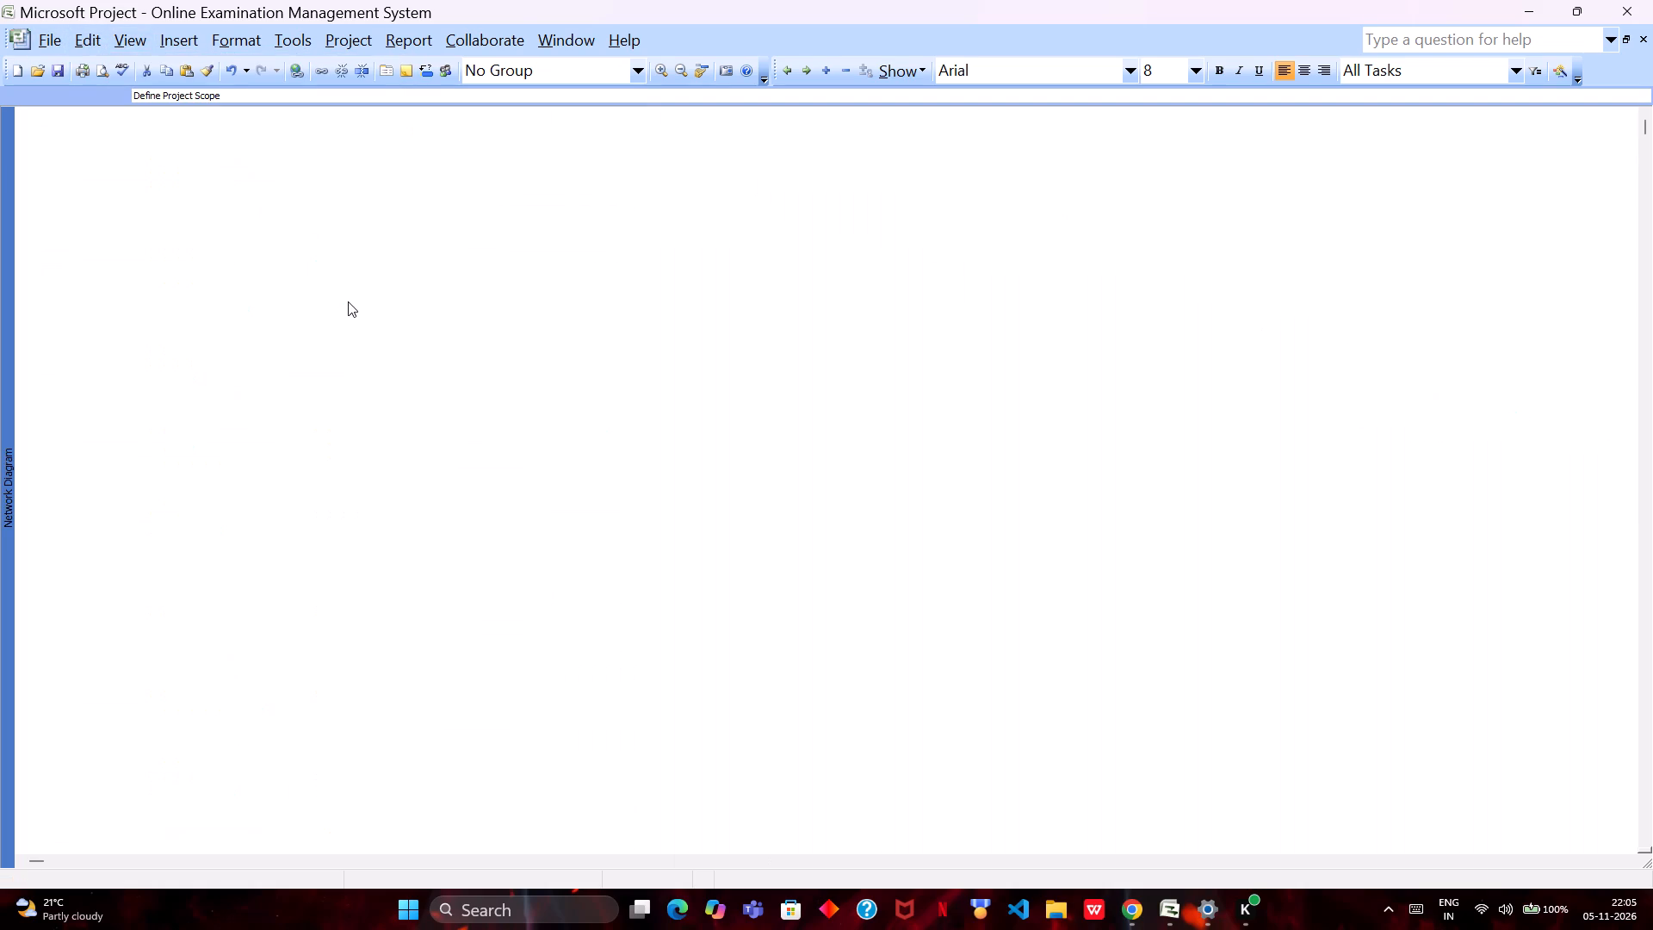
scroll(501, 481, "down", 4)
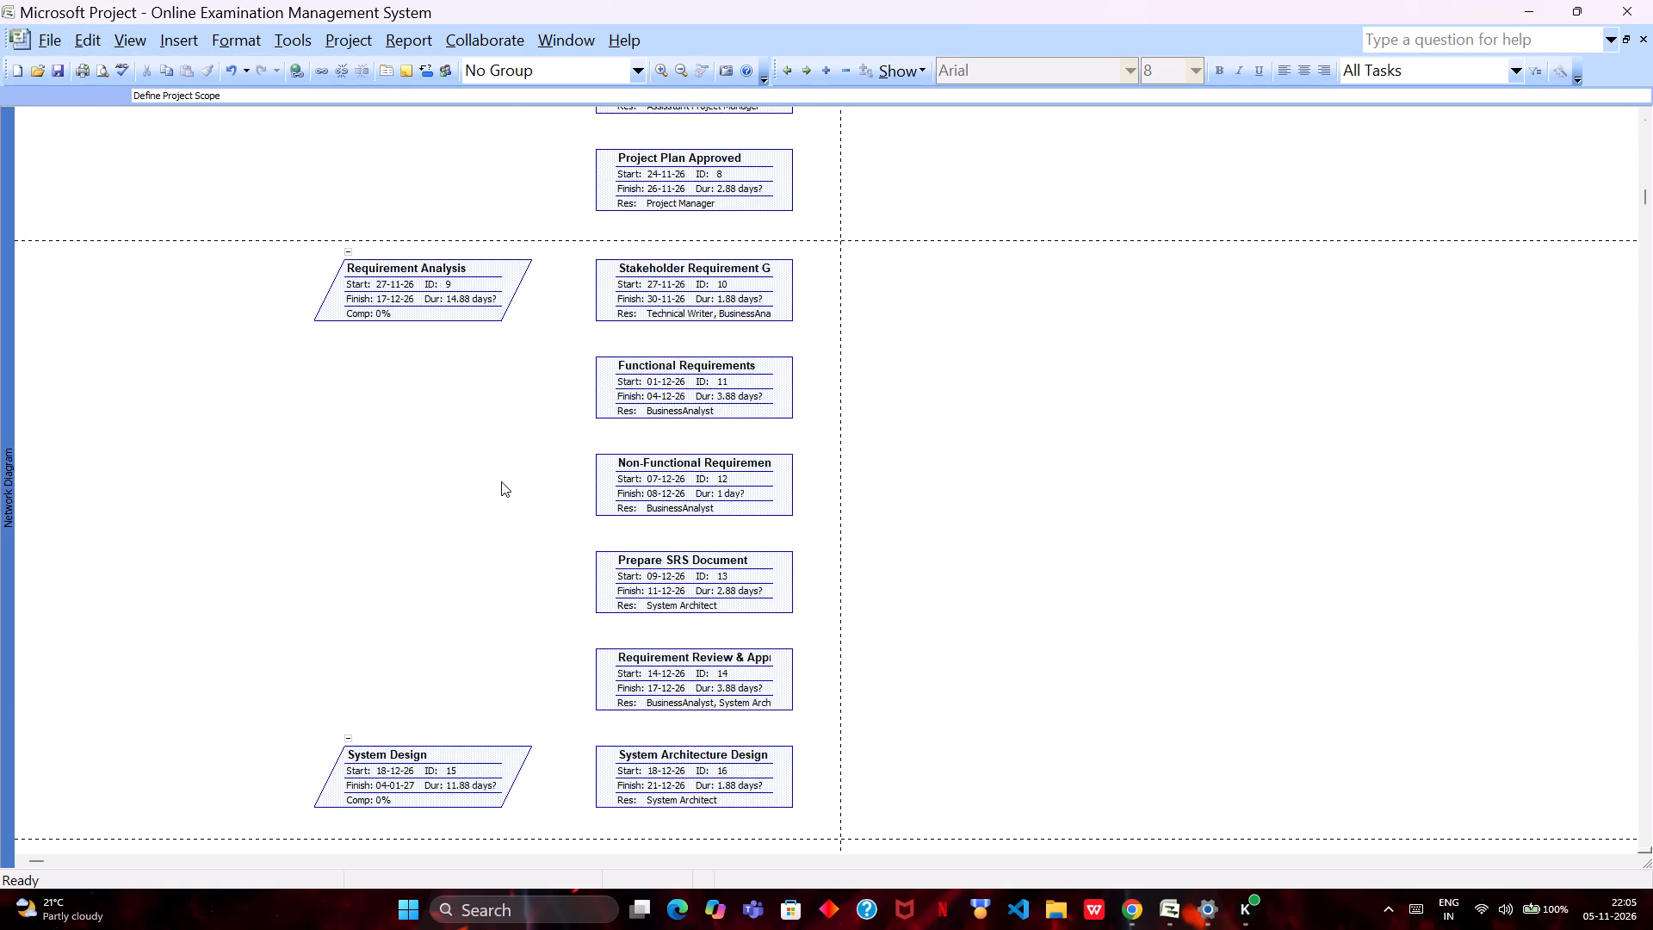
scroll(504, 485, "down", 13)
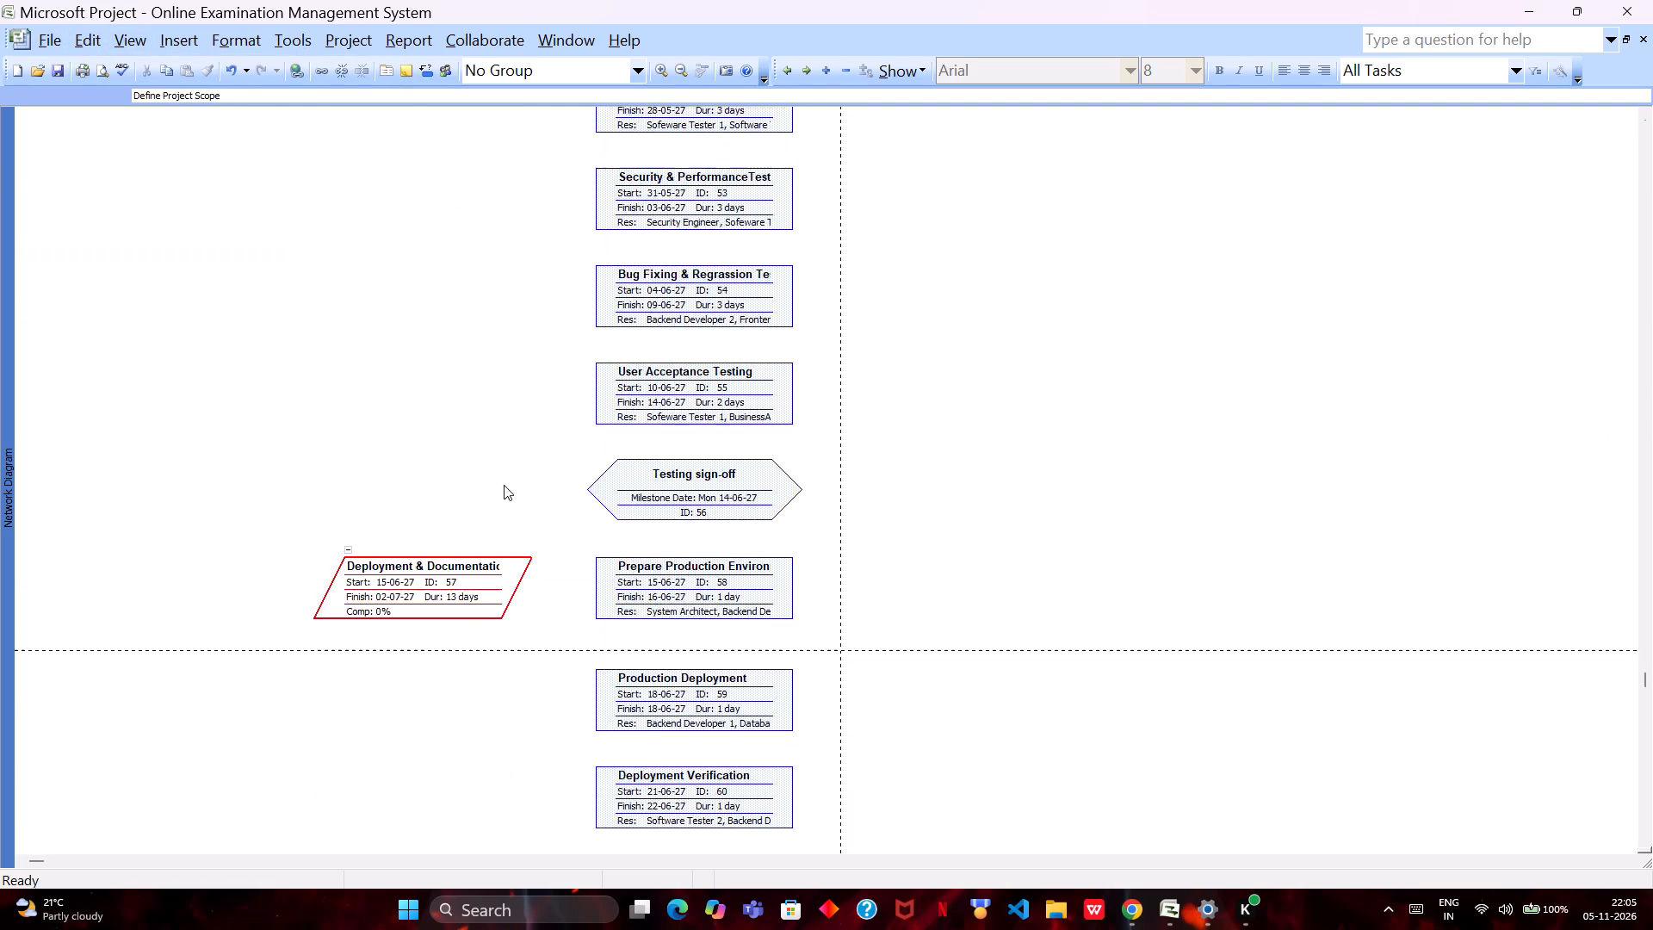
scroll(504, 485, "down", 6)
scroll(504, 485, "up", 11)
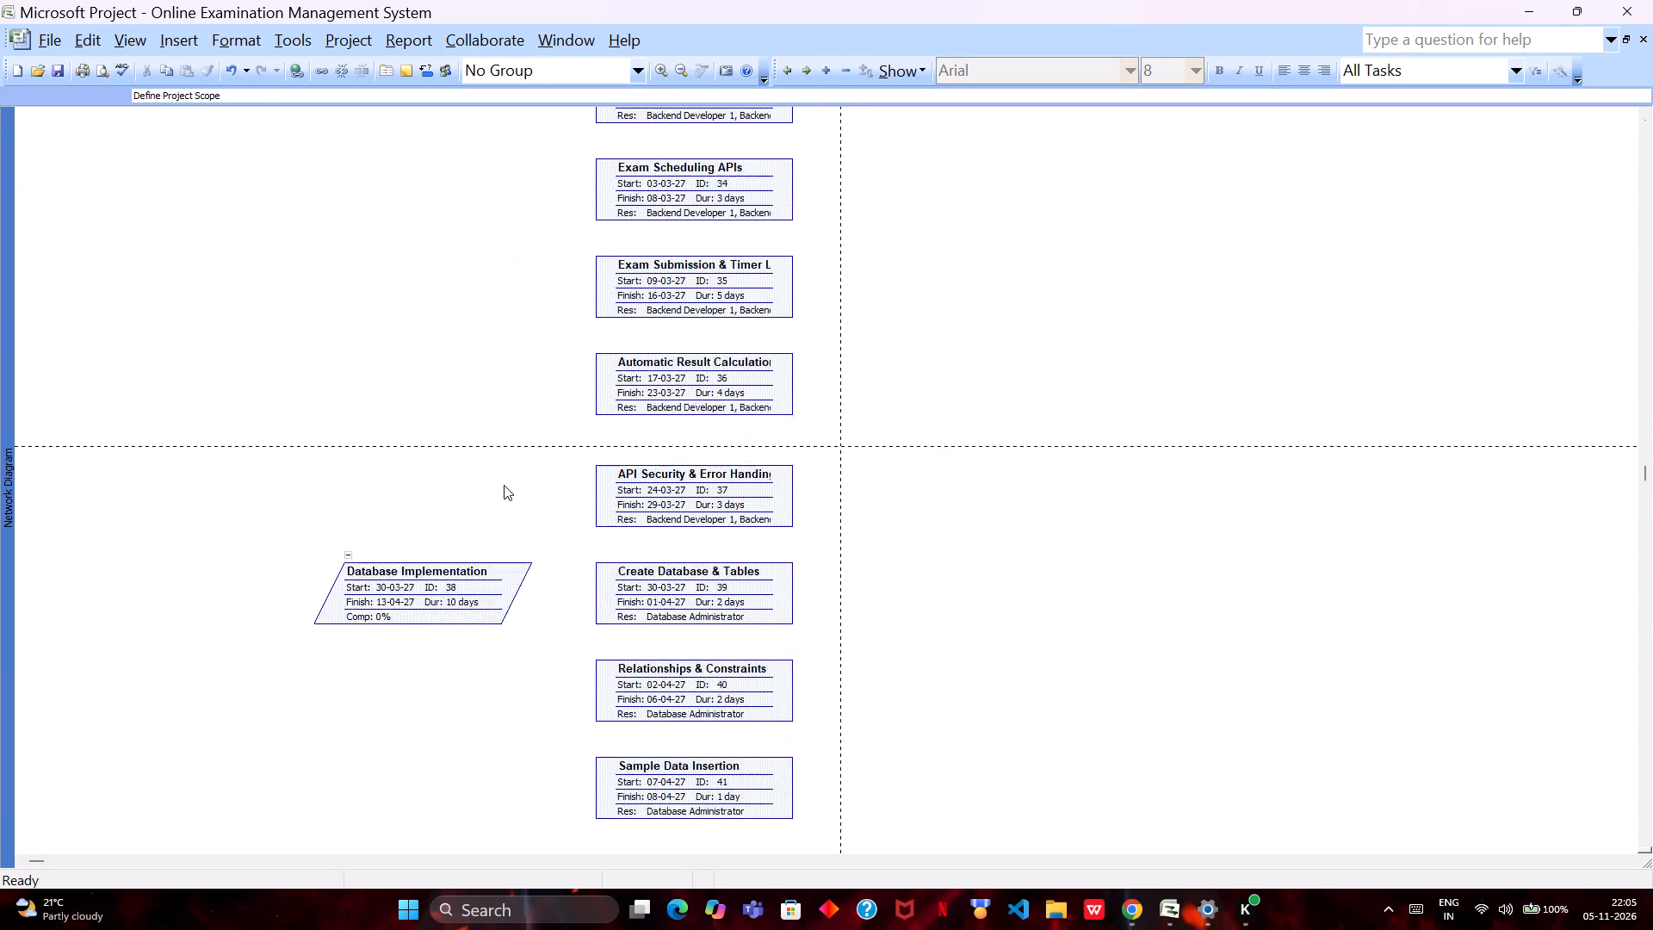
scroll(504, 485, "up", 14)
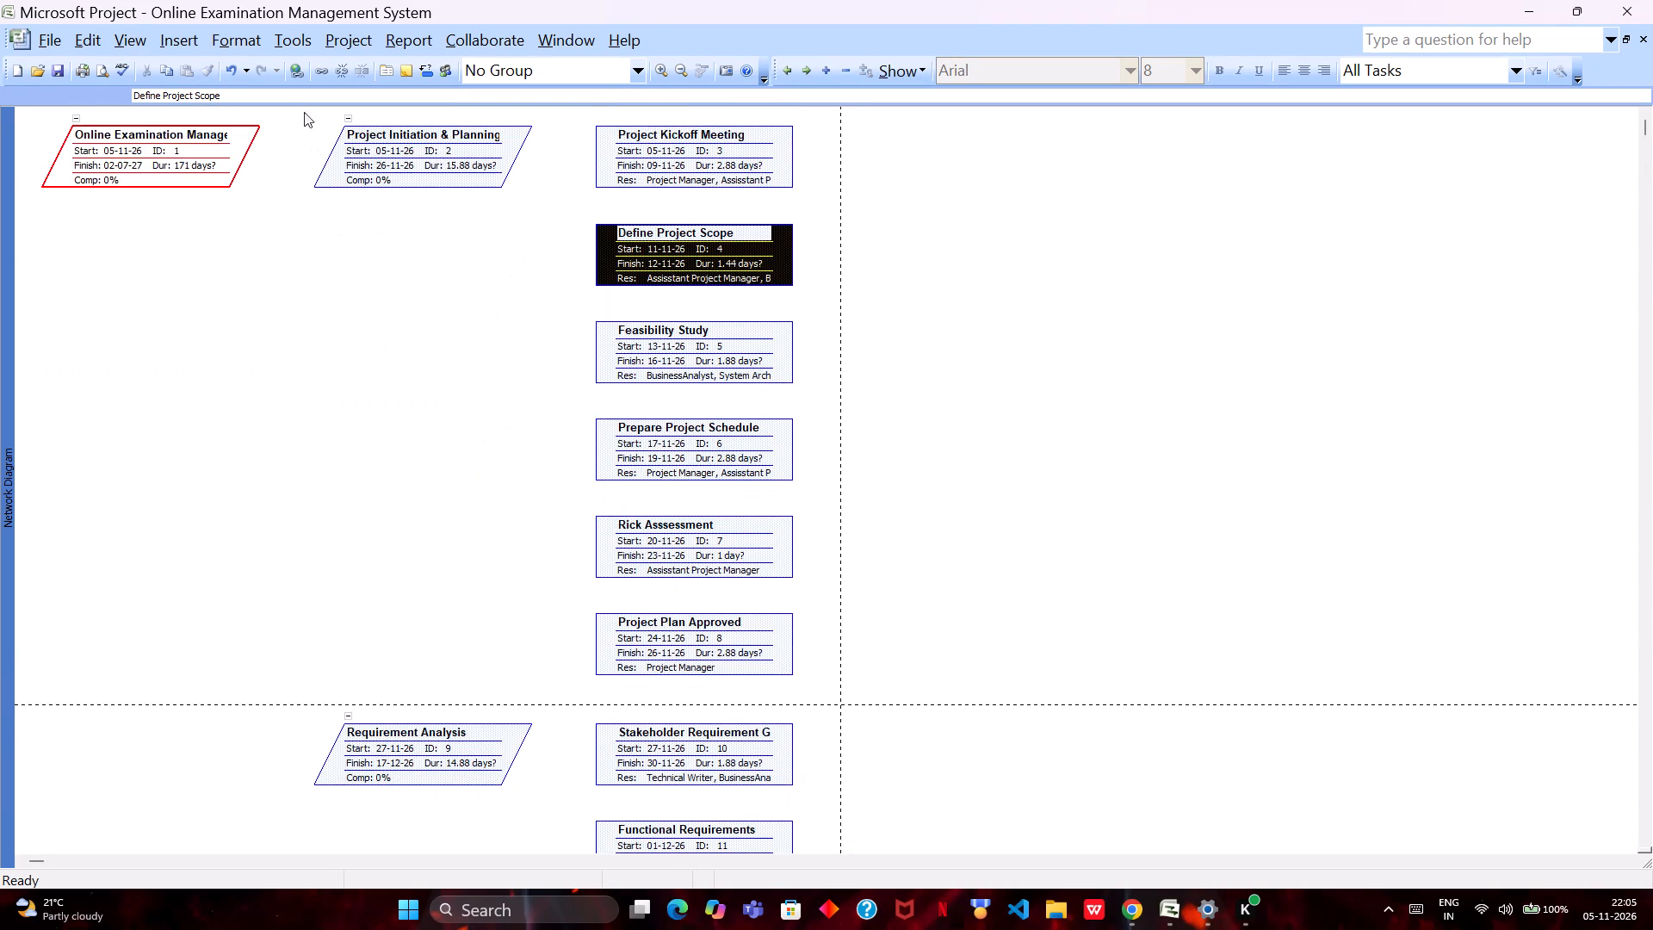
Display the Resource Graph to examine the Project Manager's allocation.
left_click(95, 41)
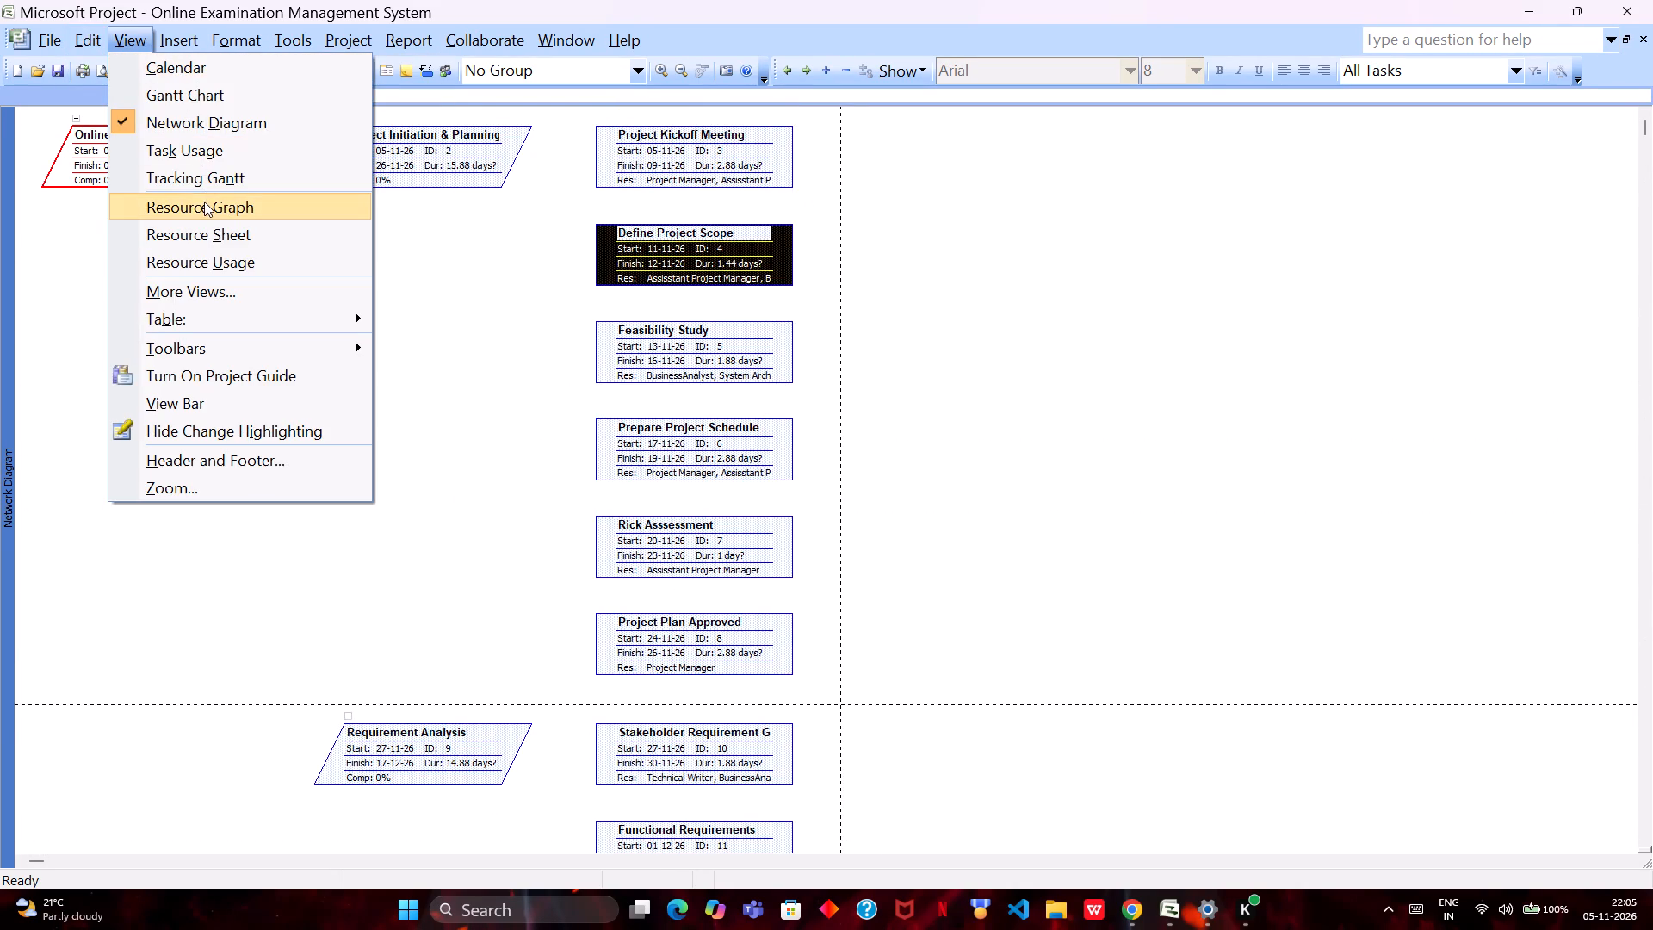
left_click(201, 201)
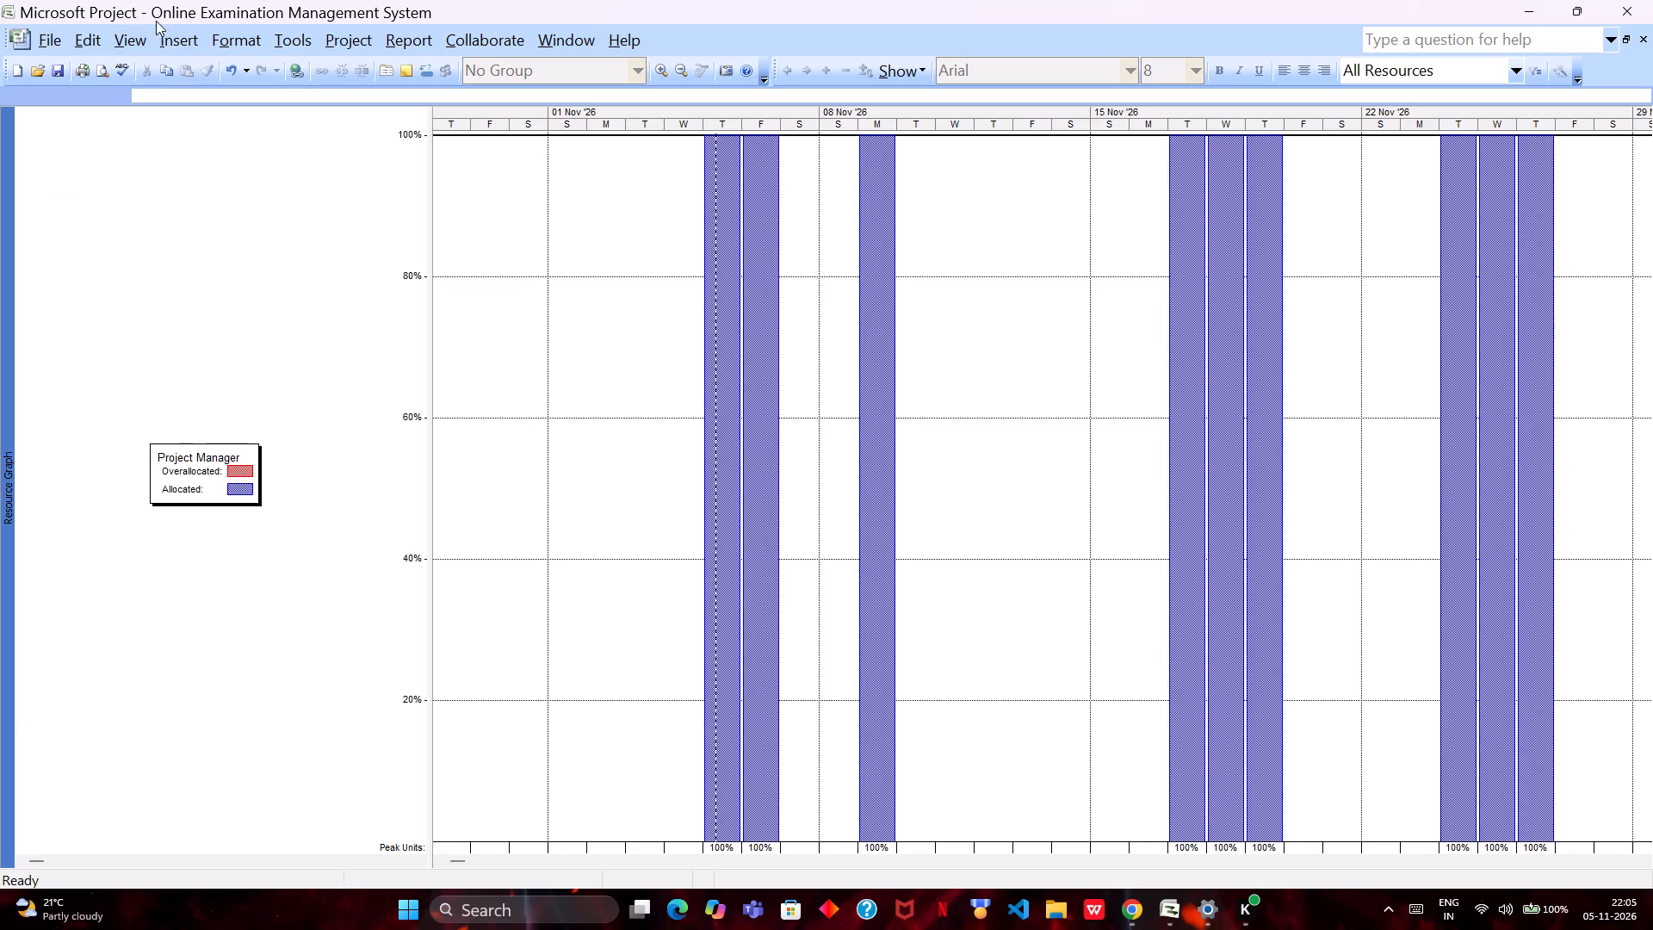
Switch to the Resource Sheet view.
left_click(127, 46)
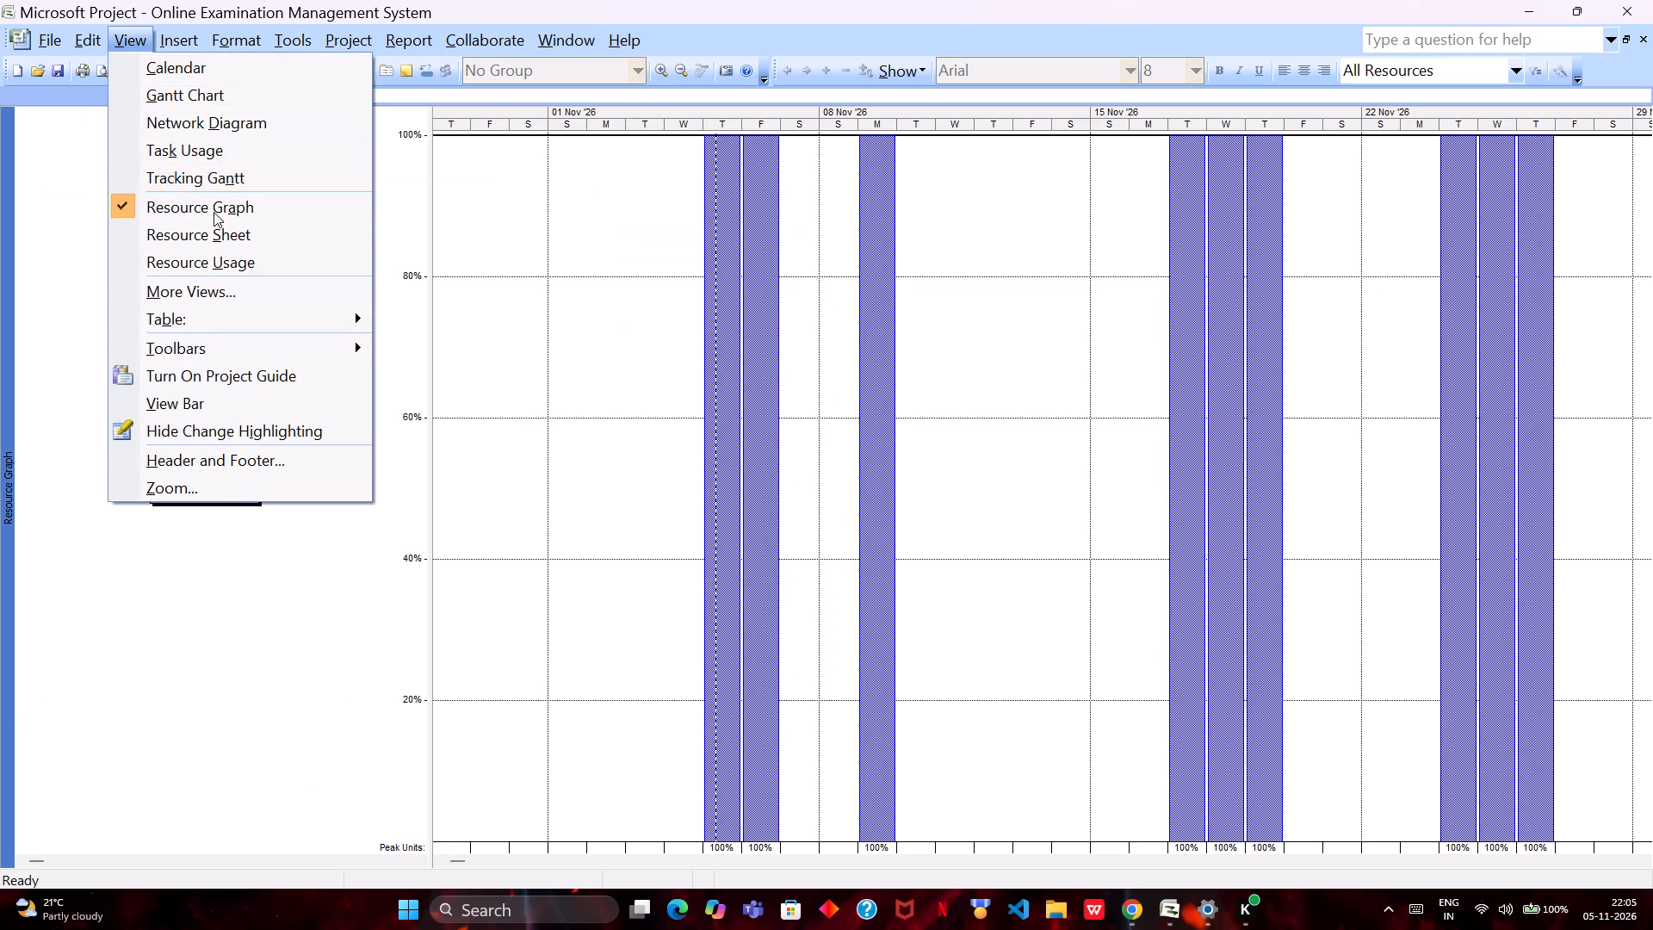
left_click(215, 225)
scroll(376, 412, "up", 1)
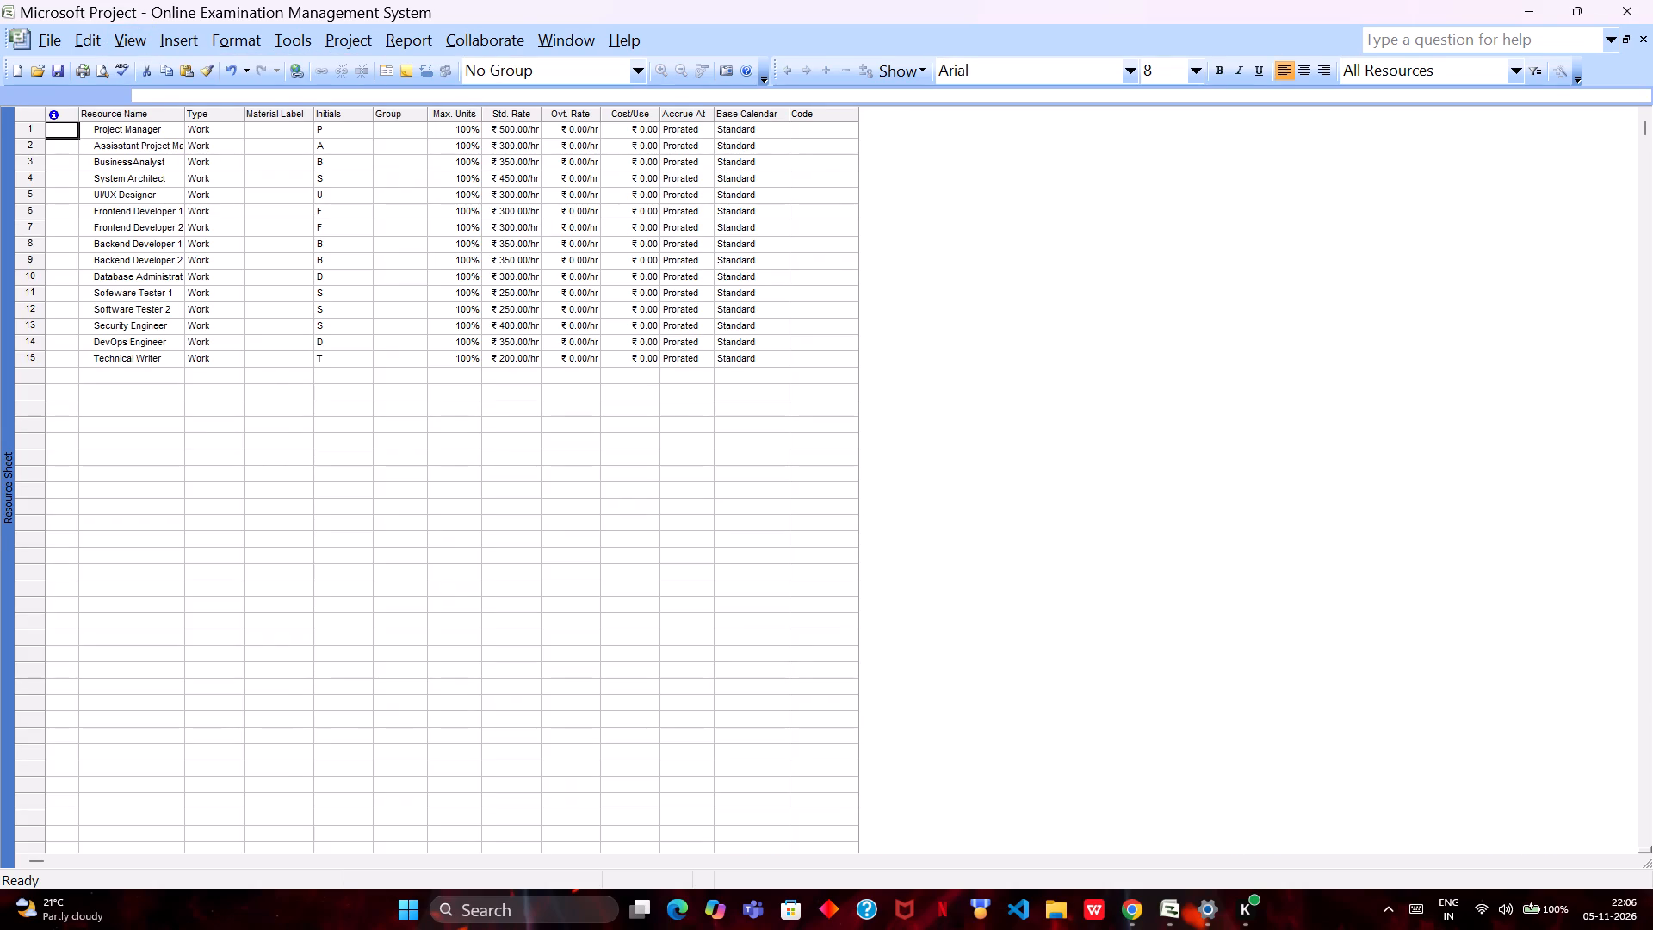
Open Change Working Time for the Project Manager calendar and review the project's calendar options.
left_click(145, 34)
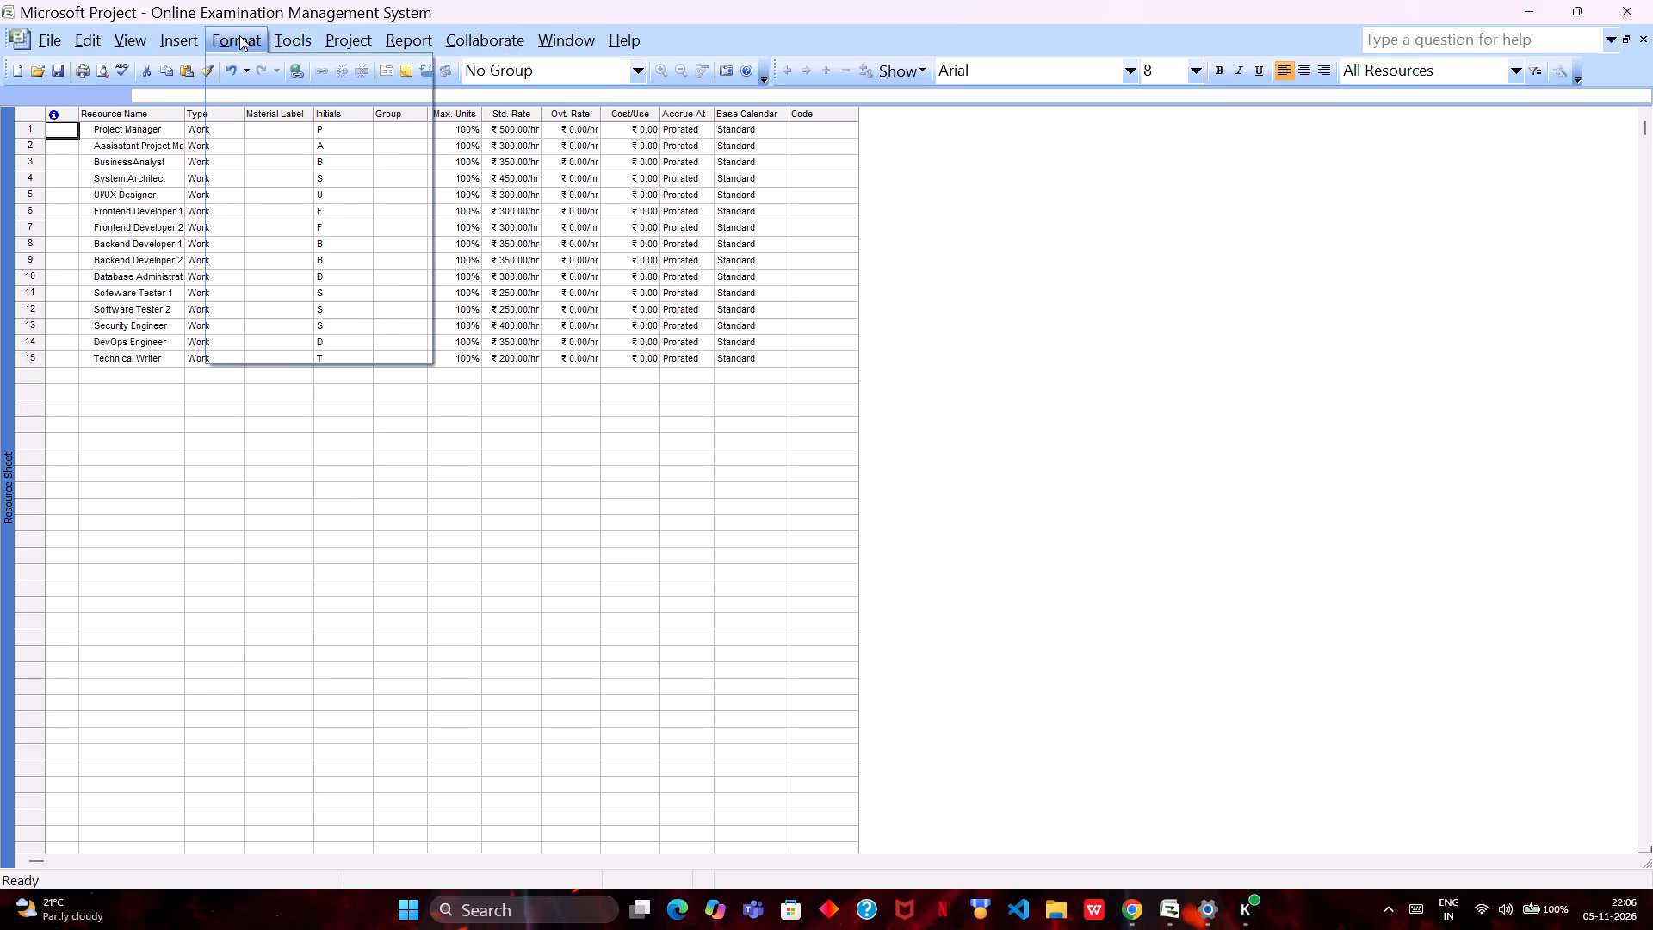
left_click(362, 208)
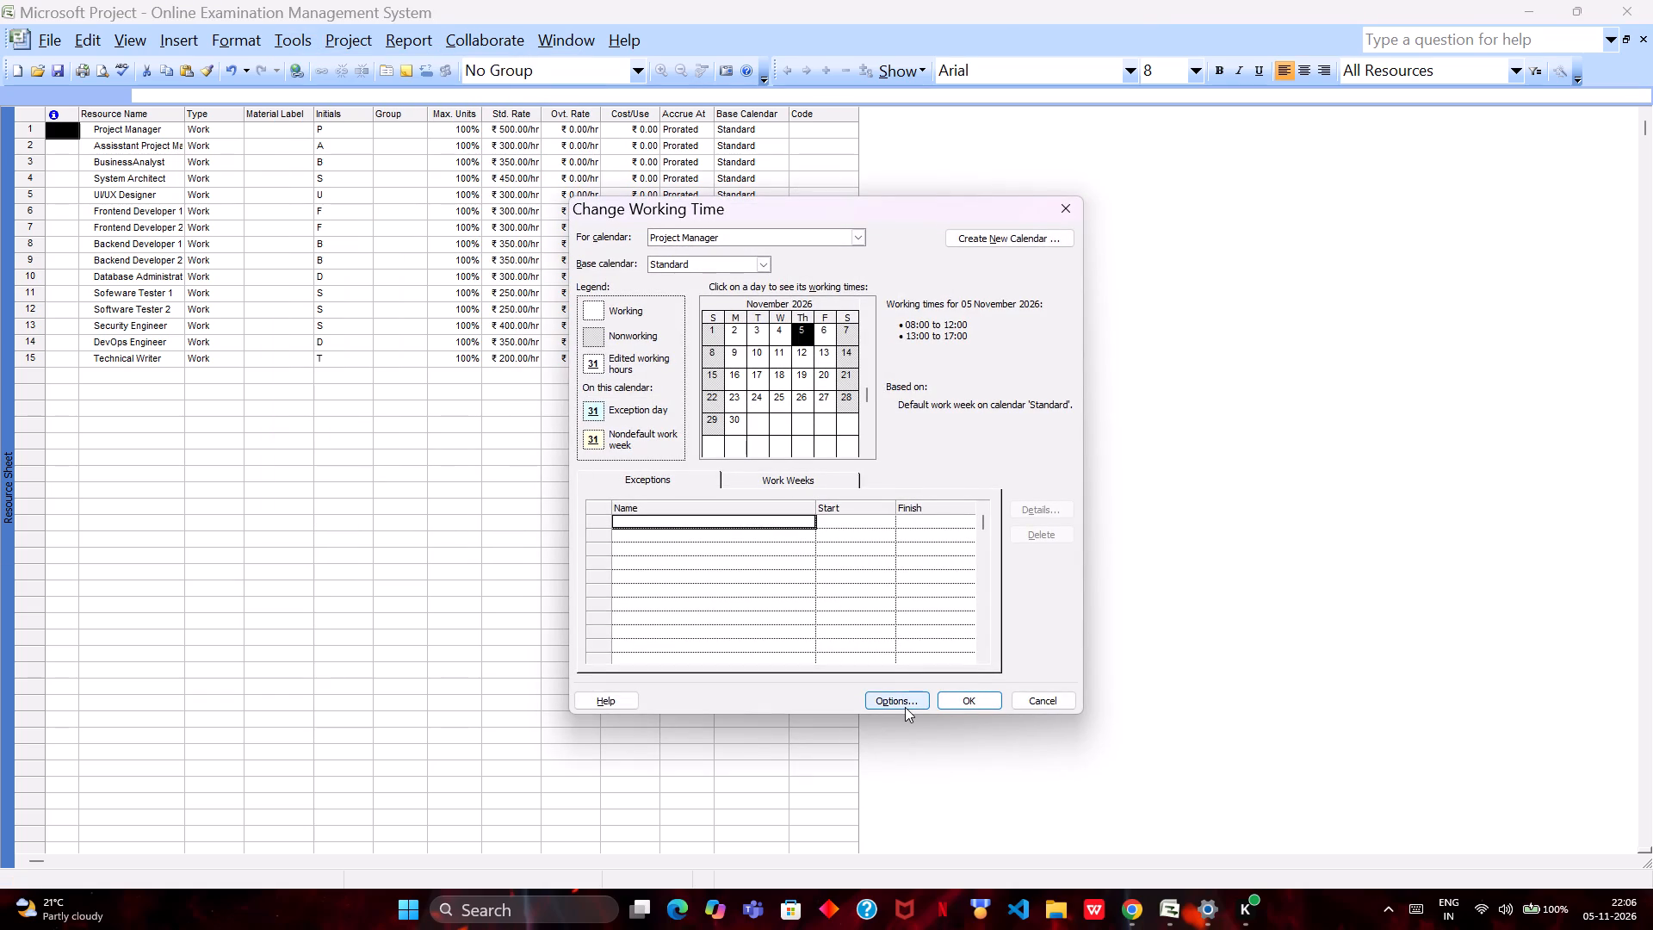
left_click(905, 707)
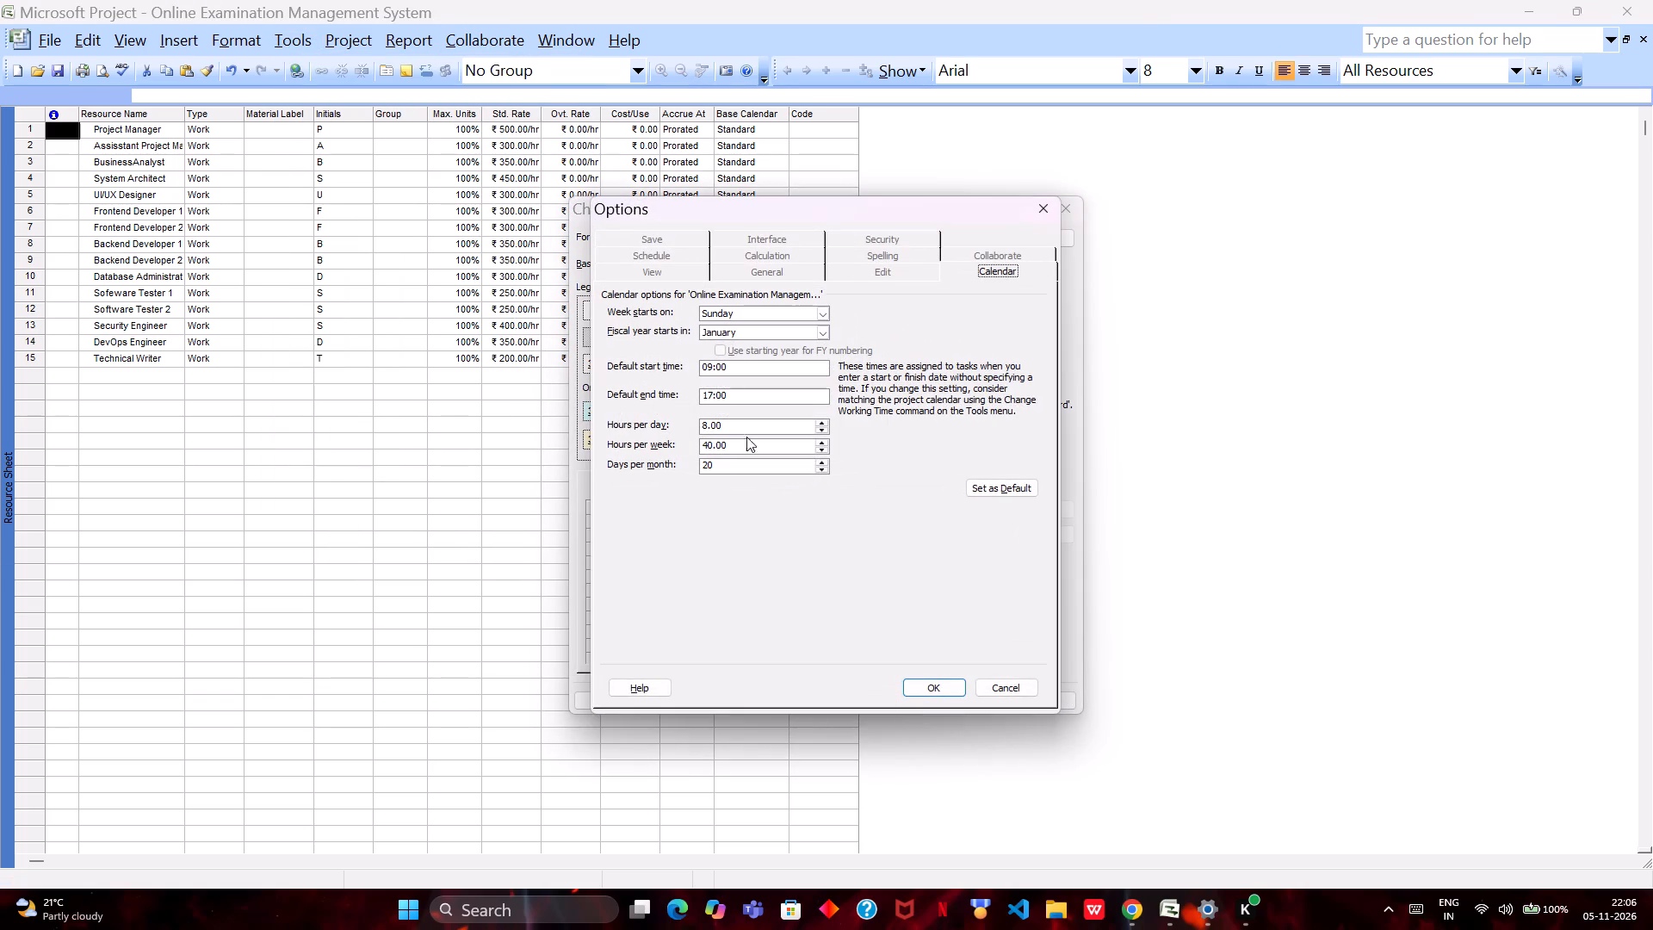
left_click(713, 394)
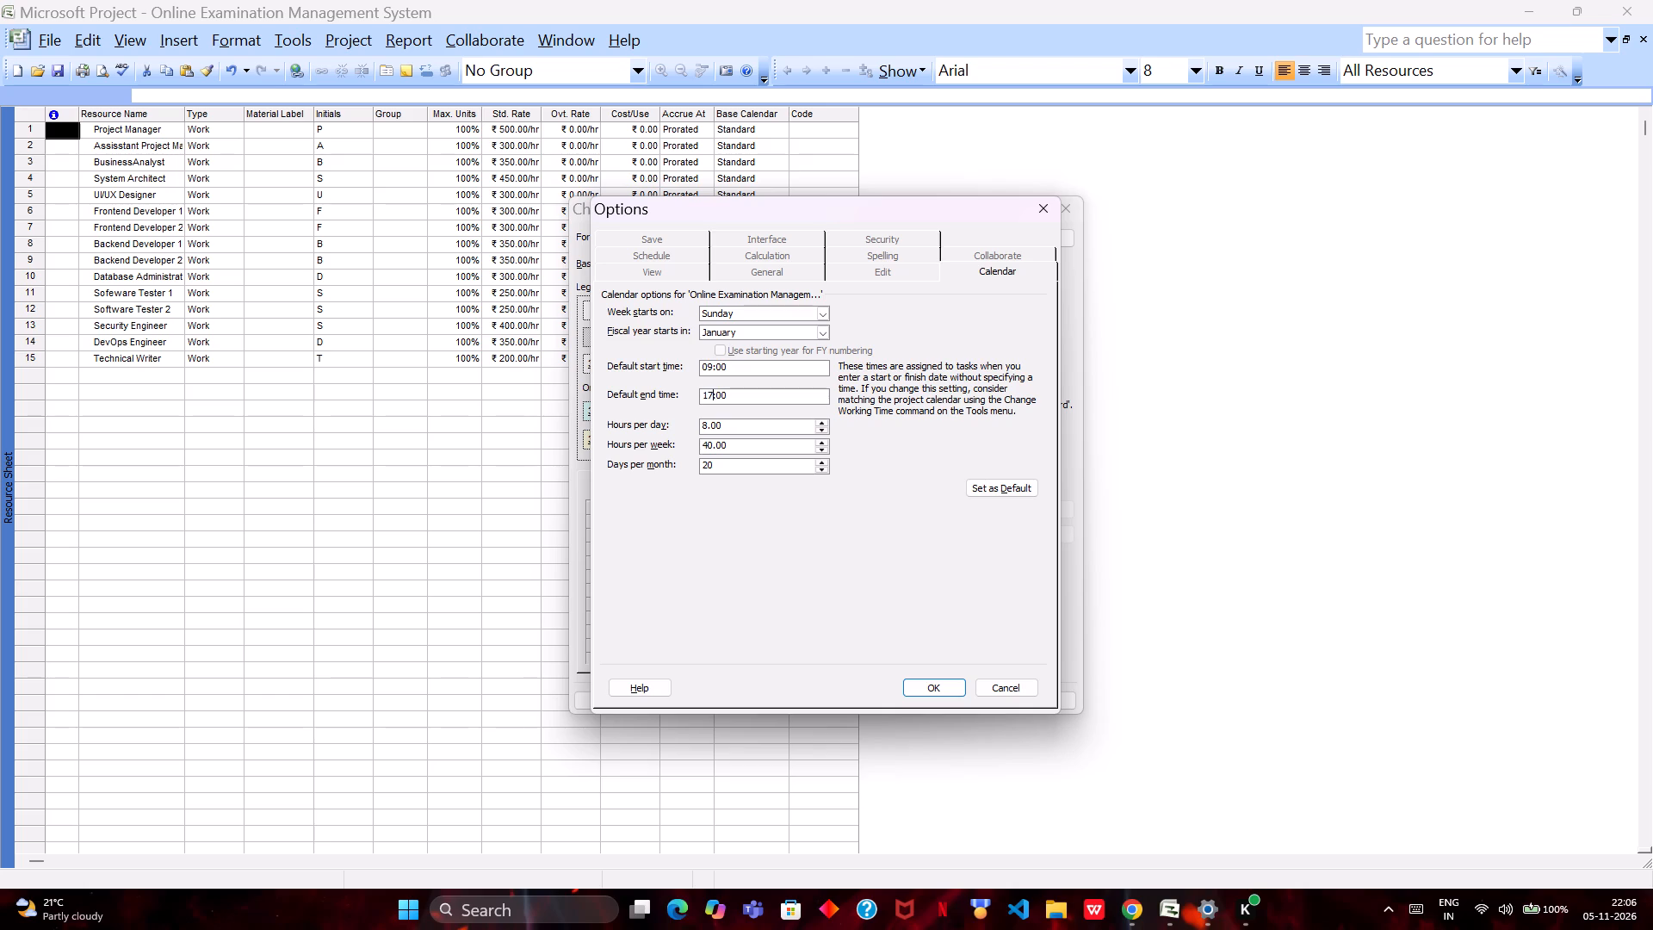
left_click(946, 685)
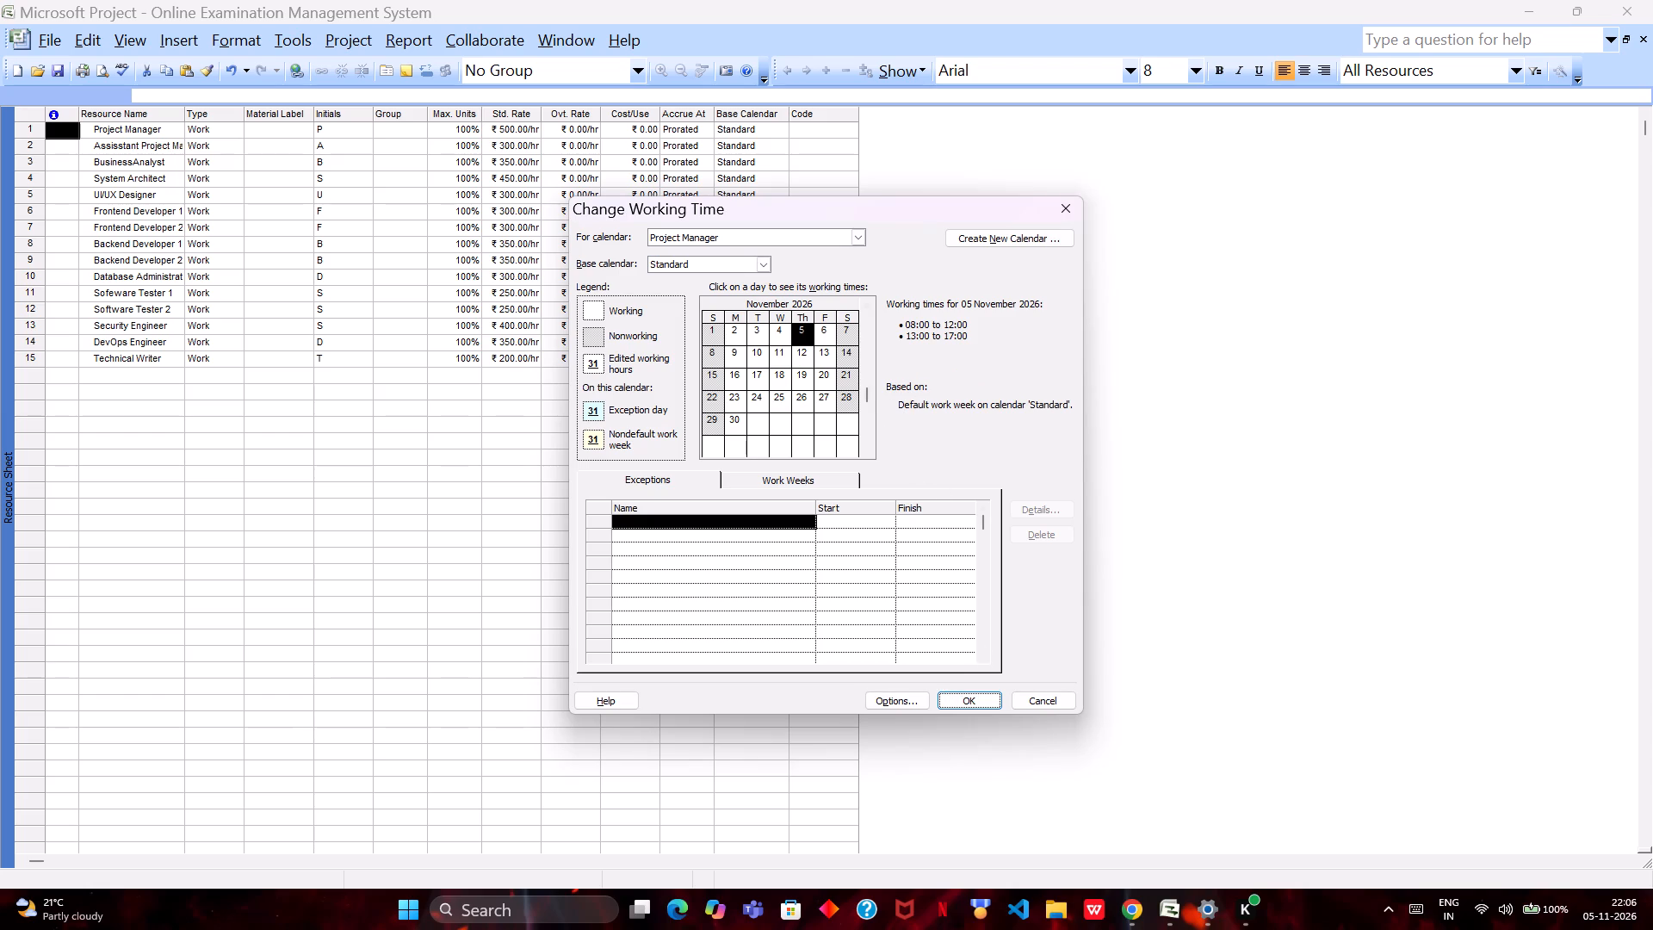
Set the project's calendar options to 7.00 hours per day and 35.00 hours per week, and recheck them.
left_click(913, 703)
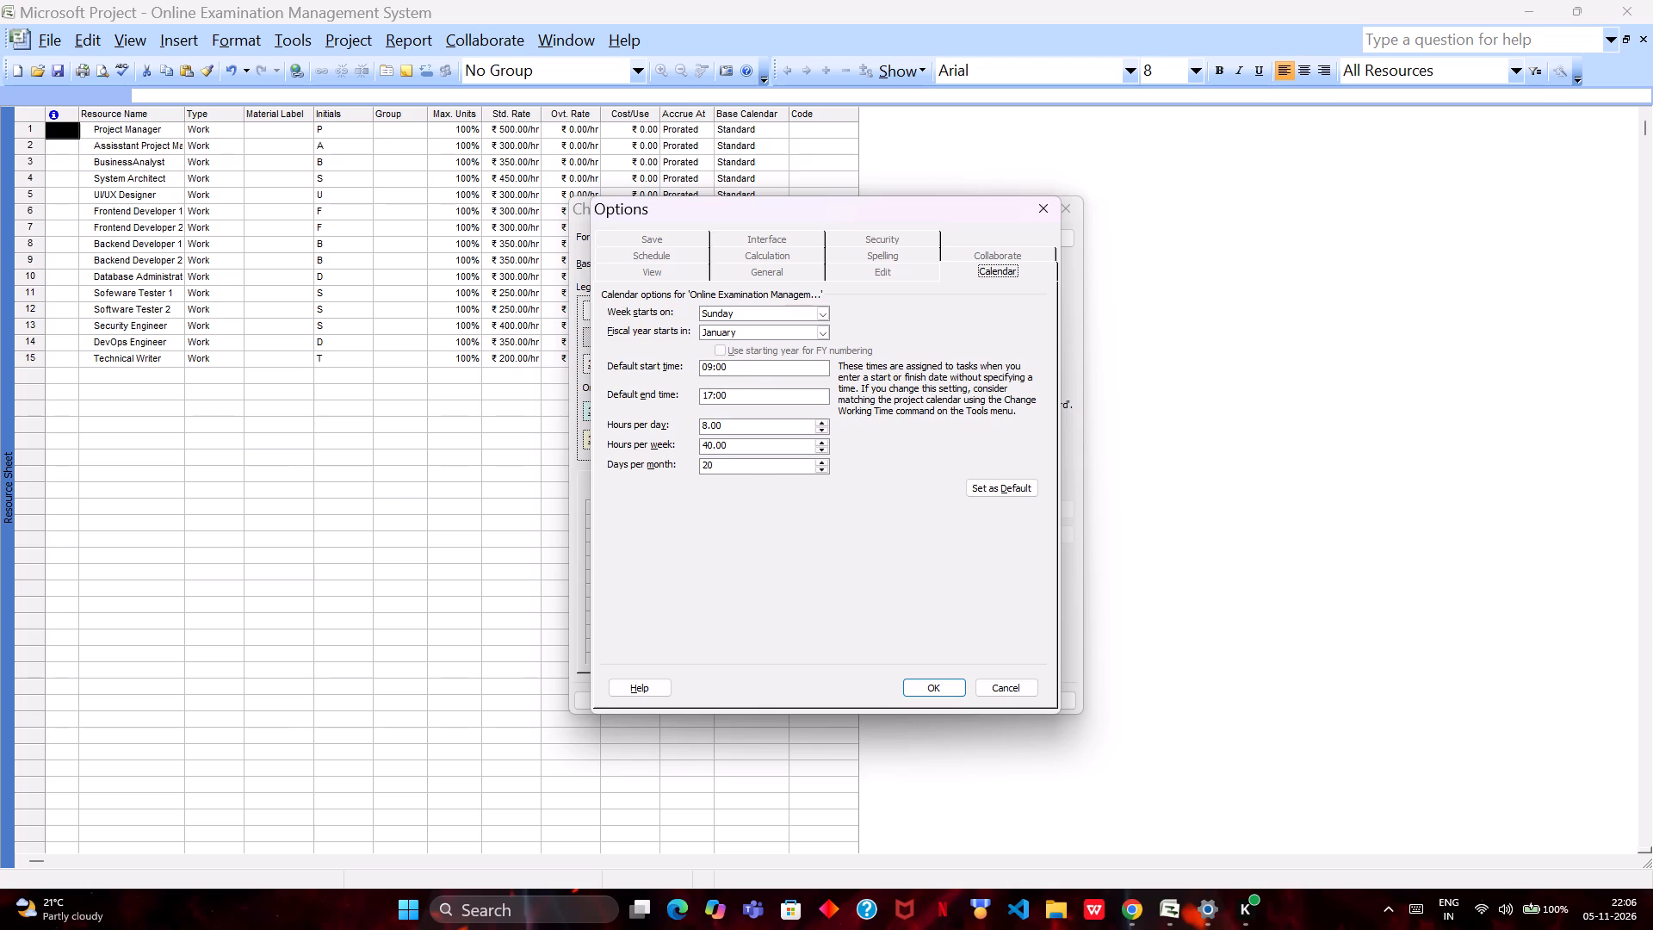
left_click(711, 394)
left_click(704, 429)
key("Right")
key("BackSpace")
key("7")
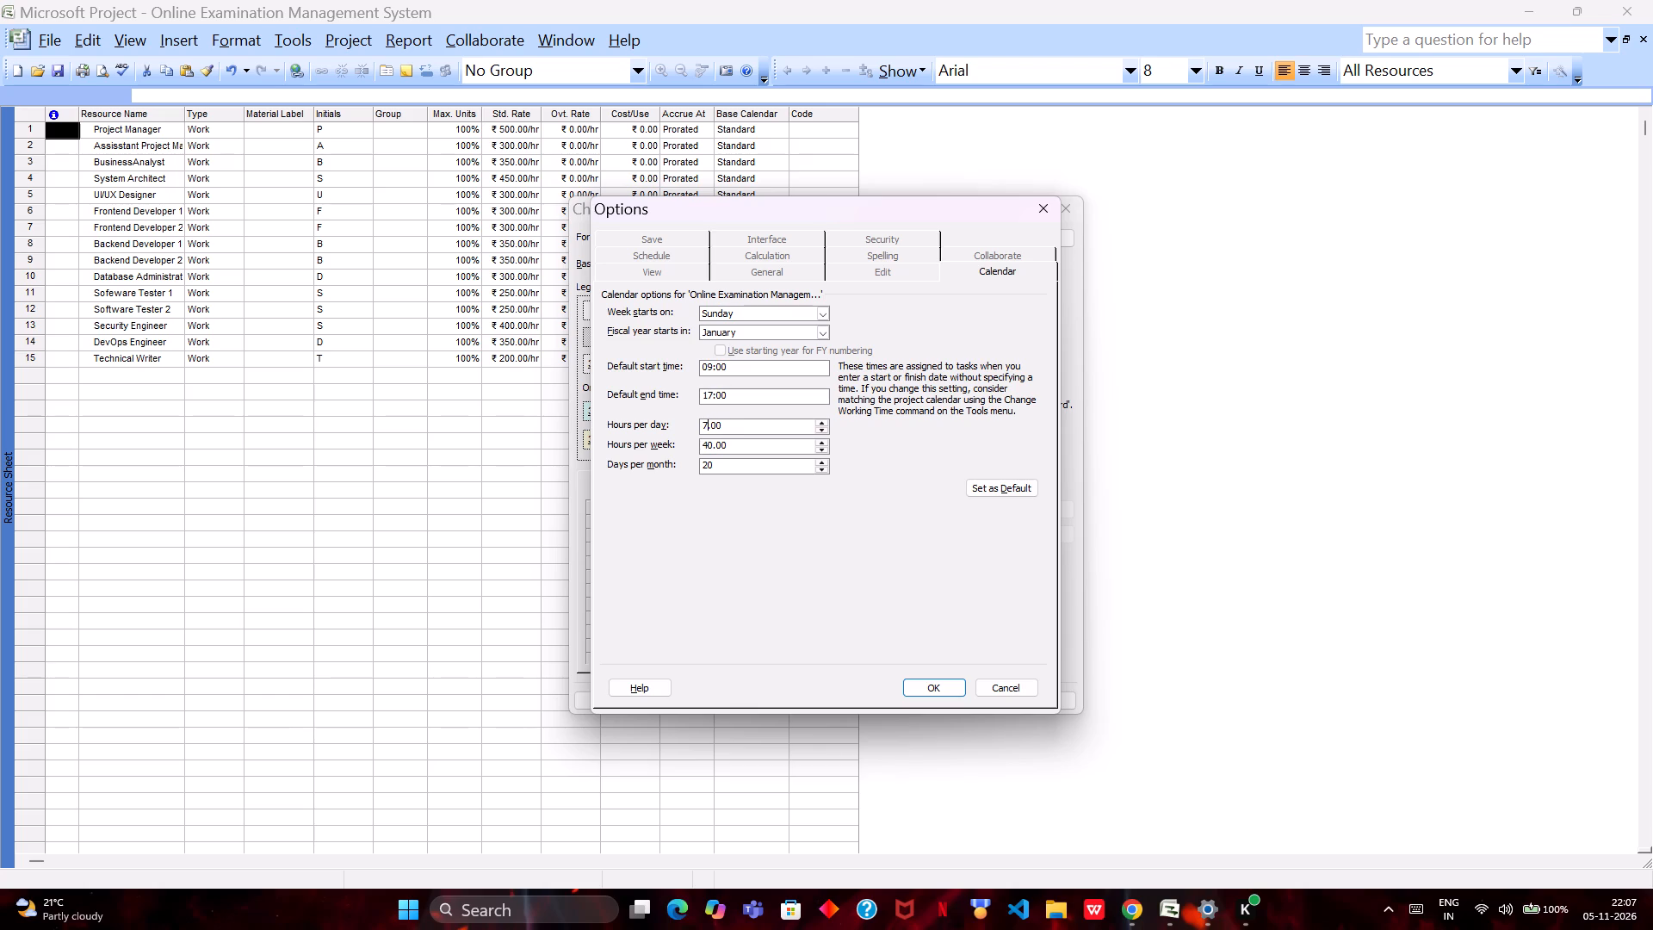
left_click(703, 443)
key("Right")
key("Right")
key("BackSpace")
key("BackSpace")
type("35")
left_click(934, 692)
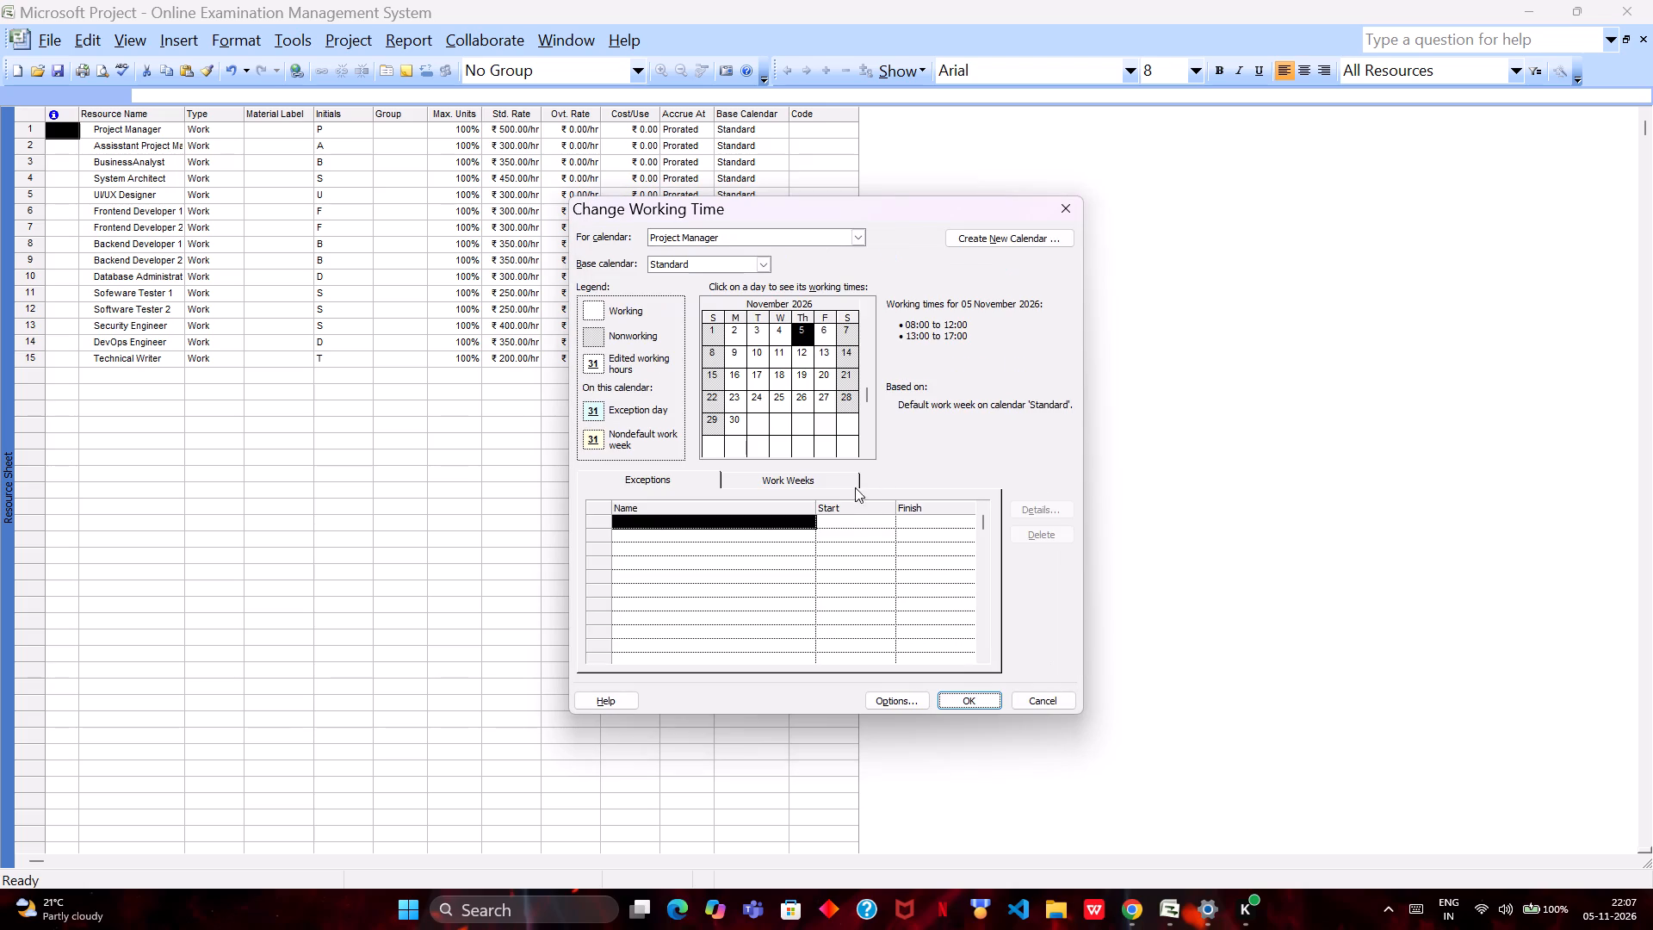
left_click(905, 702)
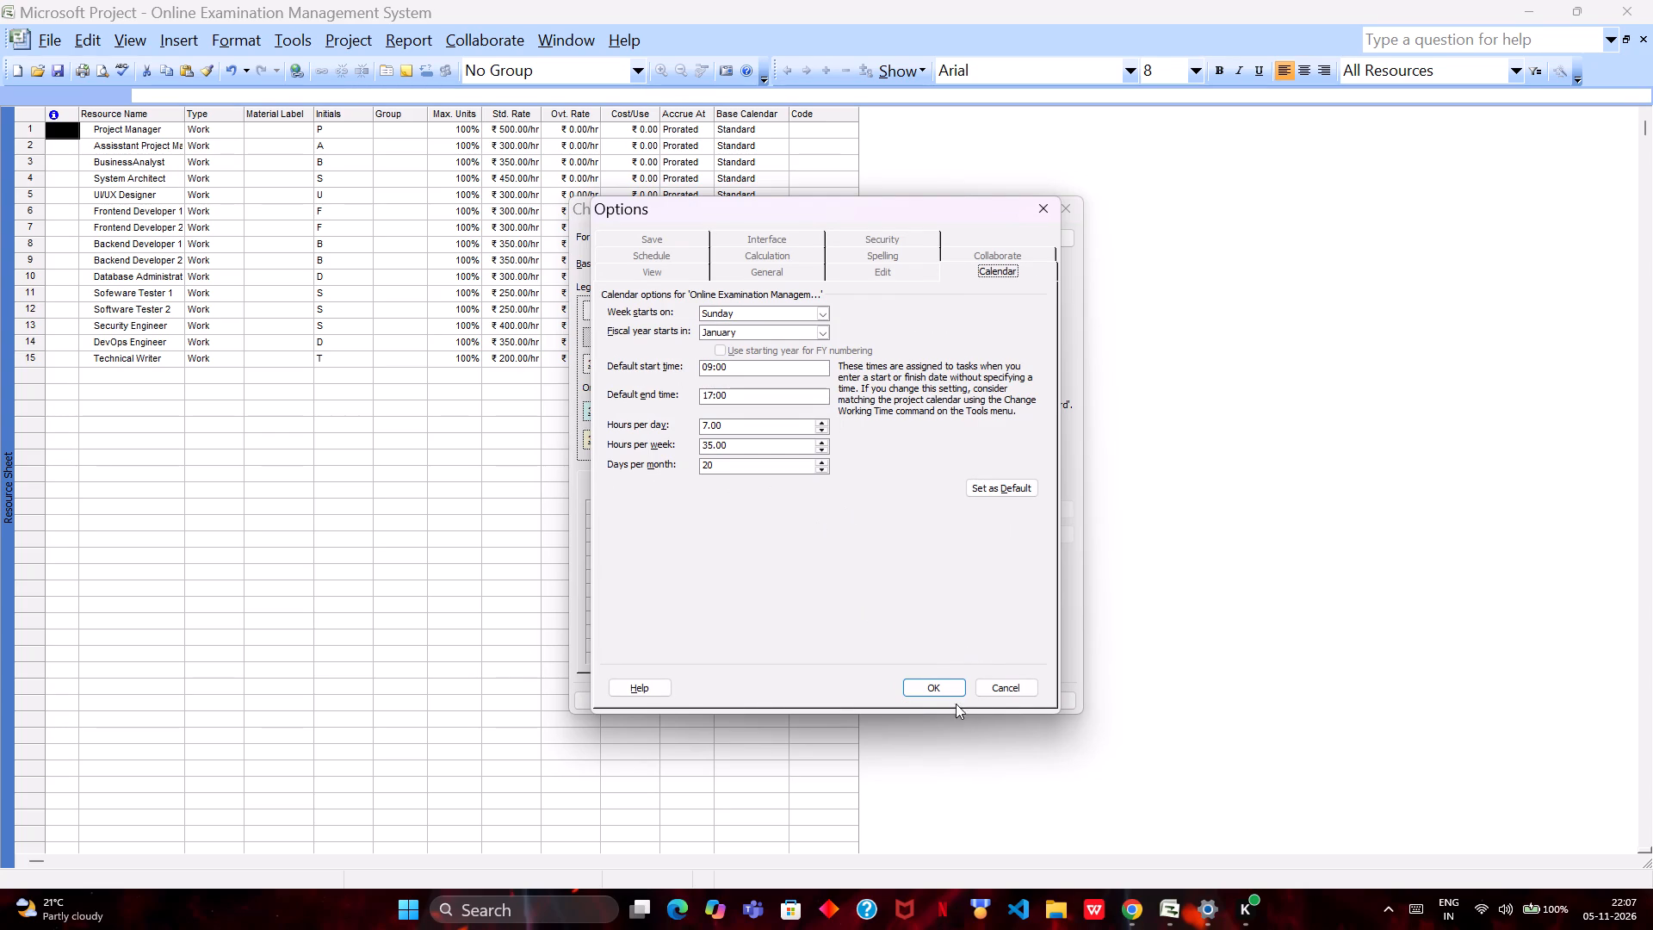
left_click(945, 681)
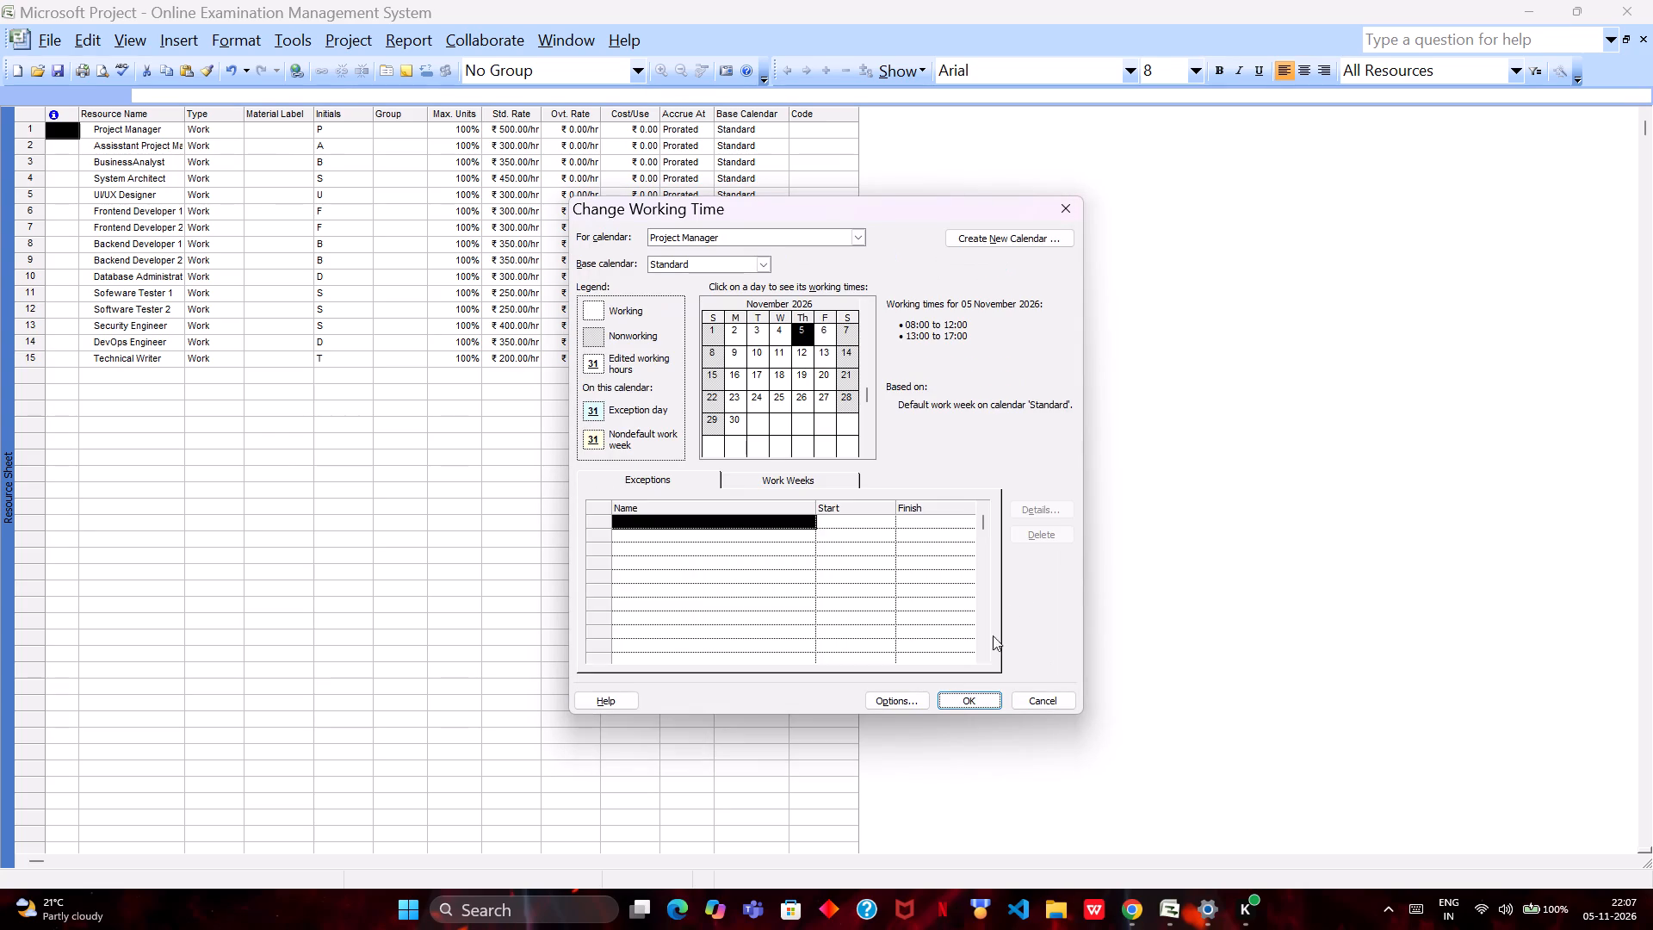
Examine the working-time details of the [Default] work week in the Project Manager calendar.
left_click(789, 475)
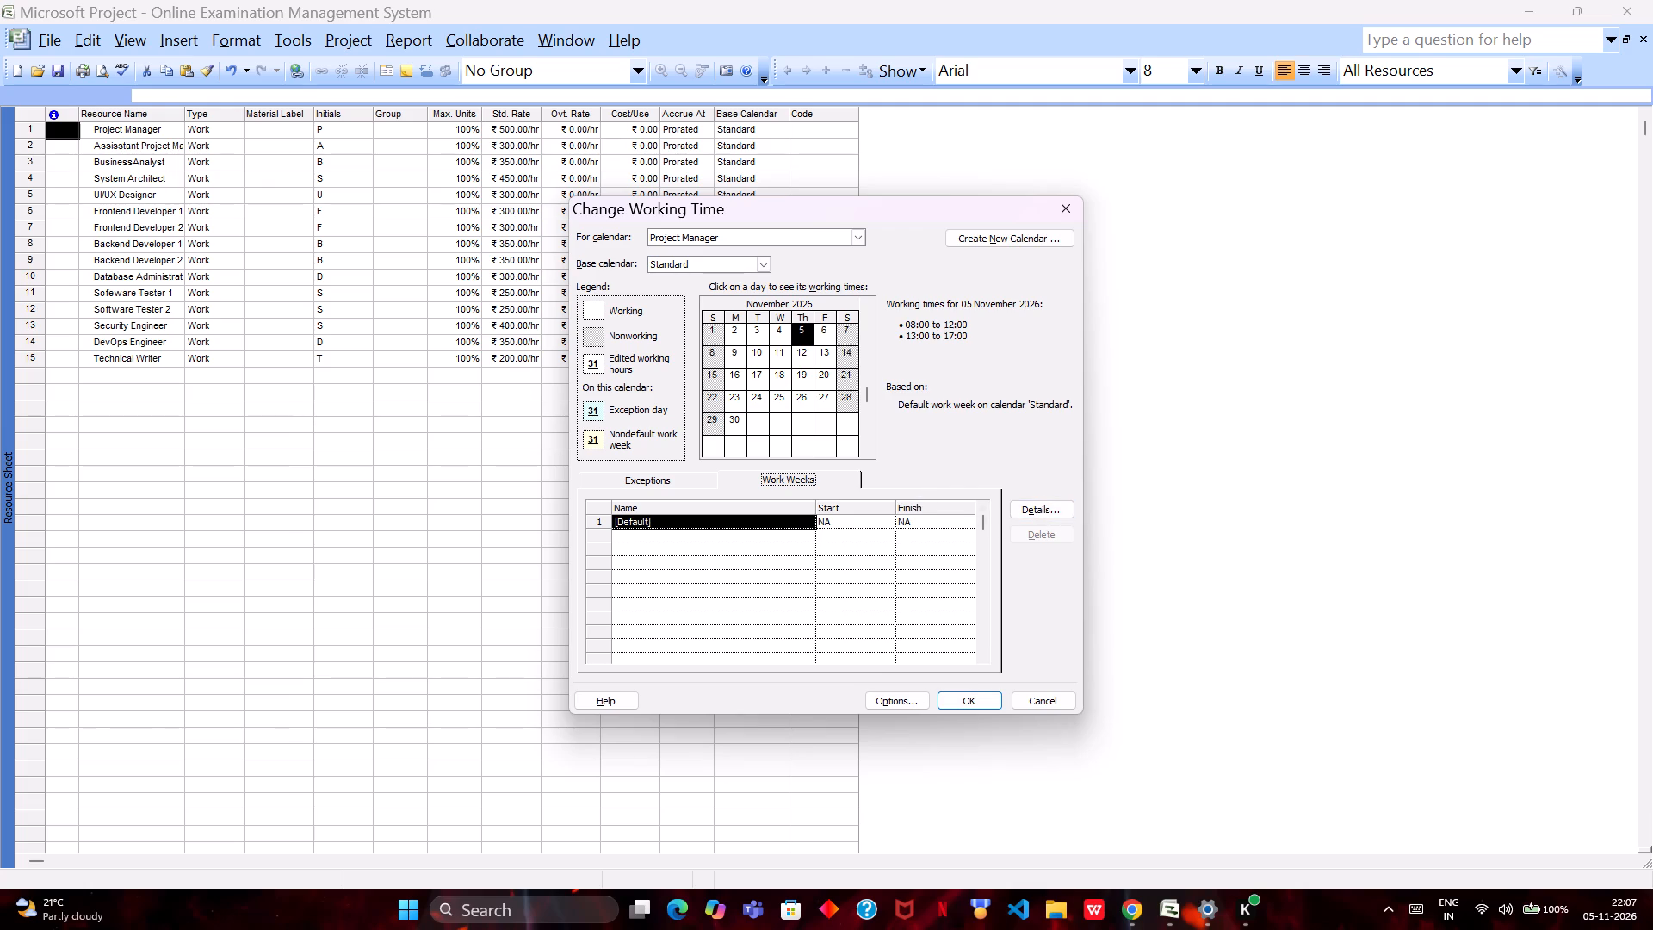
left_click(801, 523)
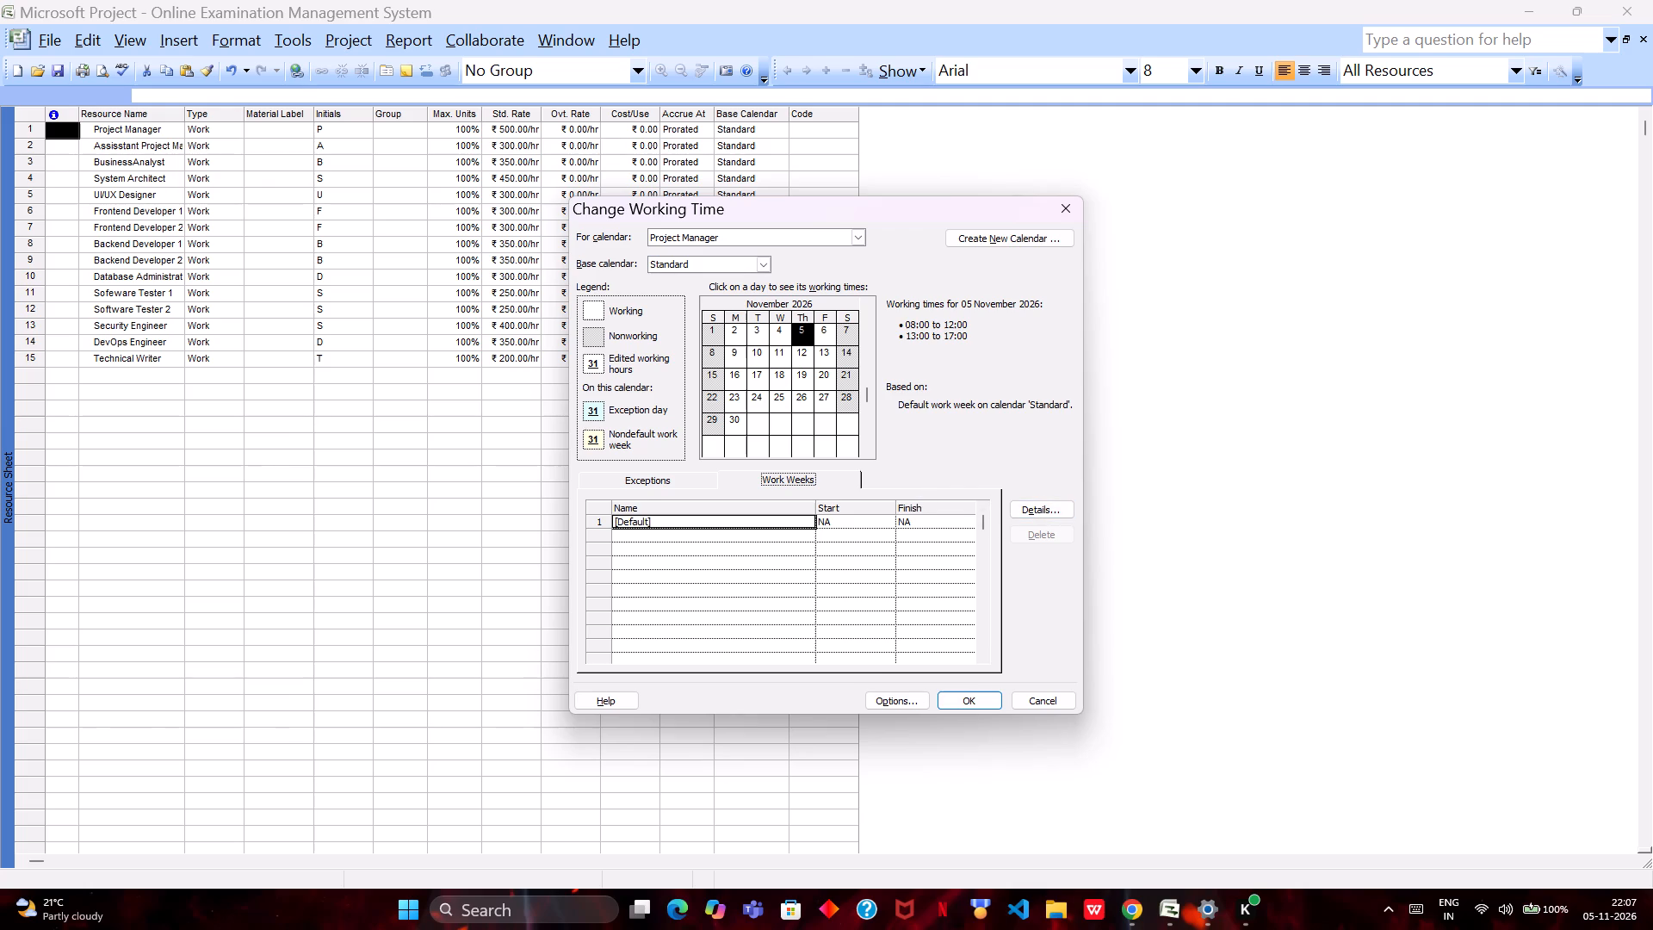
double_click(801, 523)
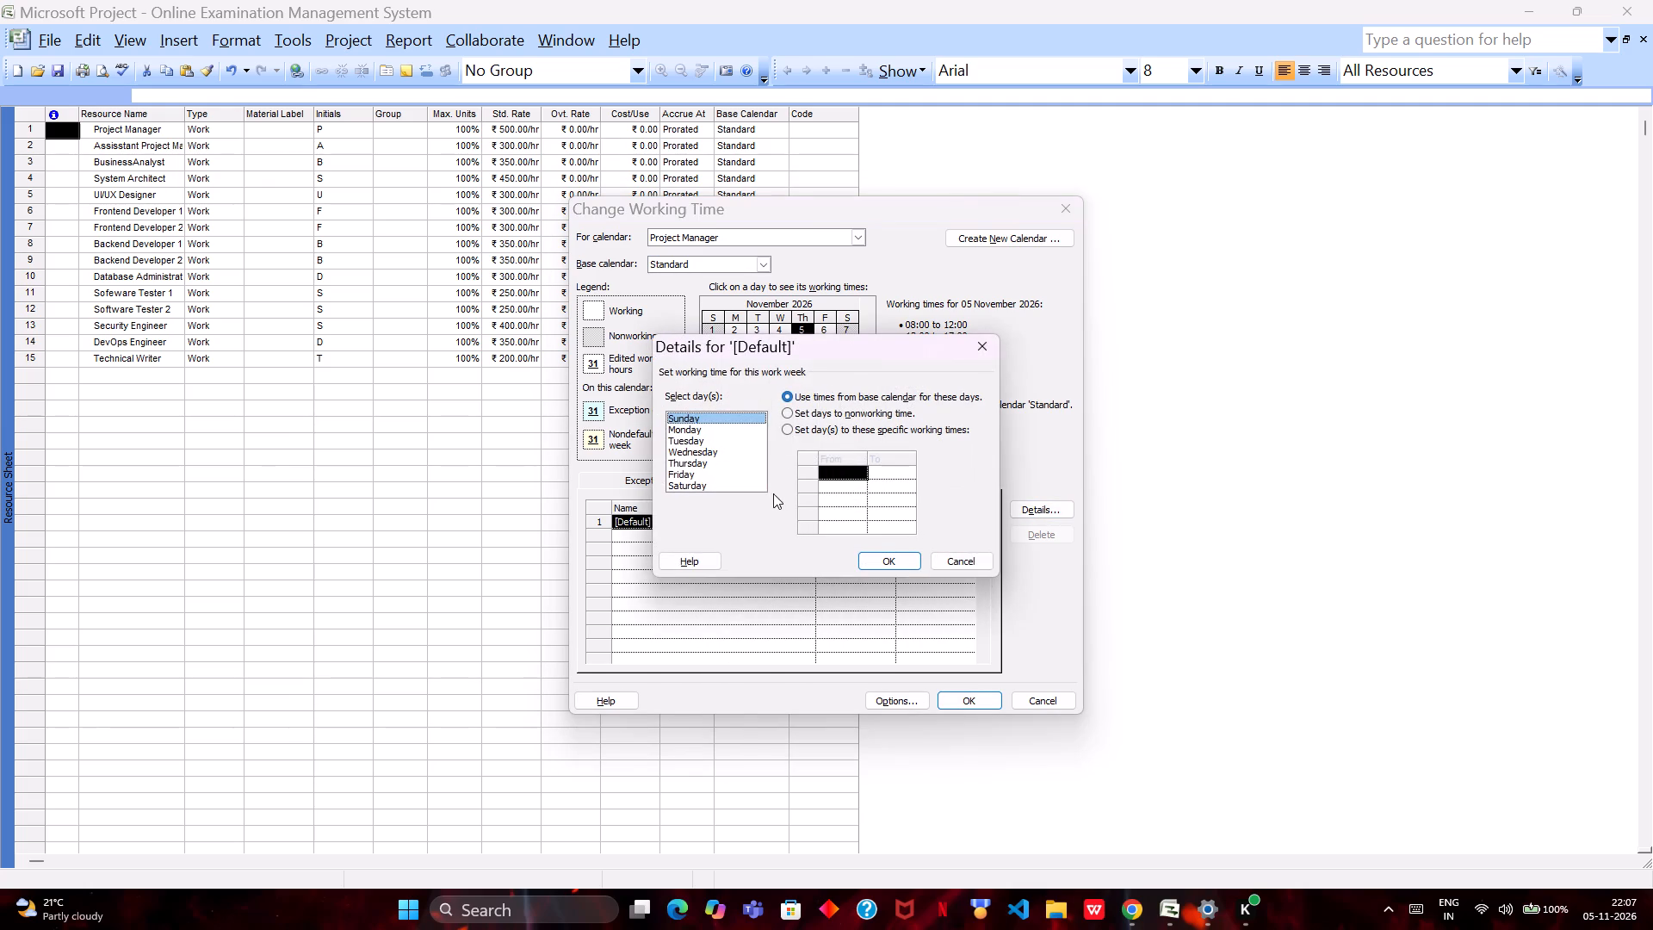
left_click(980, 346)
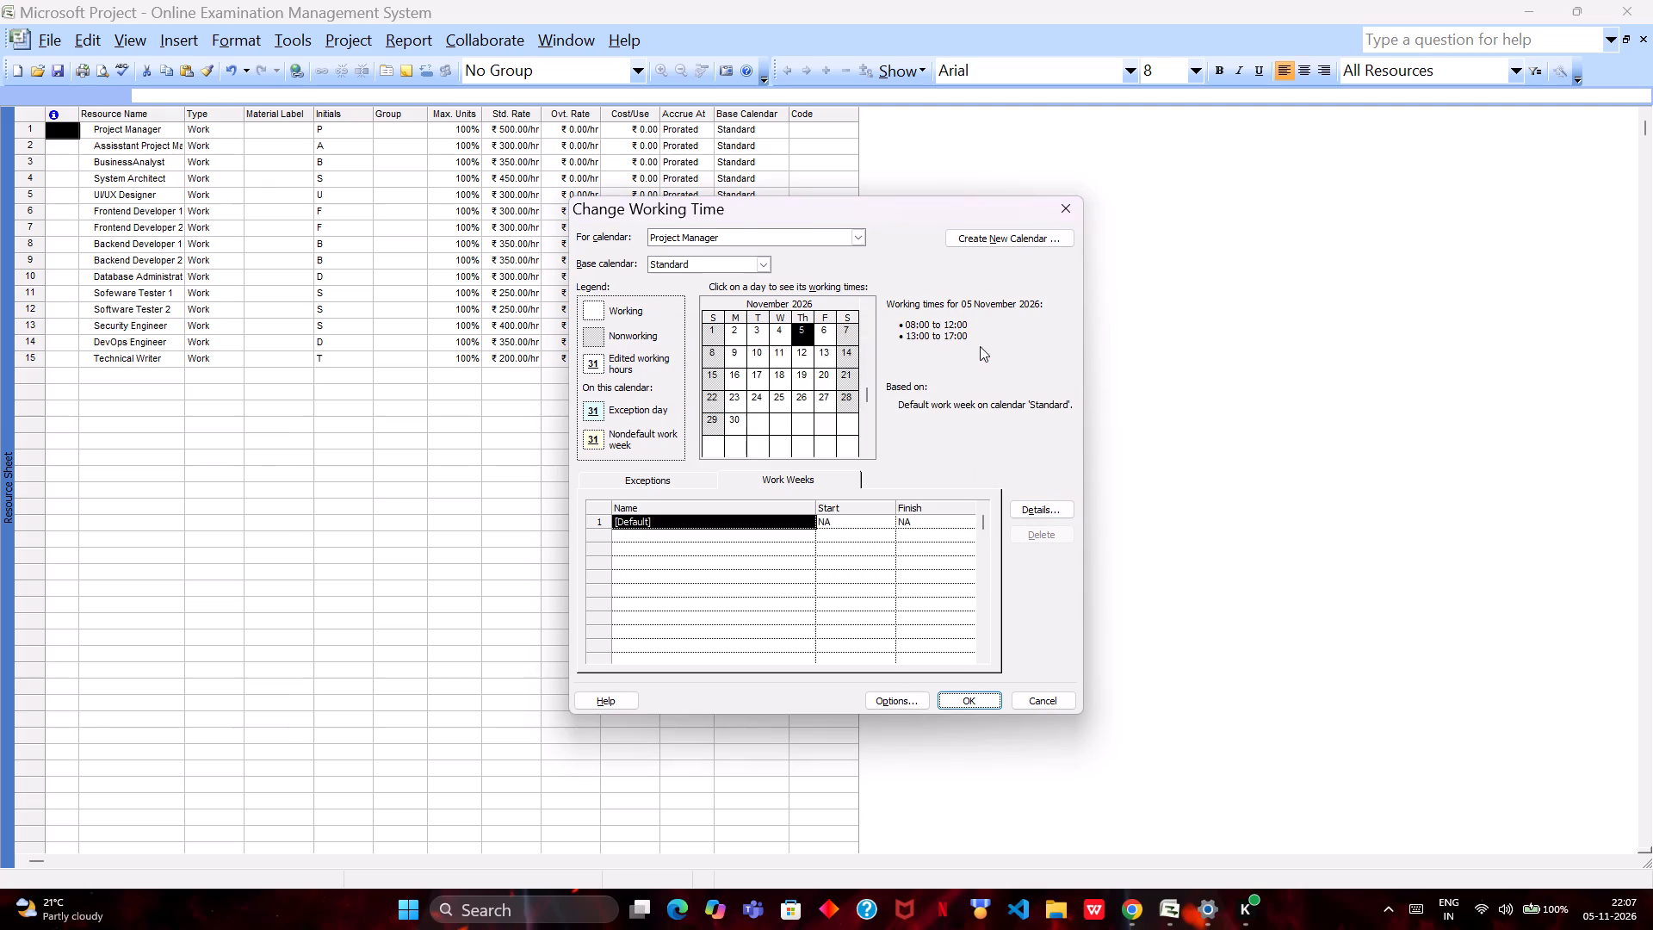
left_click(786, 468)
Add a nonworking calendar exception named Diwali on 08-11-2026 to the Project Manager calendar and accept its details.
left_click(663, 476)
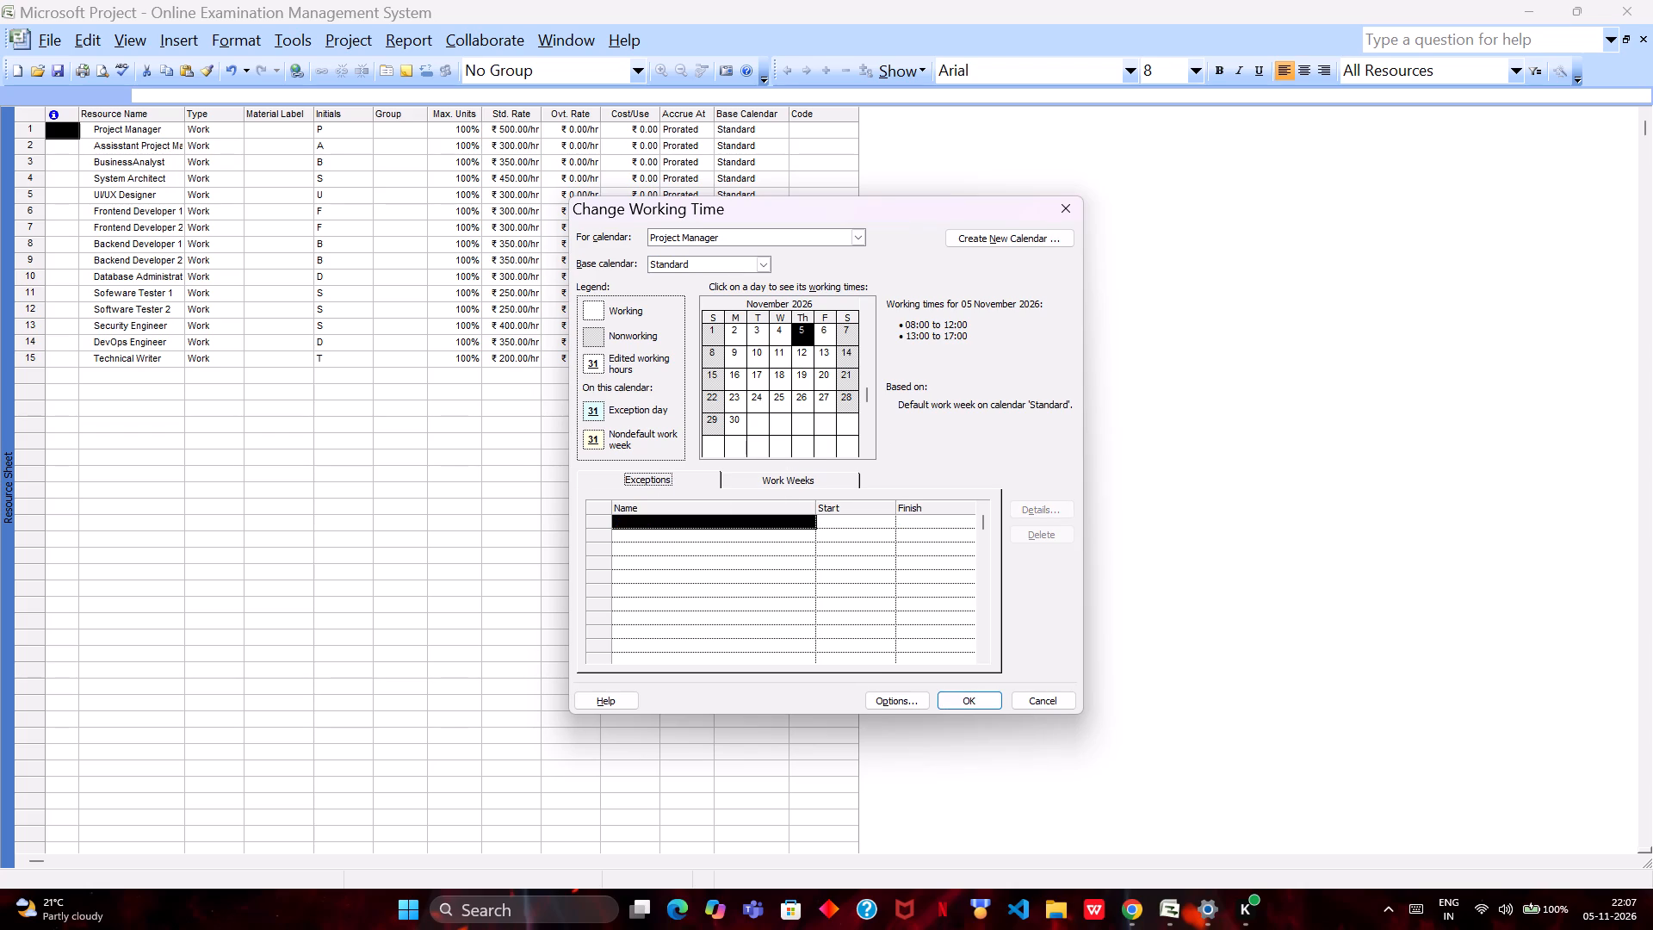
left_click(714, 518)
double_click(714, 518)
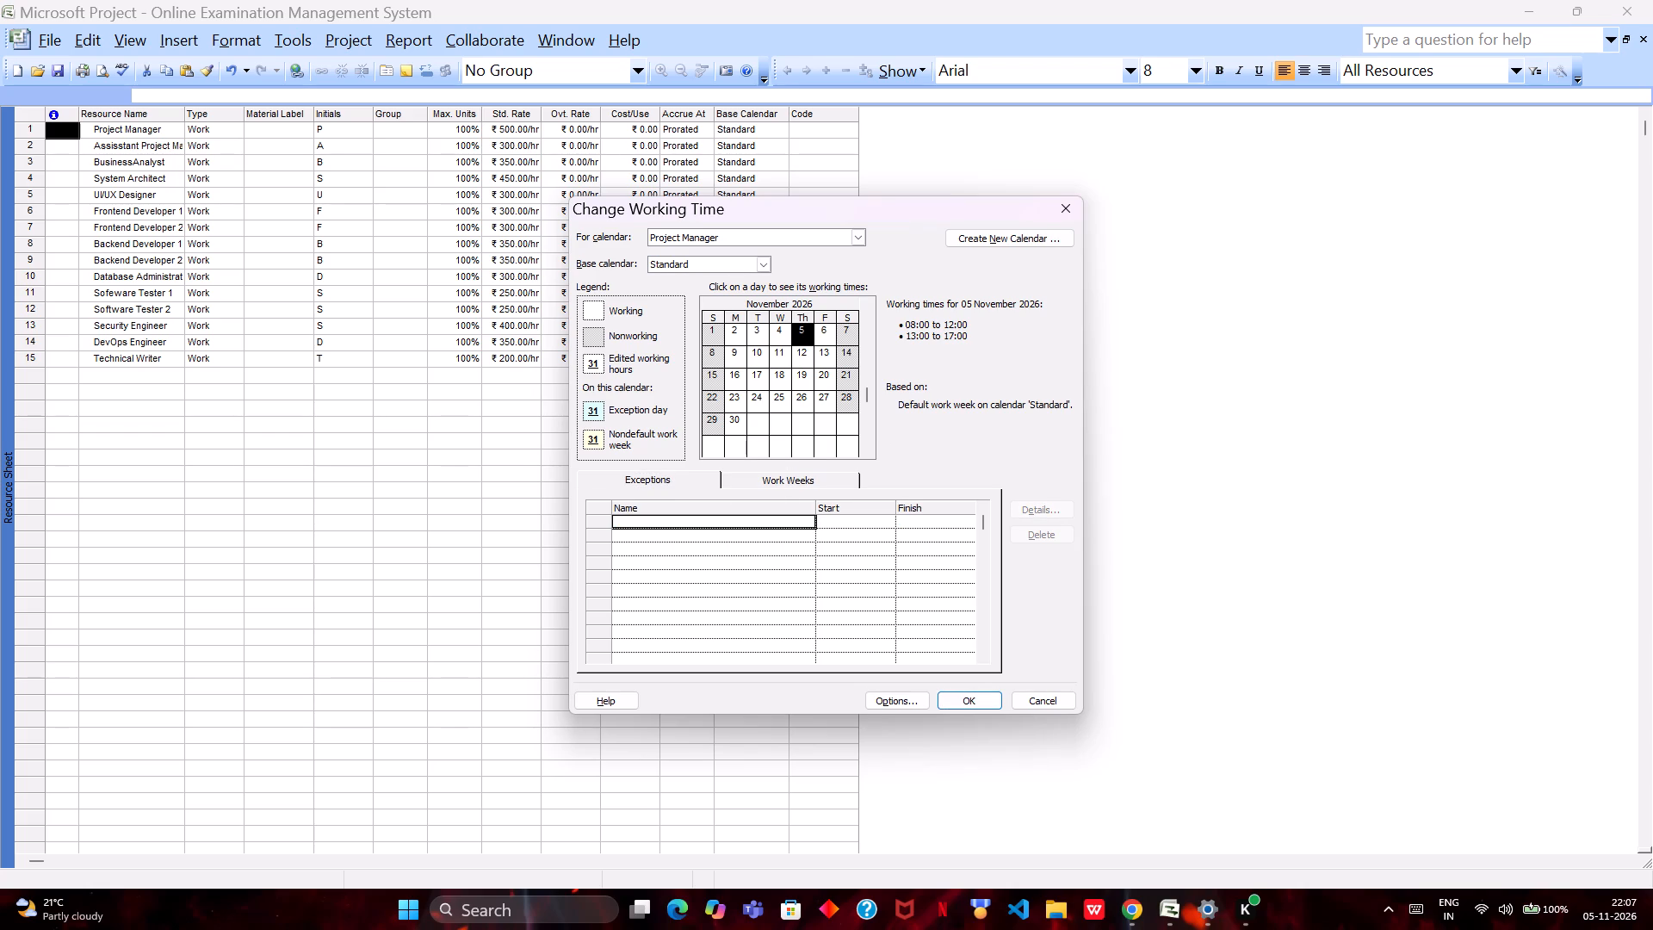
type("Diwali")
left_click(838, 523)
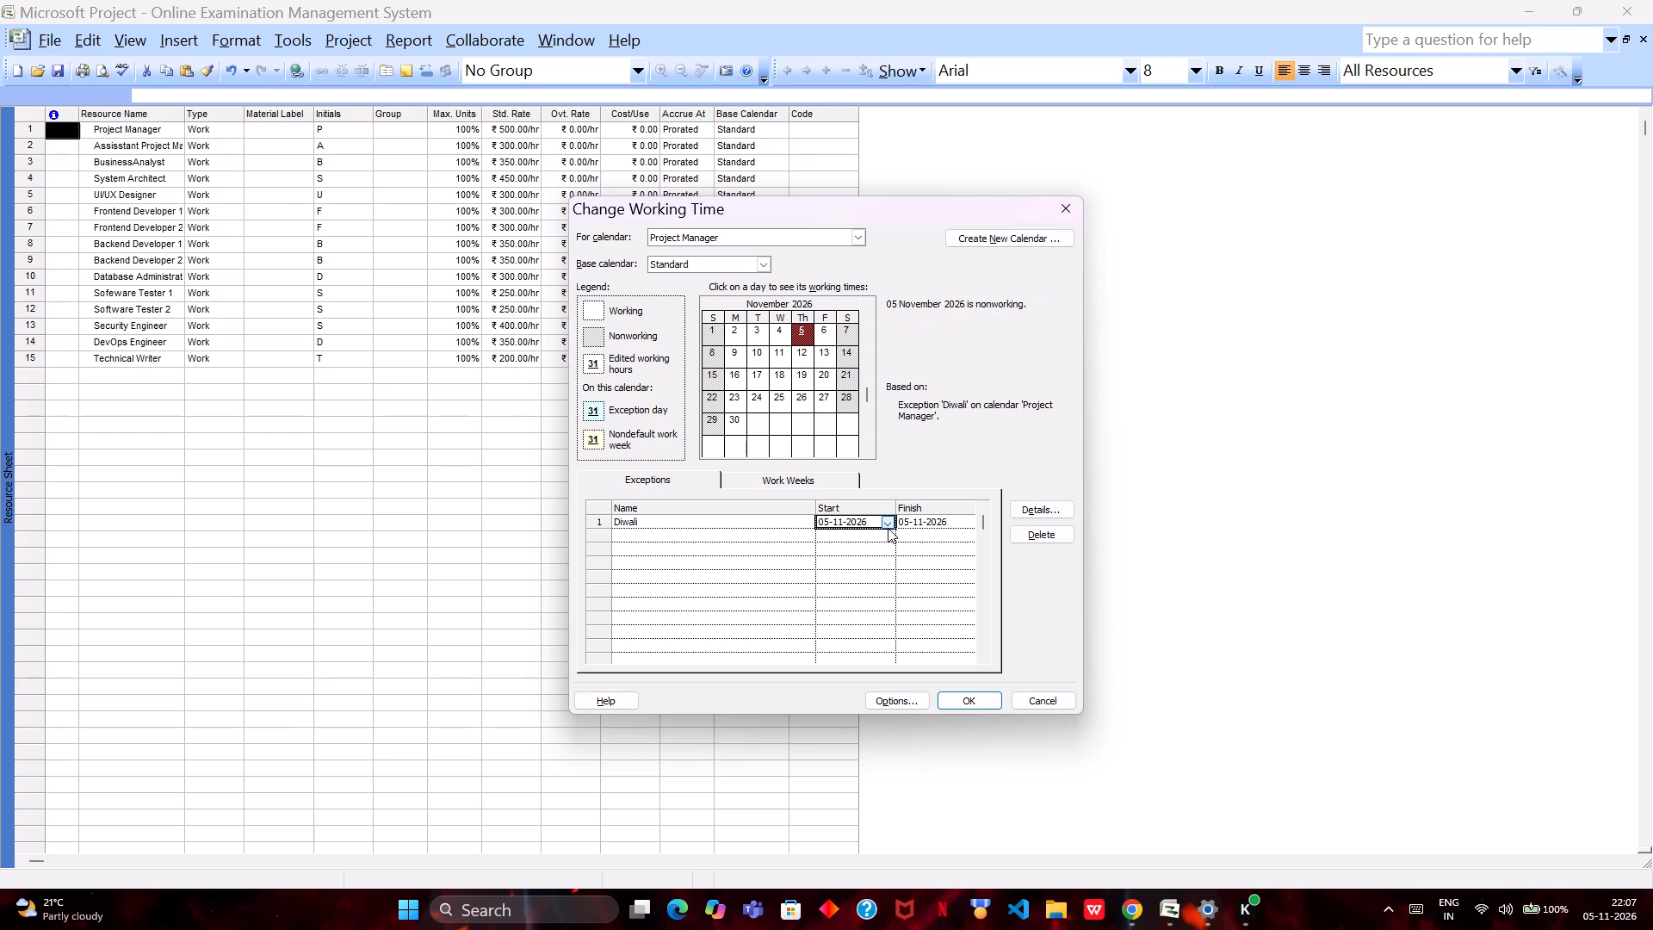
left_click(888, 528)
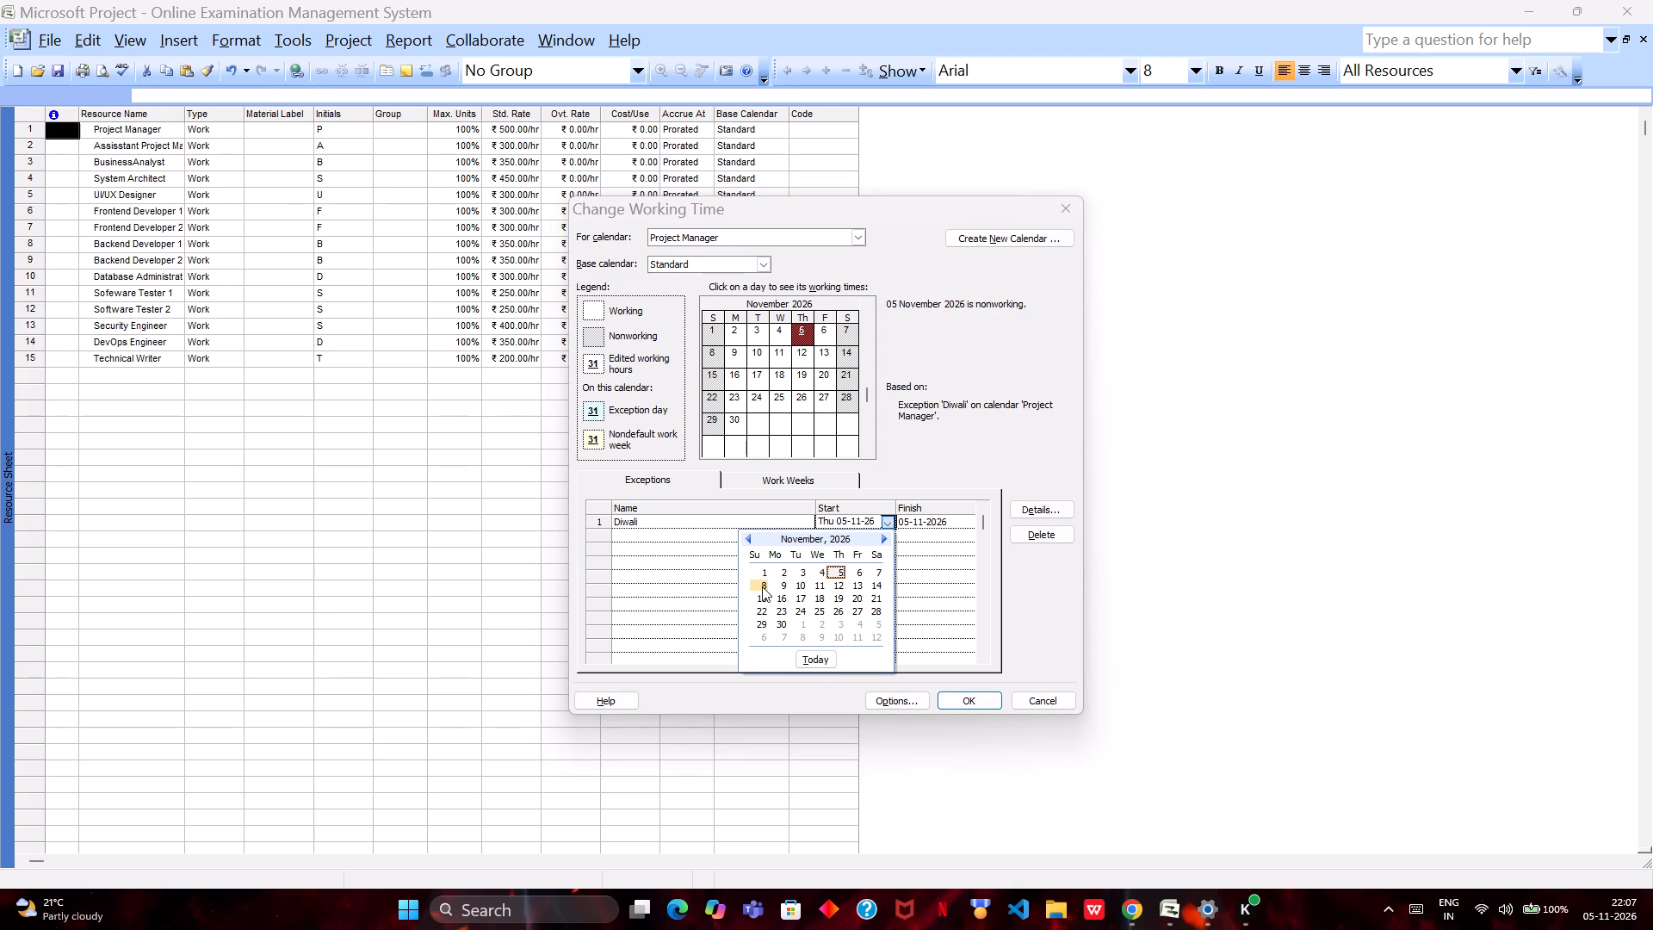
left_click(762, 587)
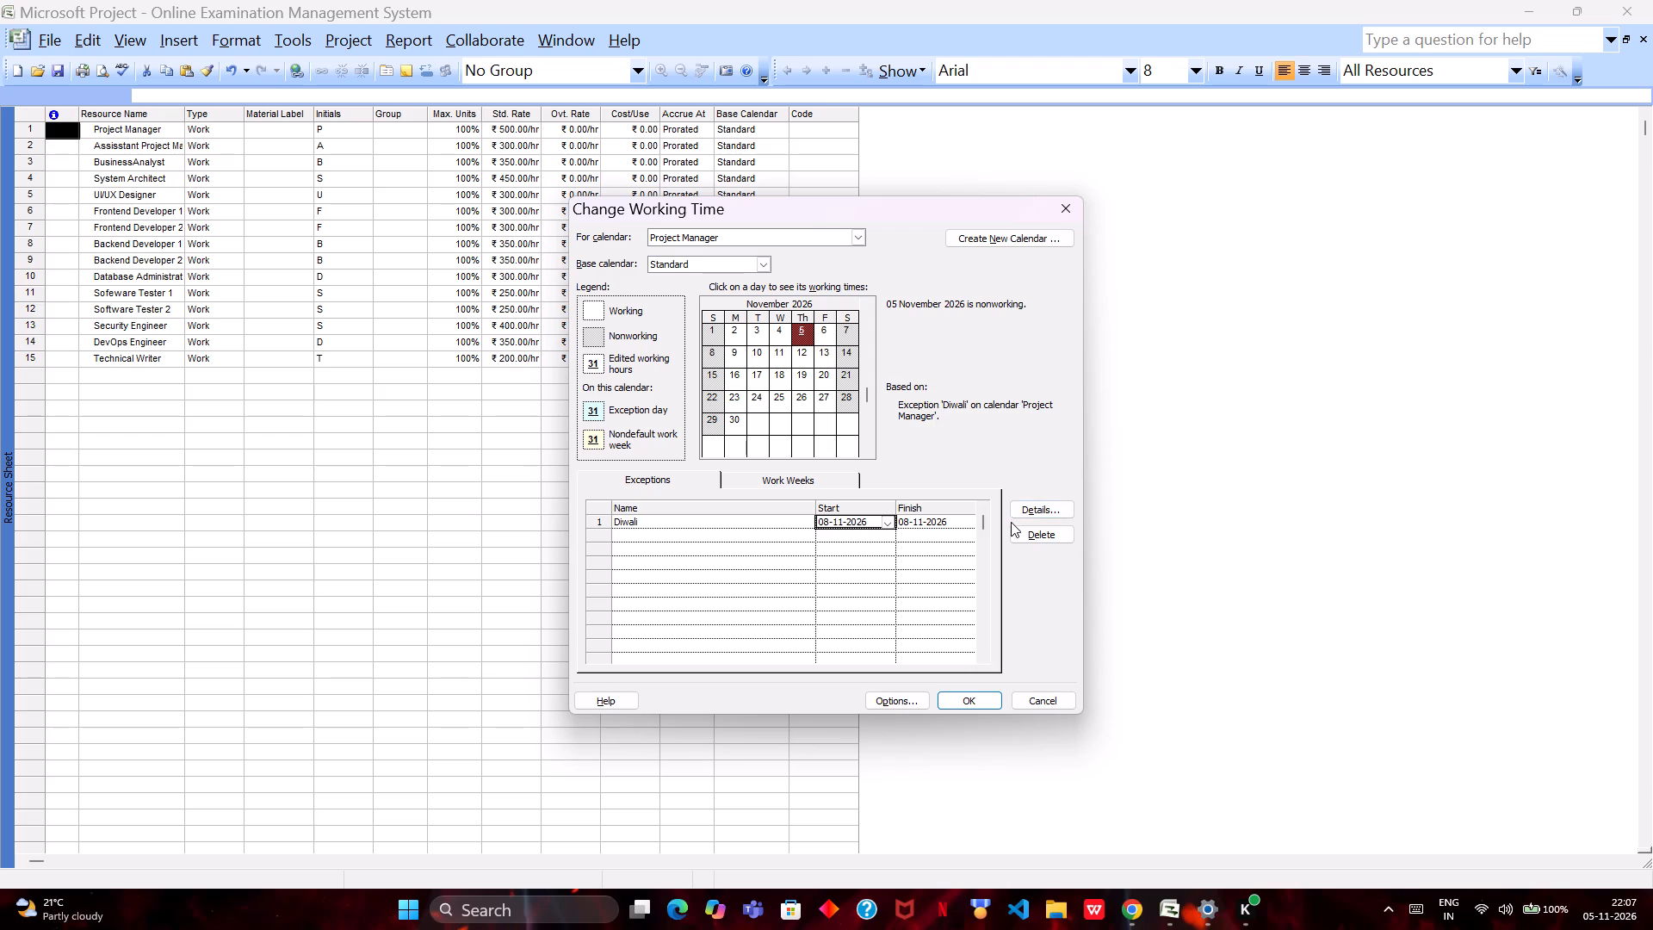
left_click(1030, 512)
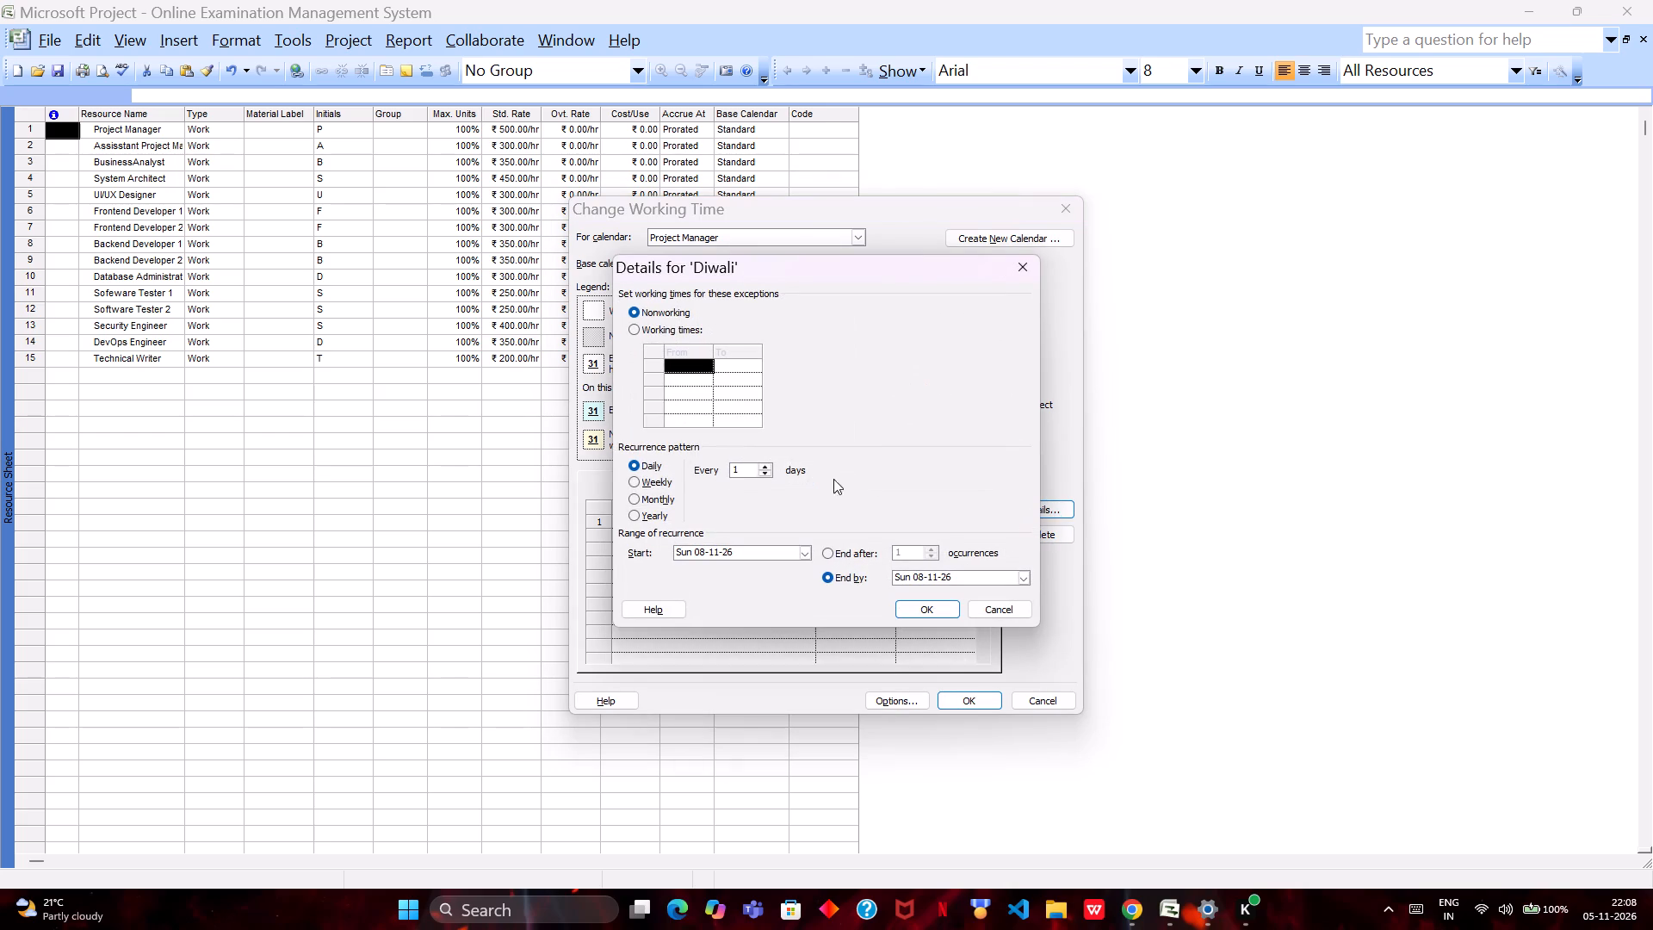
left_click(692, 369)
left_click(938, 610)
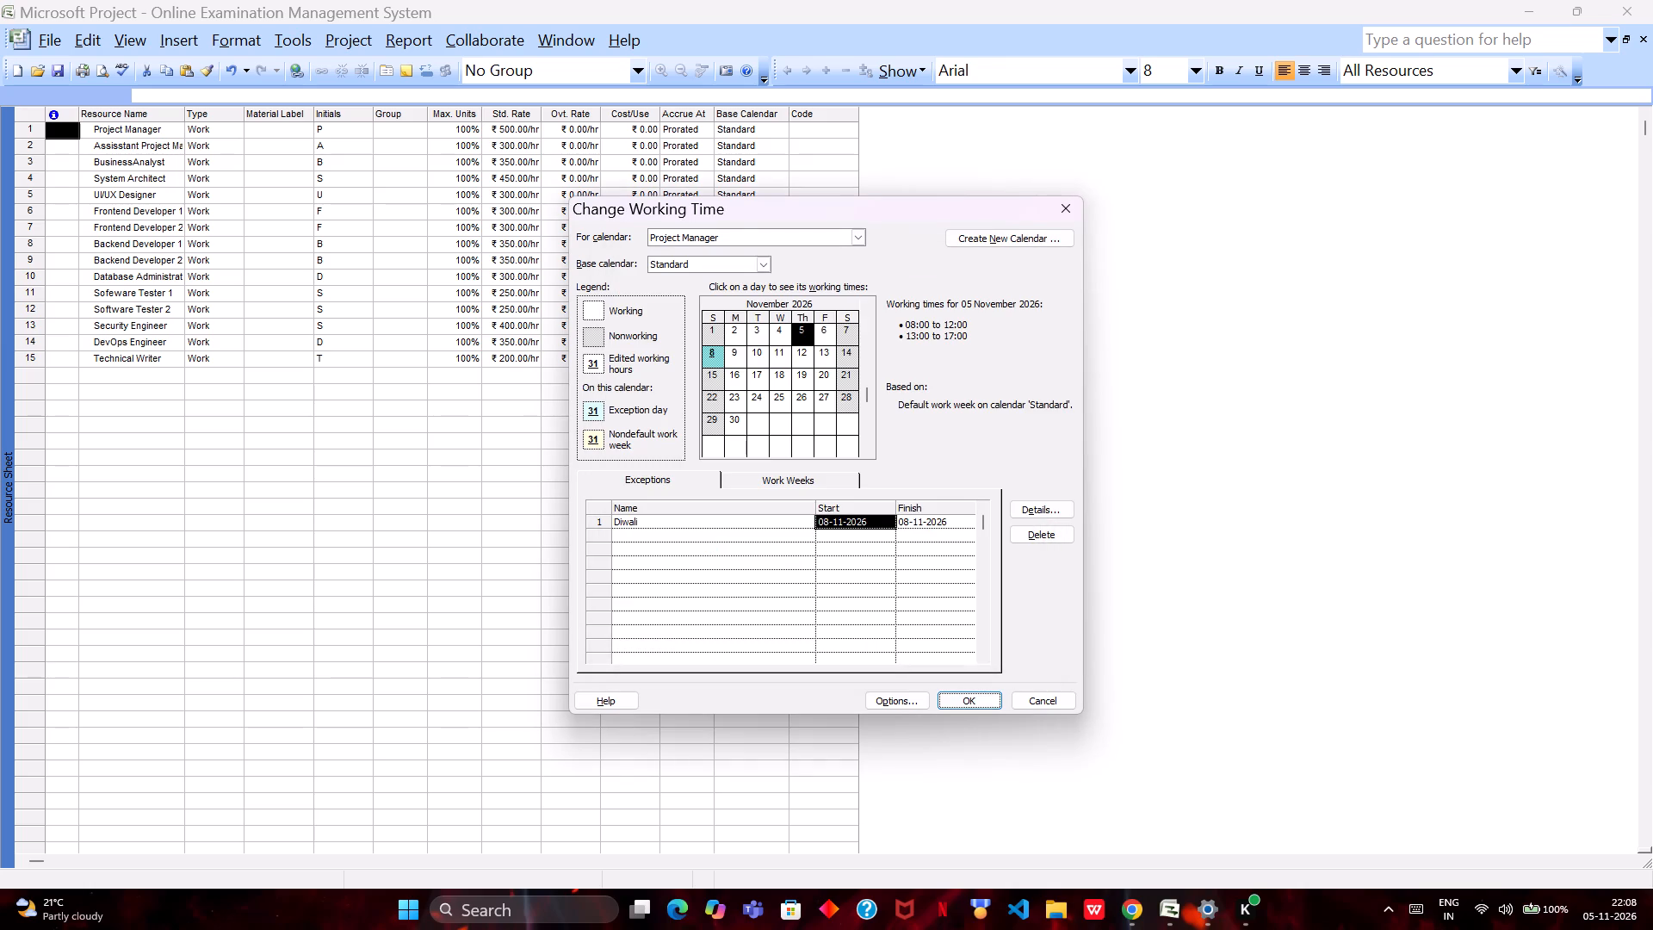
Add a second exception named Guru Nanak Dev Jyanti on 23-11-2026 to the Project Manager calendar.
left_click(786, 538)
double_click(786, 538)
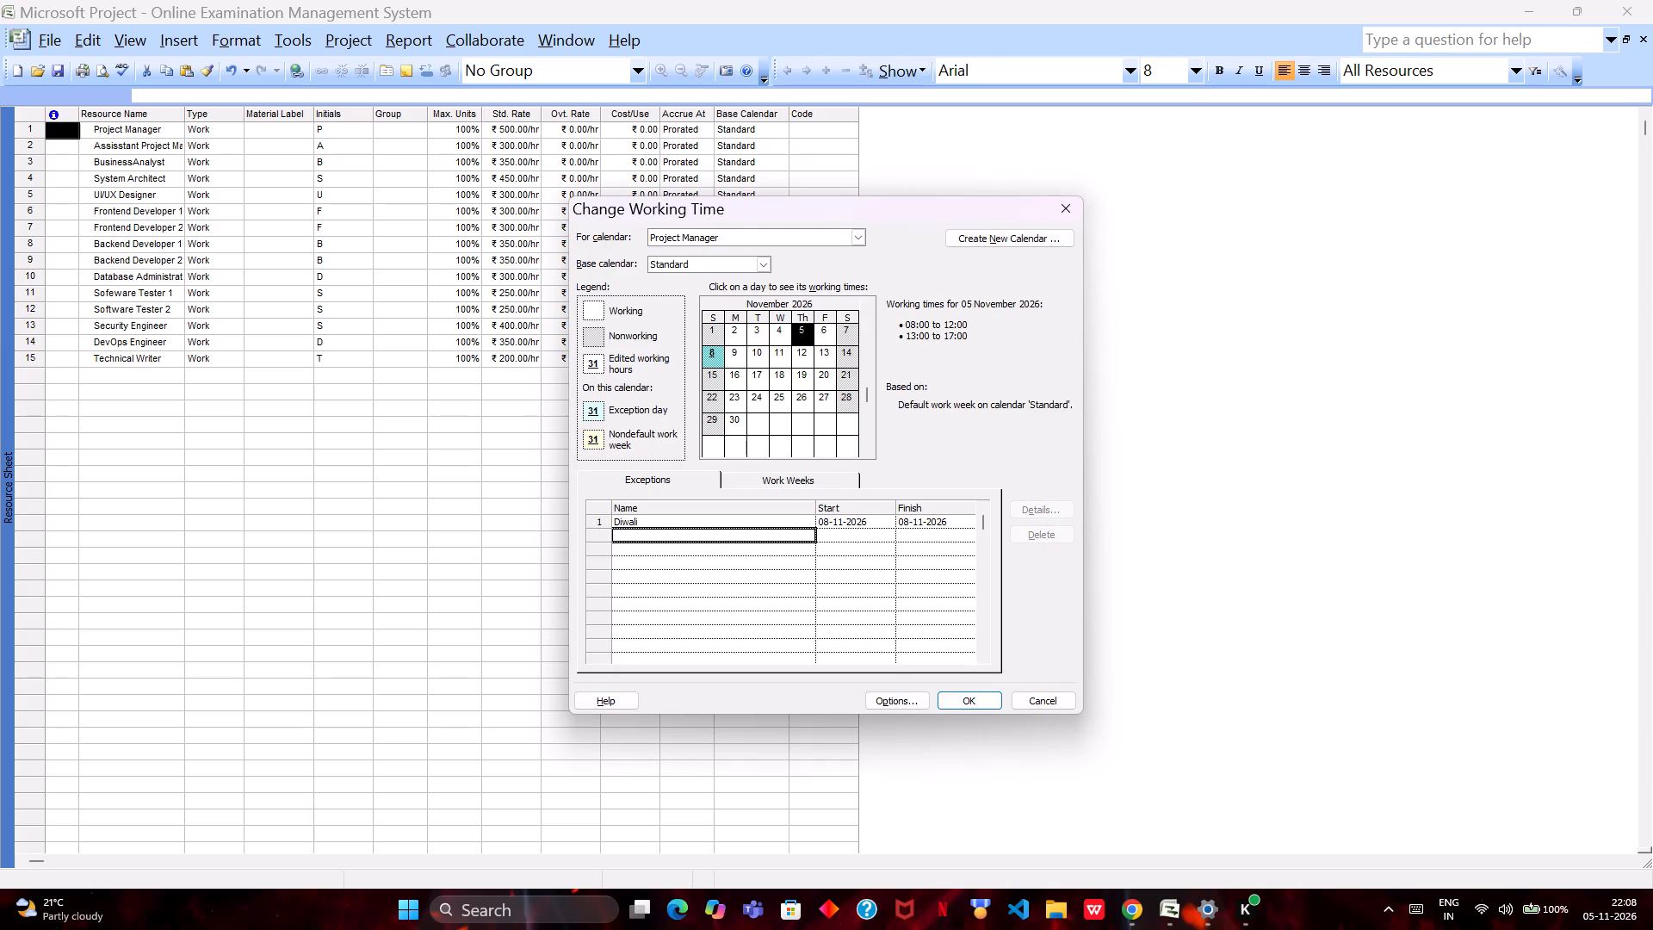
double_click(786, 538)
double_click(786, 538)
key("shift+g")
type("uru")
key("space")
type("Nanak De")
type("v")
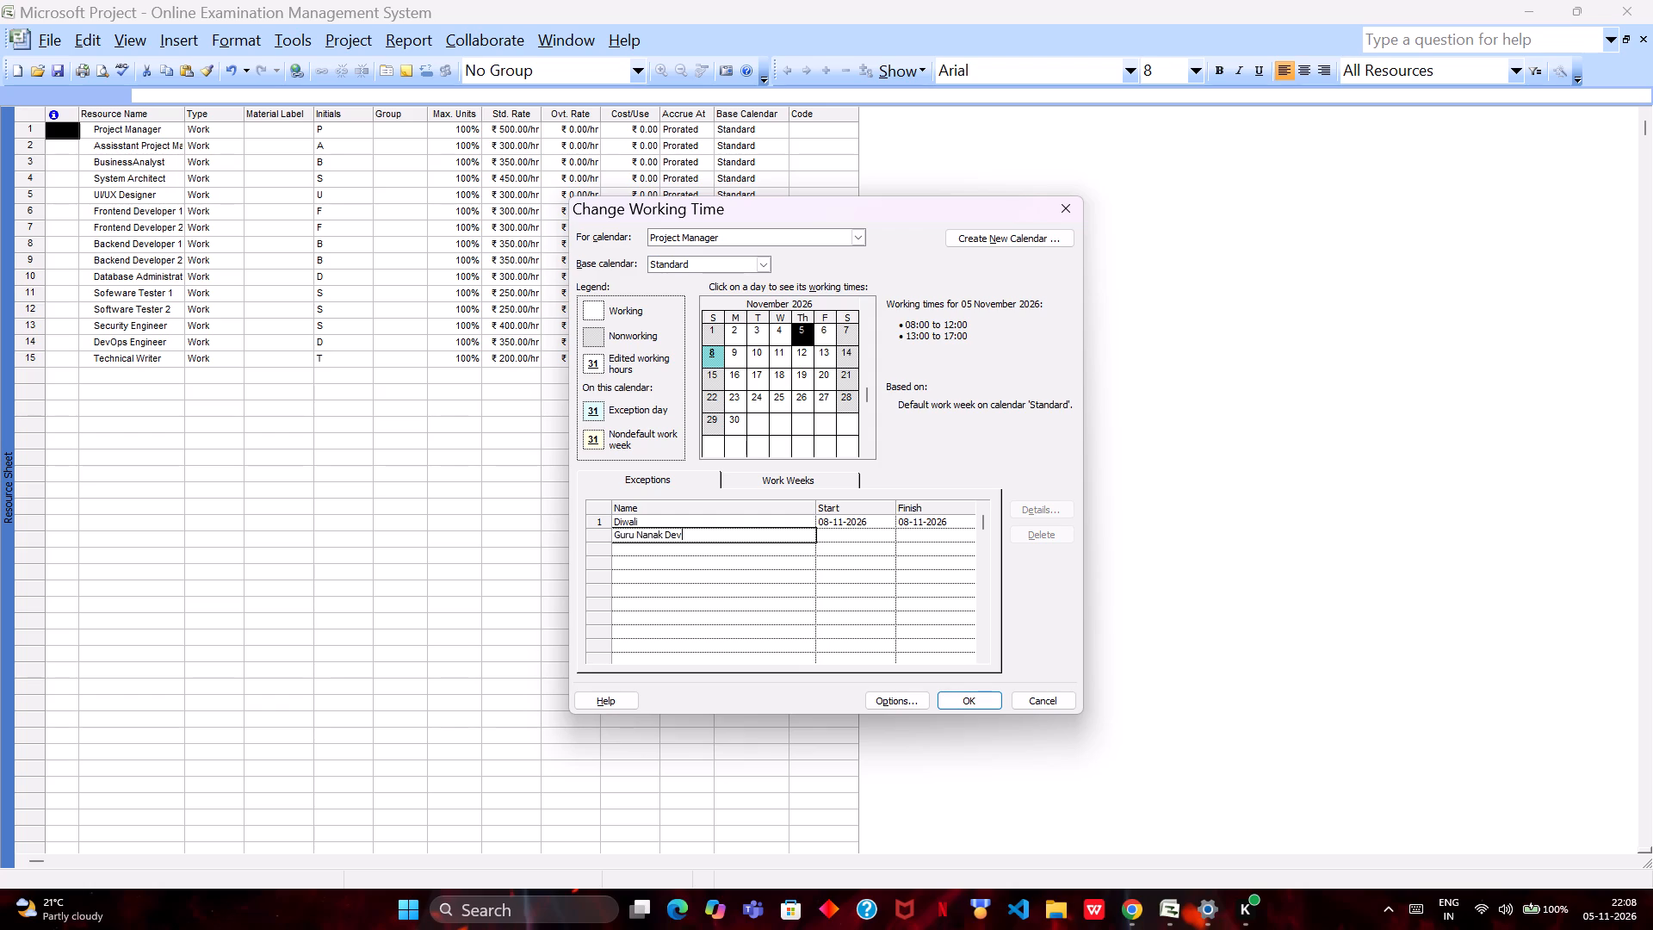
key("space")
key("shift+j")
type("yan")
type("ti")
left_click(883, 535)
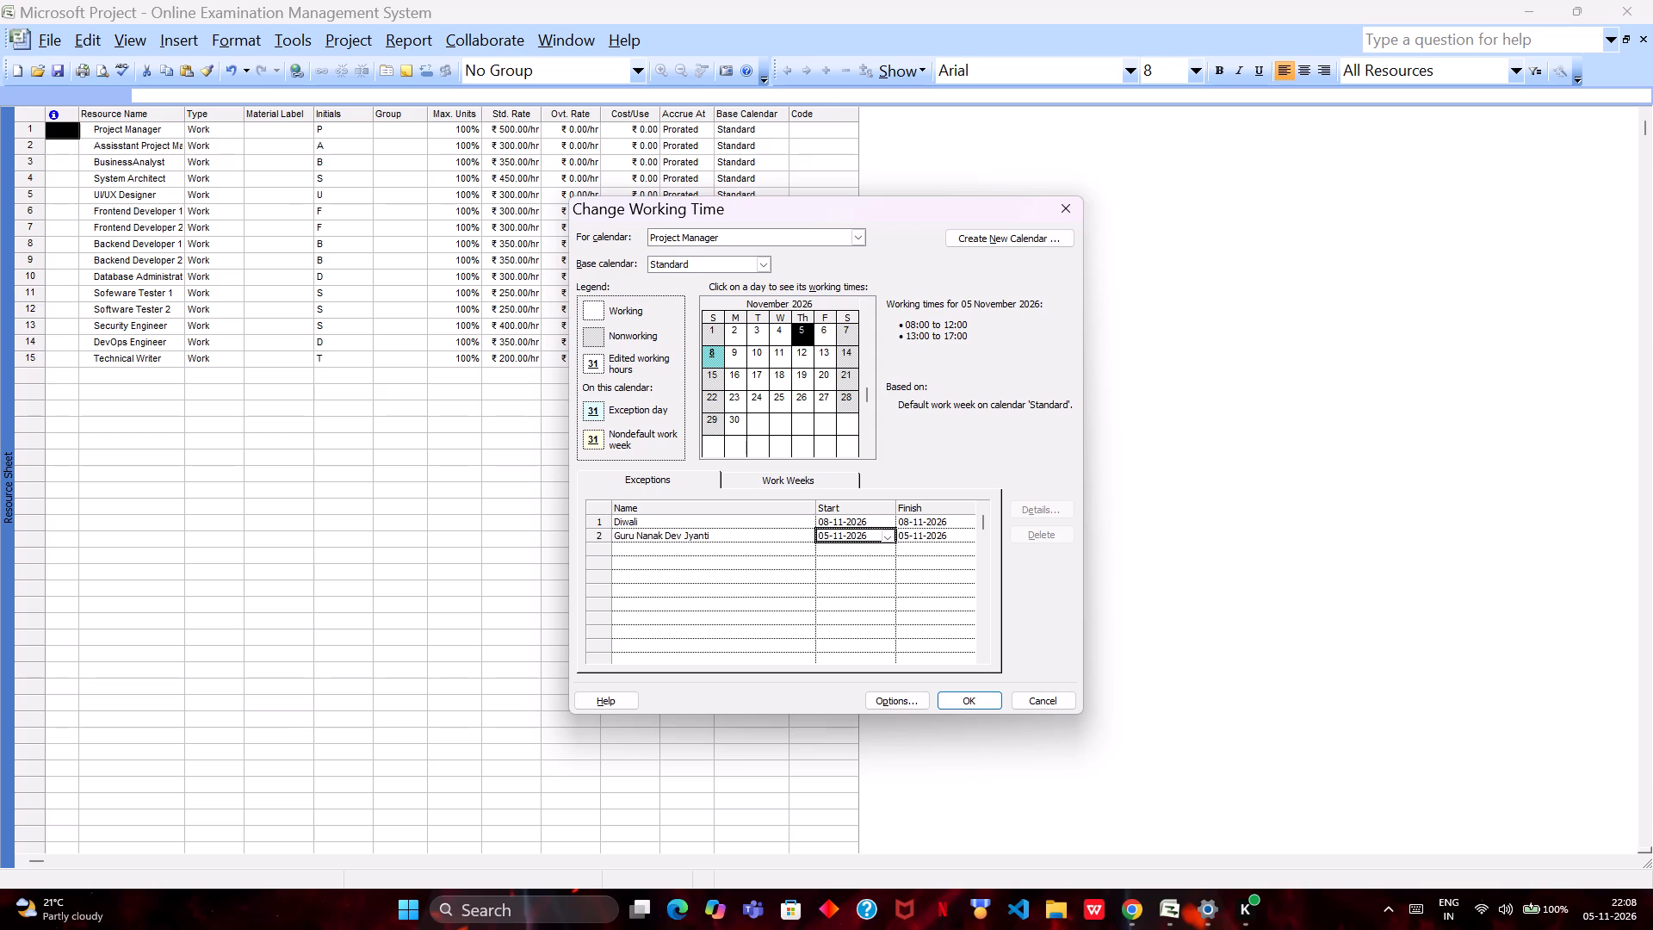
left_click(883, 535)
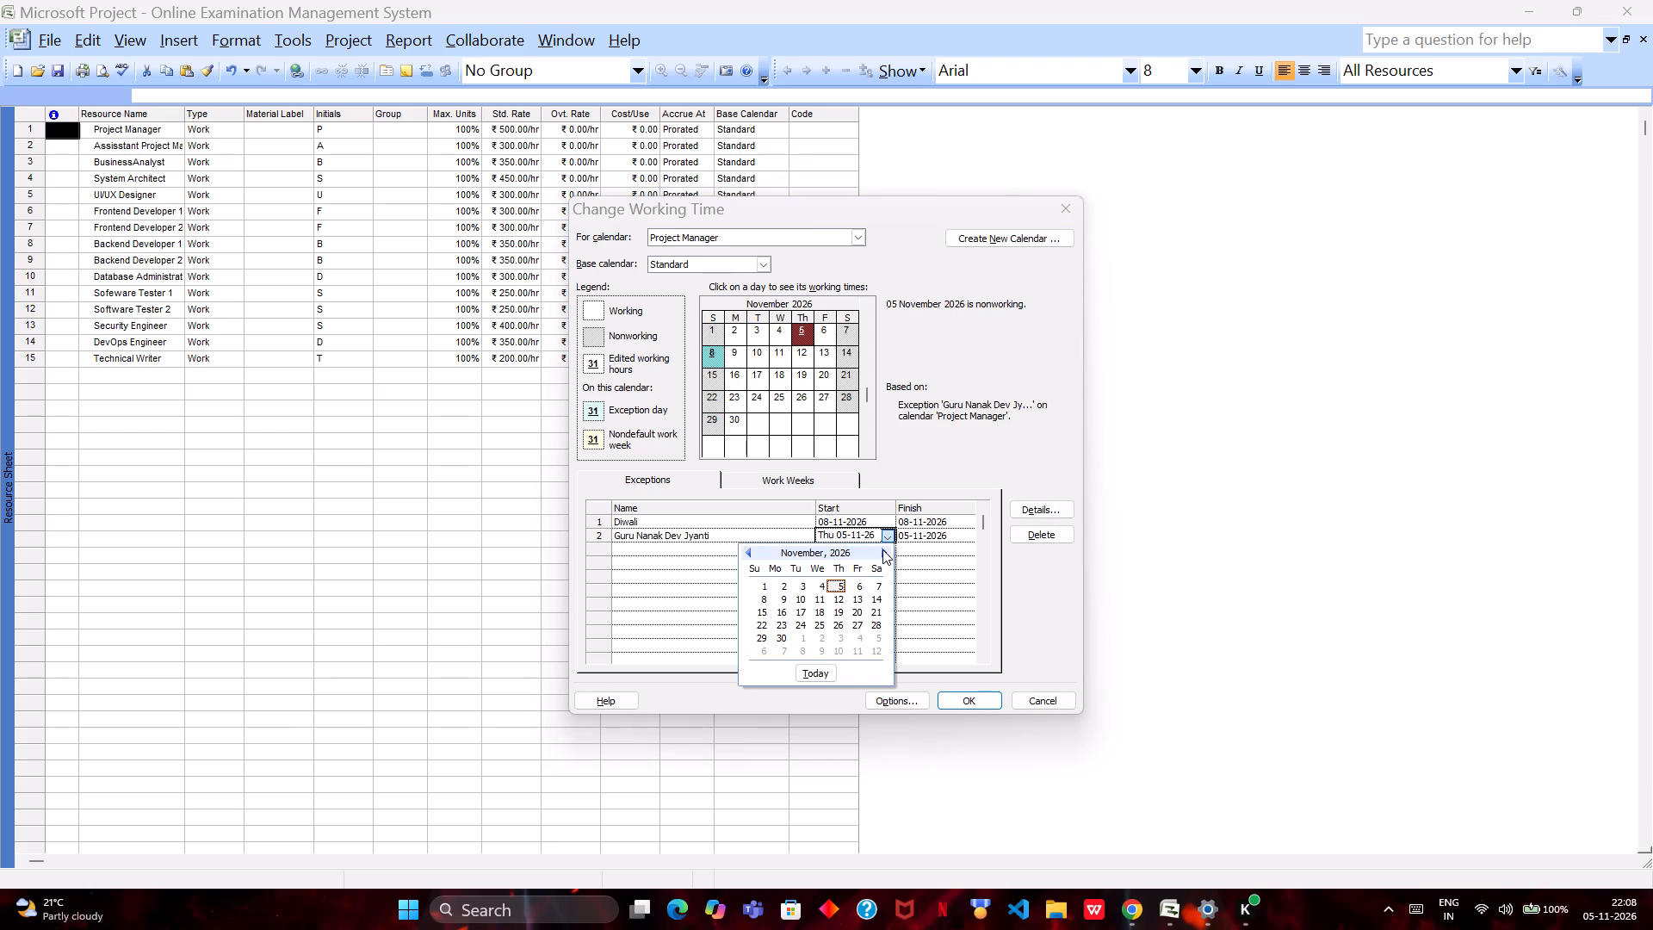
left_click(783, 628)
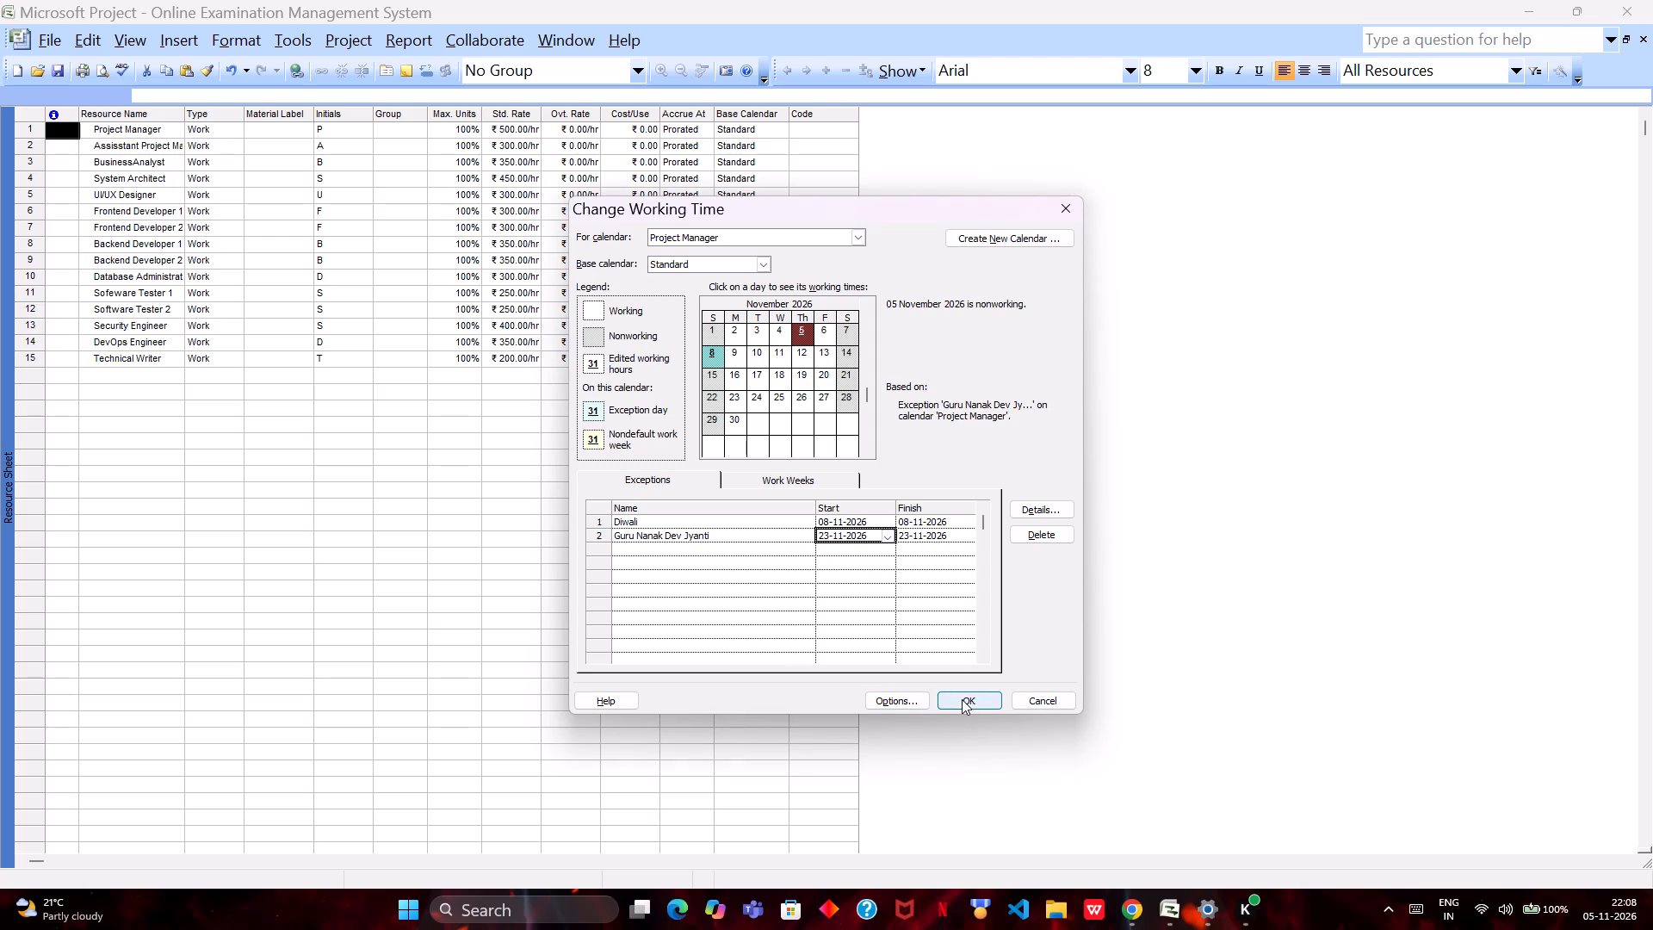
Add a third exception named Christmas on 25-12-2026 and save the working time changes.
left_click(799, 553)
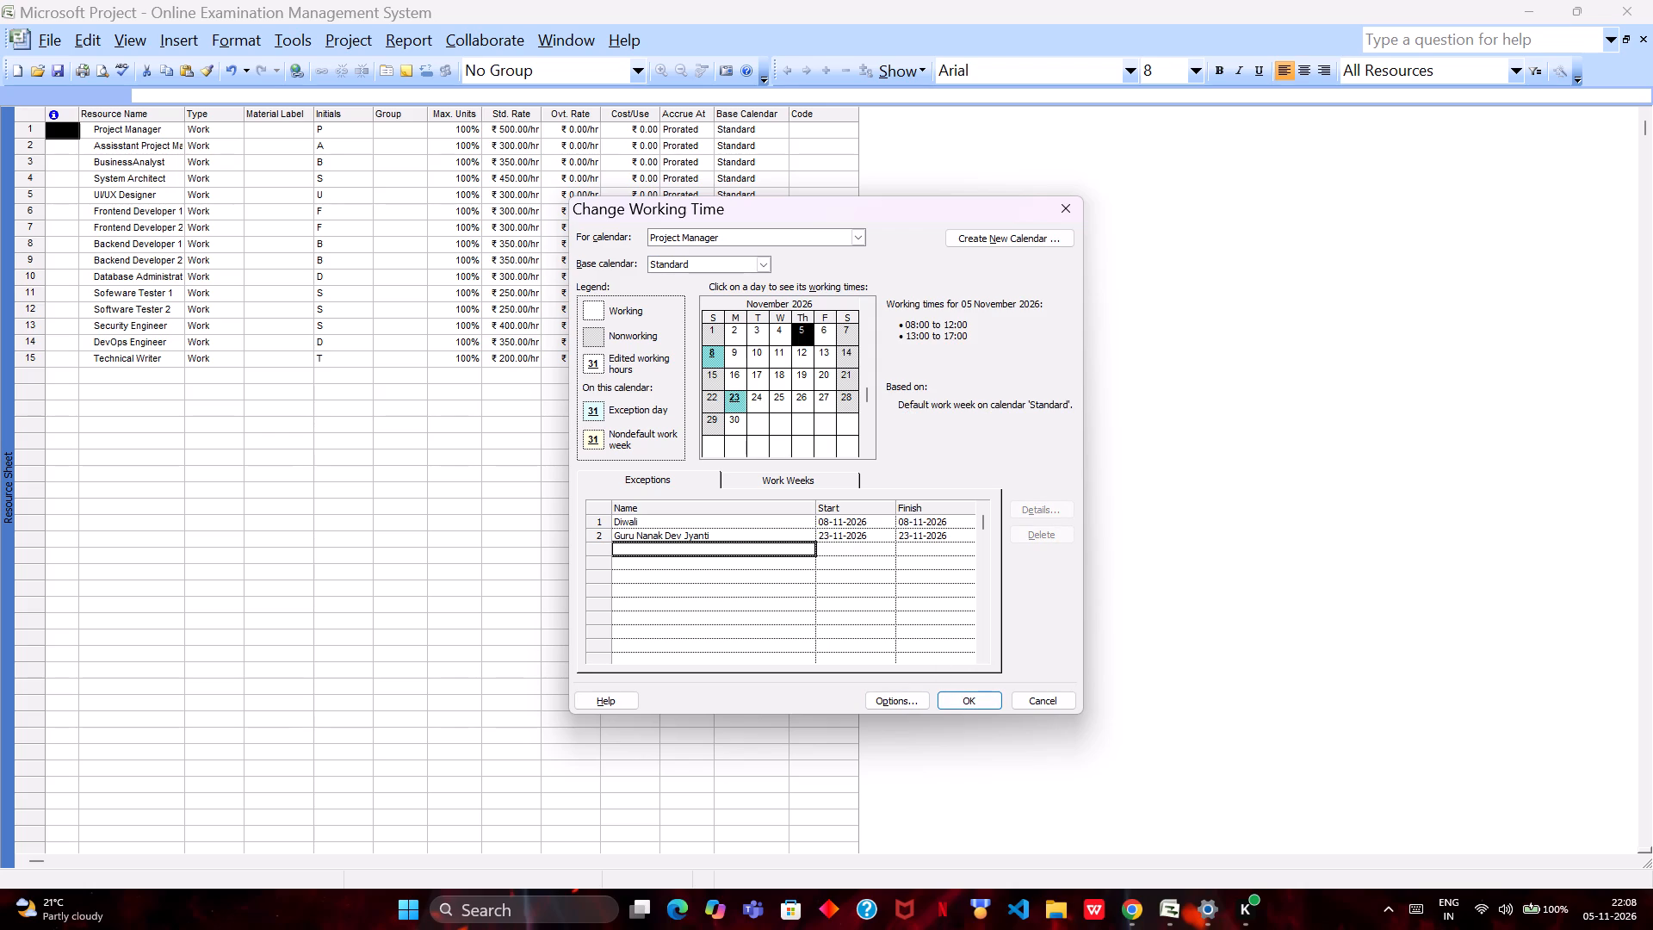
double_click(803, 551)
double_click(803, 551)
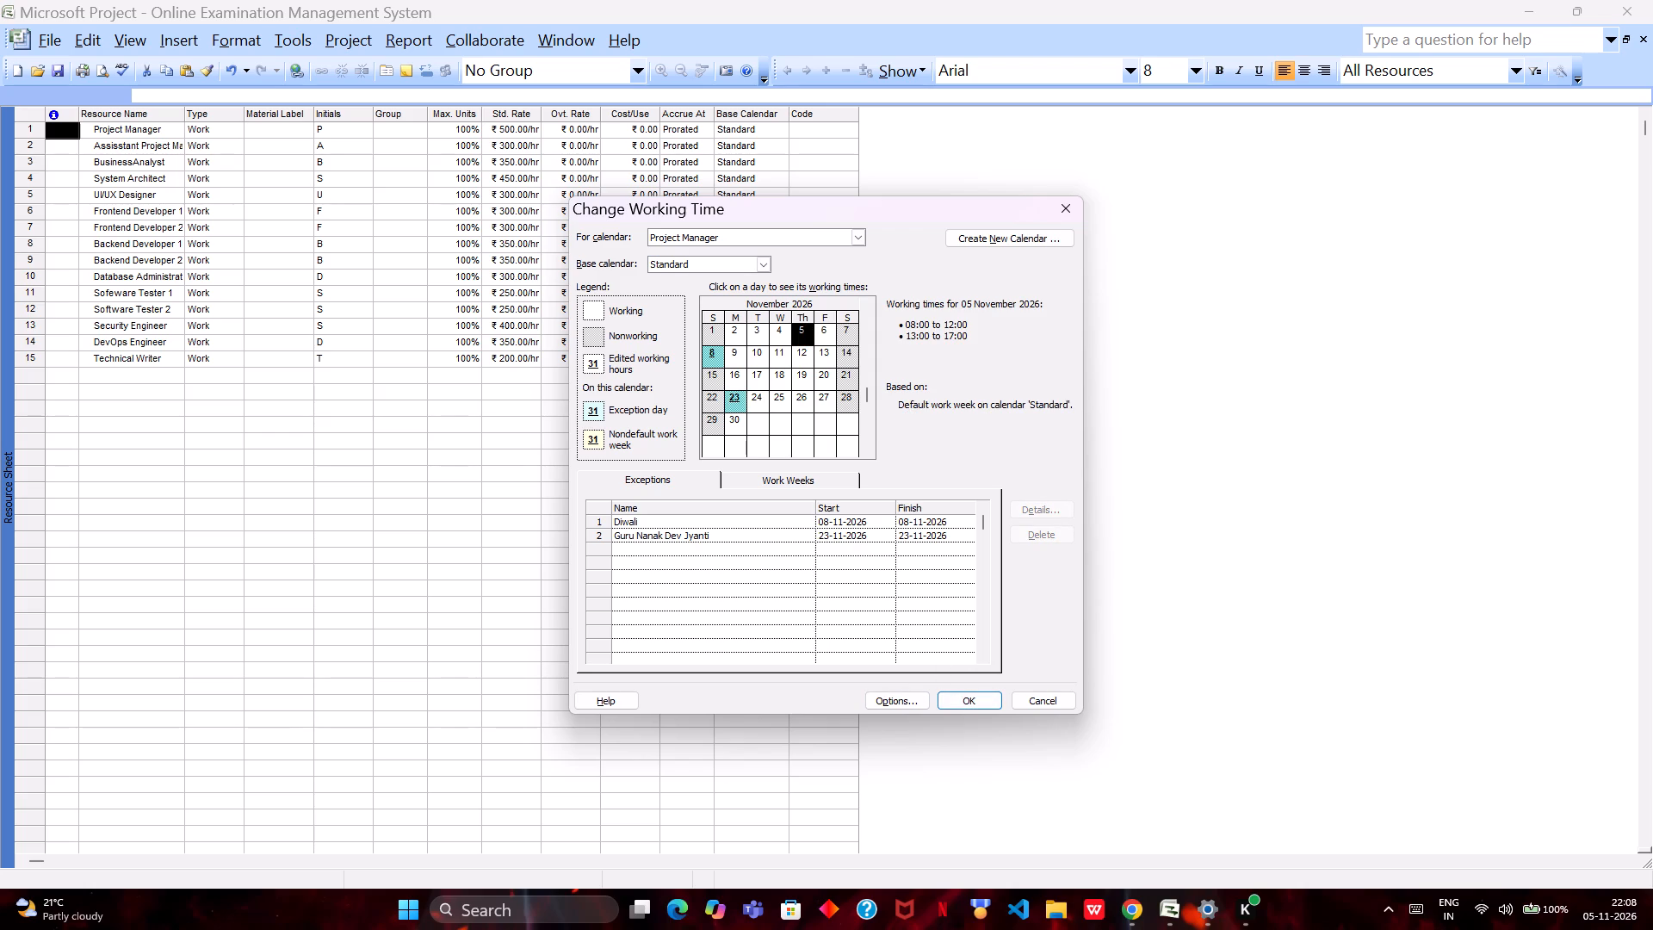
type("Ch")
type("ris")
type("tma")
key("s")
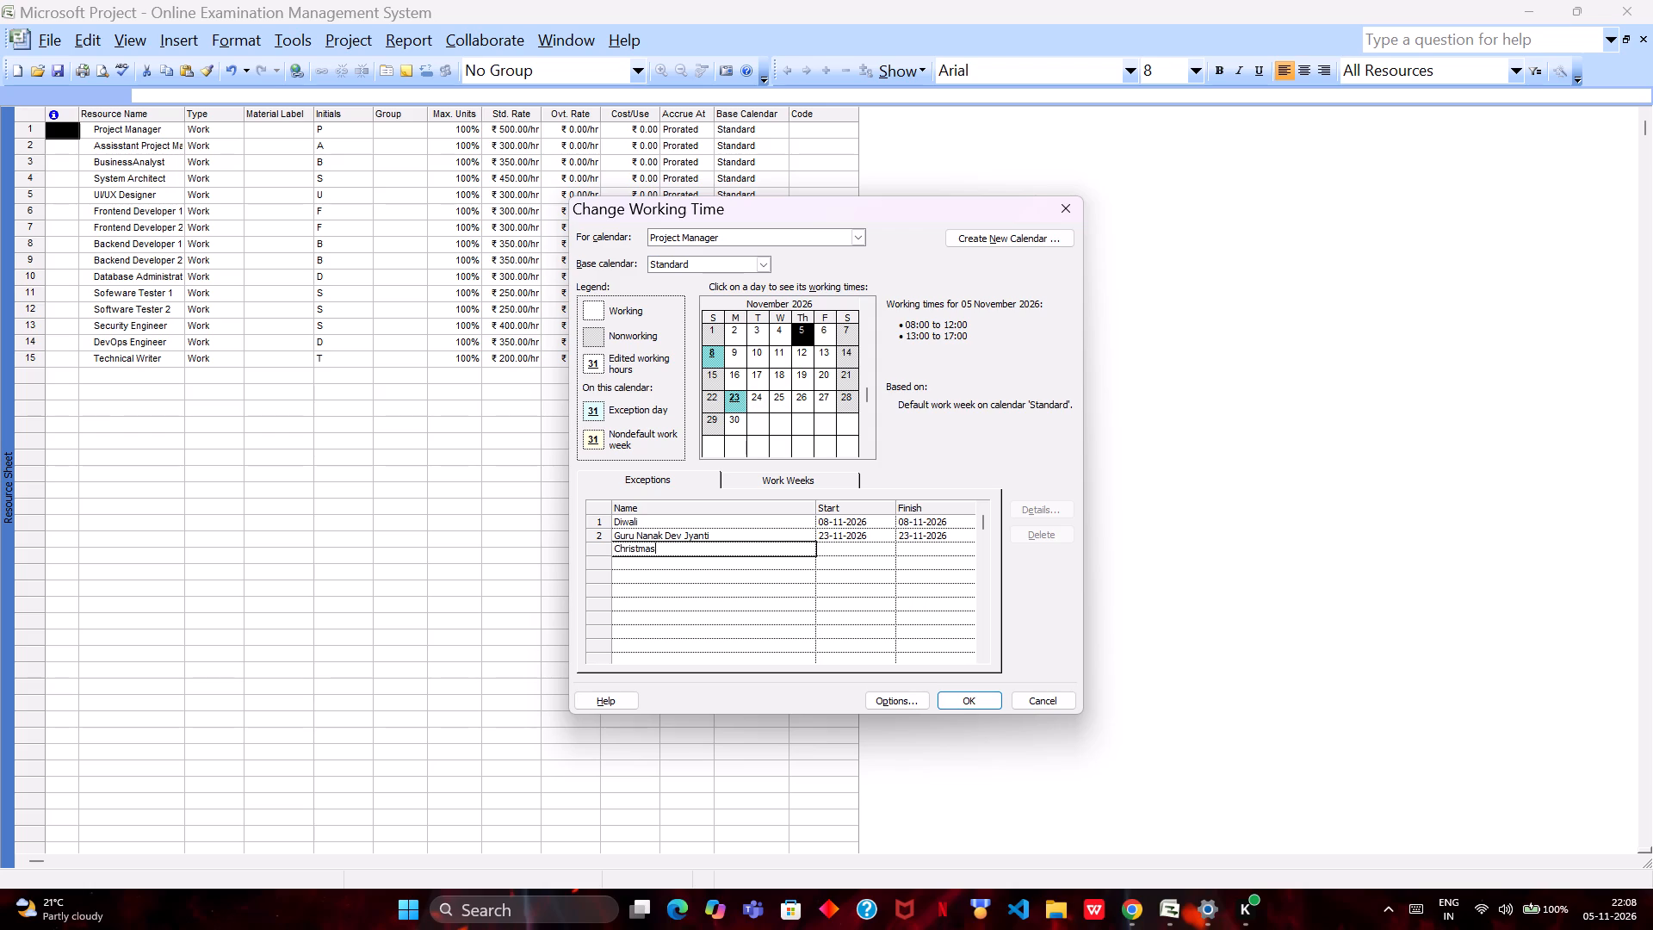
left_click(878, 550)
left_click(884, 550)
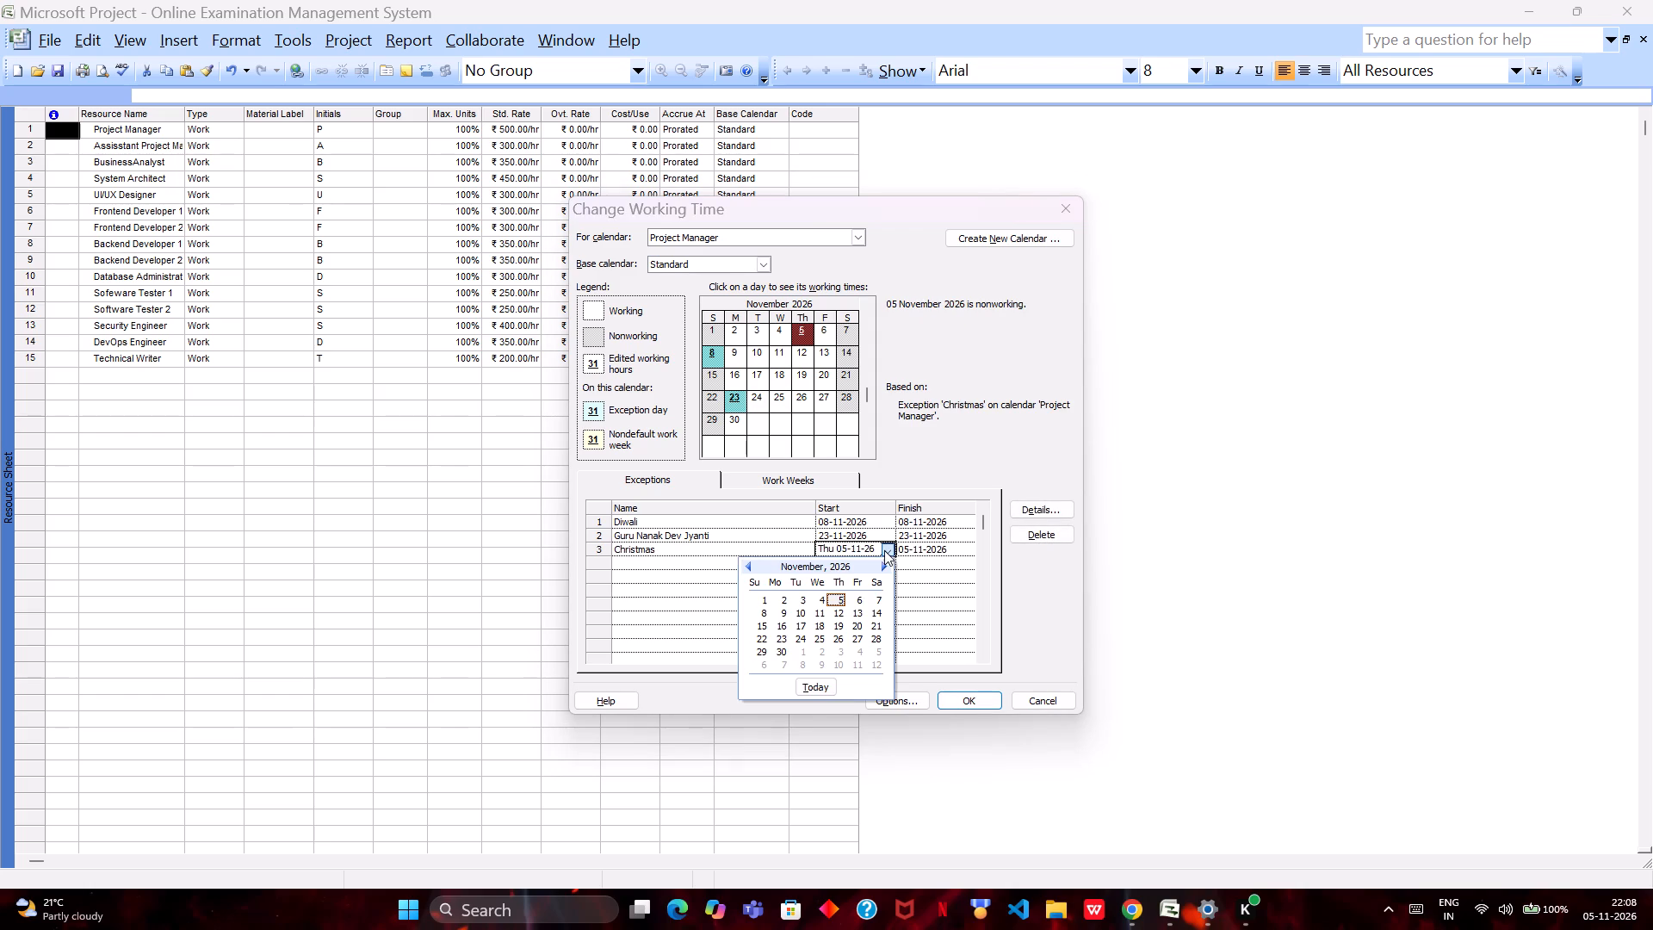
left_click(884, 566)
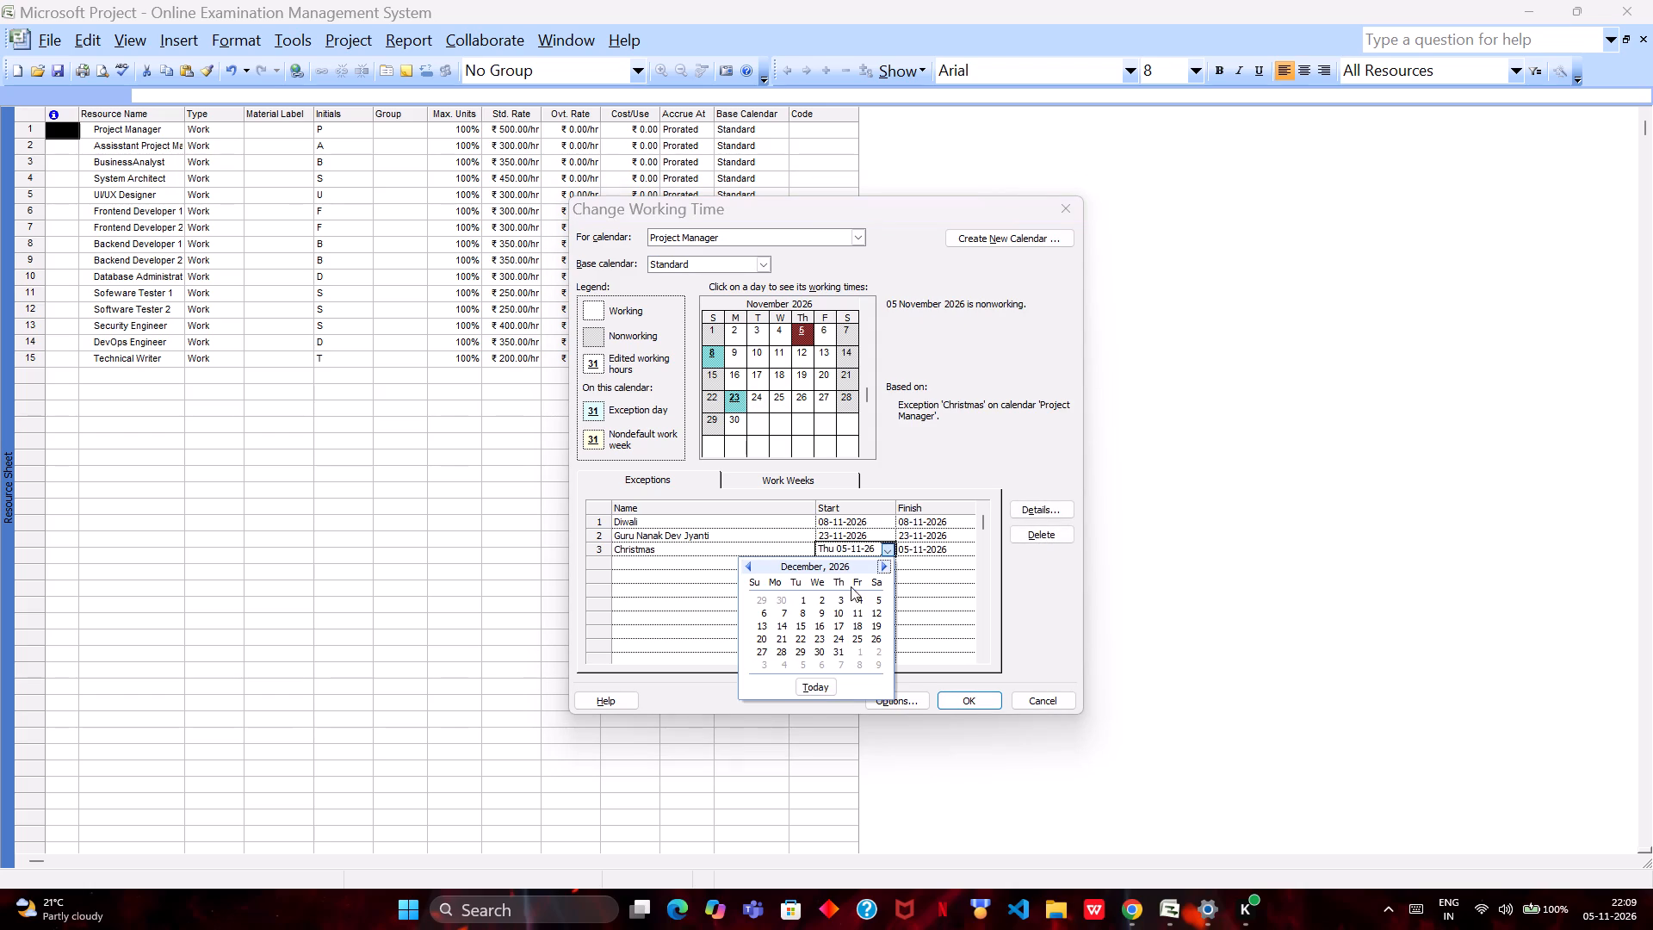
left_click(857, 638)
left_click(965, 699)
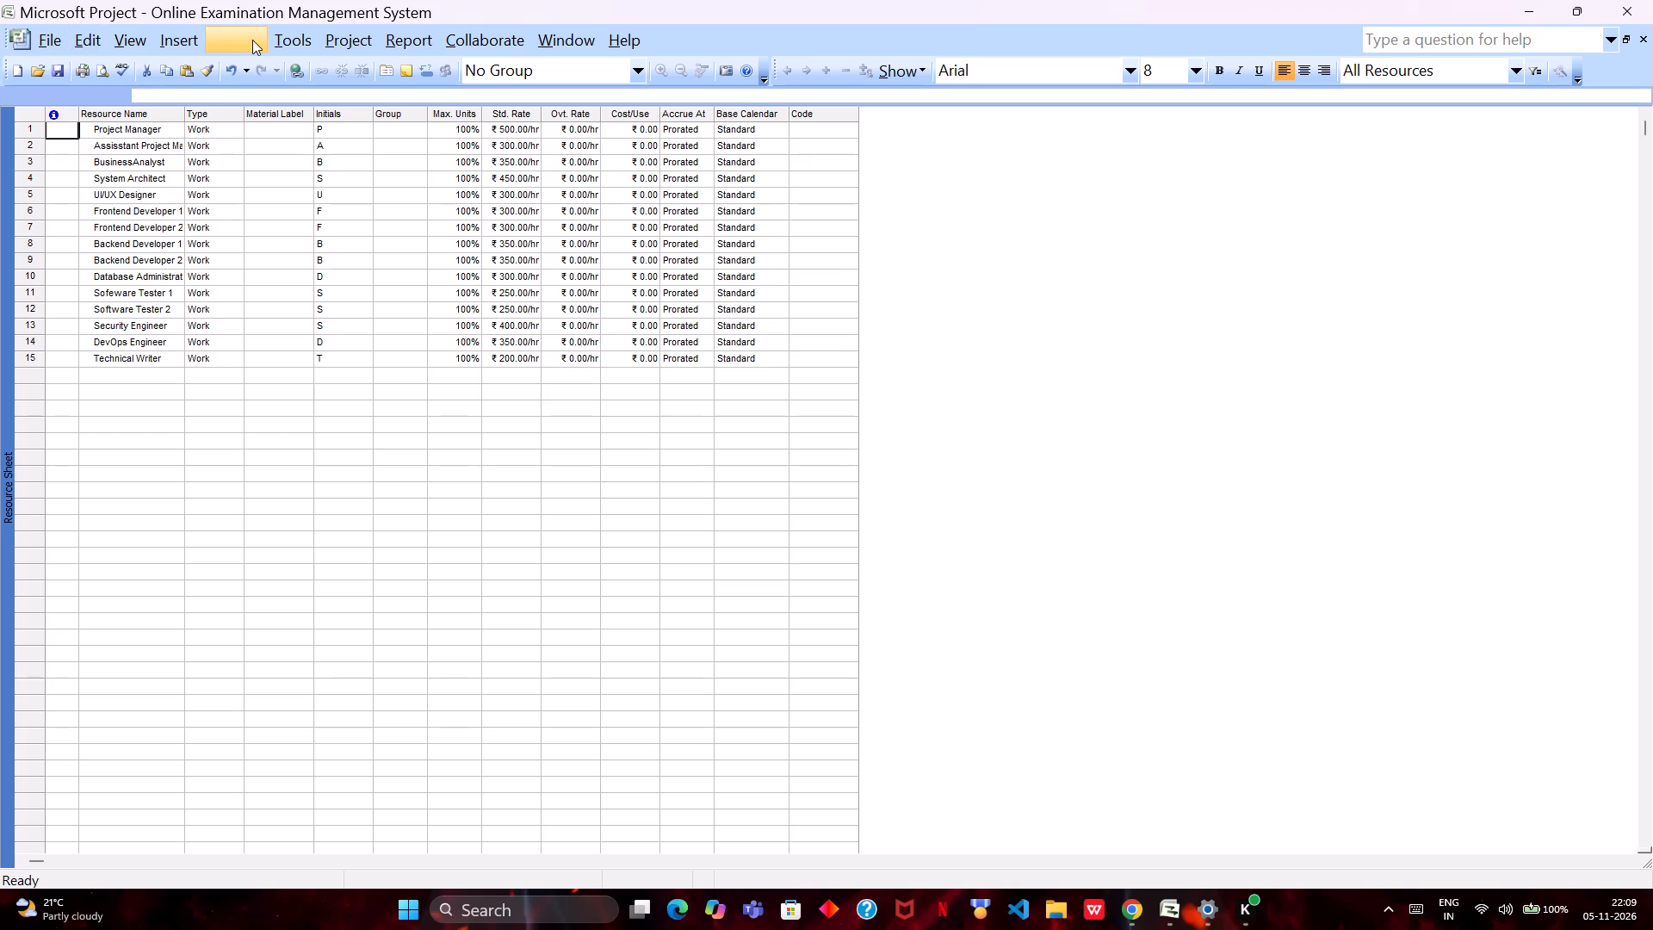
Reopen Change Working Time, add a Republic Day exception on 26-01-2027 to the Project Manager calendar, and save it.
left_click(280, 36)
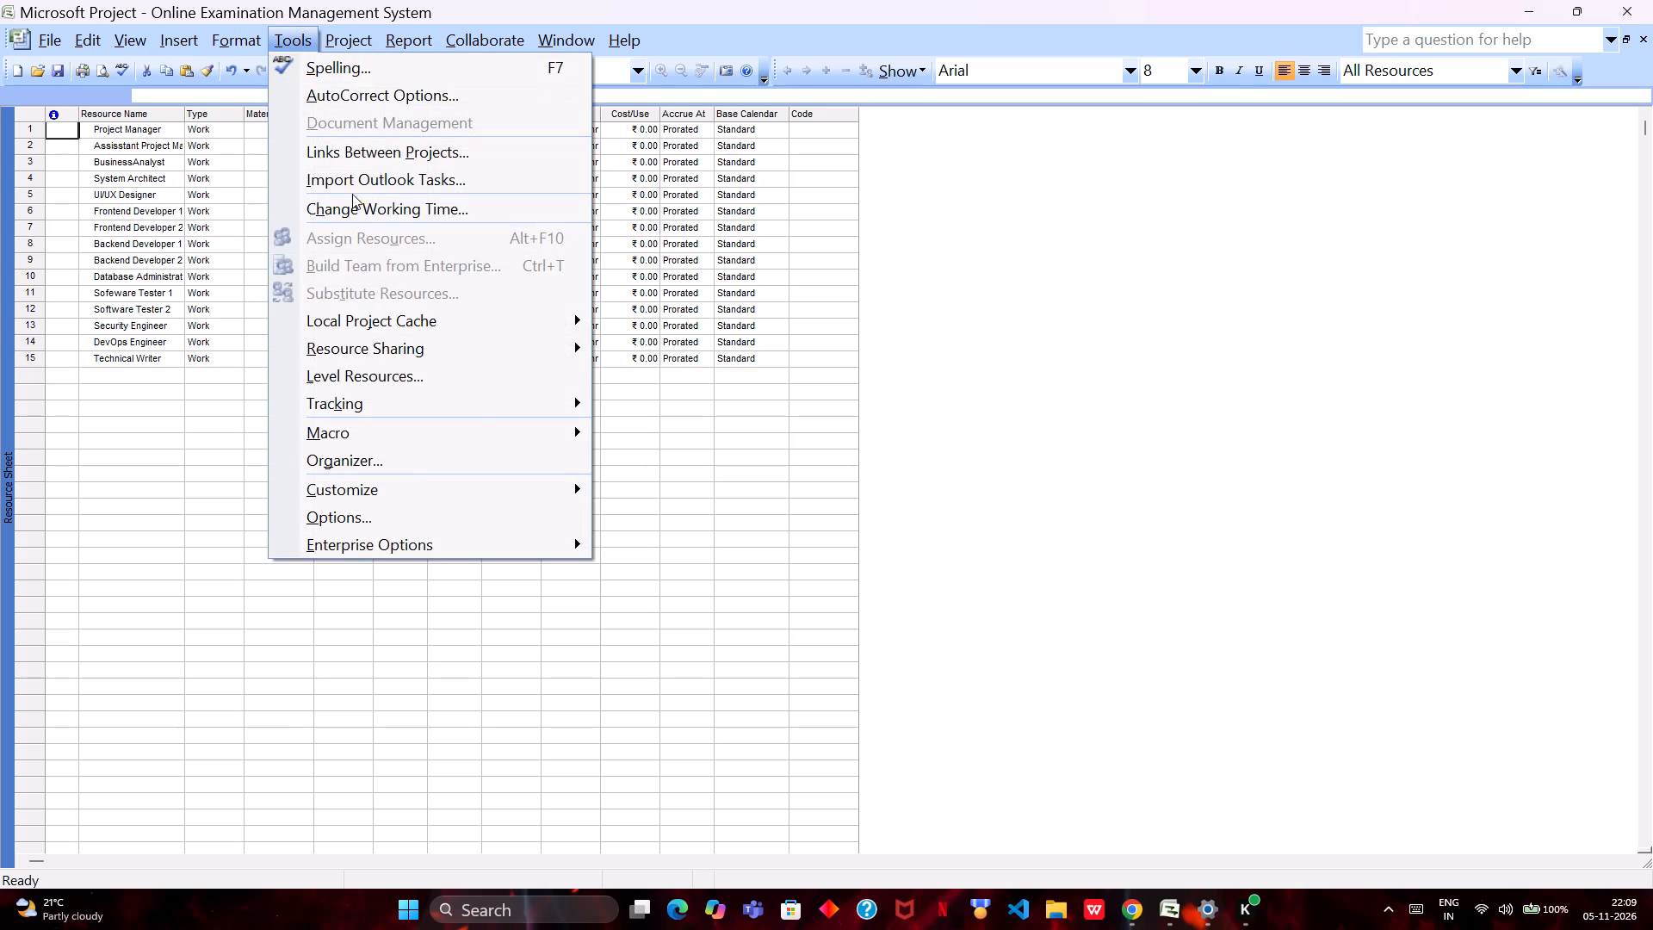
left_click(352, 214)
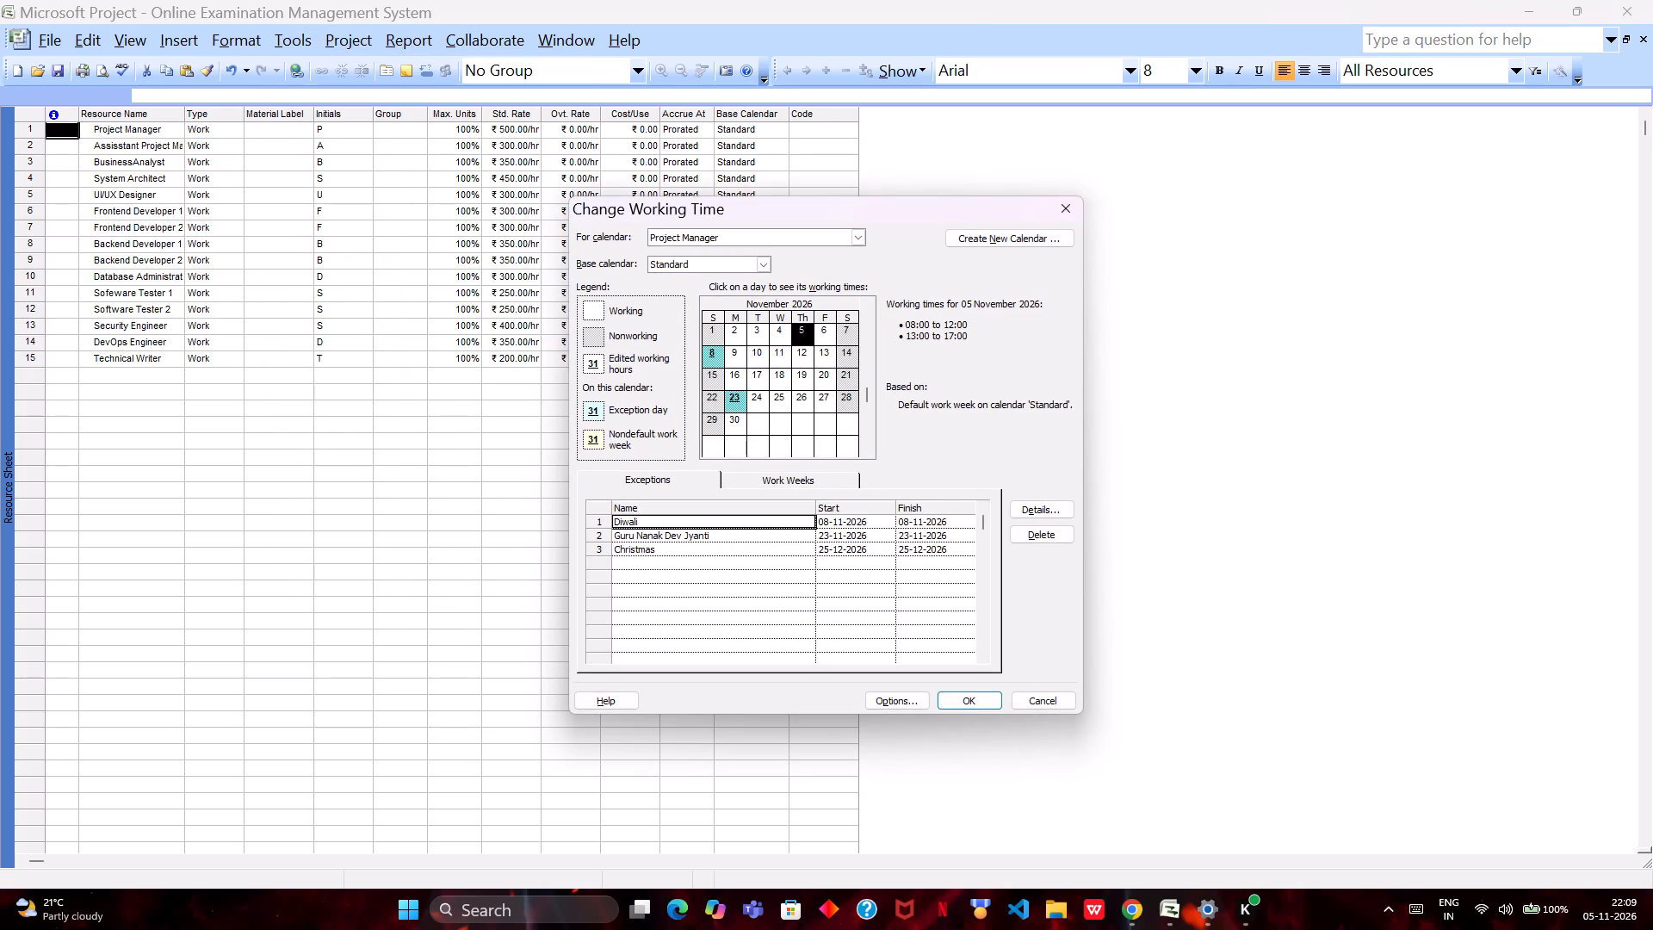
double_click(716, 563)
double_click(716, 563)
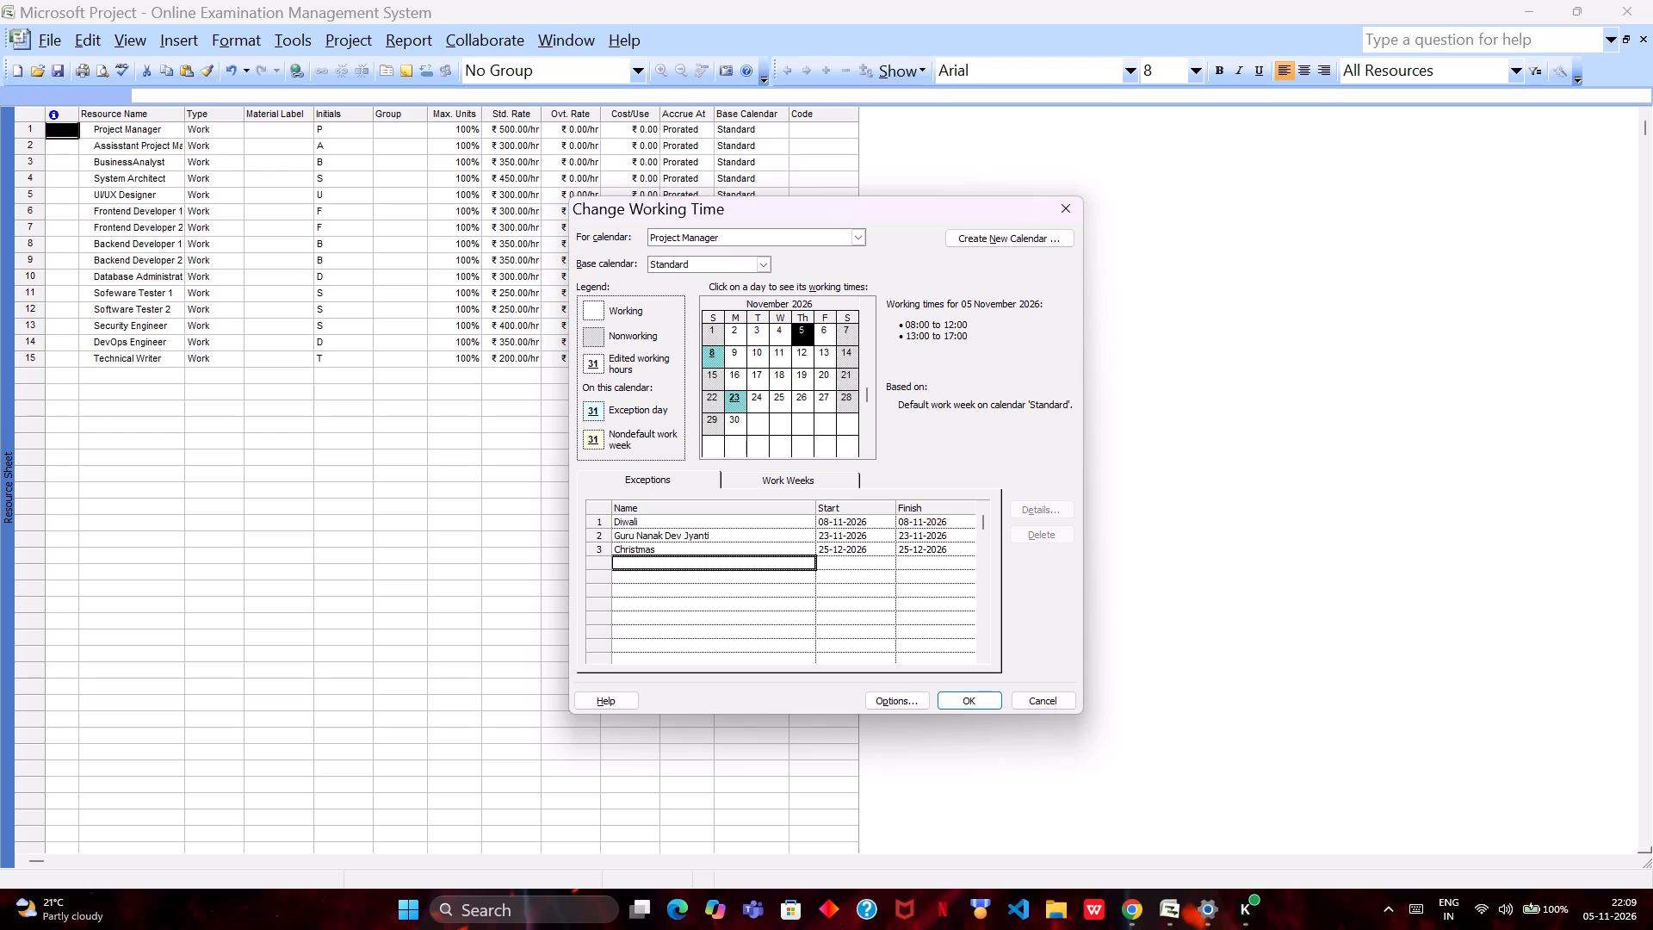
type("Re")
type("public")
key("space")
type("Day")
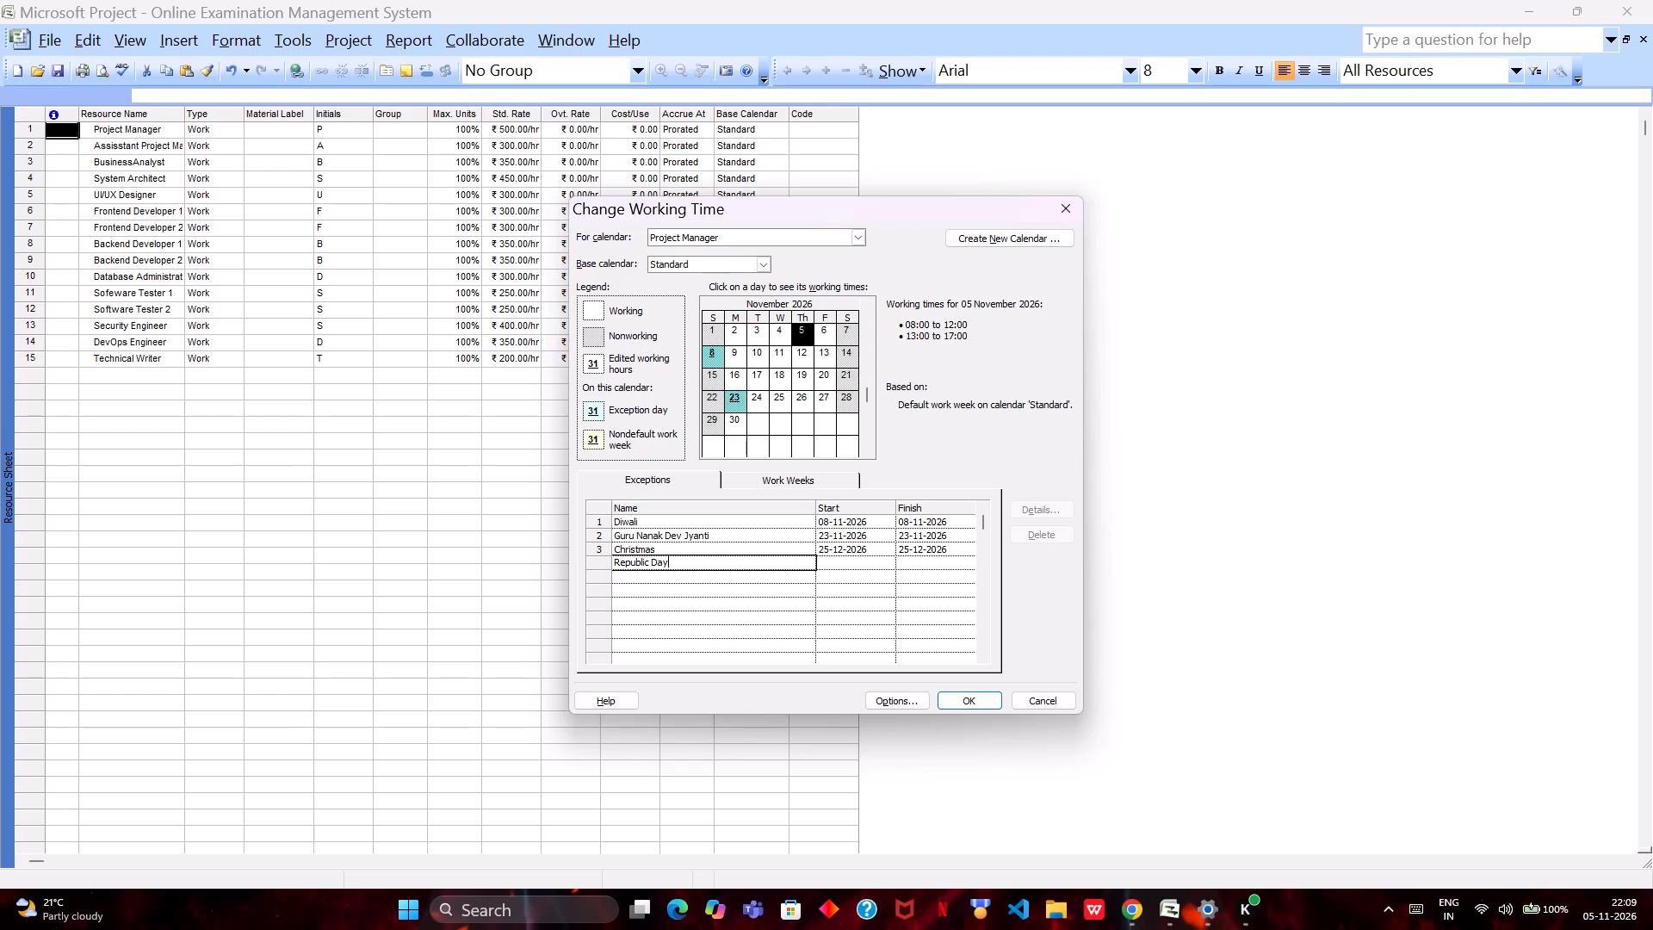
left_click(869, 558)
left_click(882, 565)
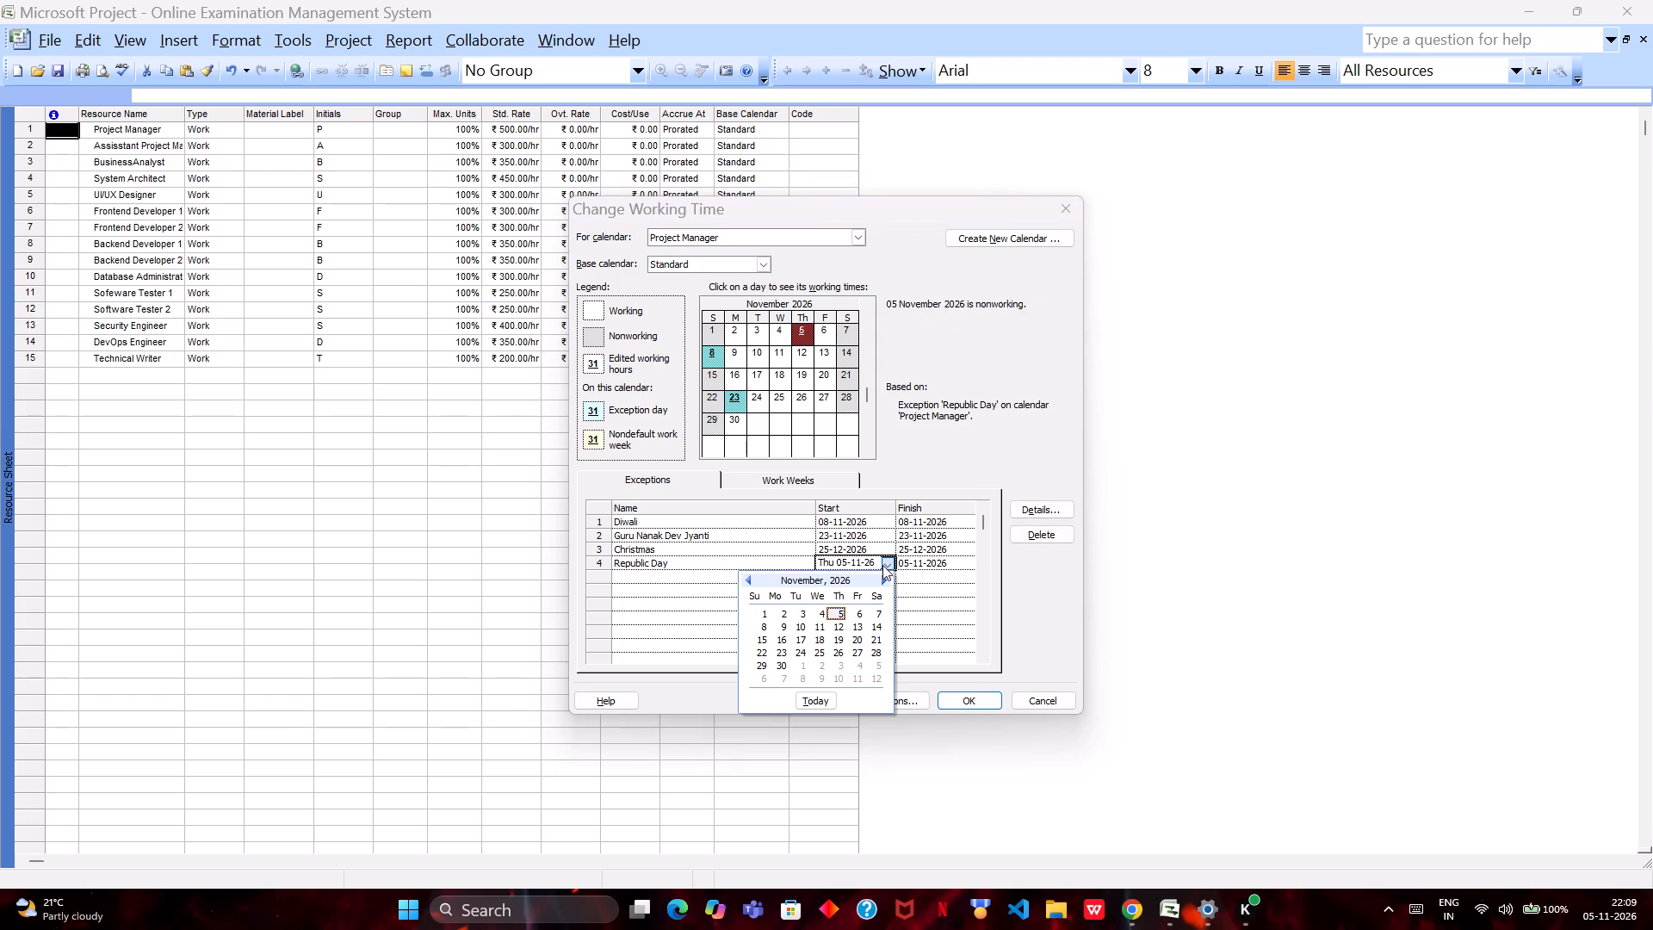
double_click(884, 576)
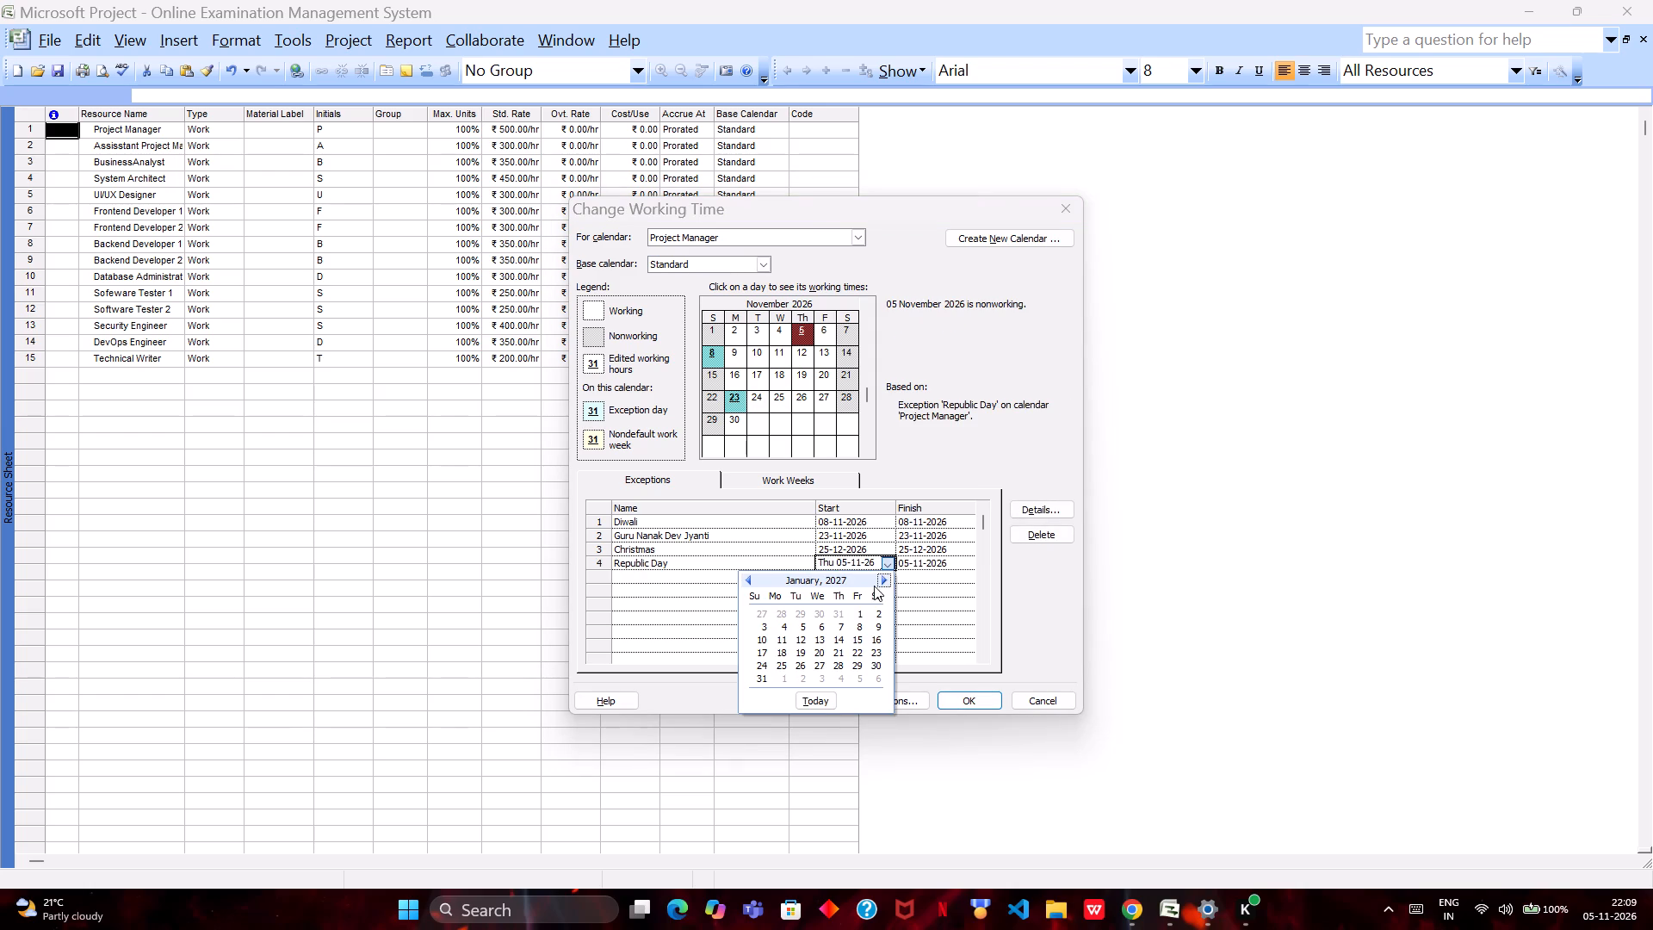
left_click(799, 666)
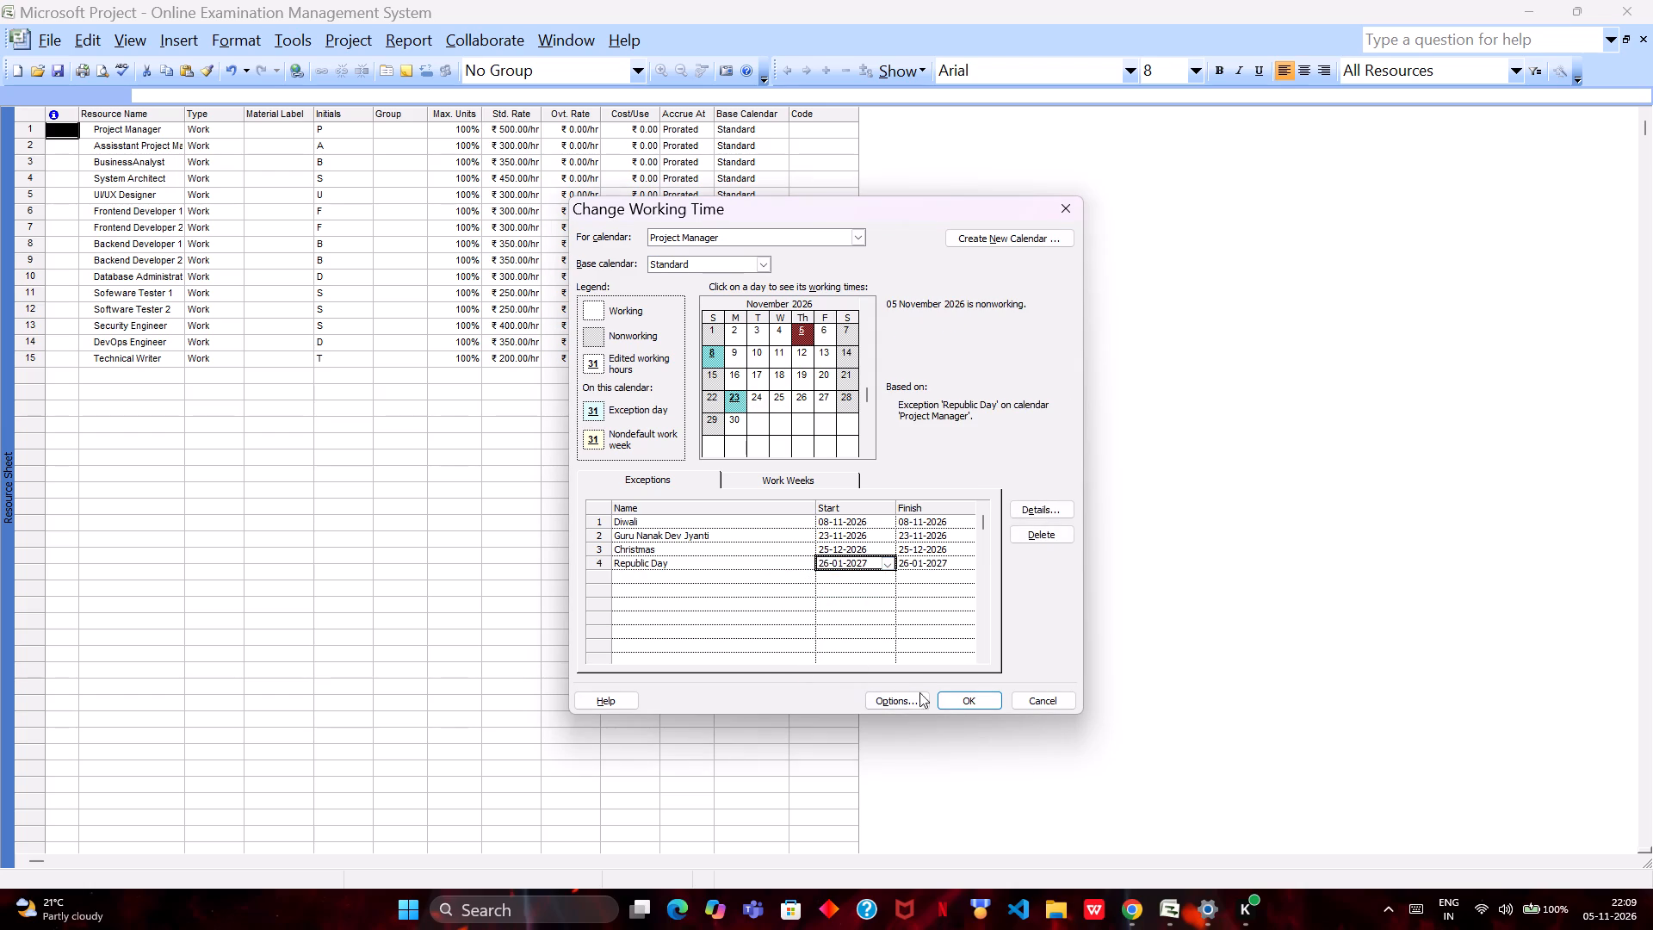
left_click(963, 702)
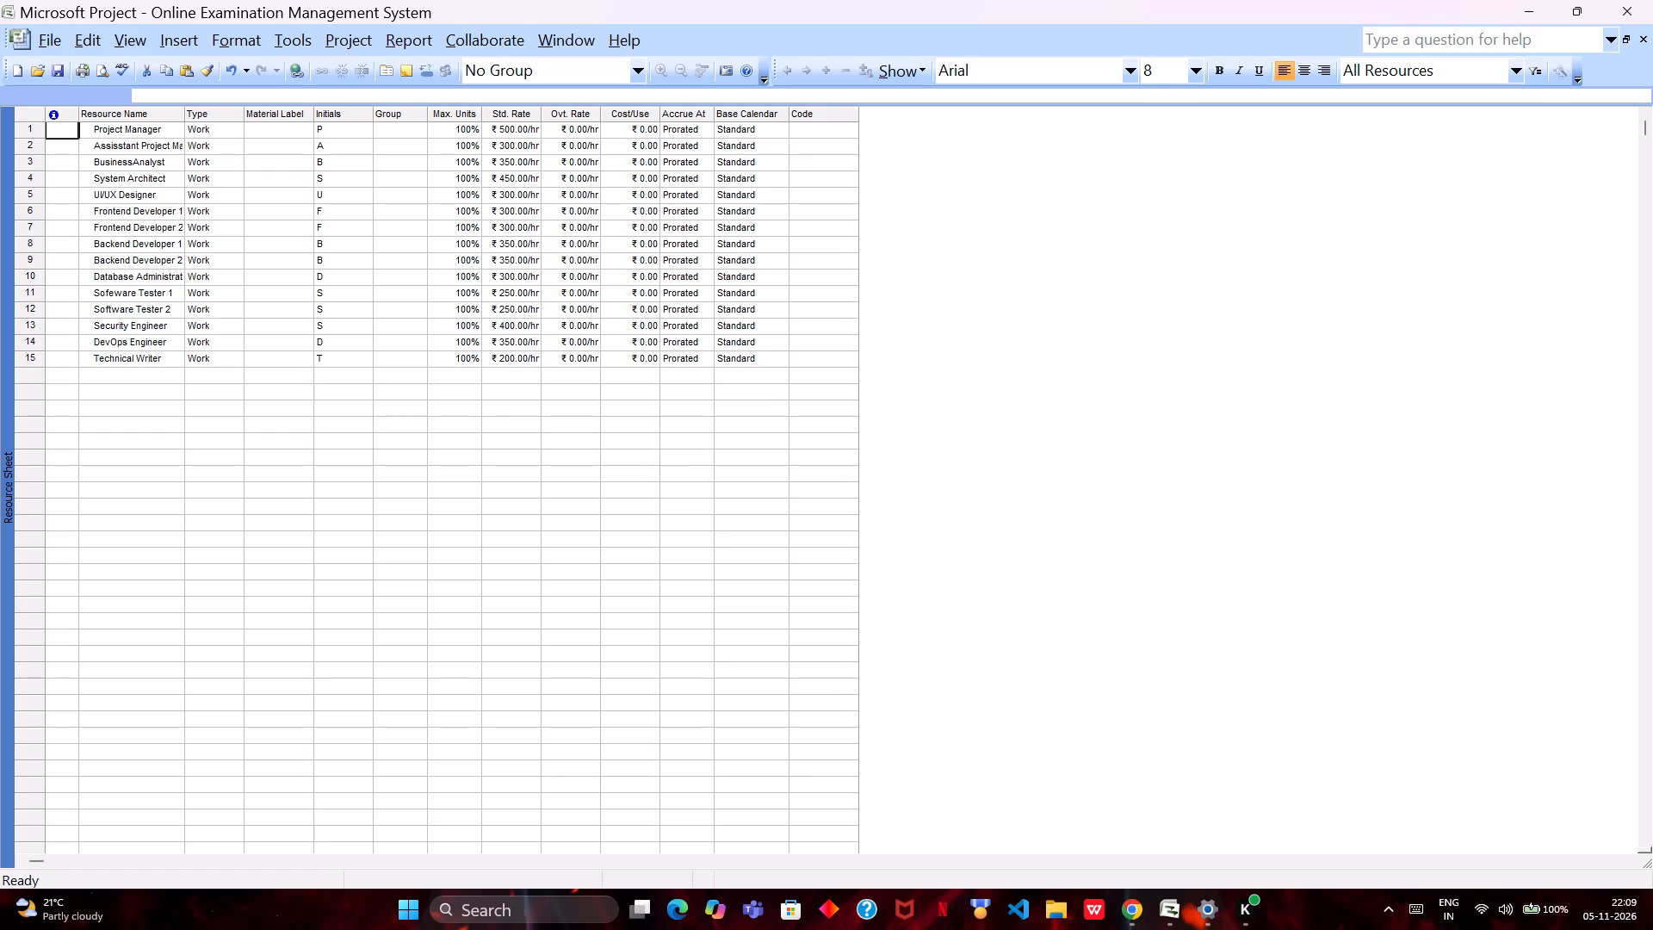
Review the Project Manager calendar's exceptions, the Diwali exception details and the project's calendar options, then close the working time settings.
left_click(290, 34)
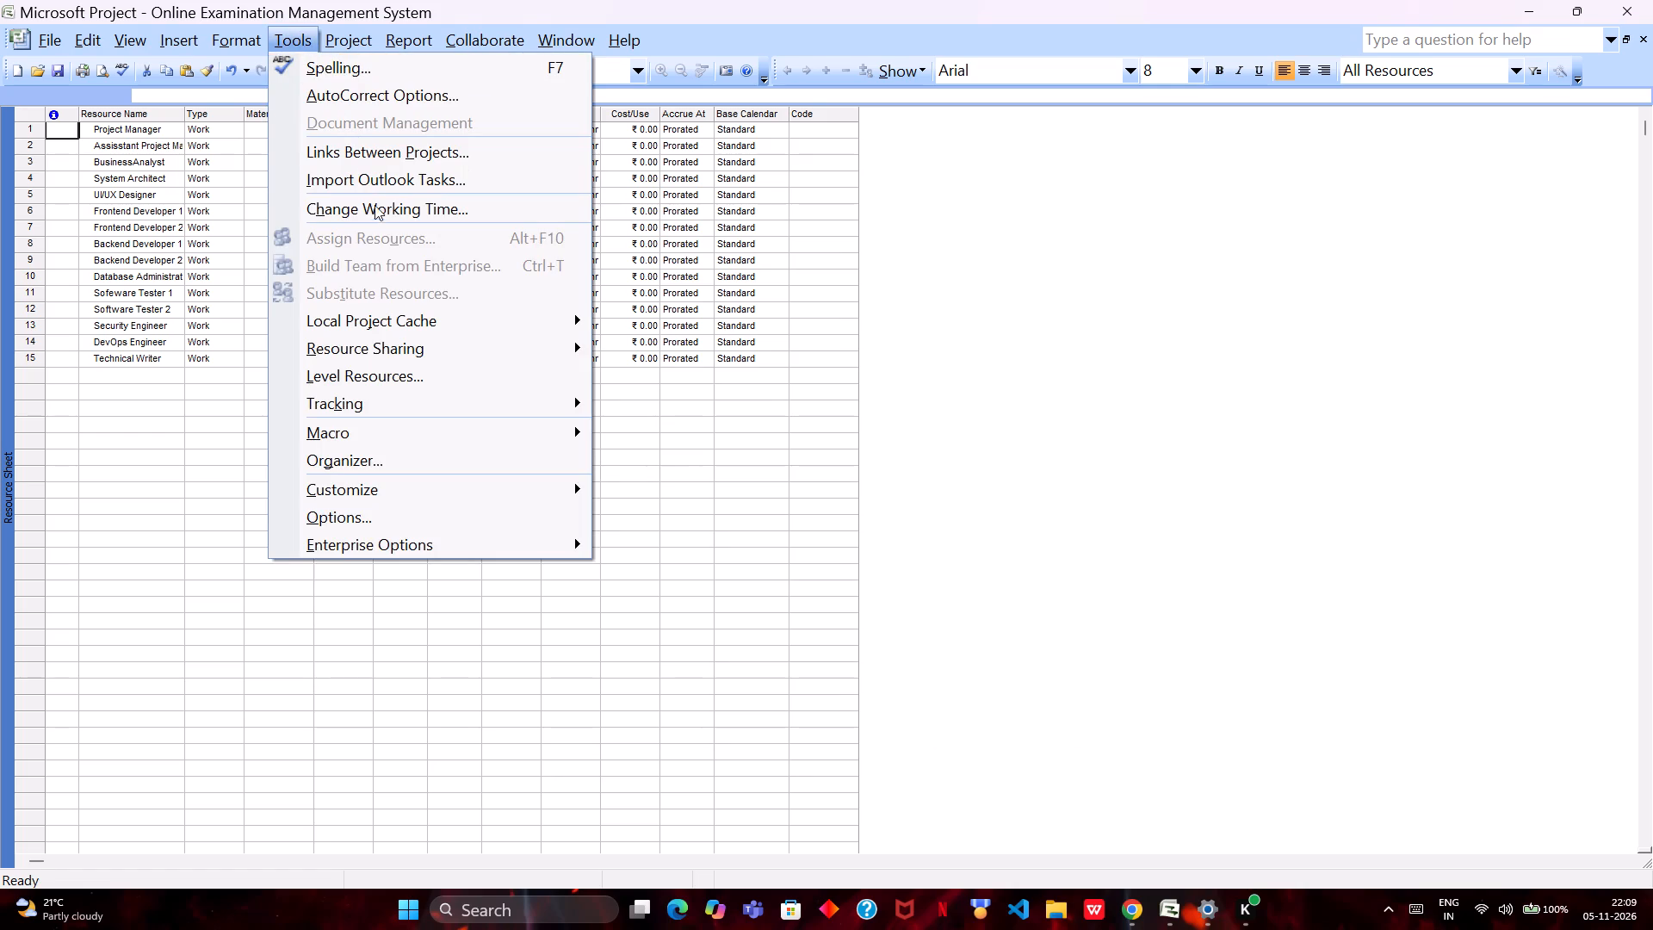
left_click(369, 203)
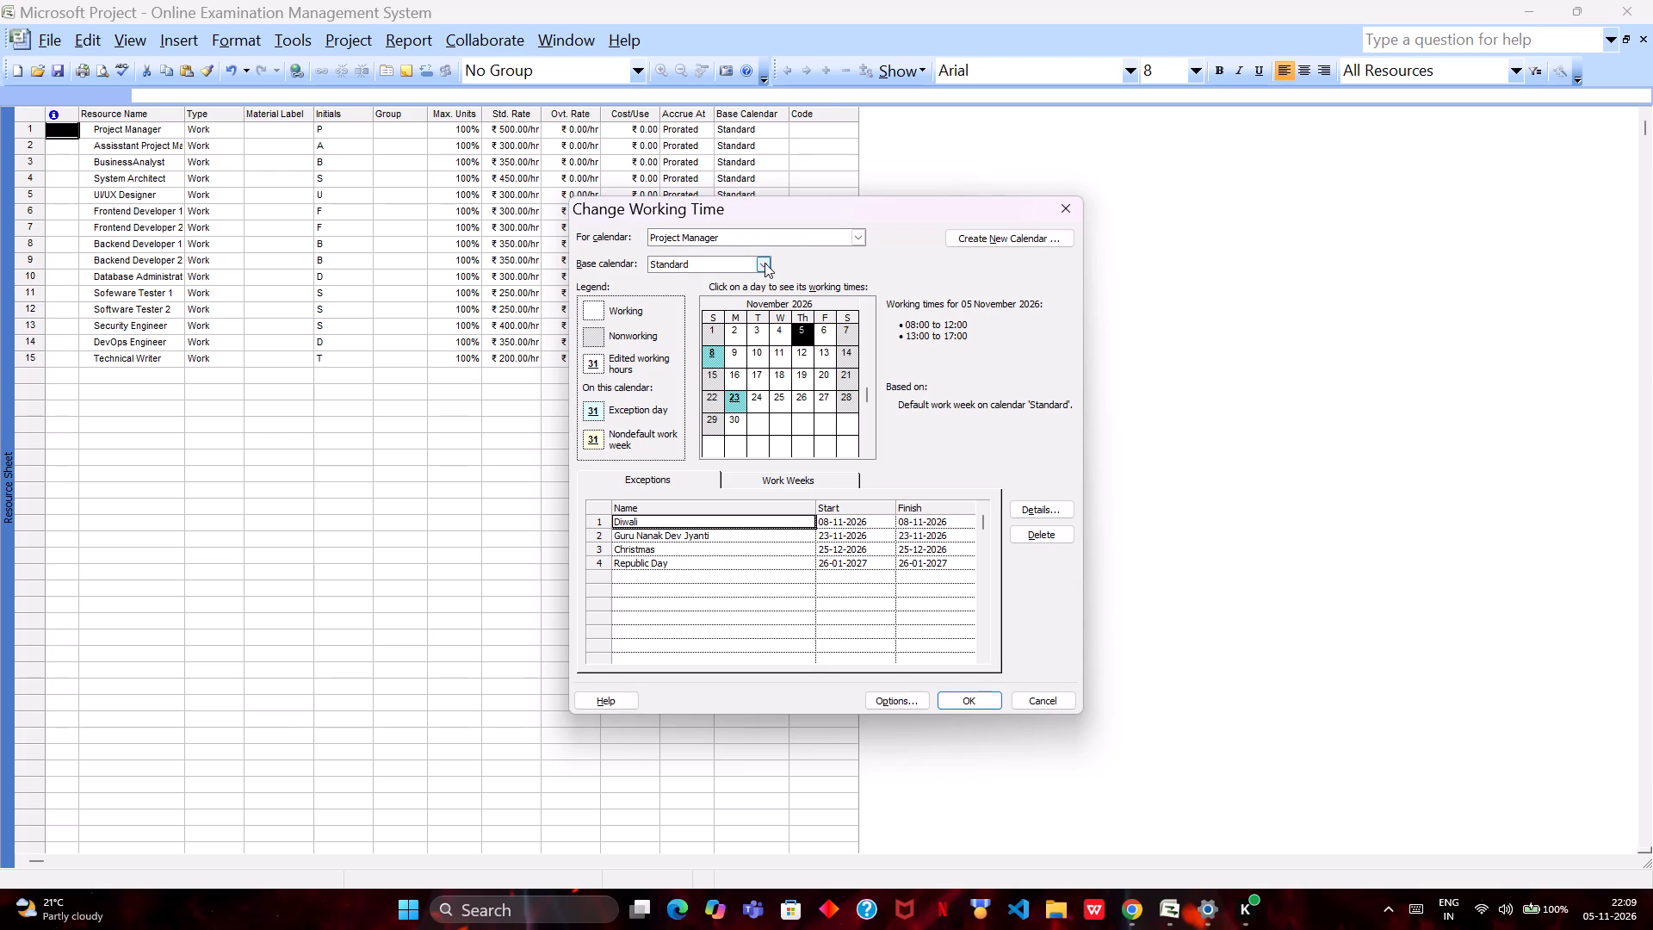
left_click(859, 238)
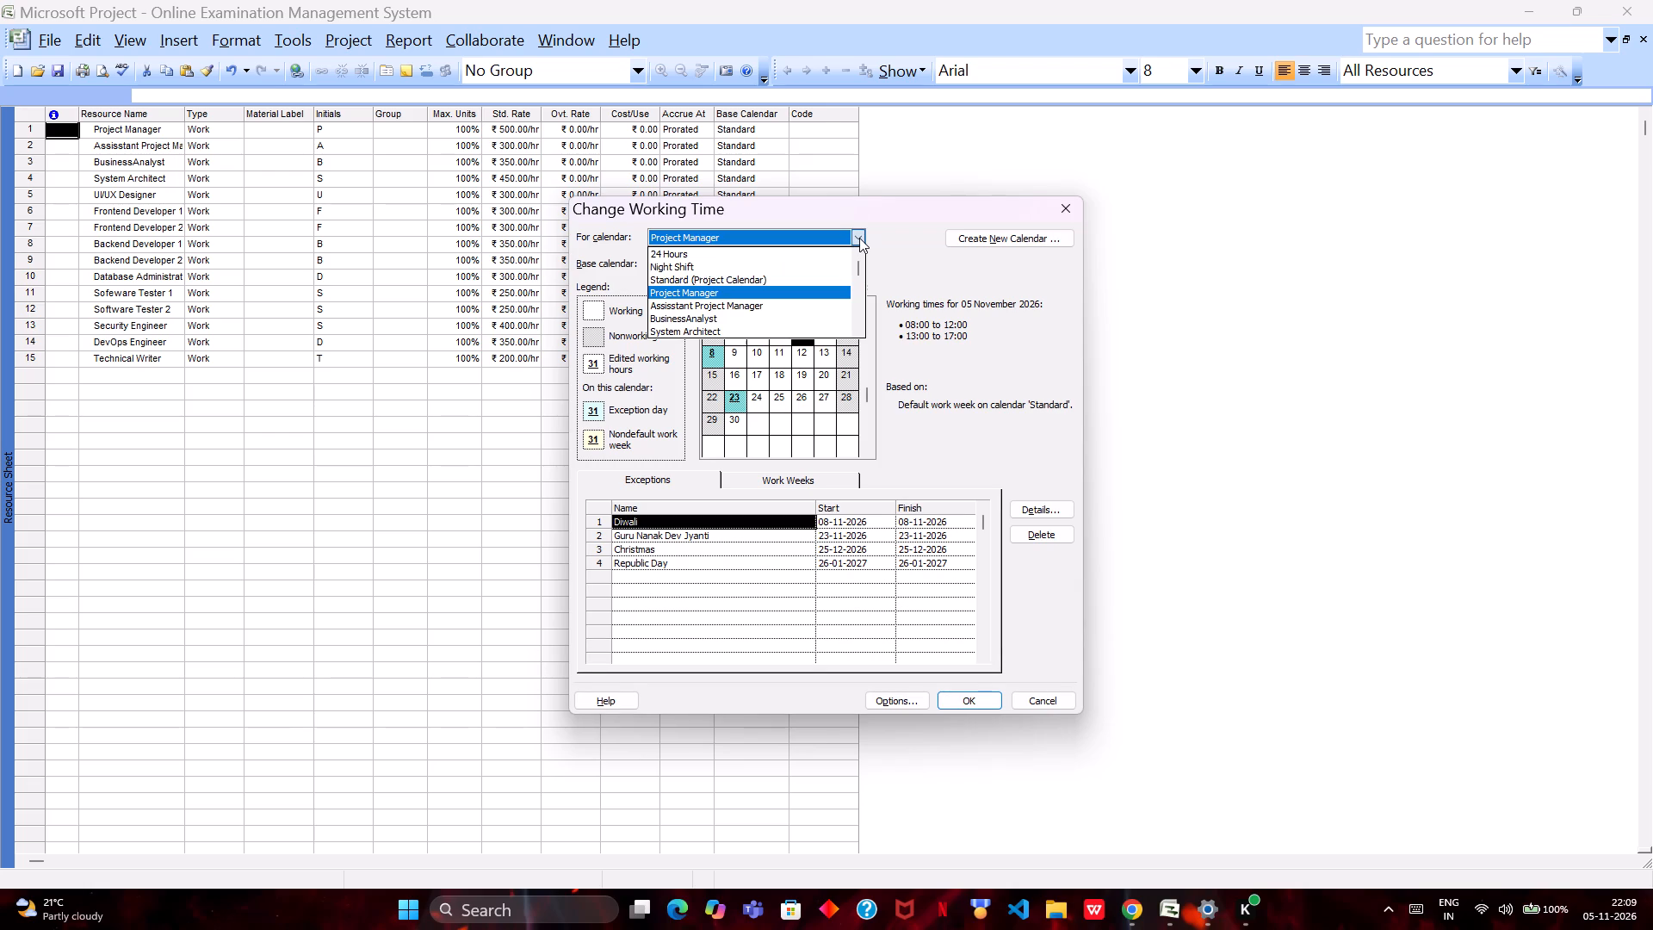
left_click(859, 238)
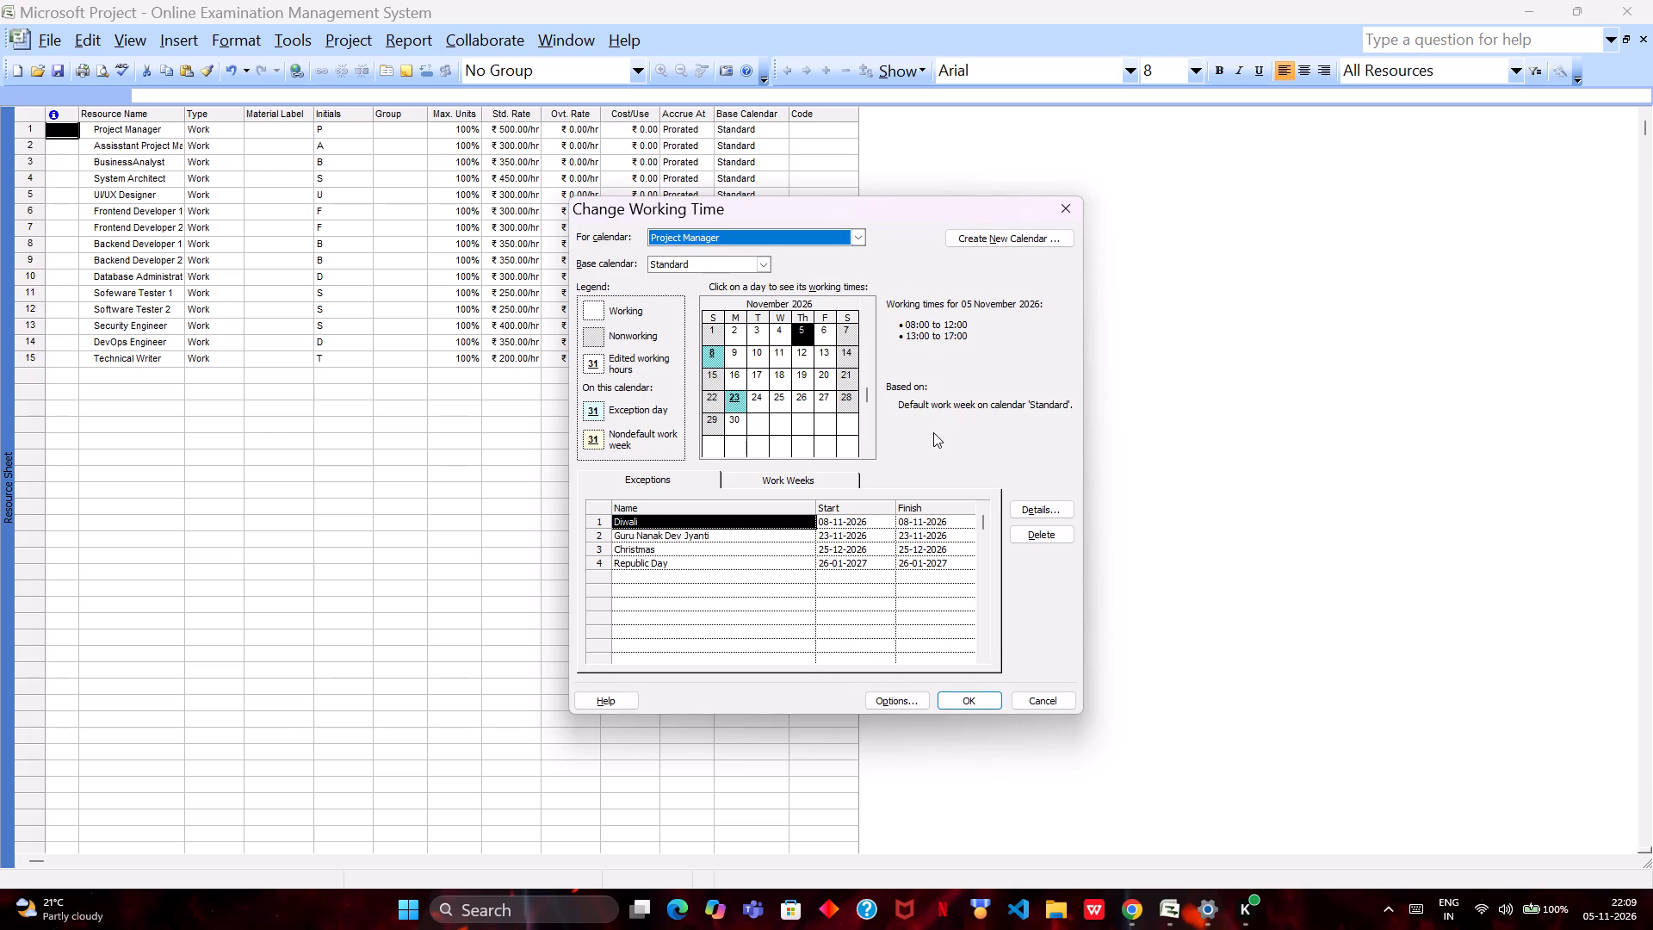
left_click(932, 330)
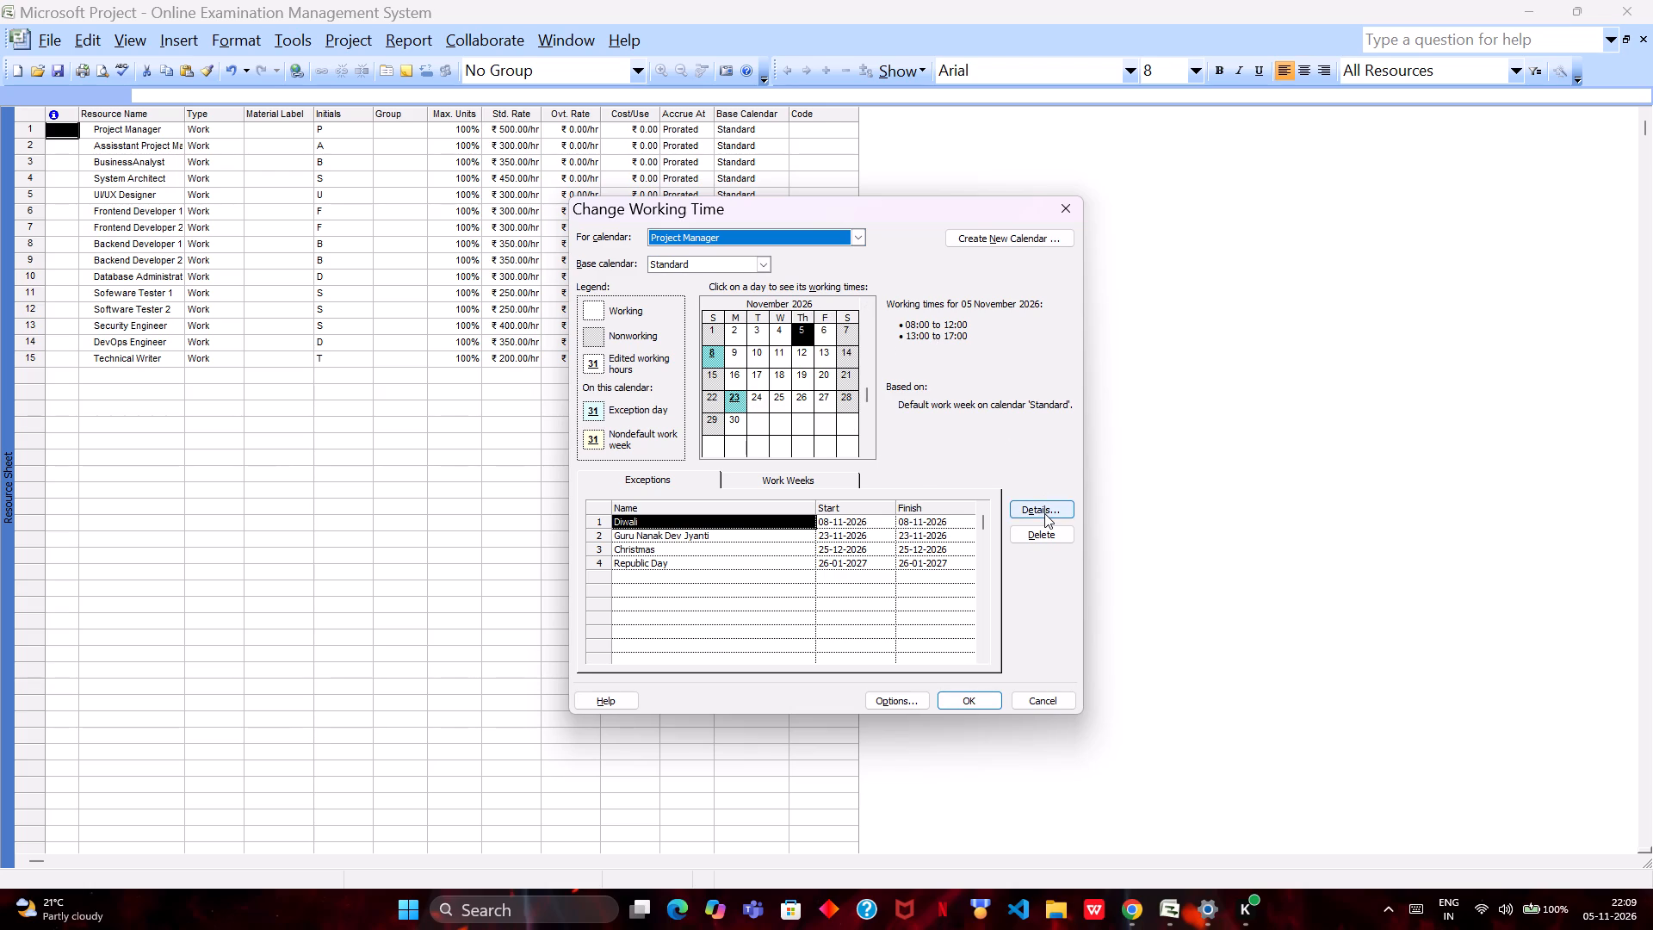
left_click(1044, 513)
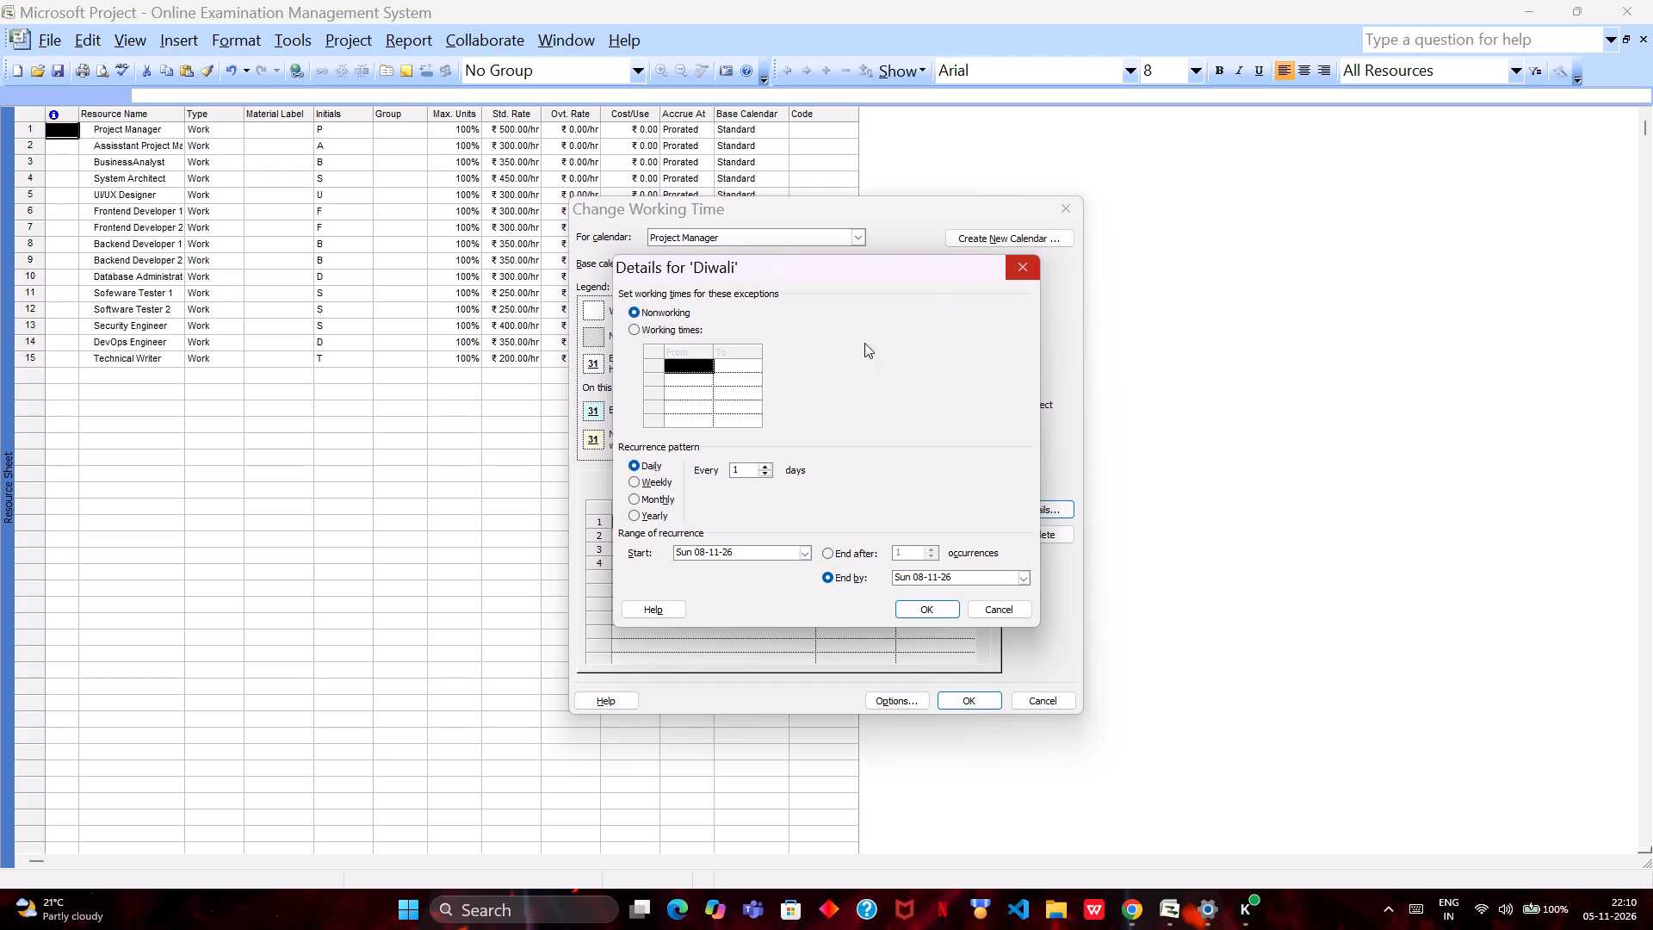
left_click(1025, 273)
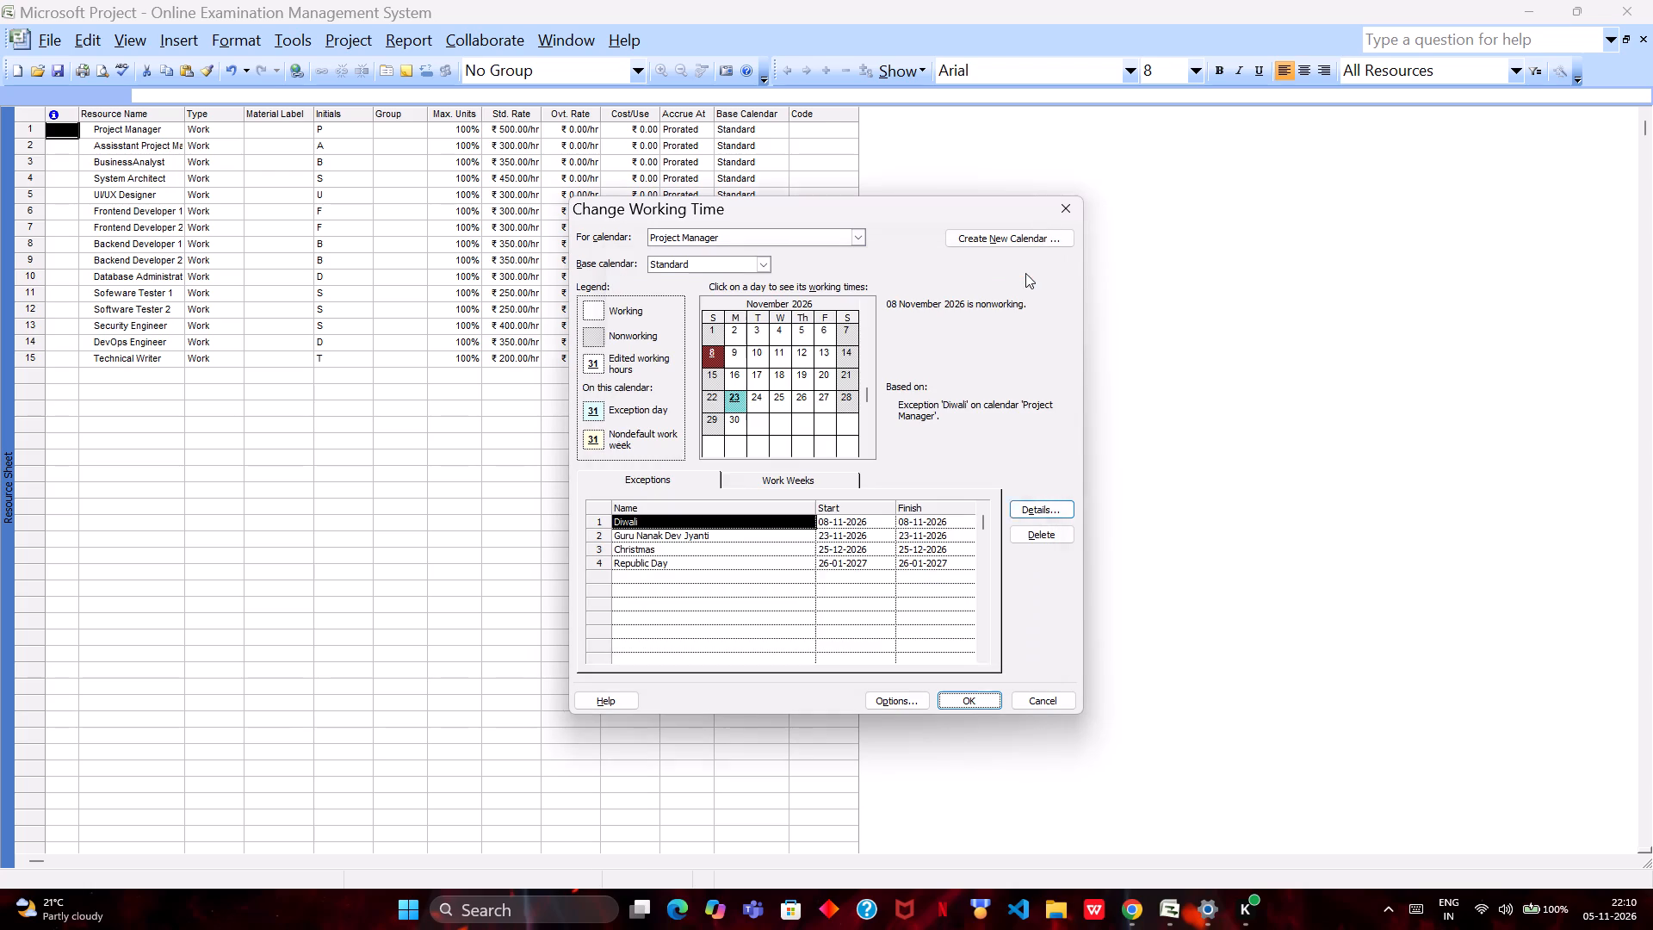
left_click(905, 704)
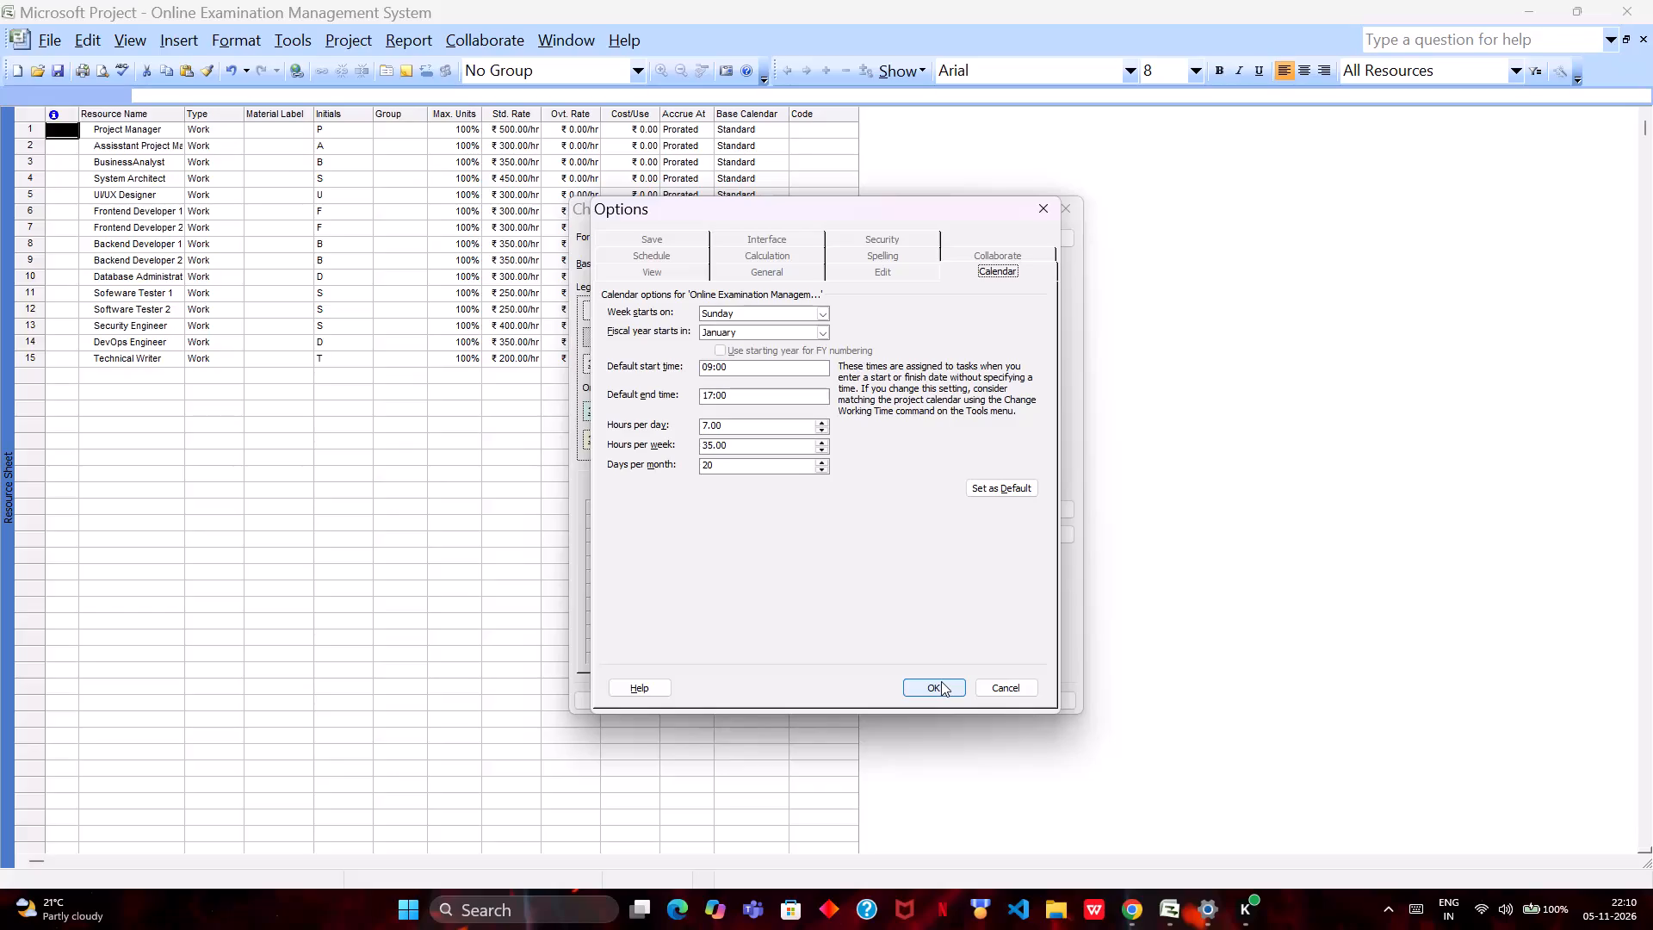
left_click(941, 681)
left_click(961, 703)
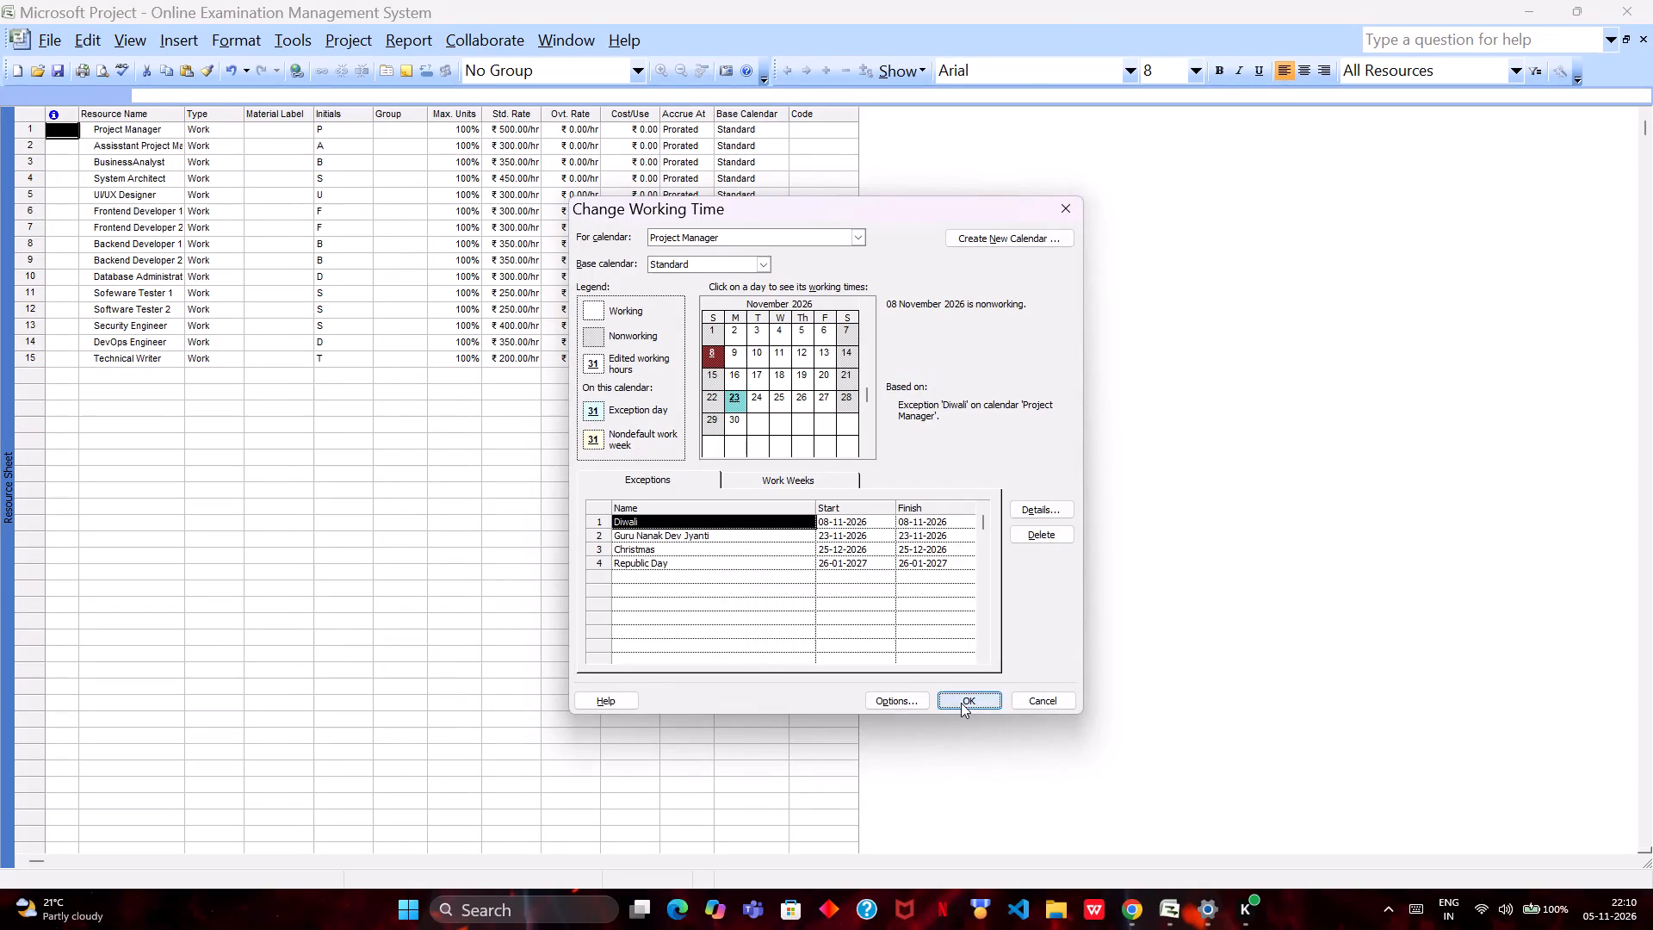
Switch from the resource sheet to the Gantt Chart view and show the start of the task list.
left_click(90, 37)
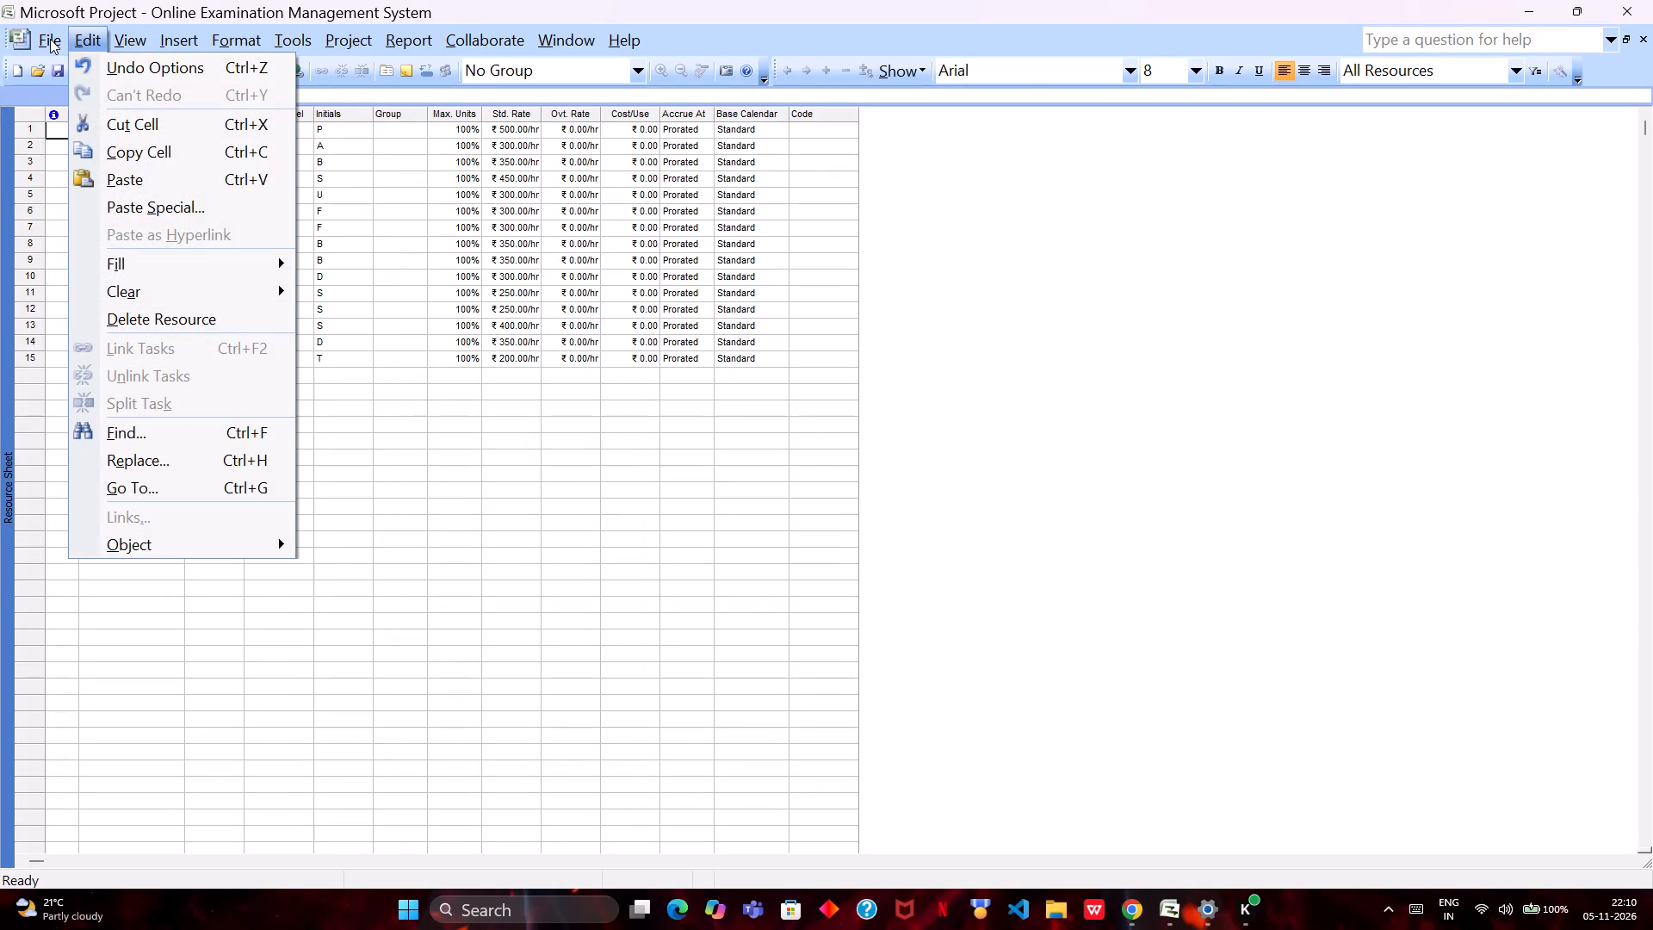
left_click(192, 94)
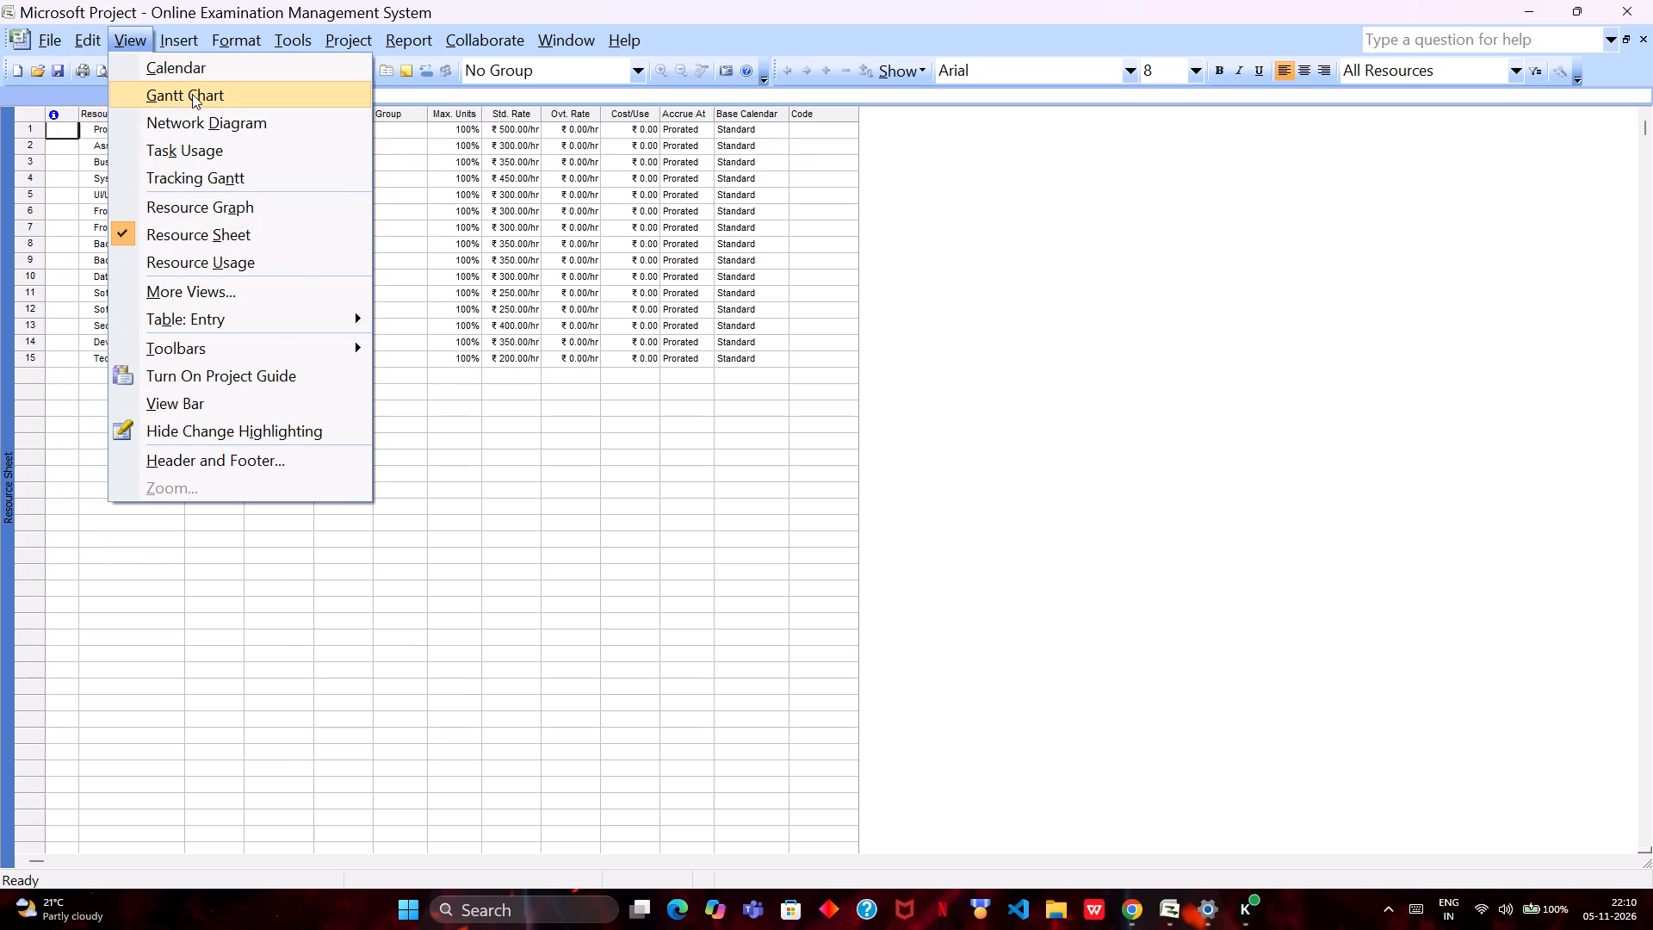
scroll(430, 475, "down", 5)
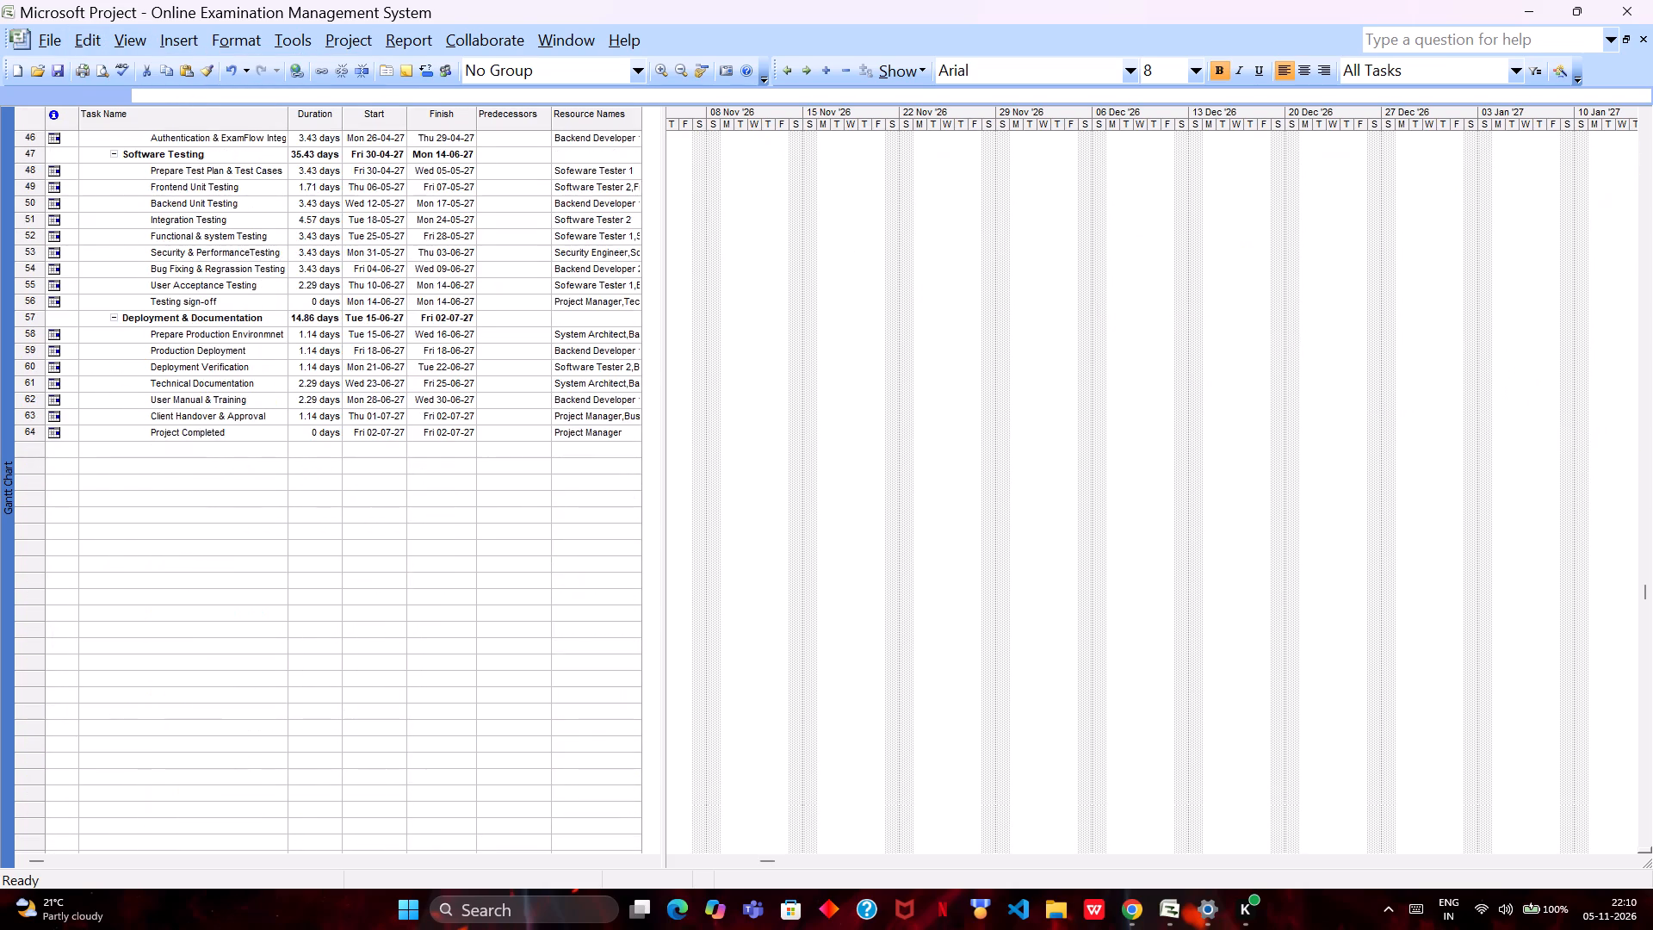
scroll(430, 475, "up", 9)
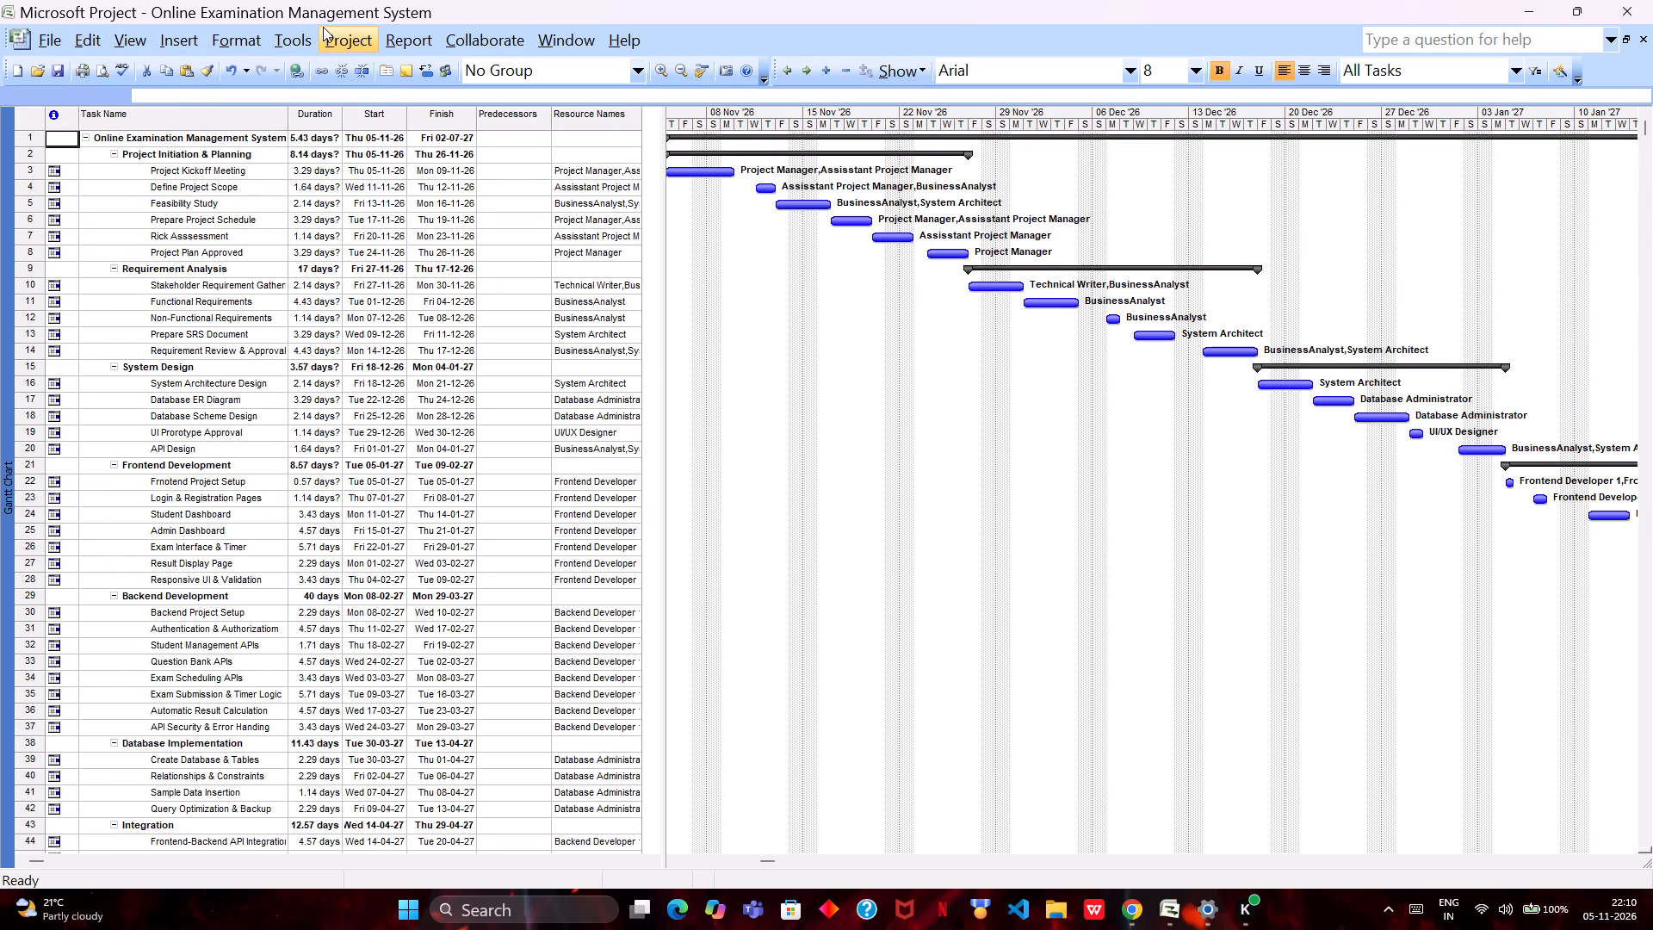
left_click(65, 161)
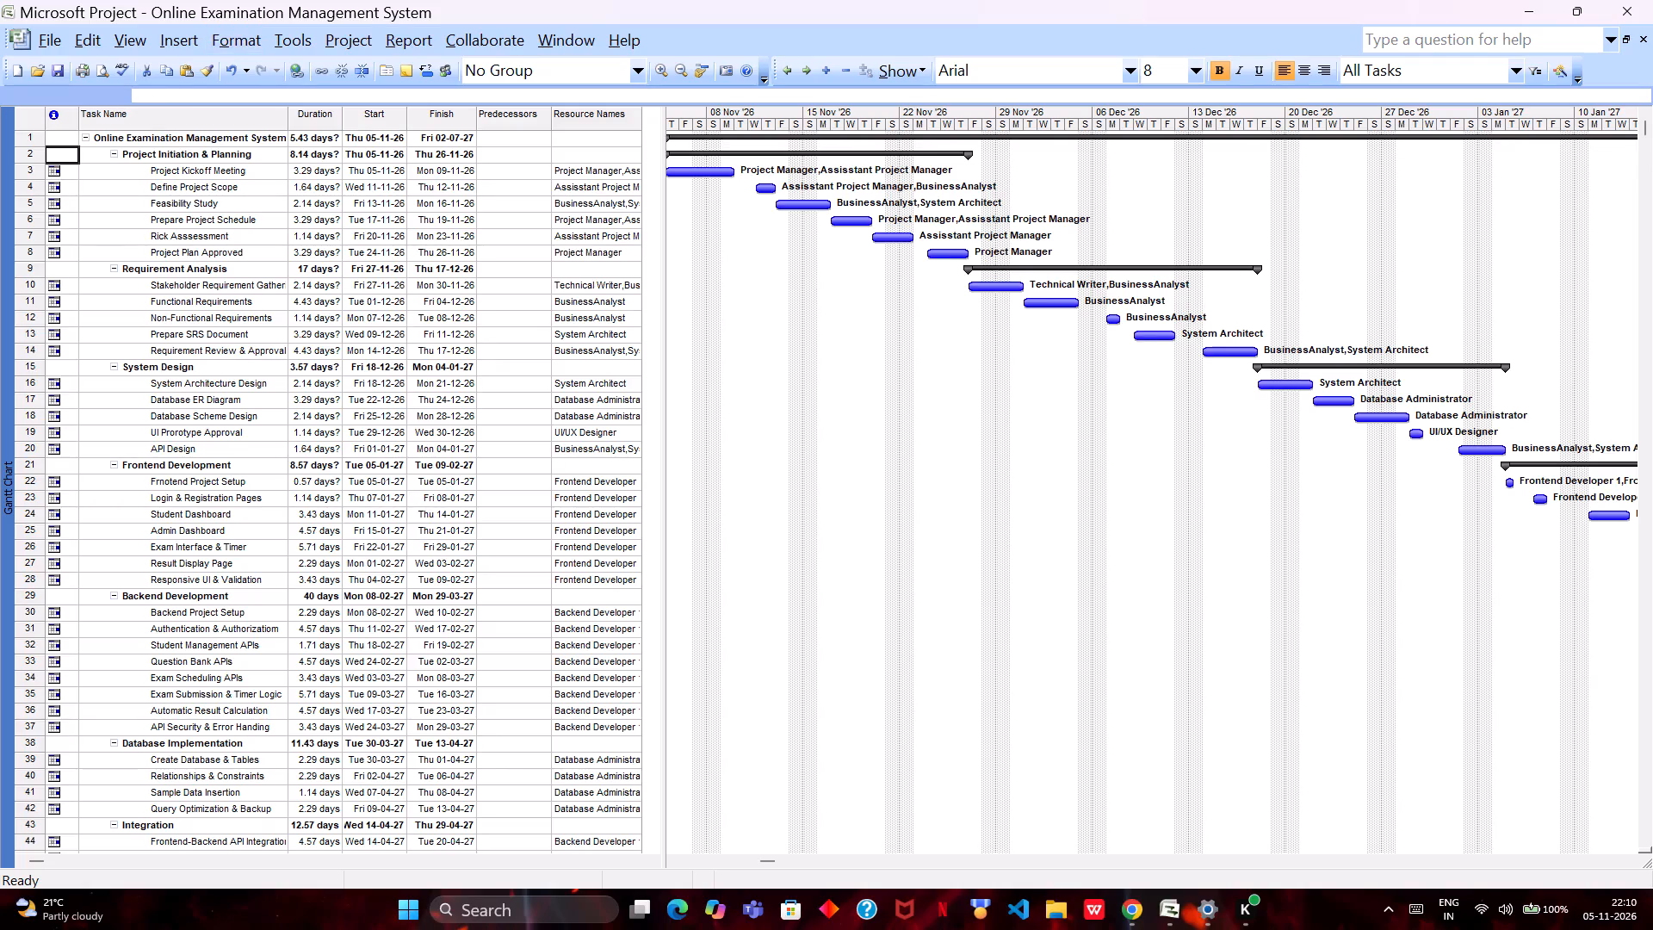
key("ctrl+k")
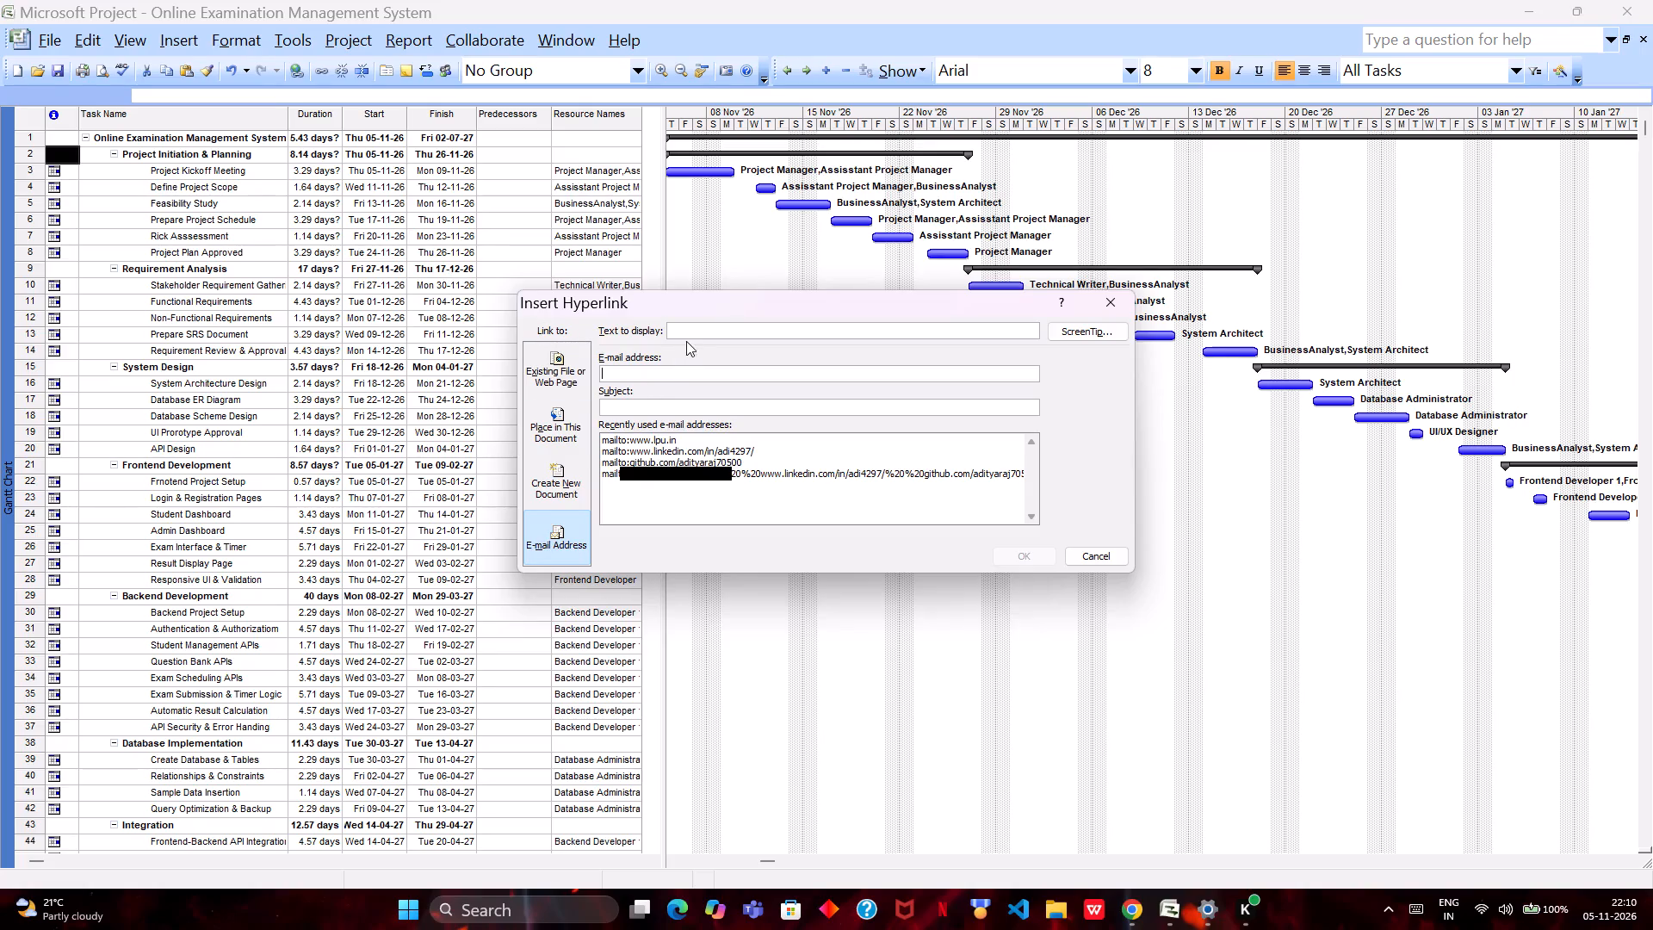
left_click(729, 368)
left_click(662, 442)
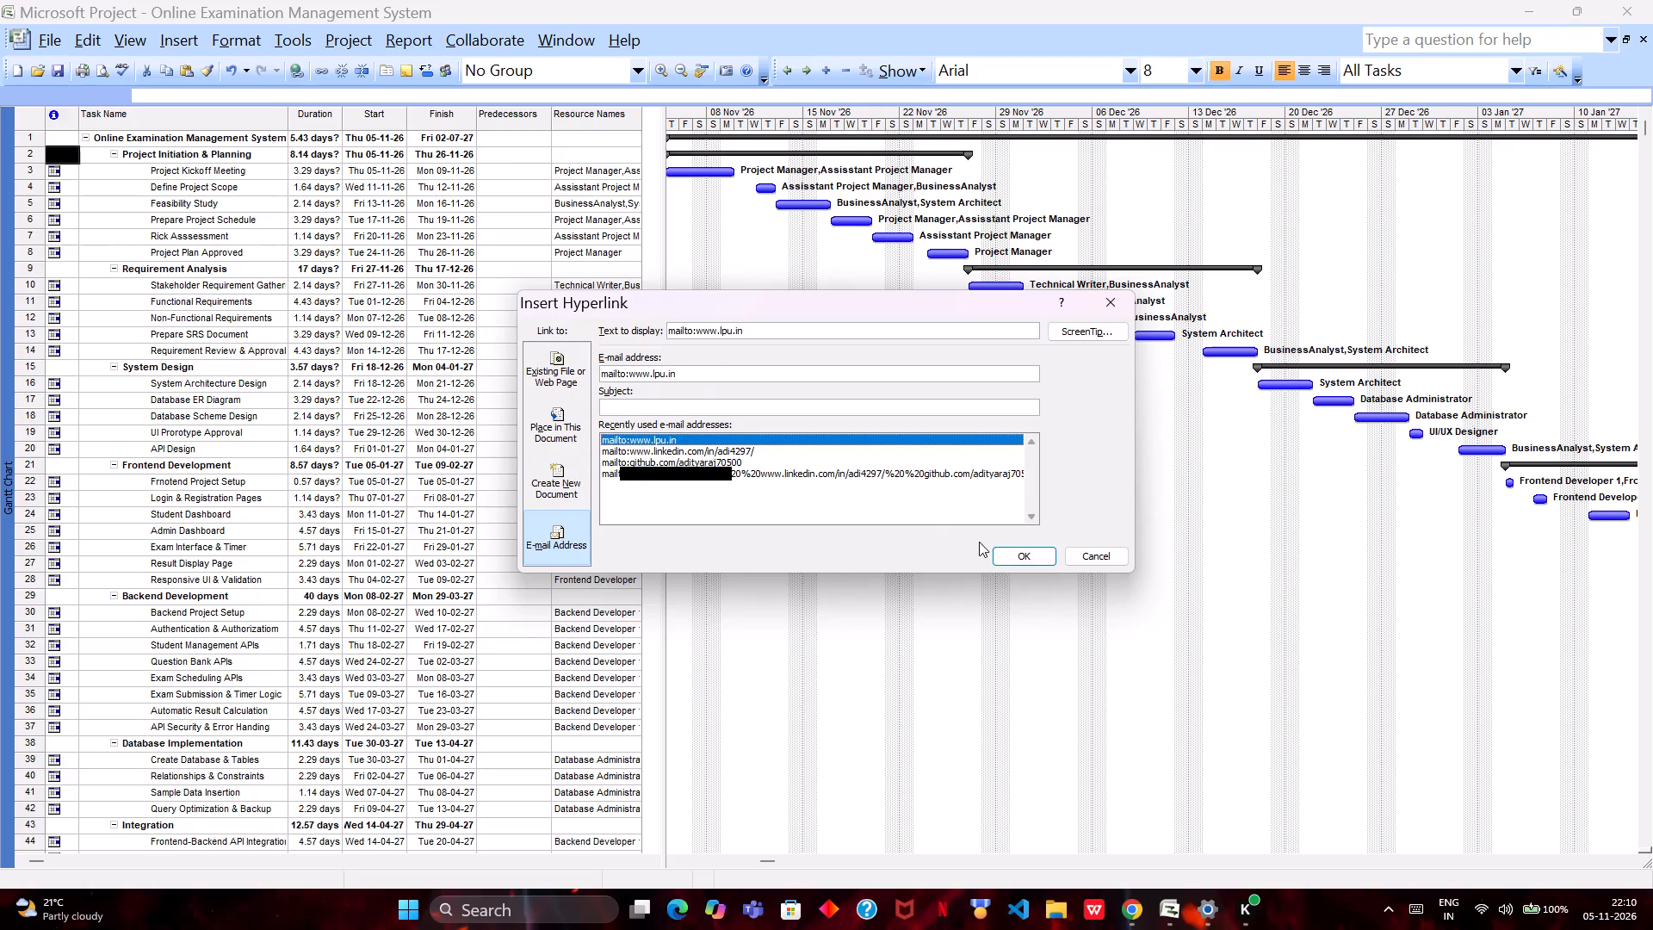
left_click(1017, 558)
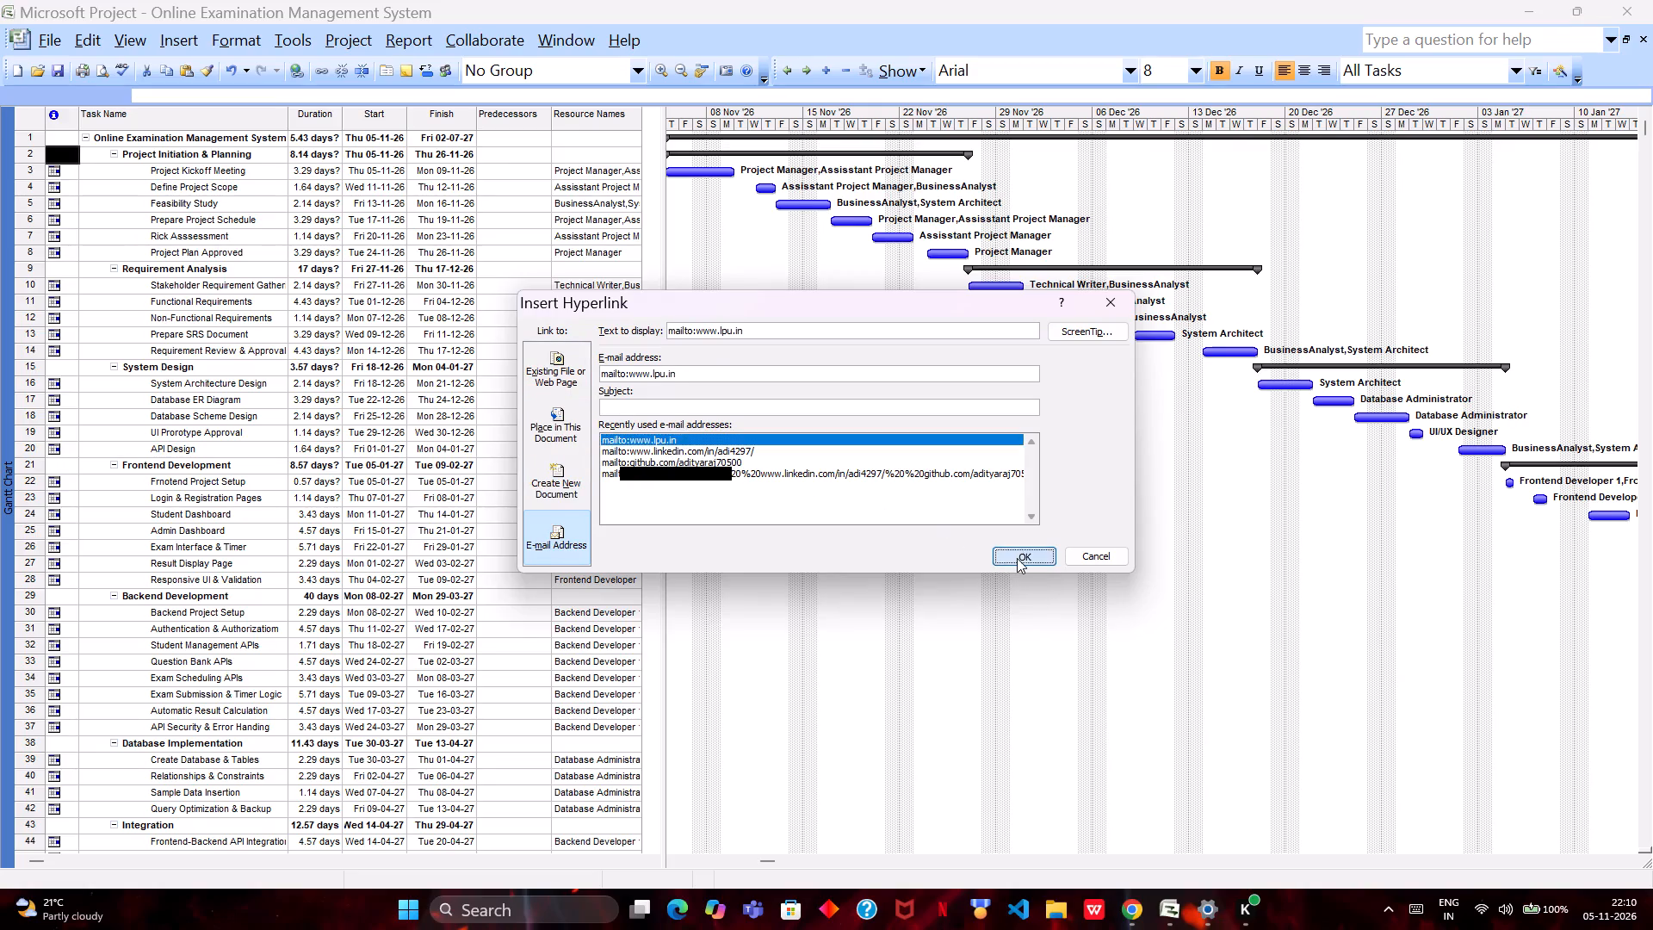
Test the Project Initiation & Planning hyperlink by opening it once in Google Chrome, then close the browser.
left_click(57, 152)
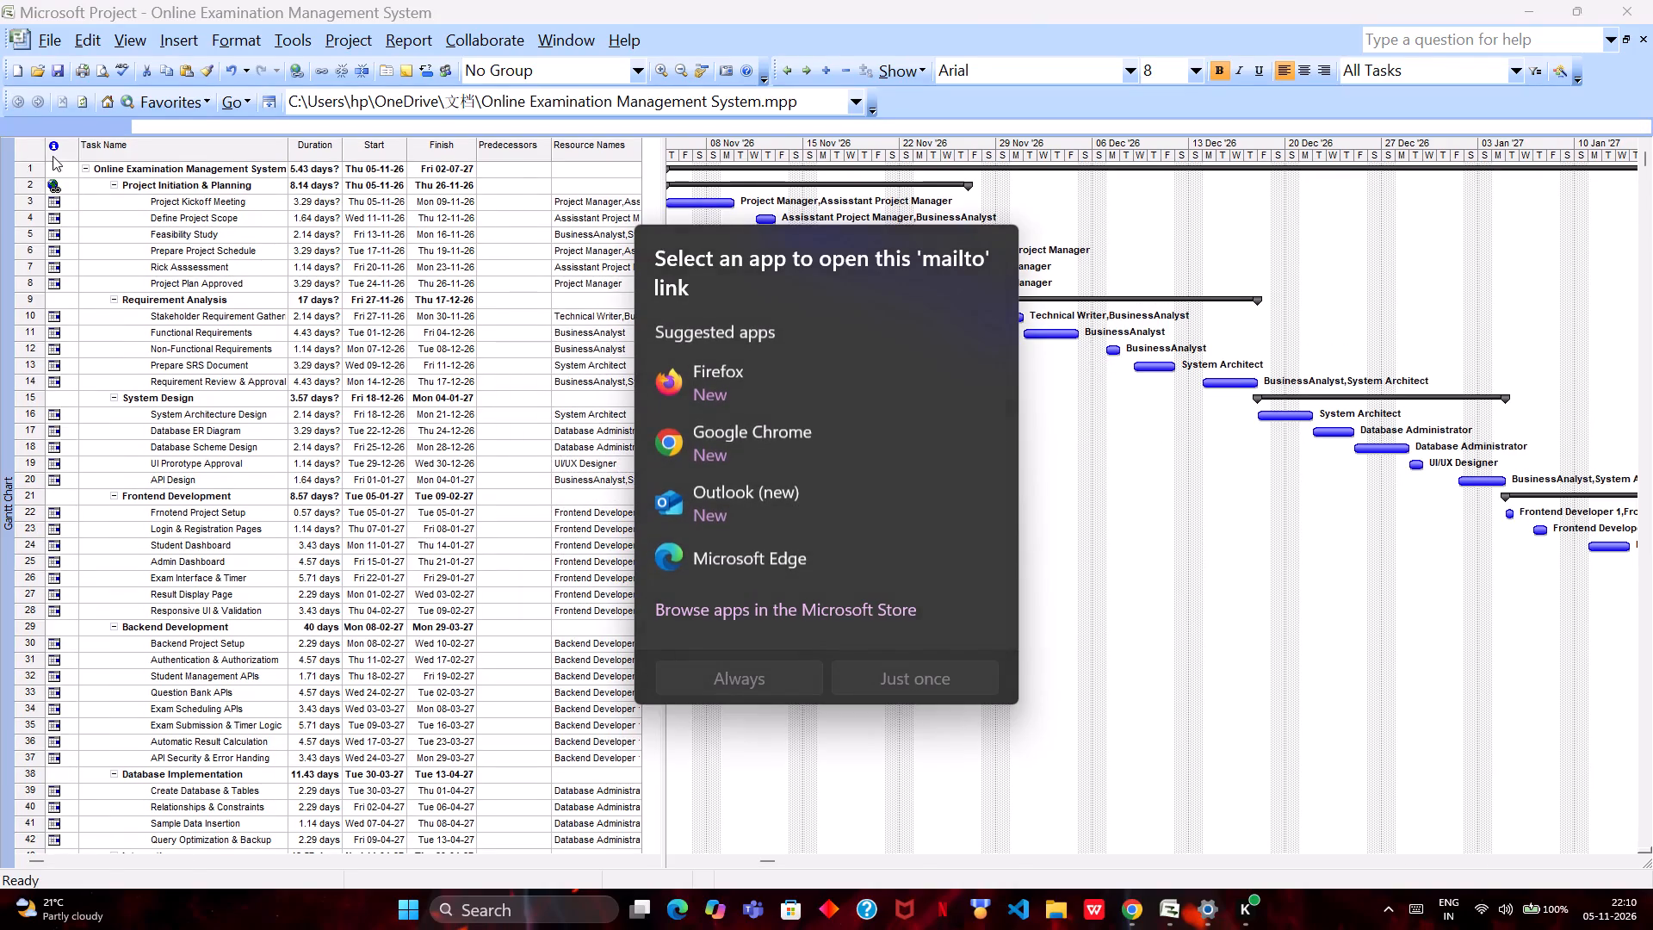
left_click(740, 436)
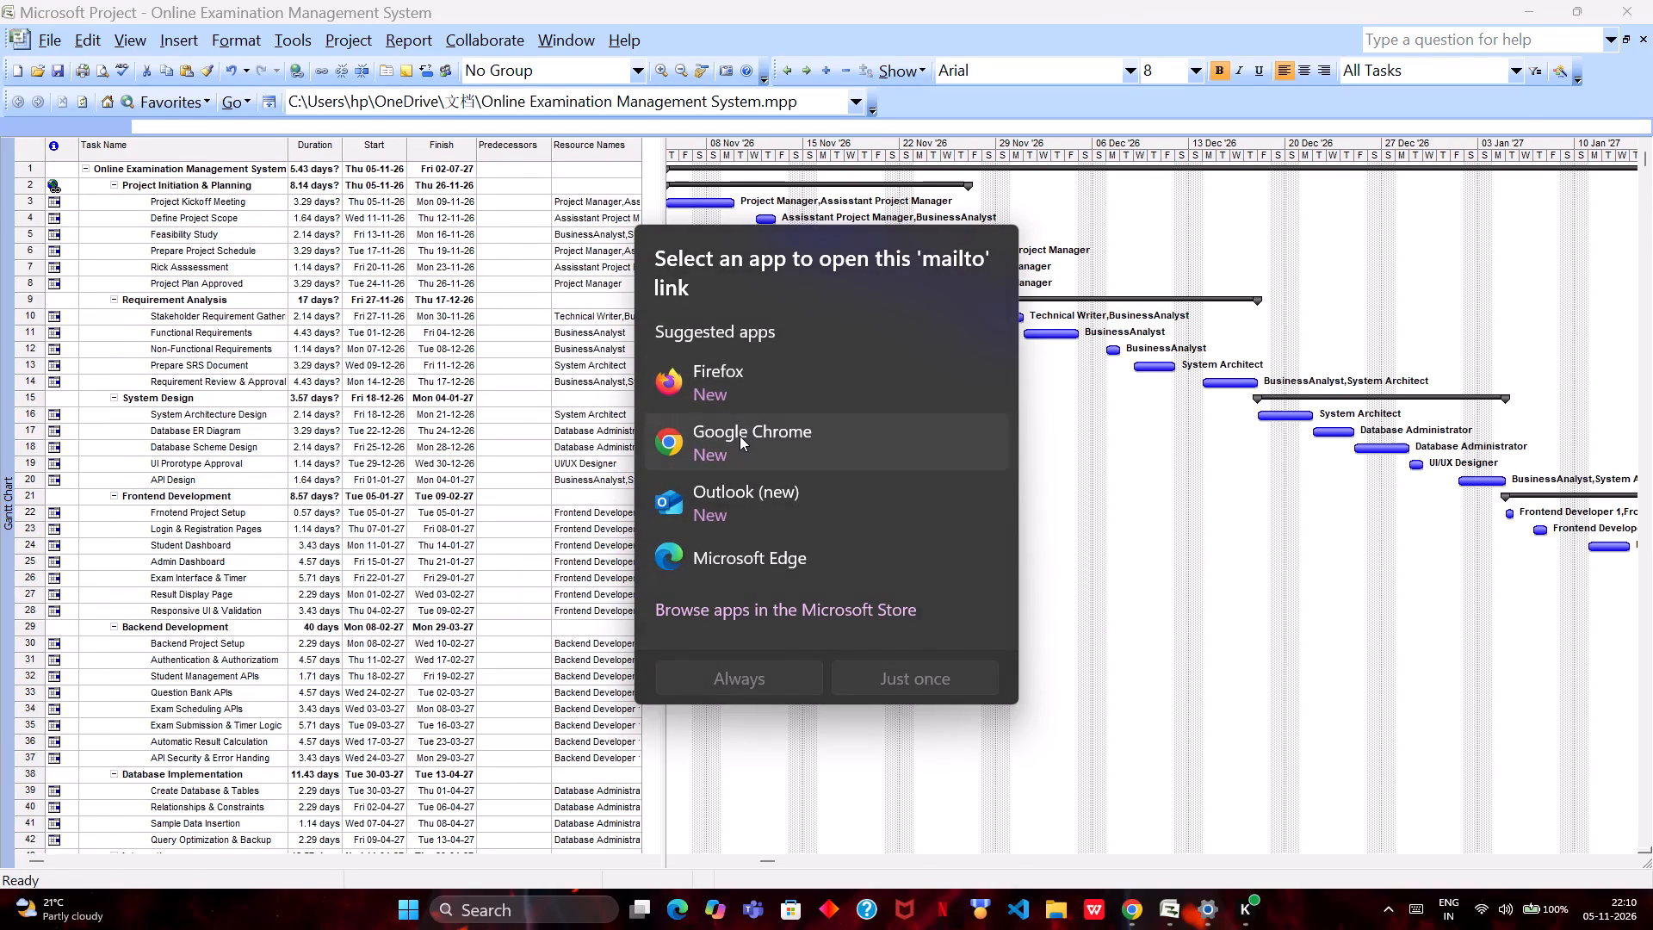
left_click(860, 685)
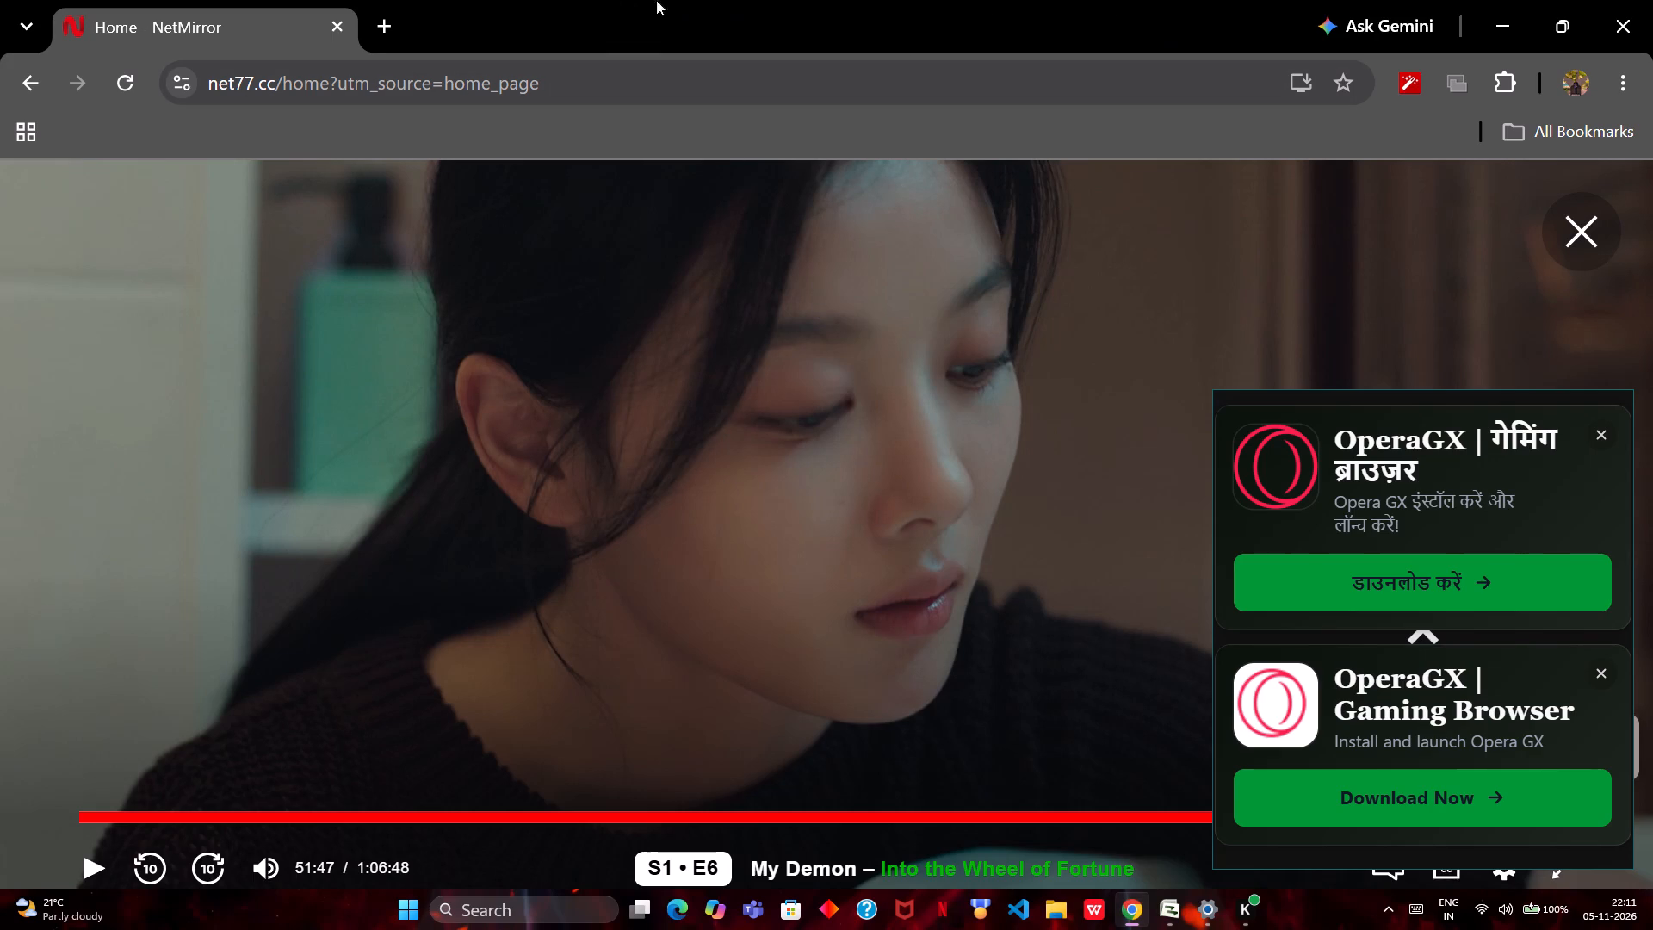
left_click(1626, 19)
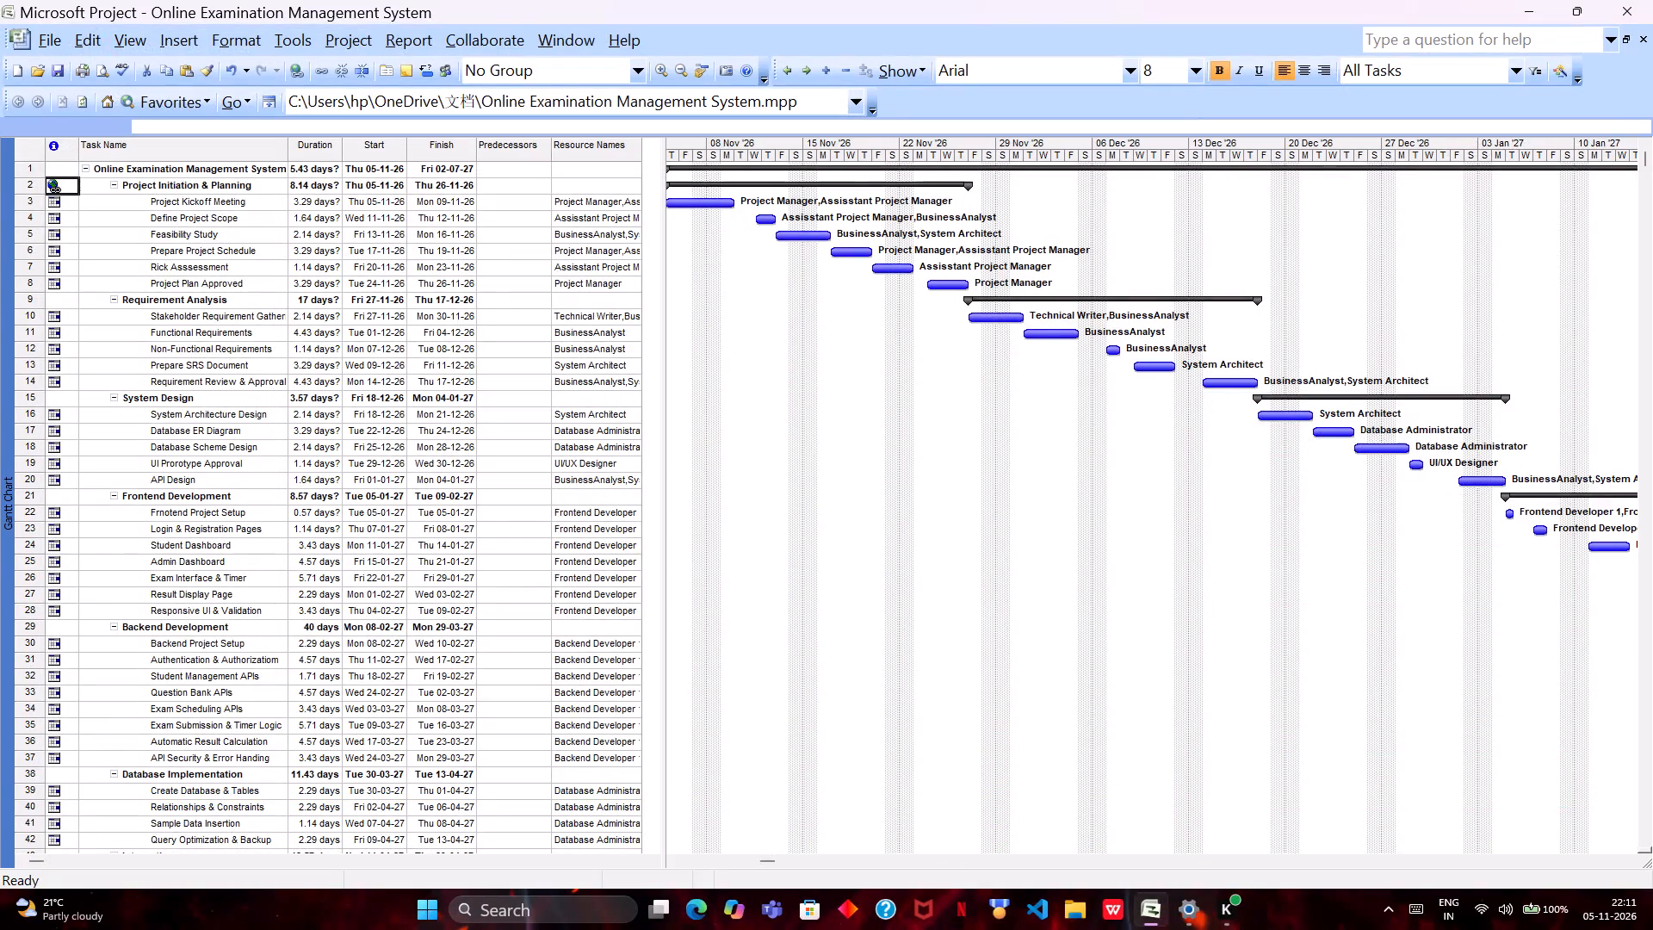
left_click(65, 301)
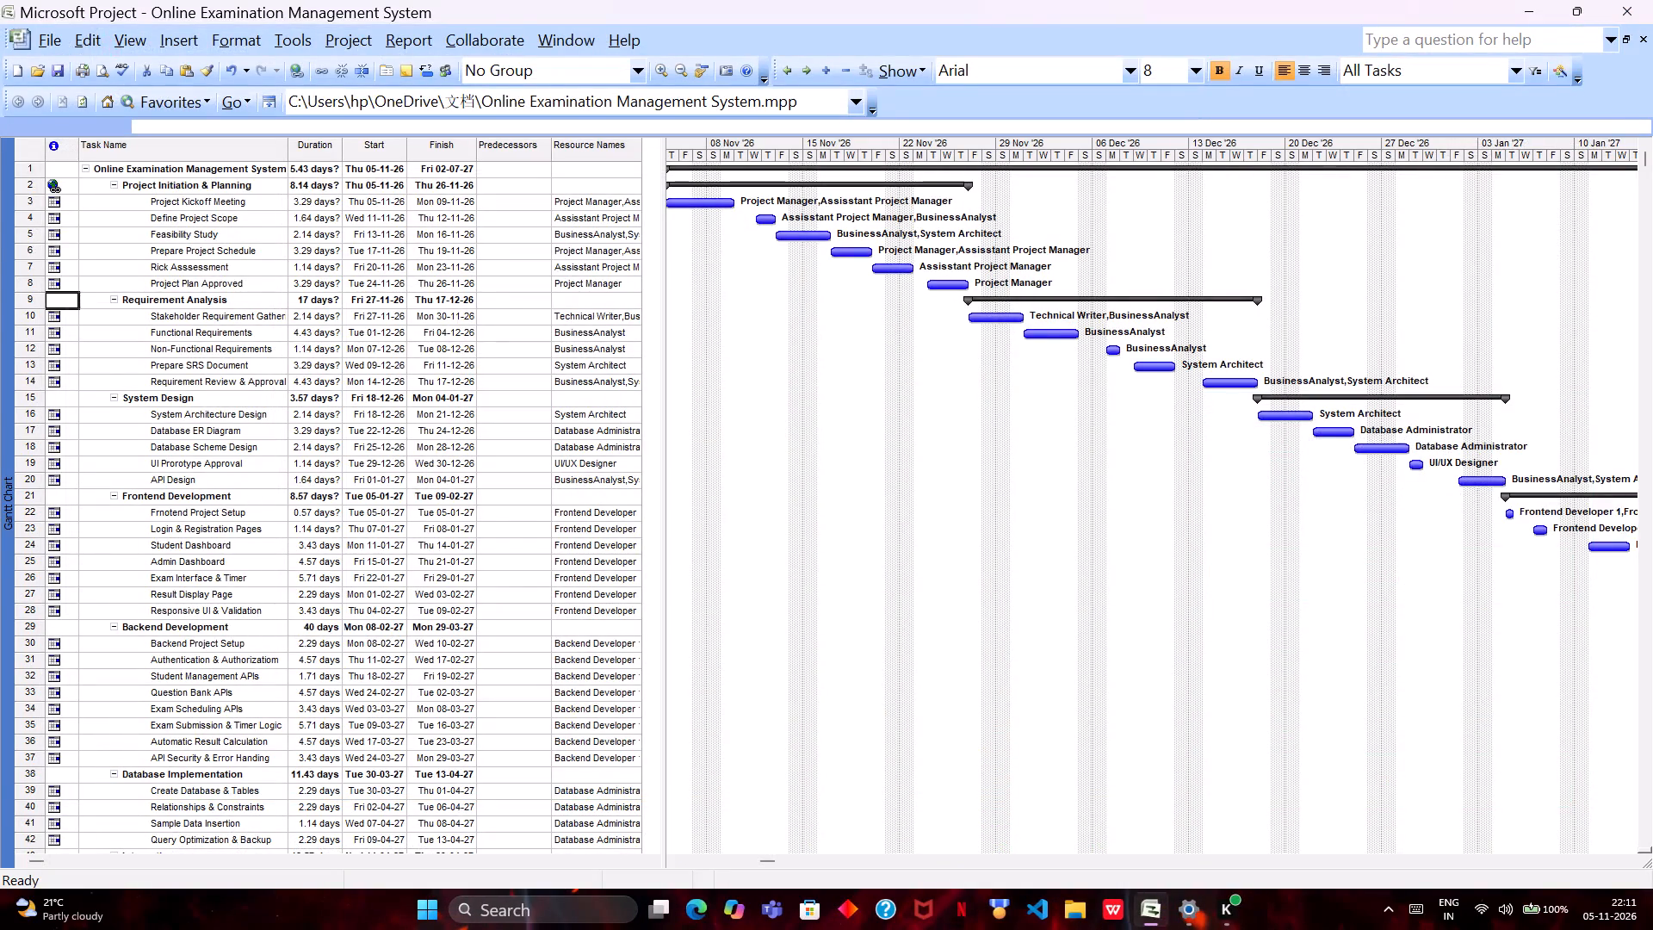
right_click(65, 301)
left_click(173, 609)
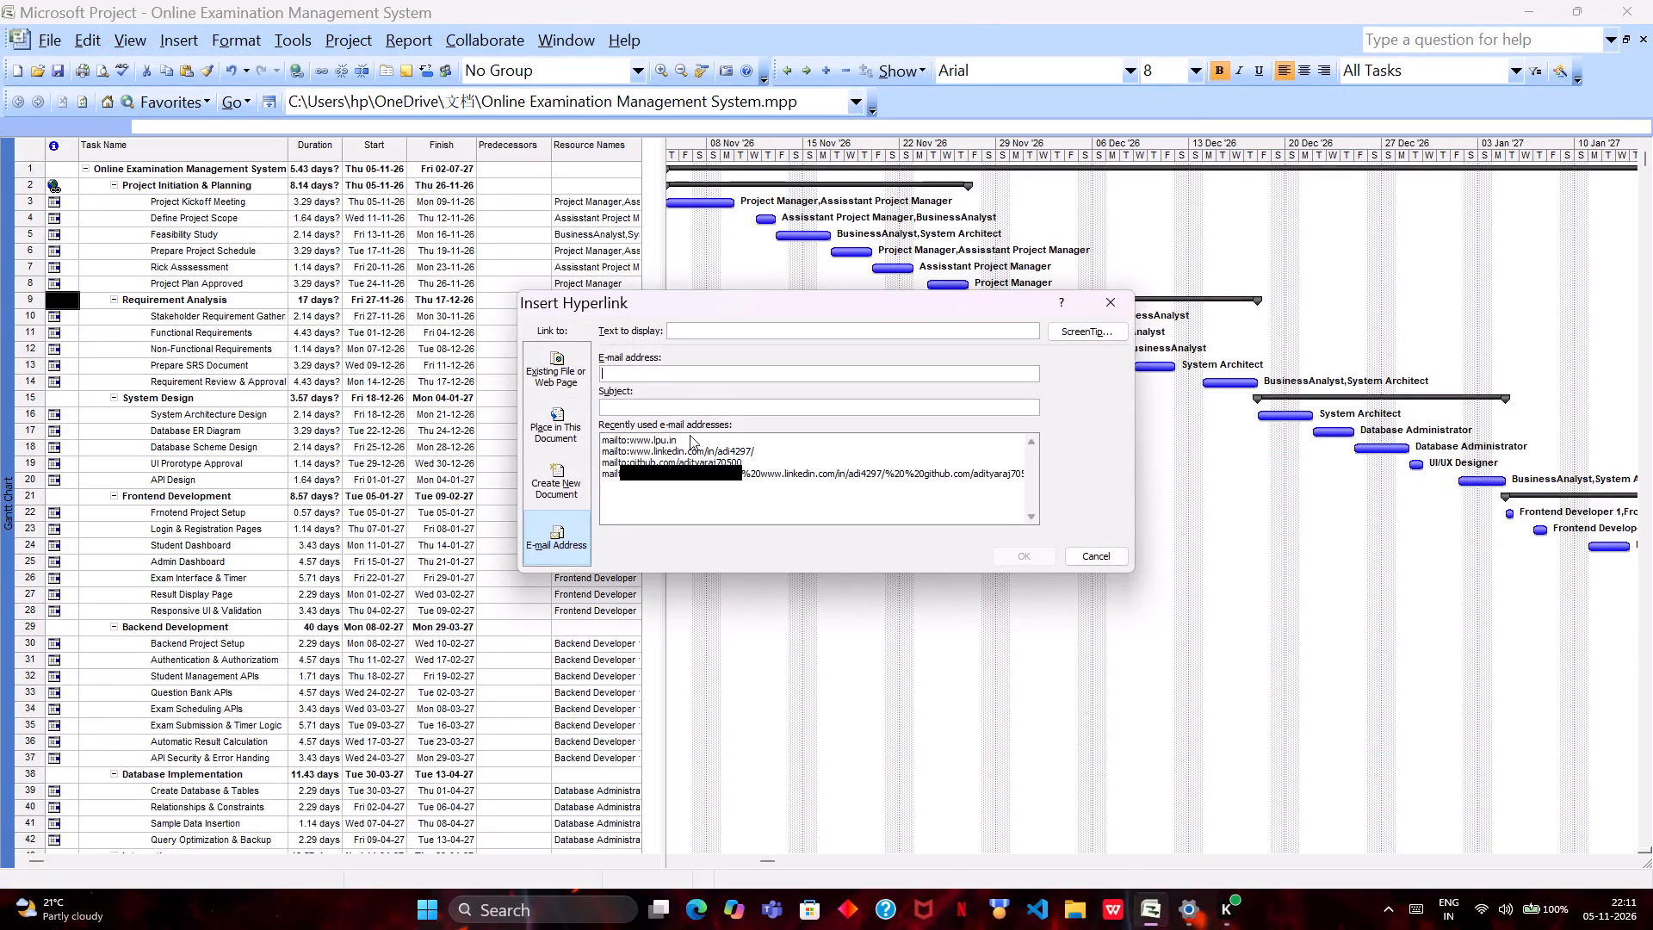
left_click(660, 440)
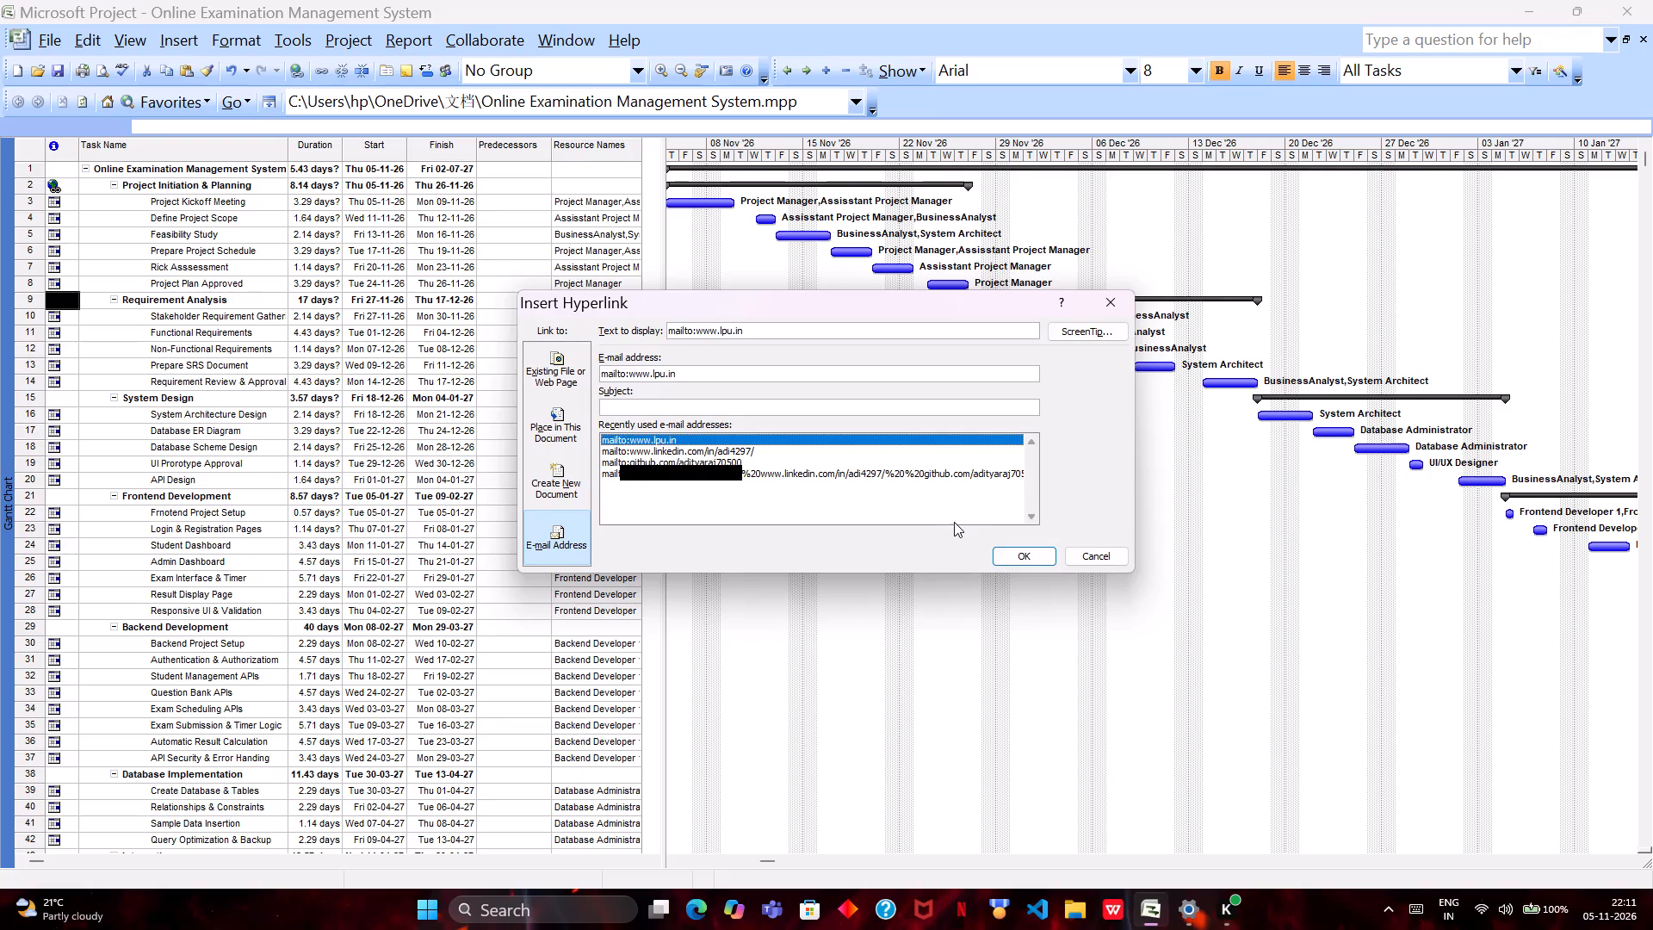
left_click(1038, 557)
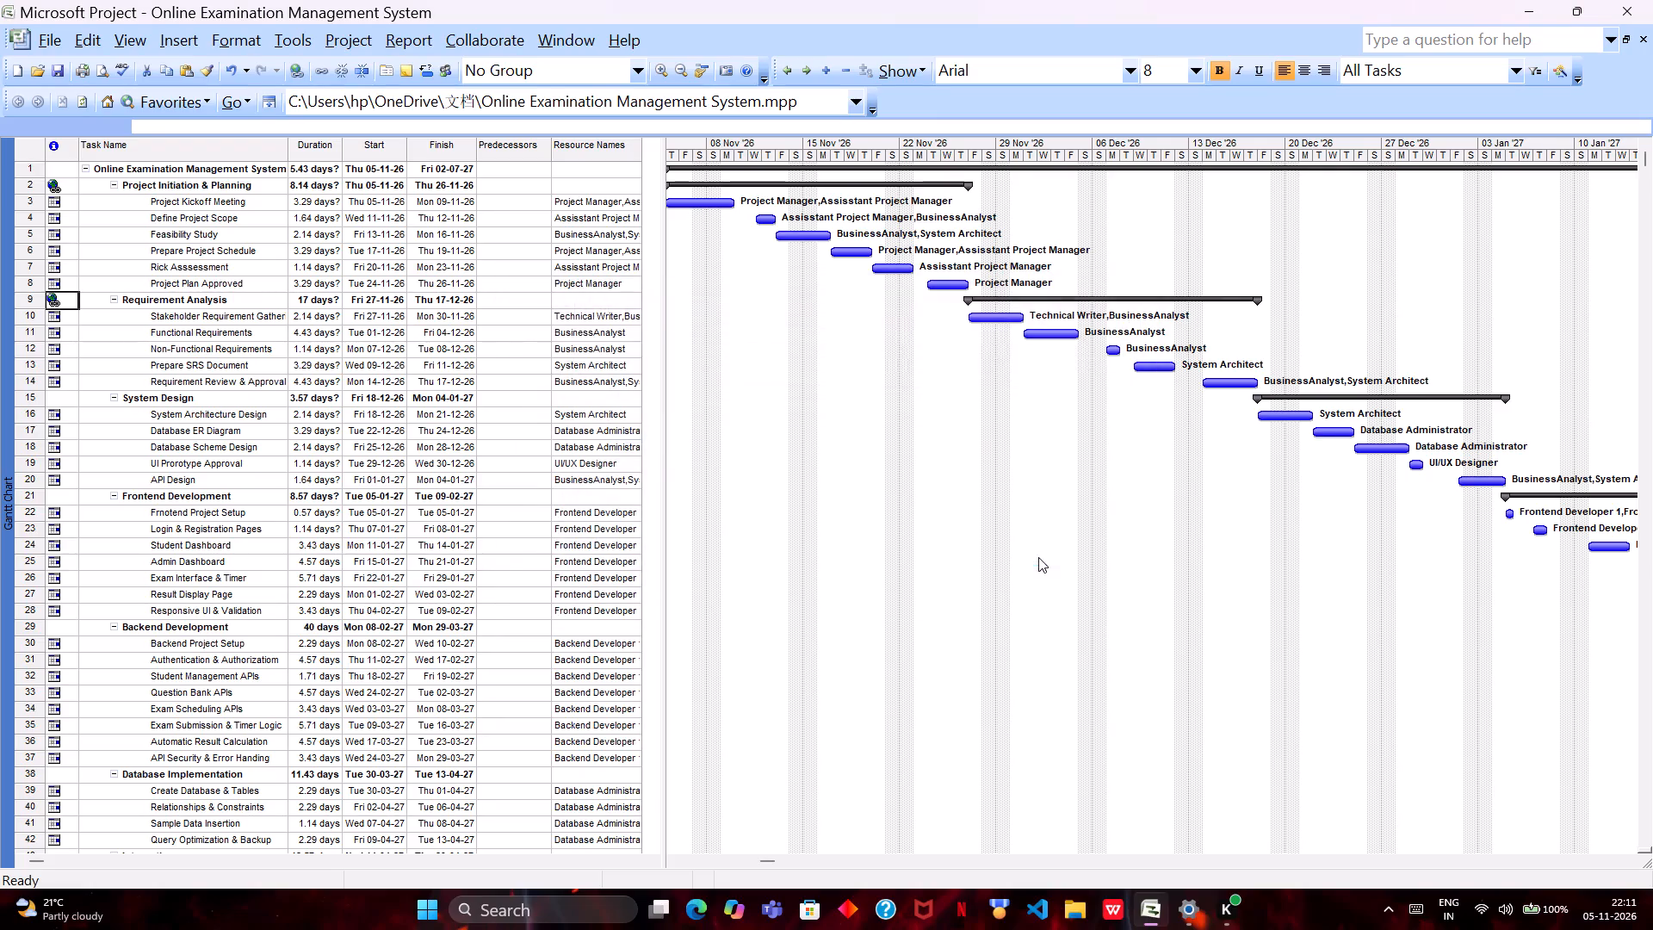
left_click(67, 405)
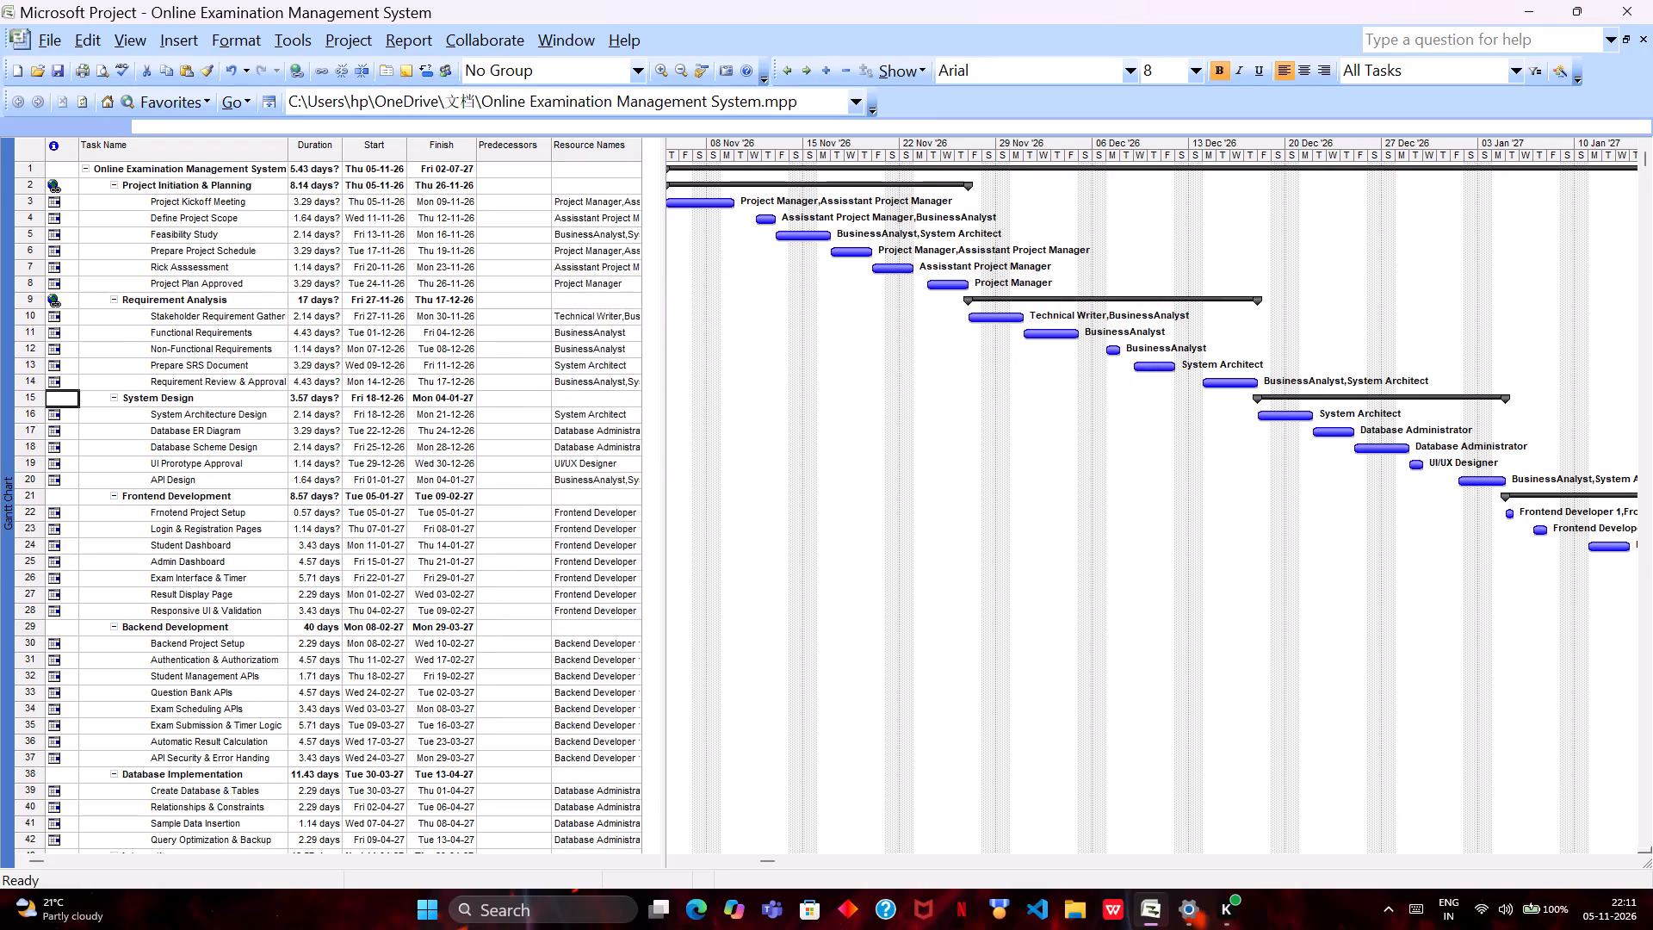
right_click(67, 405)
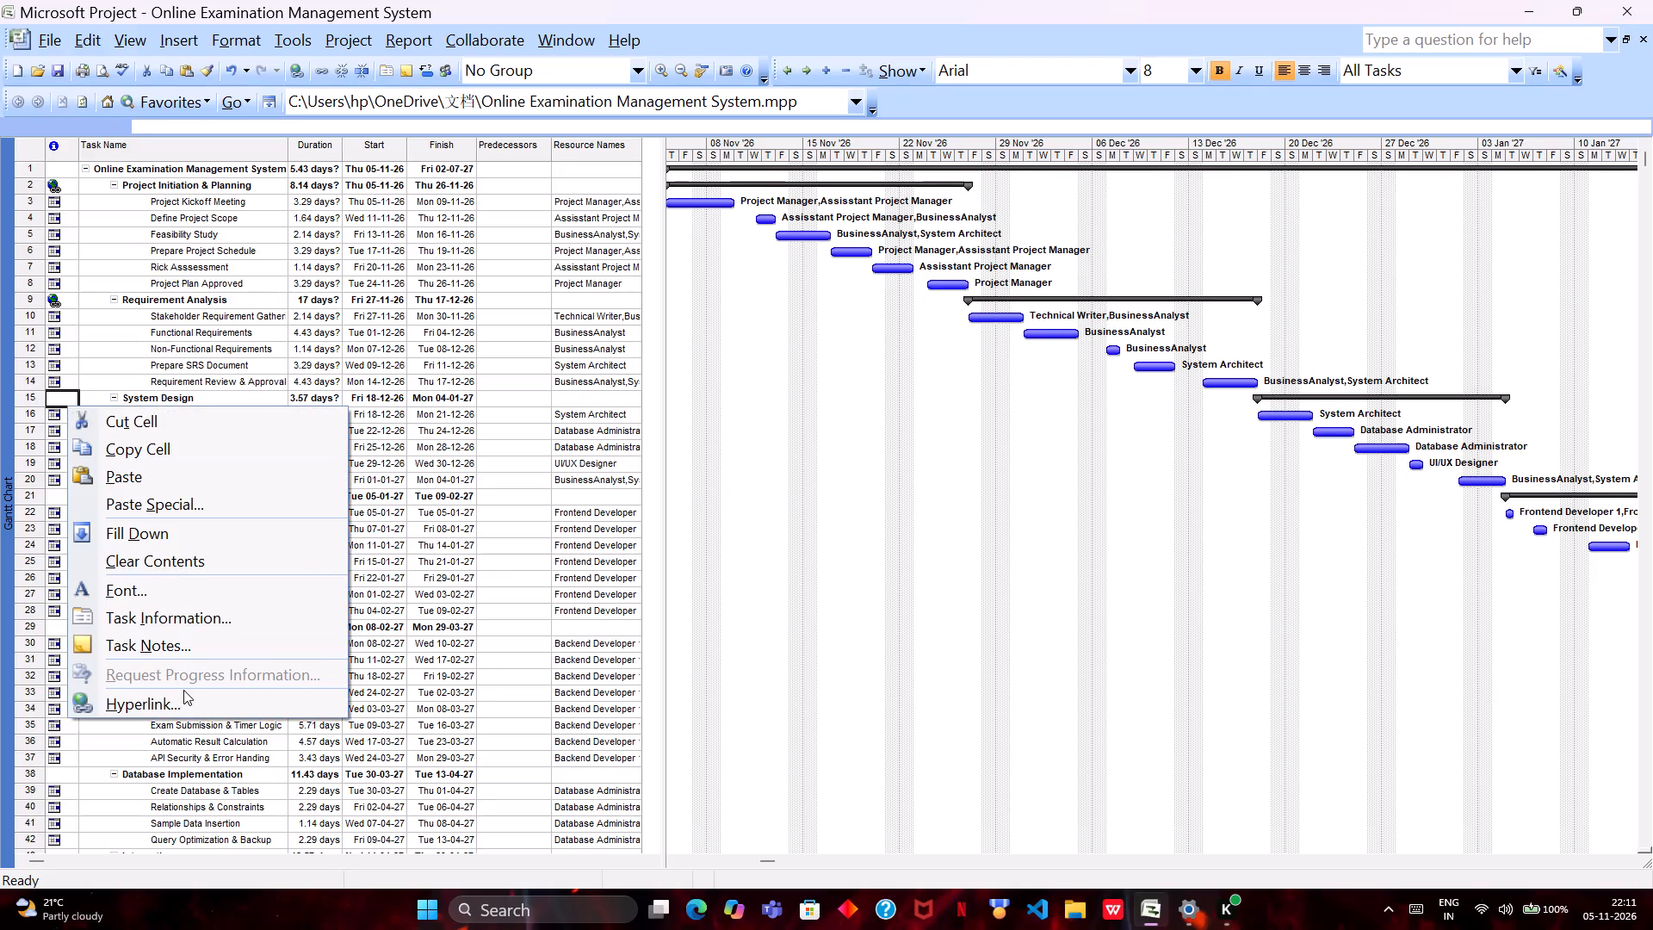
left_click(183, 694)
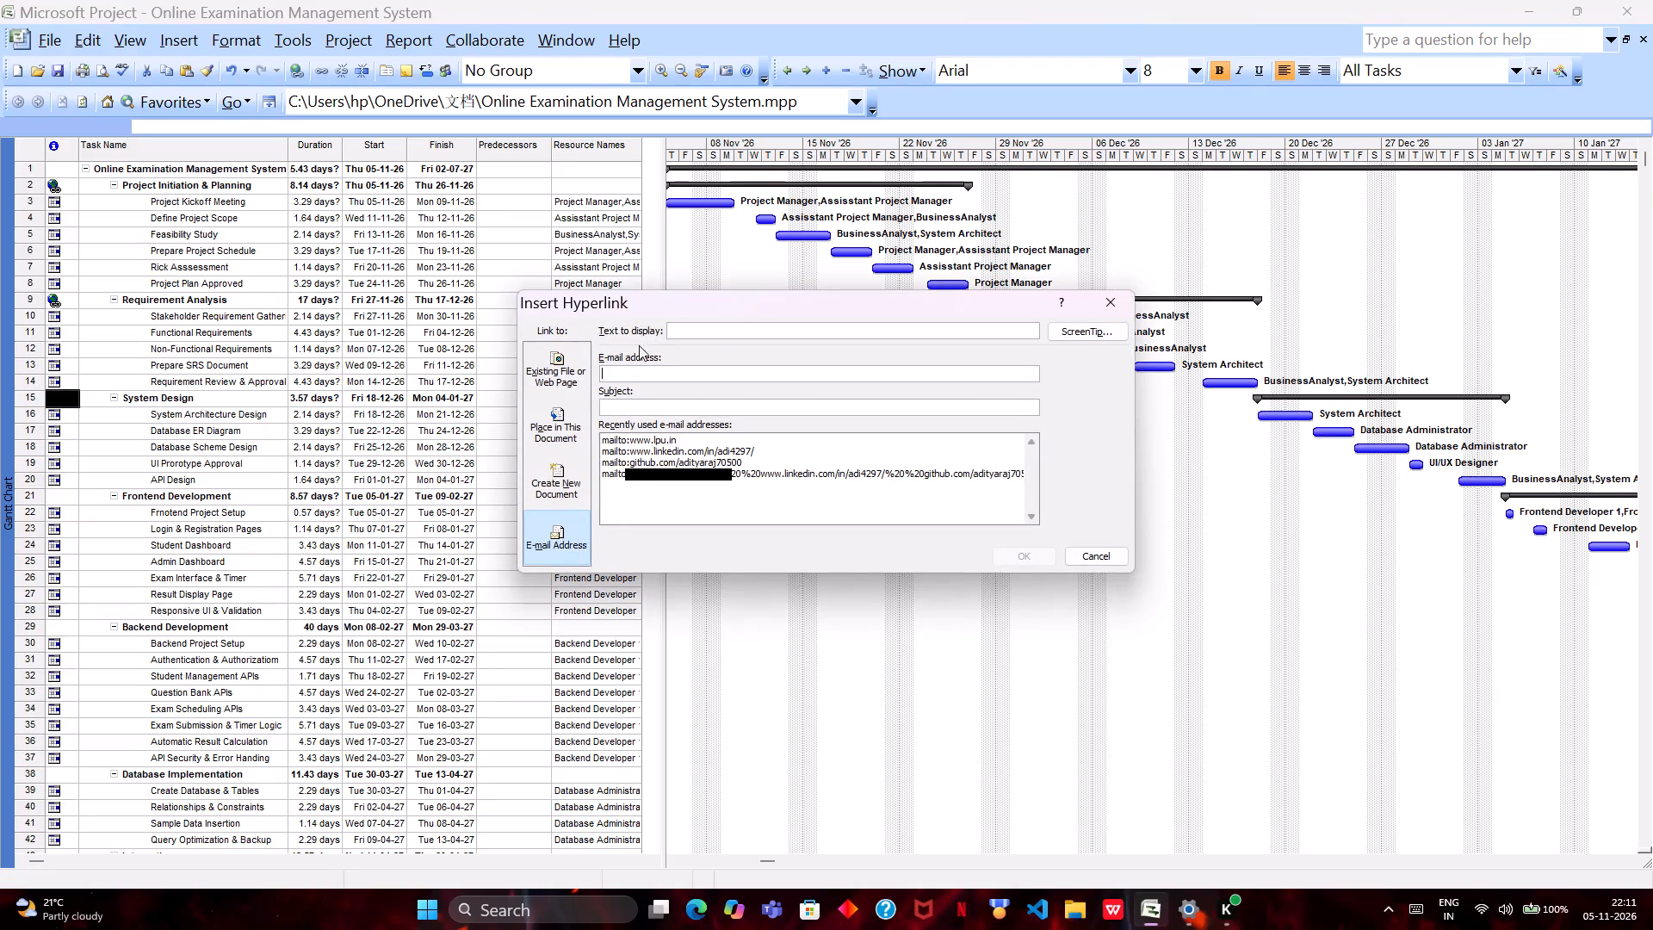
left_click(655, 438)
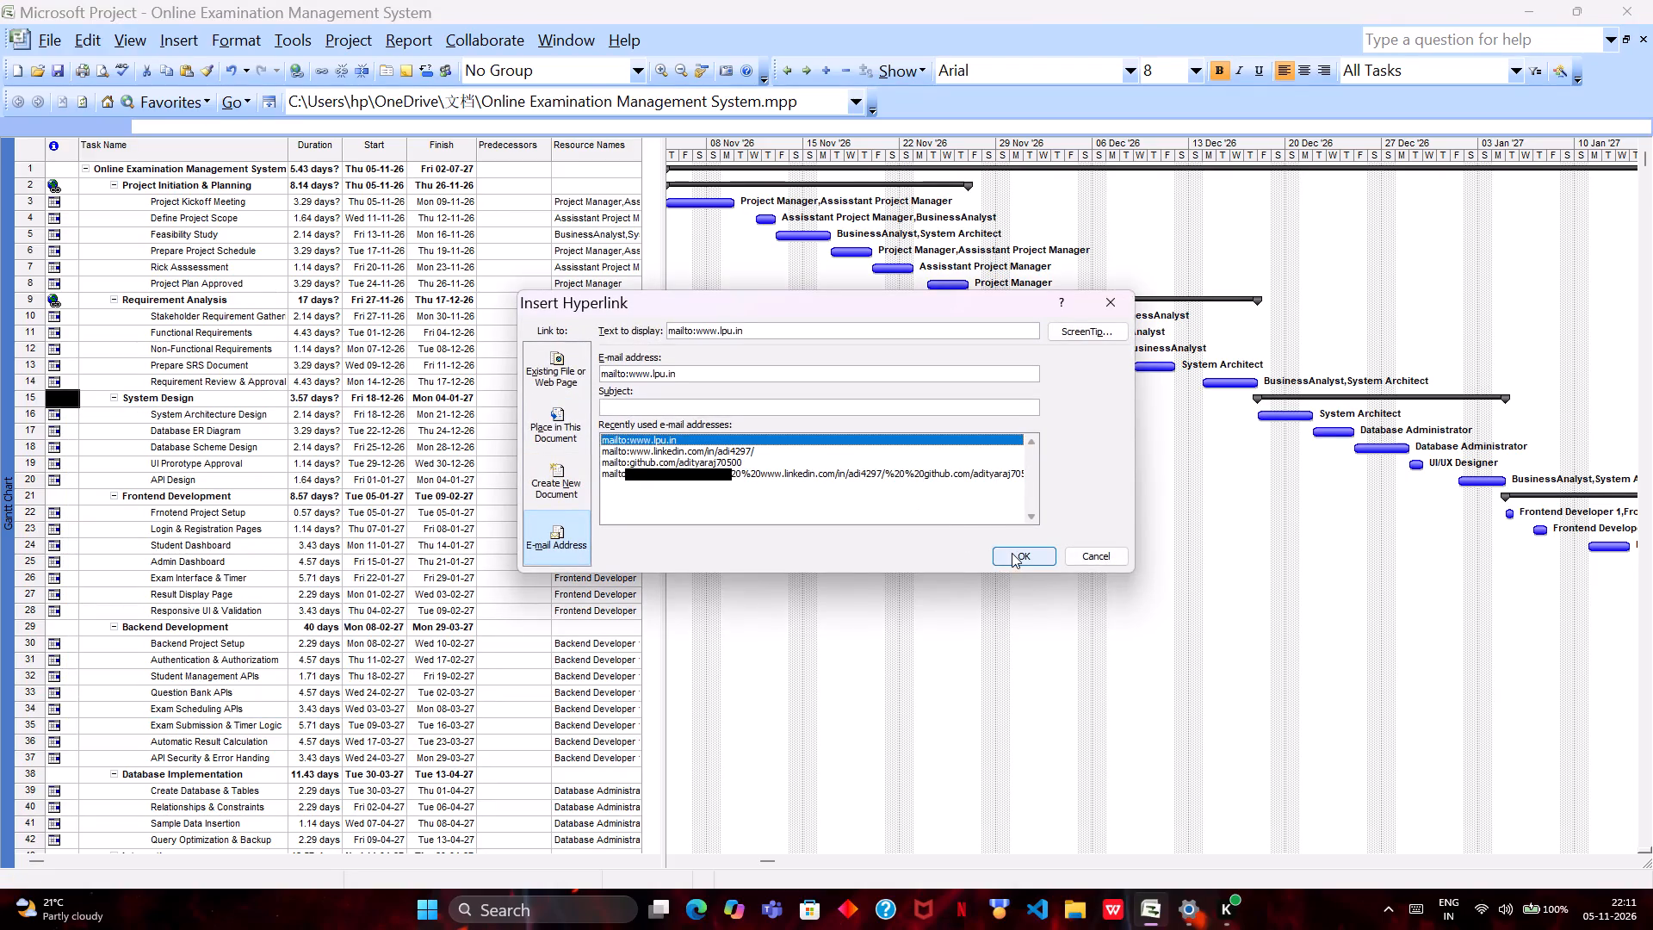
left_click(1012, 553)
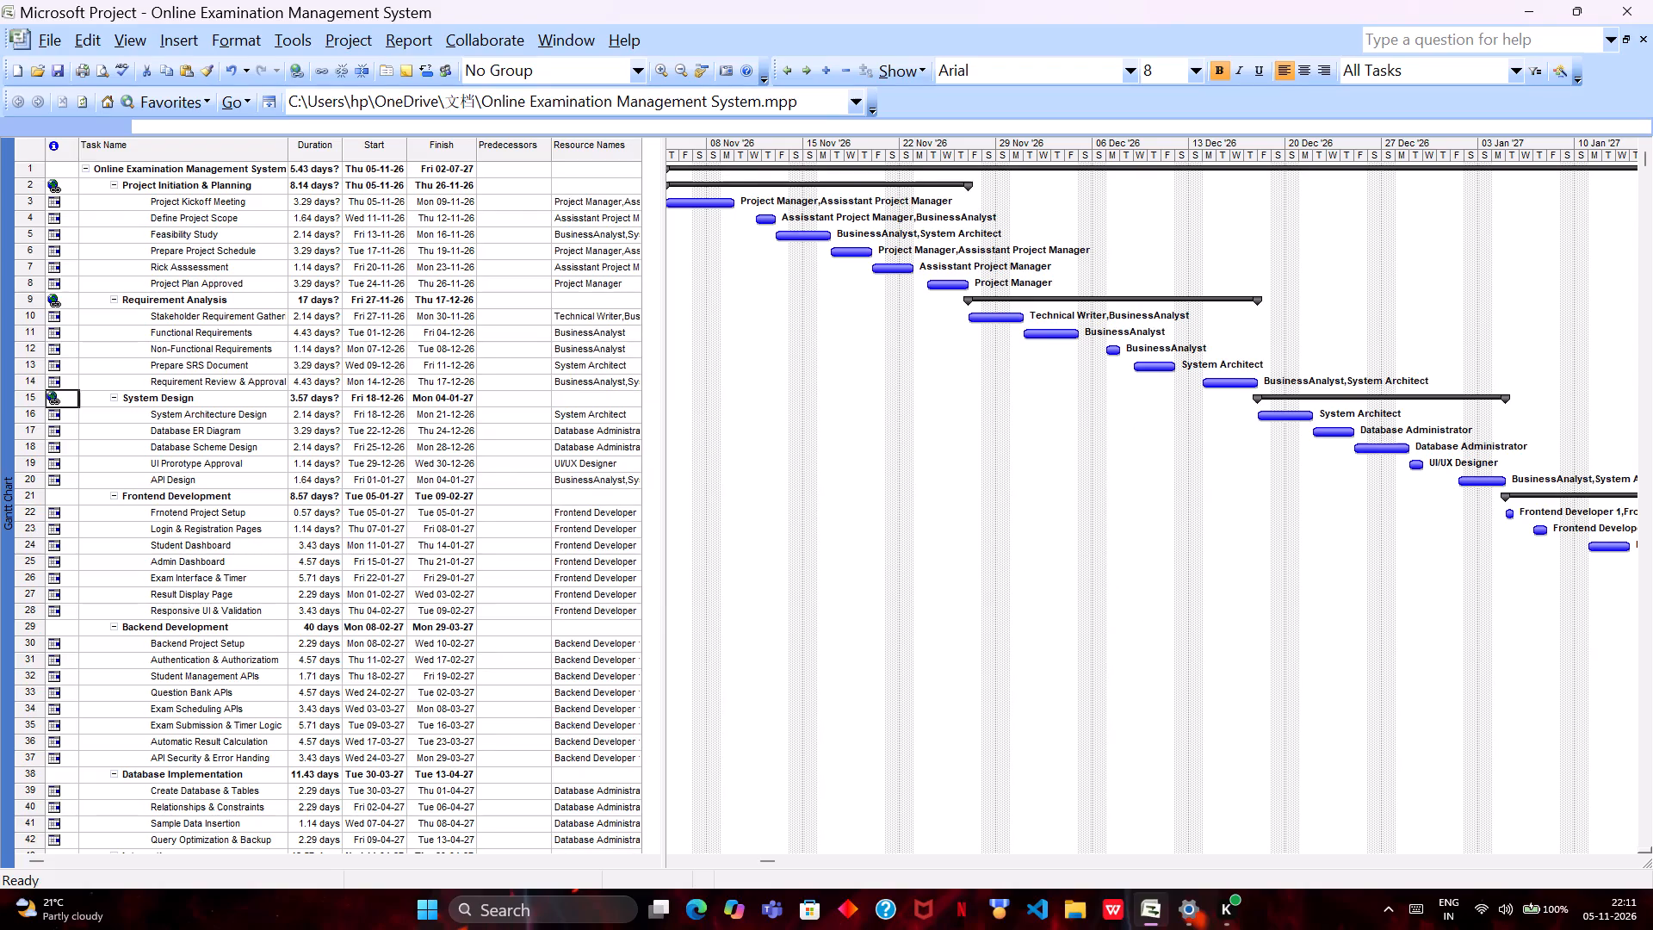
left_click(62, 499)
right_click(62, 499)
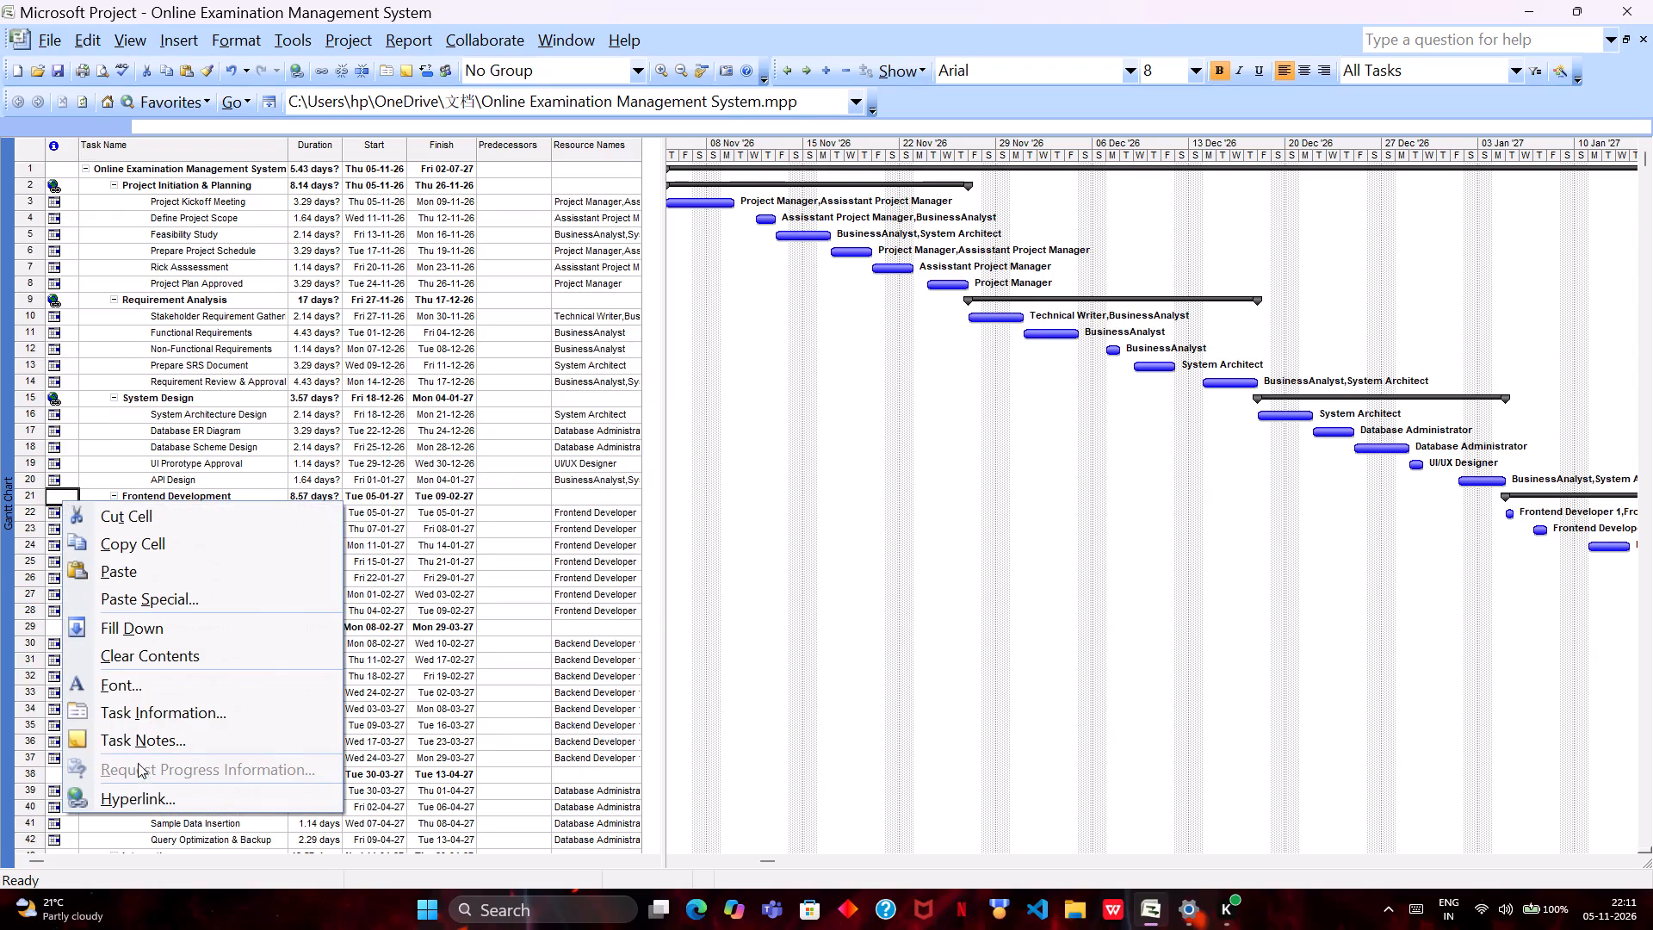
left_click(127, 803)
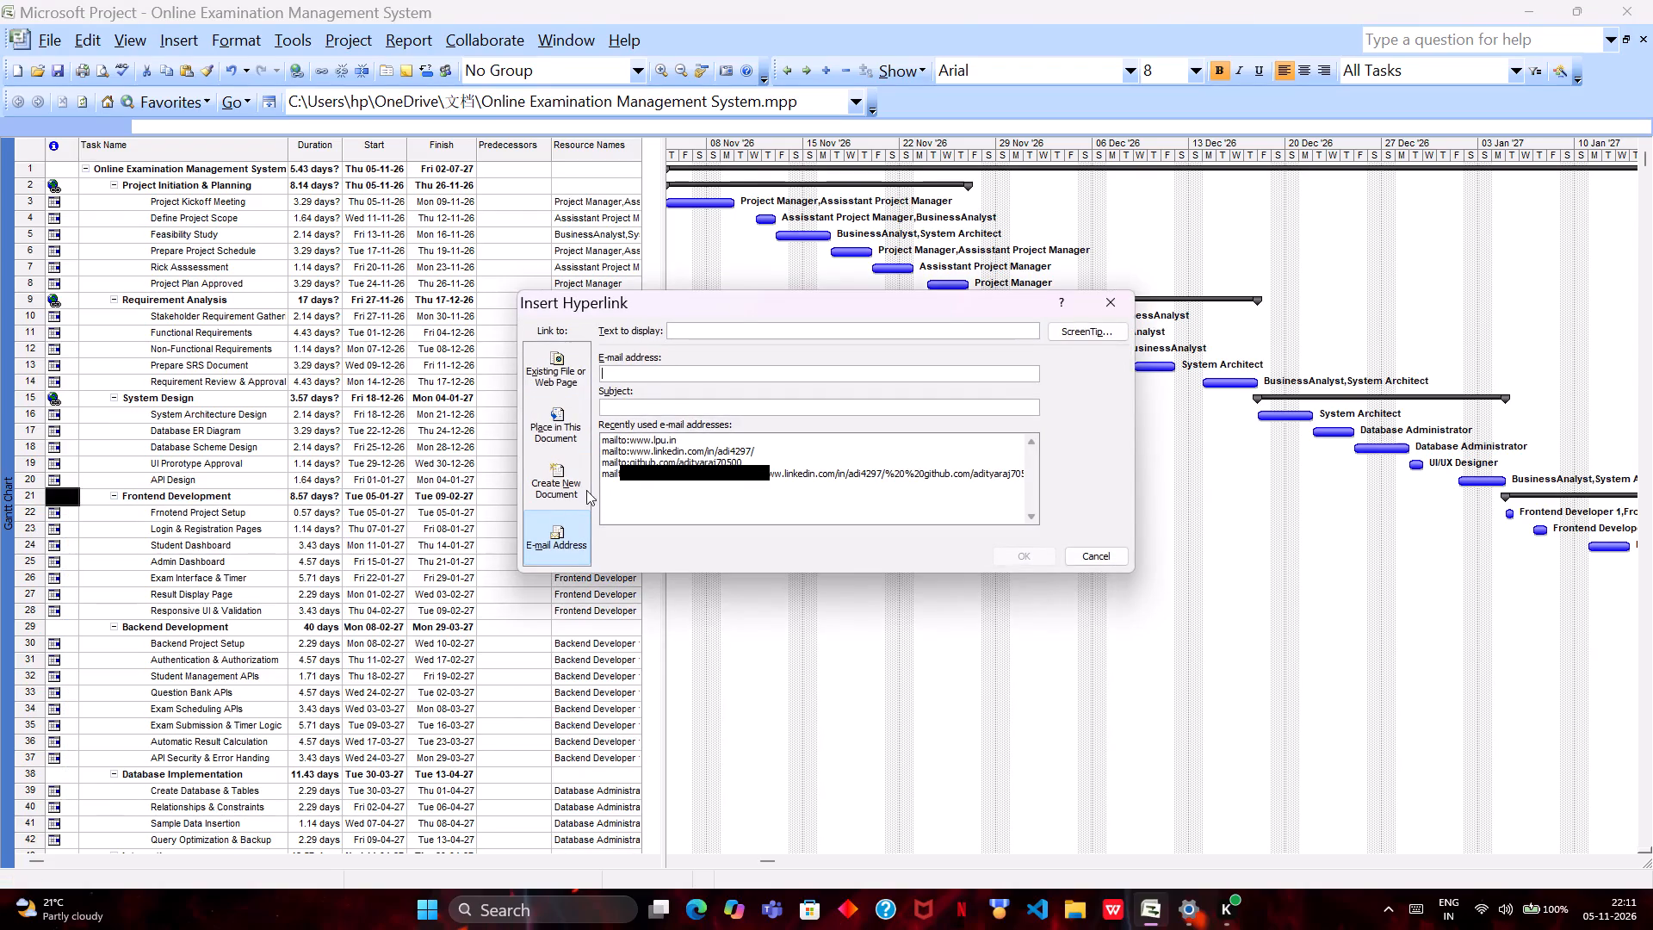
left_click(652, 437)
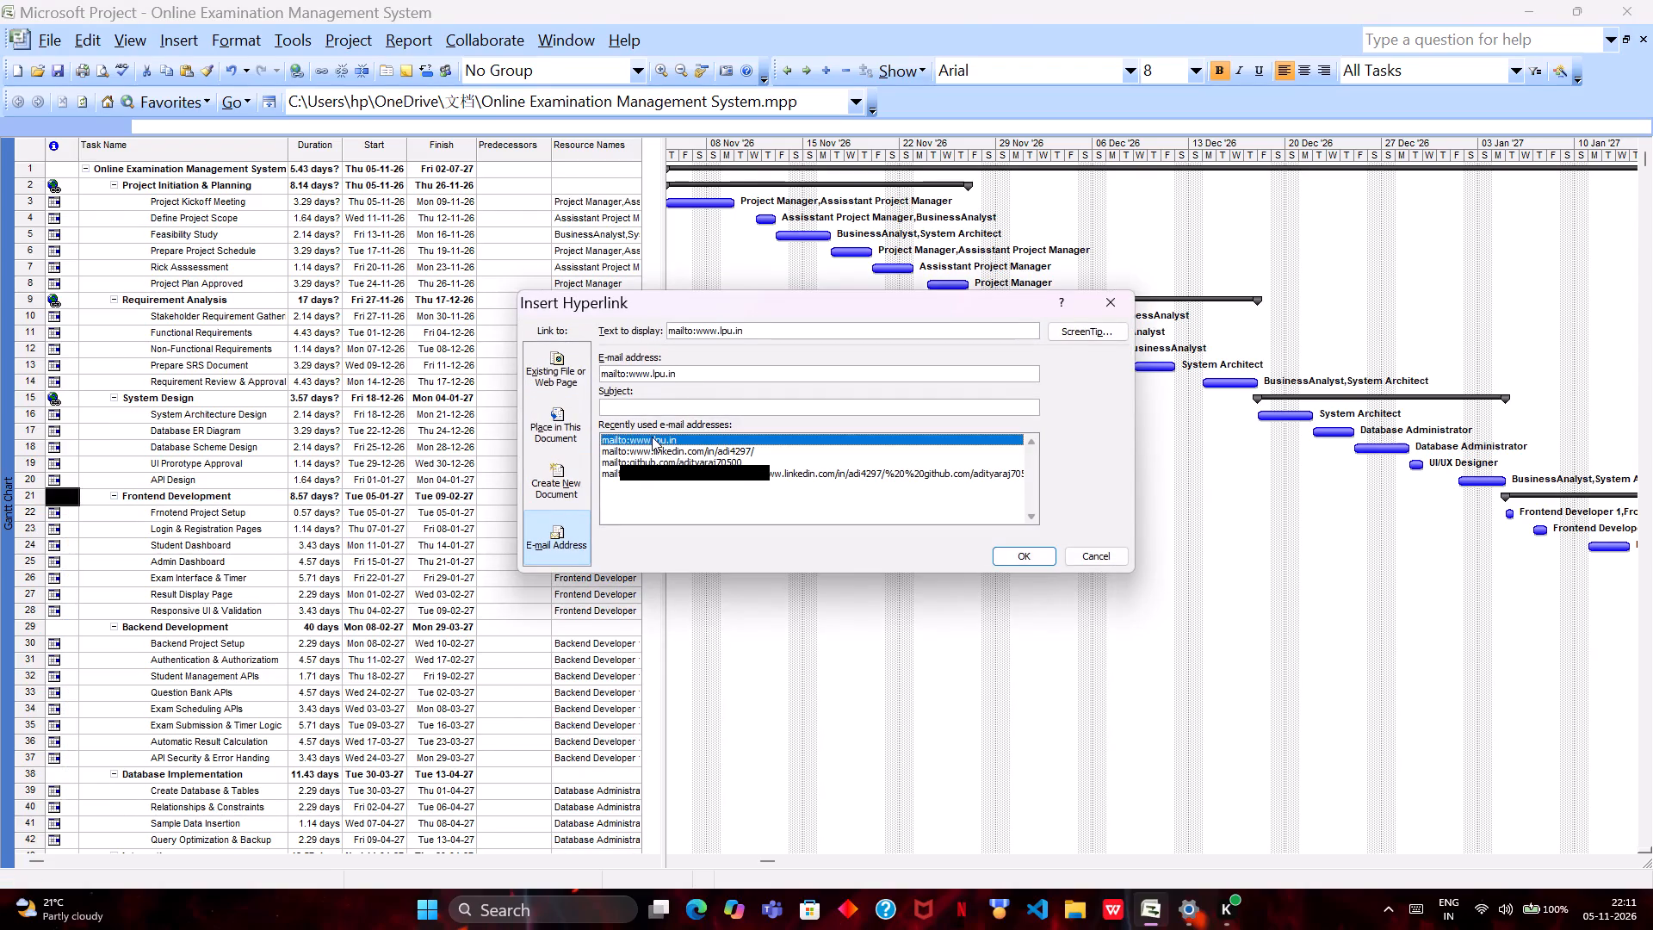
key("Return")
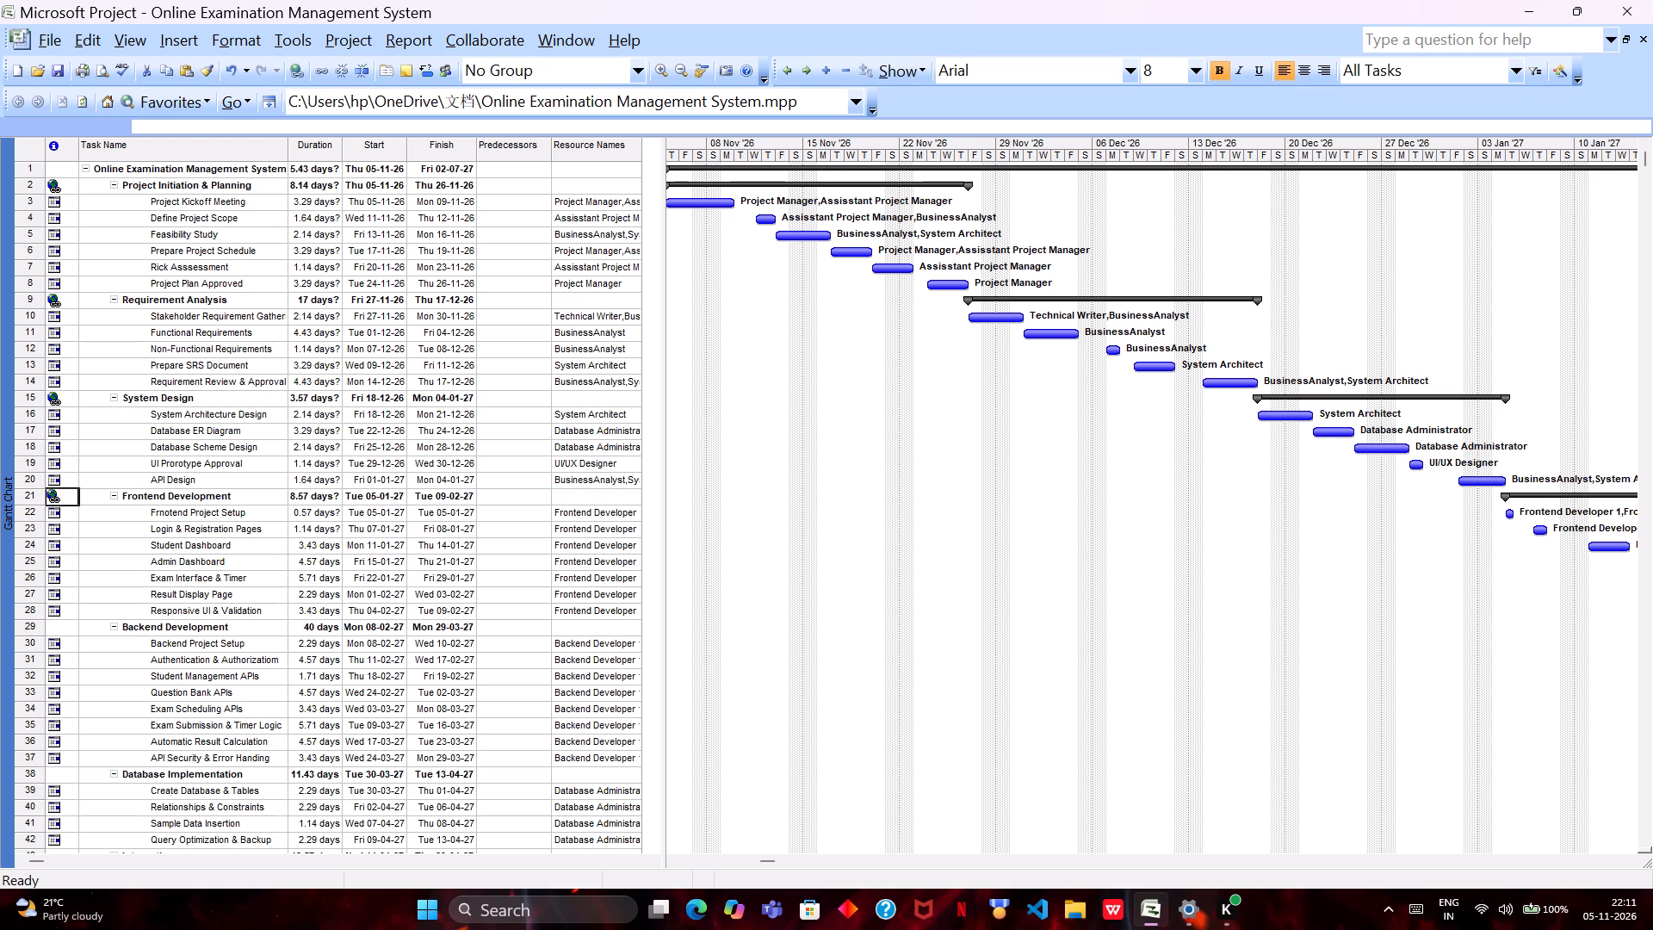
left_click(55, 630)
double_click(55, 630)
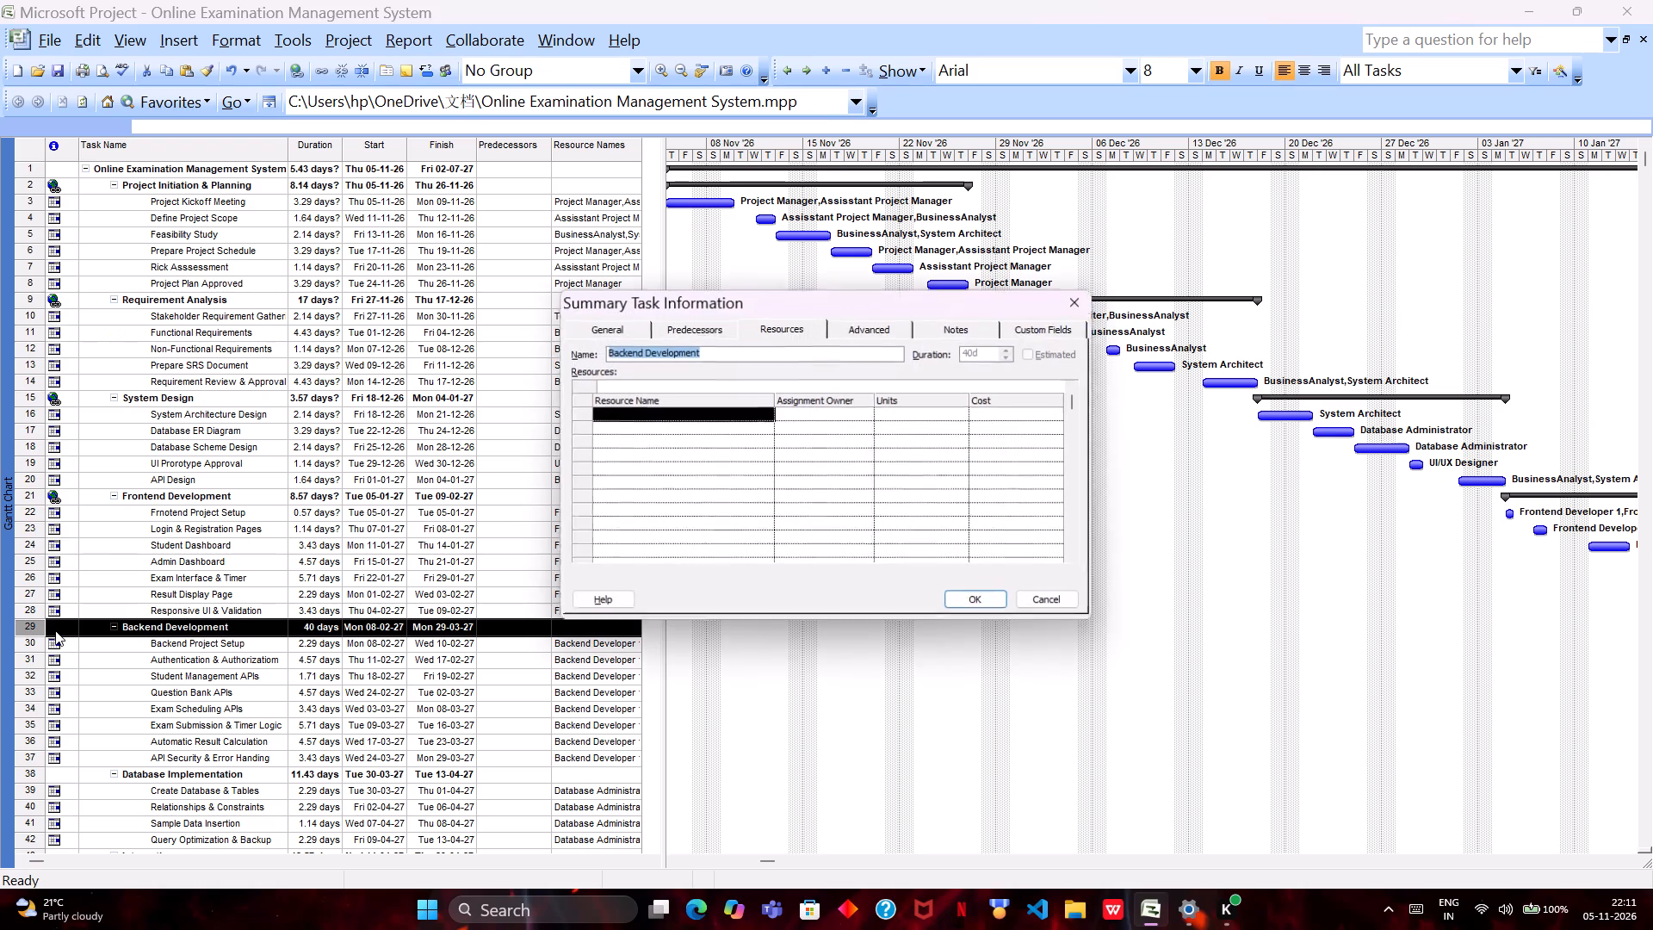
right_click(55, 630)
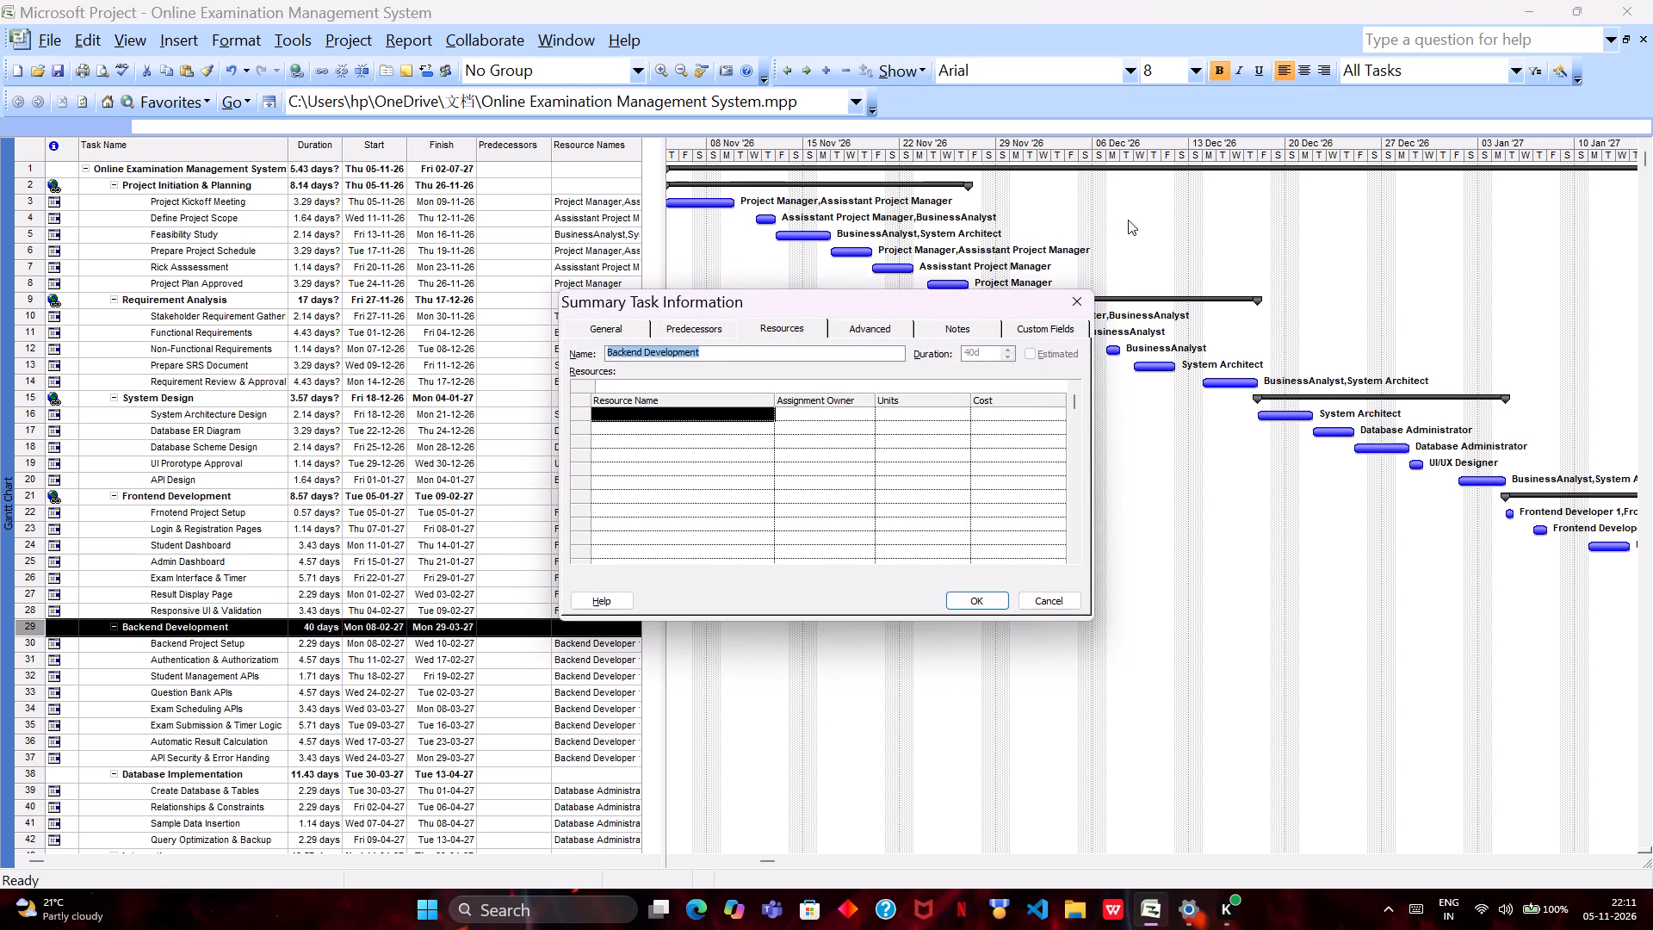
left_click(1062, 301)
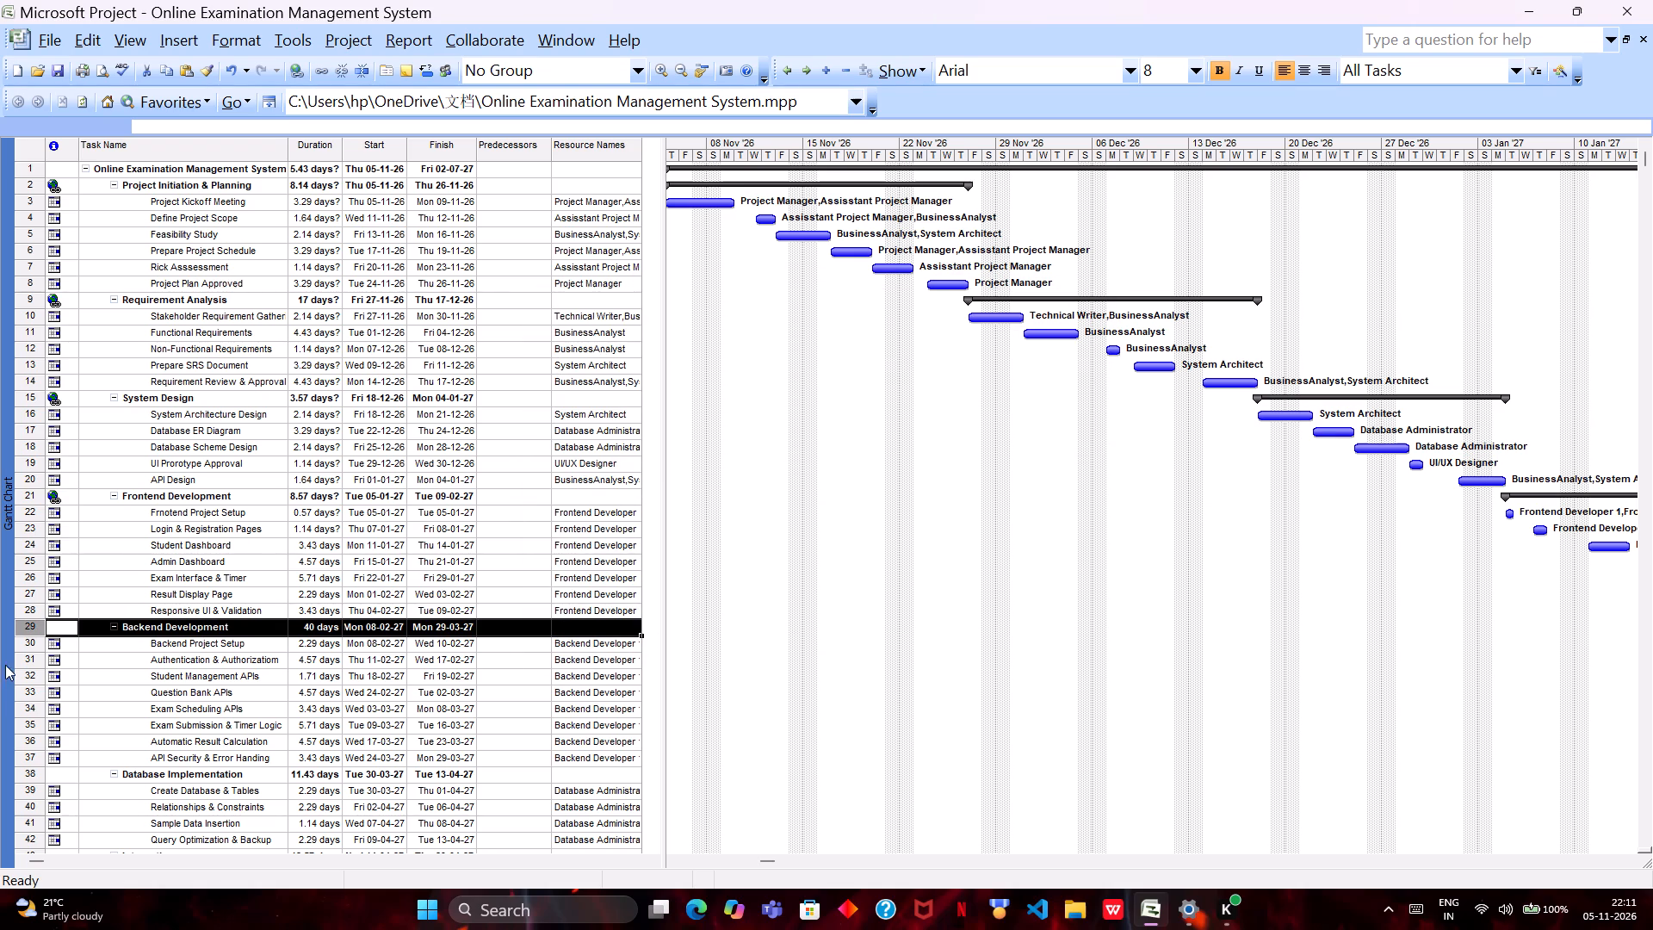
right_click(61, 626)
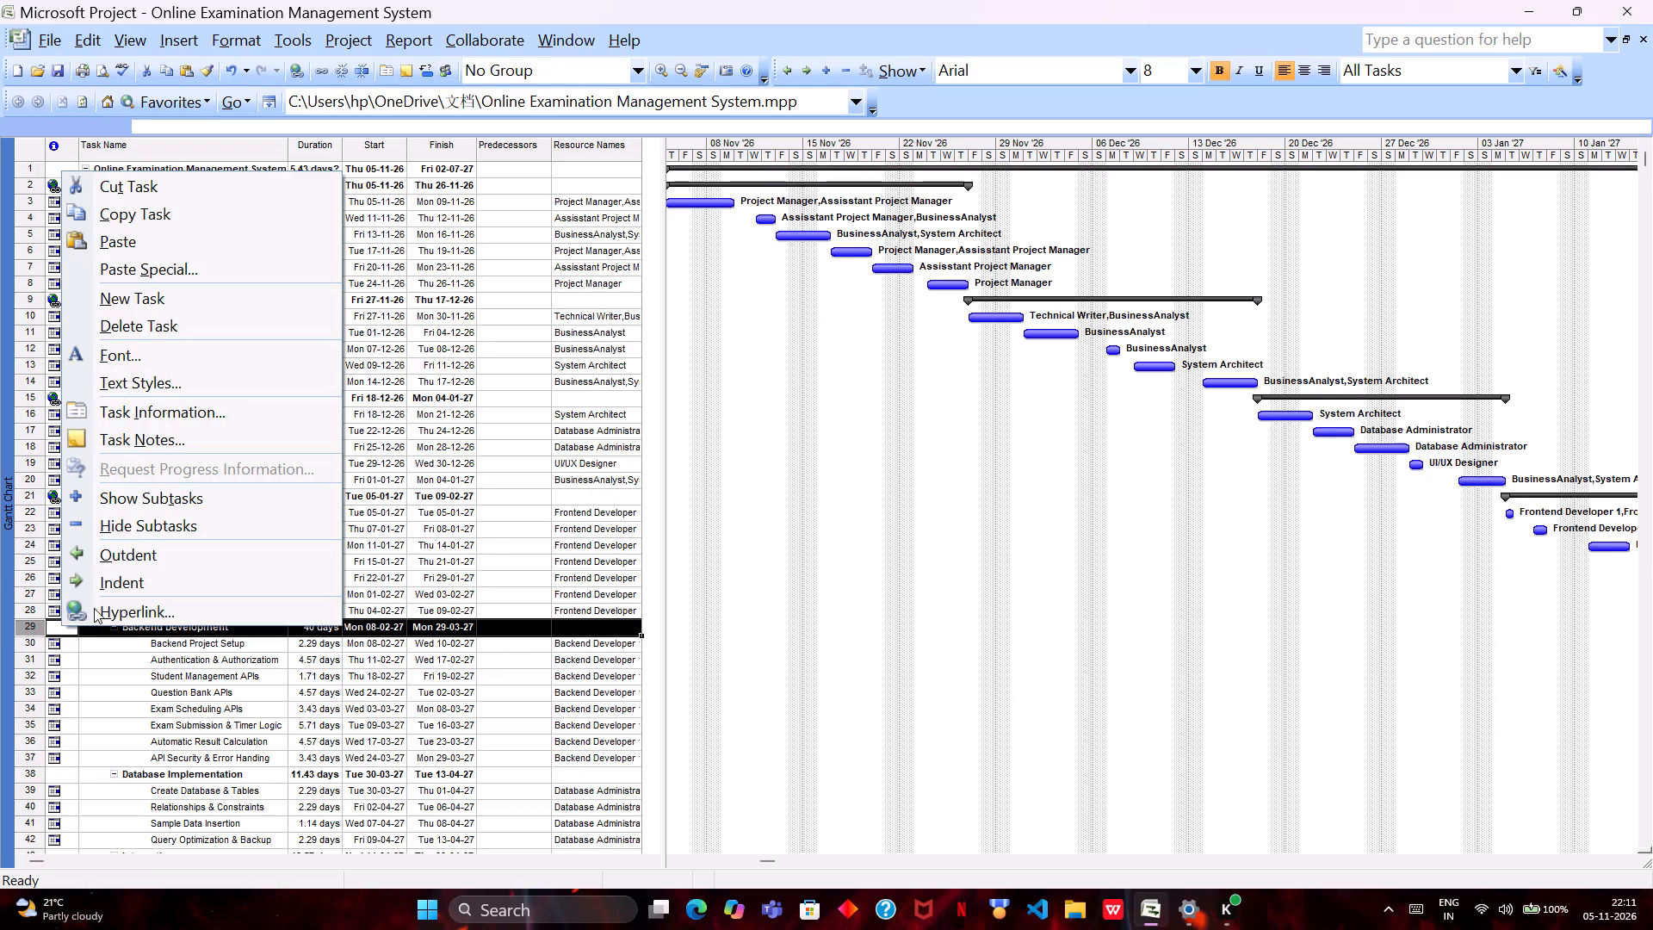
left_click(112, 607)
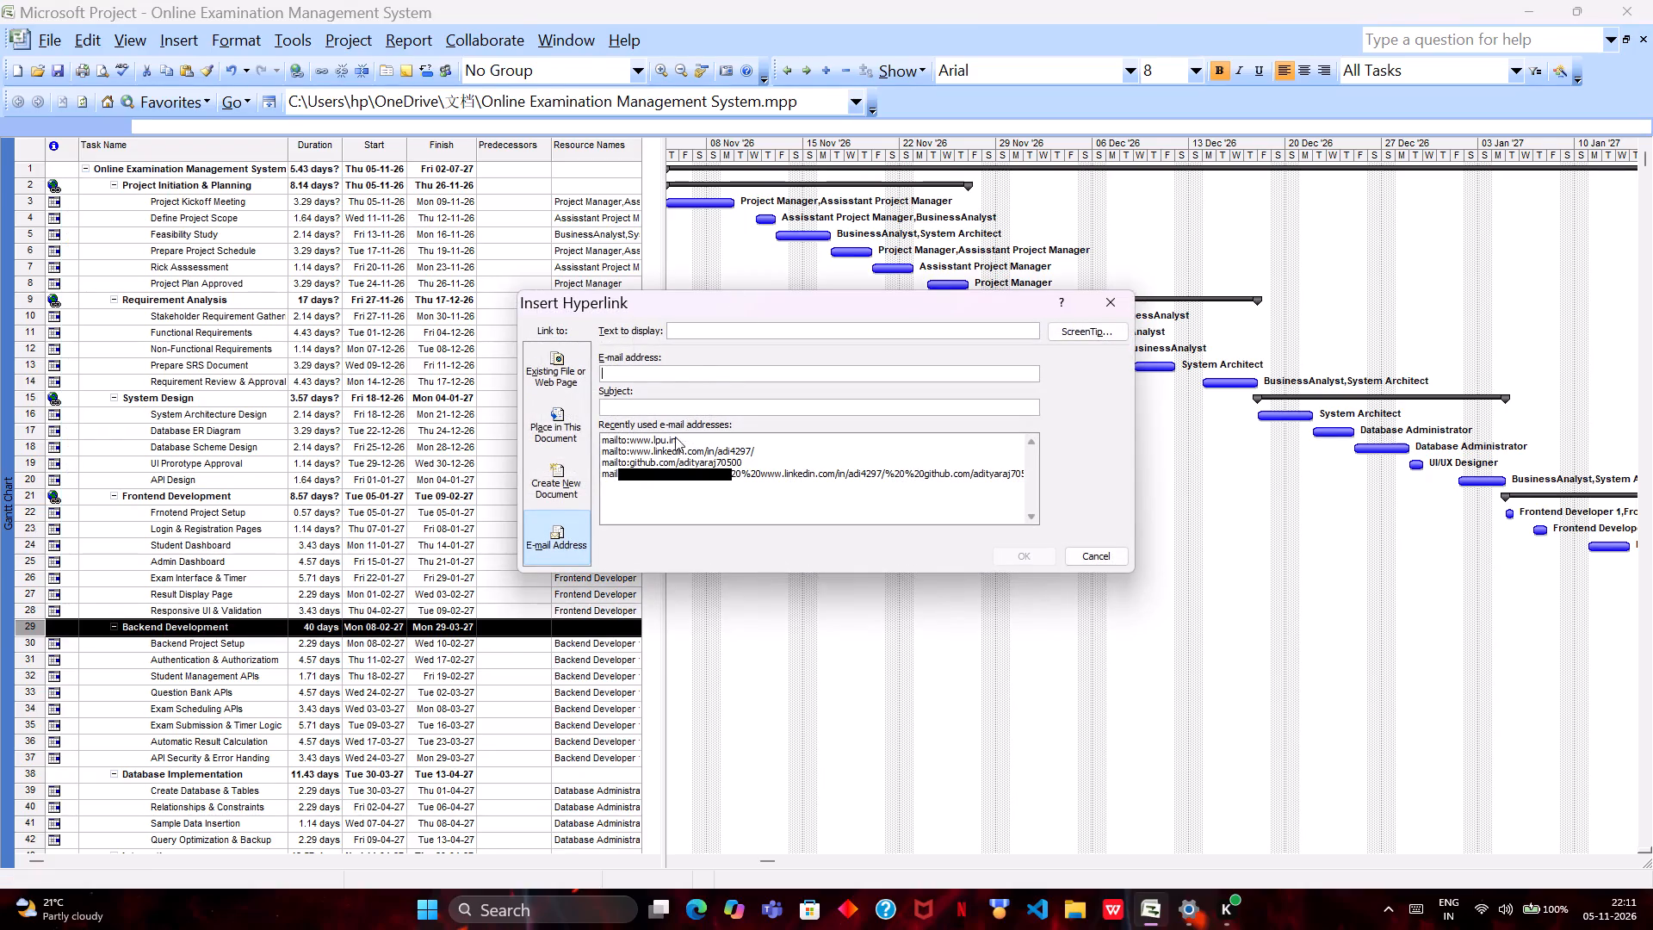
left_click(663, 439)
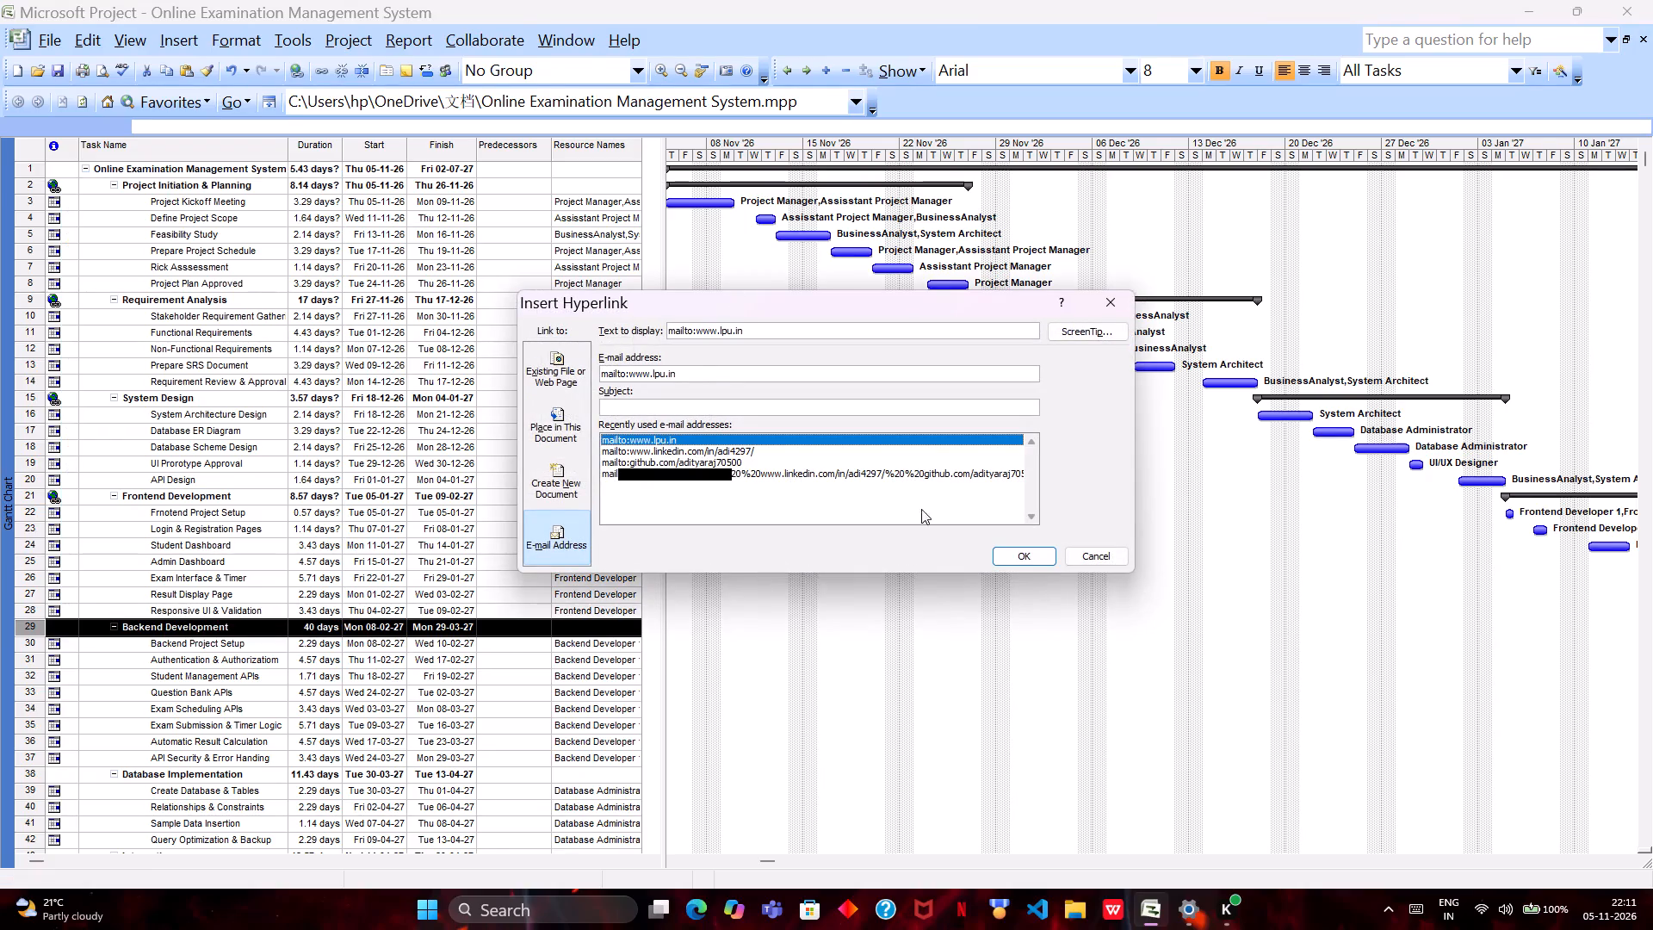
left_click(1014, 560)
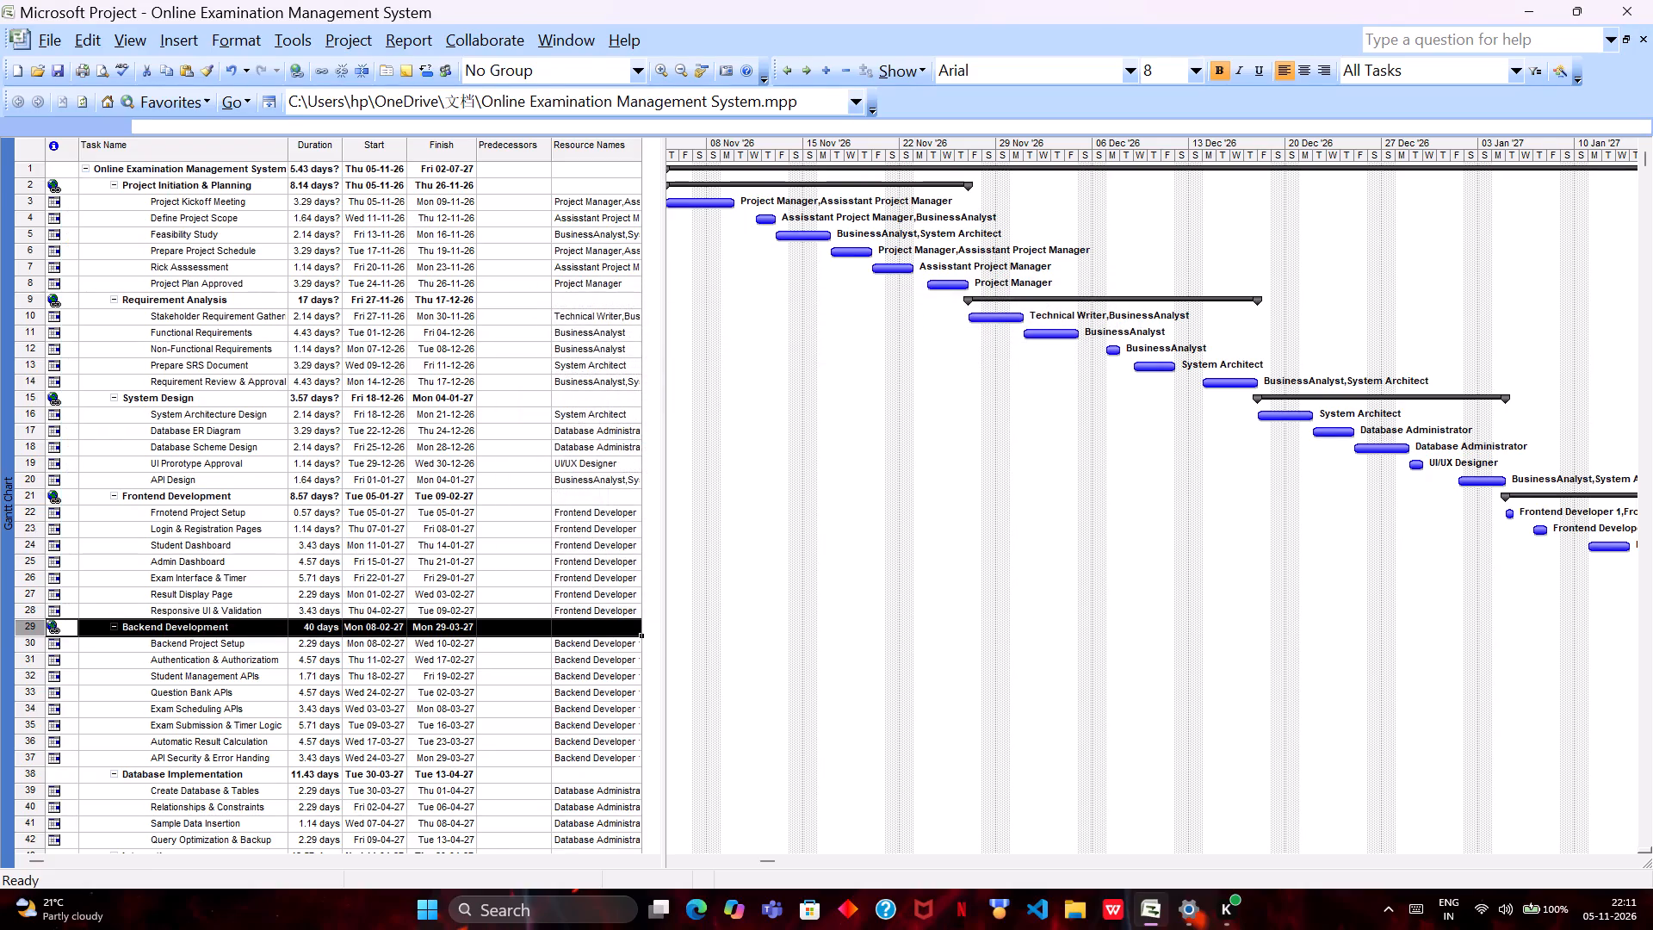
scroll(115, 780, "down", 3)
scroll(115, 780, "up", 1)
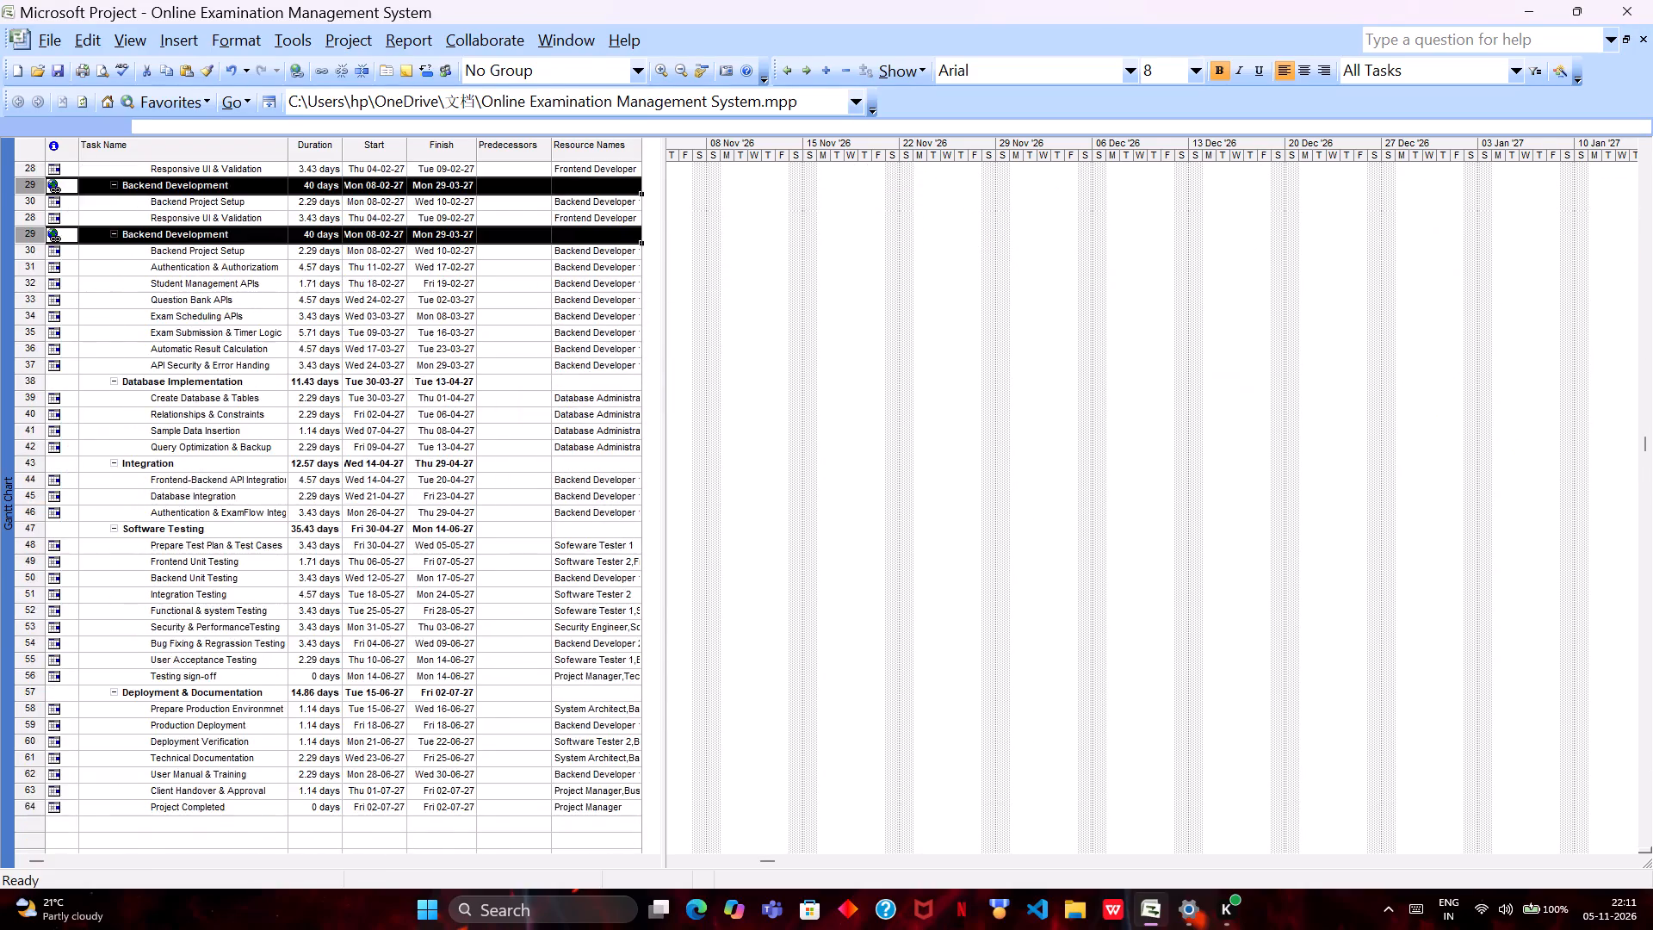
scroll(115, 780, "up", 1)
left_click(61, 386)
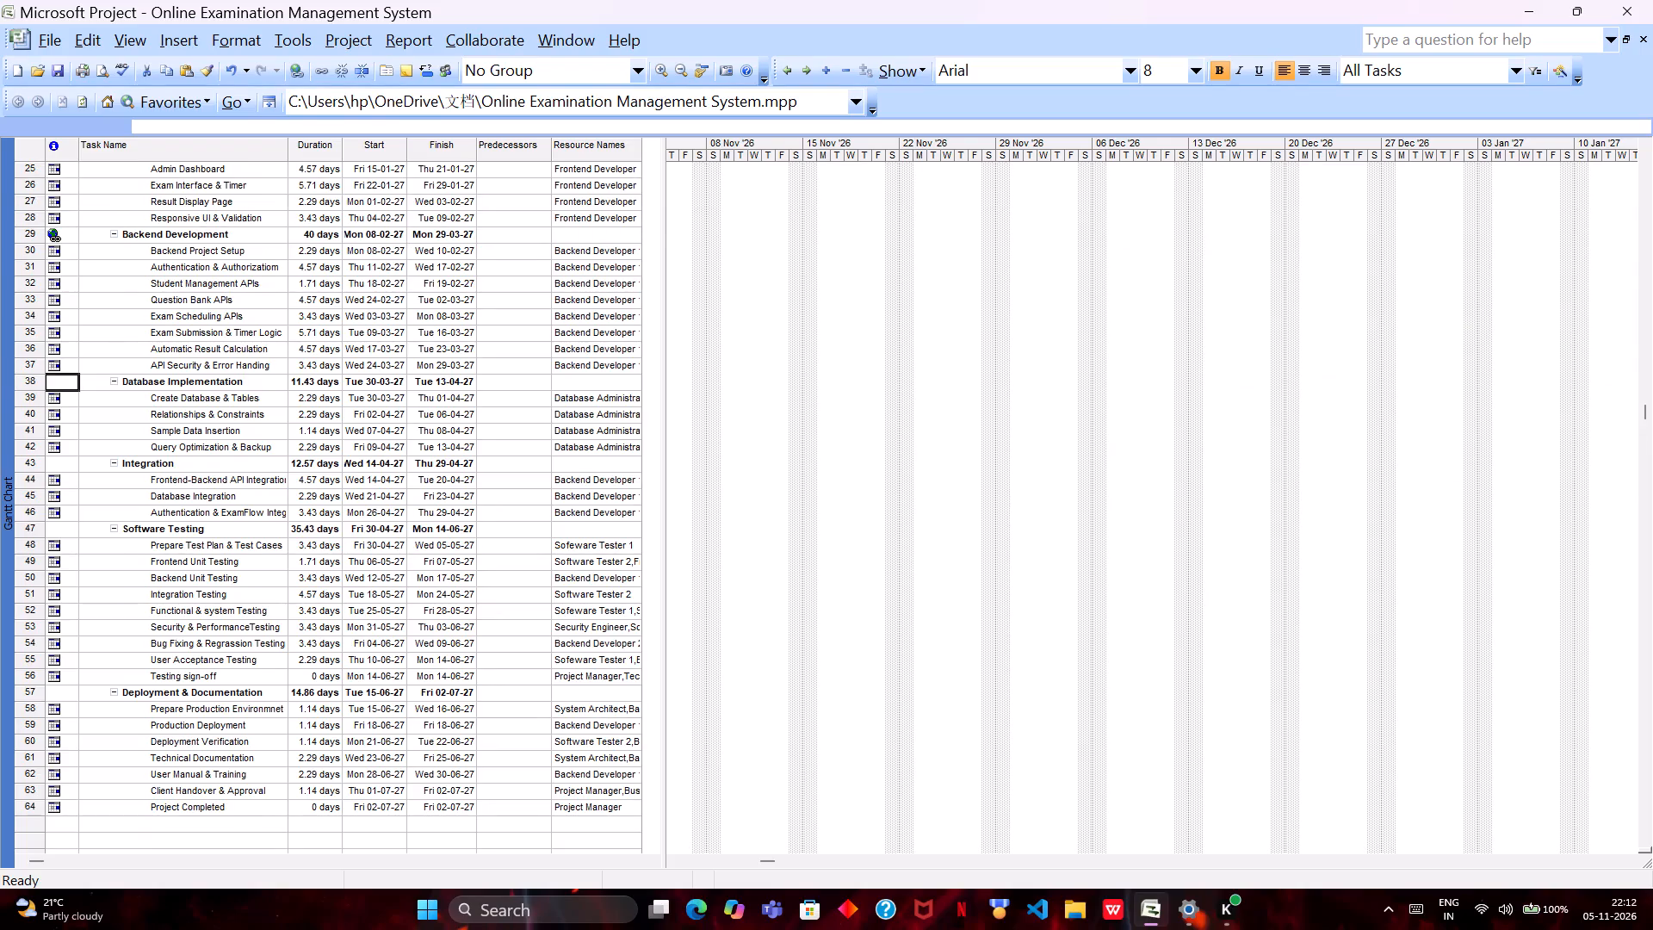
right_click(65, 383)
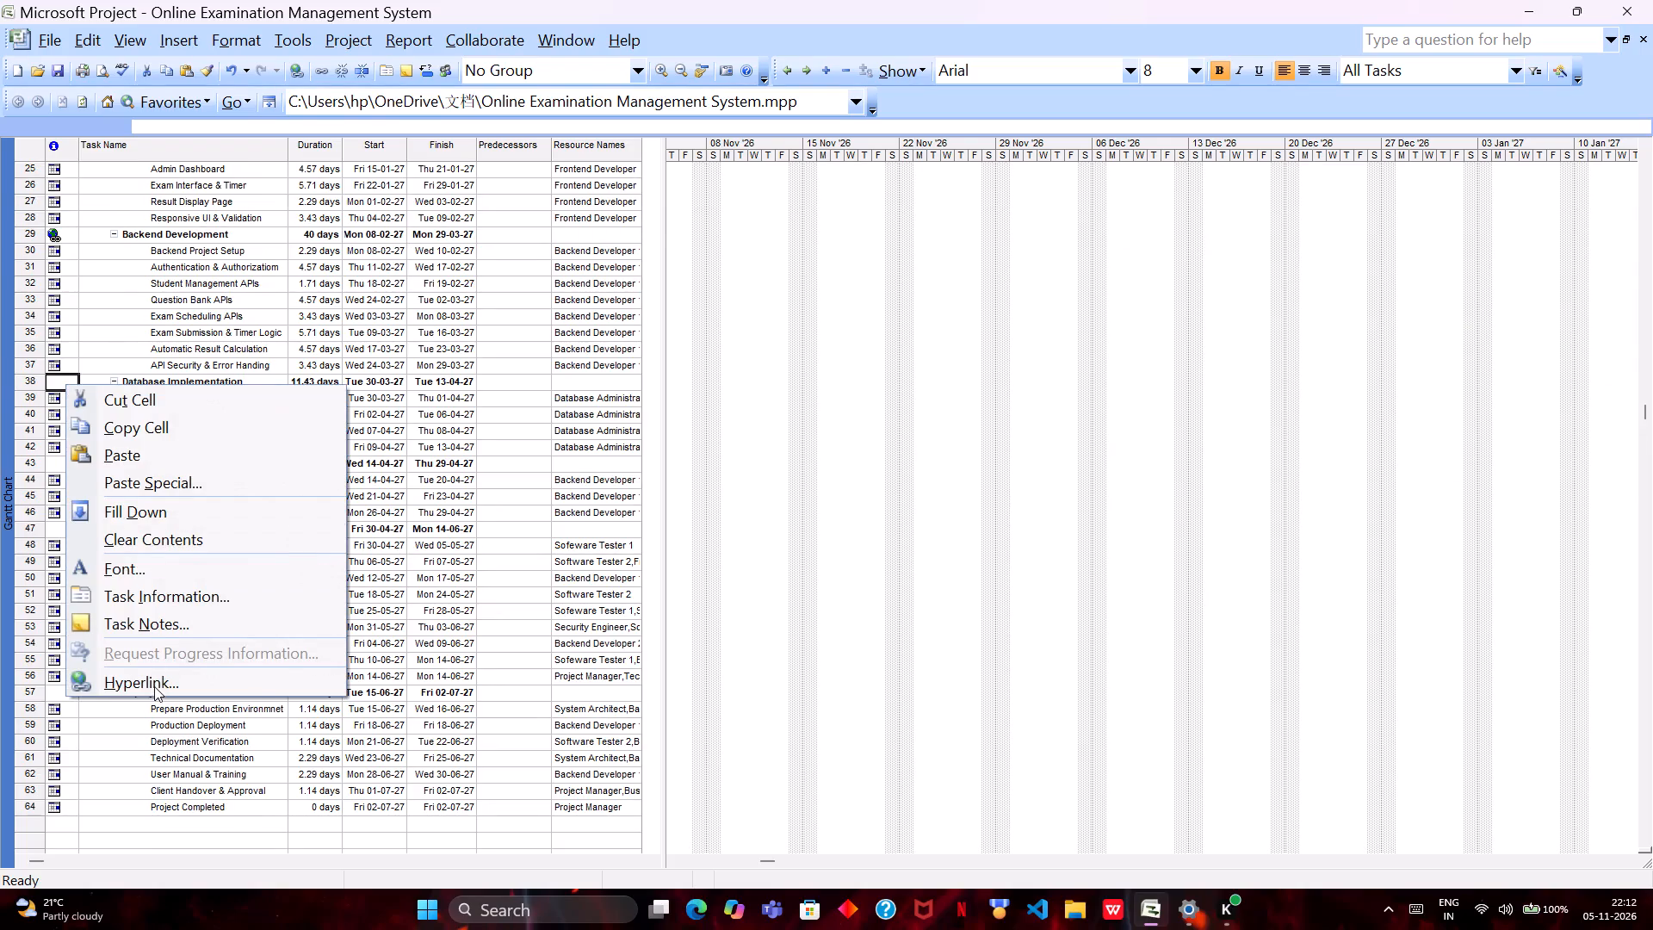
left_click(154, 686)
left_click(666, 433)
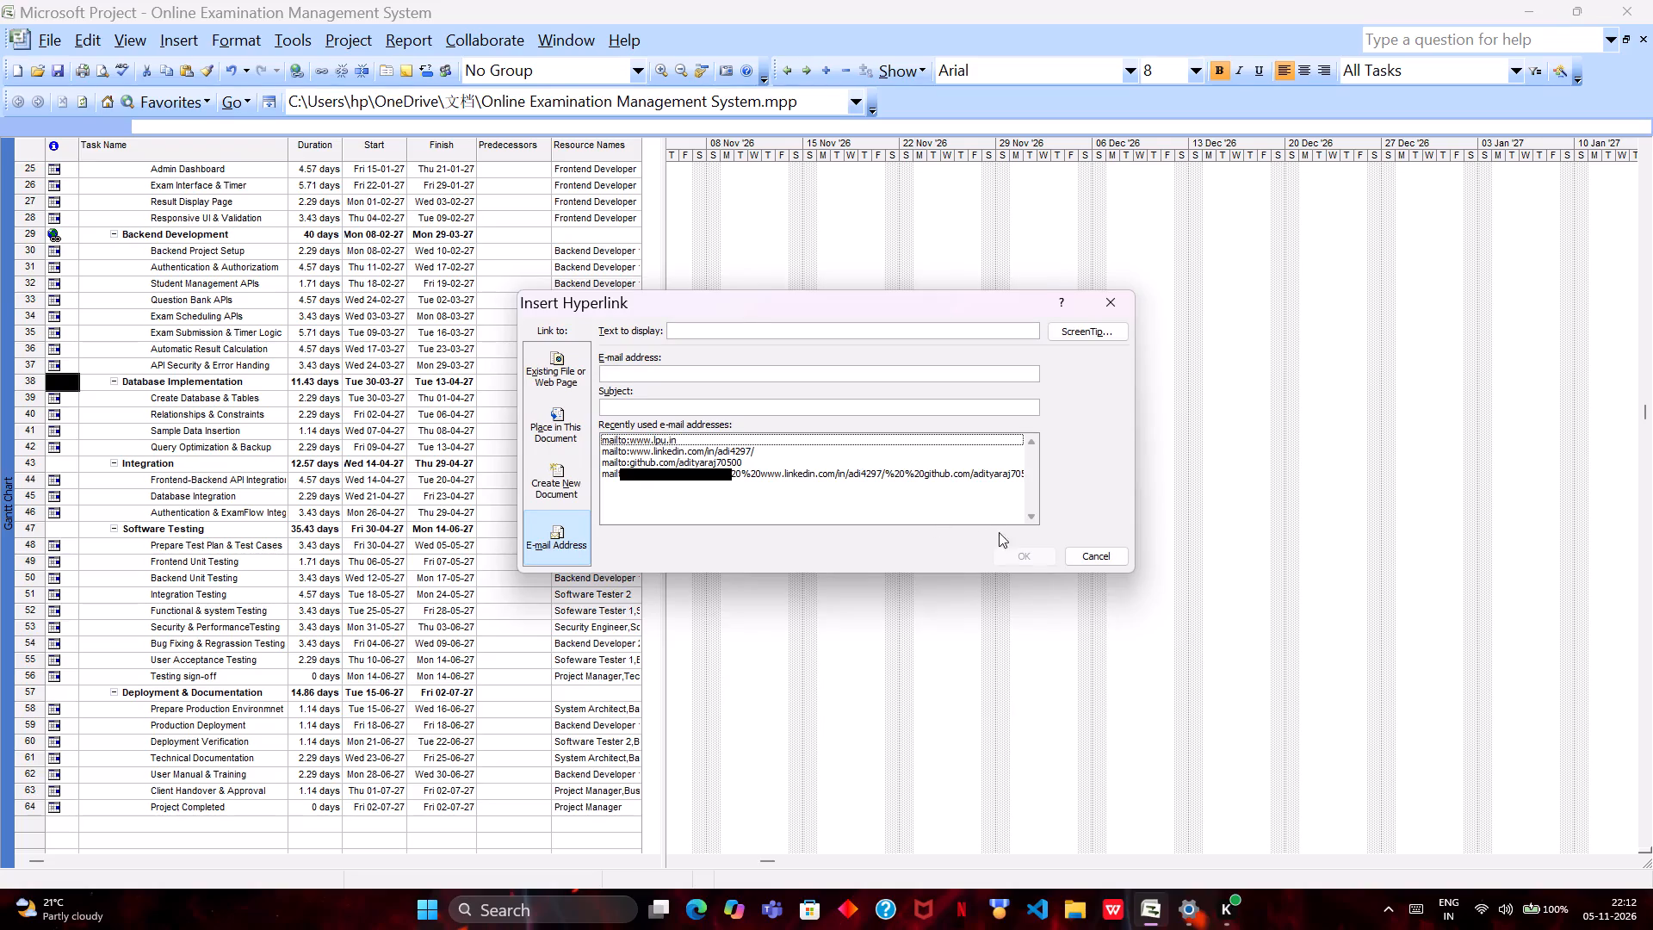
left_click(660, 437)
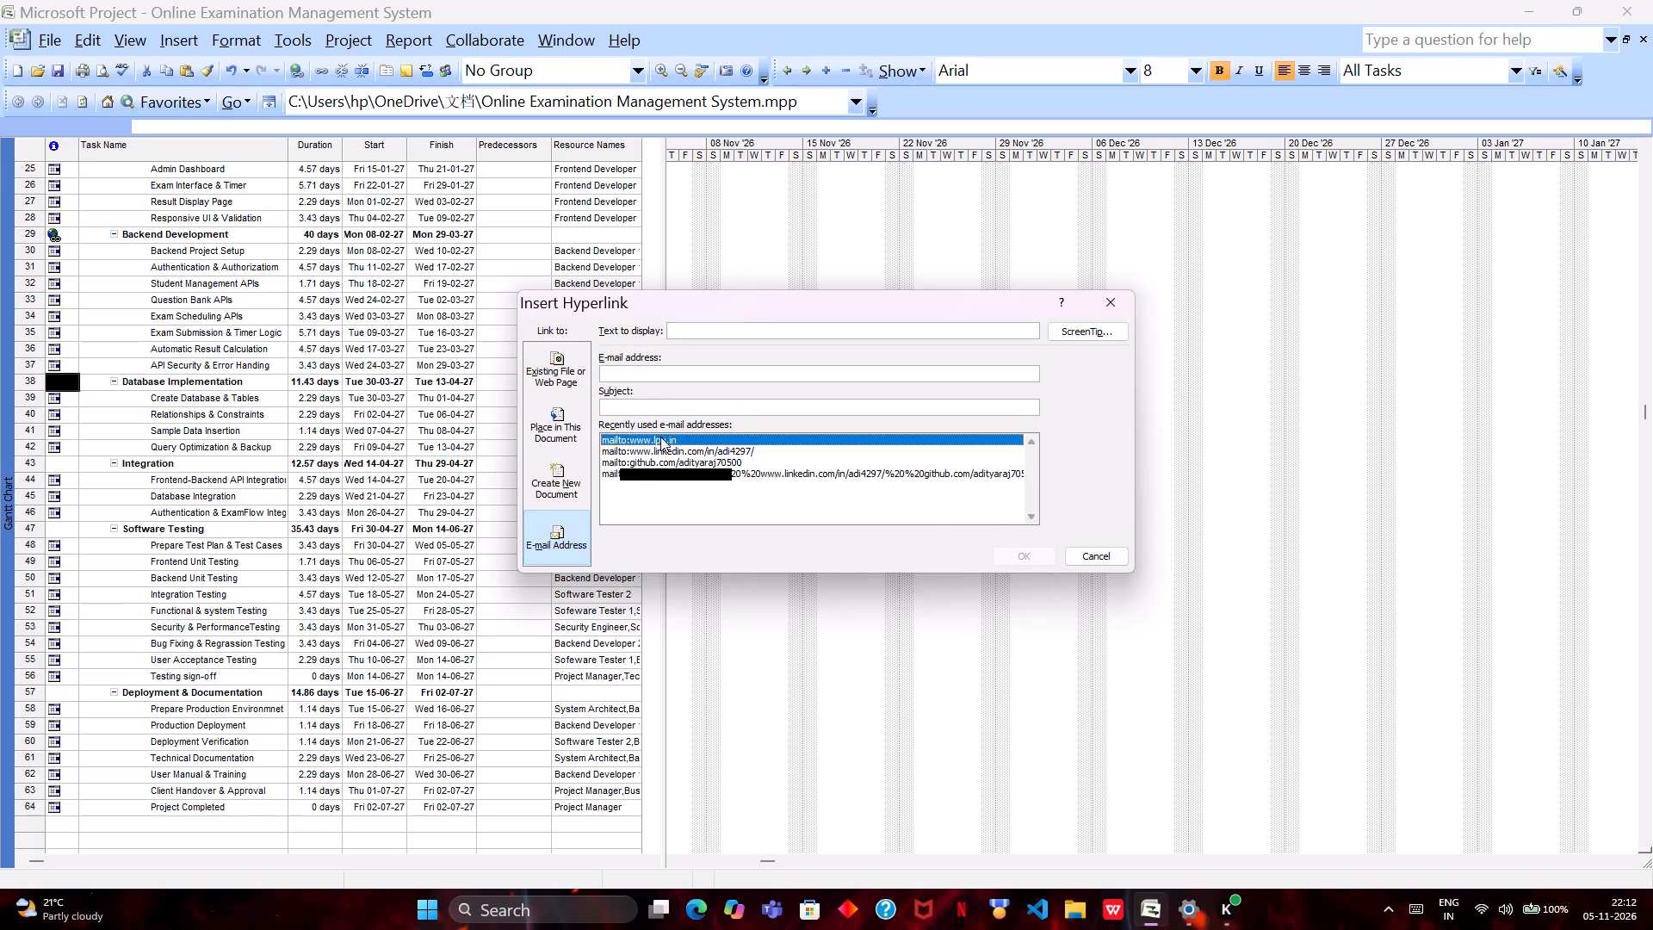
left_click(1051, 557)
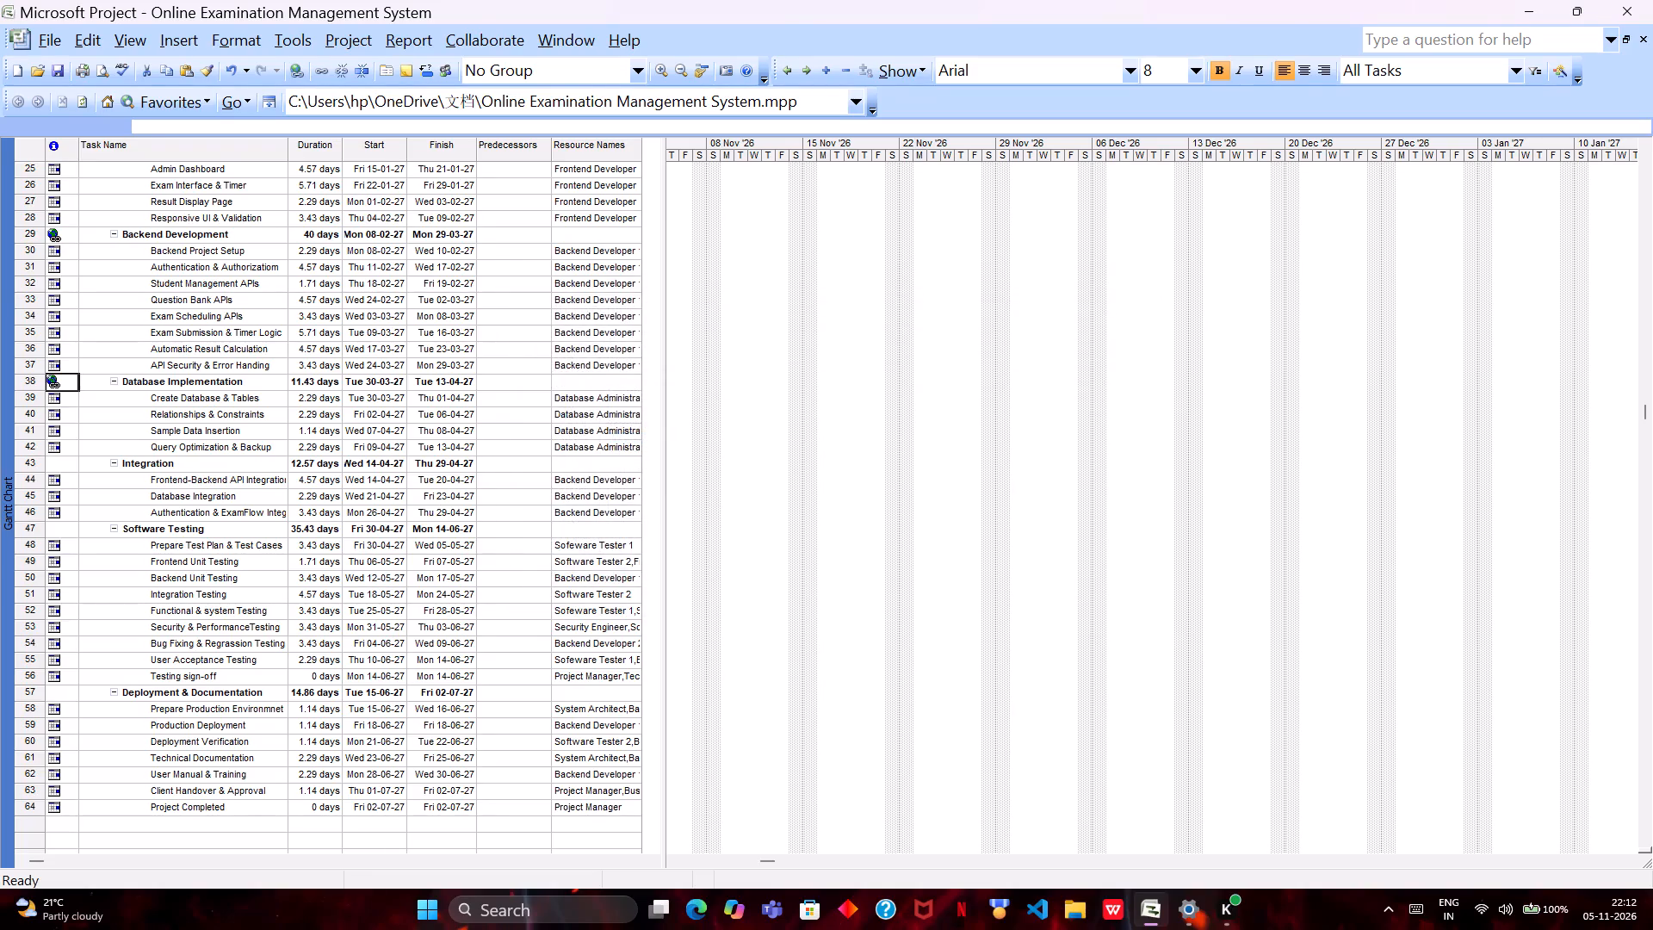
left_click(60, 462)
right_click(57, 462)
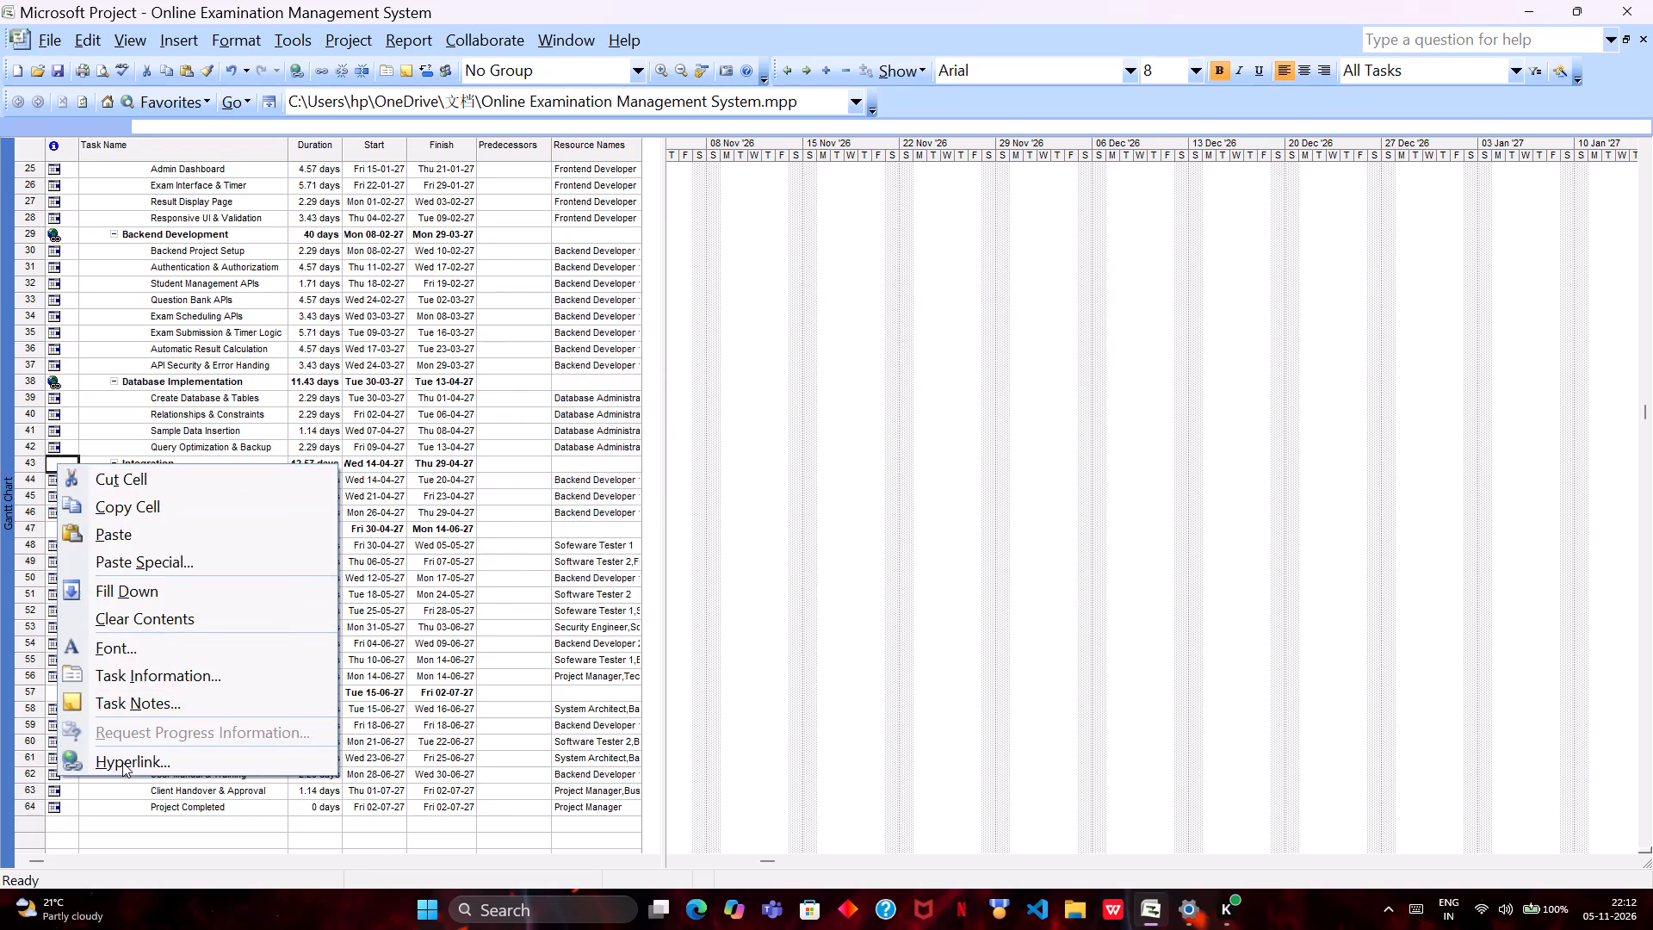
left_click(122, 762)
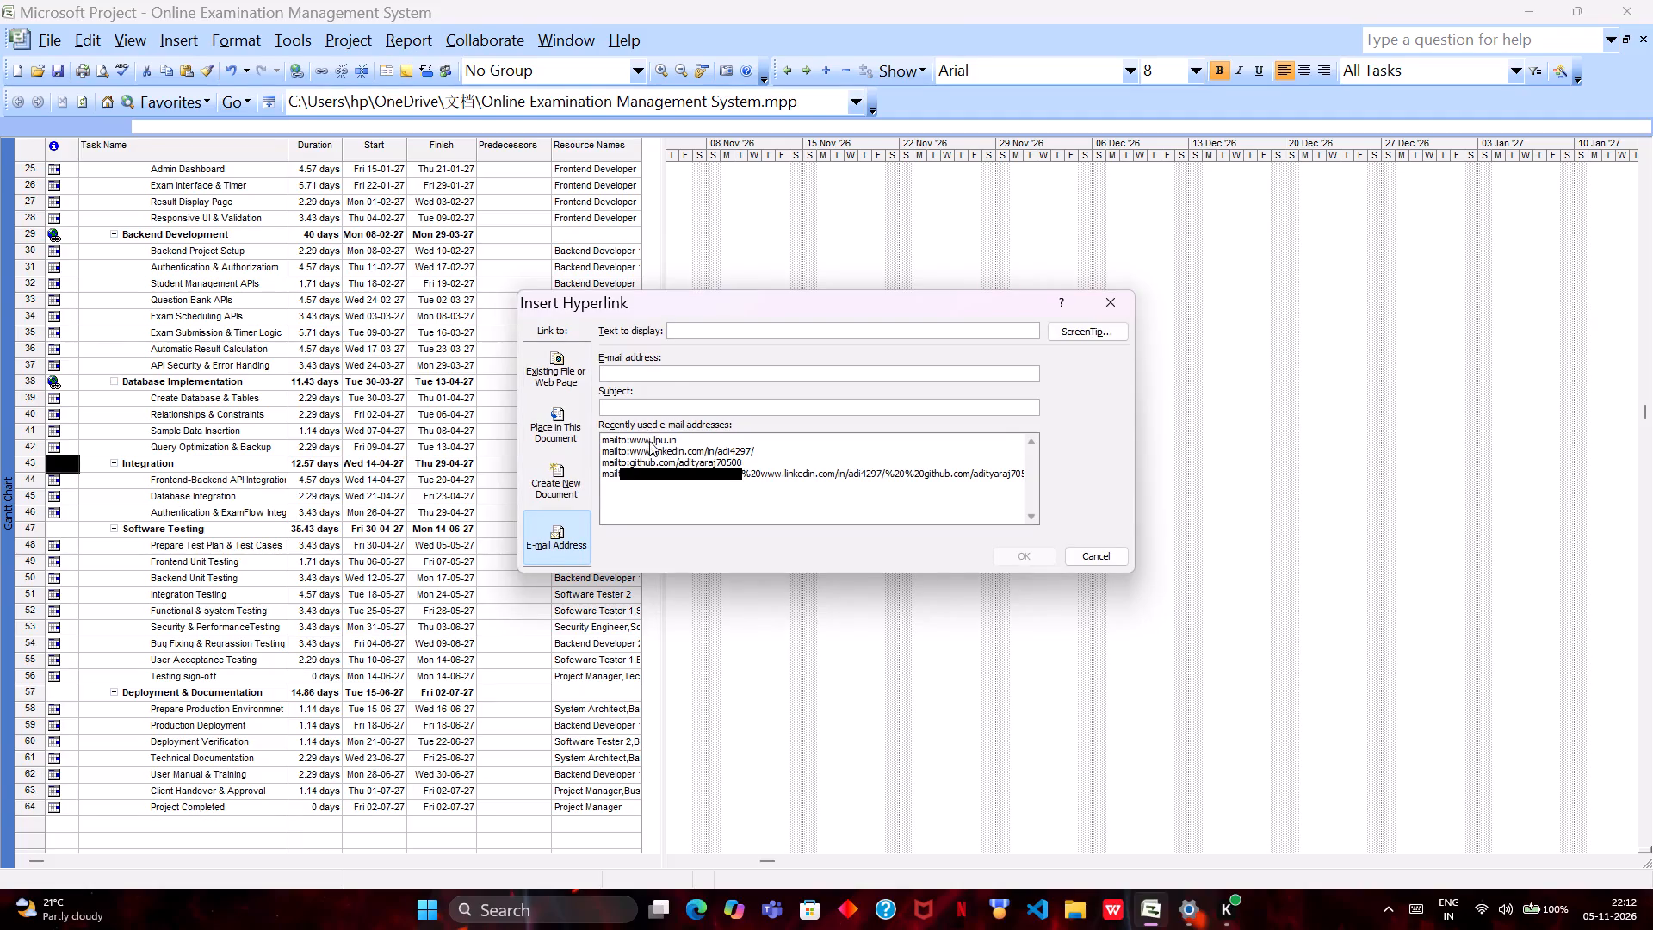
left_click(650, 438)
left_click(1017, 556)
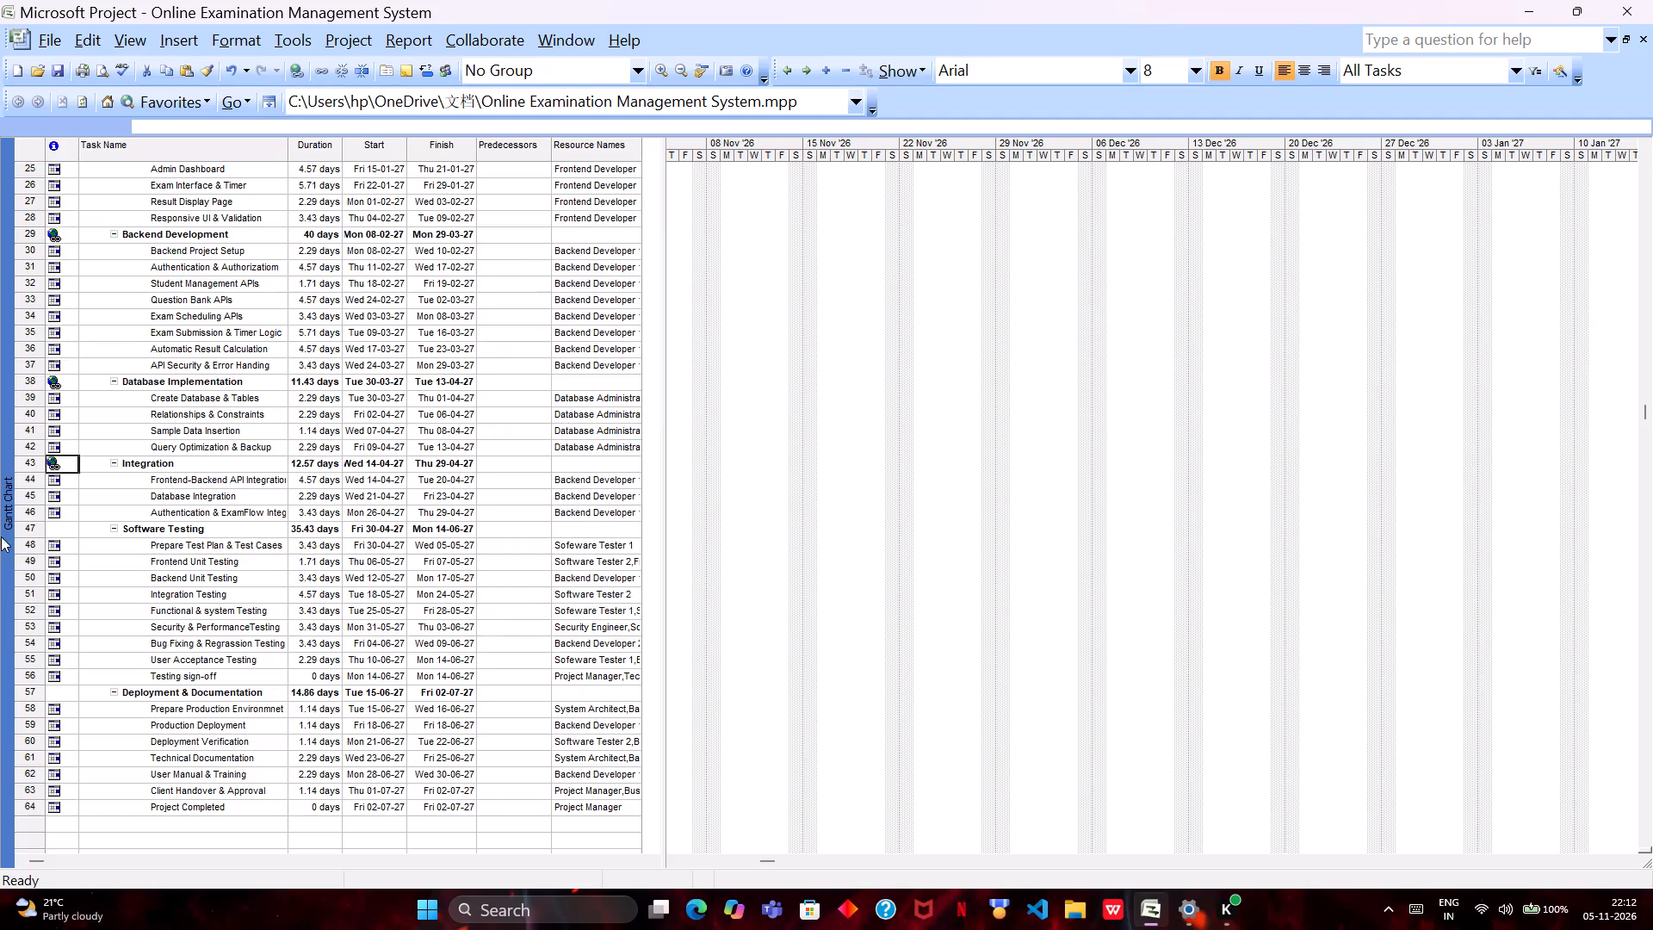
left_click(55, 529)
right_click(55, 529)
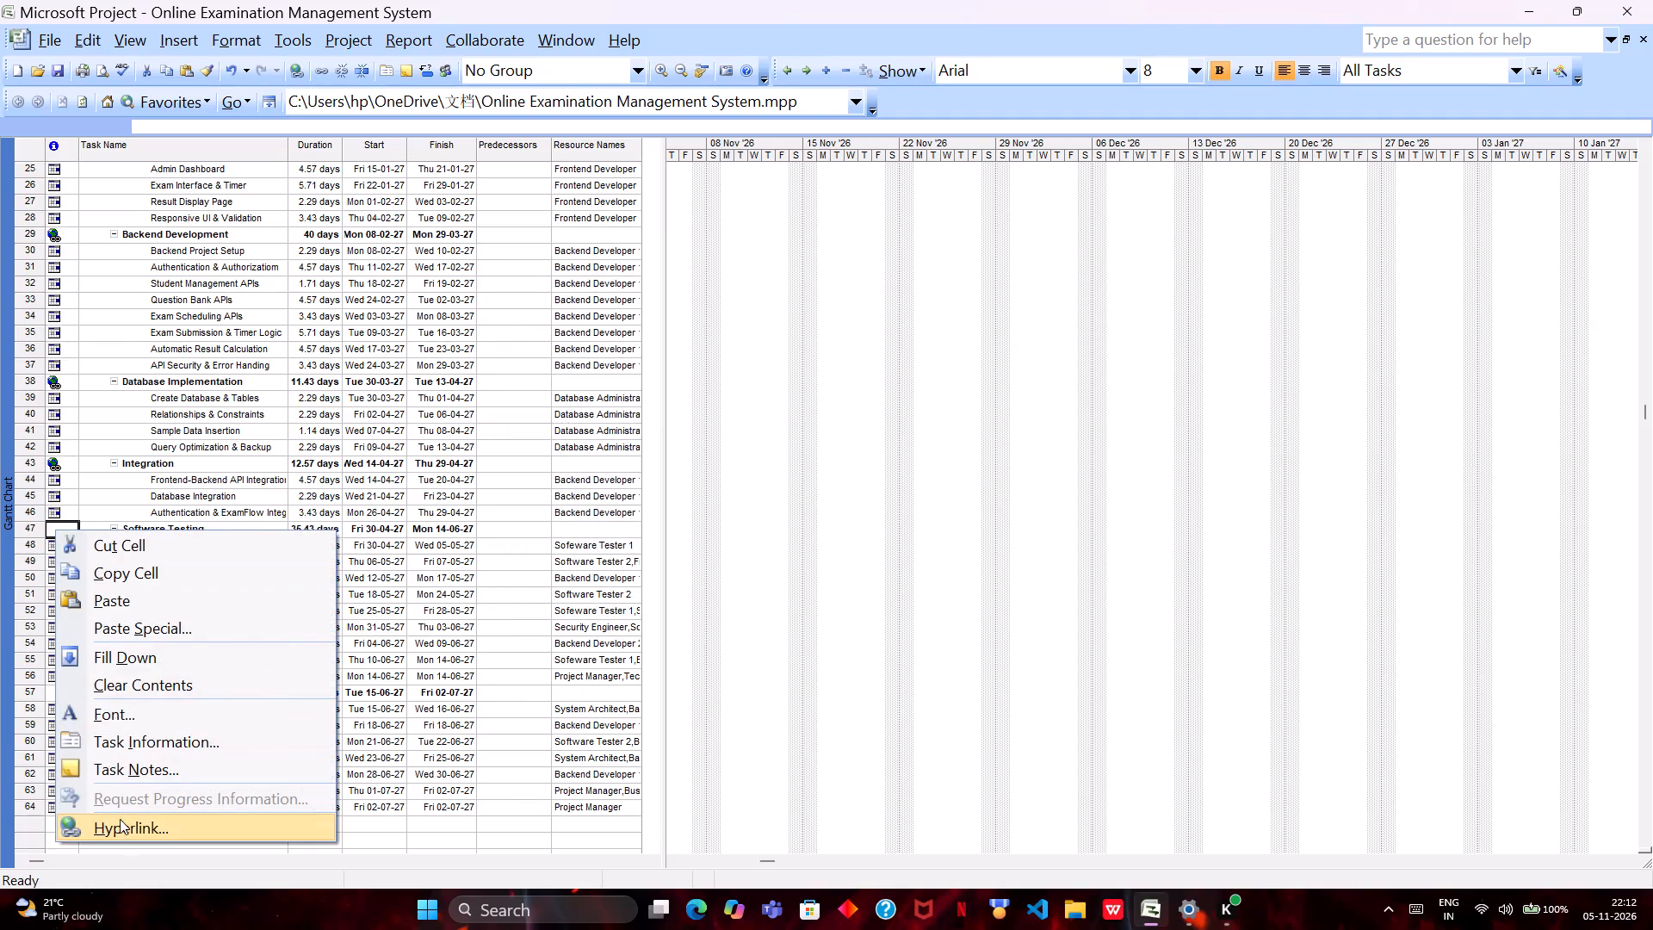
left_click(120, 825)
left_click(650, 434)
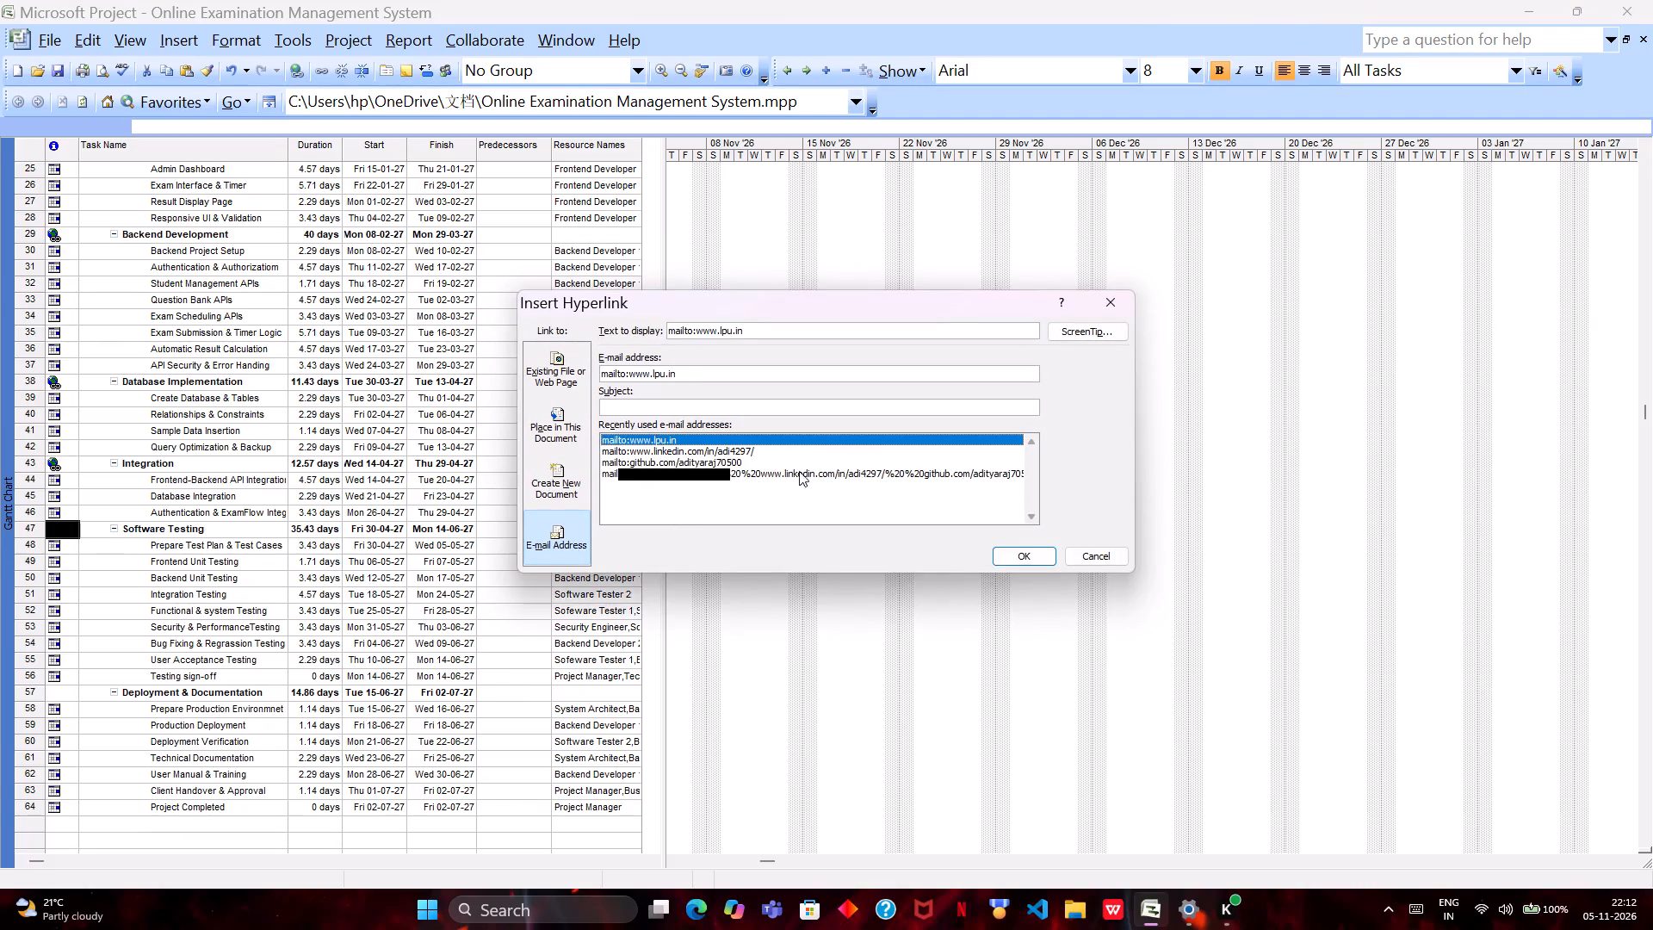
left_click(999, 561)
left_click(70, 696)
right_click(66, 691)
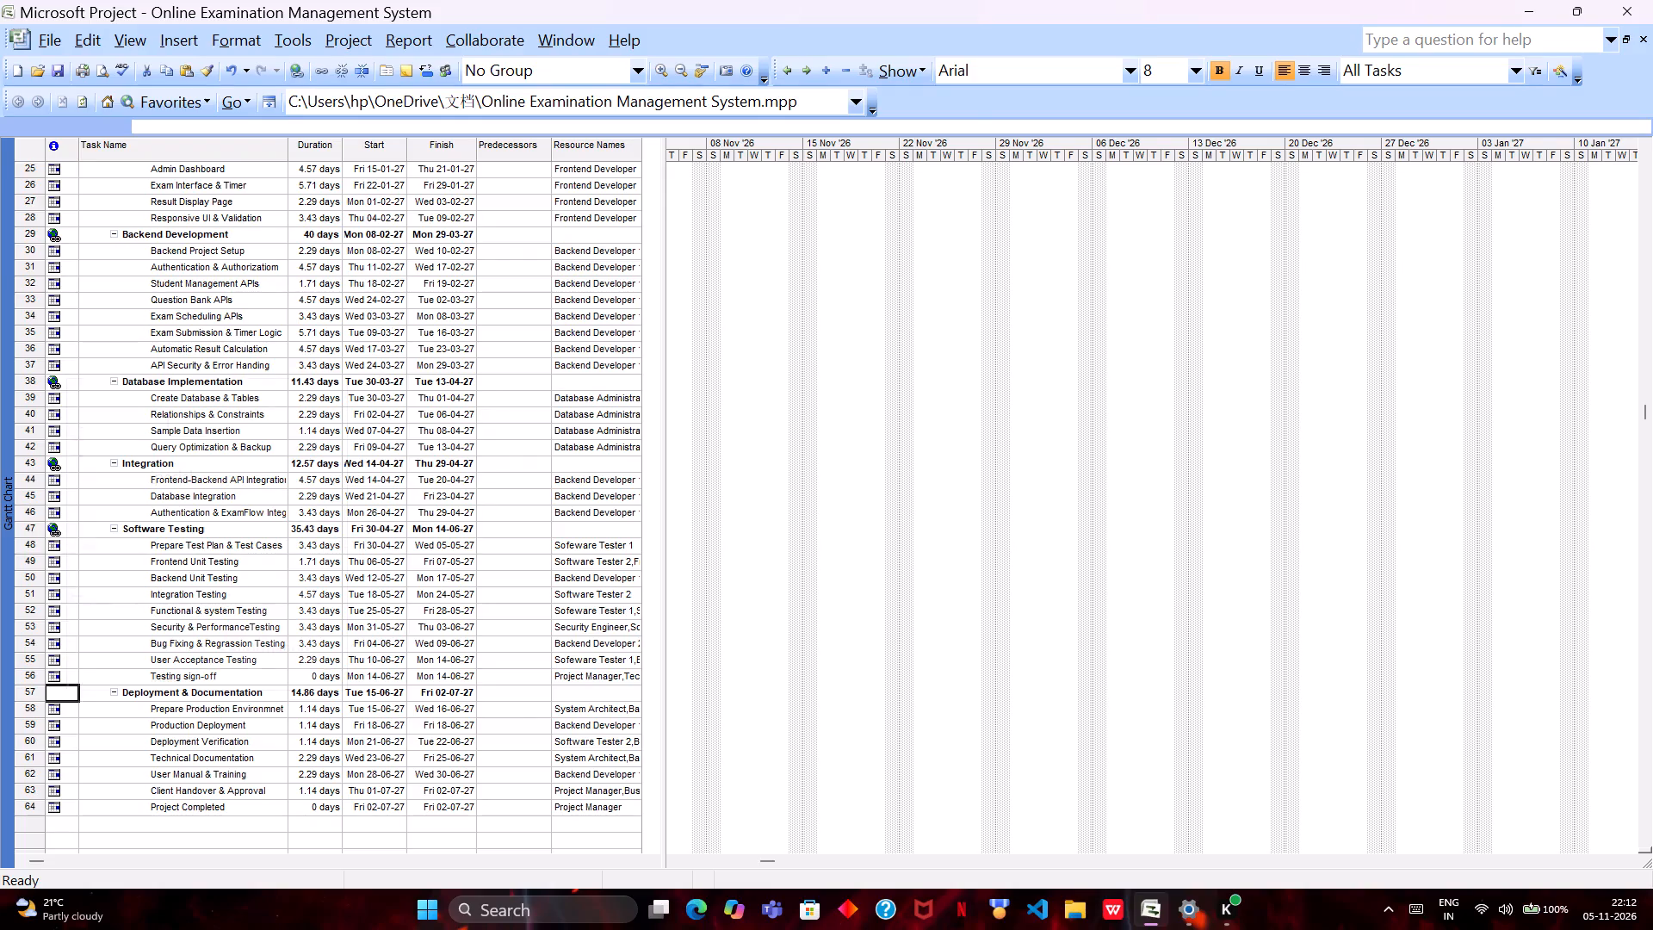
left_click(124, 670)
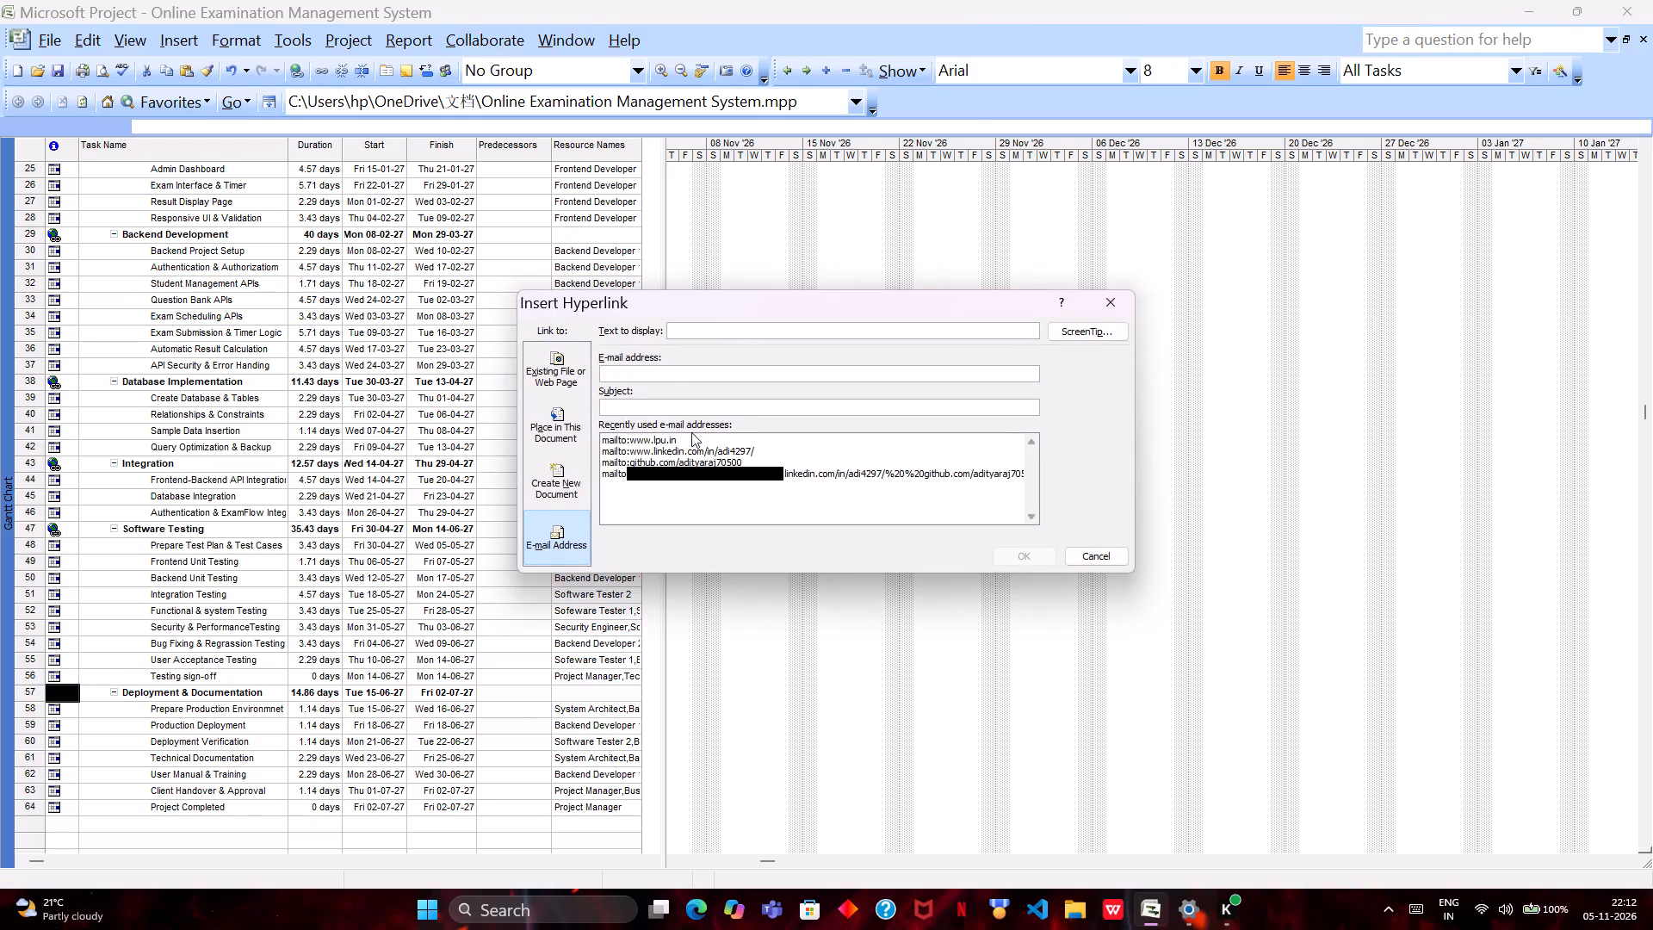
left_click(666, 437)
left_click(1003, 552)
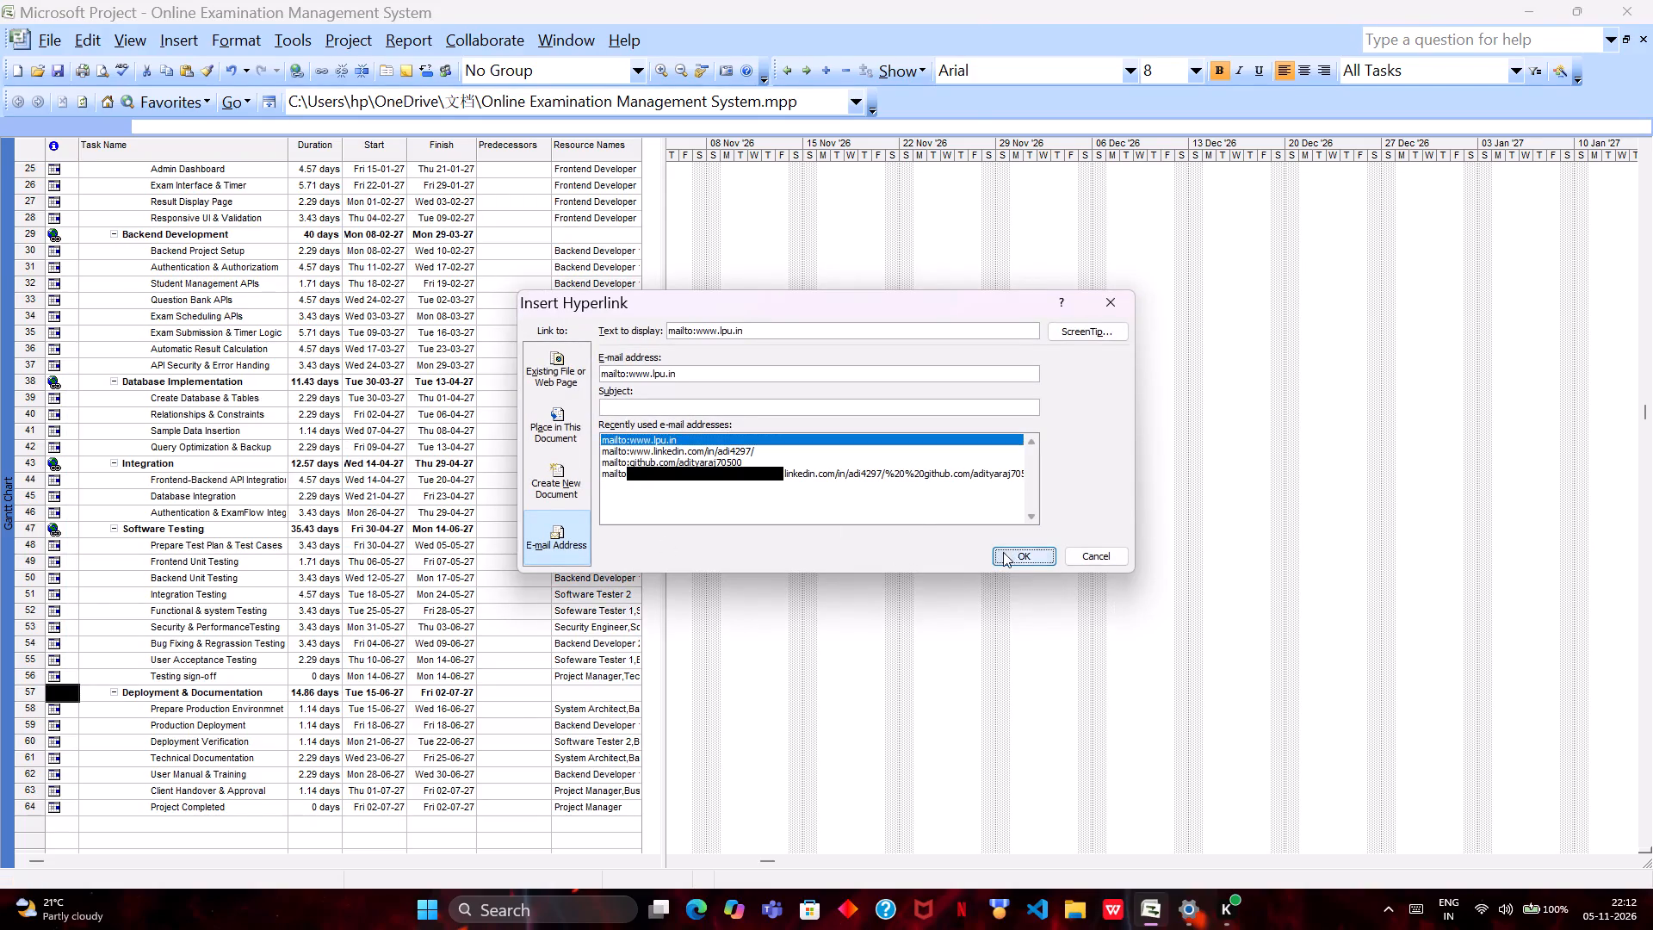
Review the whole task list, checking the hyperlink indicators of the phases and the Predecessors column.
scroll(156, 595, "down", 2)
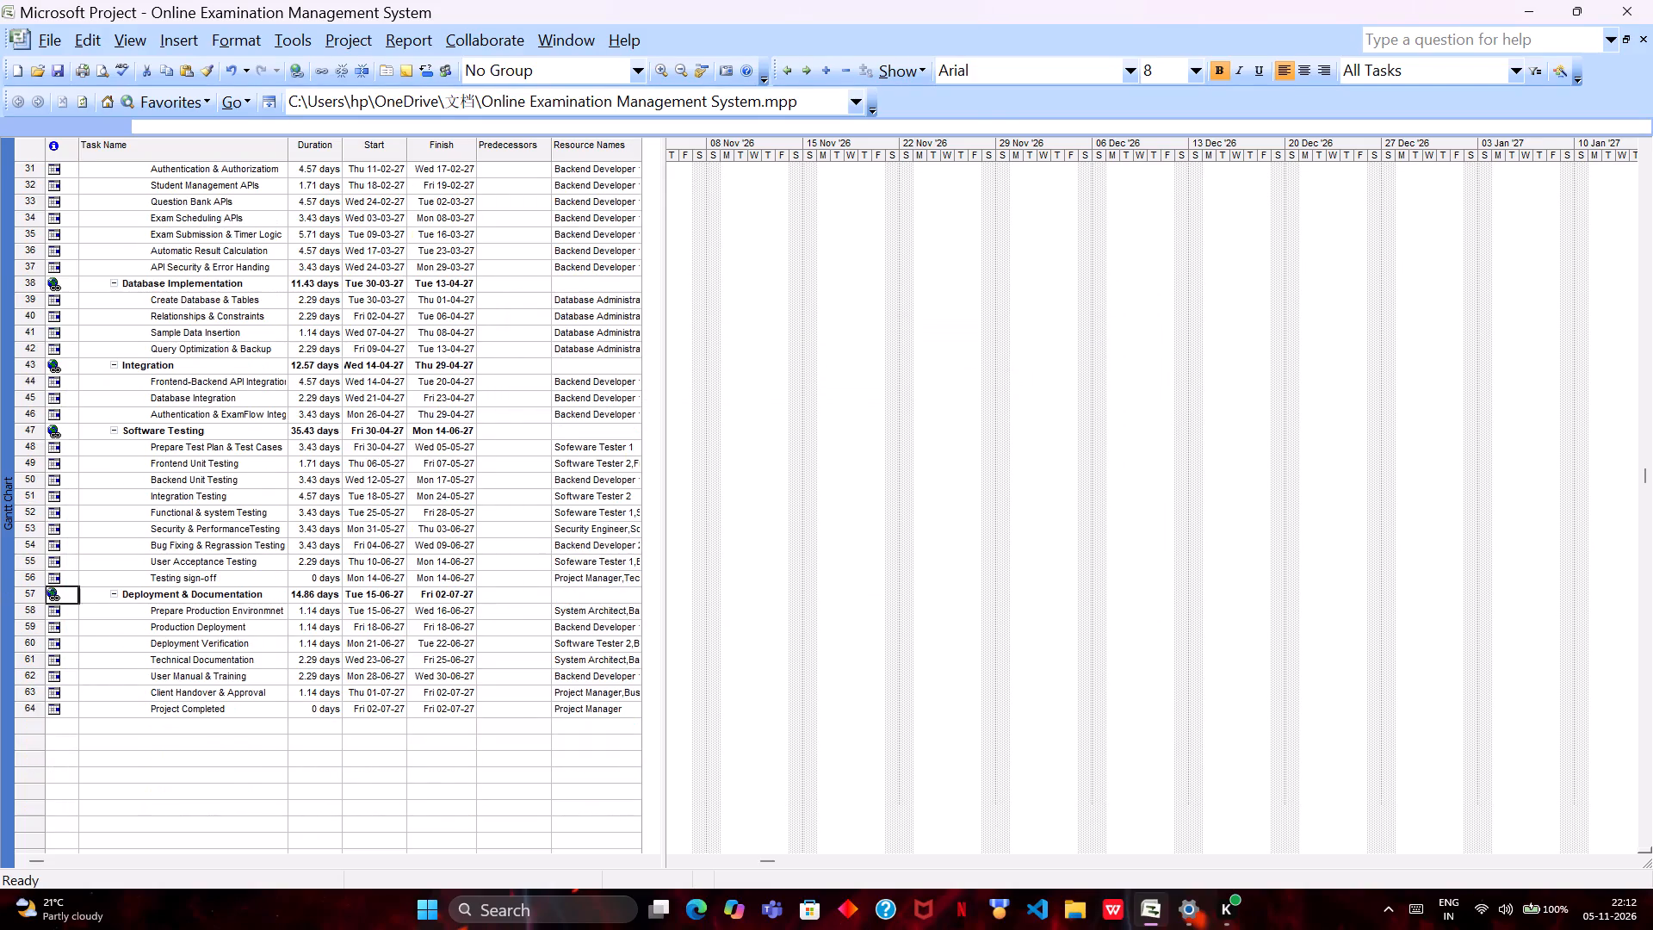
scroll(156, 595, "up", 15)
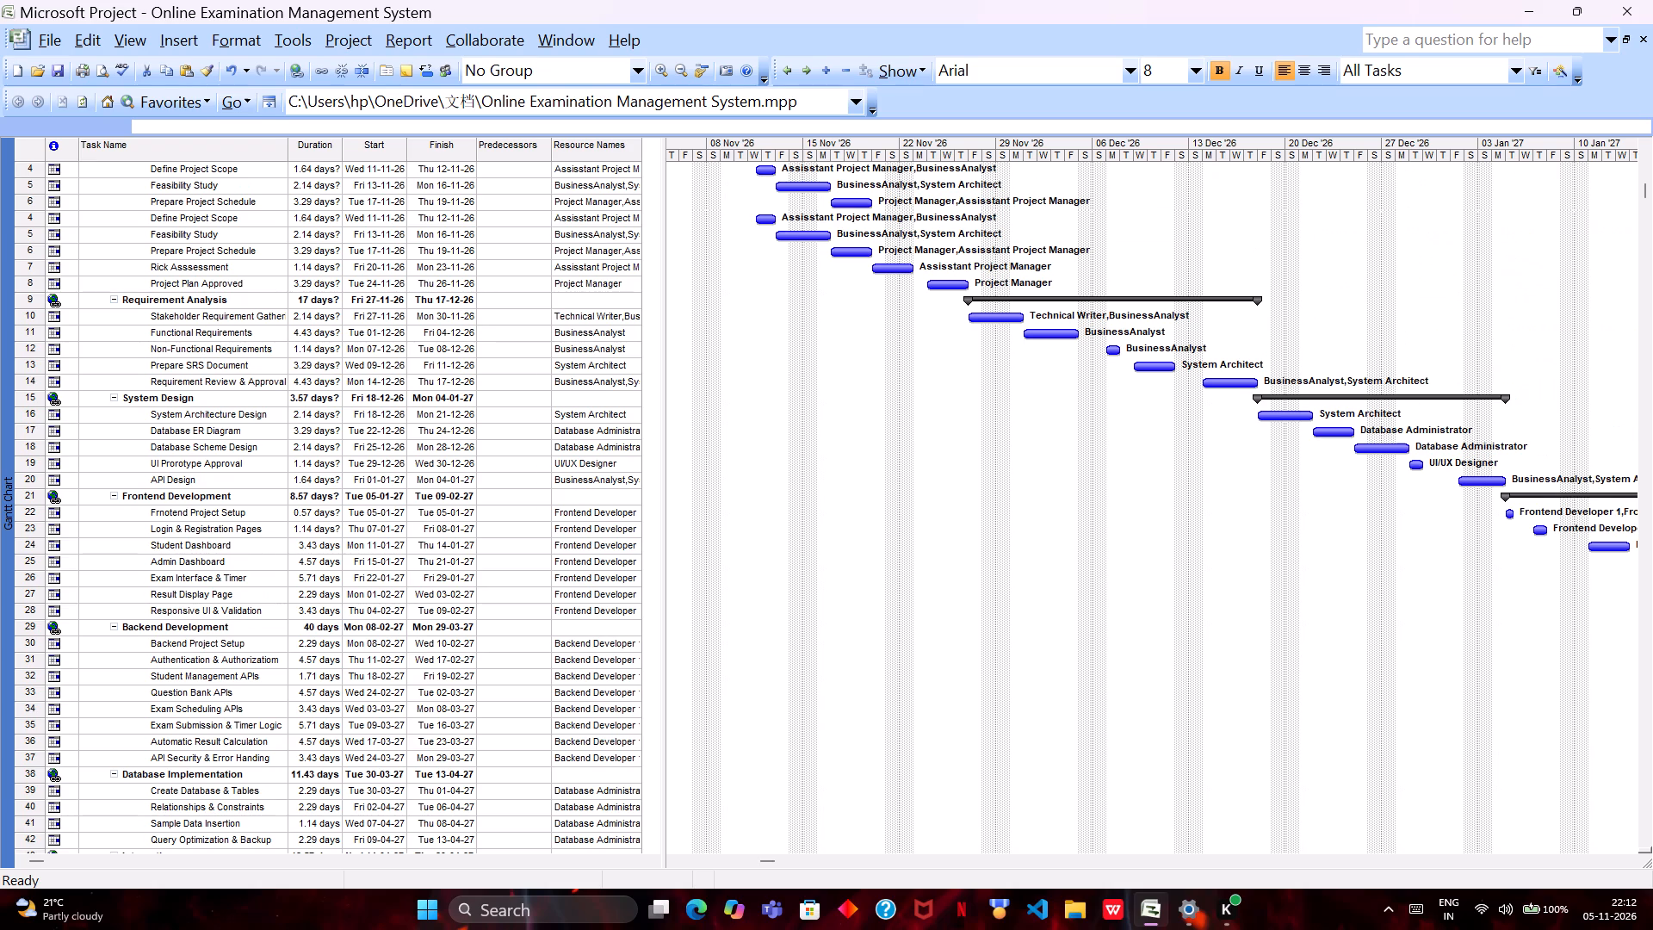
left_click(53, 201)
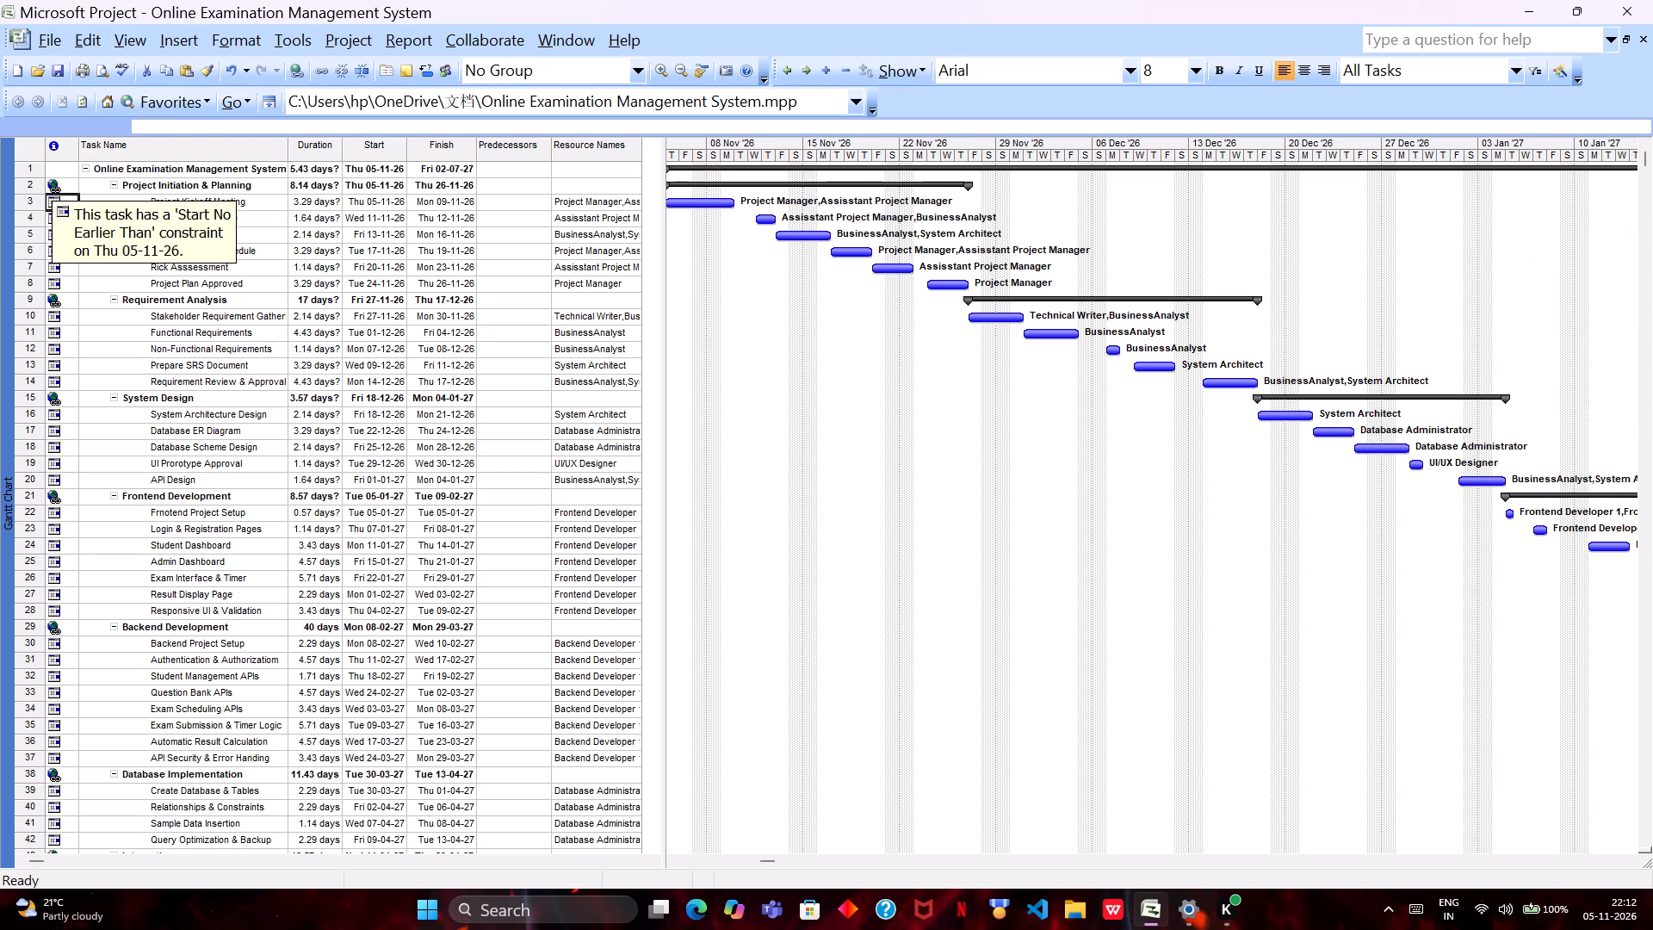
left_click(505, 201)
left_click(495, 221)
left_click(499, 248)
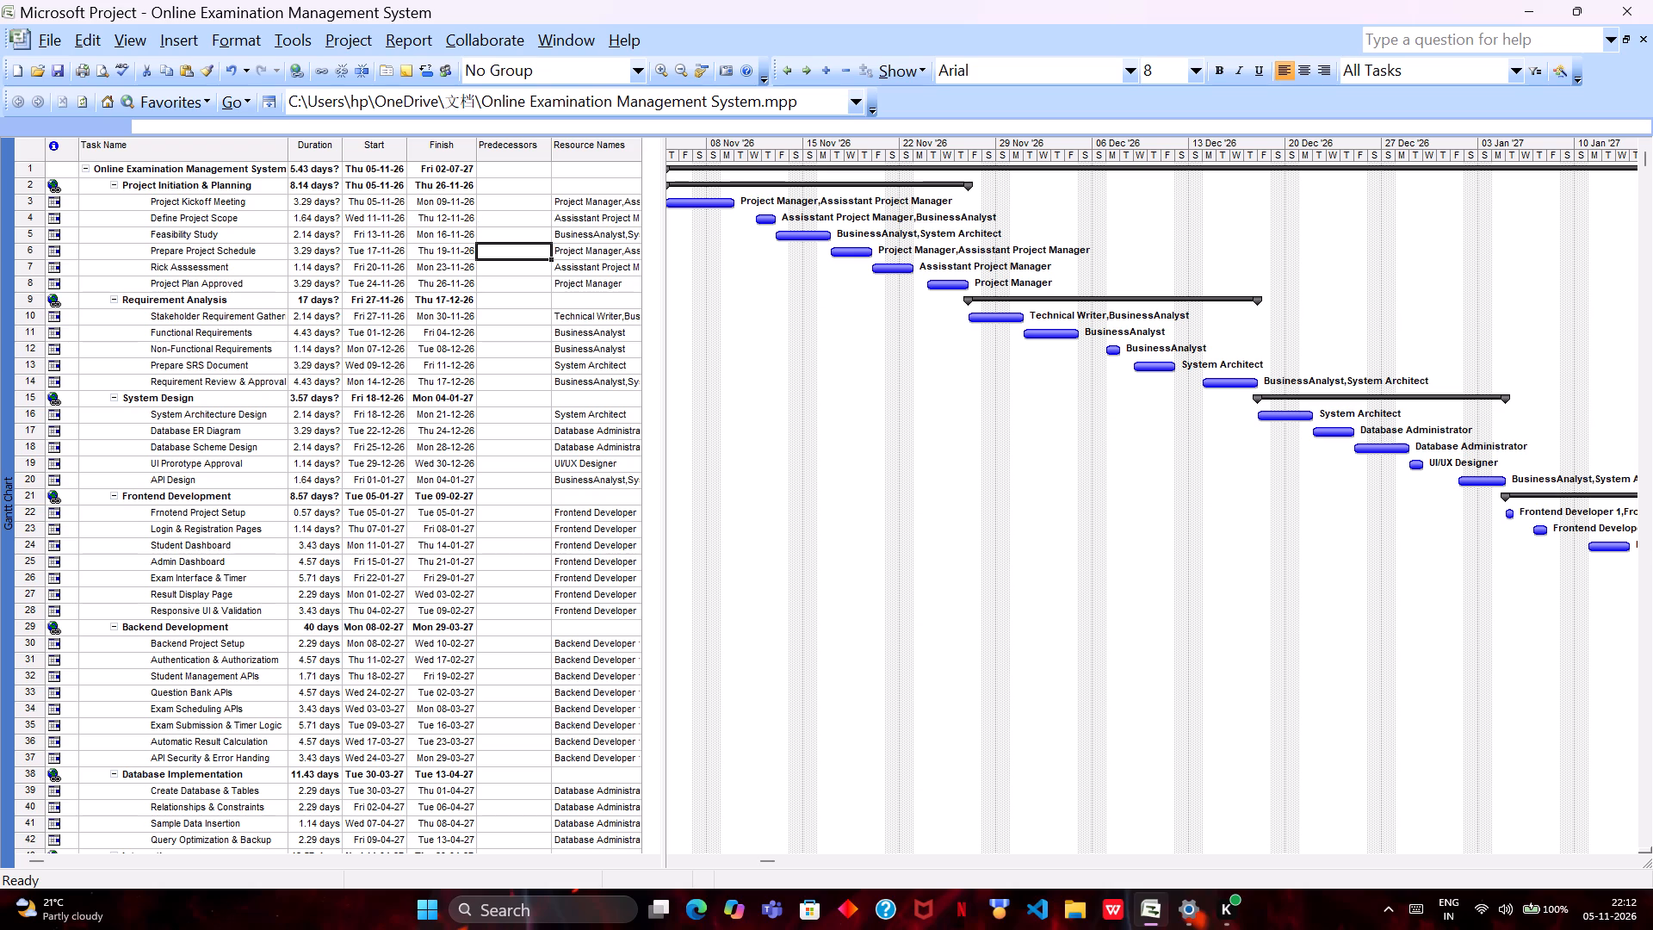
left_click(505, 232)
scroll(475, 509, "down", 5)
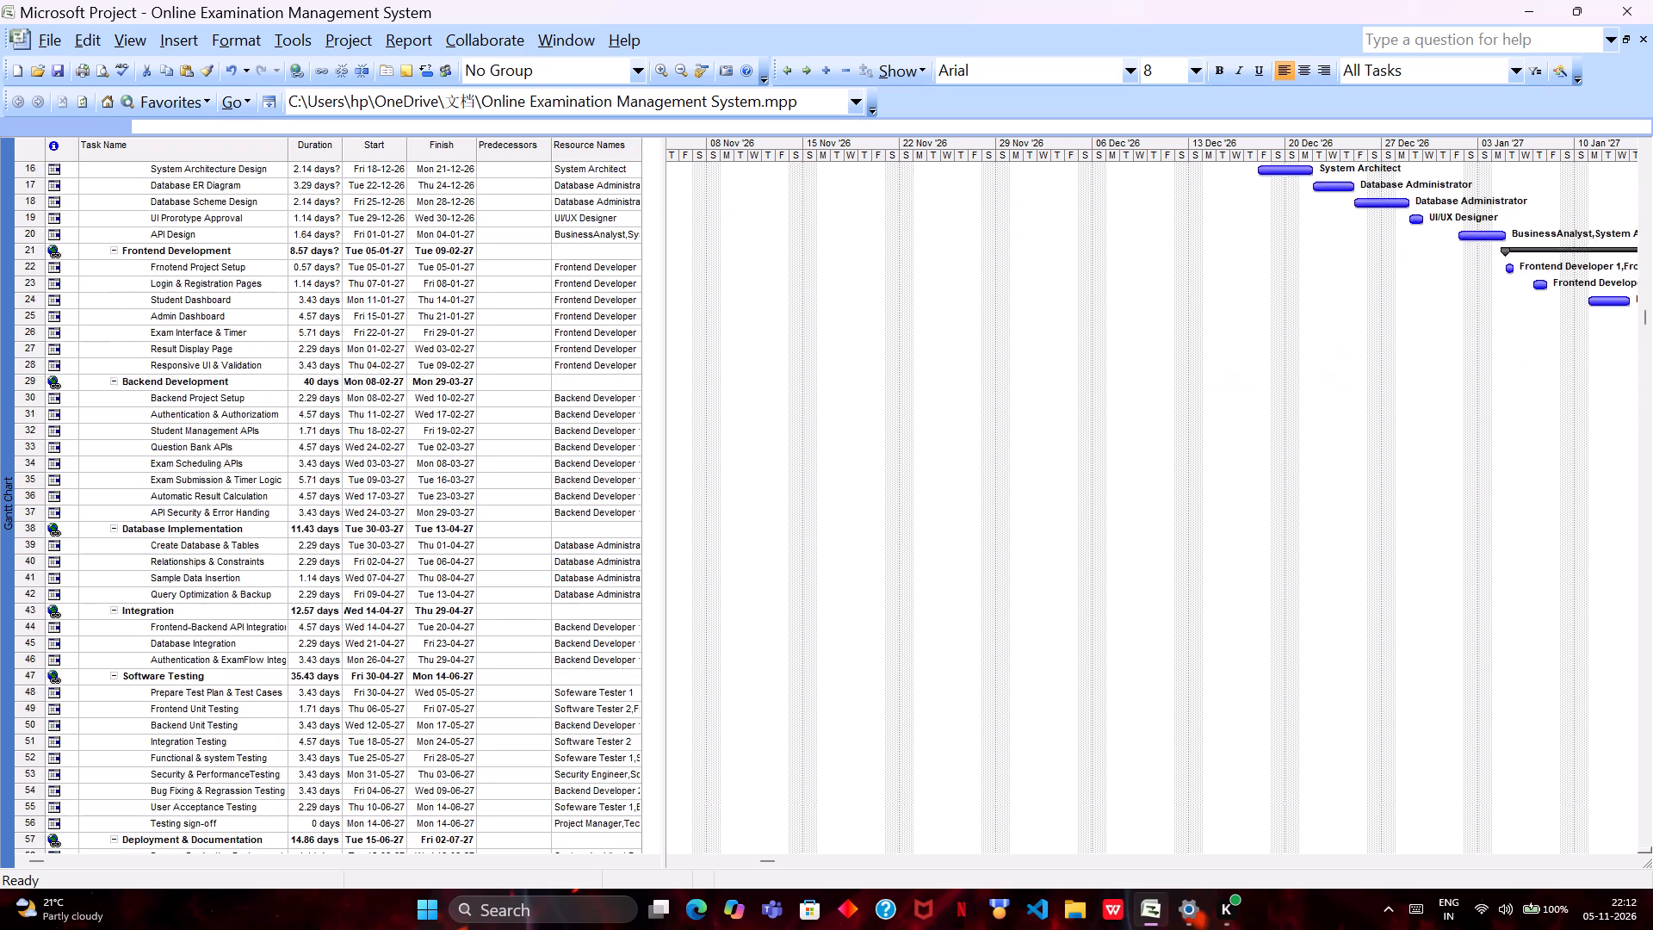
scroll(475, 509, "down", 6)
scroll(474, 500, "up", 2)
scroll(474, 500, "down", 1)
scroll(474, 500, "up", 6)
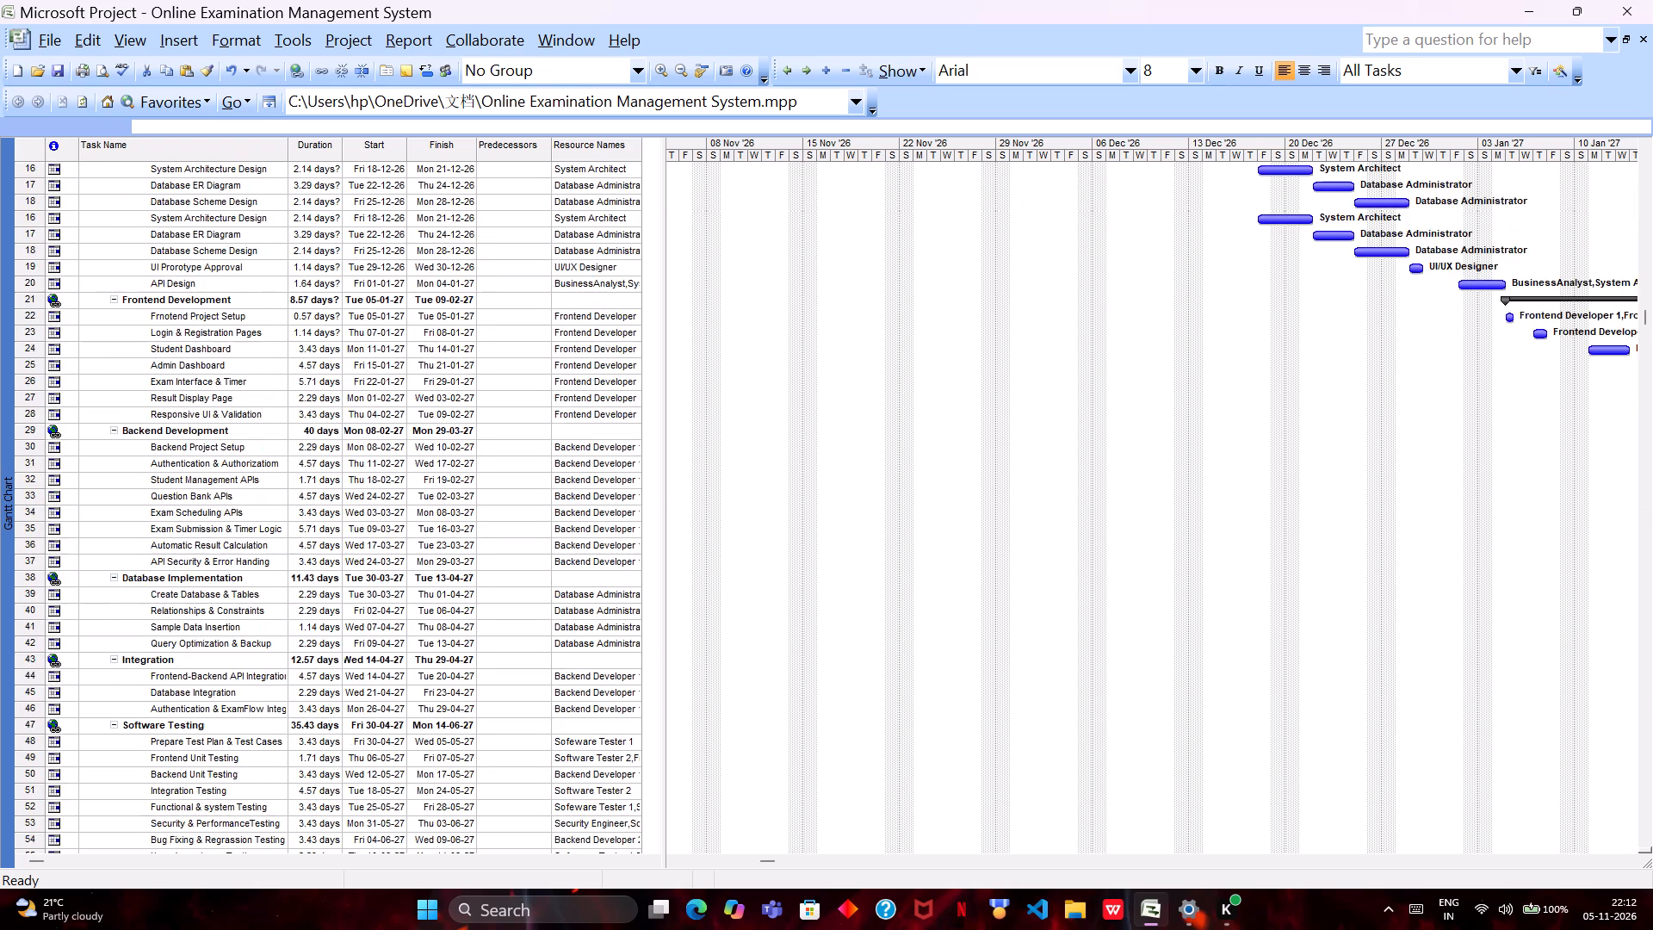
scroll(474, 500, "up", 9)
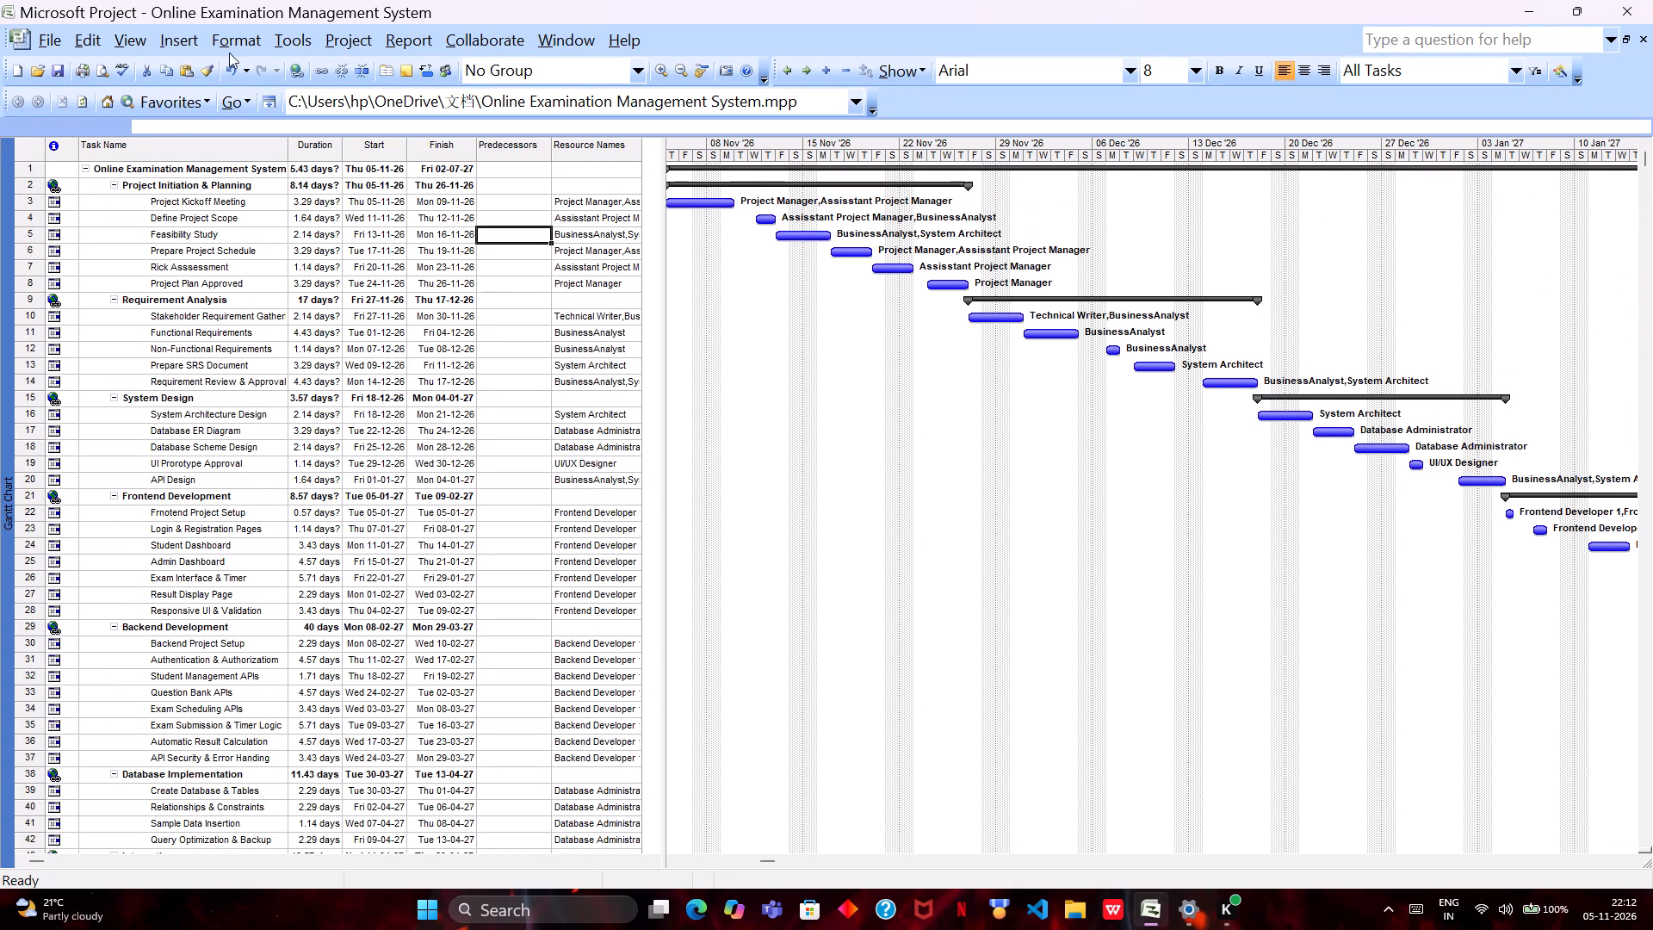
left_click(223, 37)
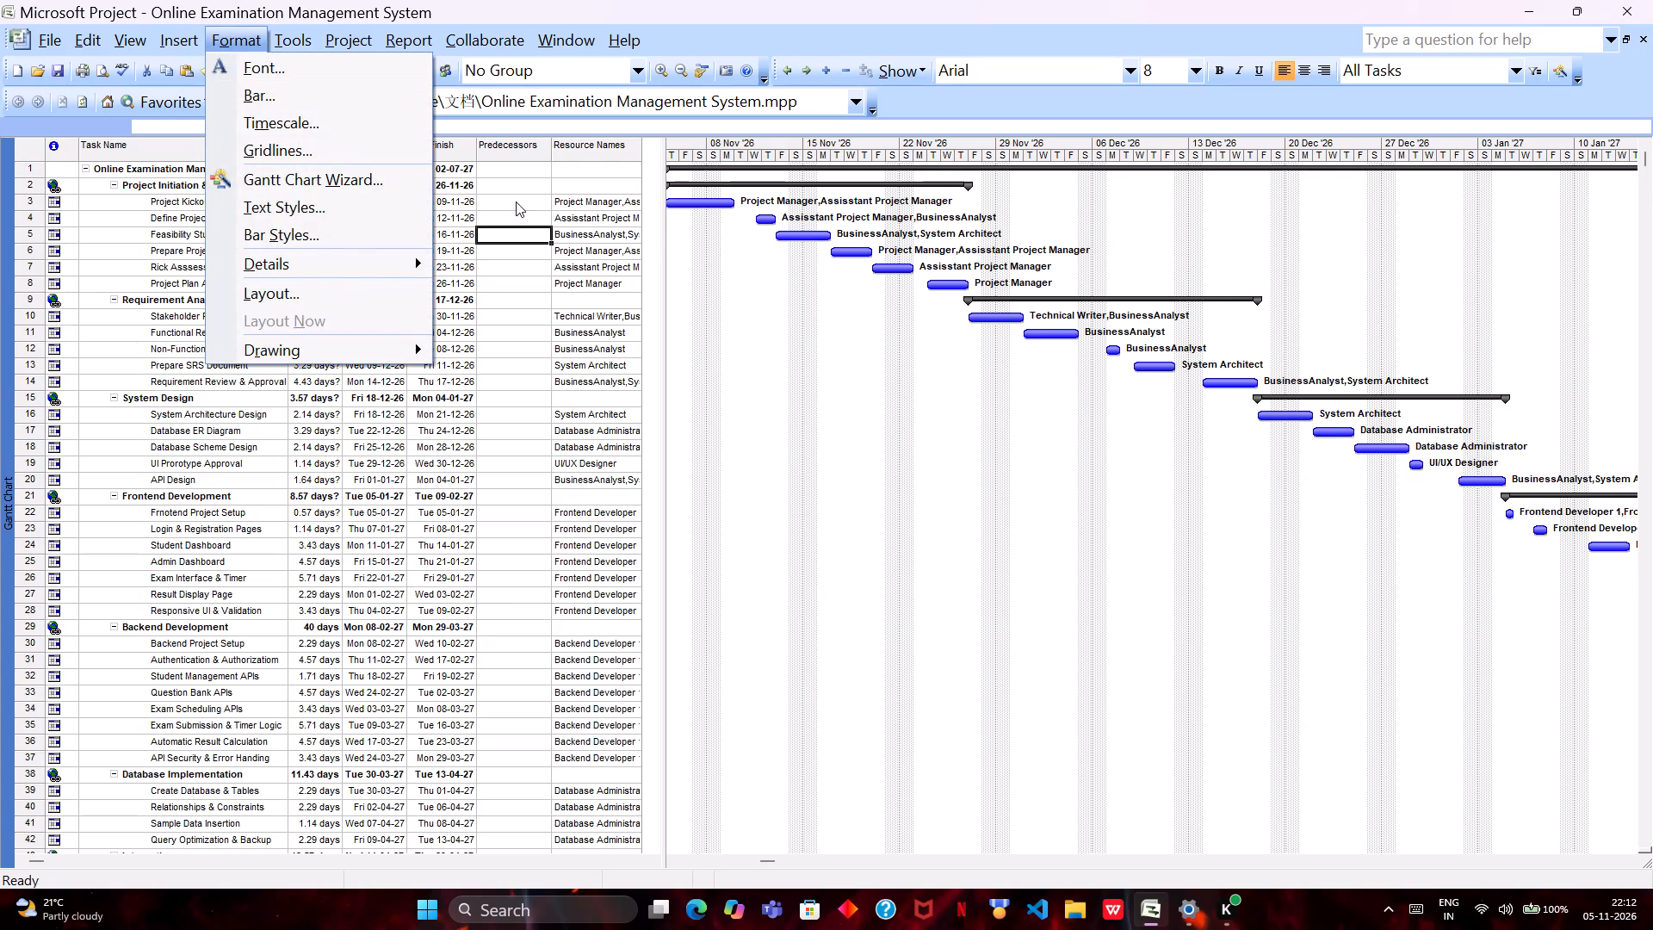
left_click(516, 201)
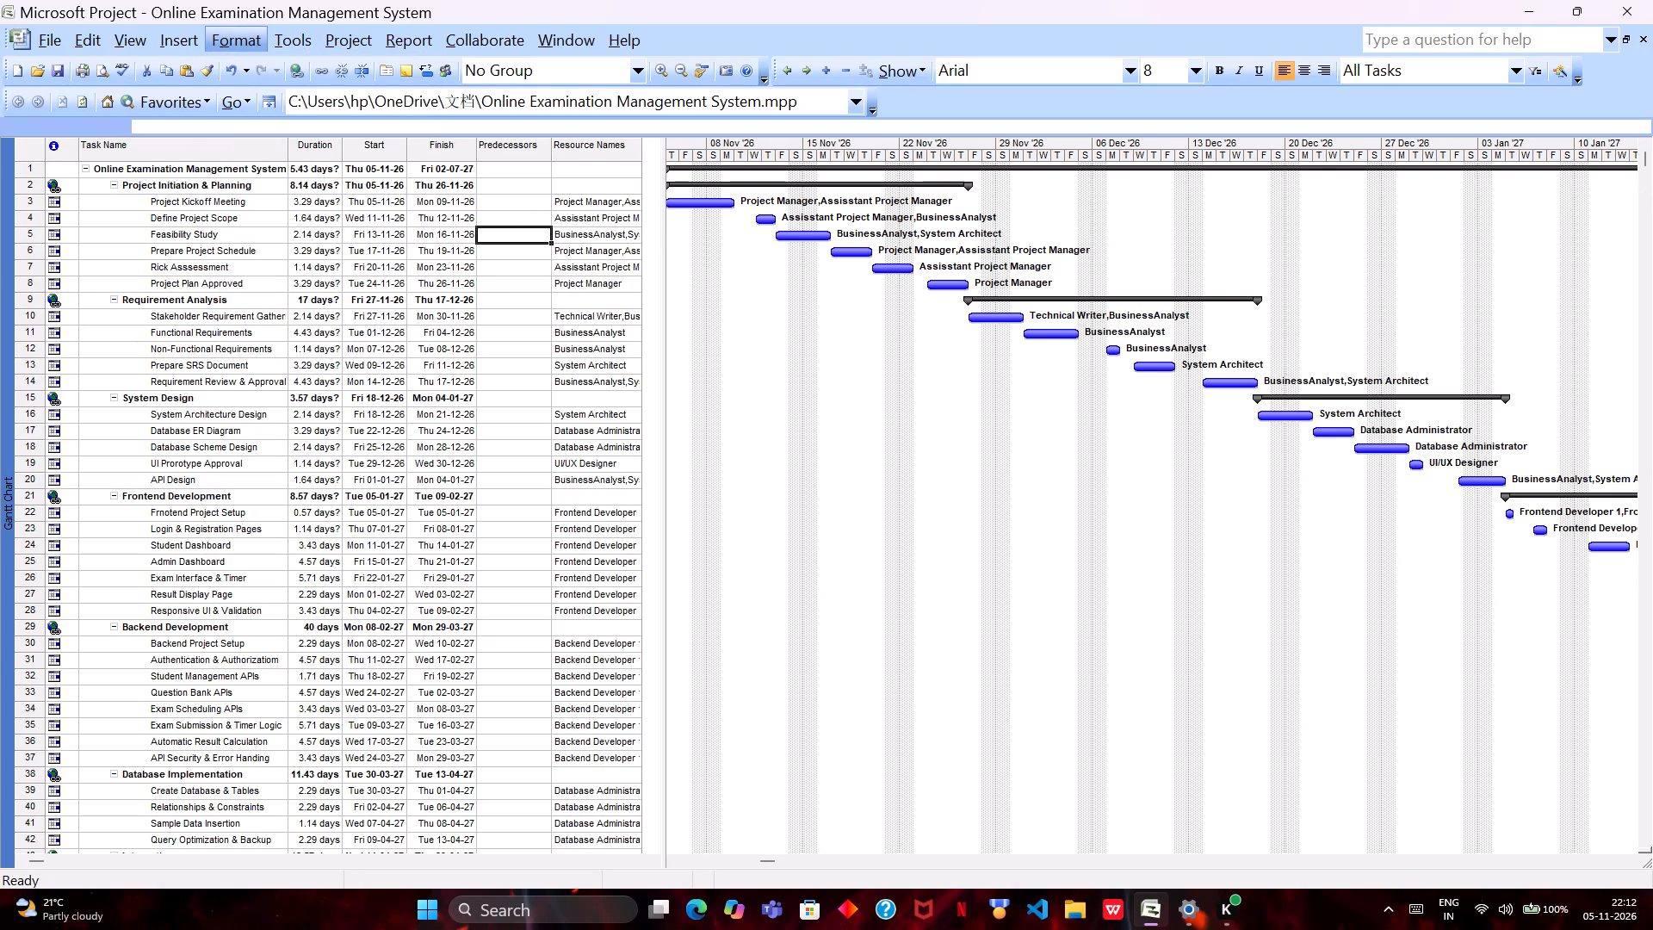
Set Project Kickoff Meeting as the predecessor of the Define Project Scope task.
triple_click(503, 222)
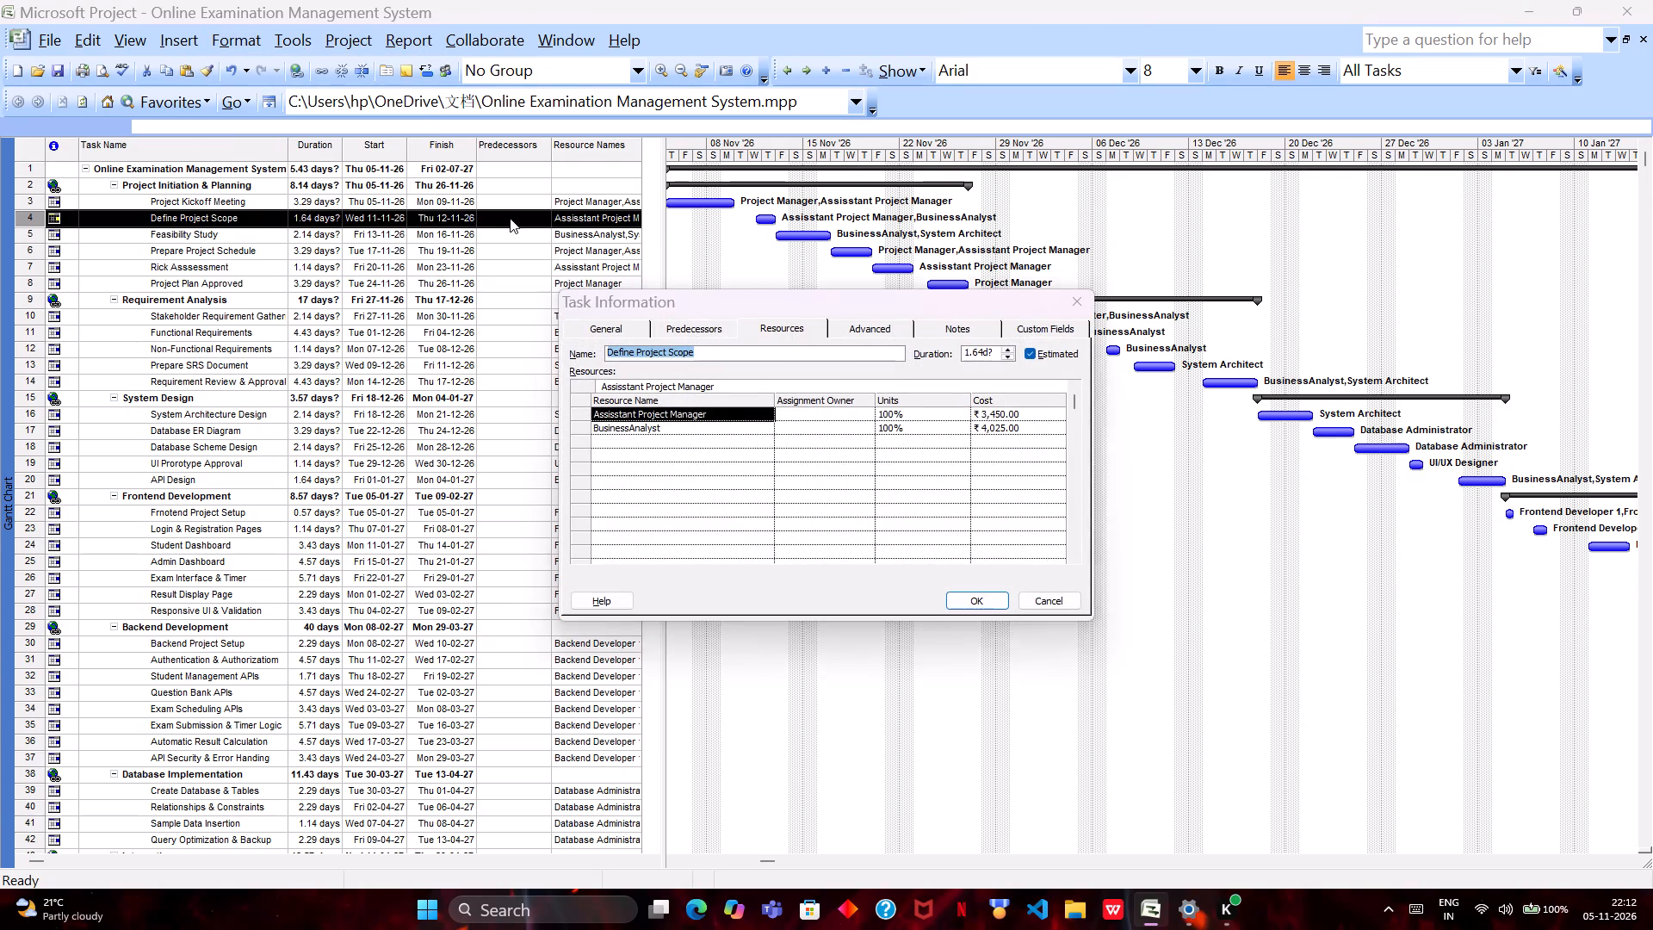
left_click(710, 326)
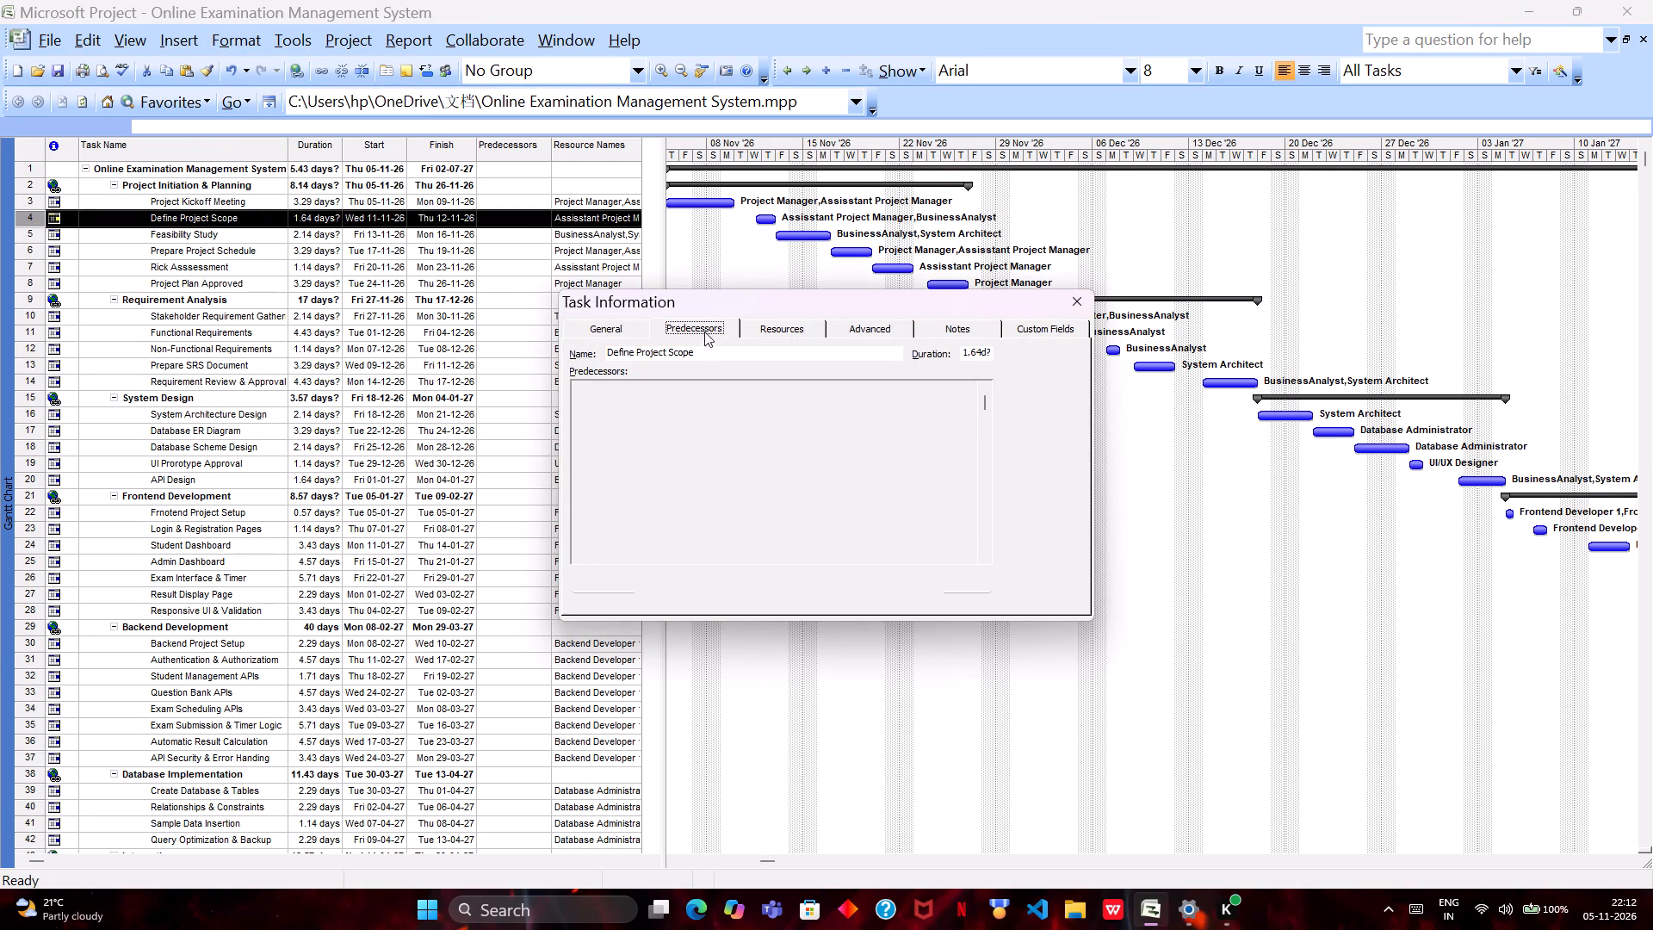
left_click(657, 418)
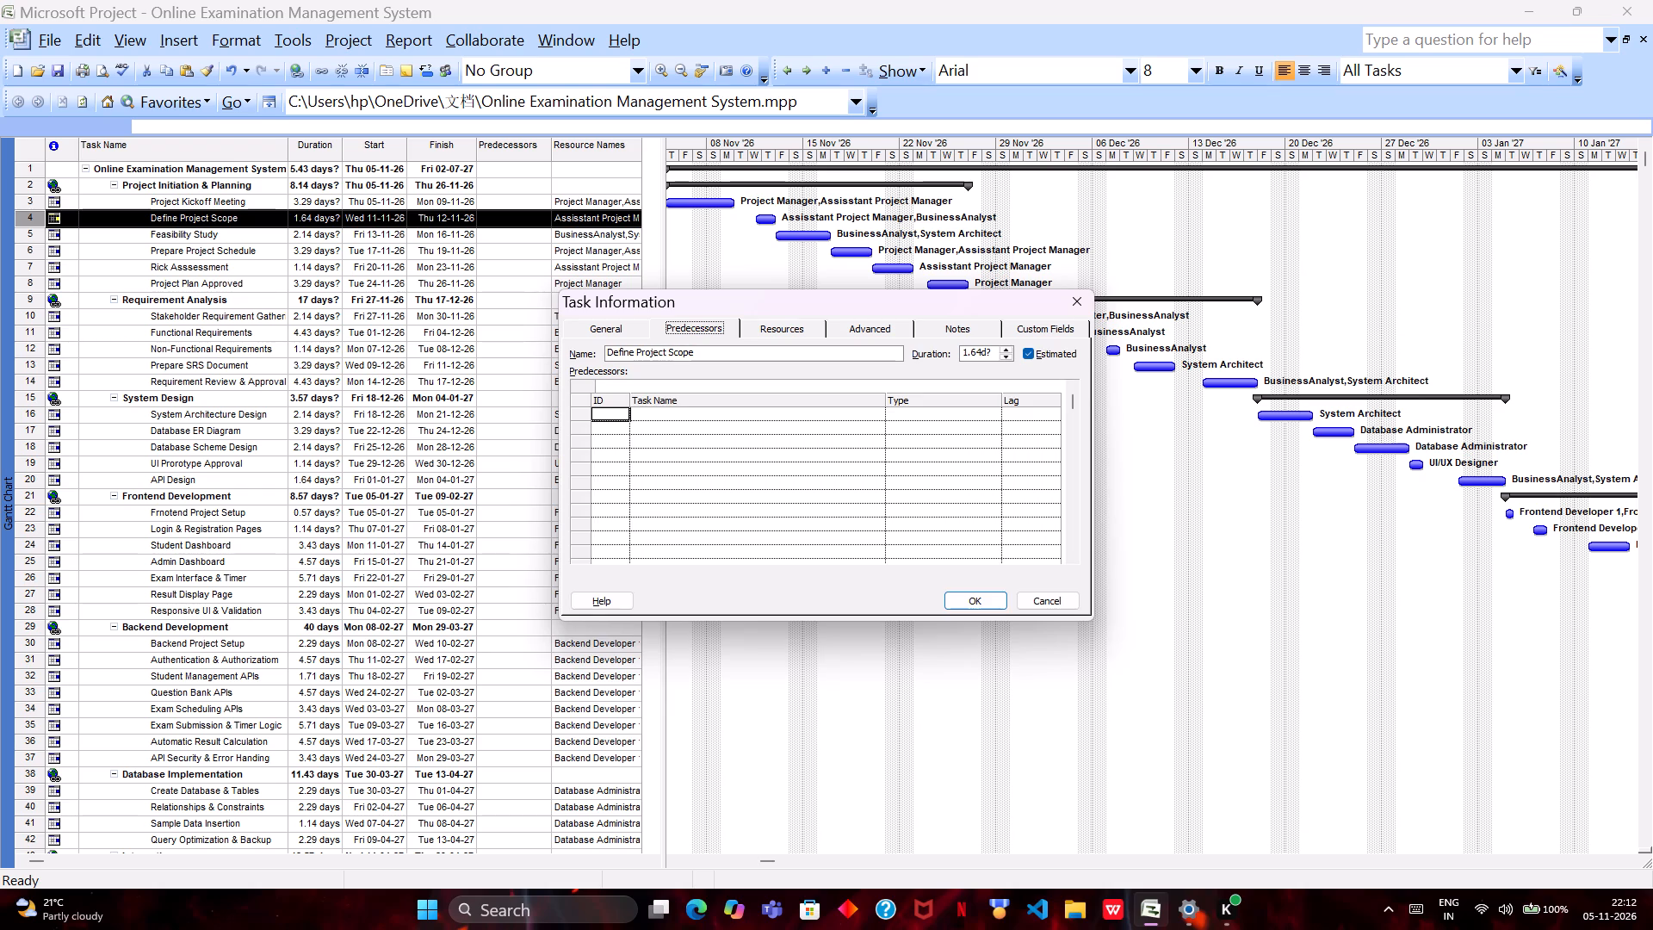
left_click(880, 413)
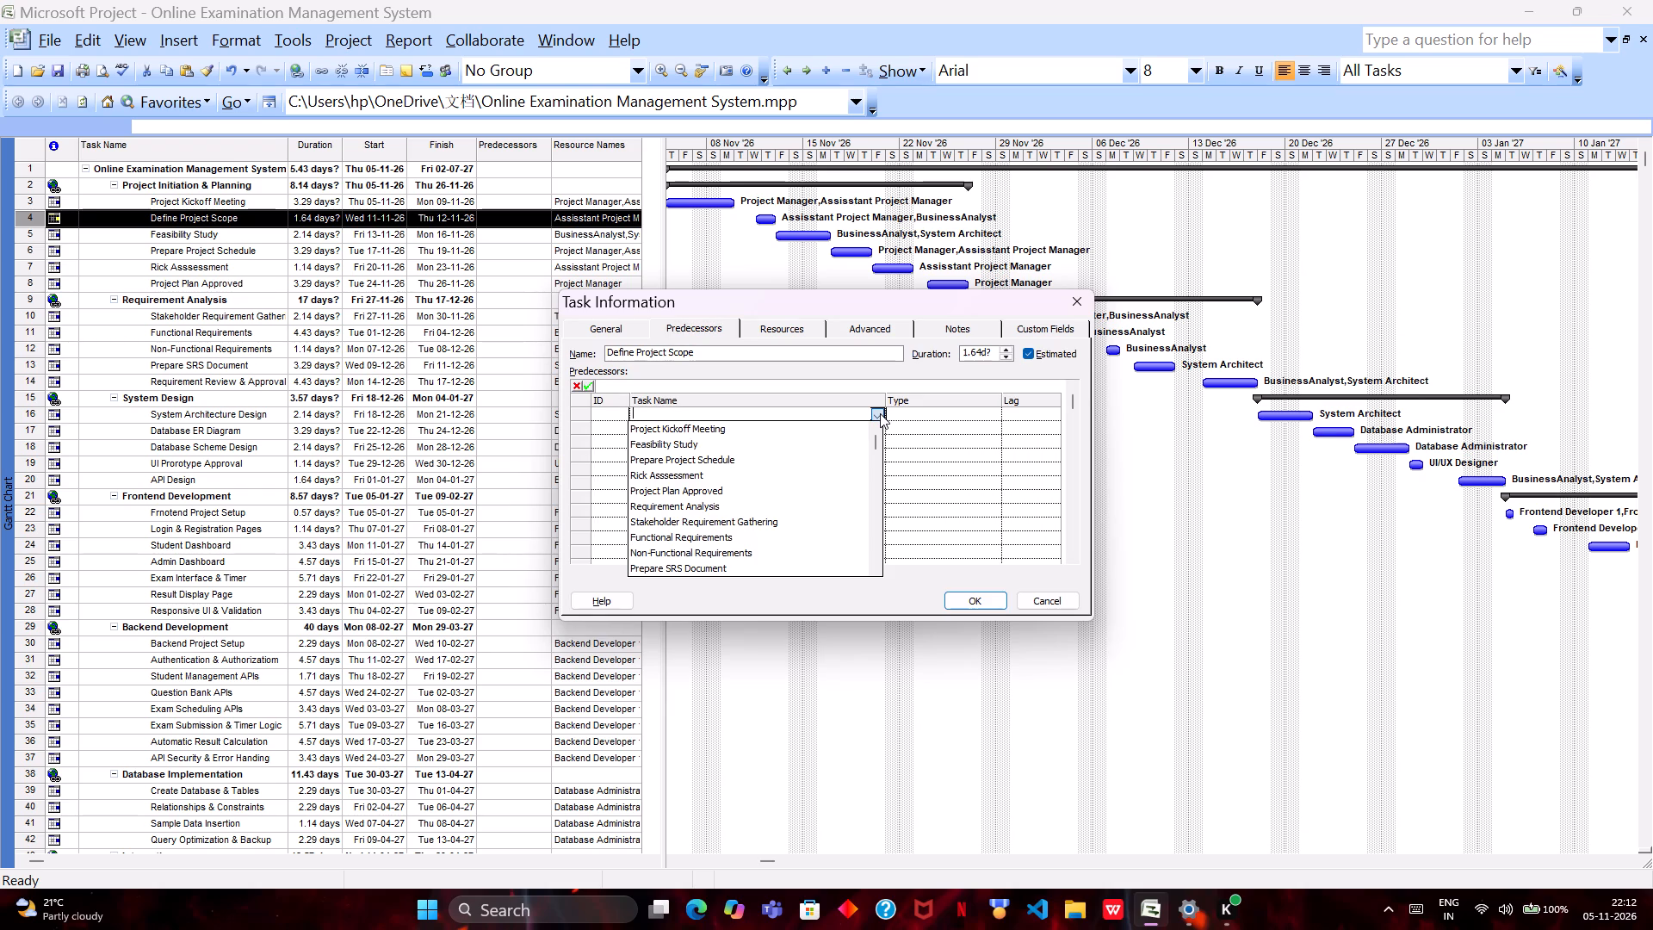
left_click(804, 428)
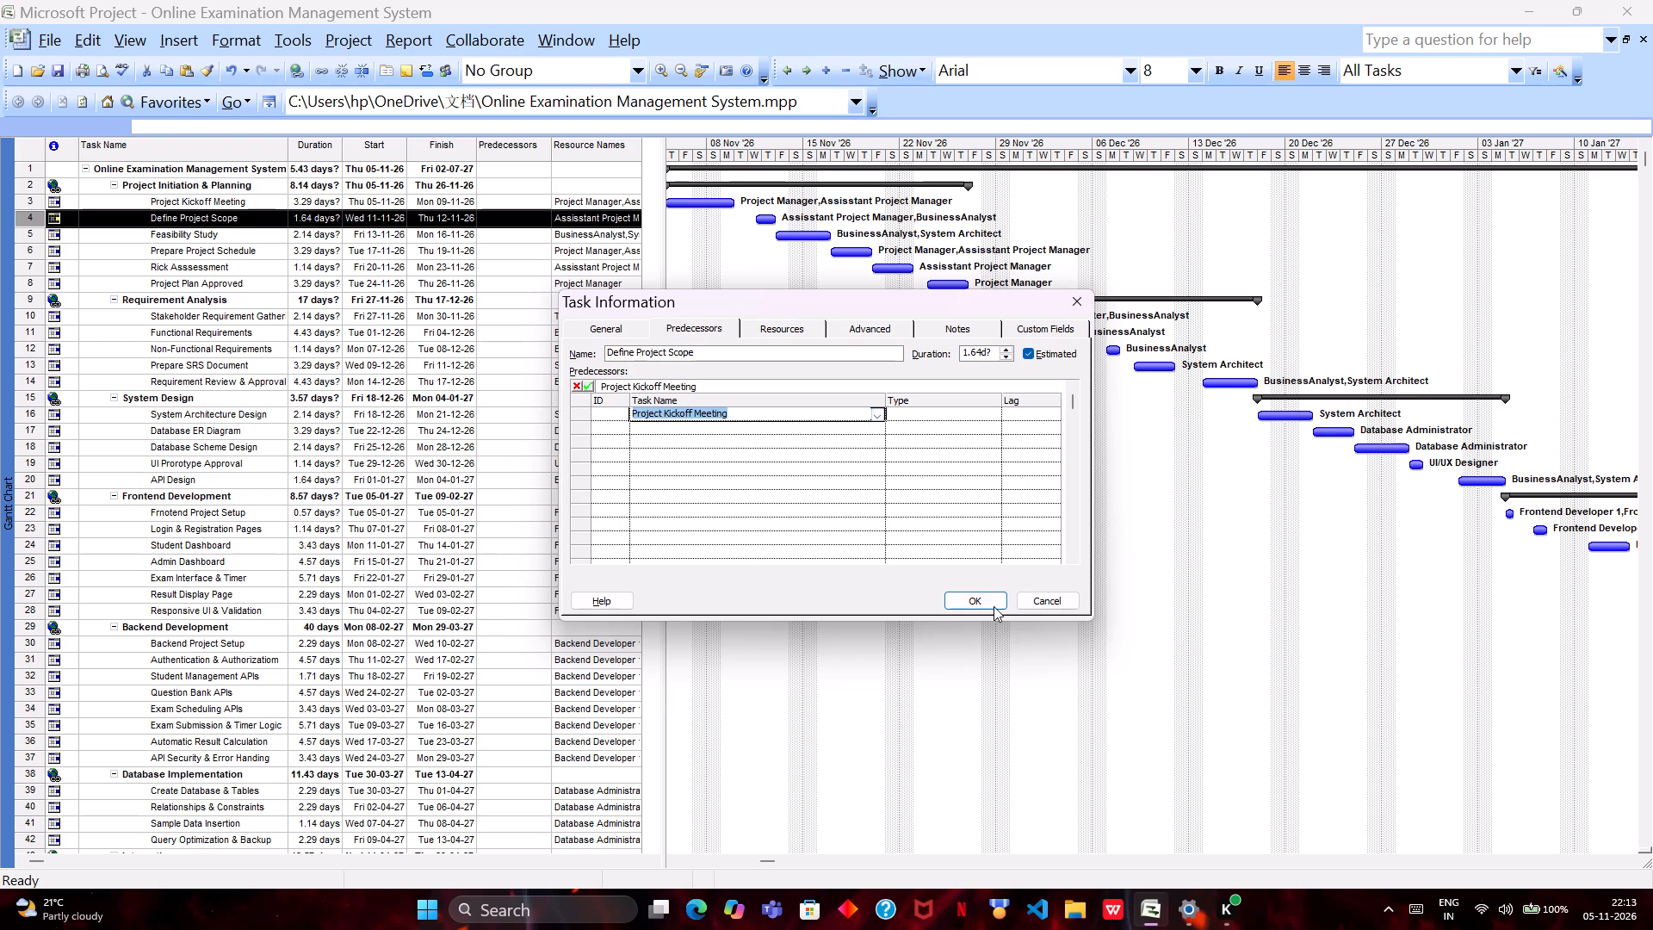
left_click(991, 597)
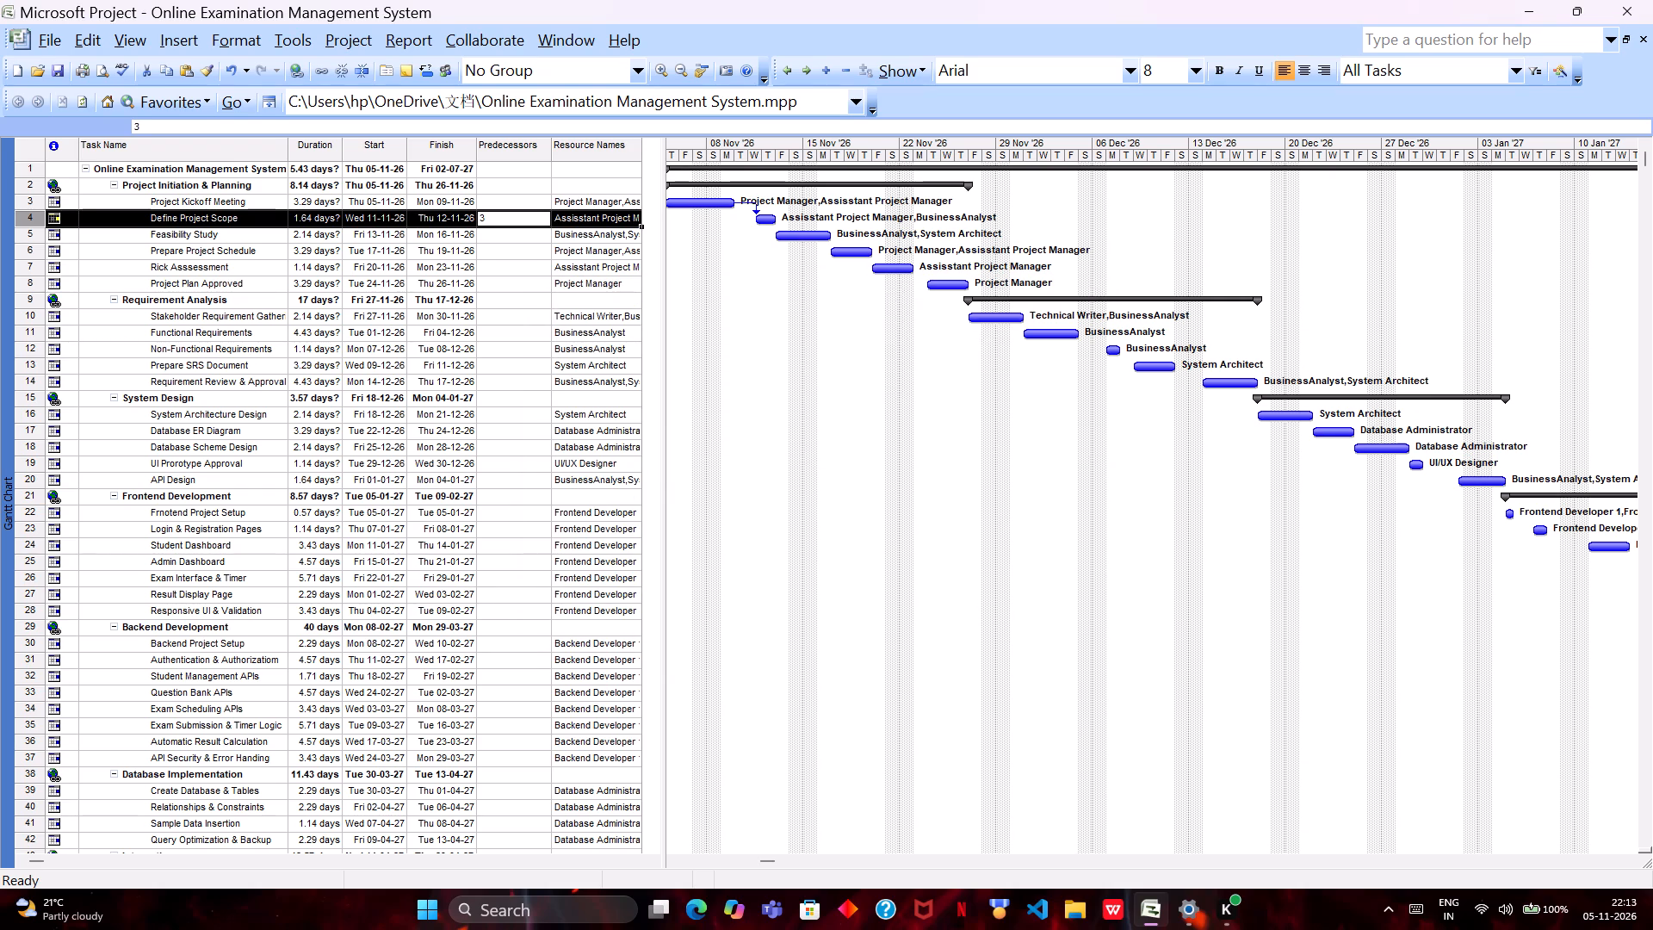
Set Define Project Scope as the predecessor of the Feasibility Study task.
left_click(493, 230)
double_click(542, 233)
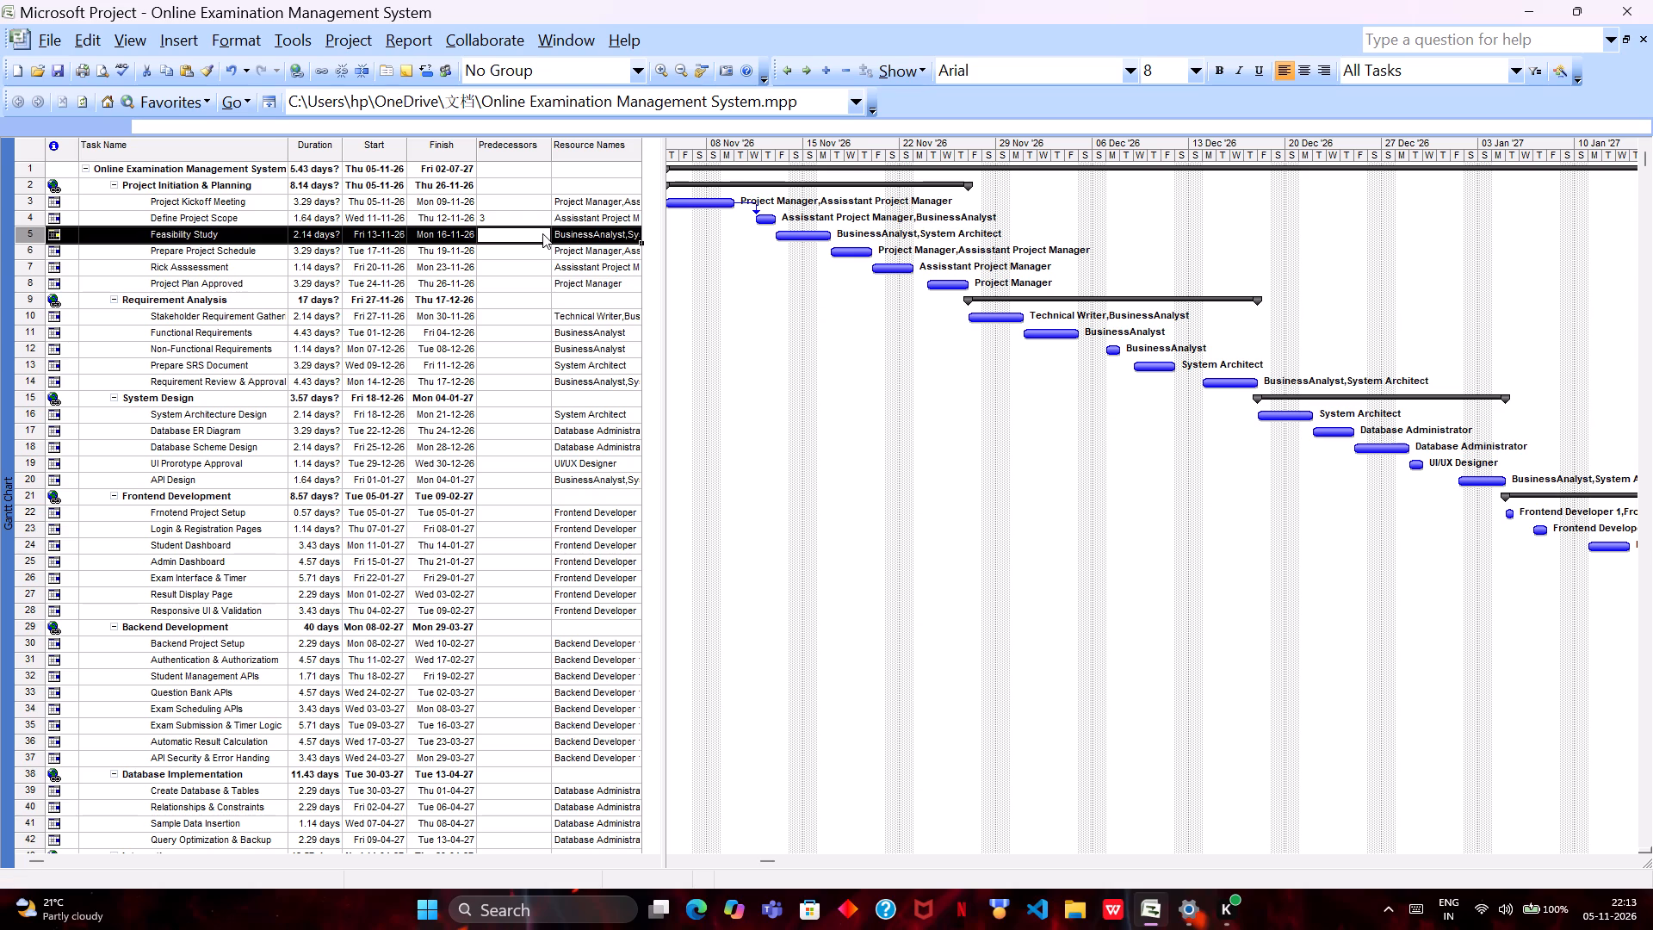
left_click(714, 325)
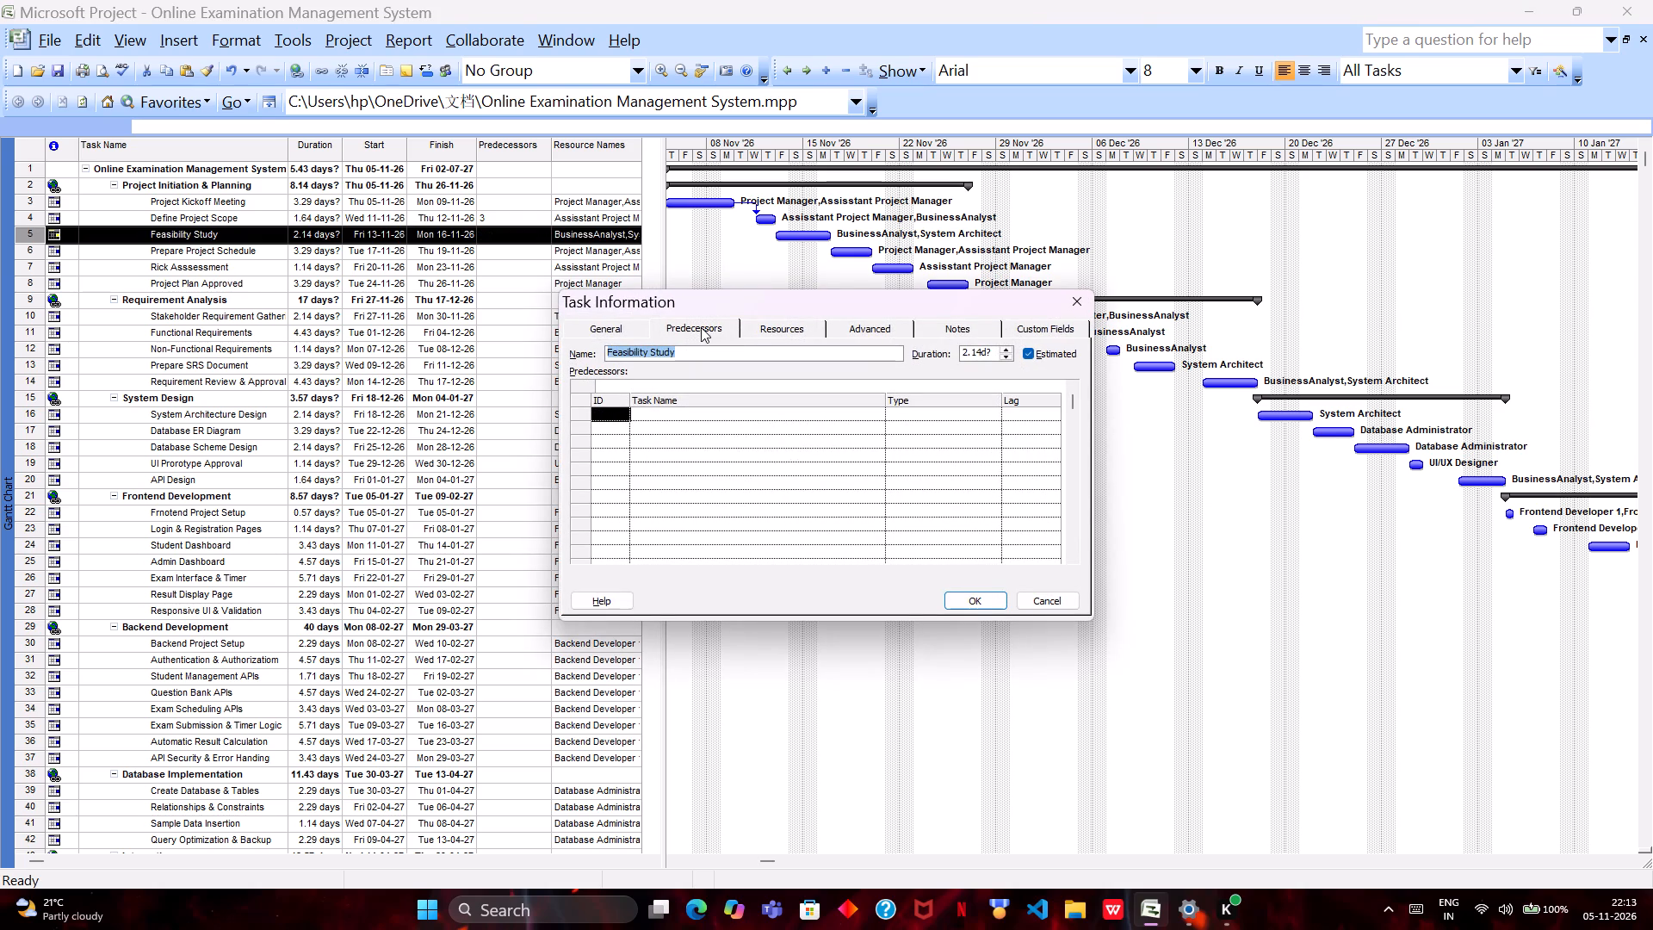
left_click(701, 327)
left_click(720, 320)
left_click(716, 413)
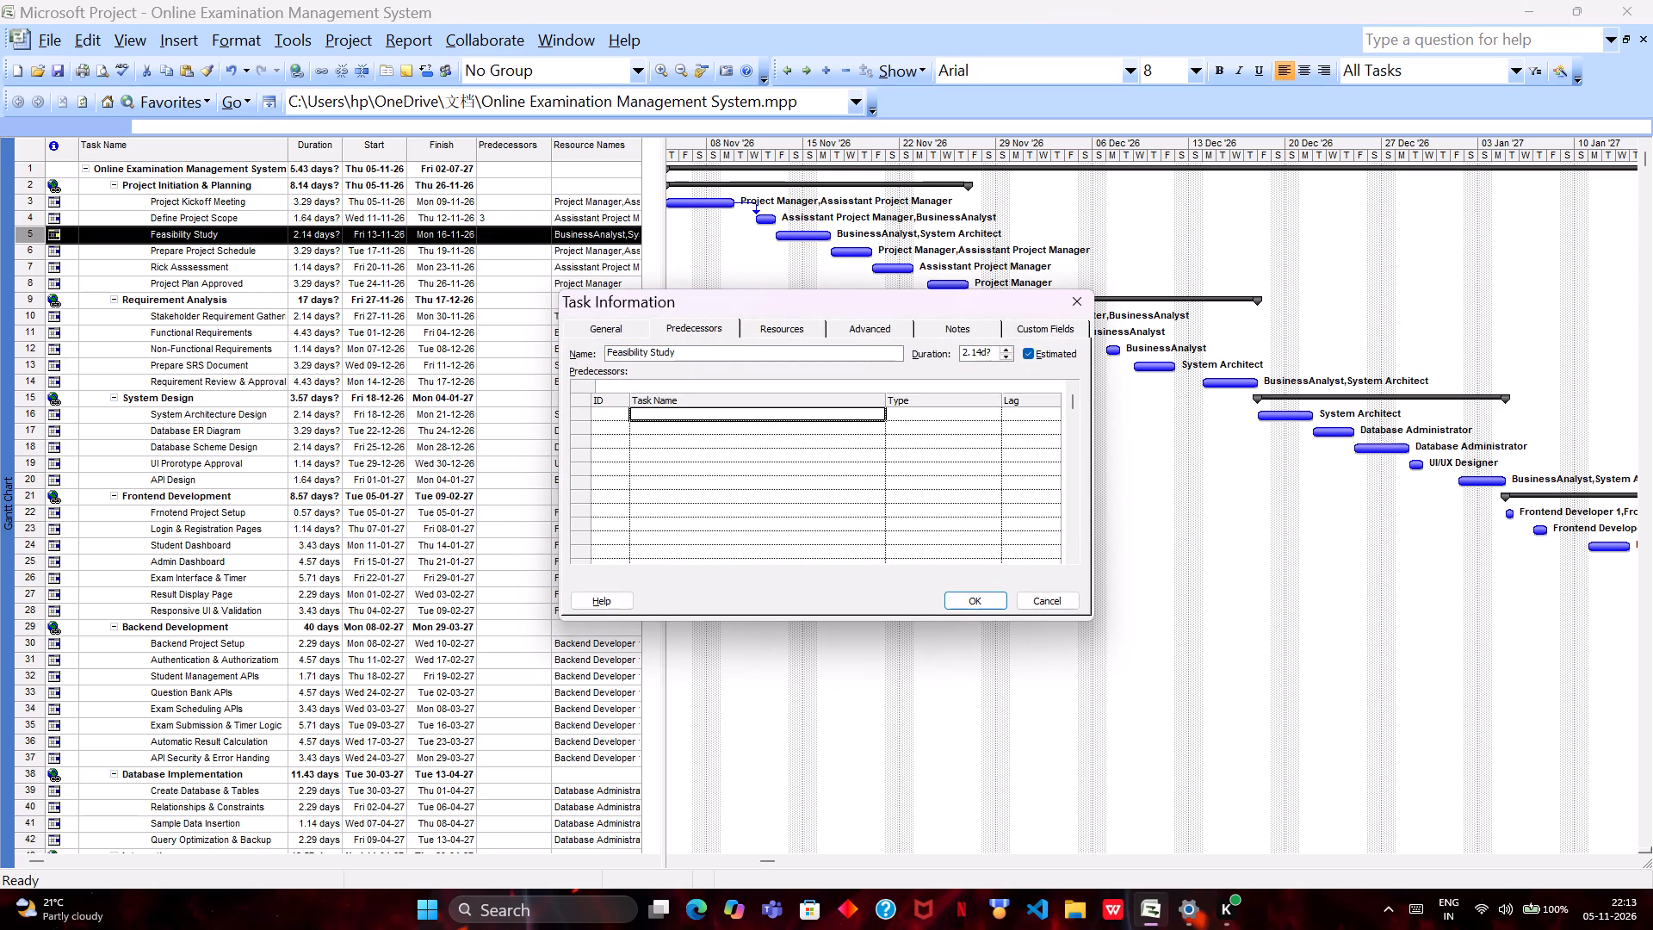
left_click(879, 409)
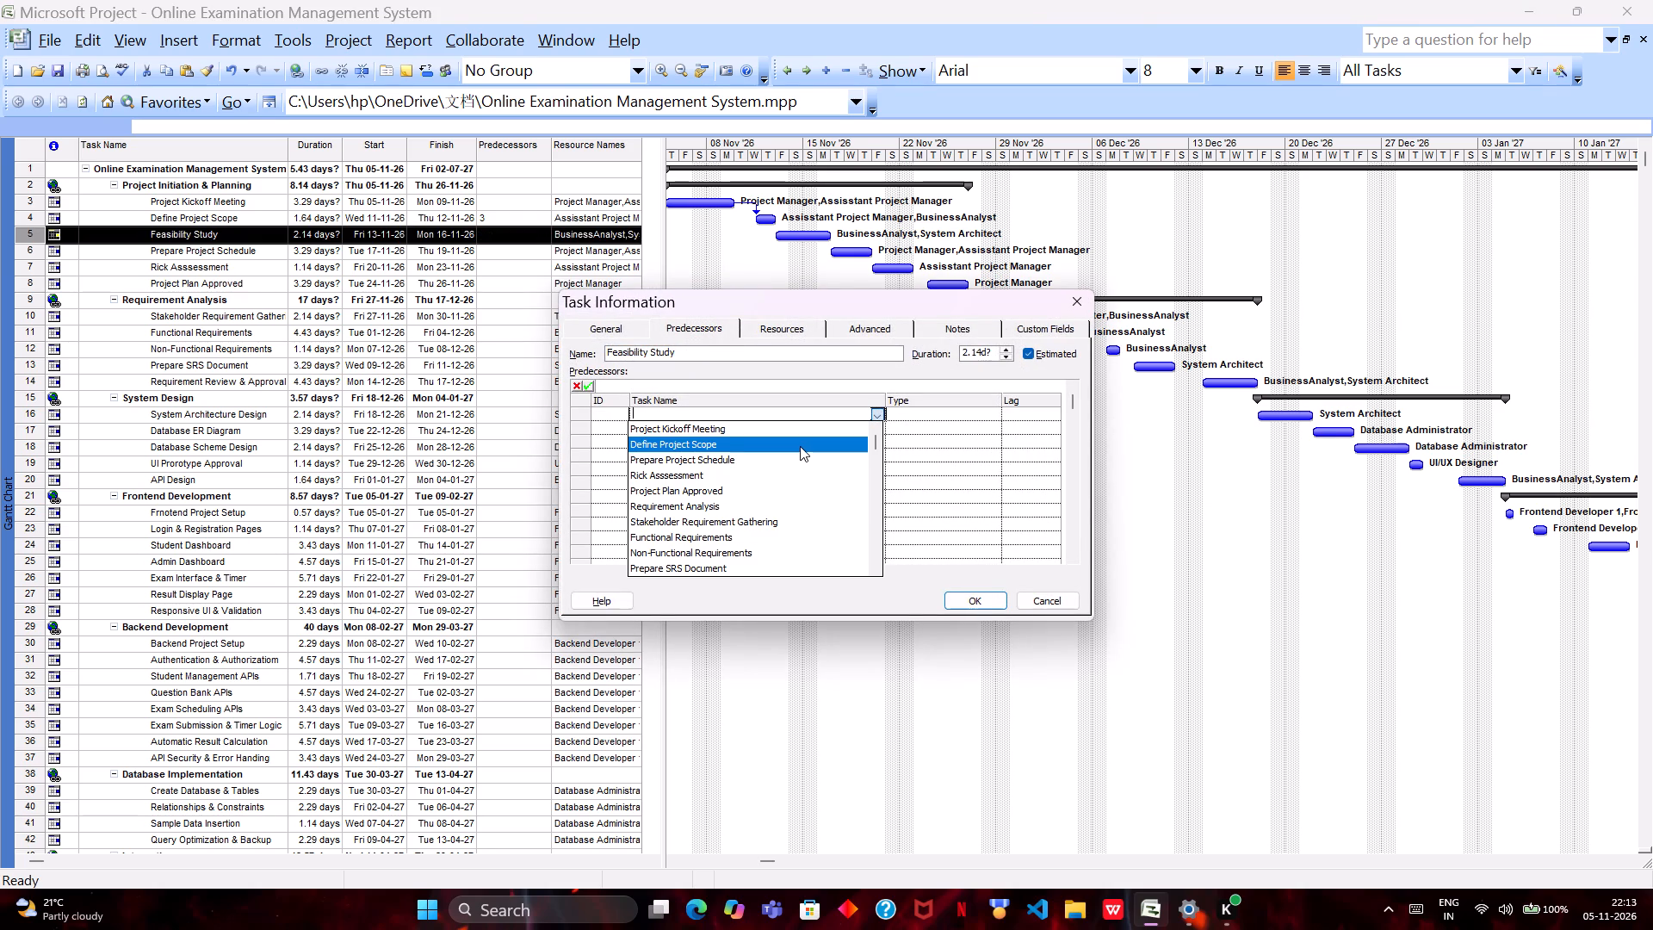
left_click(799, 446)
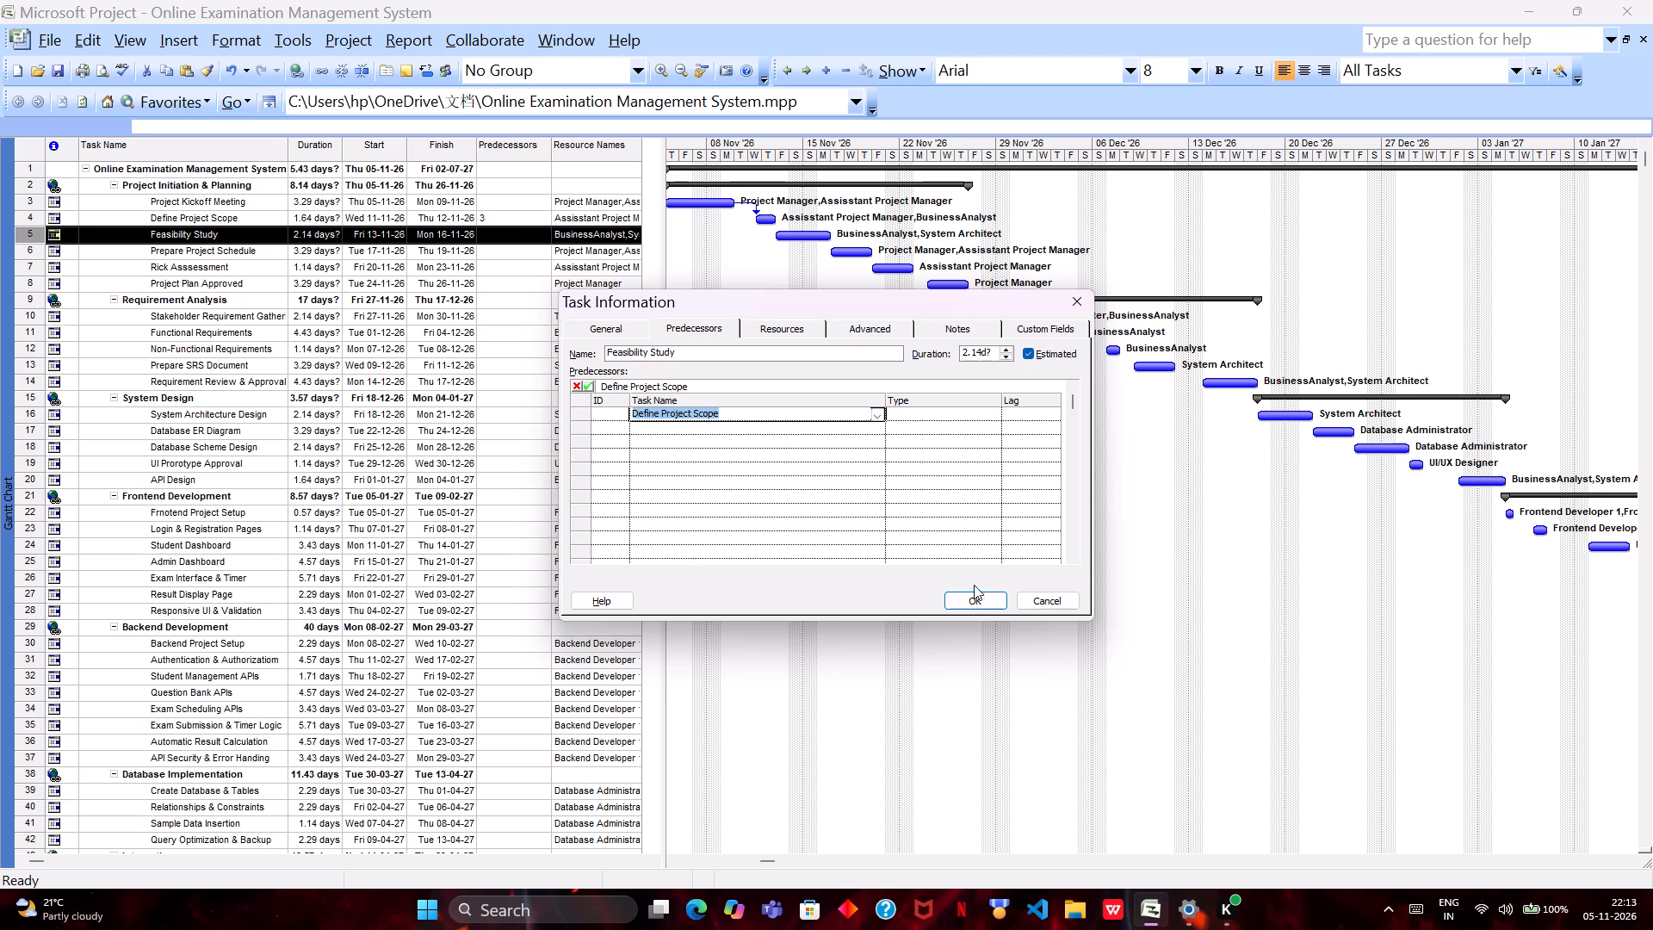
left_click(985, 598)
Set Feasibility Study as the predecessor of the Prepare Project Schedule task.
left_click(486, 250)
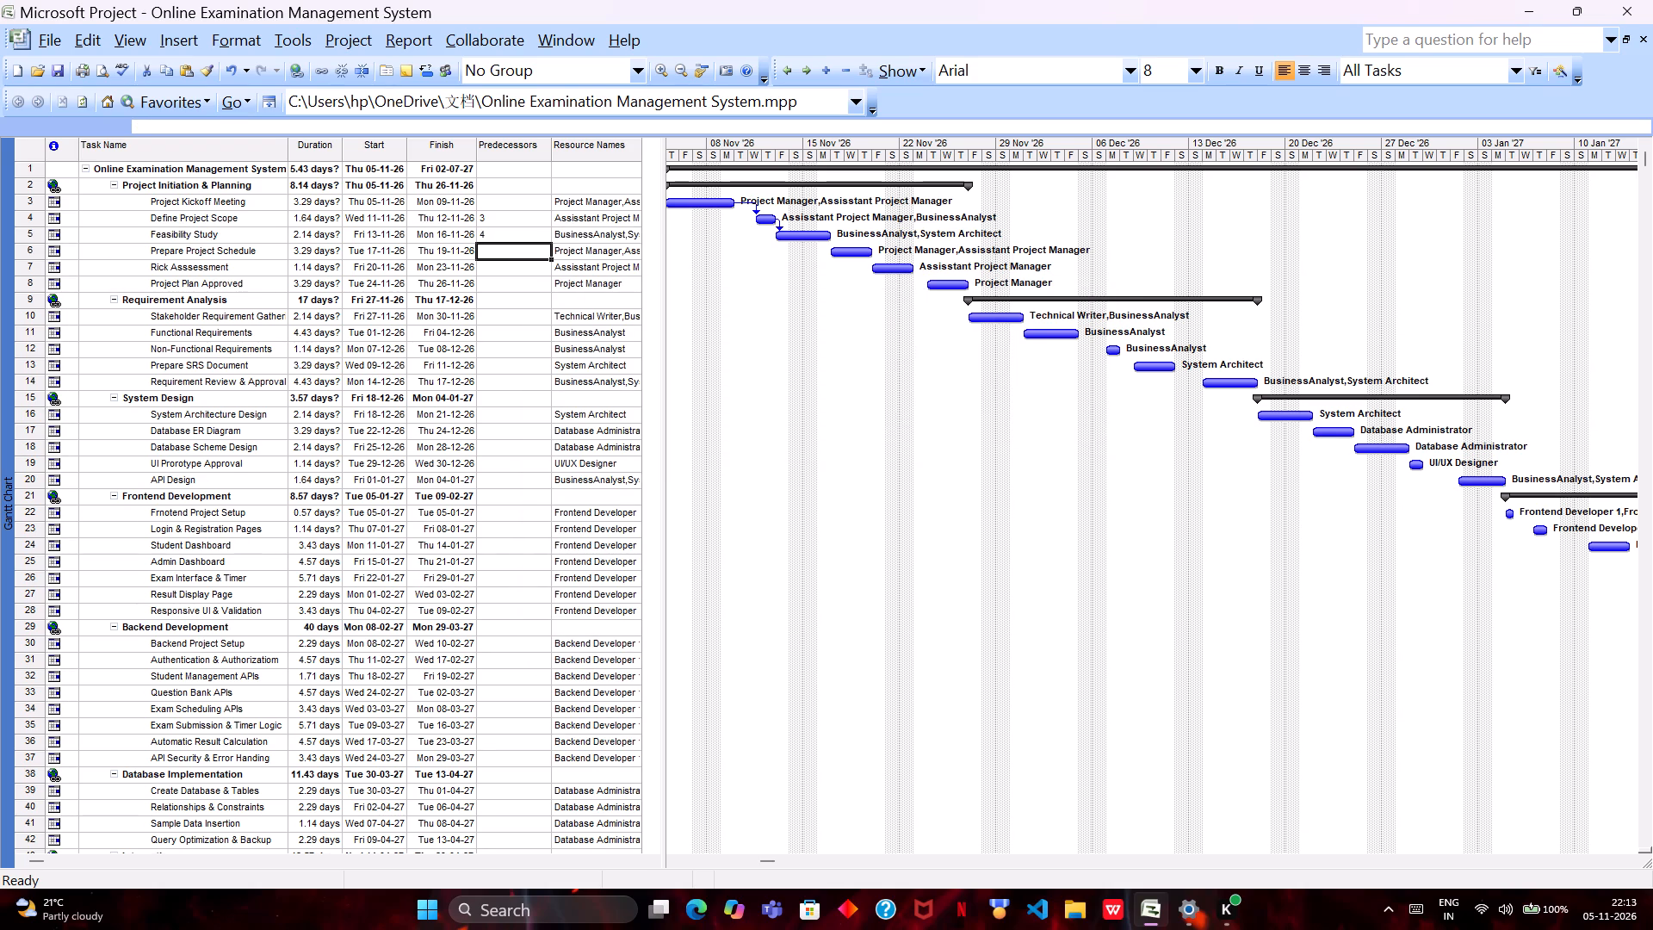
double_click(506, 250)
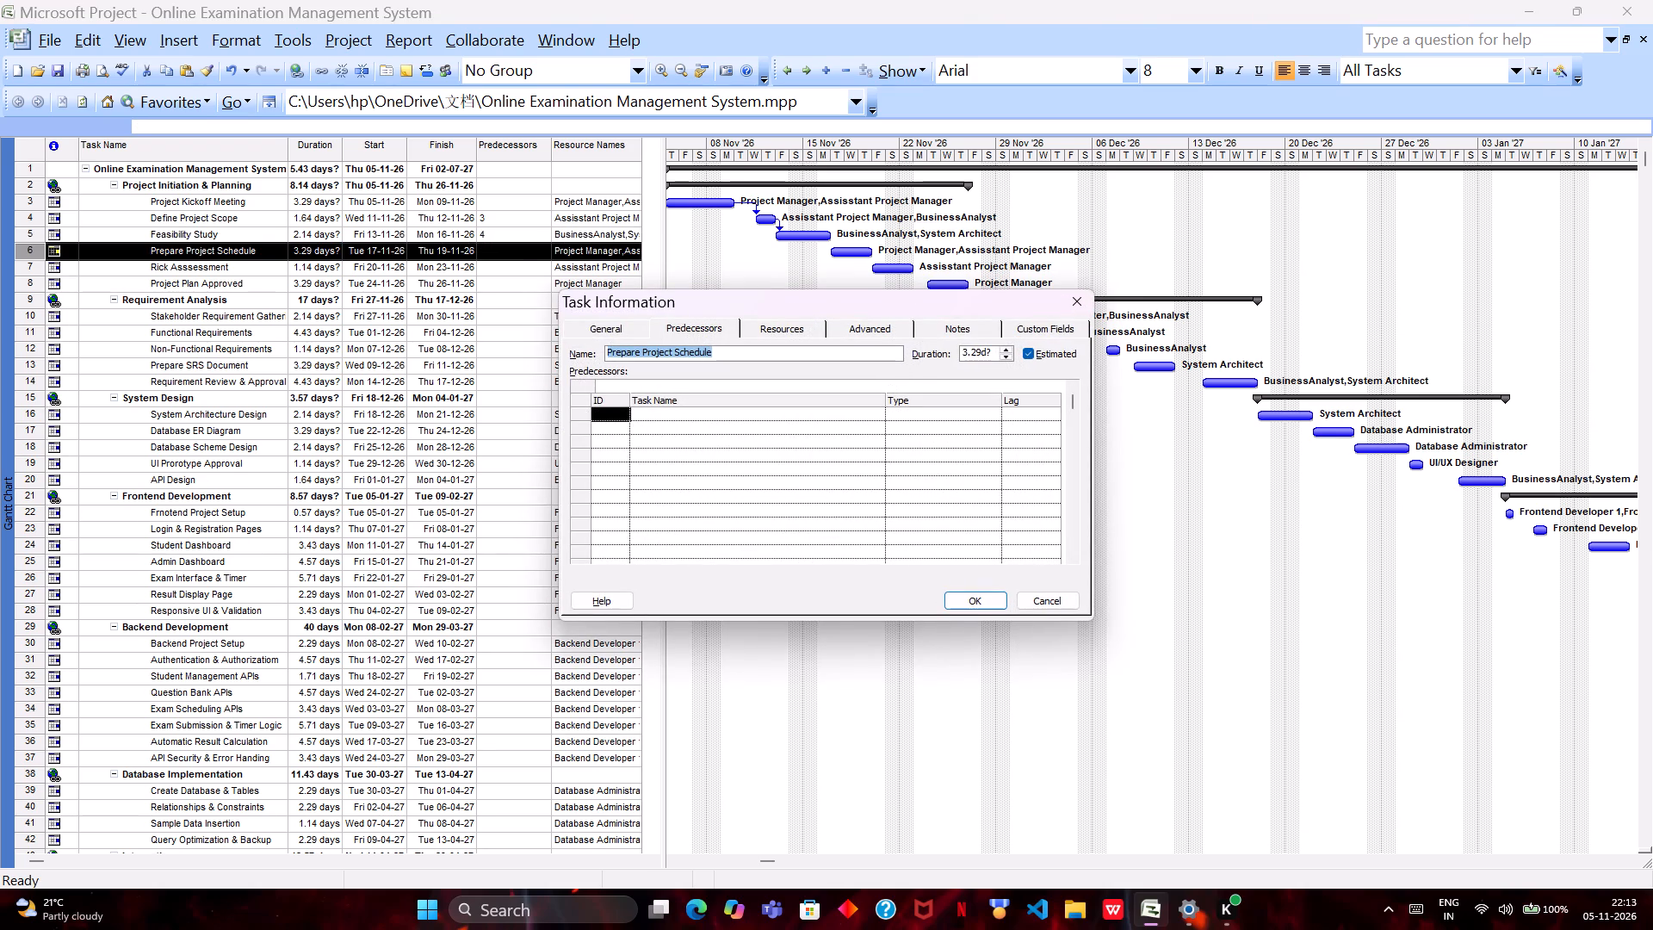
left_click(696, 414)
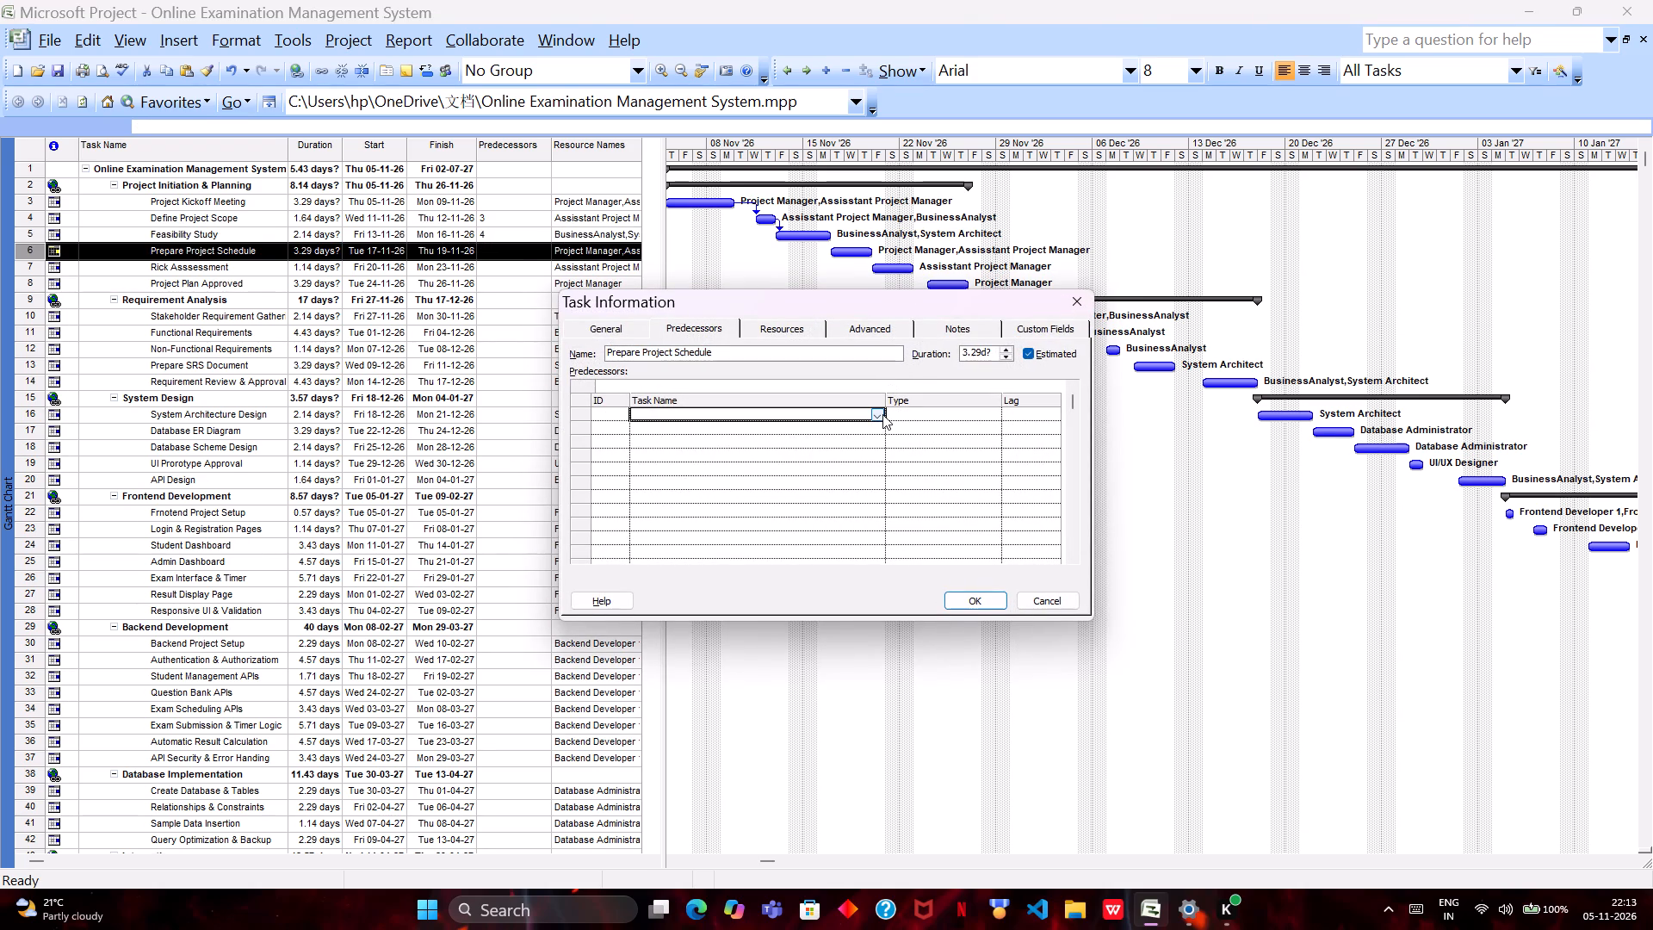
left_click(882, 414)
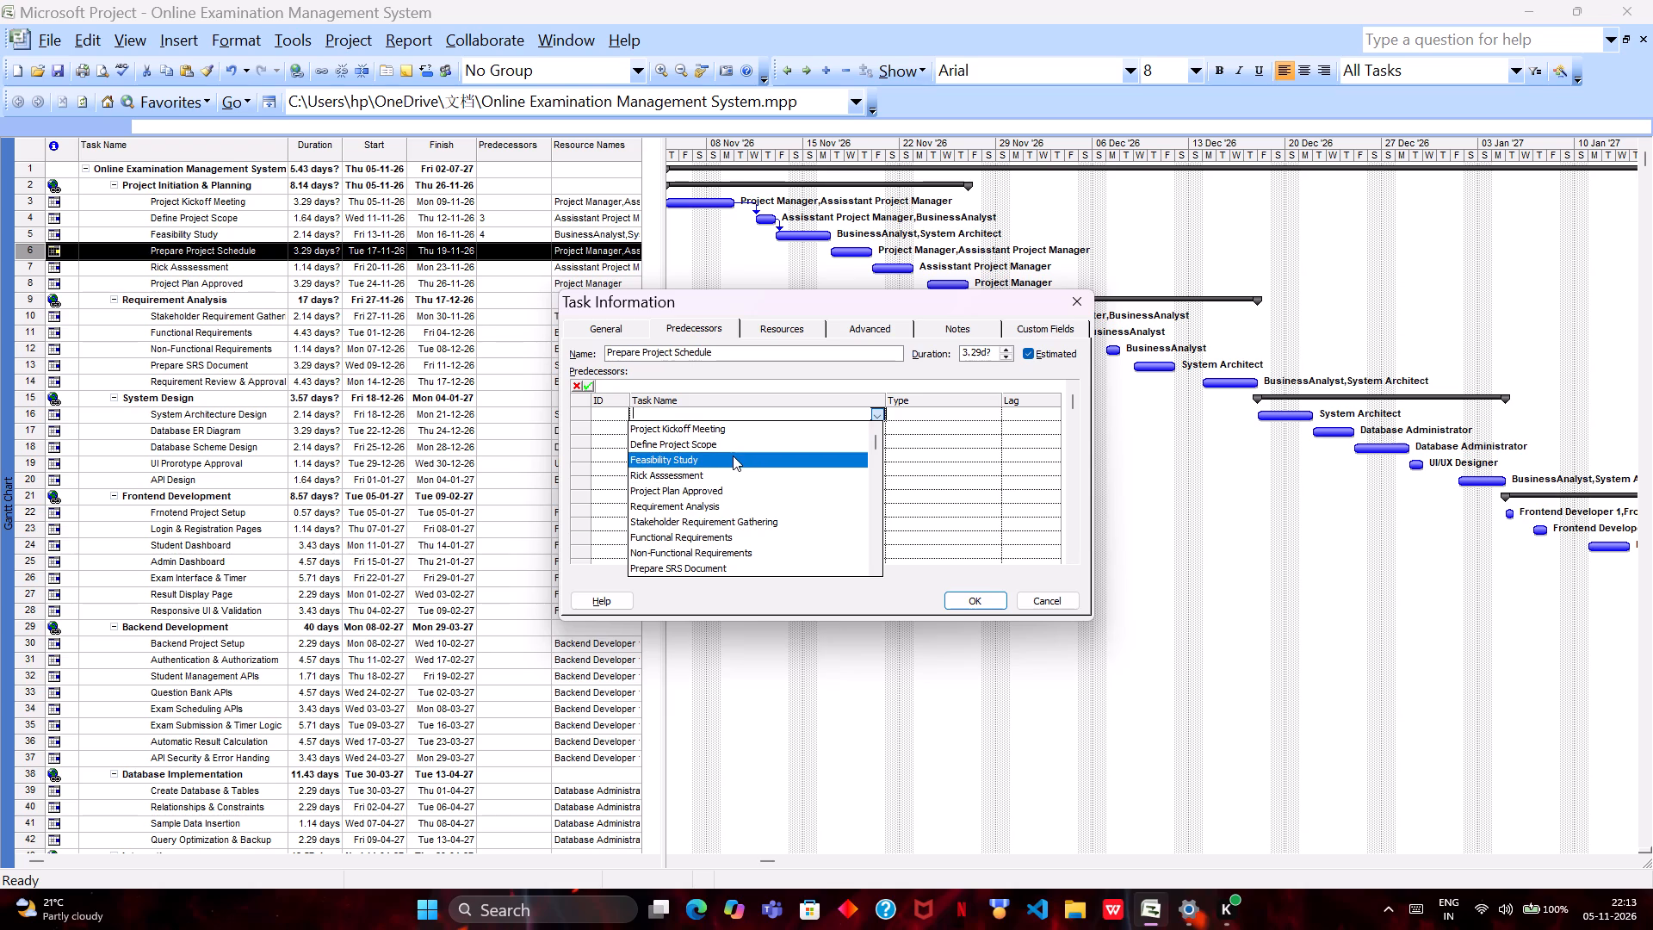
left_click(733, 456)
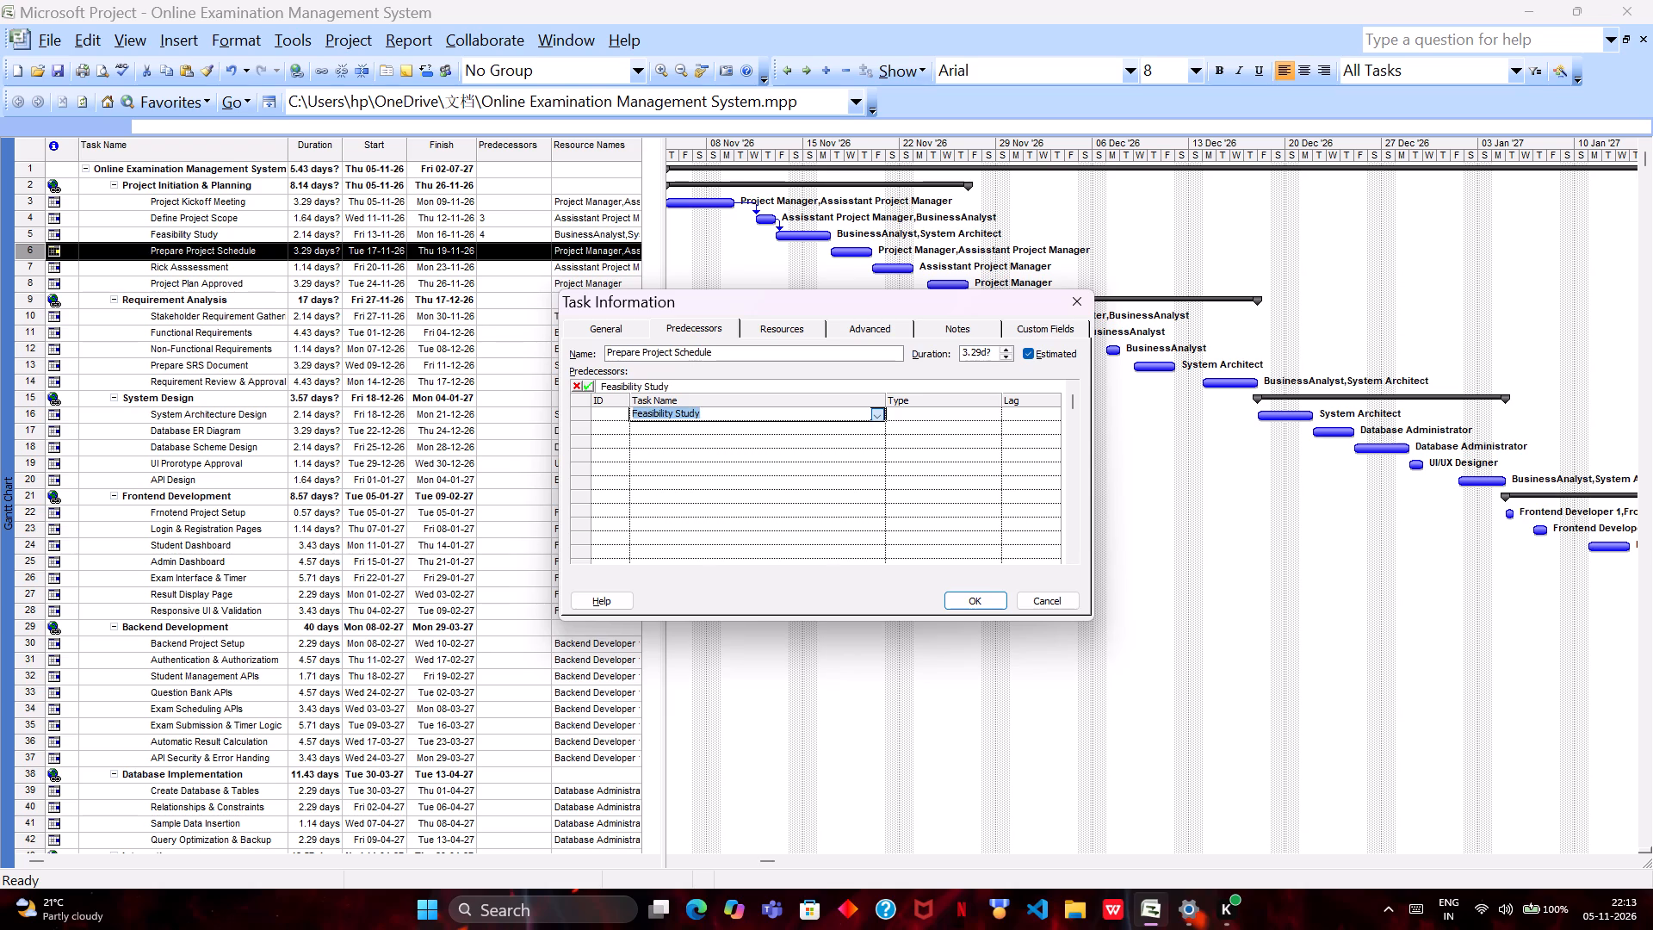
left_click(983, 594)
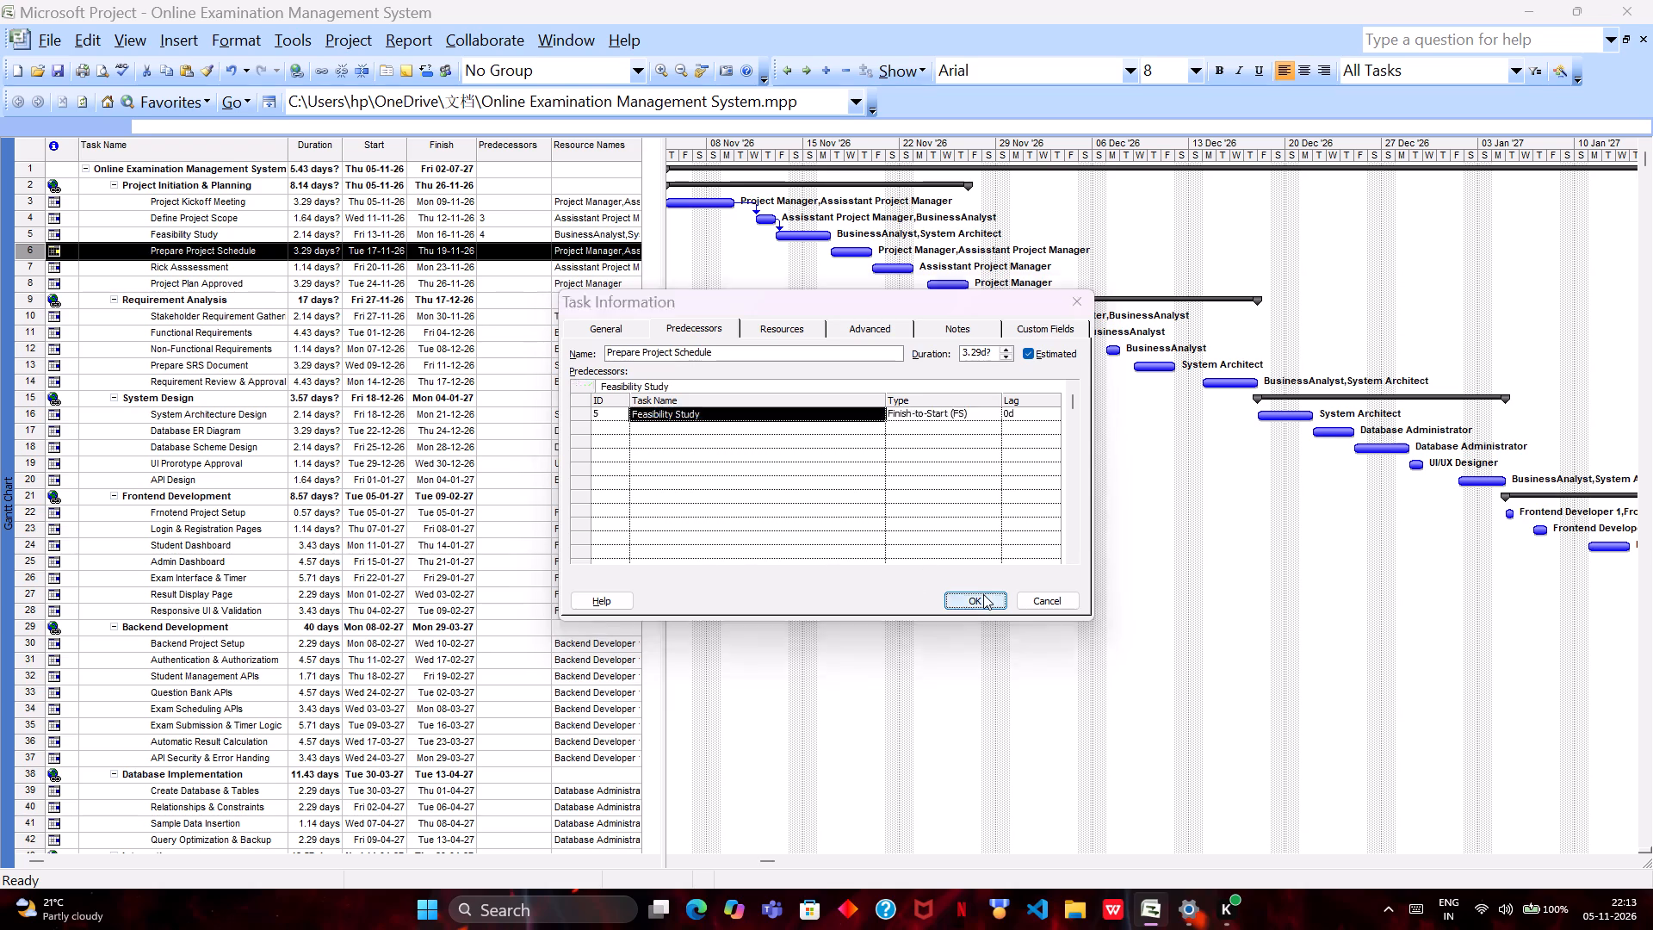
Set Prepare Project Schedule as the predecessor of the Rick Asssessment task.
left_click(488, 274)
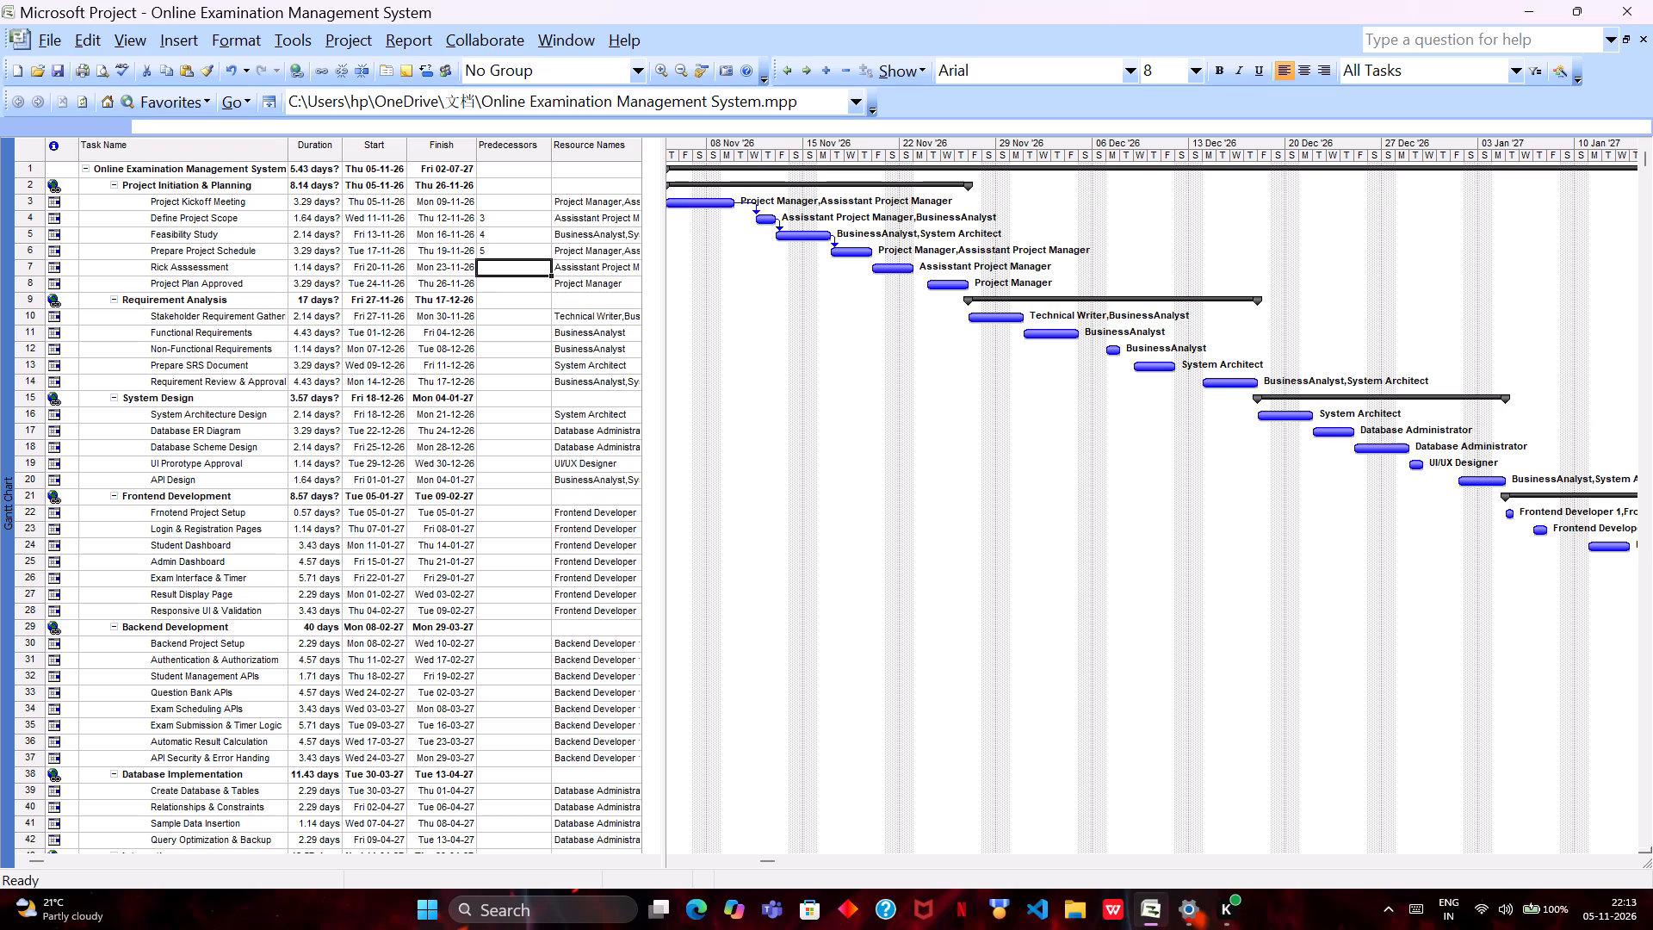
double_click(495, 270)
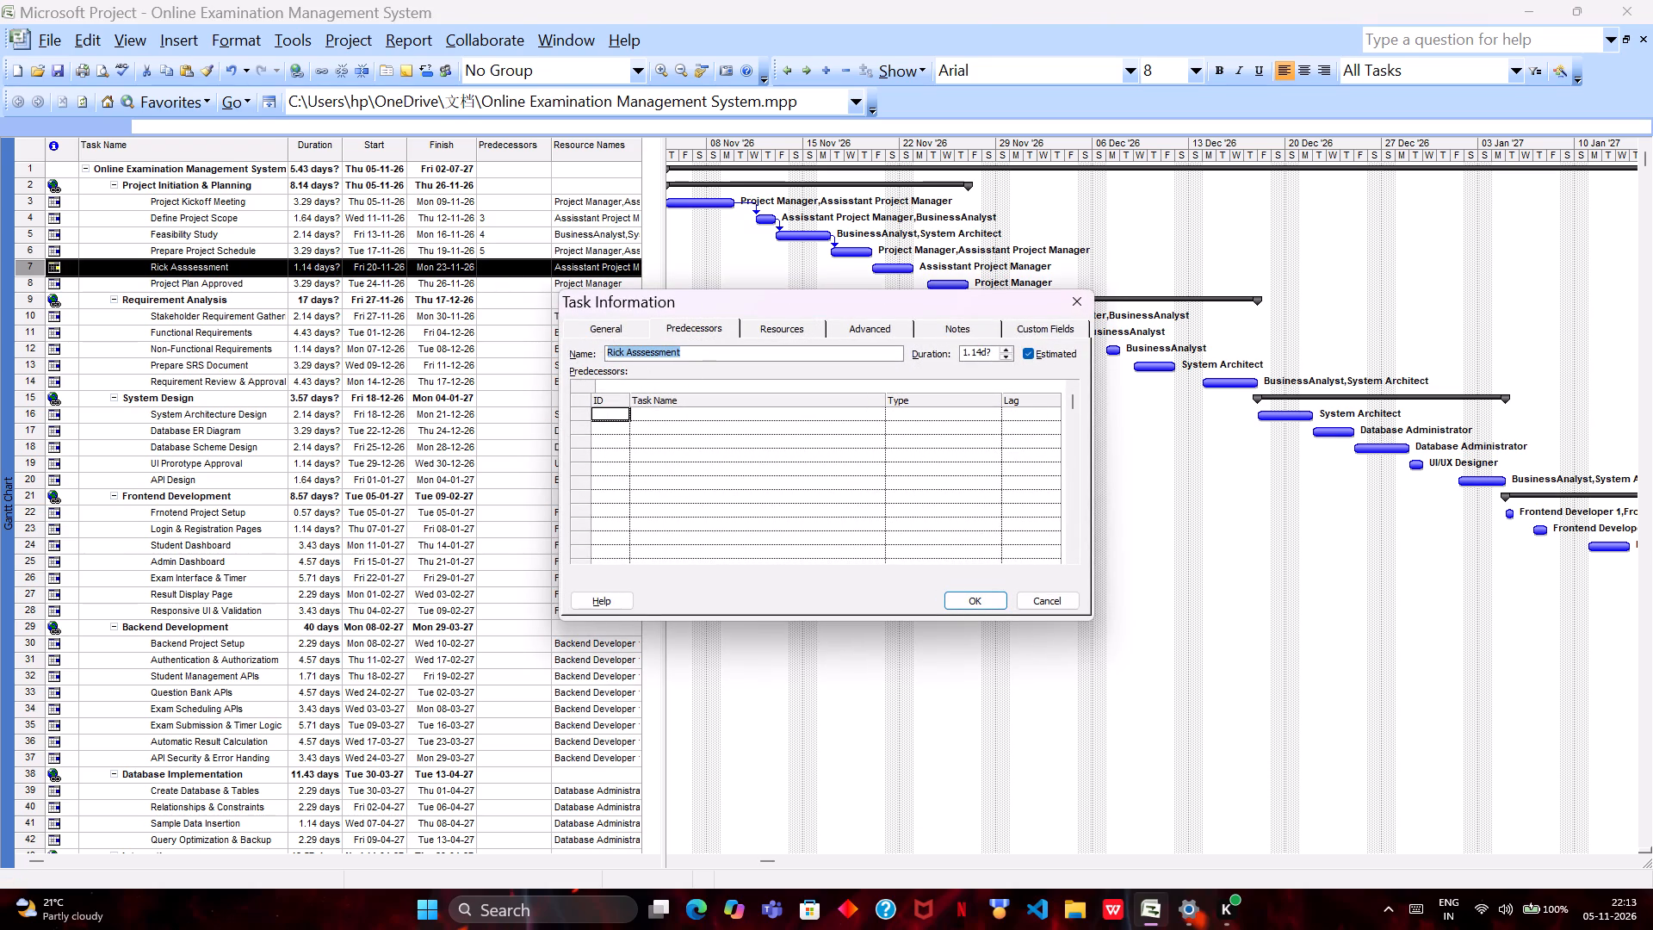
left_click(718, 416)
left_click(874, 412)
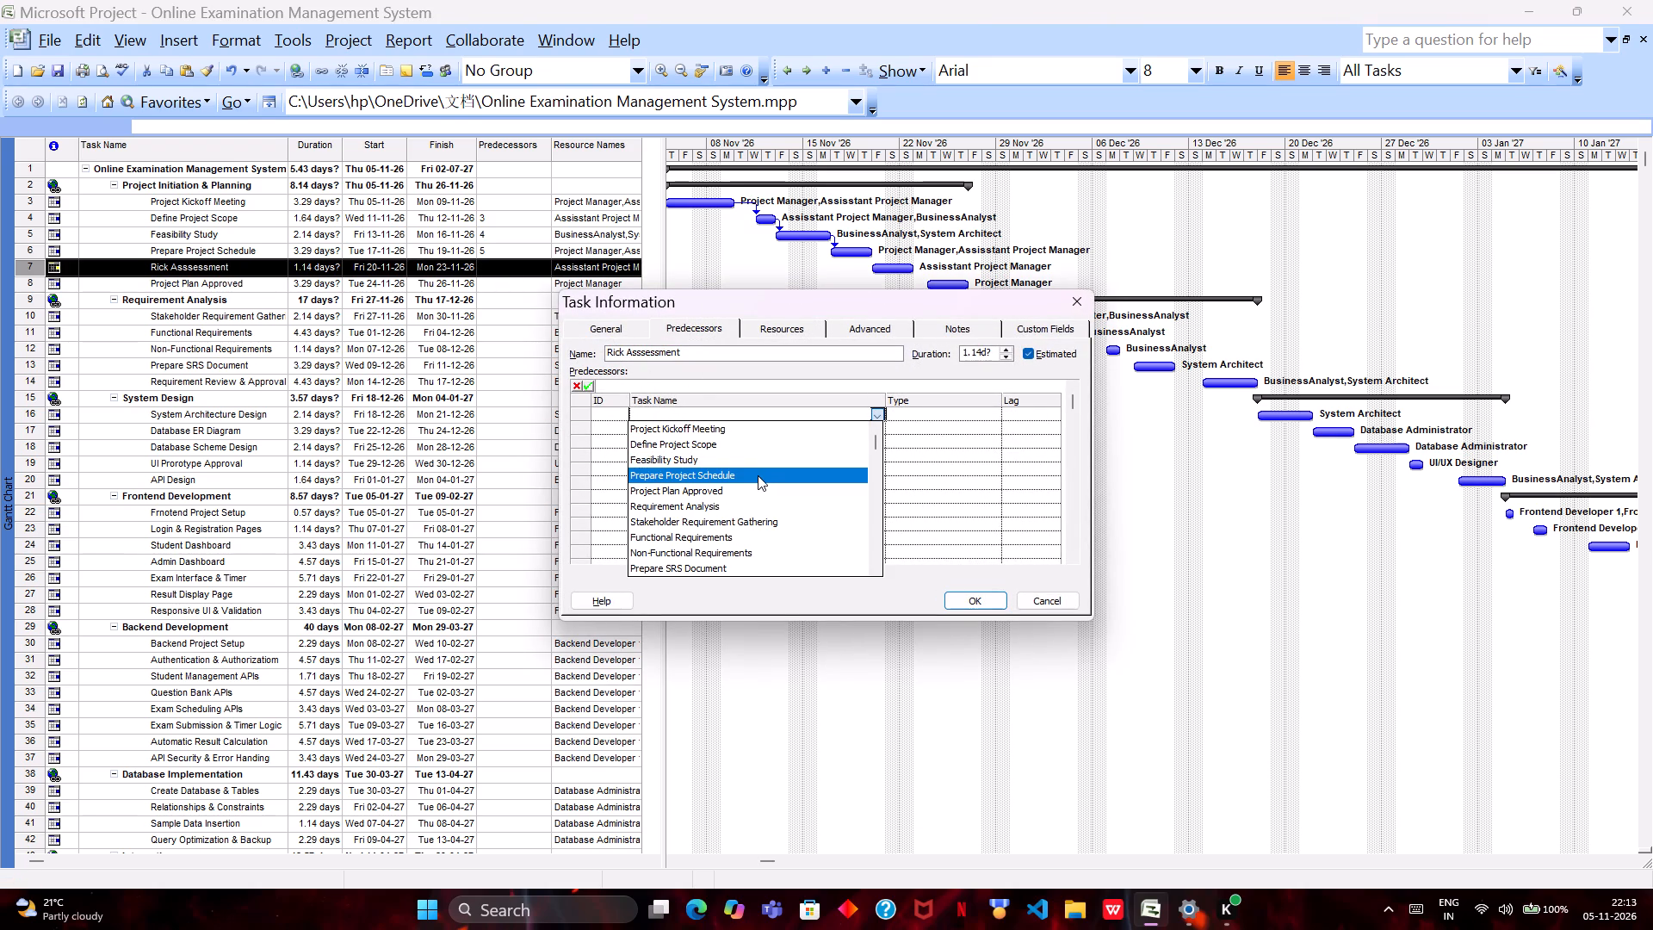
left_click(758, 475)
left_click(962, 600)
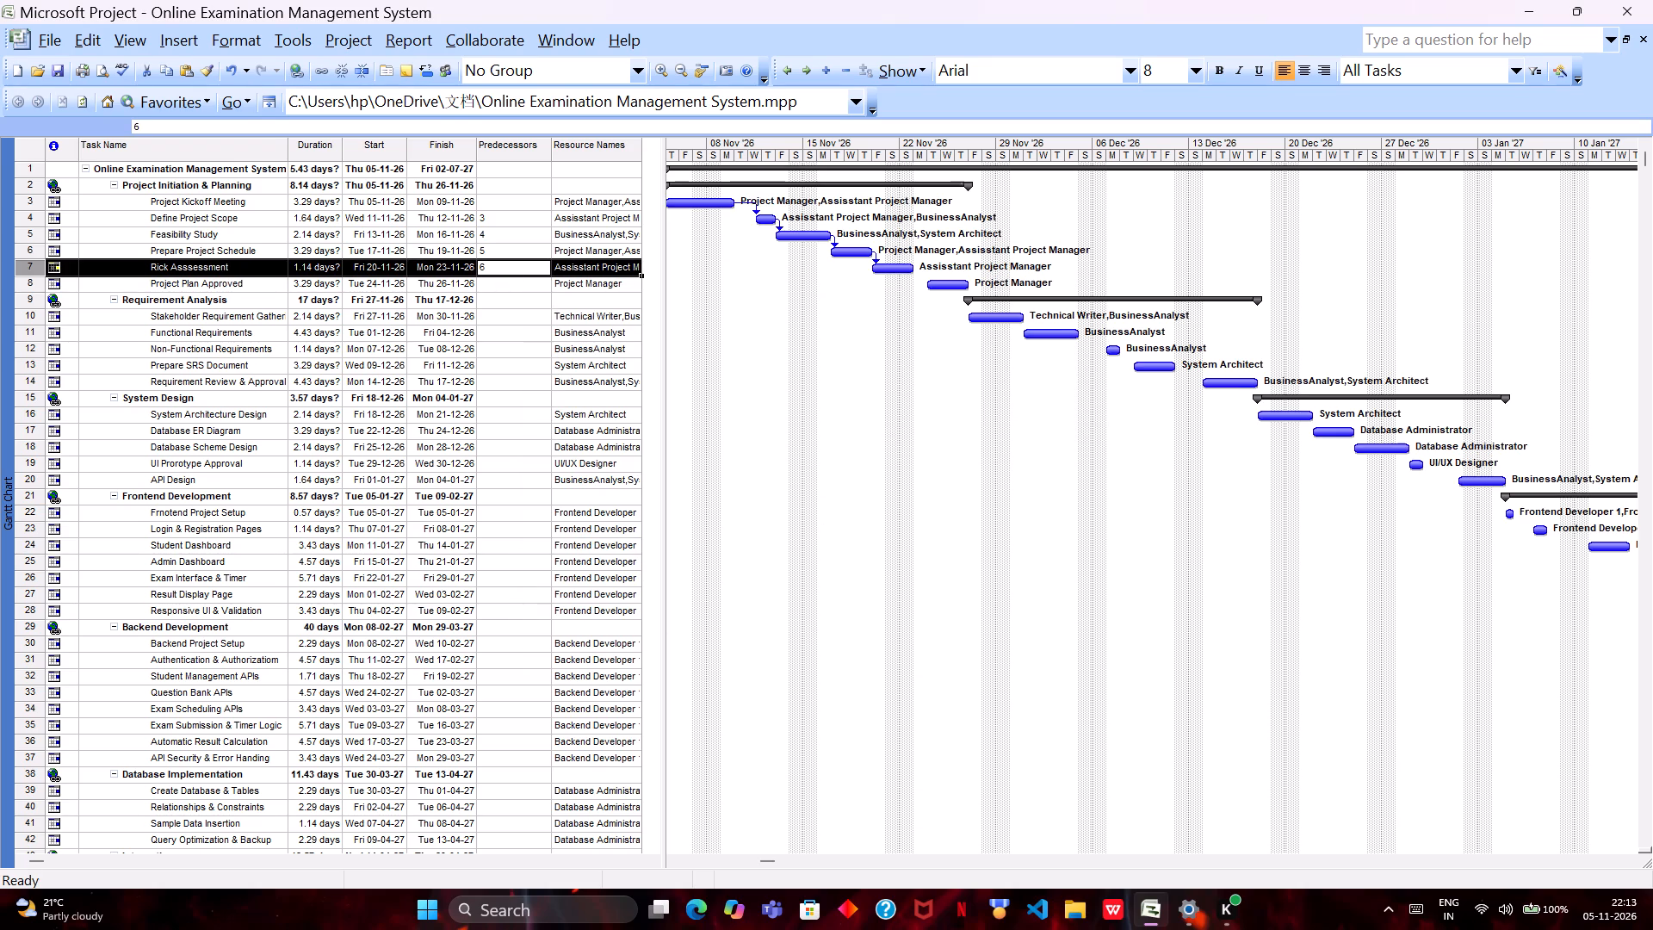
Set Rick Asssessment as the predecessor of the Project Plan Approved task.
double_click(499, 283)
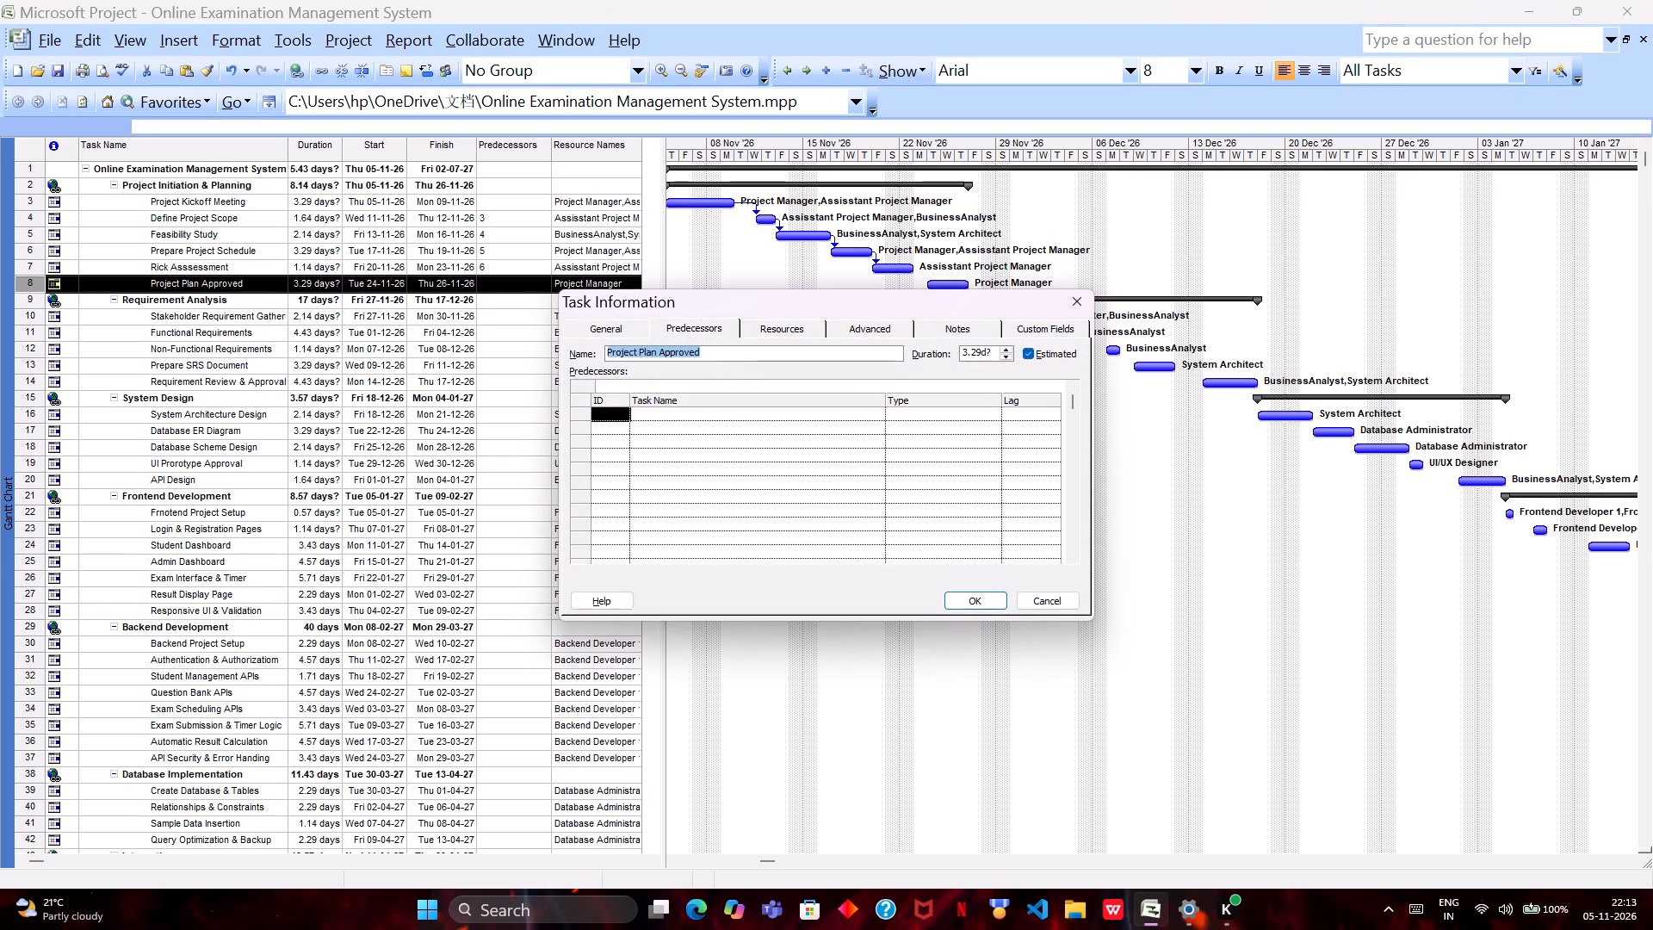
left_click(691, 415)
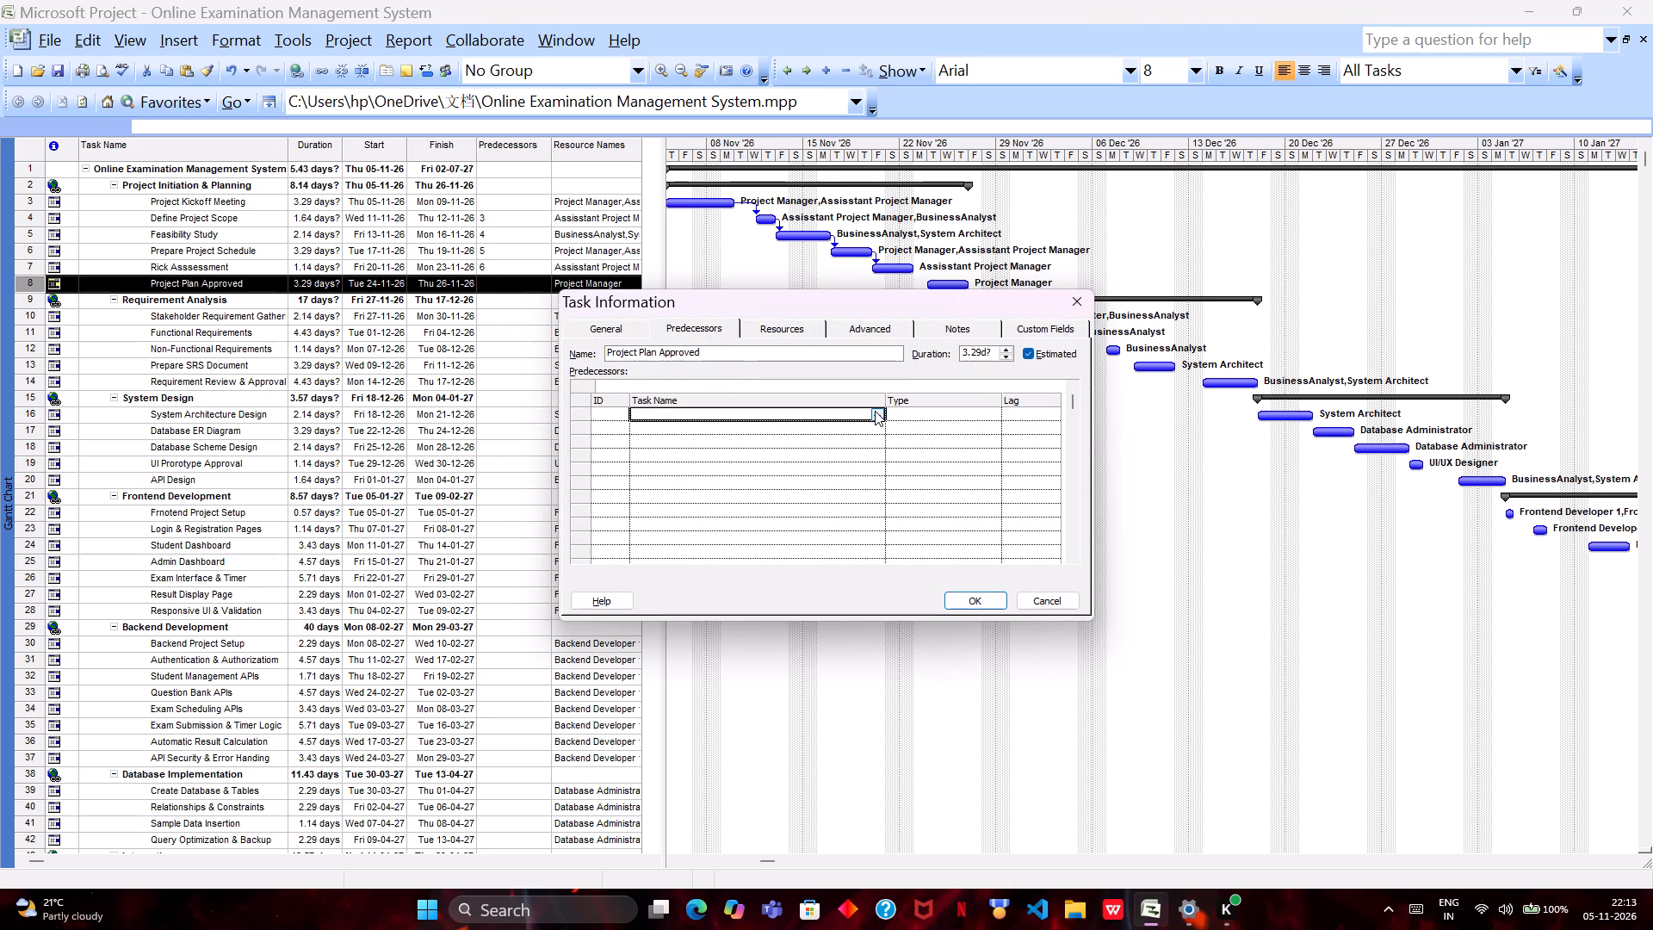
left_click(875, 411)
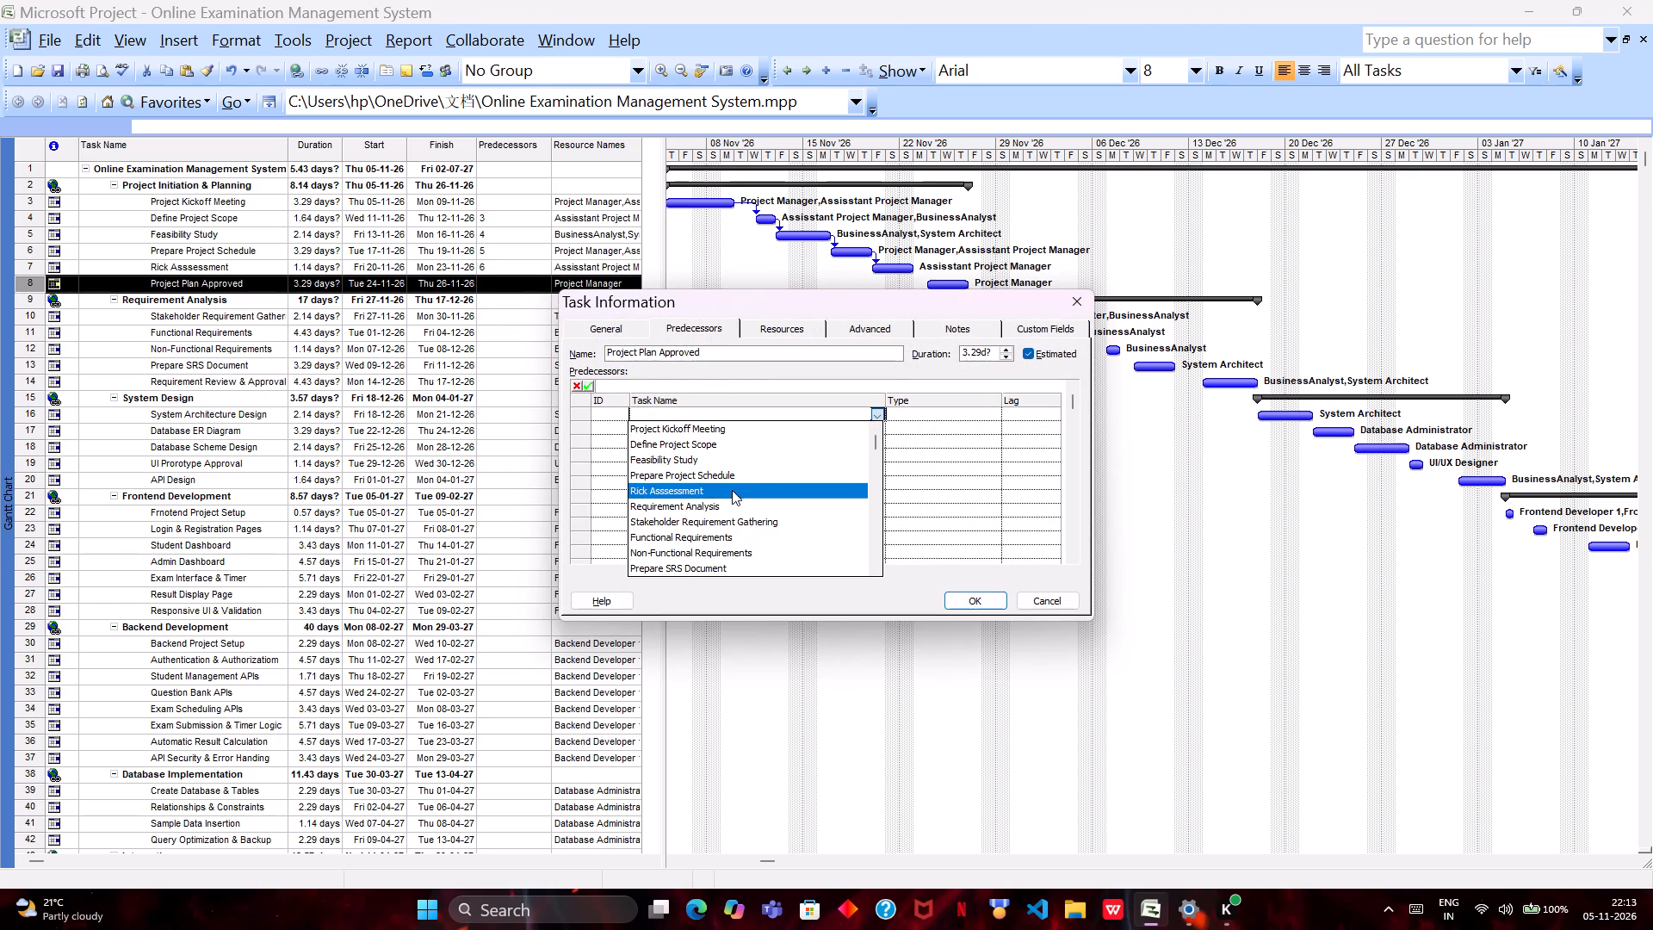
left_click(732, 490)
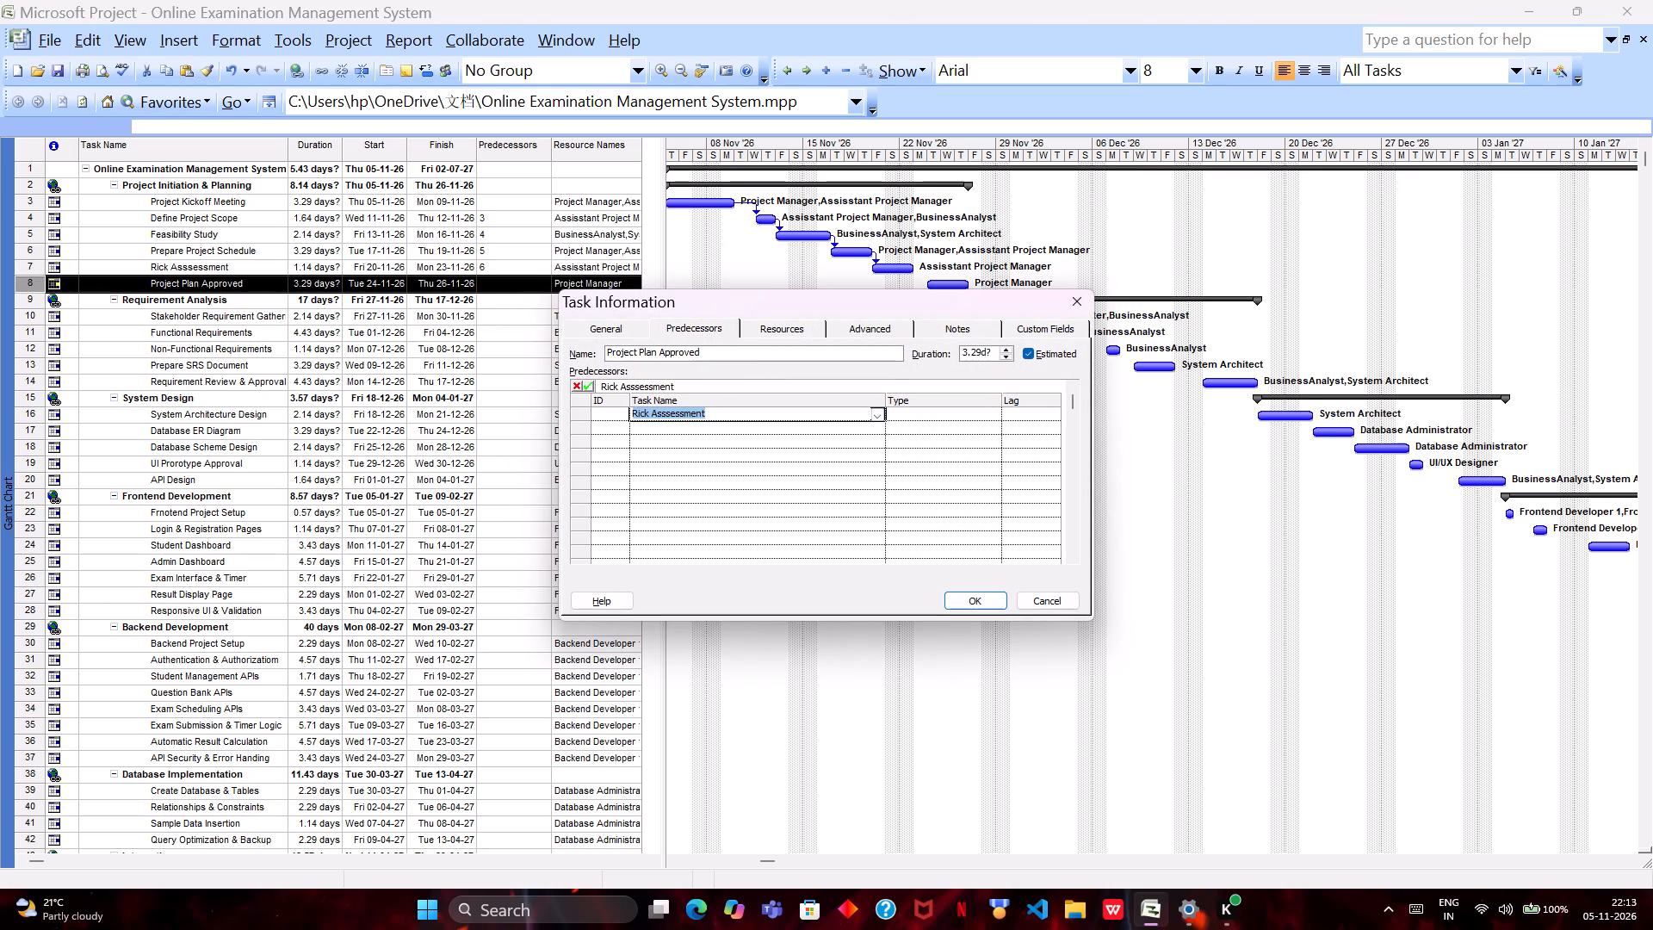
left_click(874, 415)
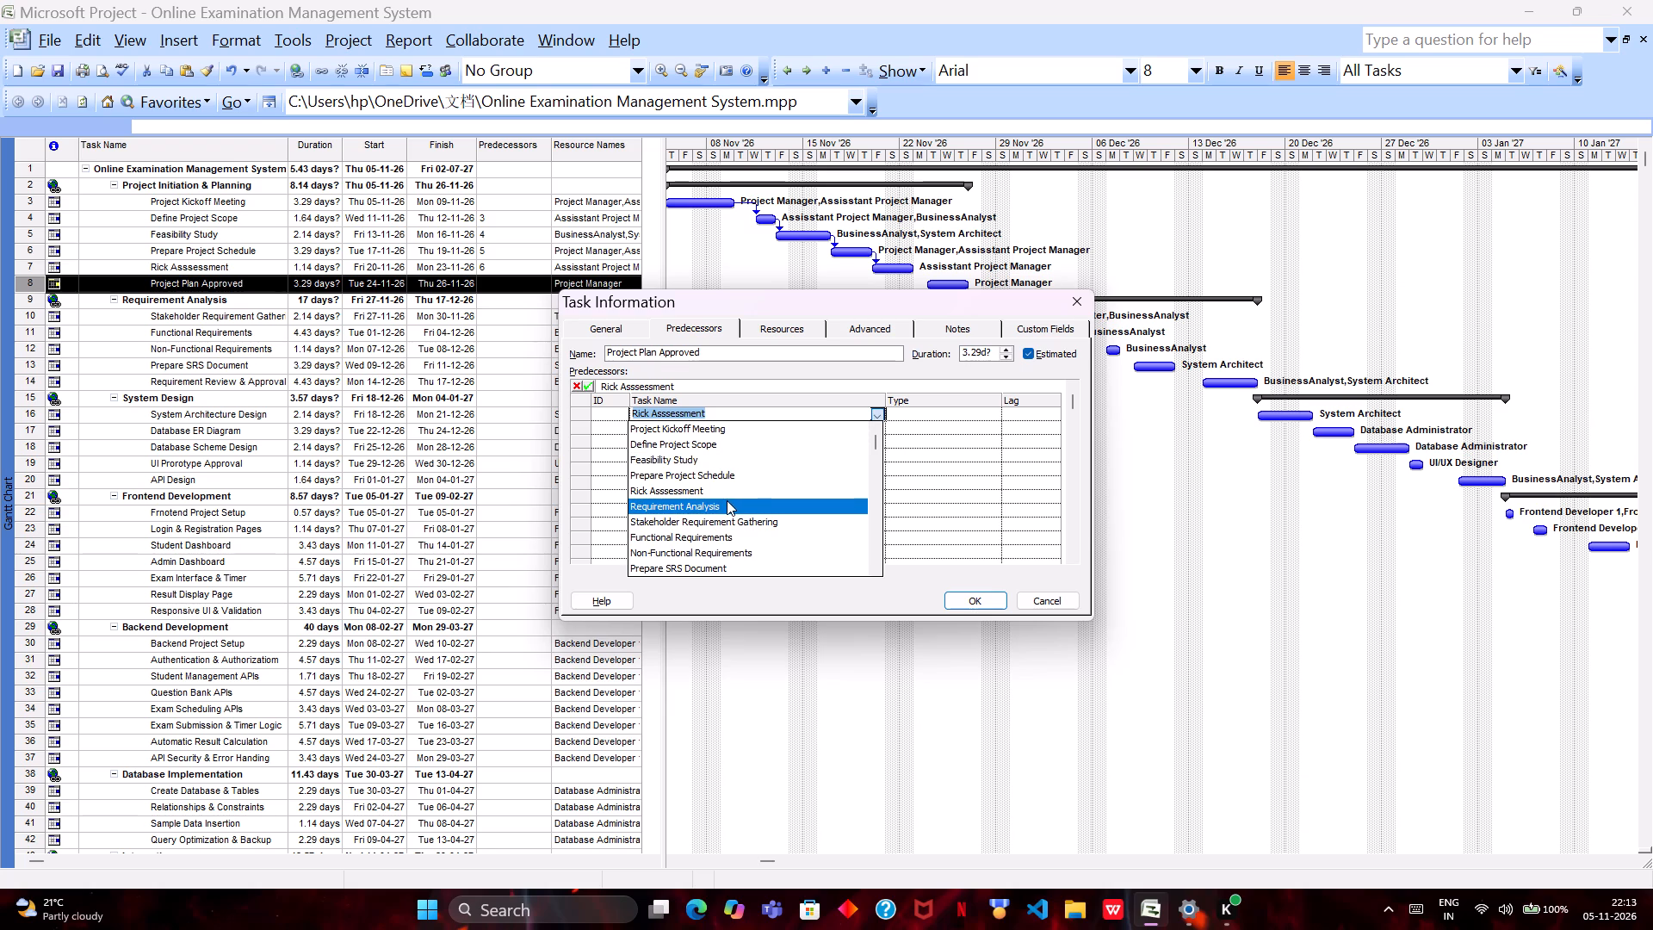
left_click(723, 493)
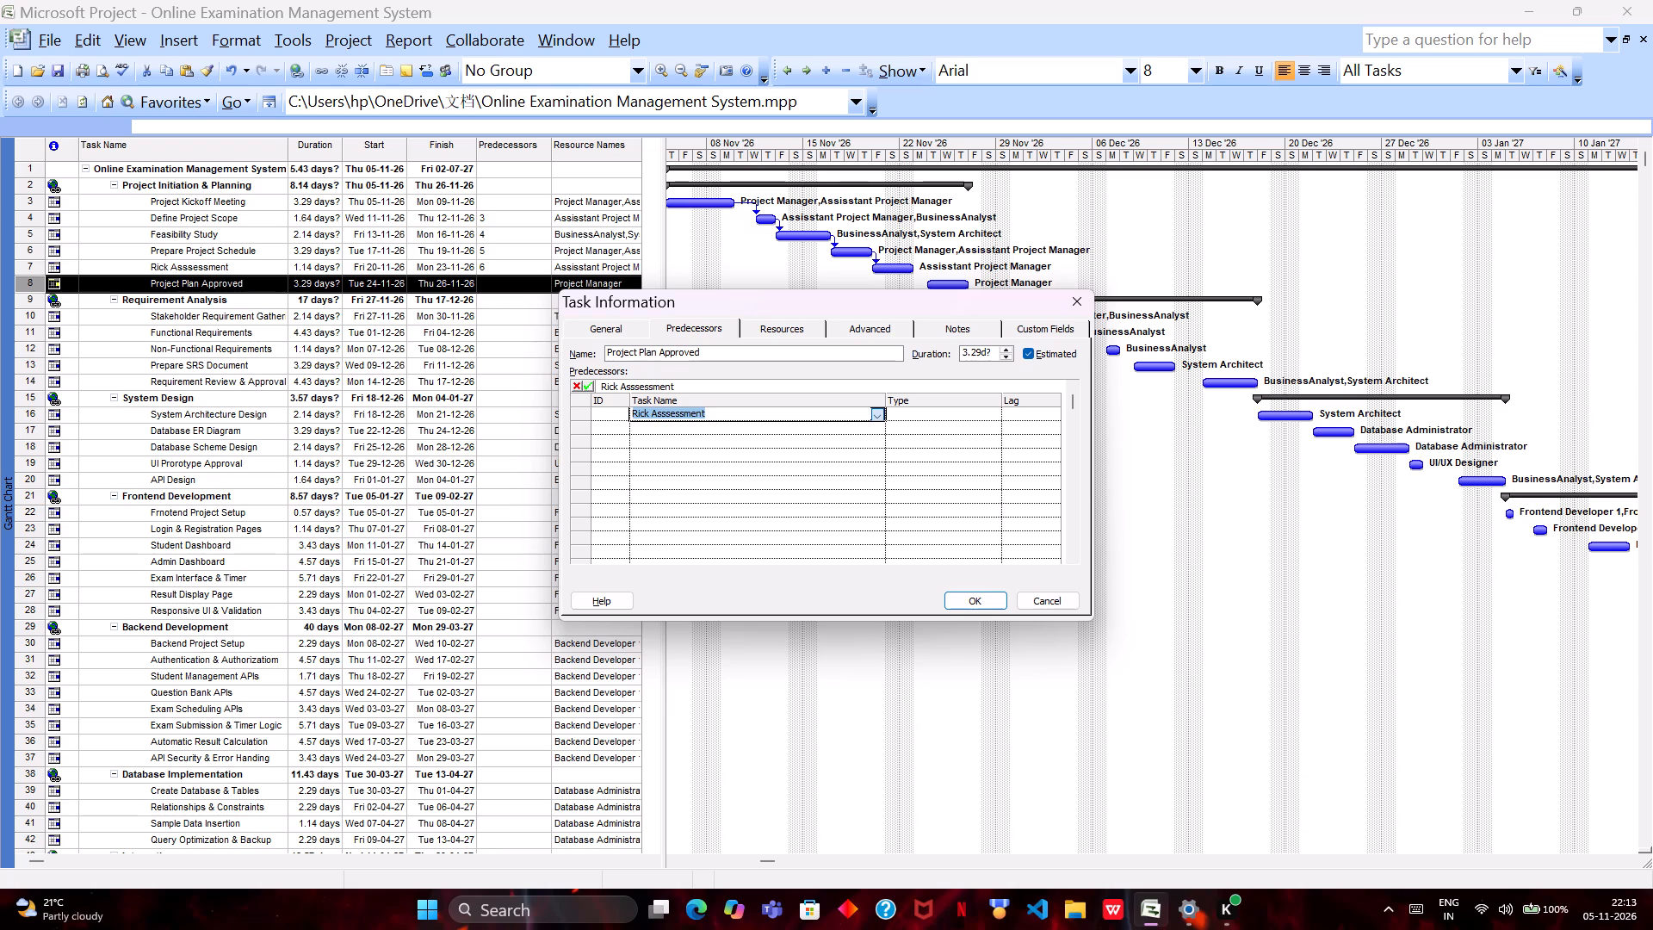
left_click(965, 600)
Set Stakeholder Requirement Gathering as the predecessor of the Functional Requirements task under Requirement Analysis.
left_click(495, 322)
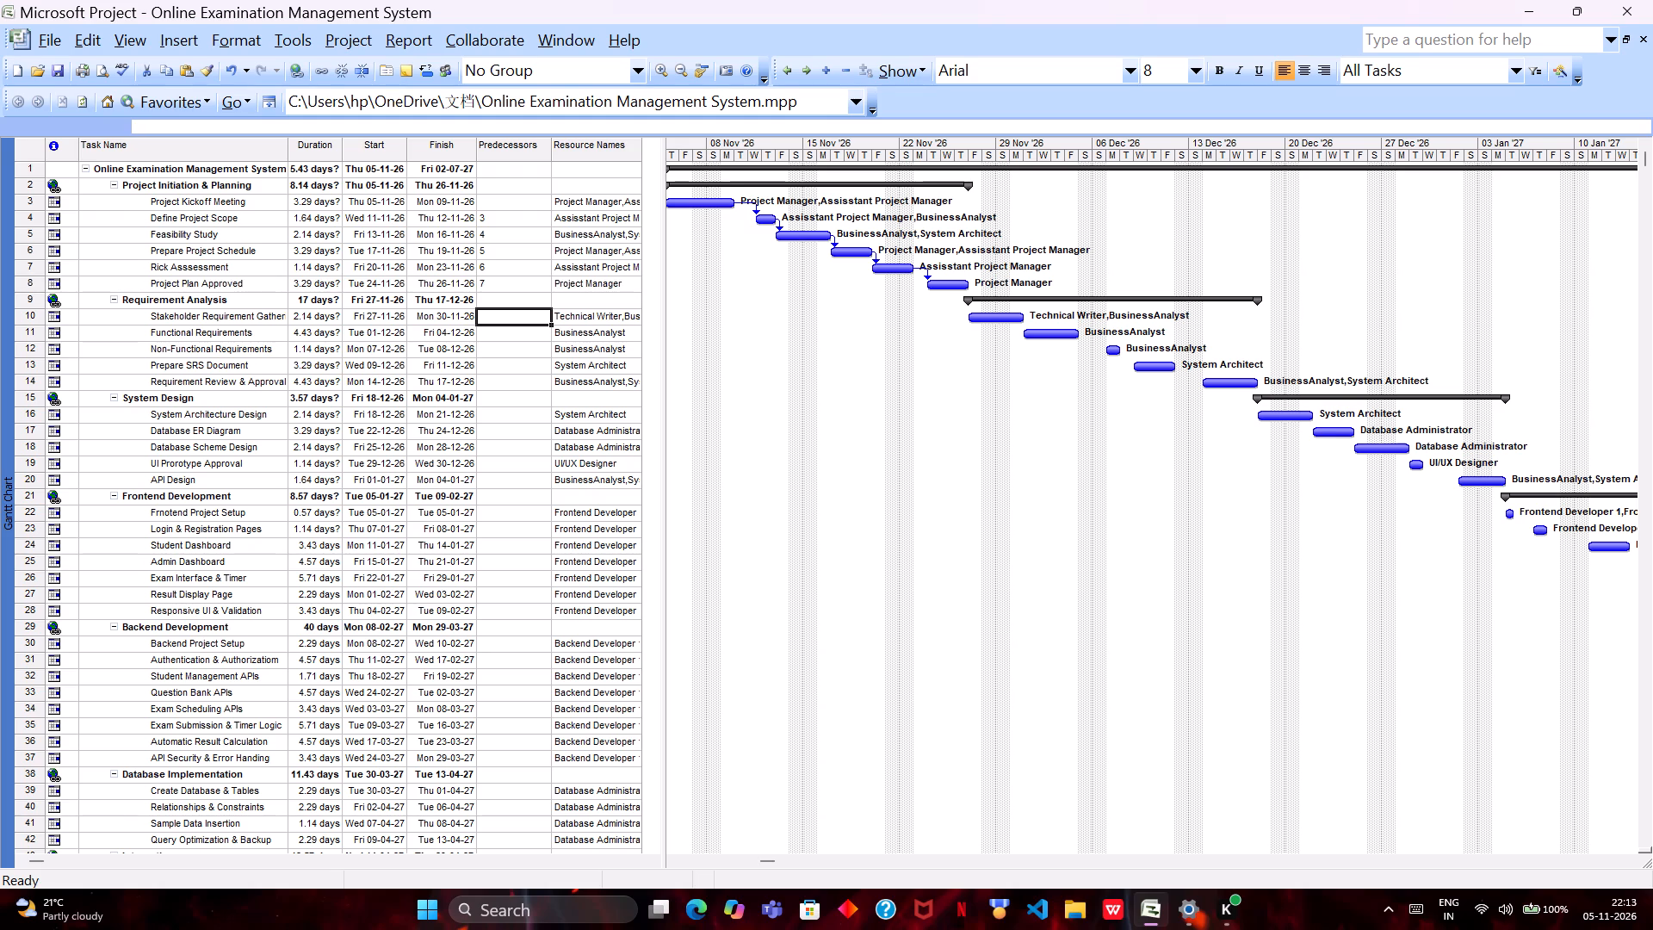
left_click(496, 338)
double_click(496, 338)
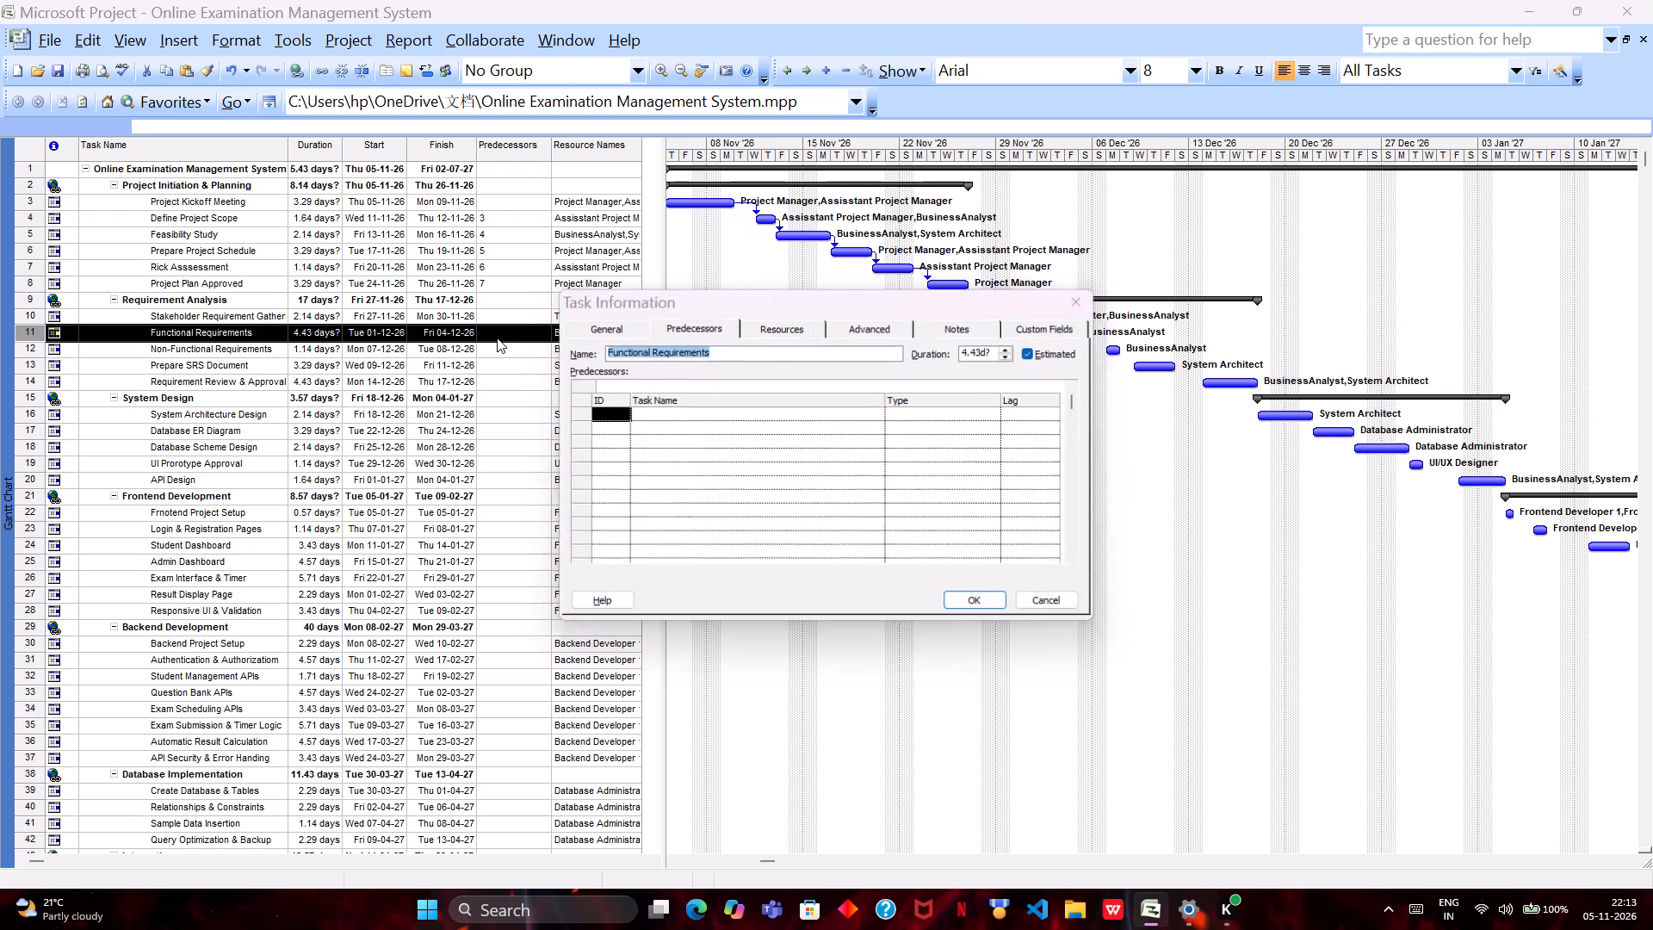
left_click(870, 421)
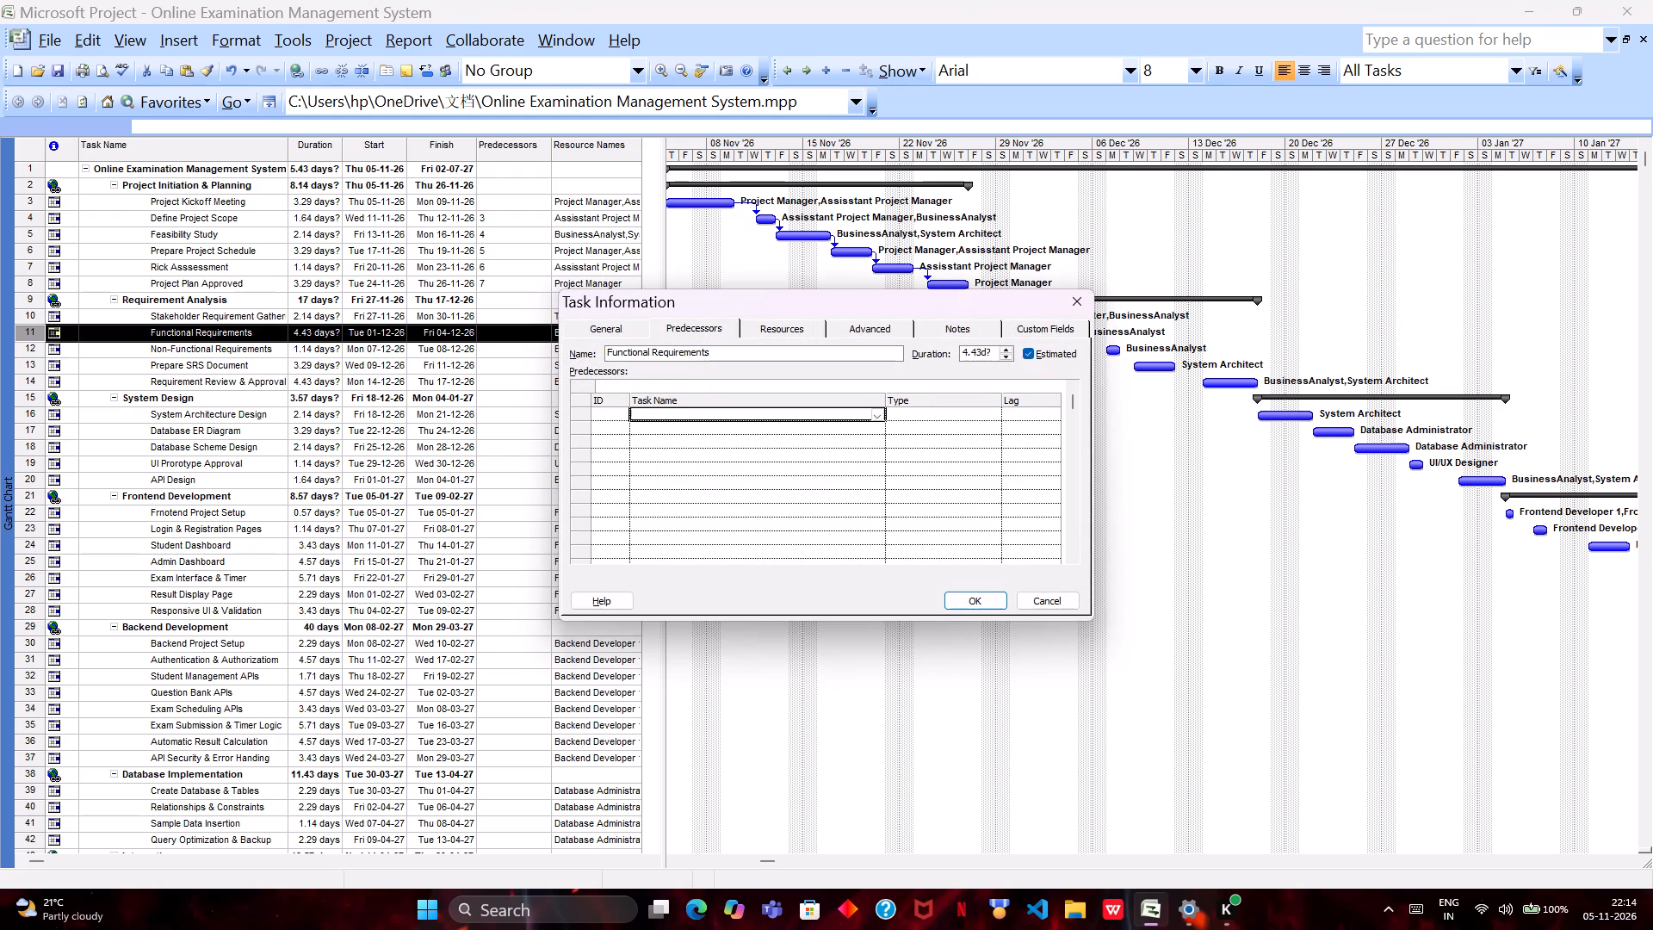
left_click(877, 412)
left_click(877, 412)
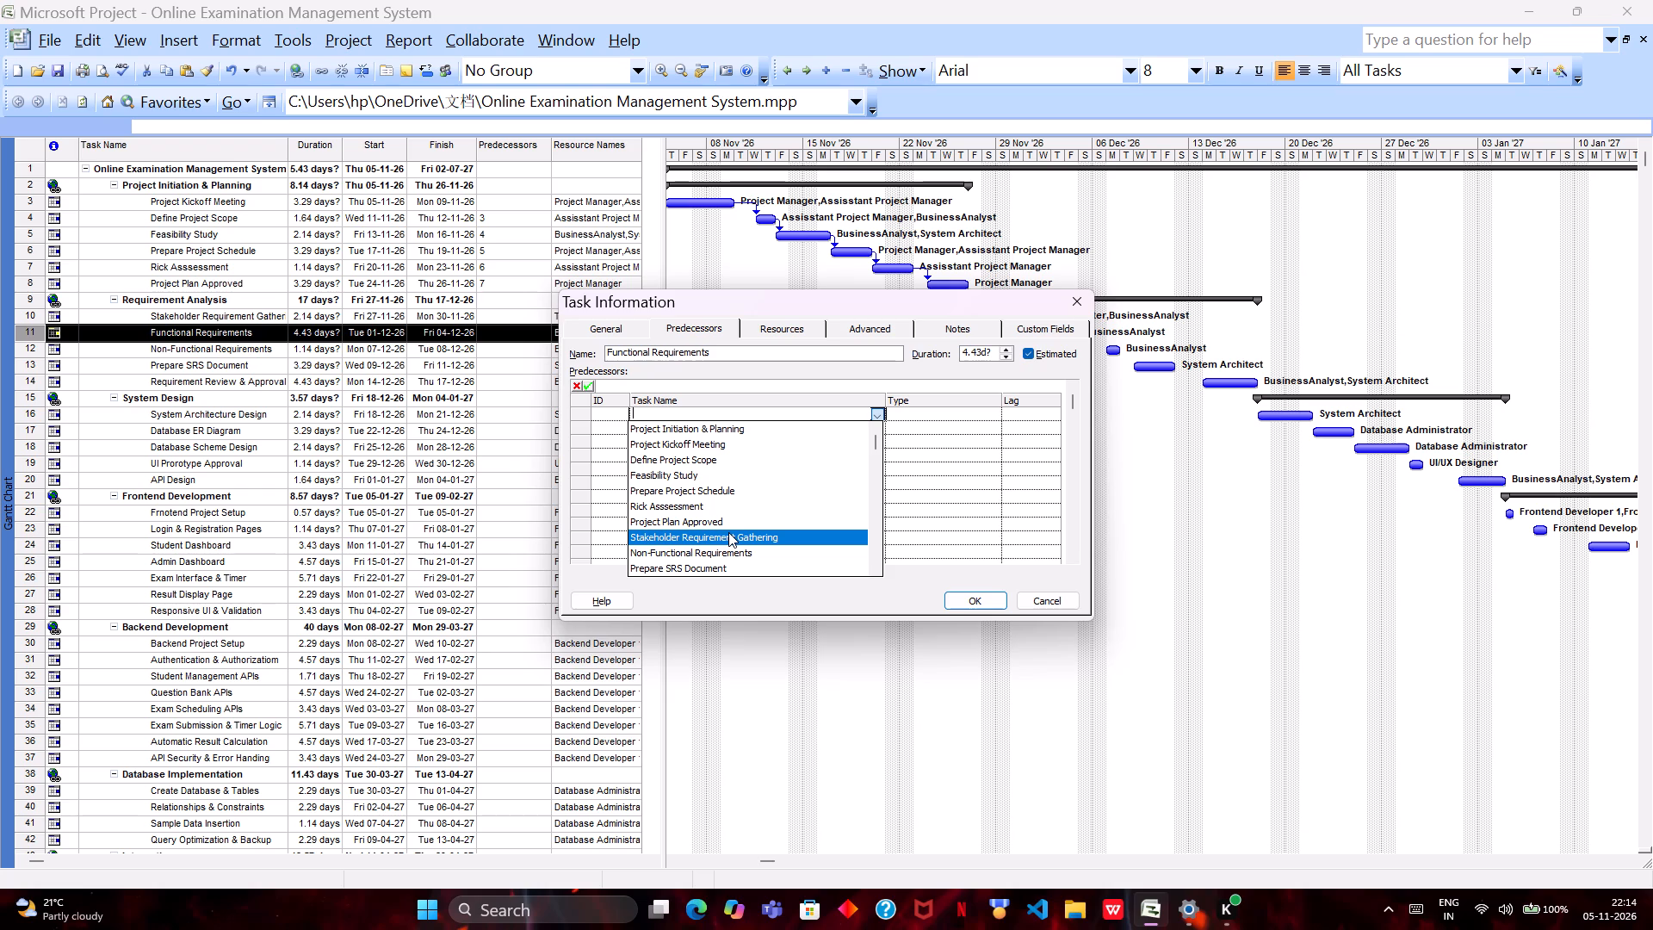
left_click(728, 536)
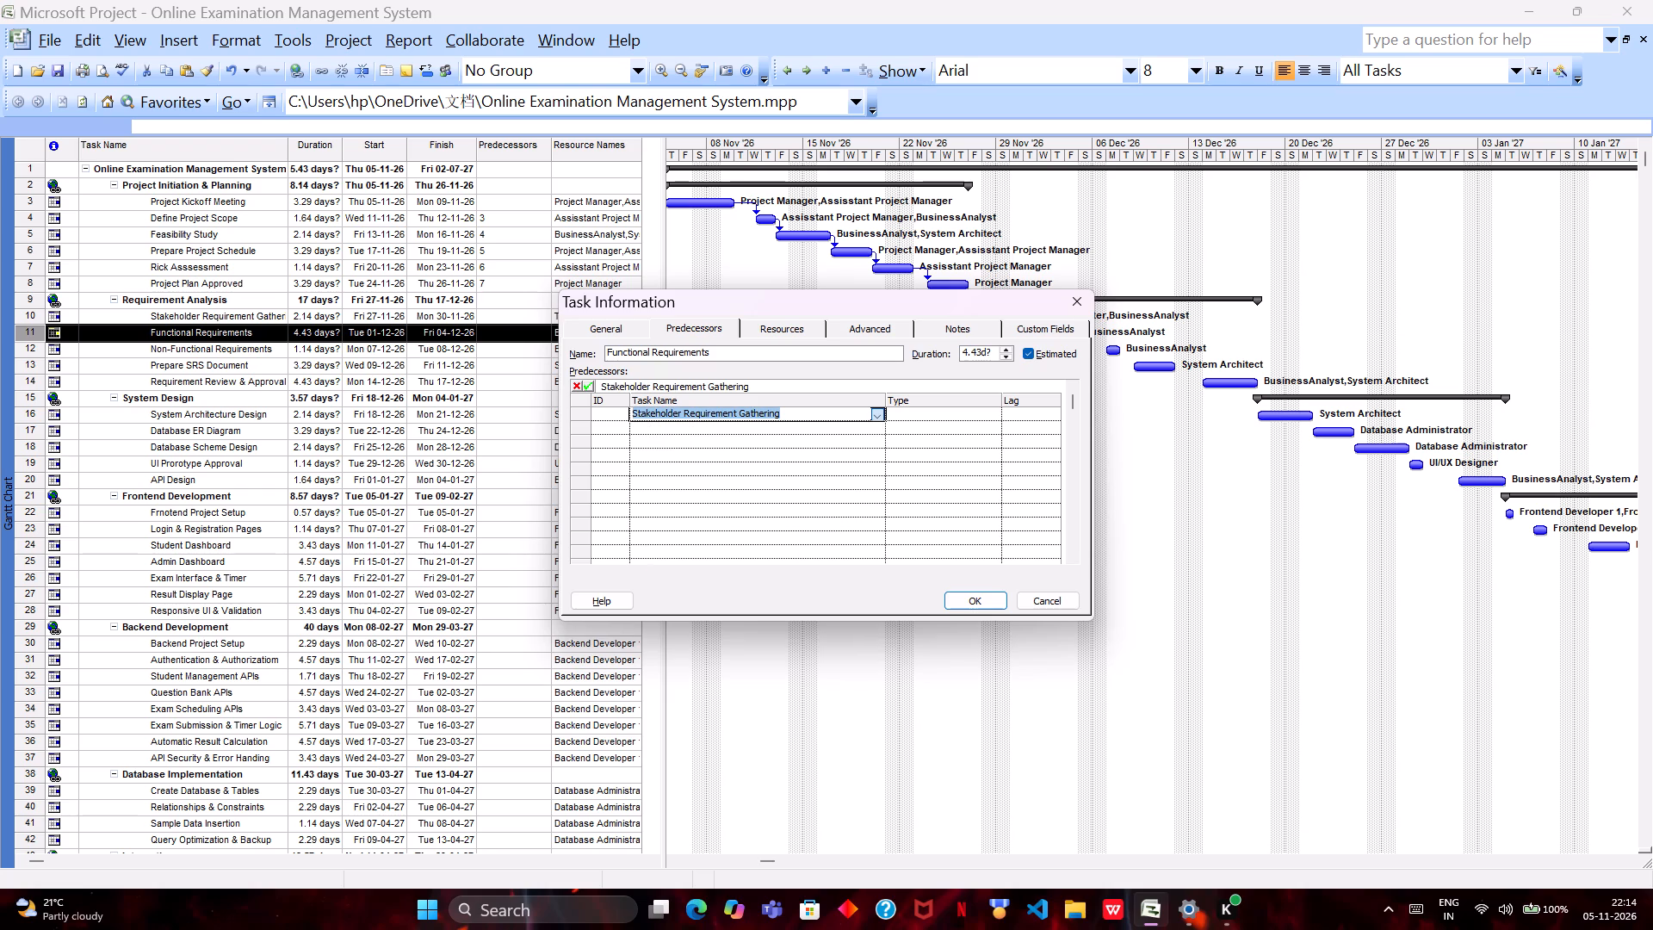
left_click(975, 598)
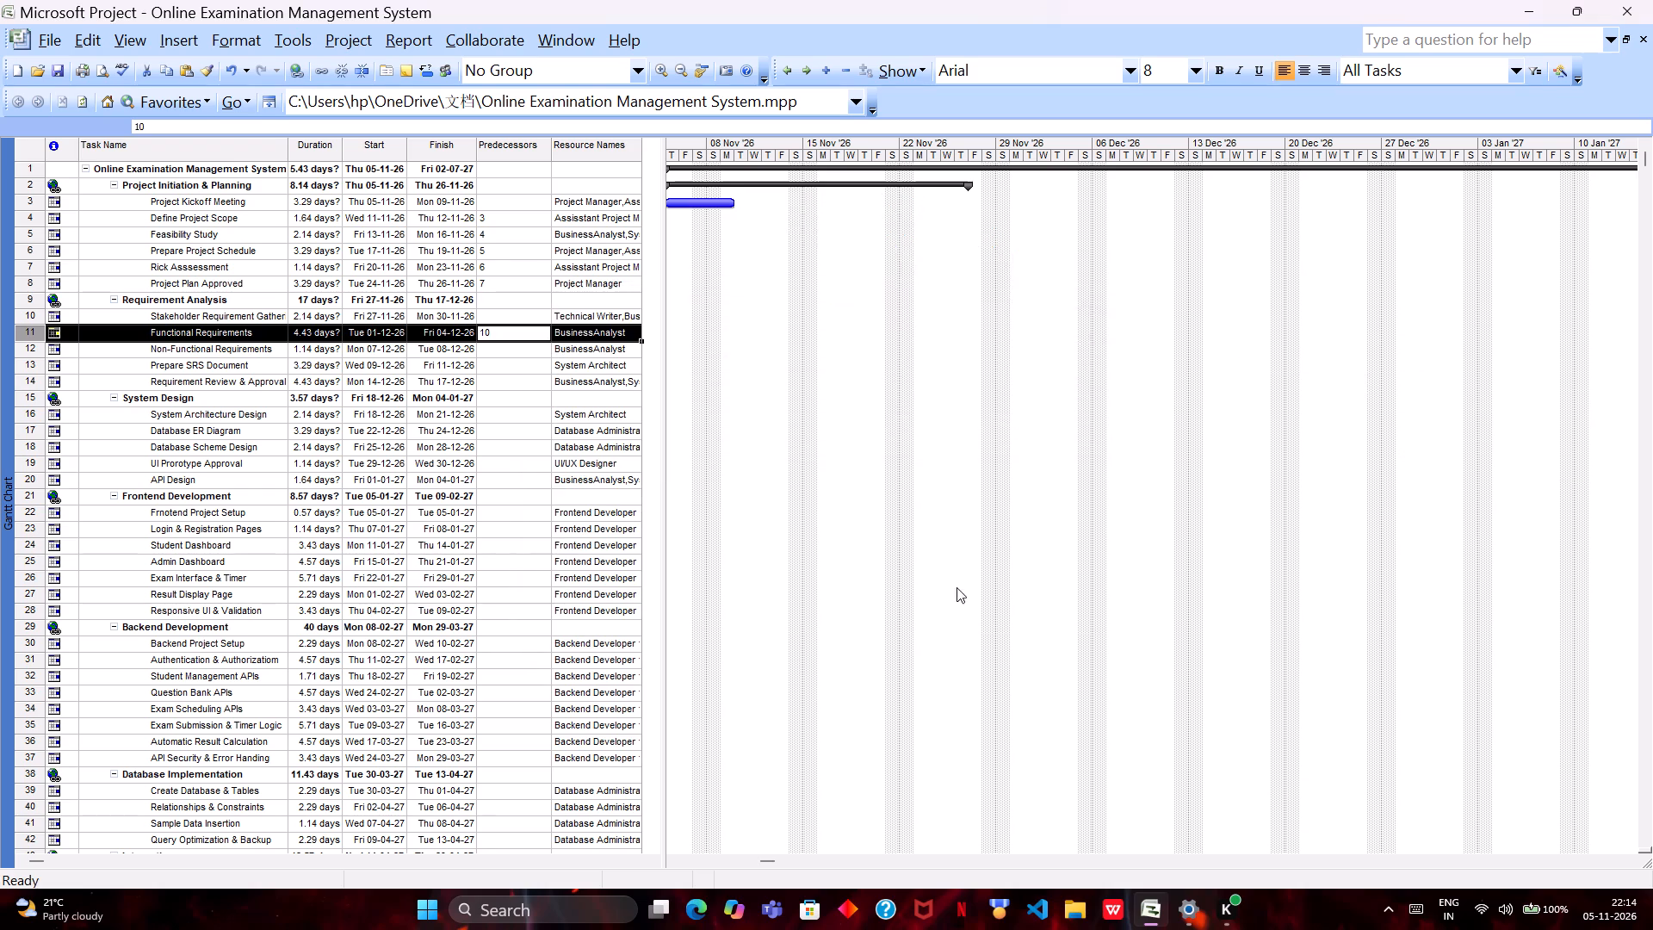
Set Functional Requirements as the predecessor of the Non-Functional Requirements task.
double_click(520, 354)
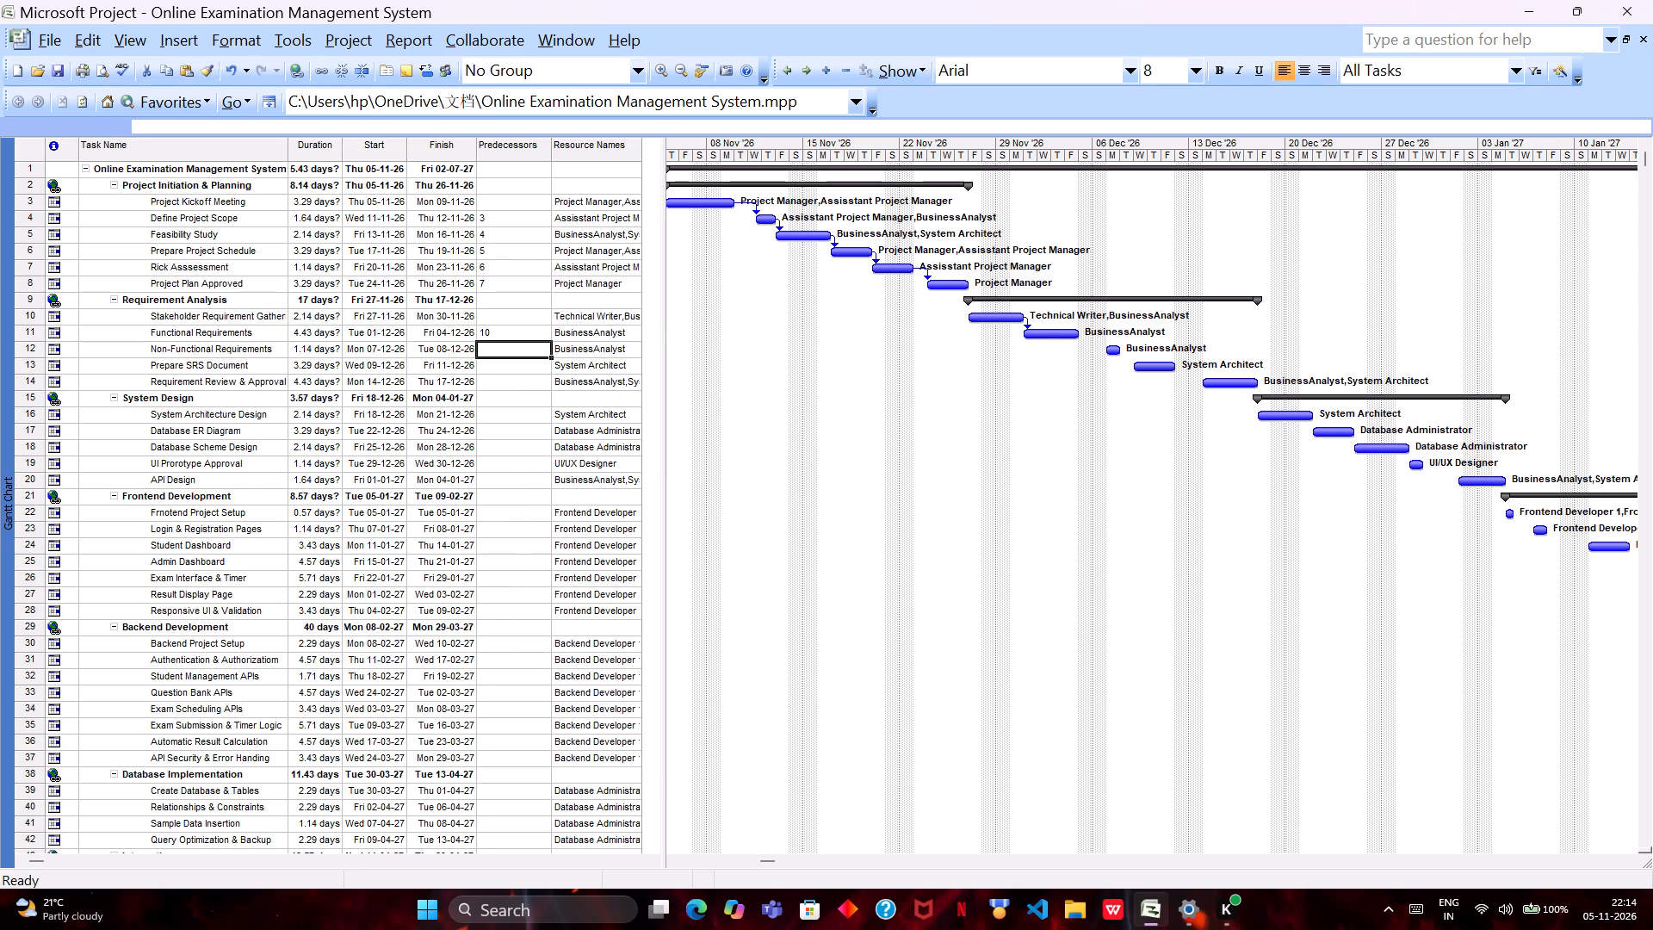
double_click(510, 350)
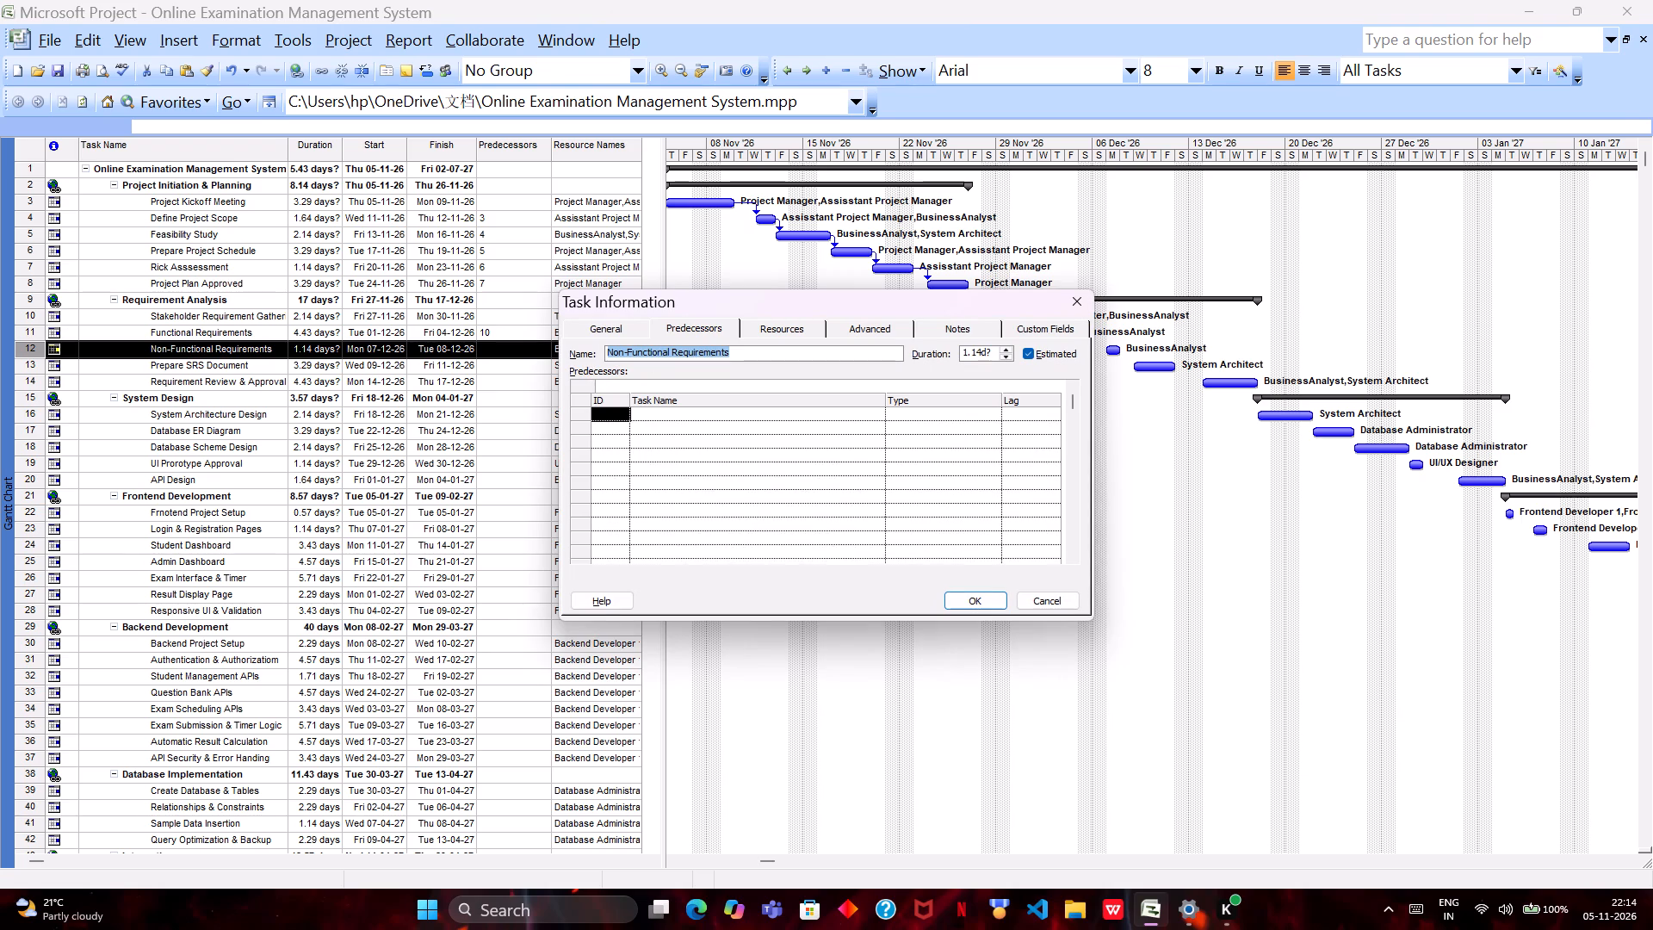
left_click(756, 416)
left_click(877, 416)
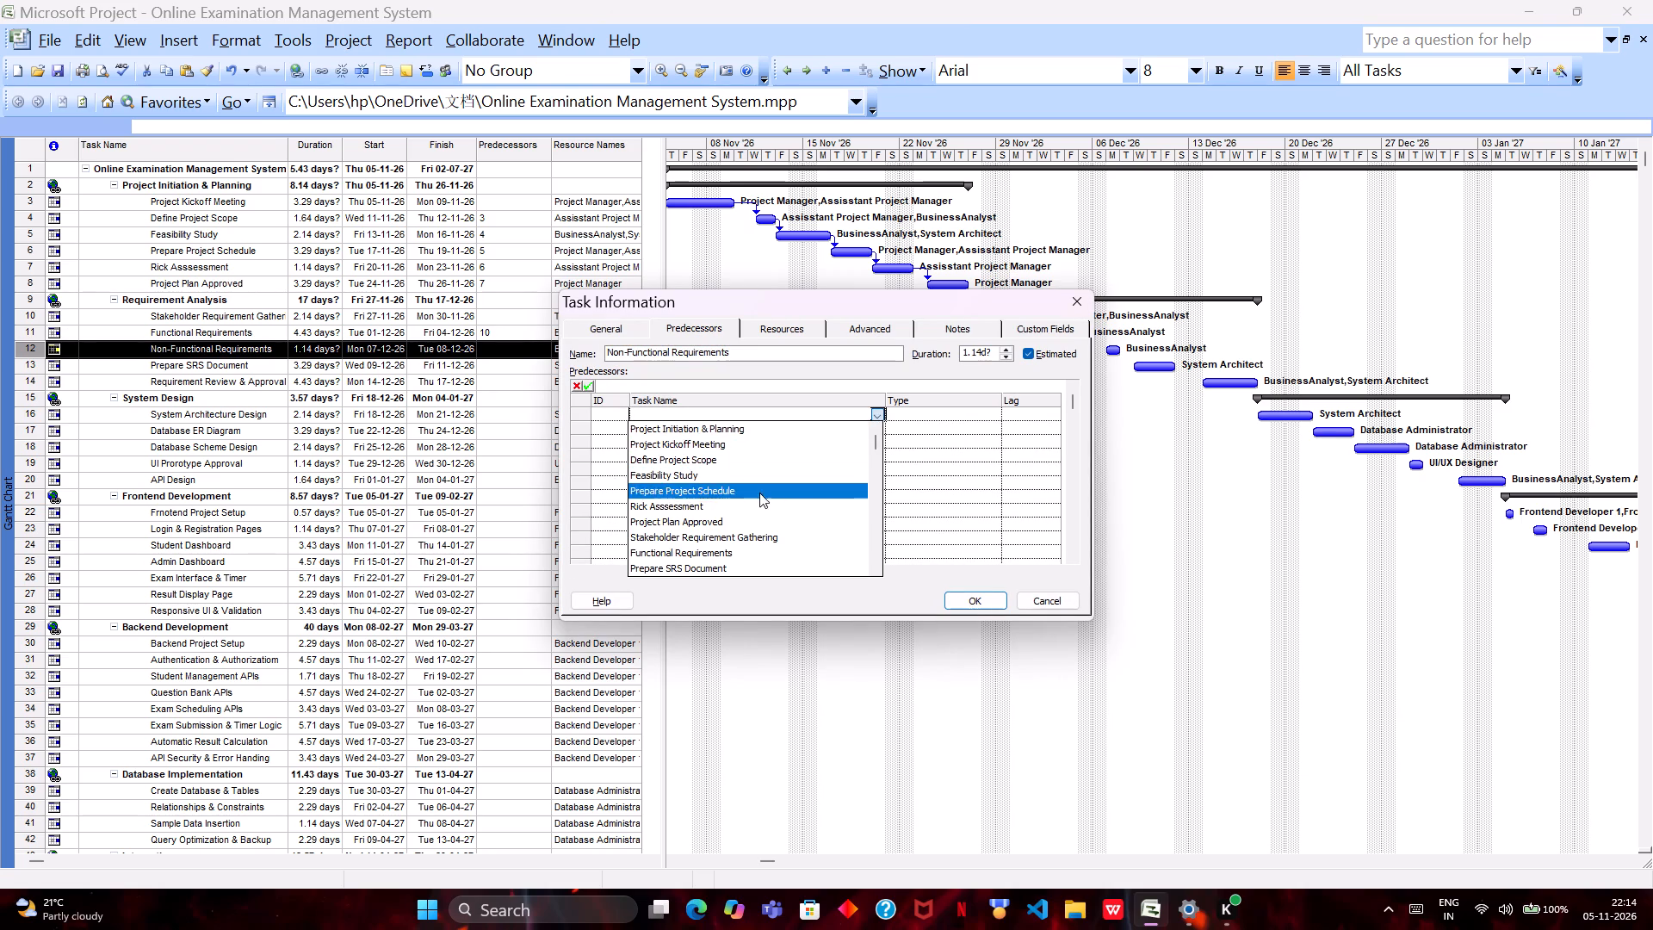
left_click(679, 553)
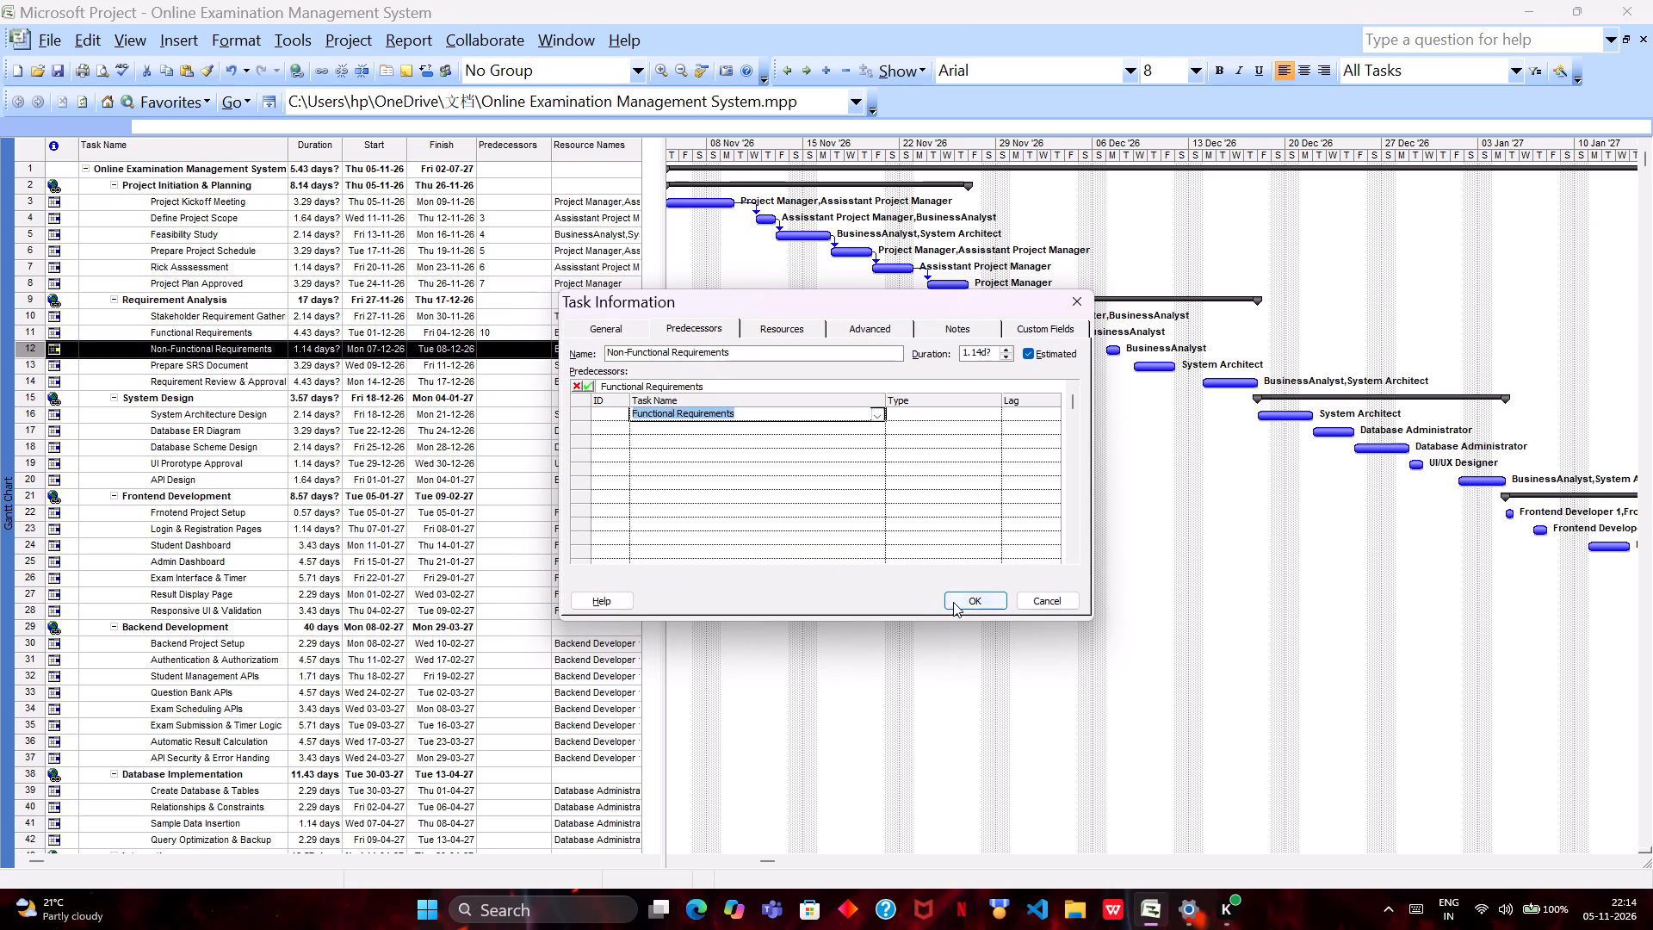
left_click(953, 602)
Set Non-Functional Requirements as the predecessor of the Prepare SRS Document task.
left_click(517, 366)
double_click(517, 366)
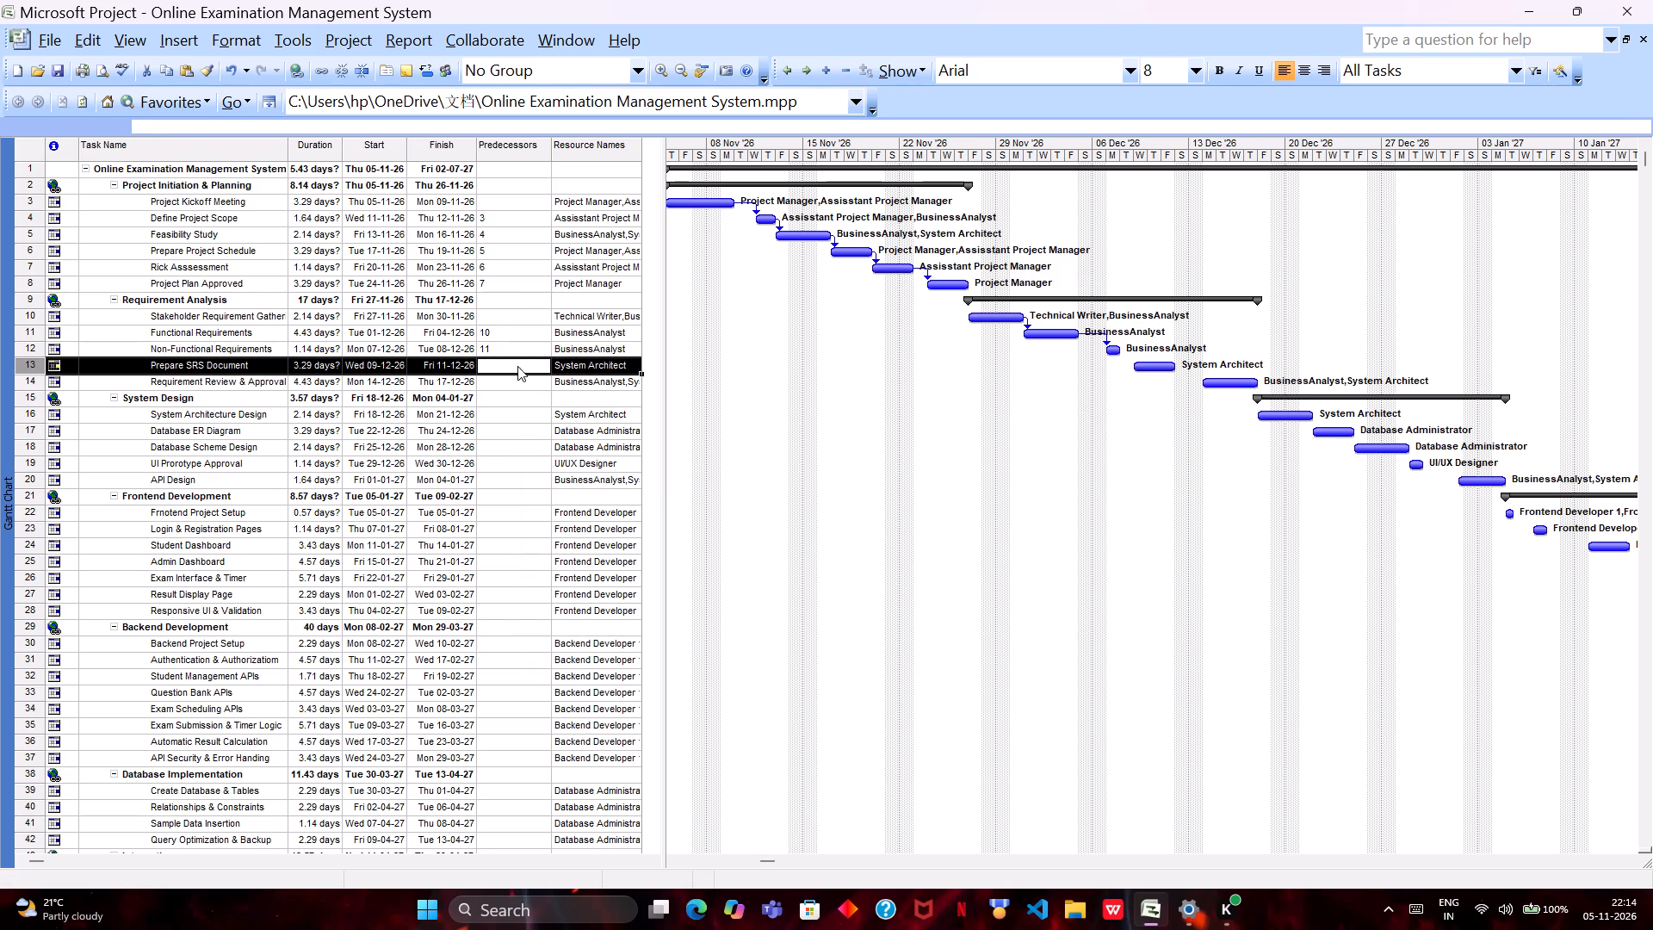
left_click(703, 416)
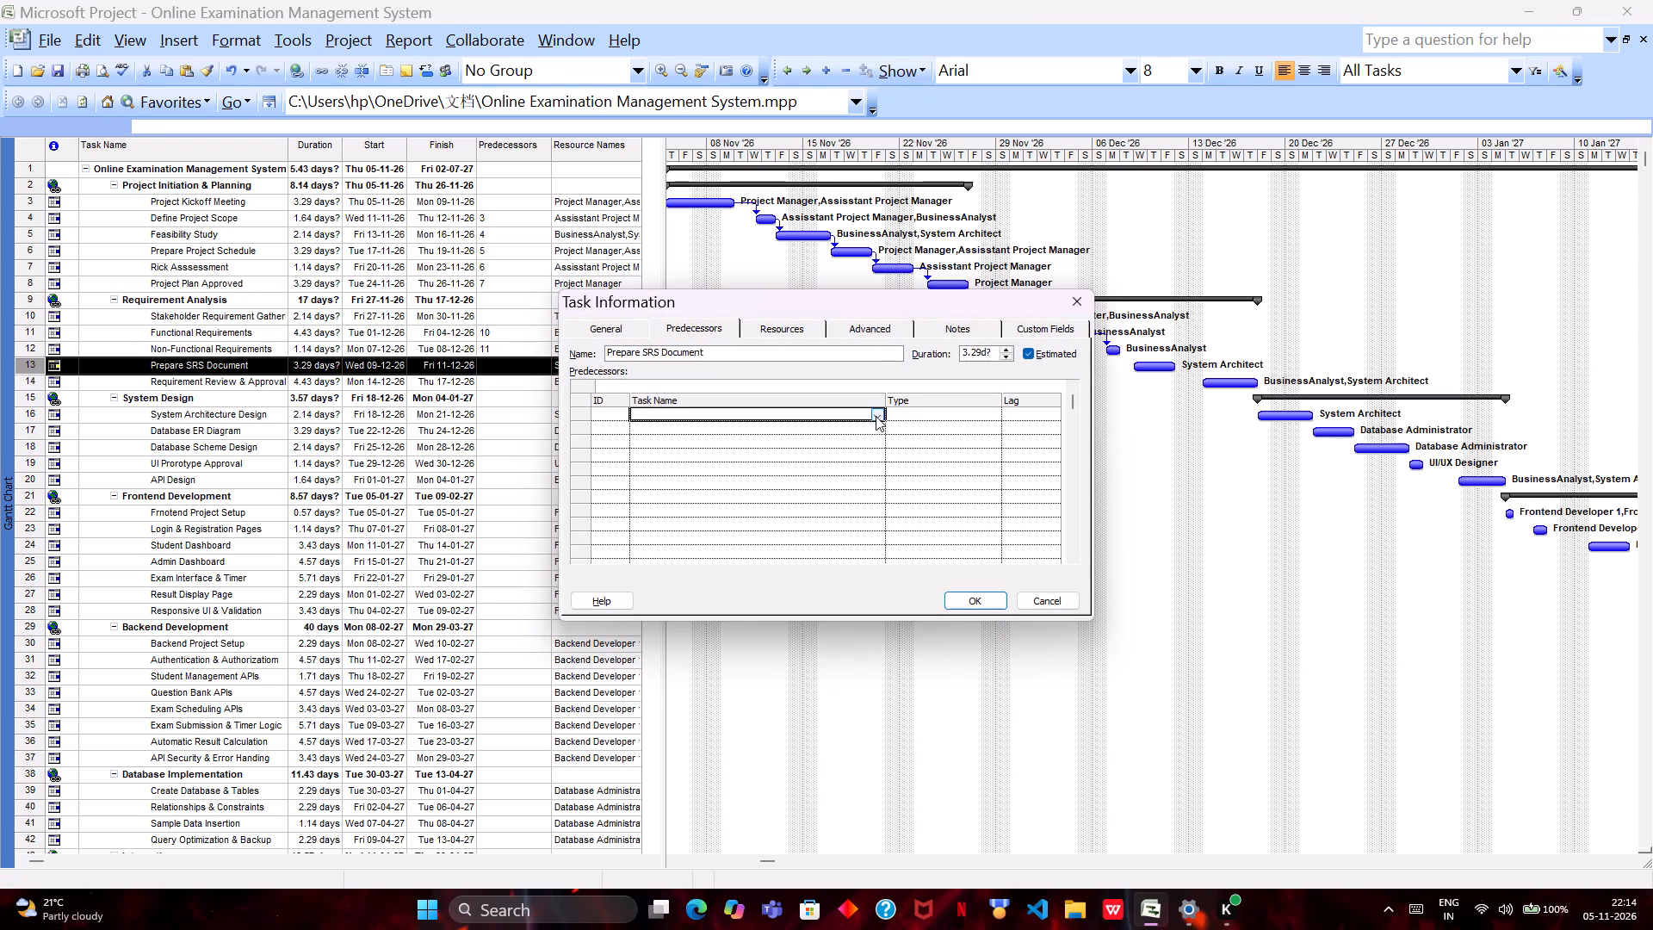
left_click(876, 417)
left_click(732, 566)
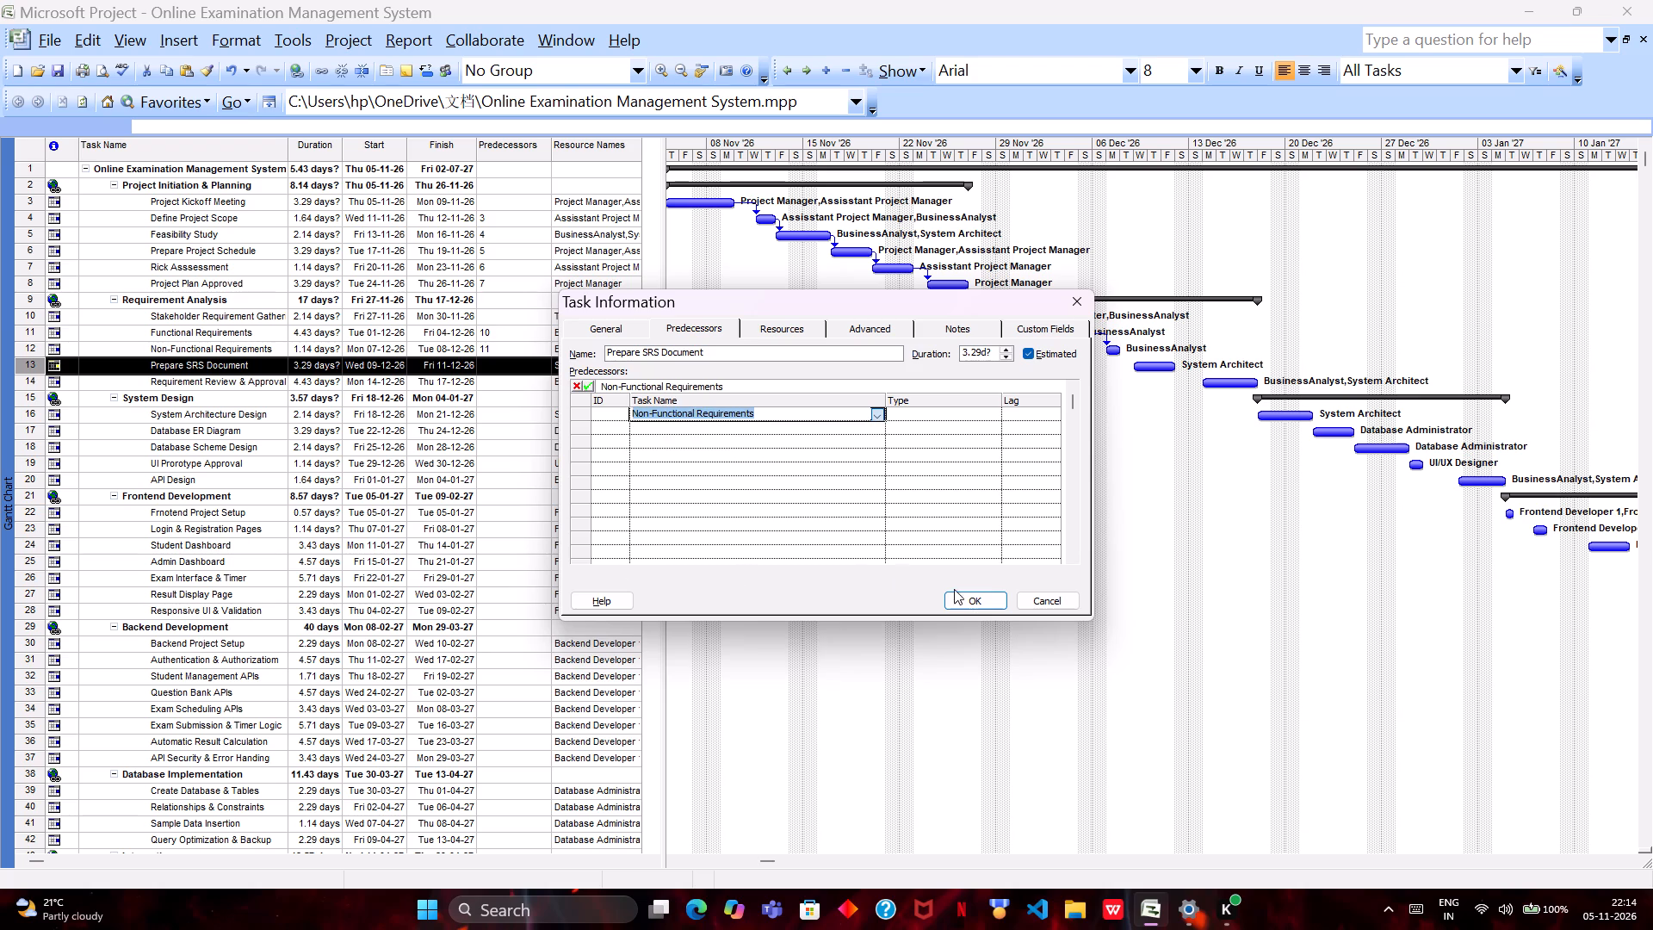
left_click(967, 600)
Set Prepare SRS Document as the predecessor of the Requirement Review & Approval task.
left_click(514, 385)
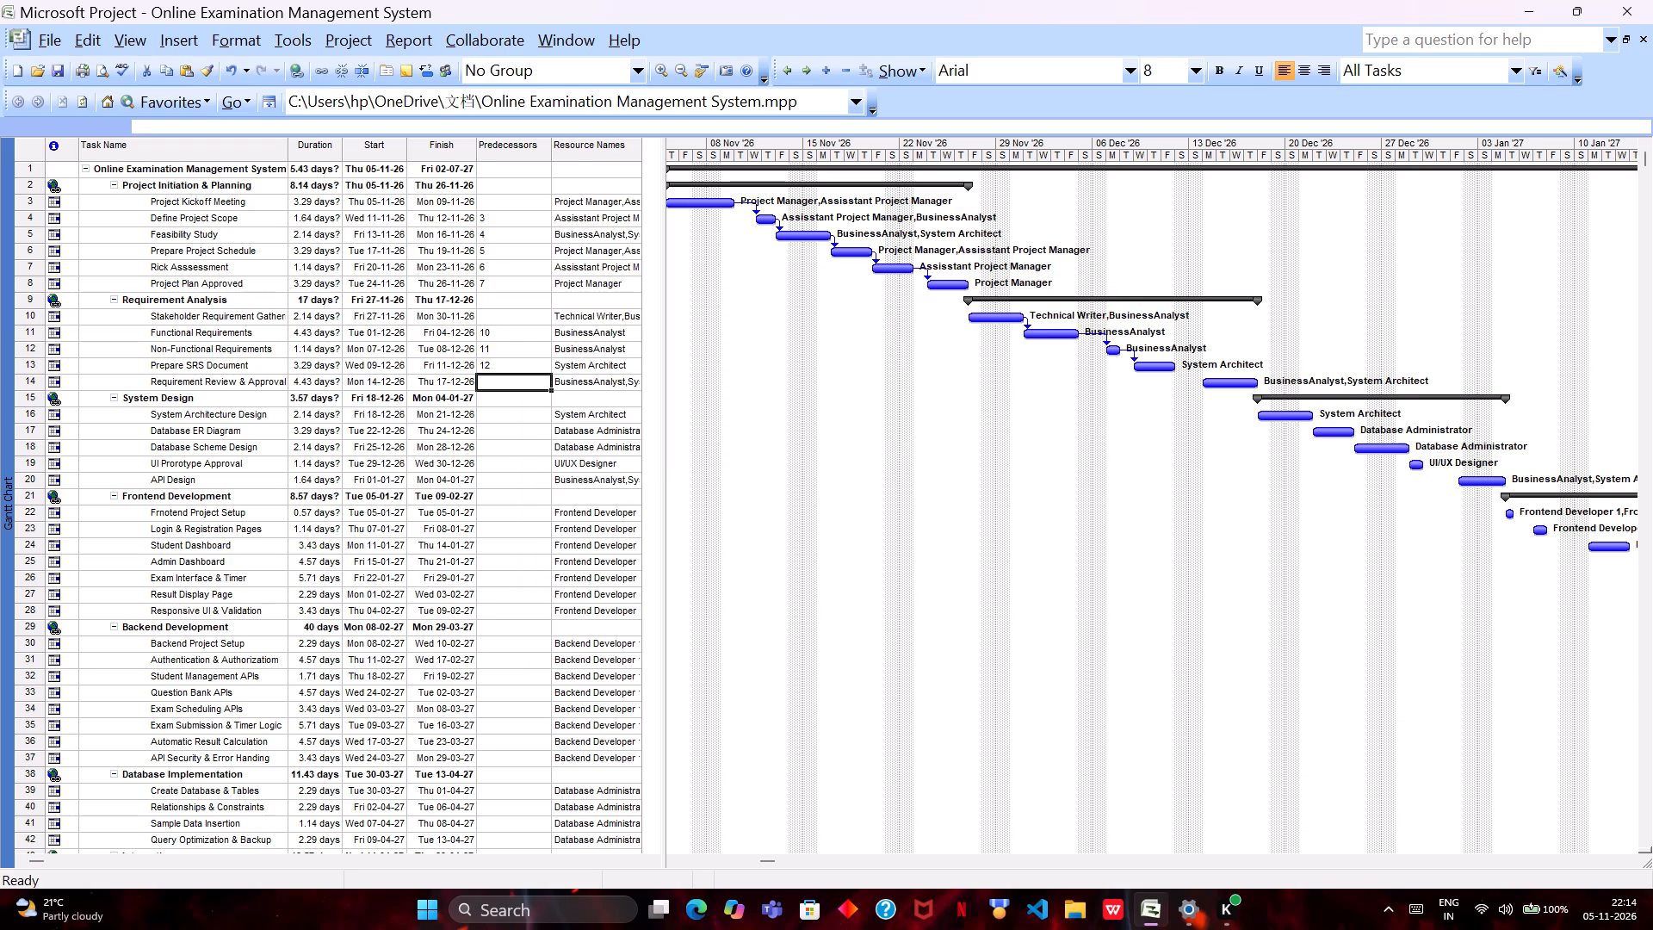
double_click(514, 380)
left_click(852, 418)
left_click(873, 413)
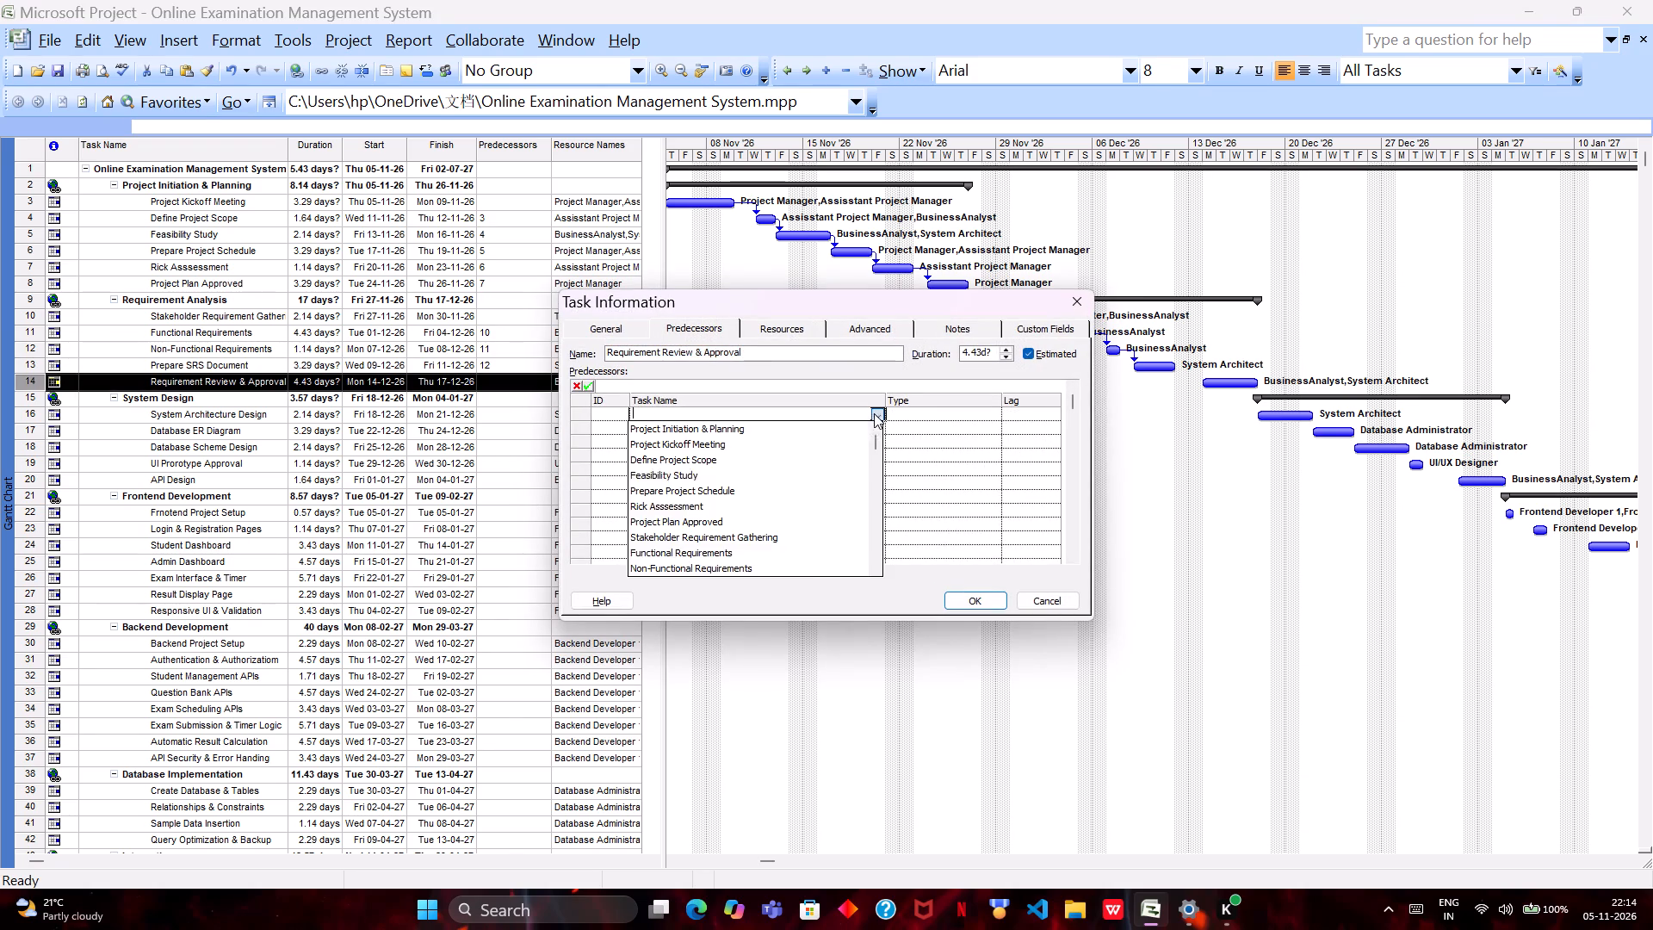
key("Down")
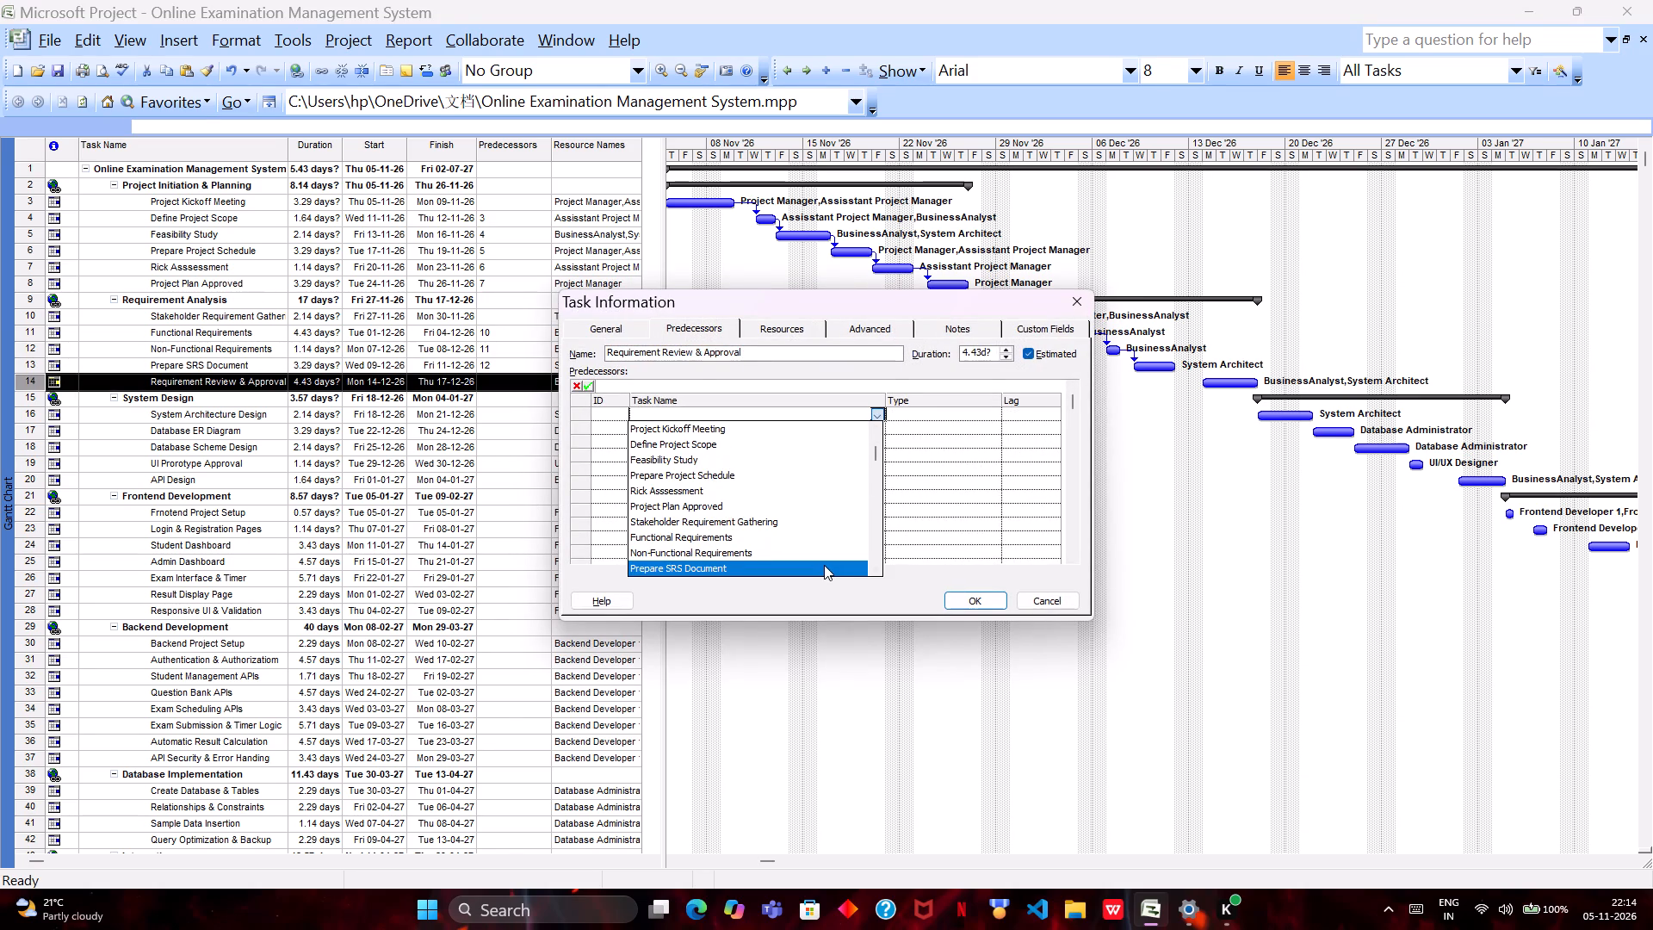
left_click(823, 565)
left_click(969, 598)
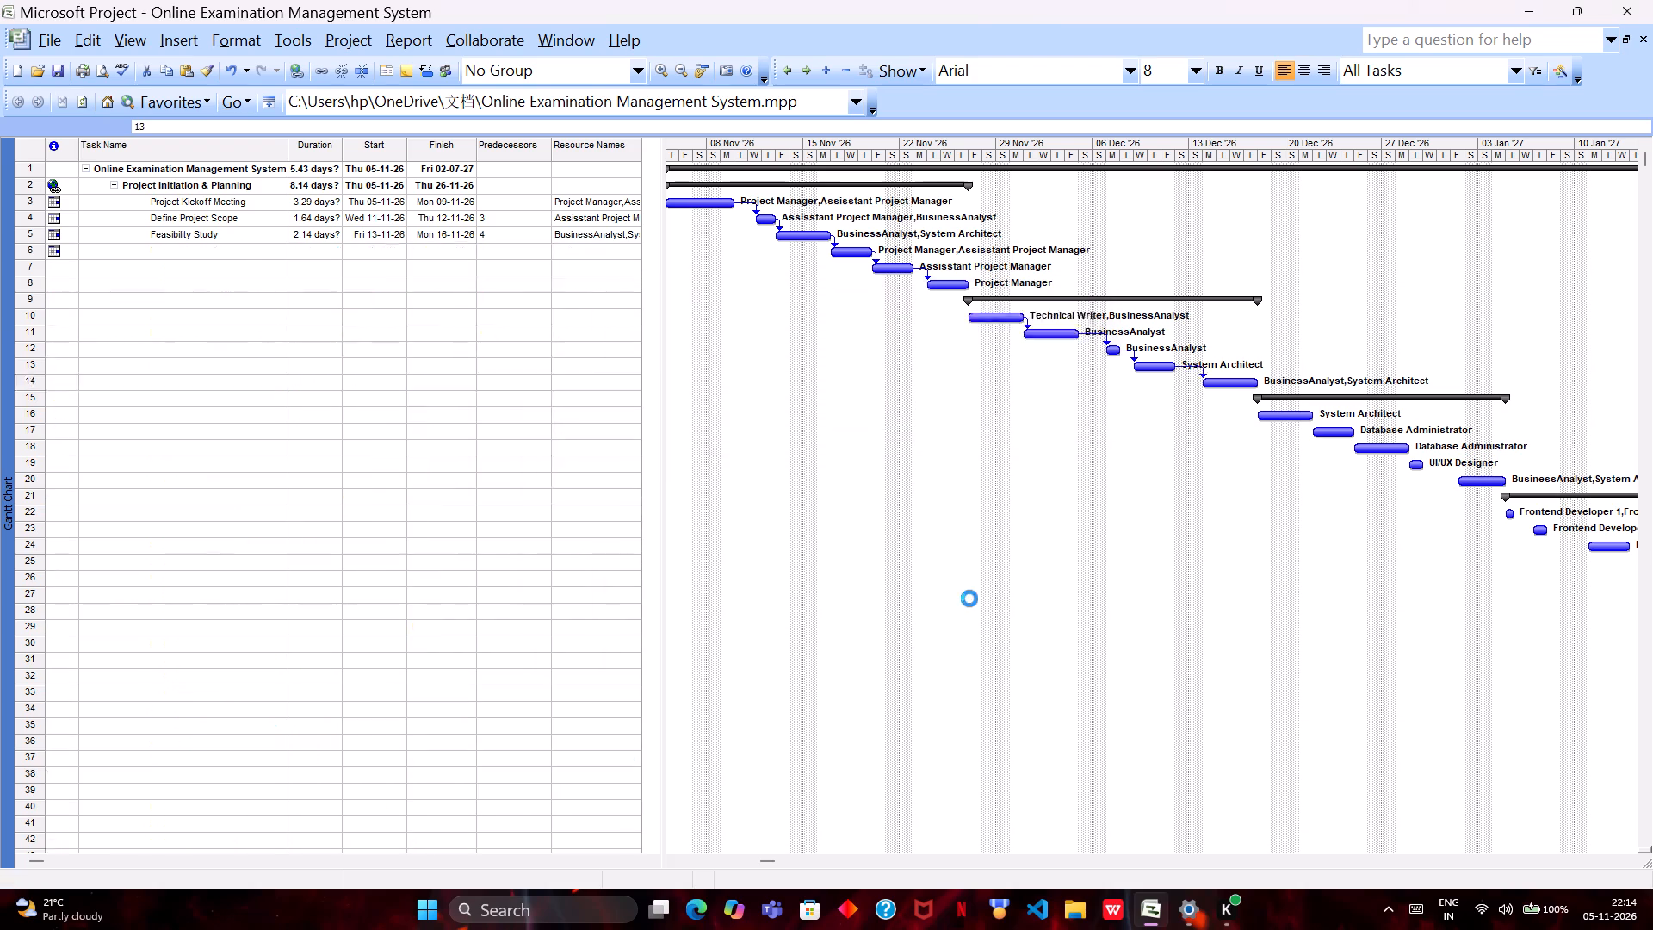
Set Requirement Review & Approval as the predecessor of the System Design summary task.
left_click(500, 401)
double_click(531, 399)
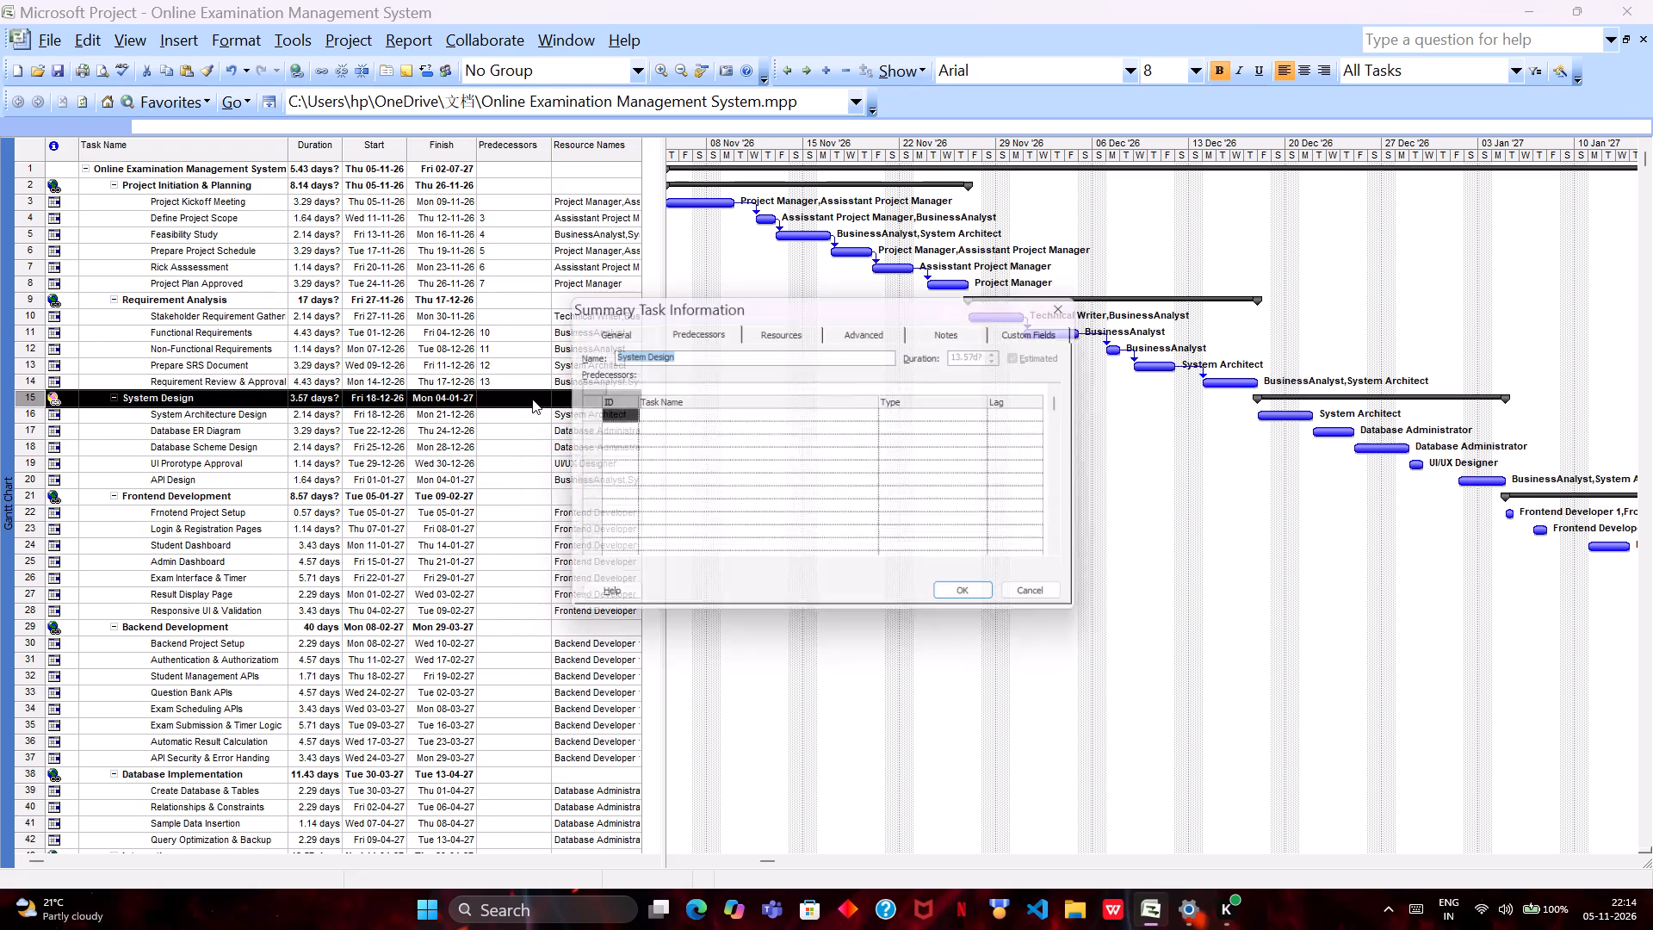
left_click(724, 410)
left_click(874, 418)
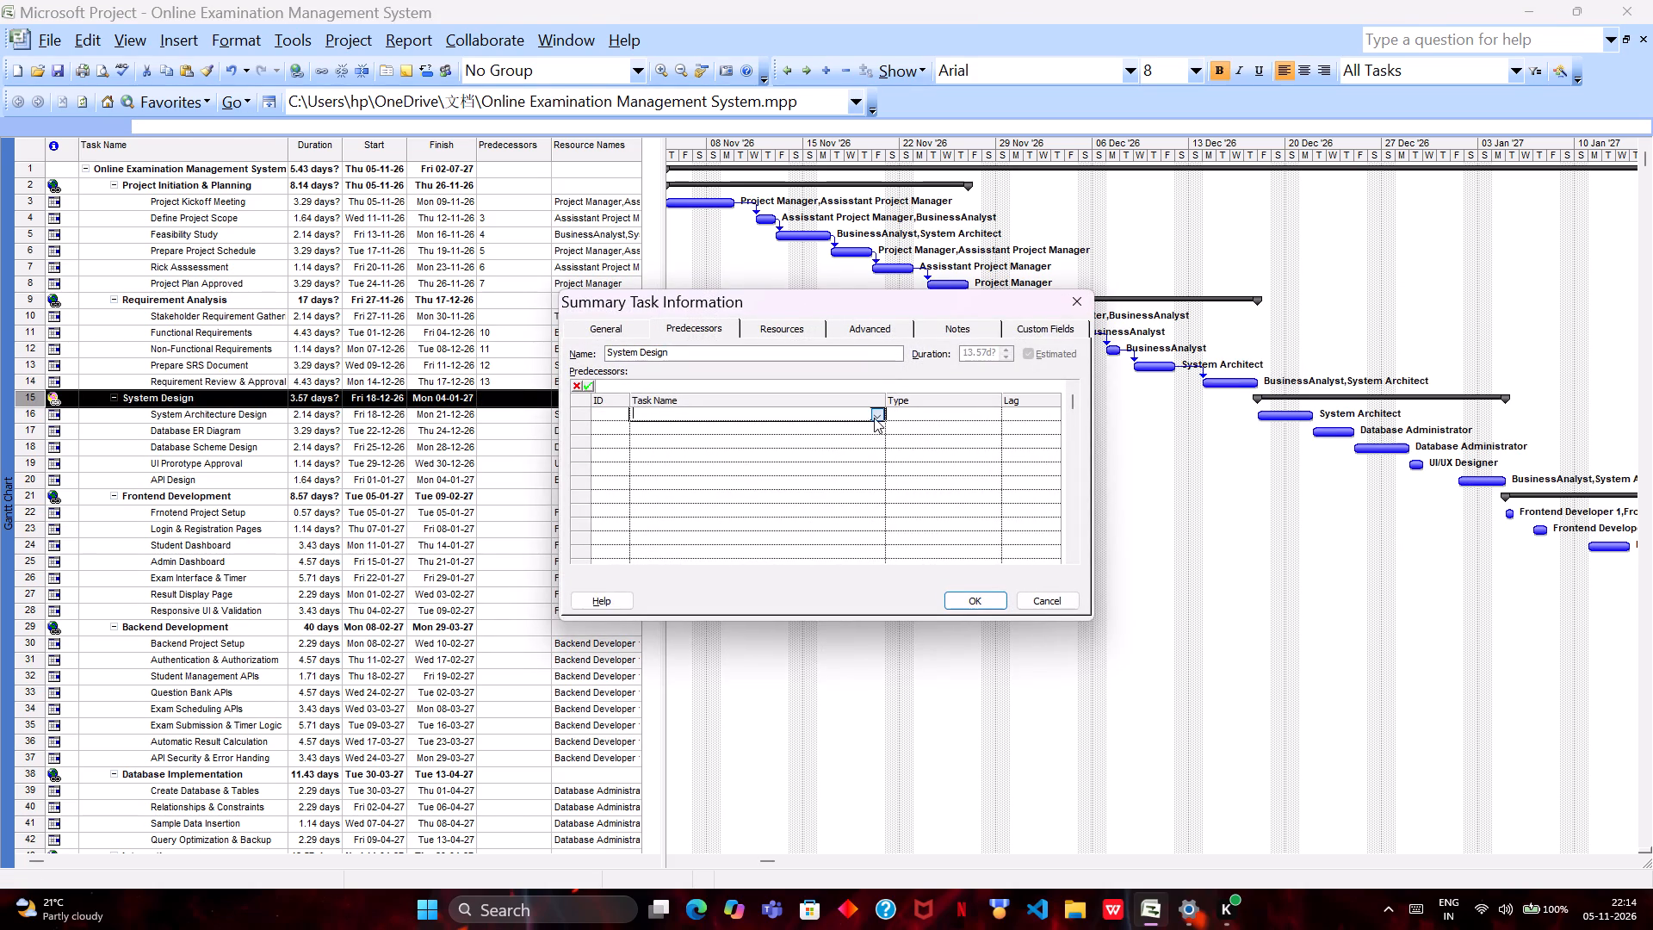
scroll(817, 468, "down", 1)
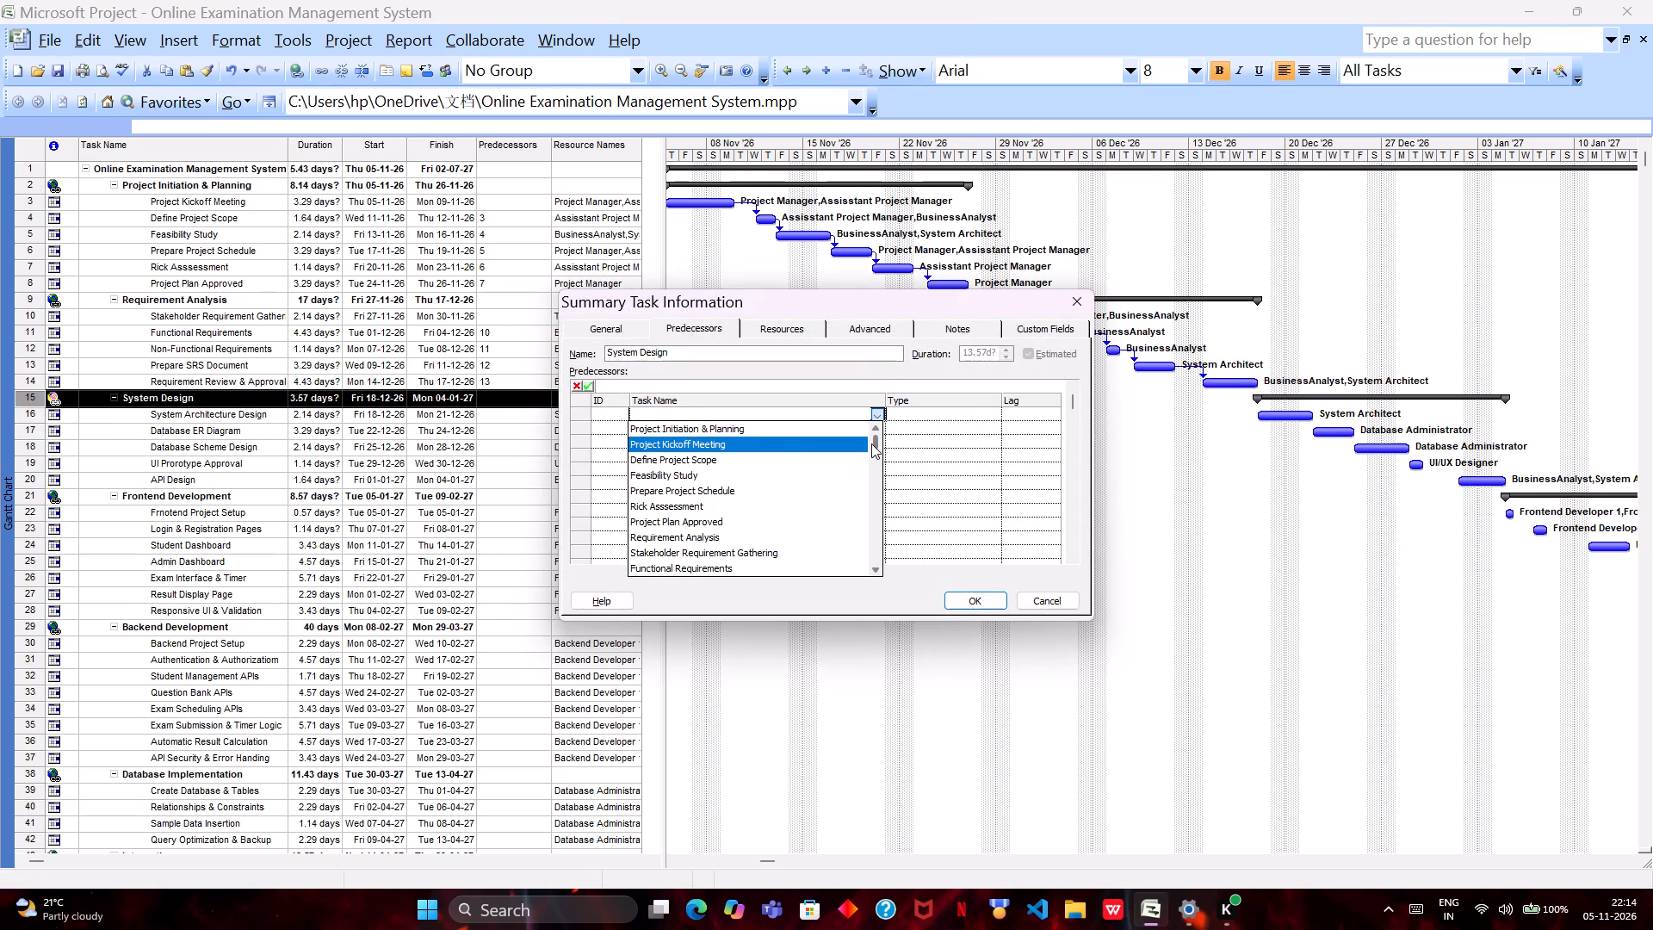
left_click_drag(871, 443, 872, 465)
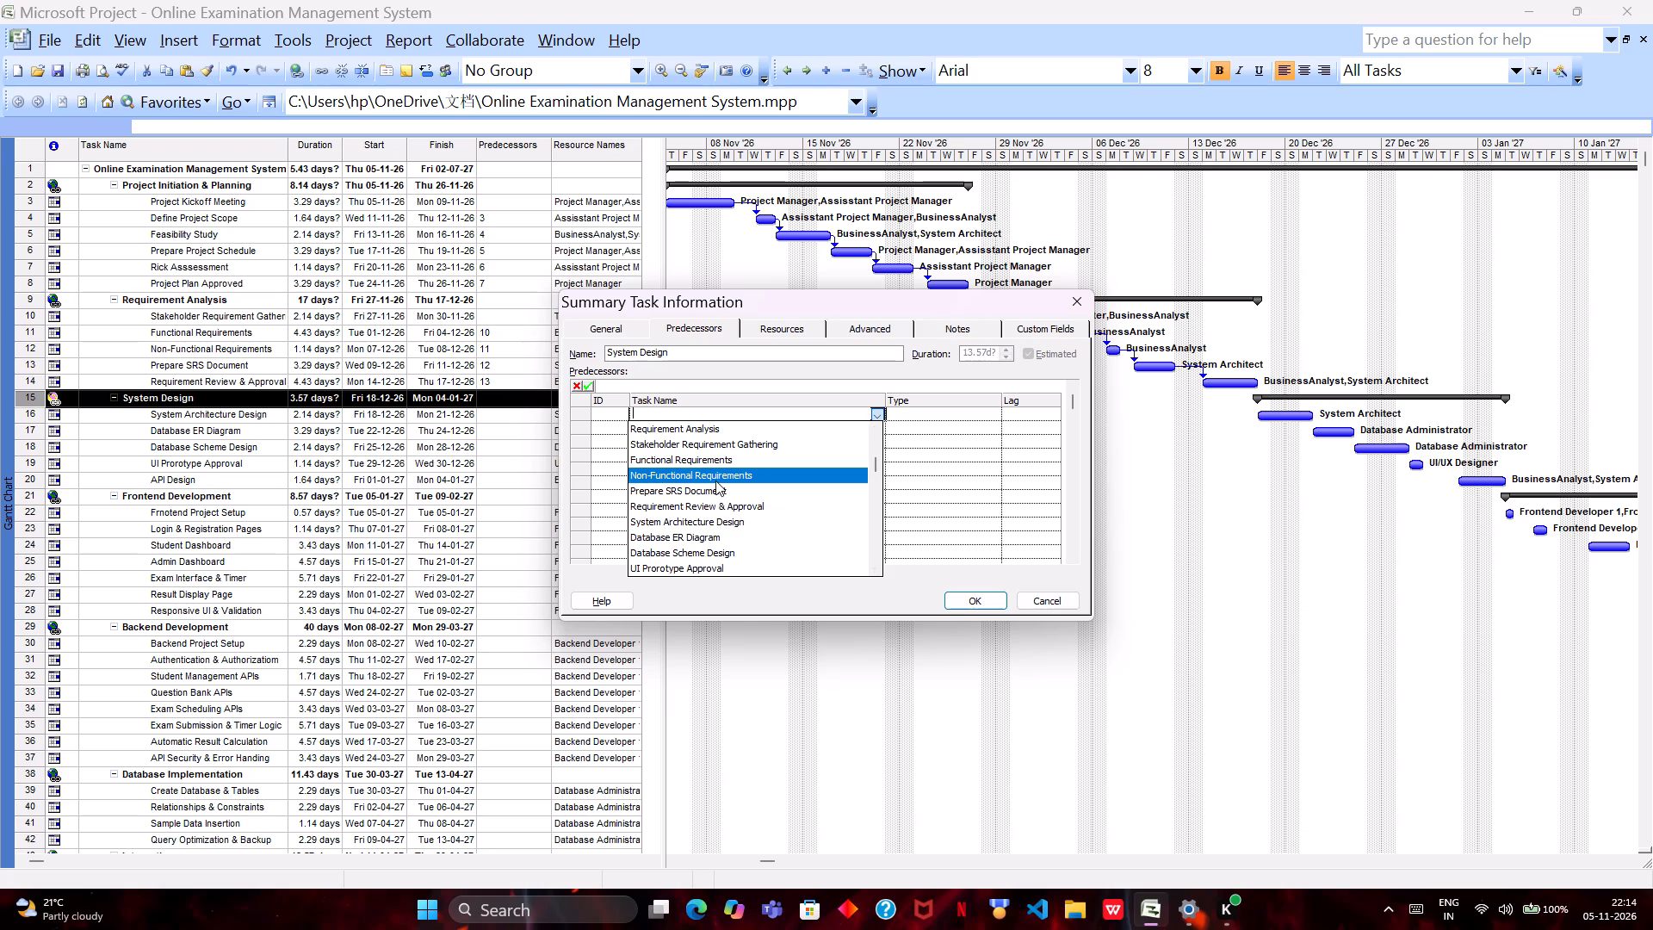
left_click(716, 507)
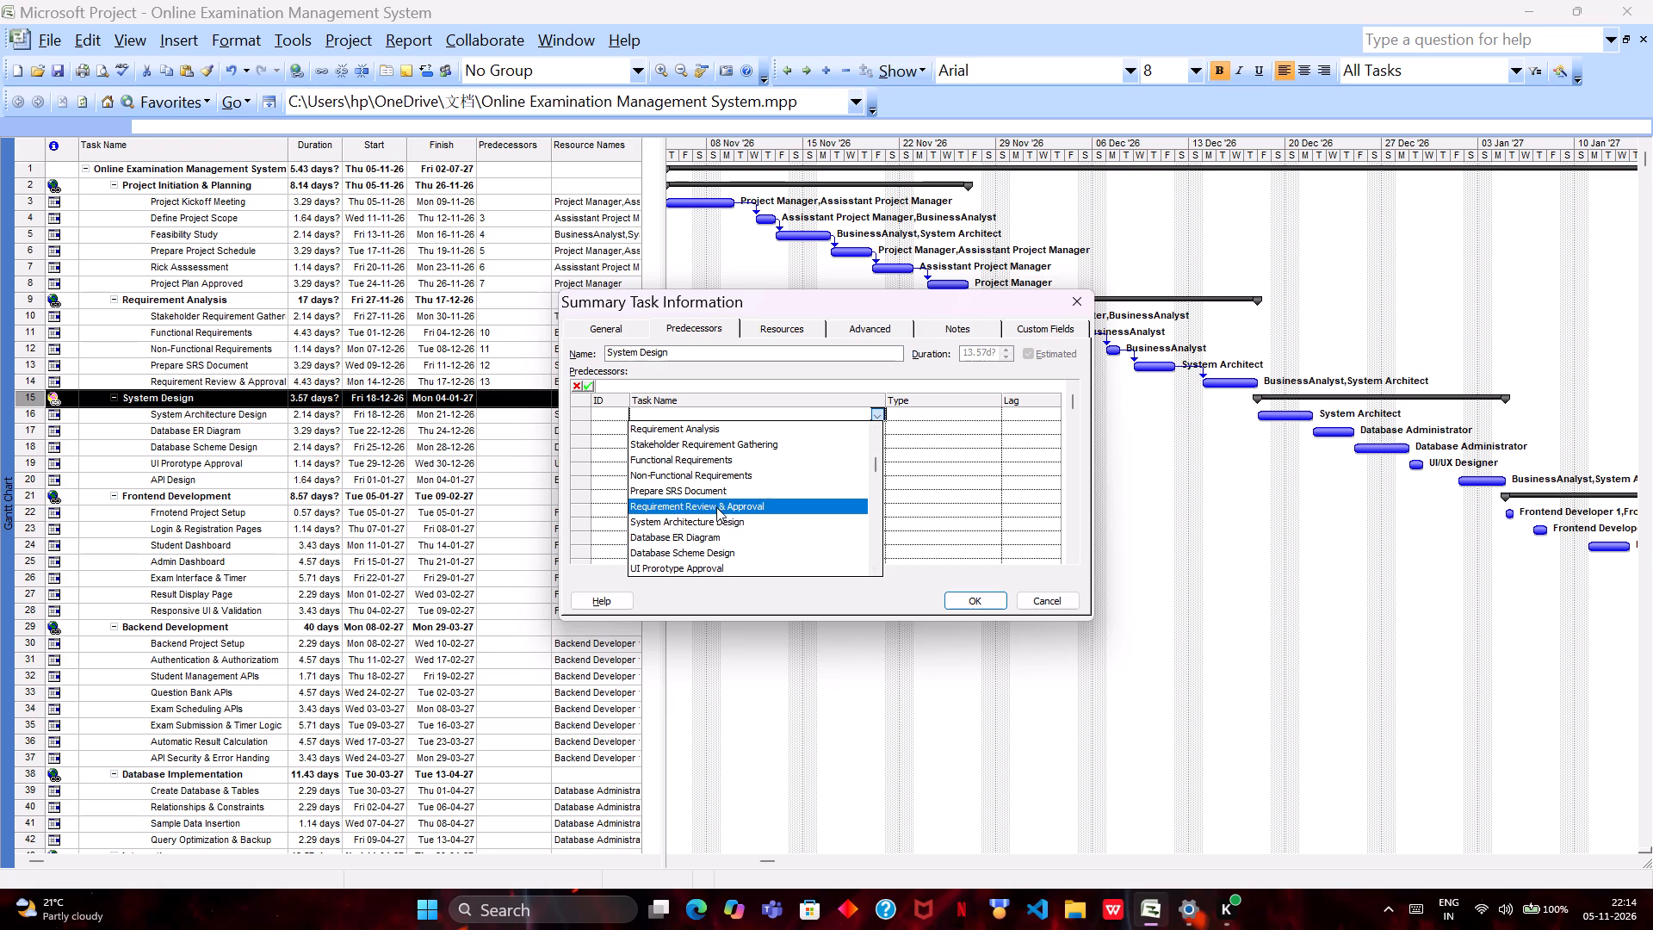
left_click(969, 603)
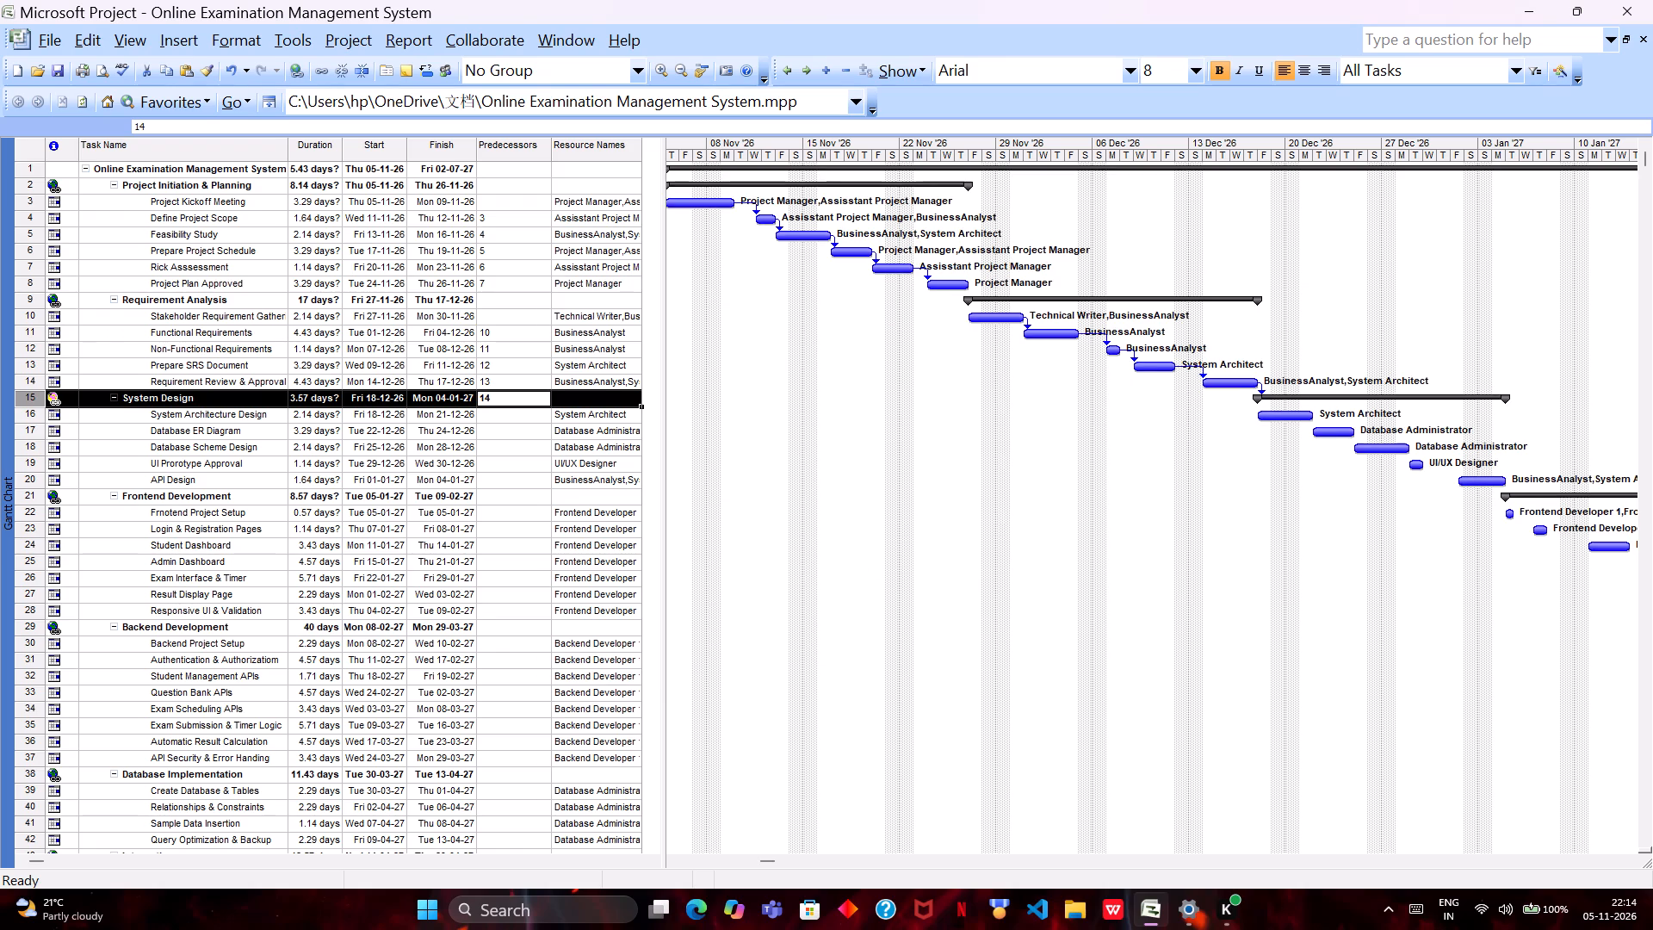
Narrow the Predecessors column of the task table to a width of 8.
left_click_drag(553, 152, 522, 152)
left_click_drag(522, 152, 521, 152)
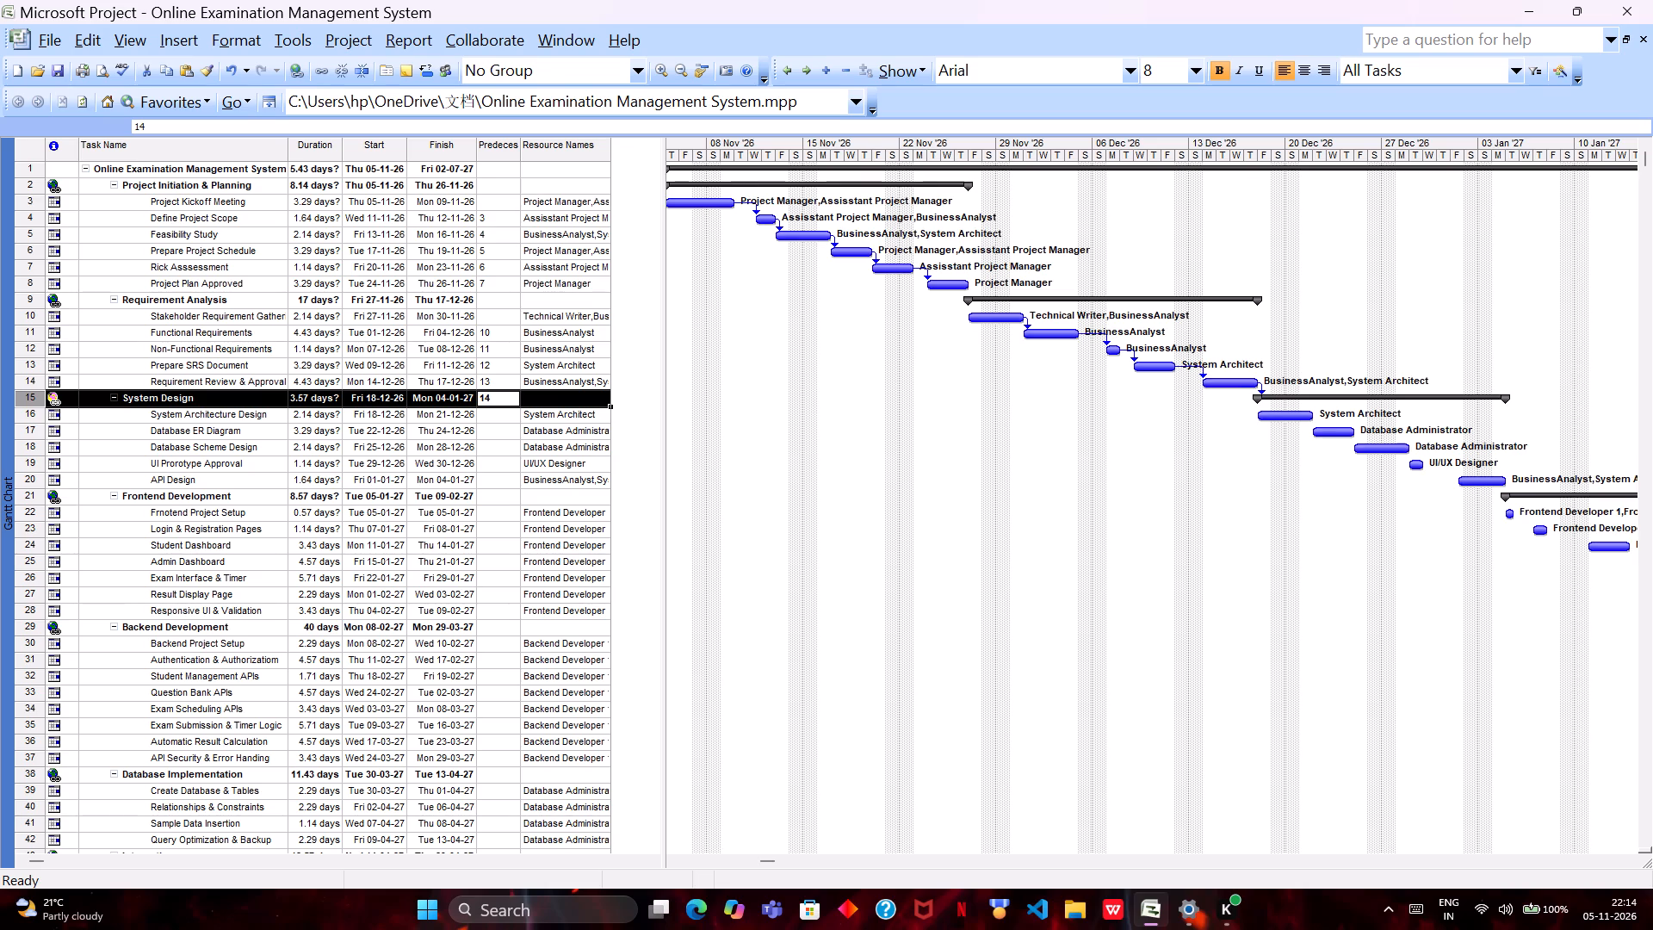
Set Database ER Diagram as the predecessor of the System Architecture Design task under System Design.
double_click(496, 417)
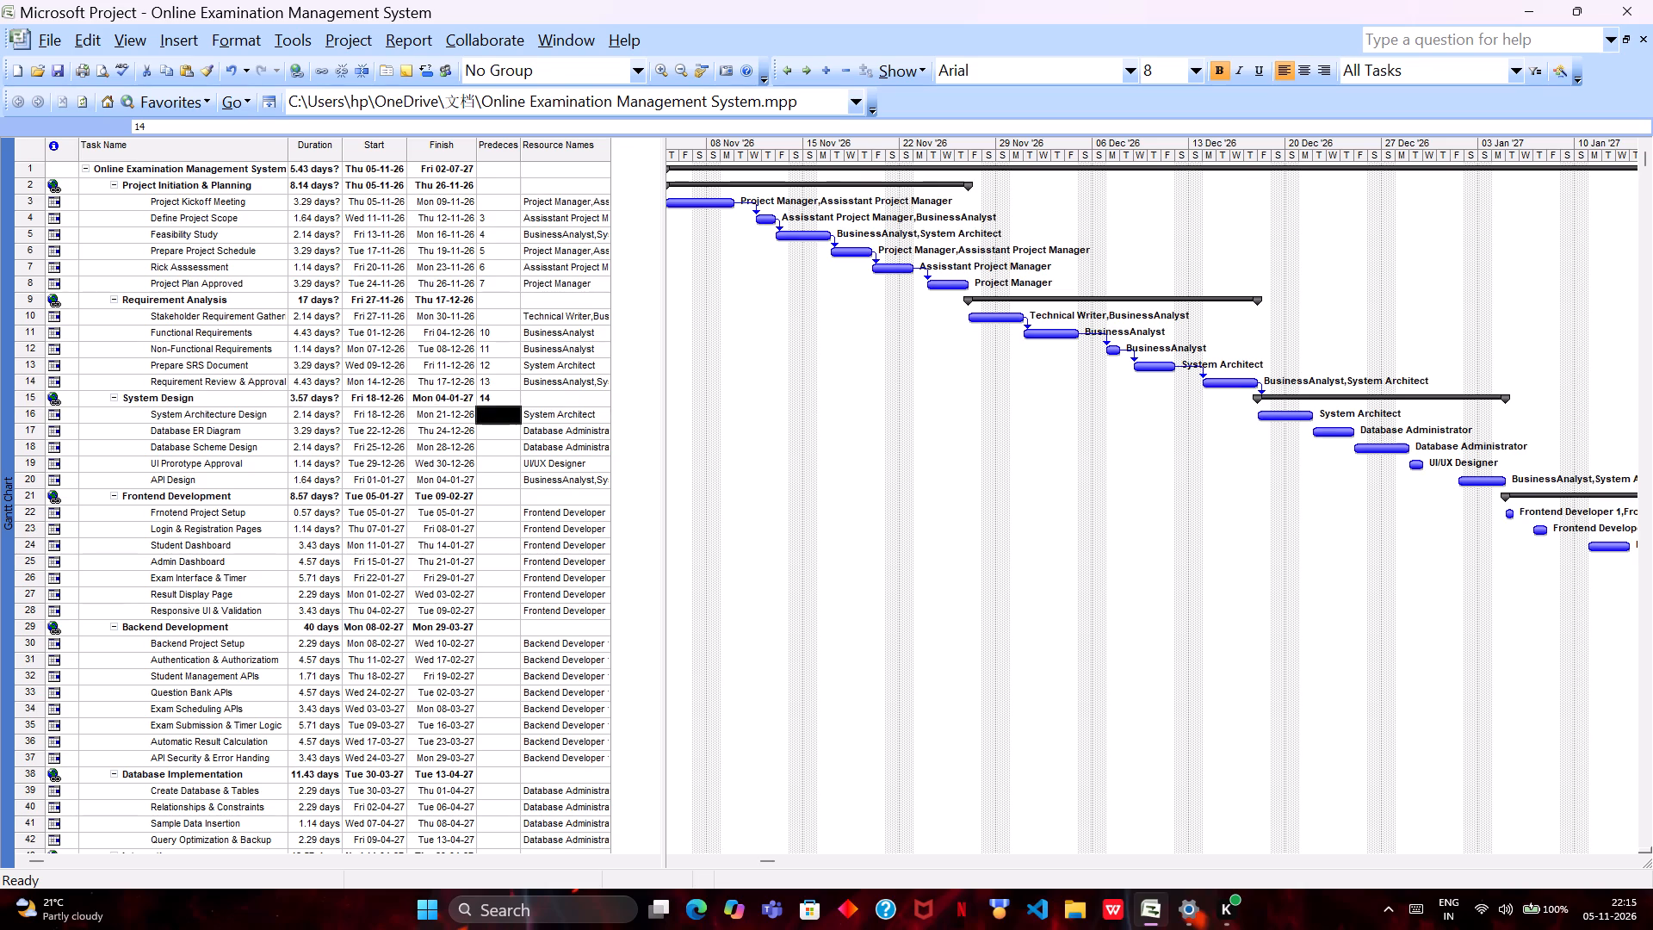
left_click(646, 417)
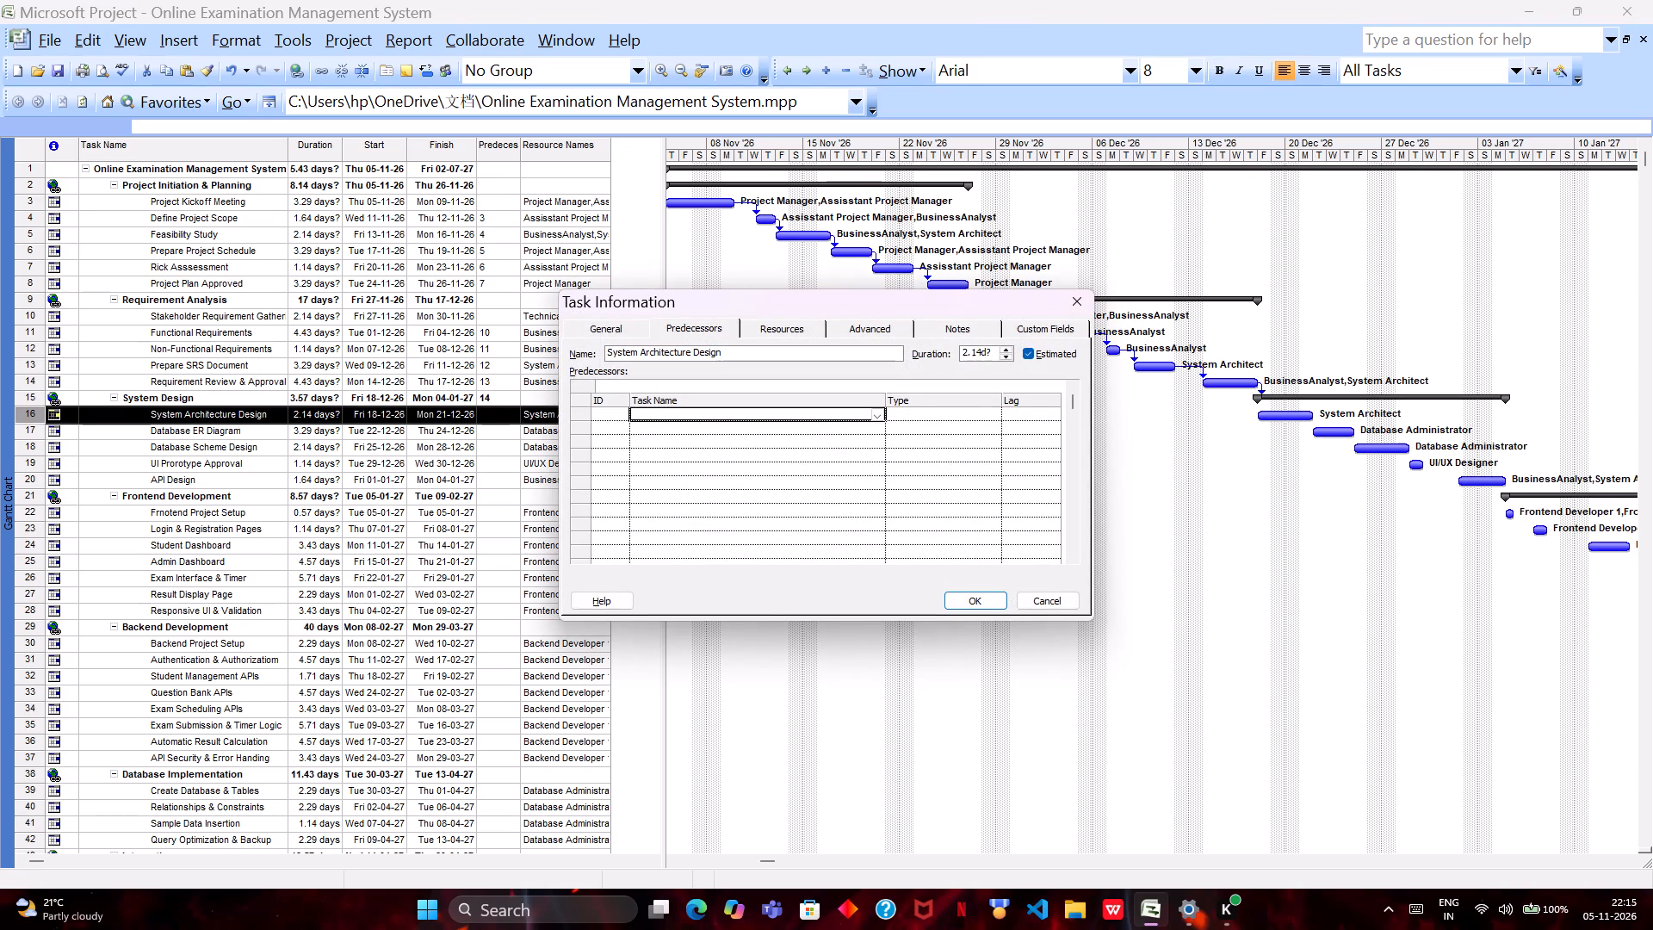
left_click(876, 417)
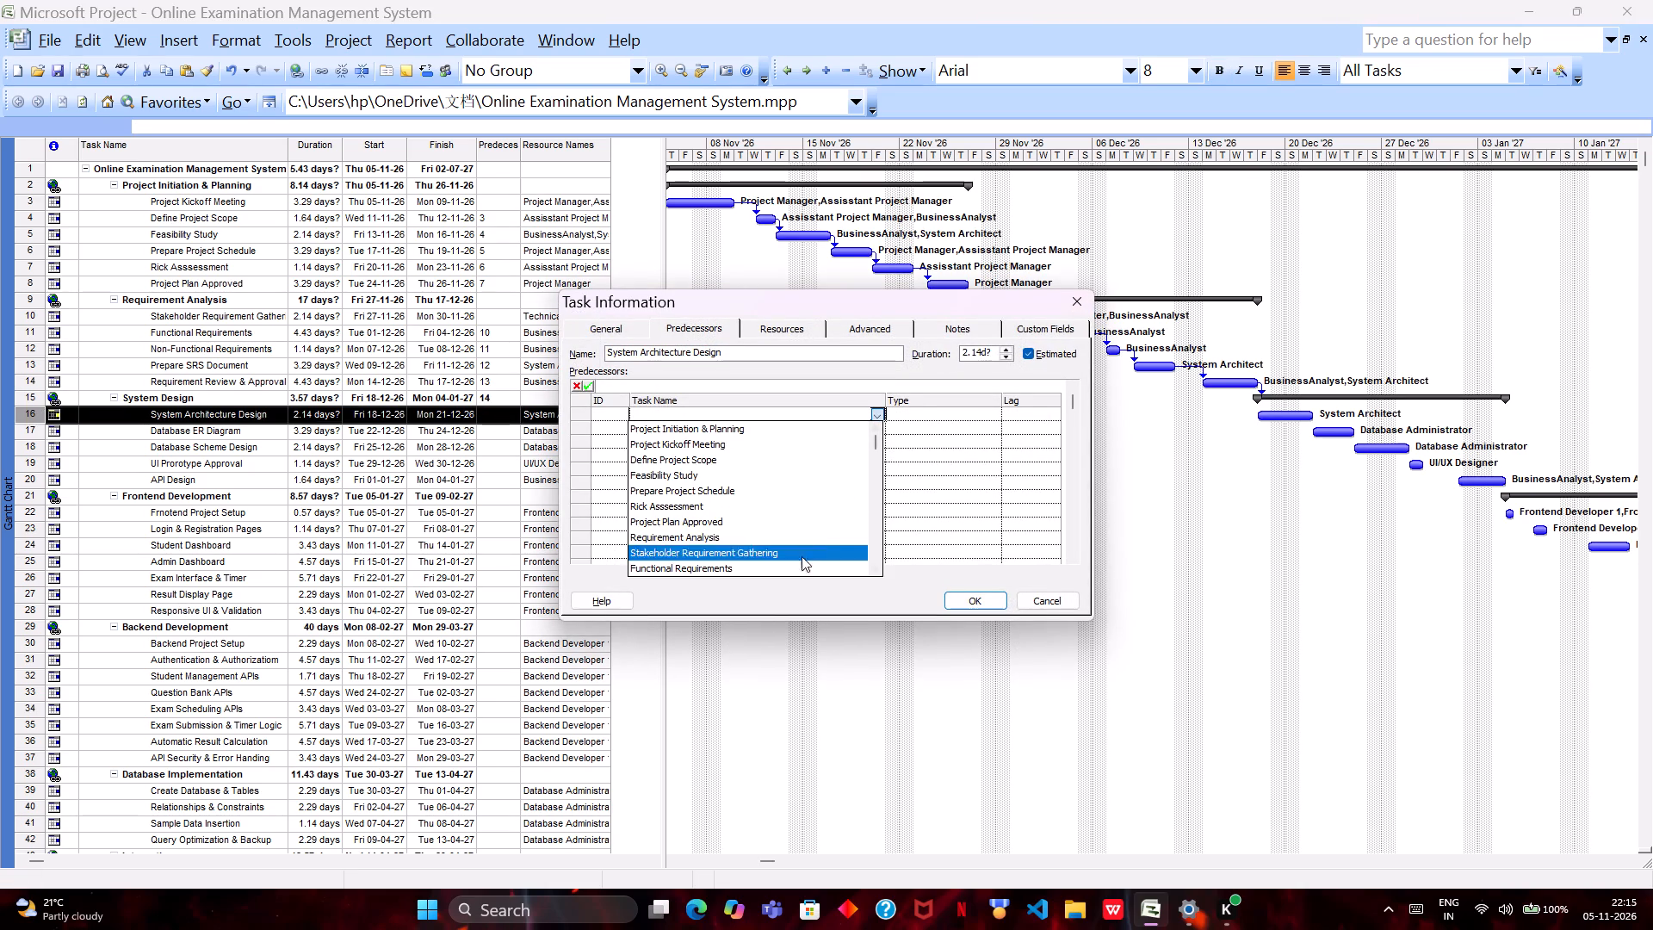
key("Down")
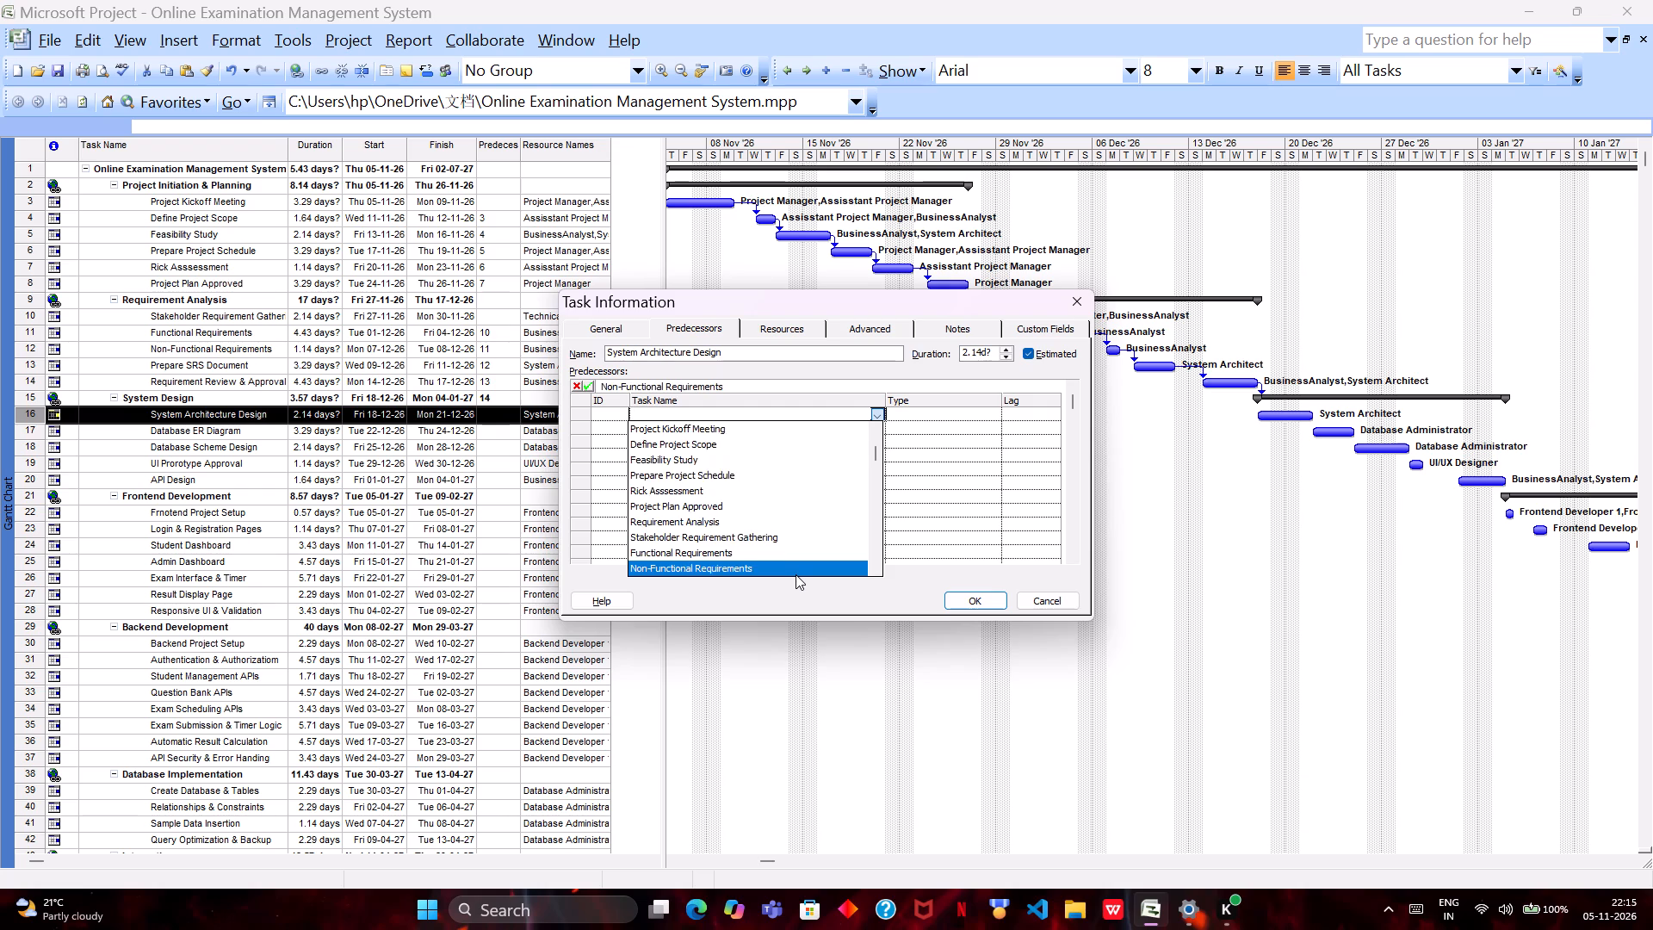
key("Down")
key("Down")
key("Down")
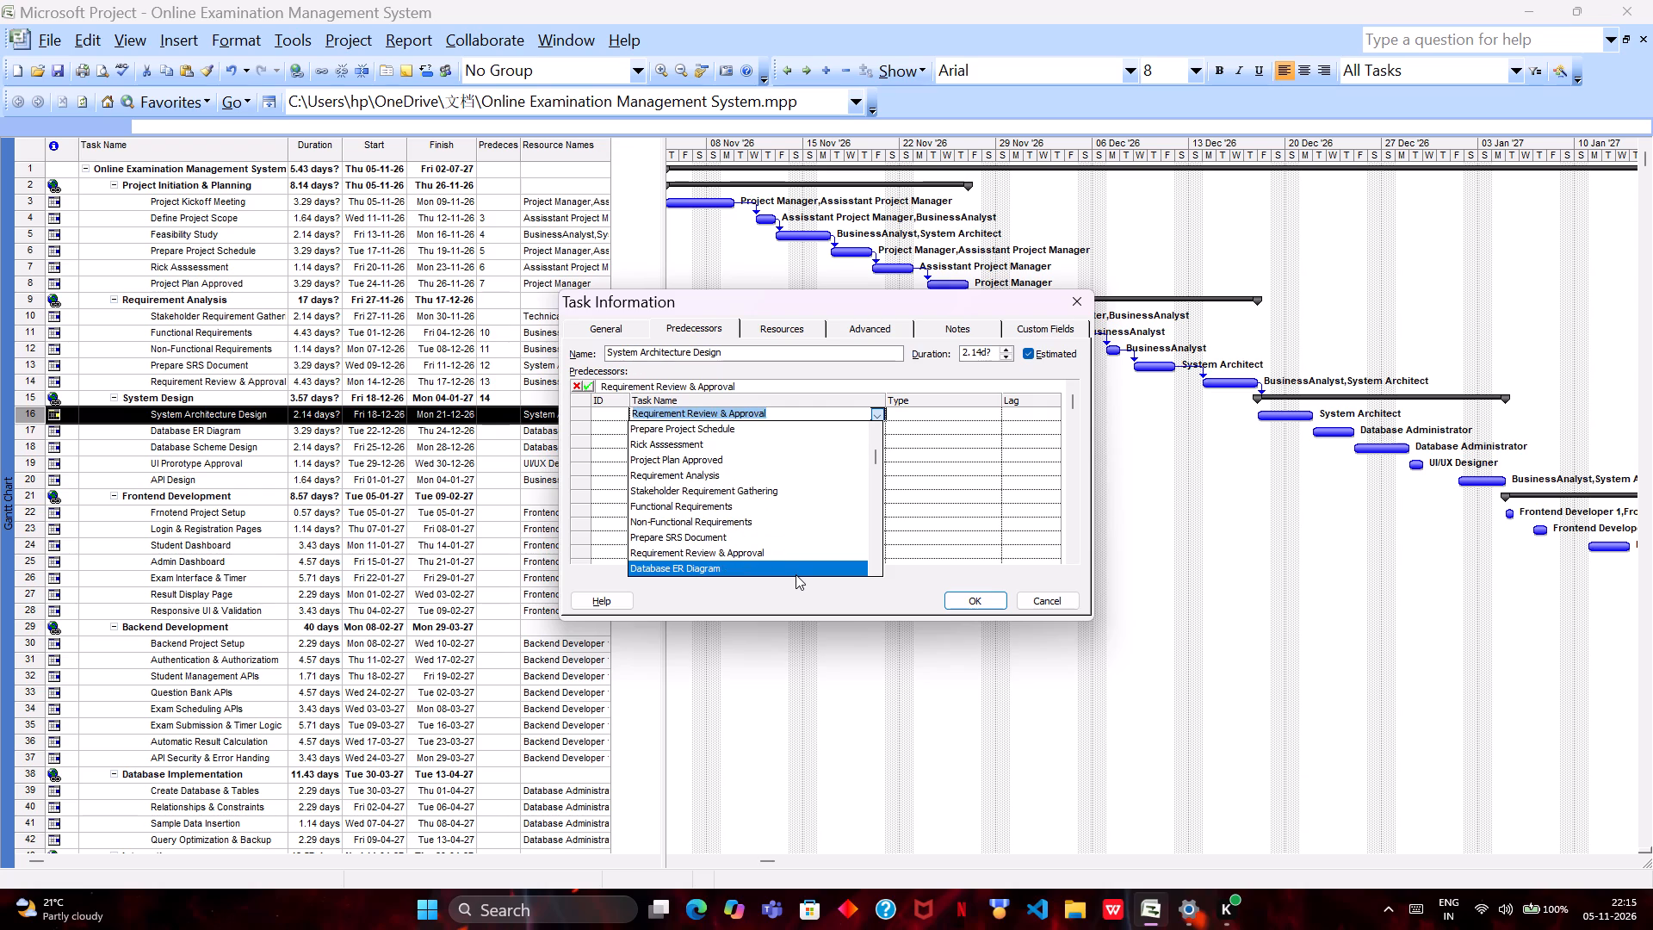
key("Return")
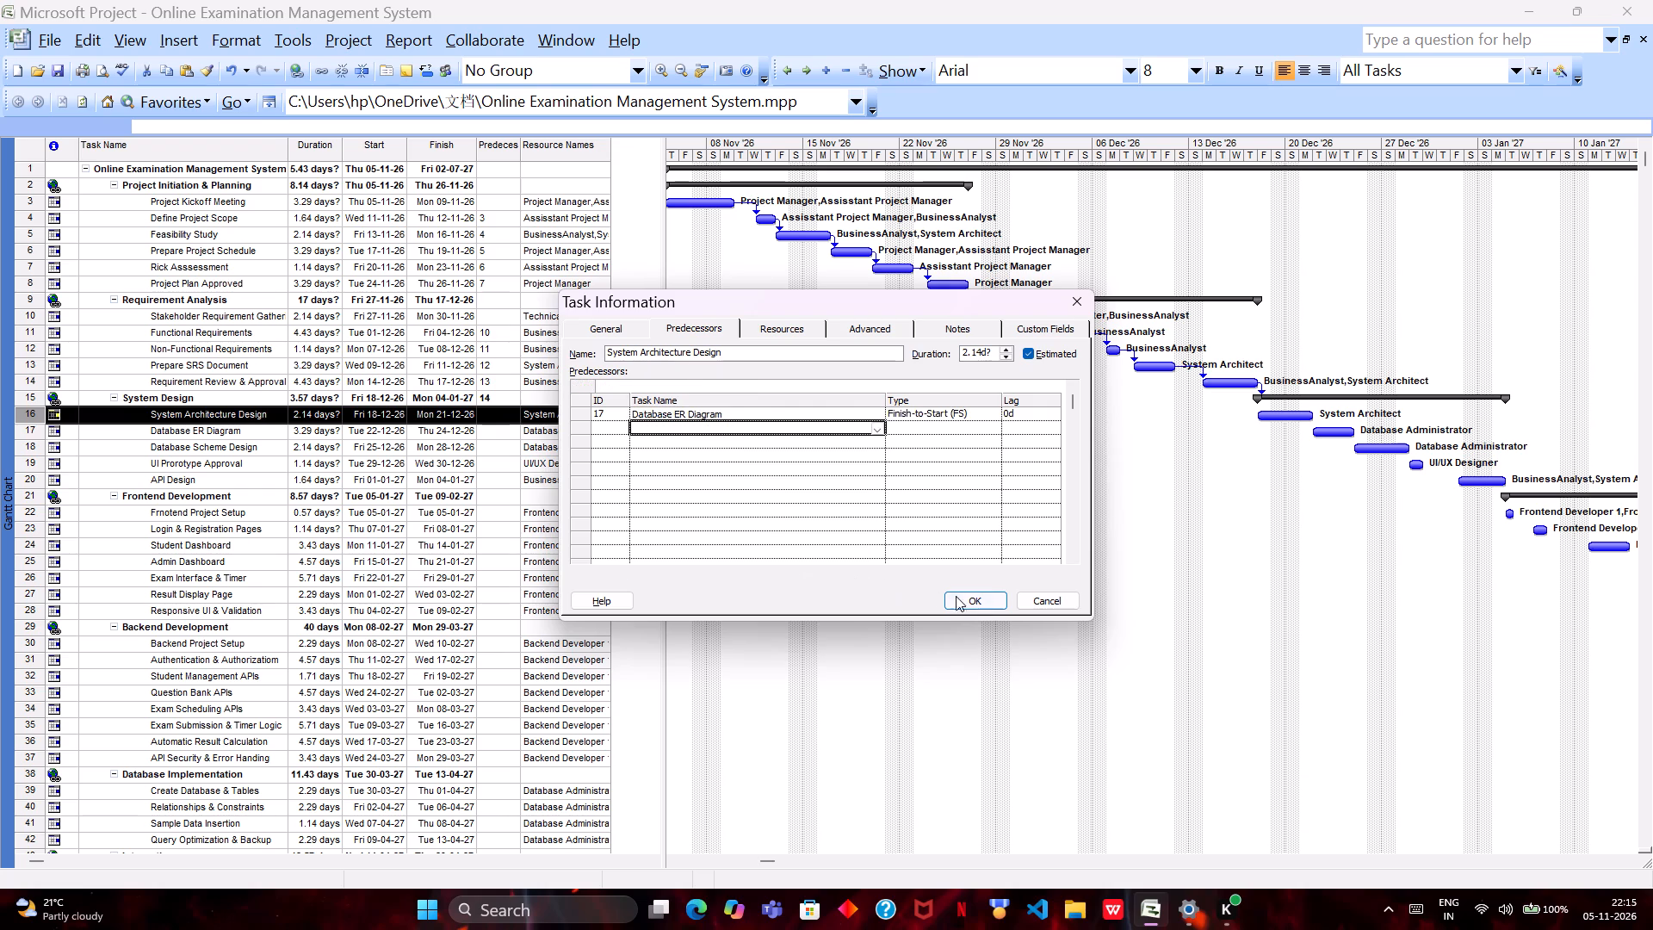
left_click(970, 598)
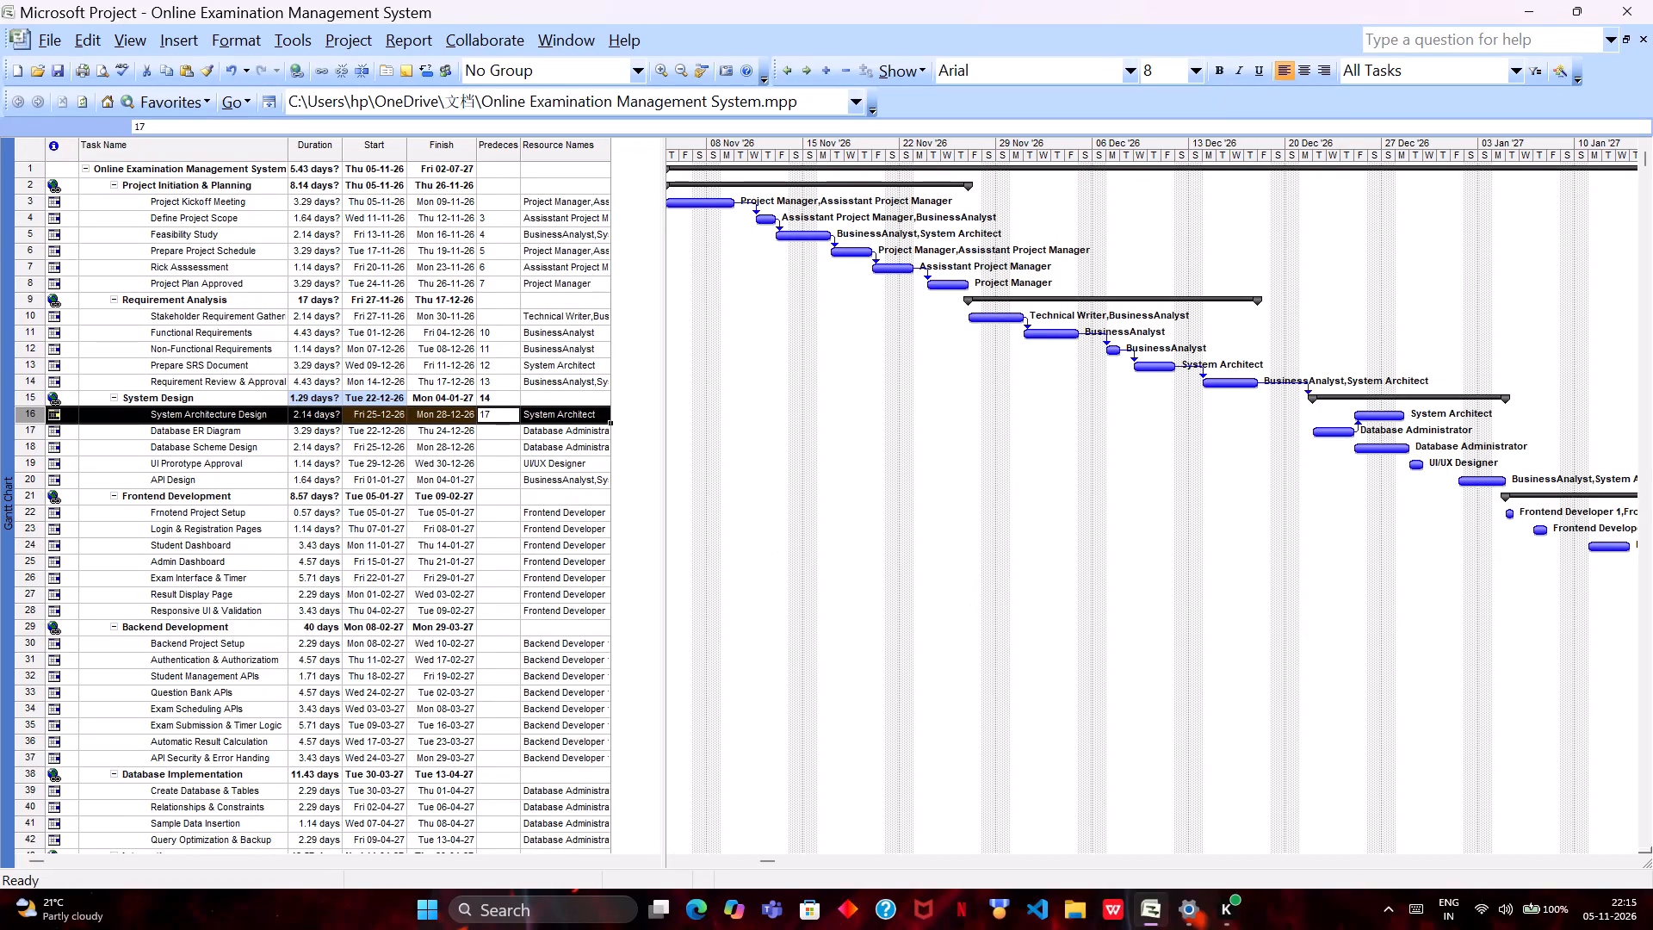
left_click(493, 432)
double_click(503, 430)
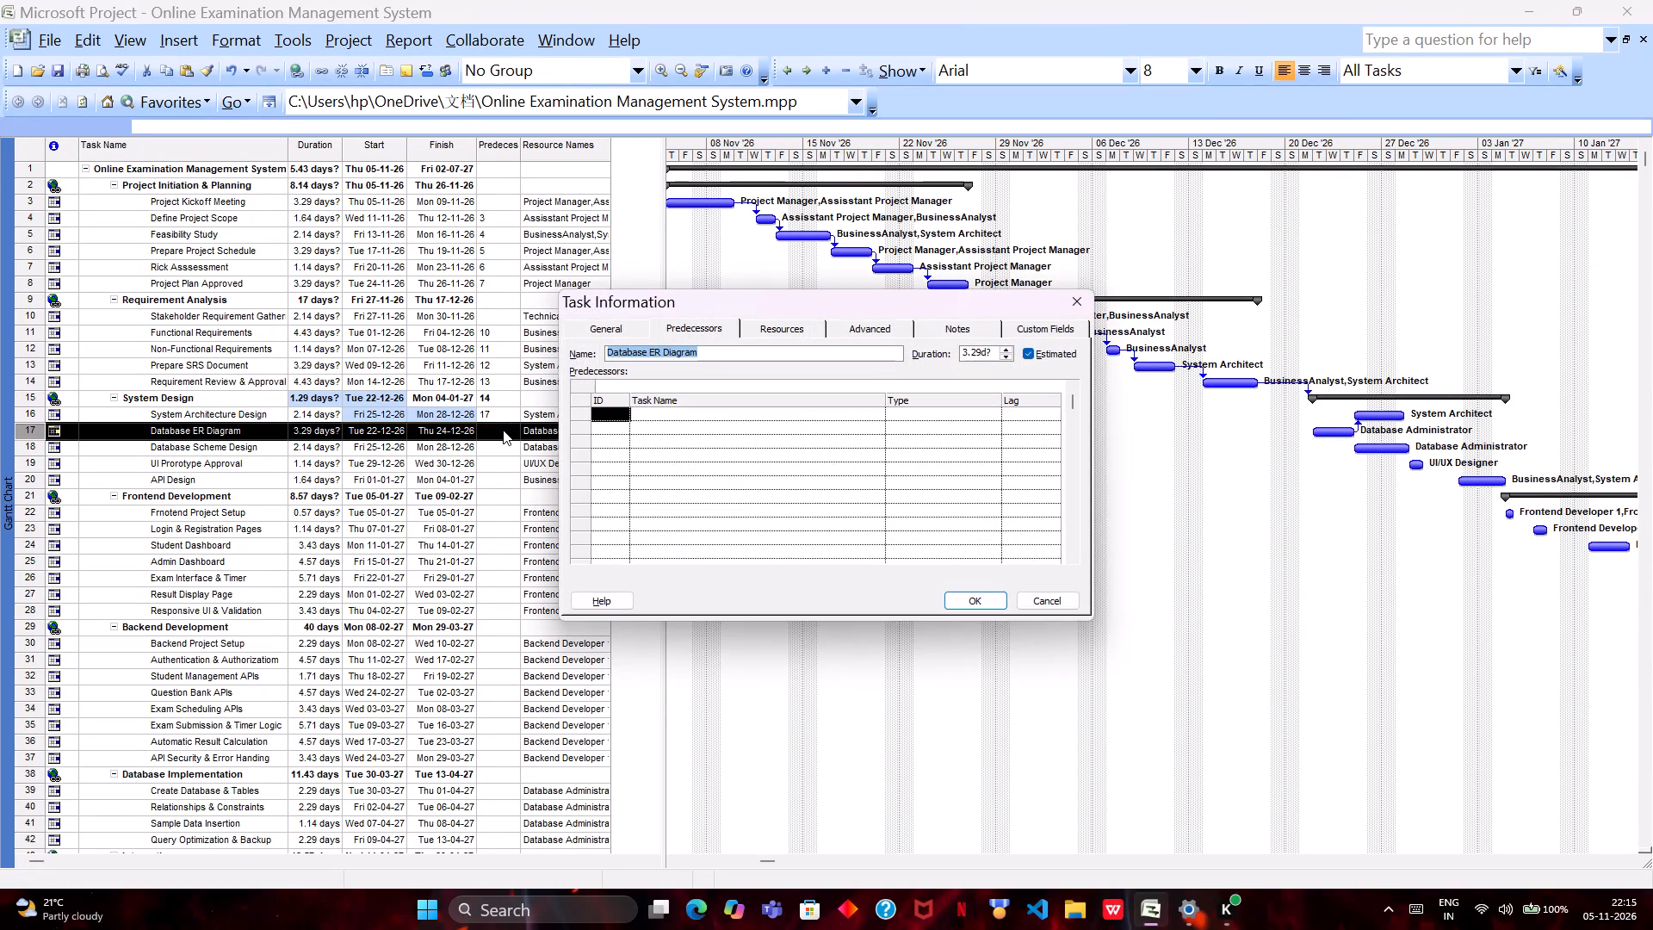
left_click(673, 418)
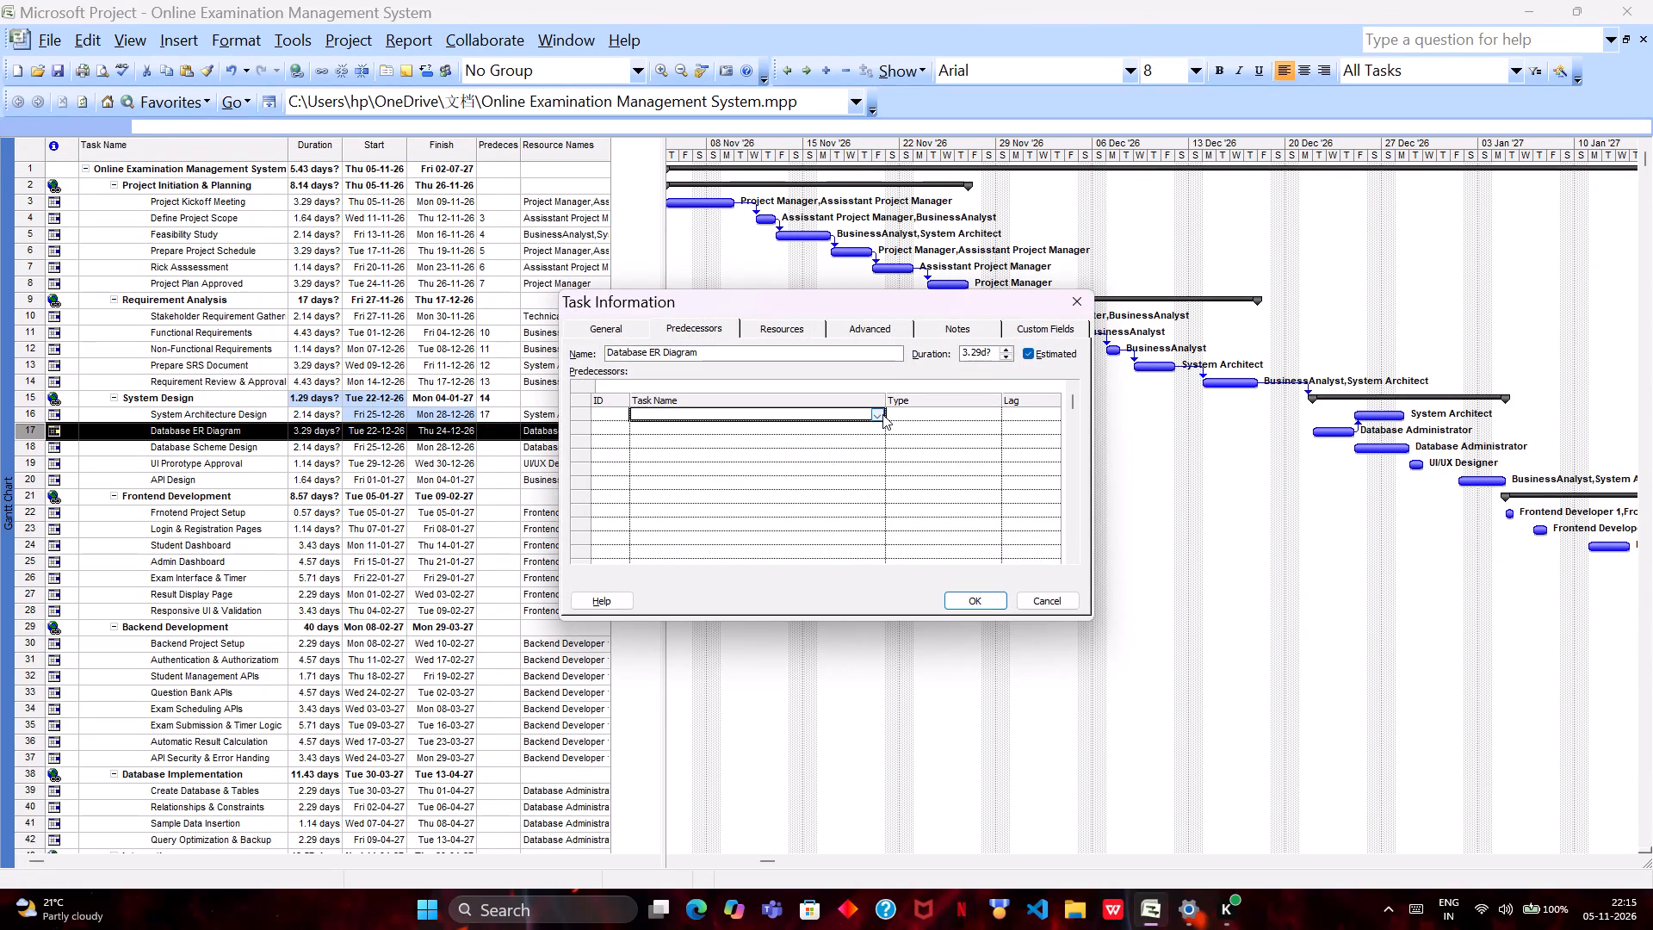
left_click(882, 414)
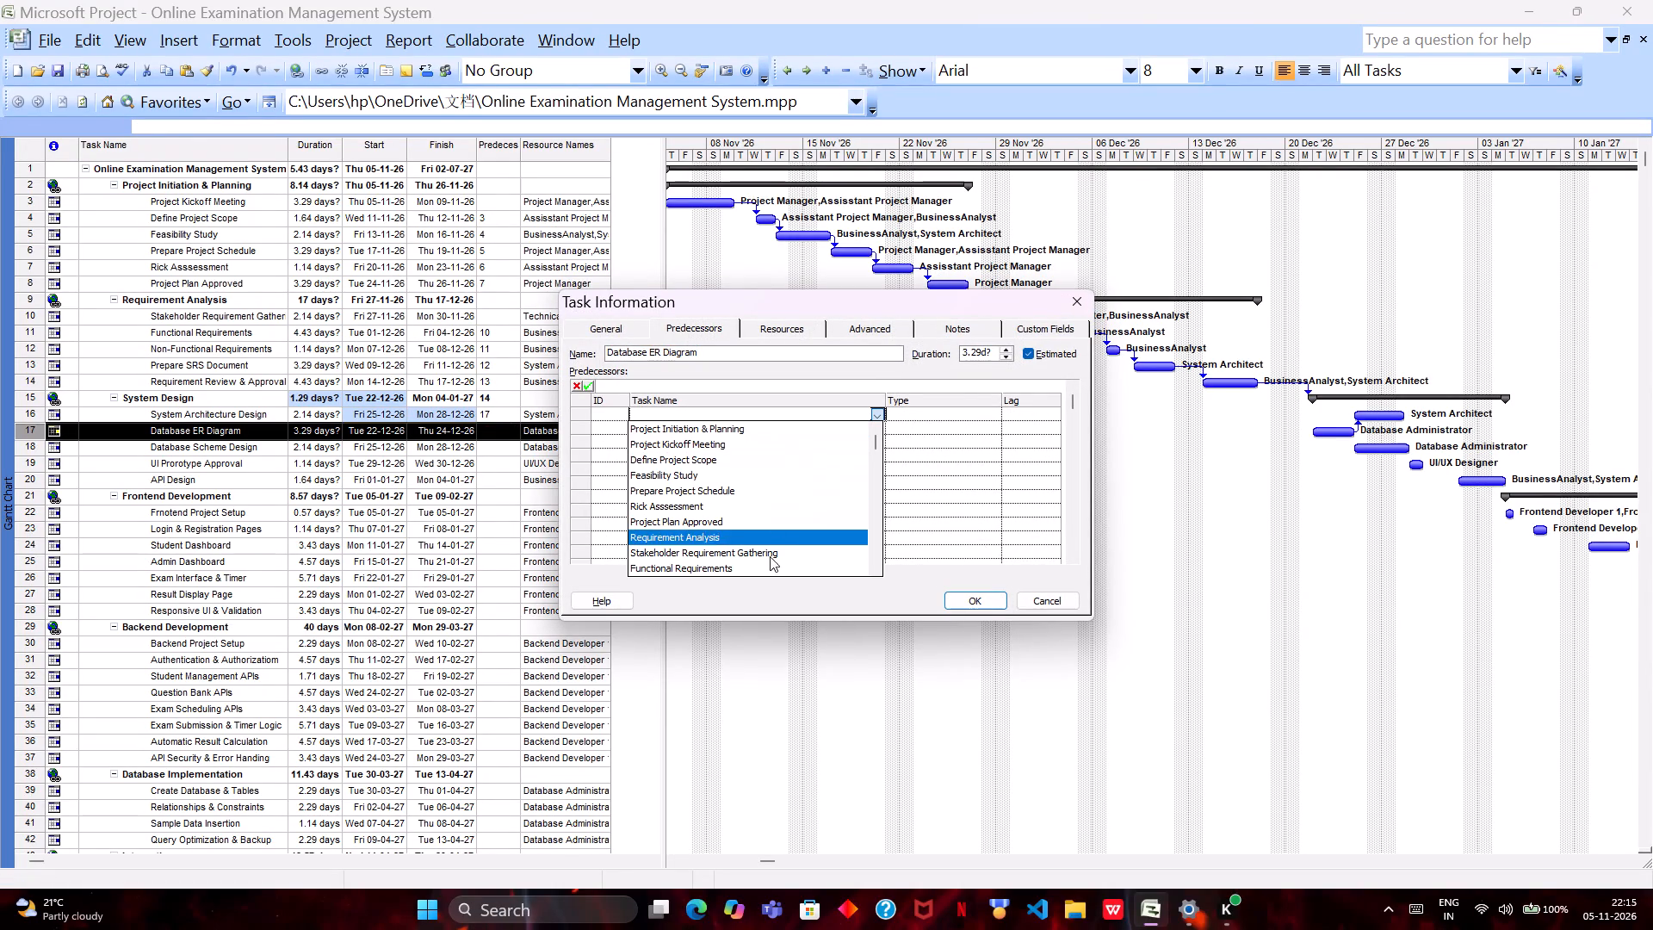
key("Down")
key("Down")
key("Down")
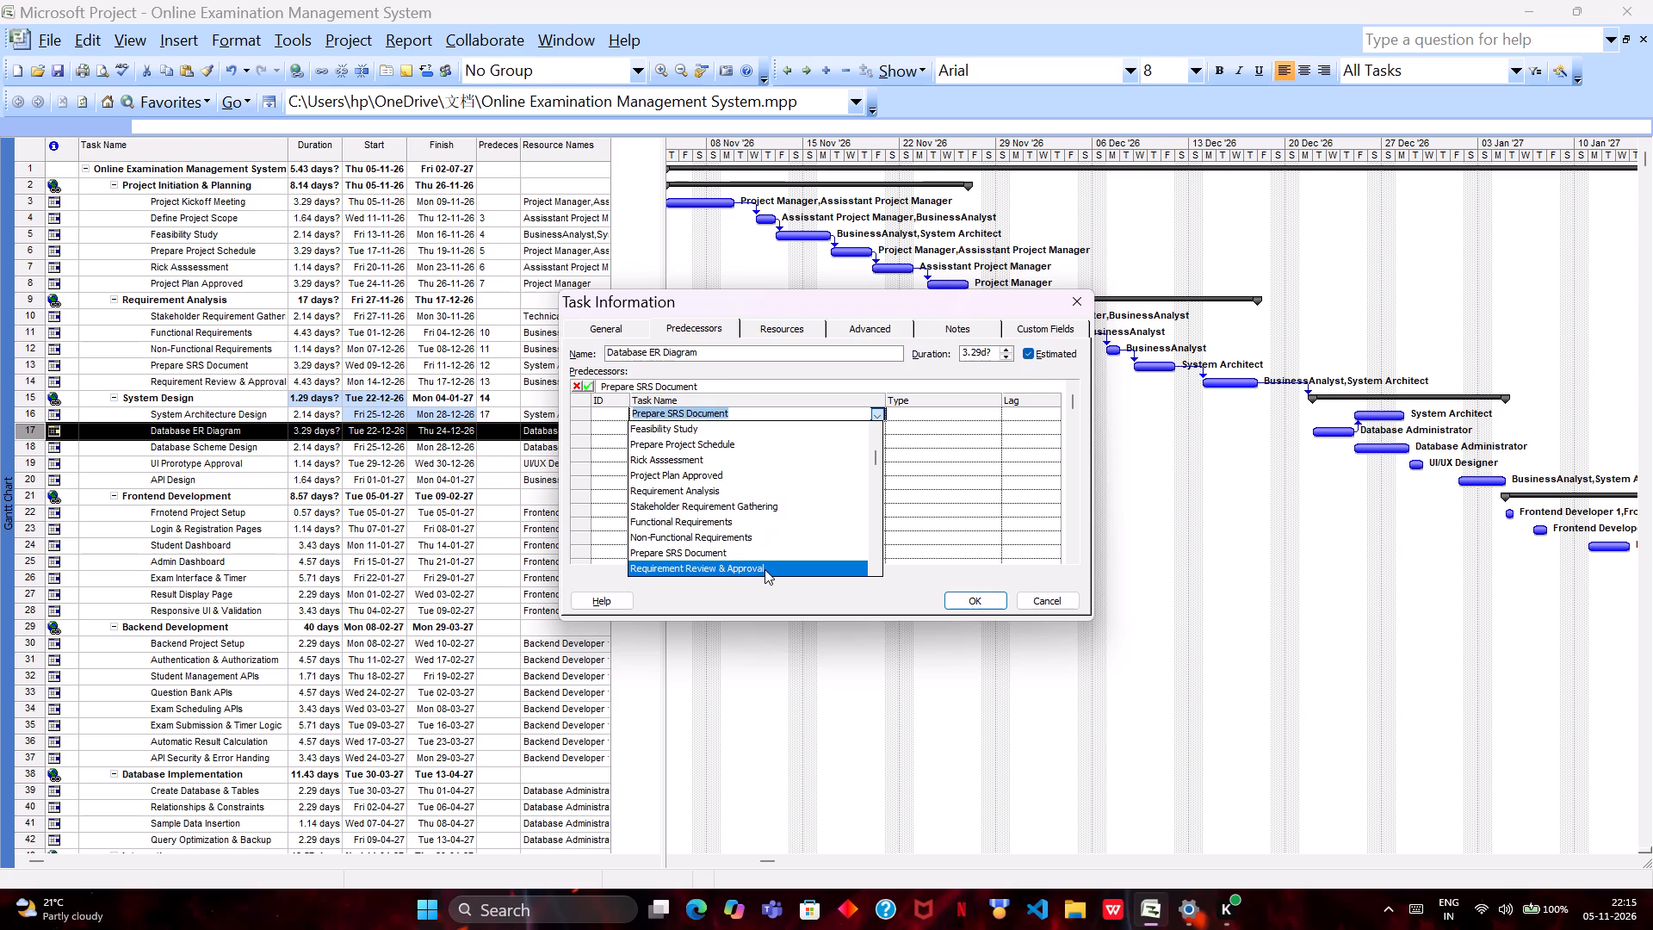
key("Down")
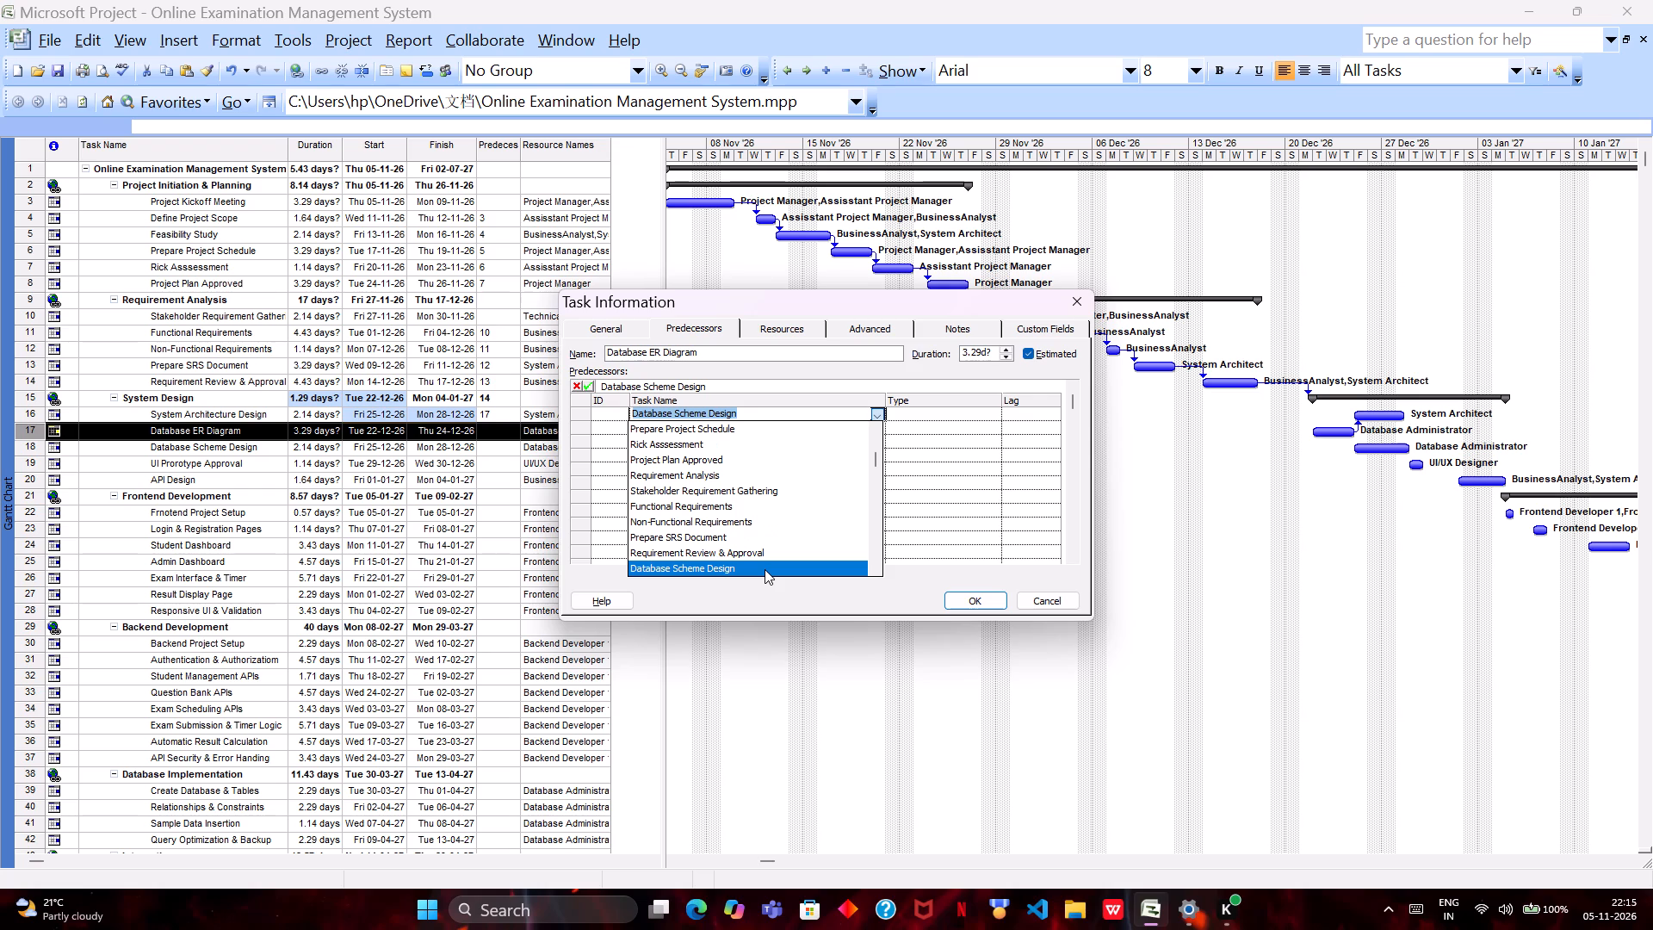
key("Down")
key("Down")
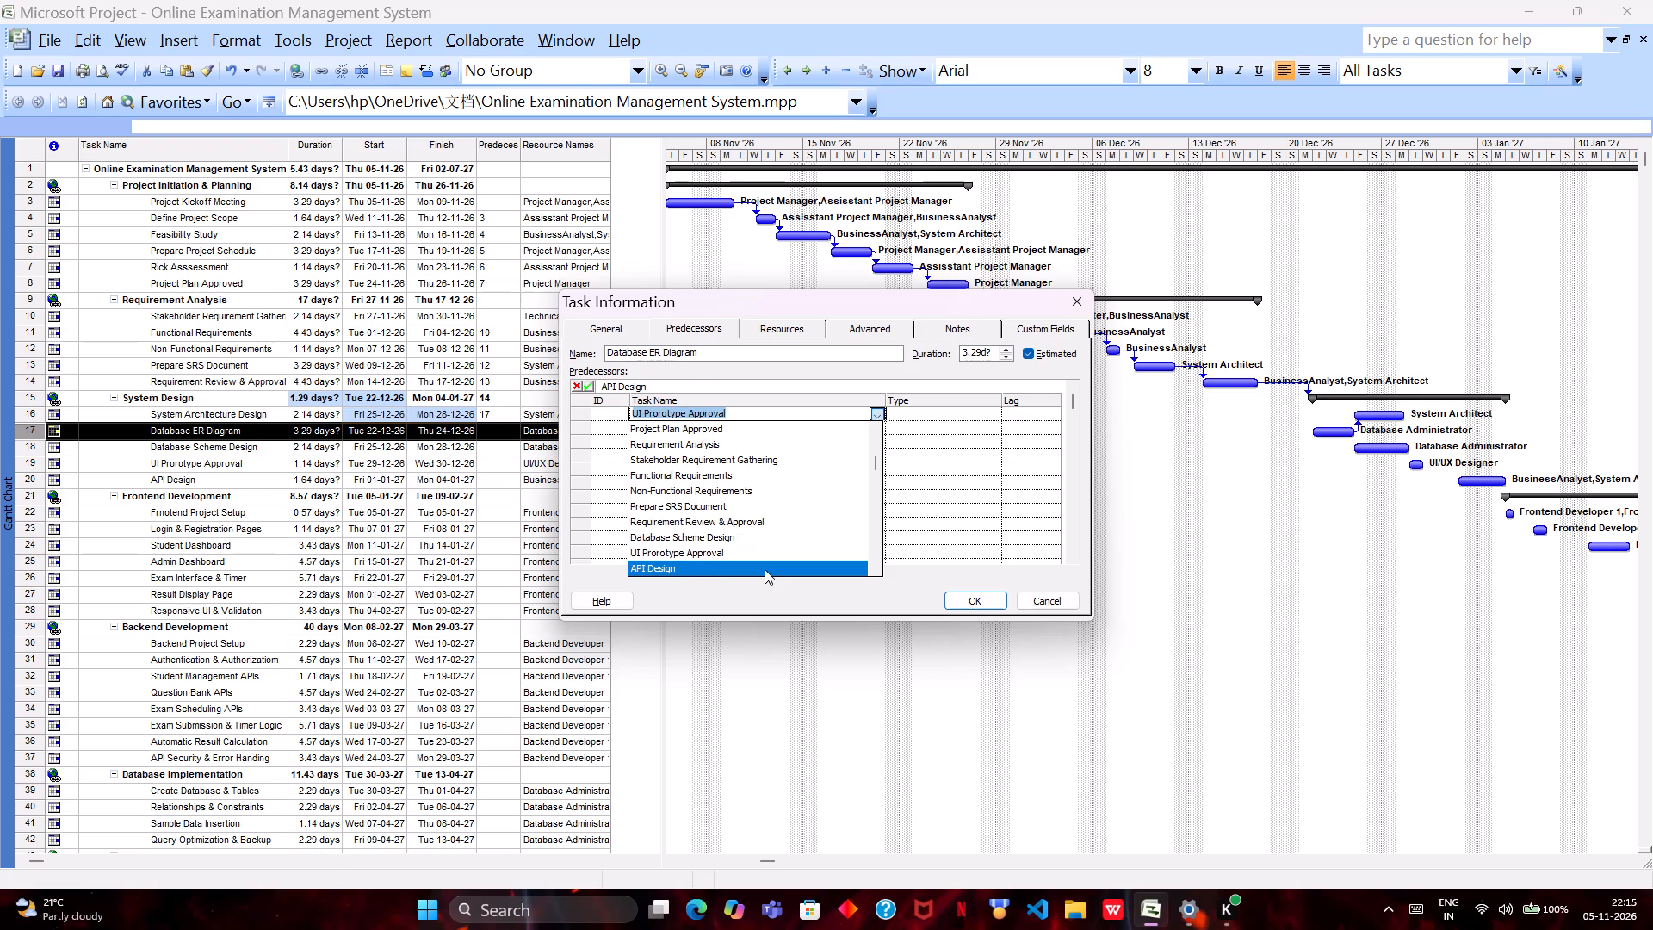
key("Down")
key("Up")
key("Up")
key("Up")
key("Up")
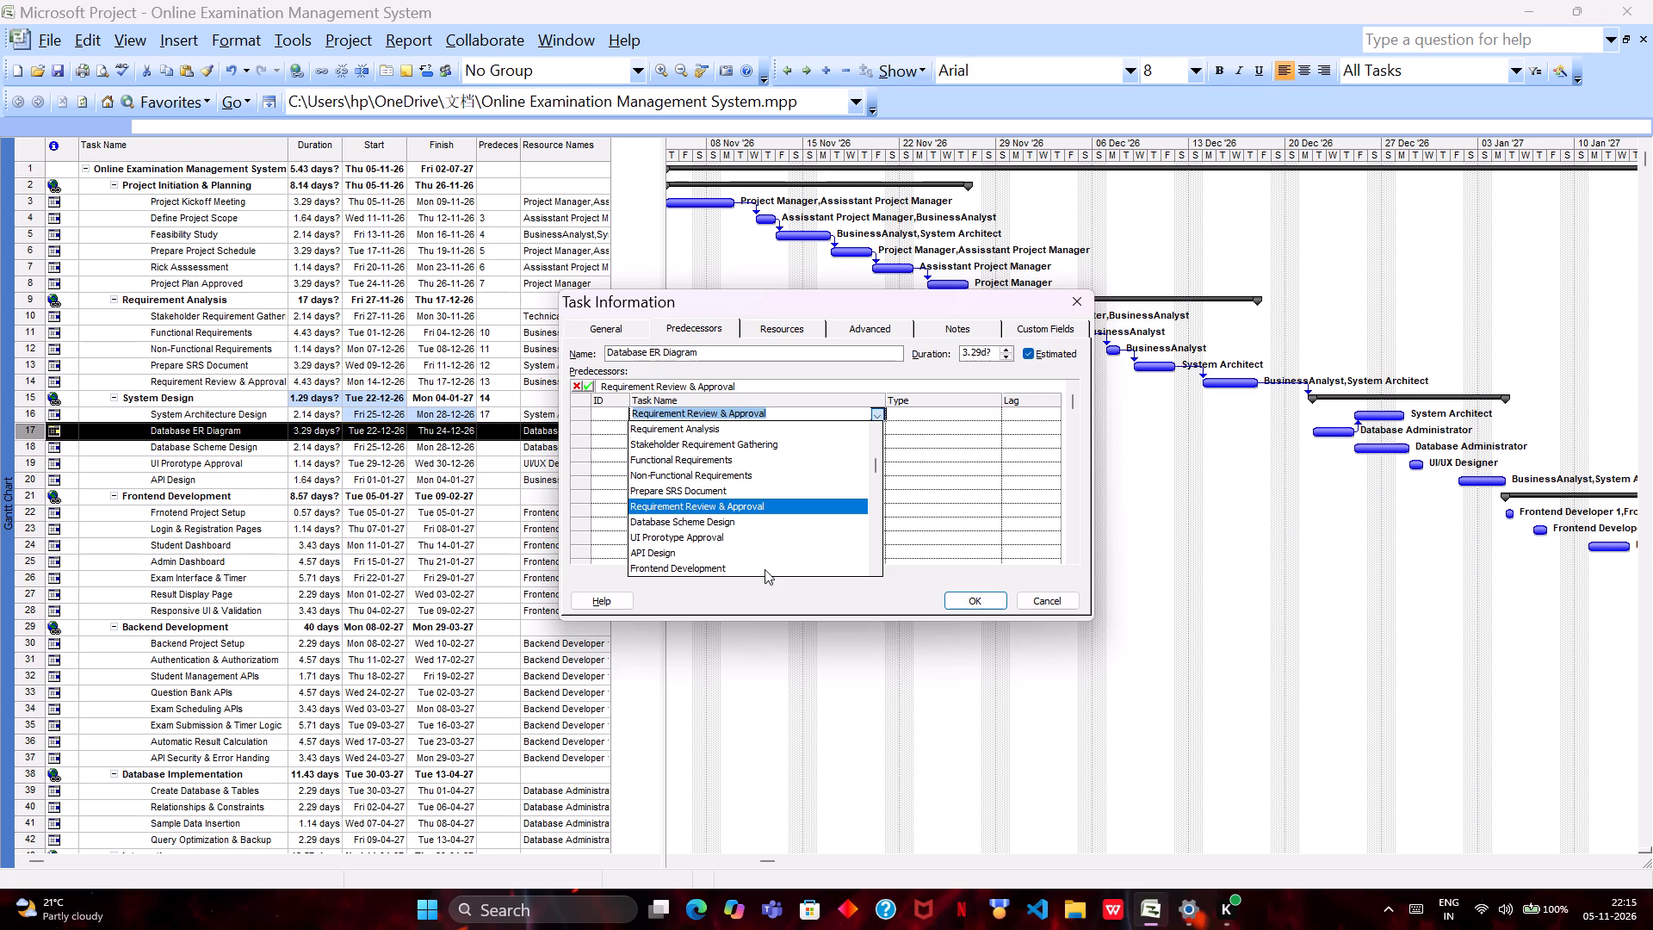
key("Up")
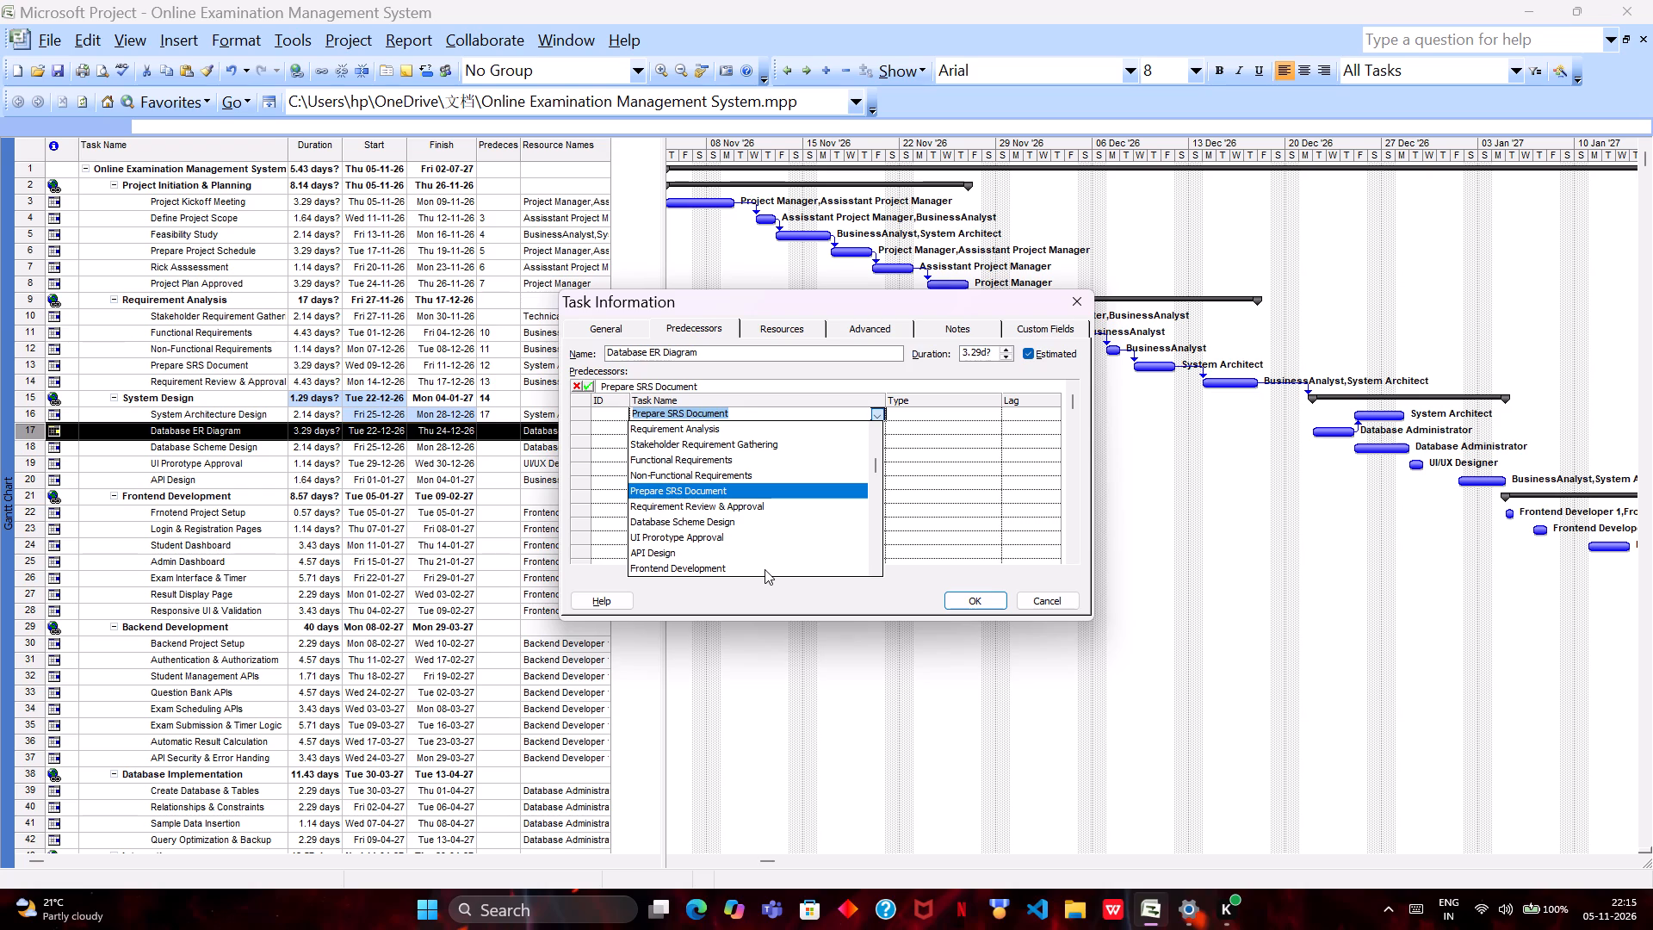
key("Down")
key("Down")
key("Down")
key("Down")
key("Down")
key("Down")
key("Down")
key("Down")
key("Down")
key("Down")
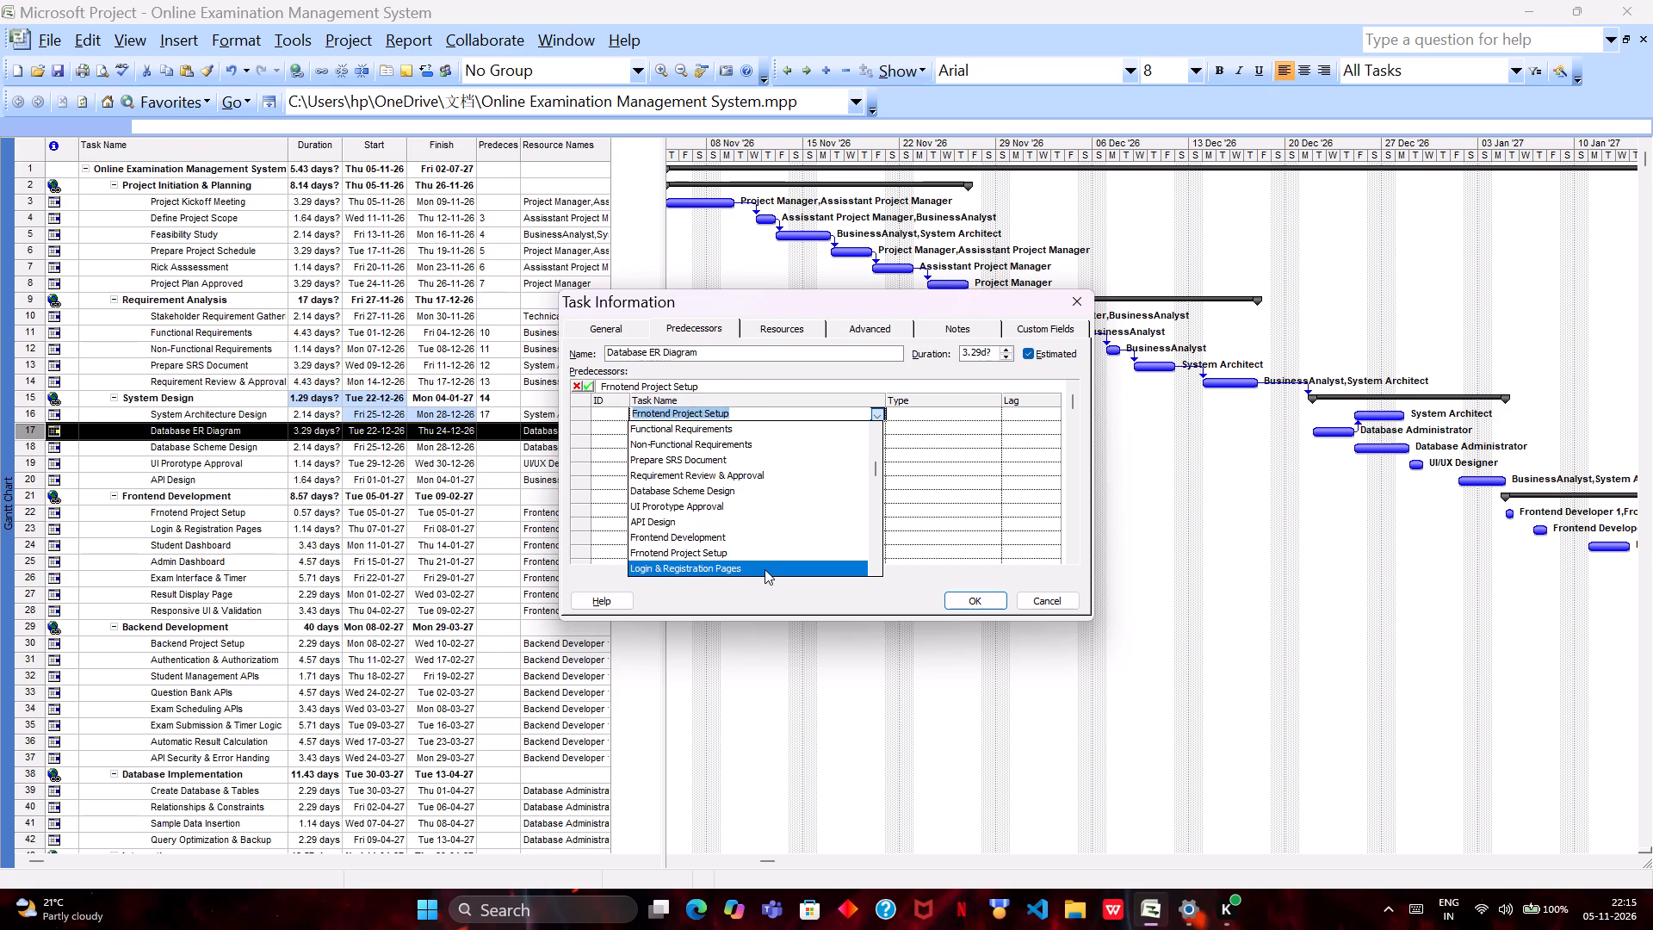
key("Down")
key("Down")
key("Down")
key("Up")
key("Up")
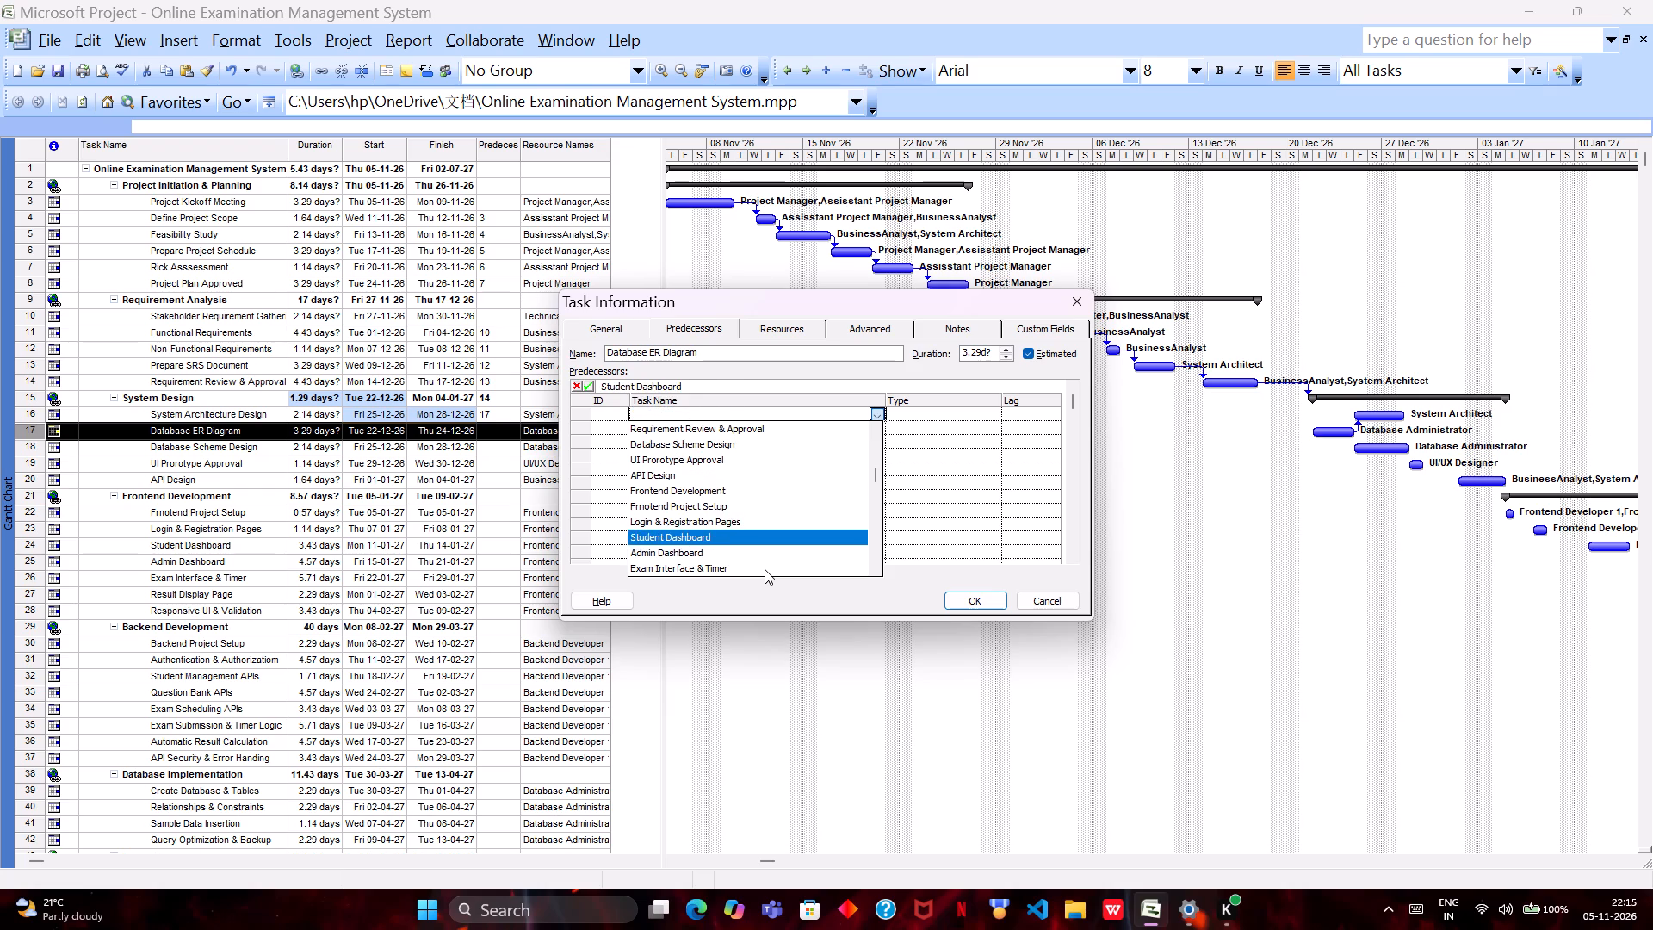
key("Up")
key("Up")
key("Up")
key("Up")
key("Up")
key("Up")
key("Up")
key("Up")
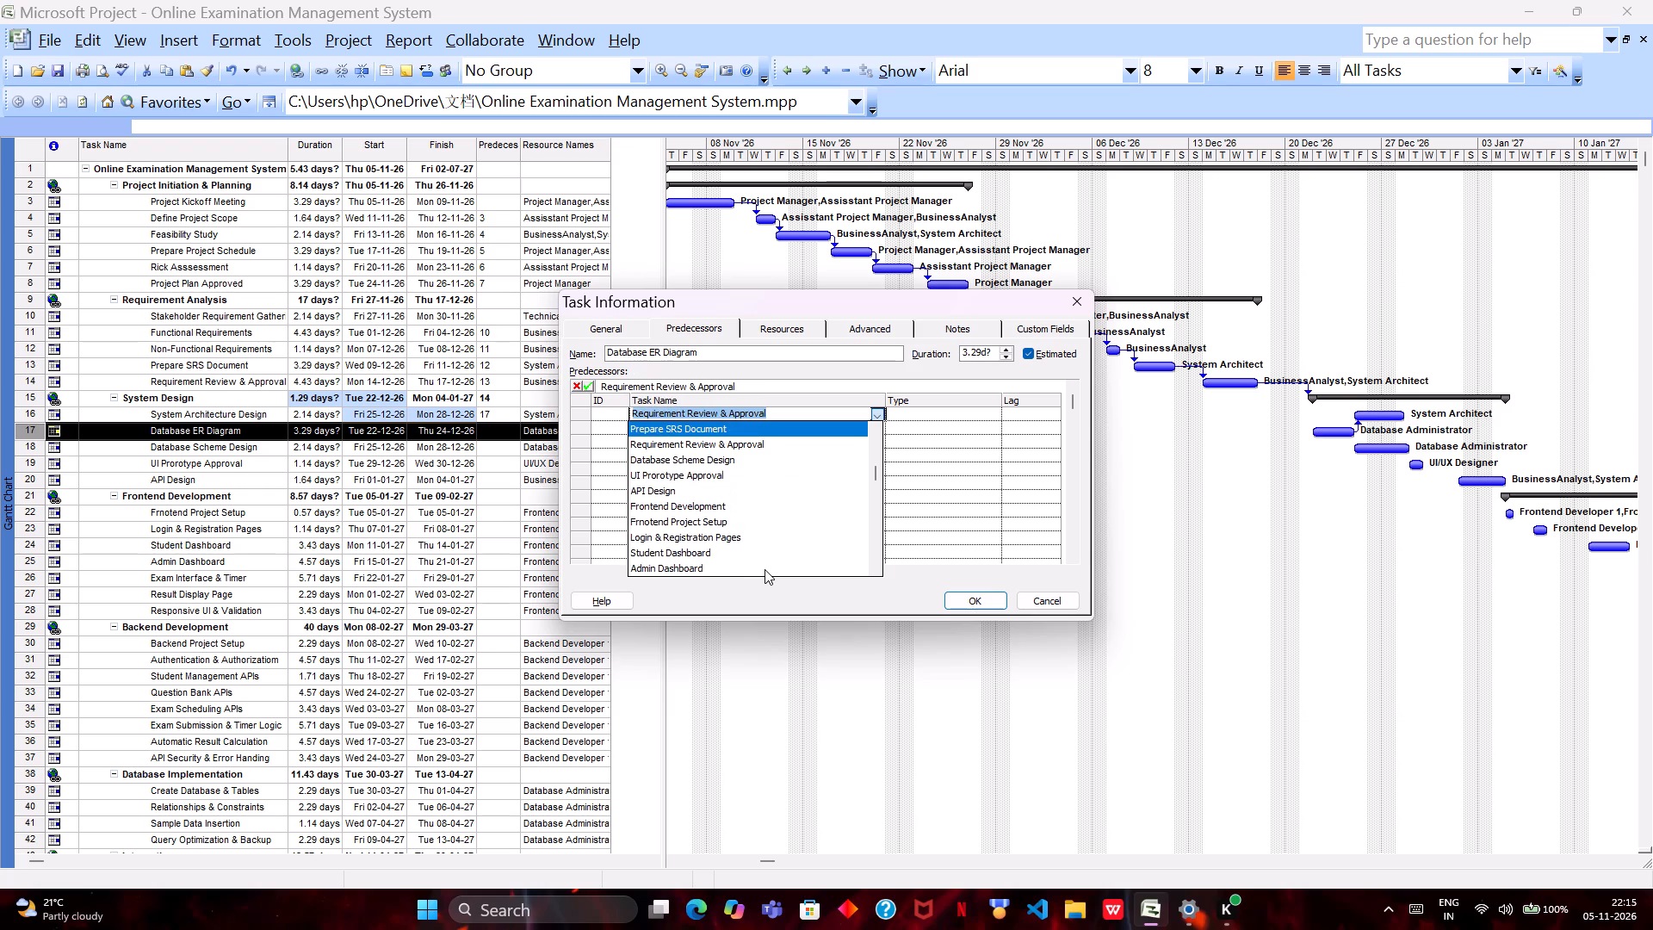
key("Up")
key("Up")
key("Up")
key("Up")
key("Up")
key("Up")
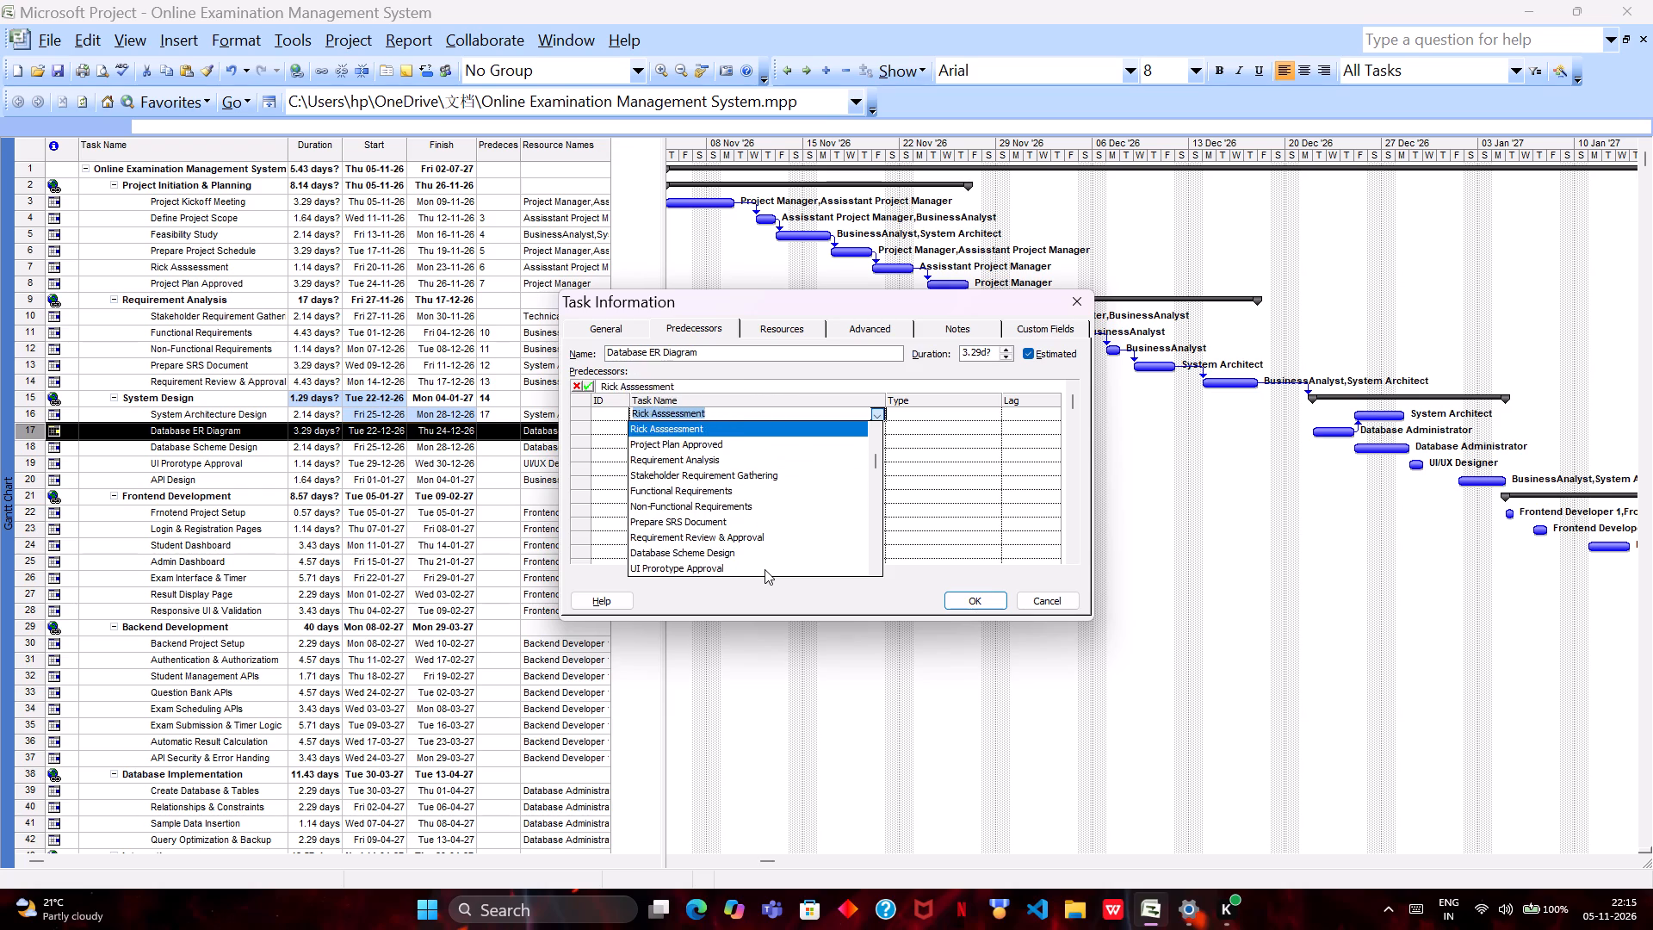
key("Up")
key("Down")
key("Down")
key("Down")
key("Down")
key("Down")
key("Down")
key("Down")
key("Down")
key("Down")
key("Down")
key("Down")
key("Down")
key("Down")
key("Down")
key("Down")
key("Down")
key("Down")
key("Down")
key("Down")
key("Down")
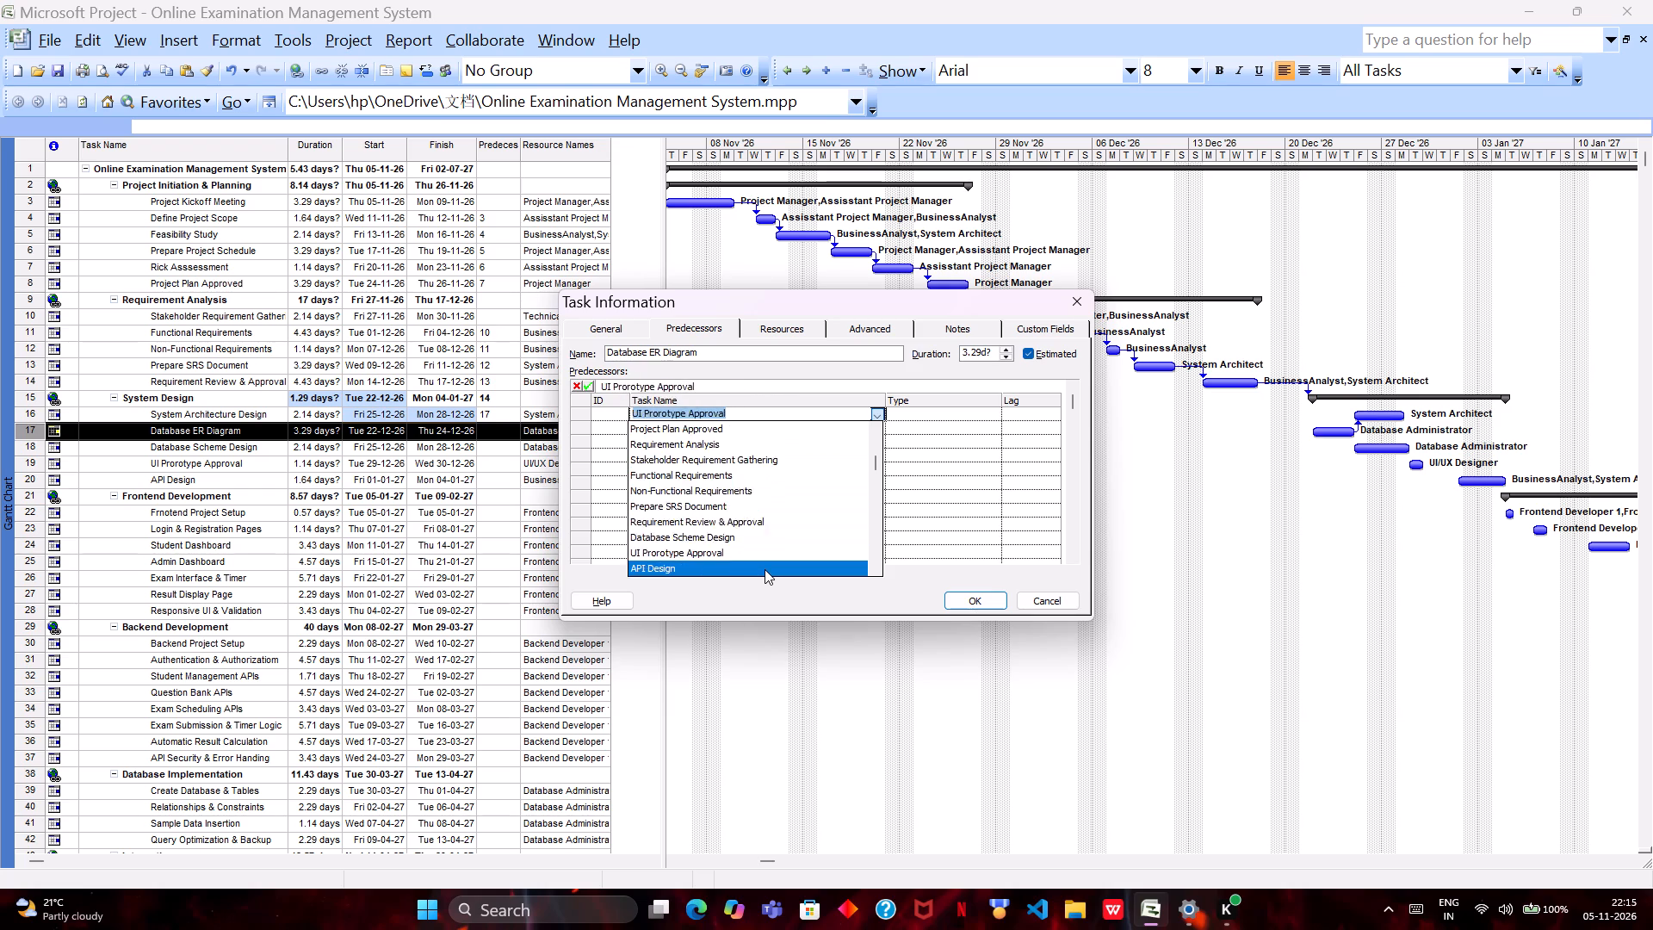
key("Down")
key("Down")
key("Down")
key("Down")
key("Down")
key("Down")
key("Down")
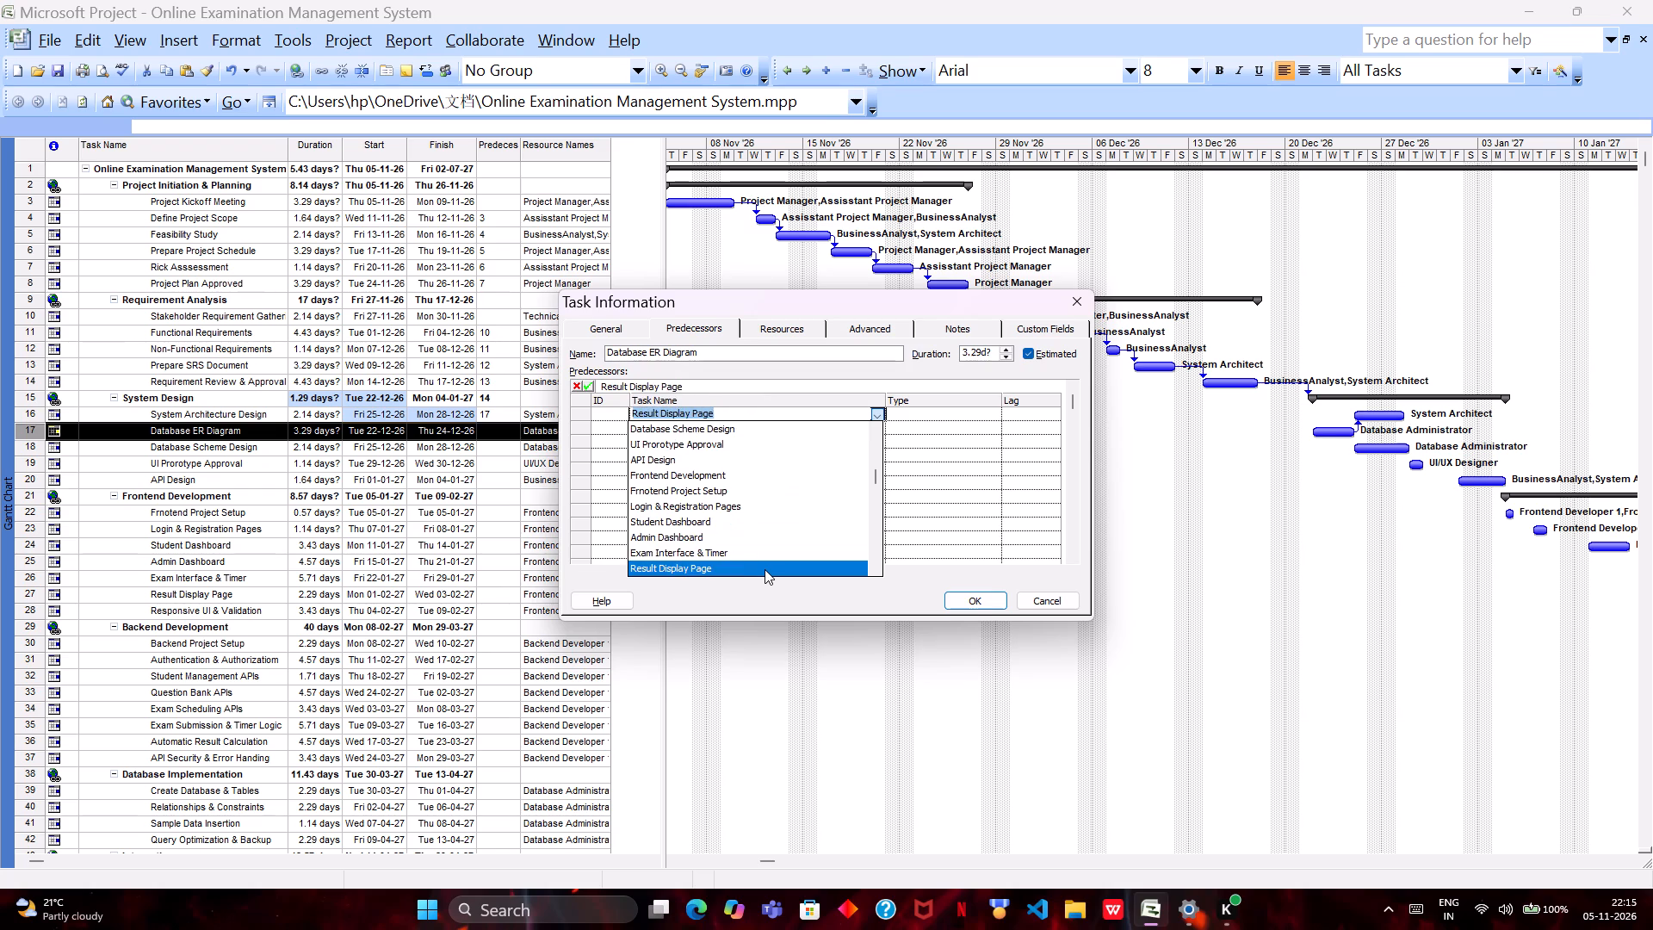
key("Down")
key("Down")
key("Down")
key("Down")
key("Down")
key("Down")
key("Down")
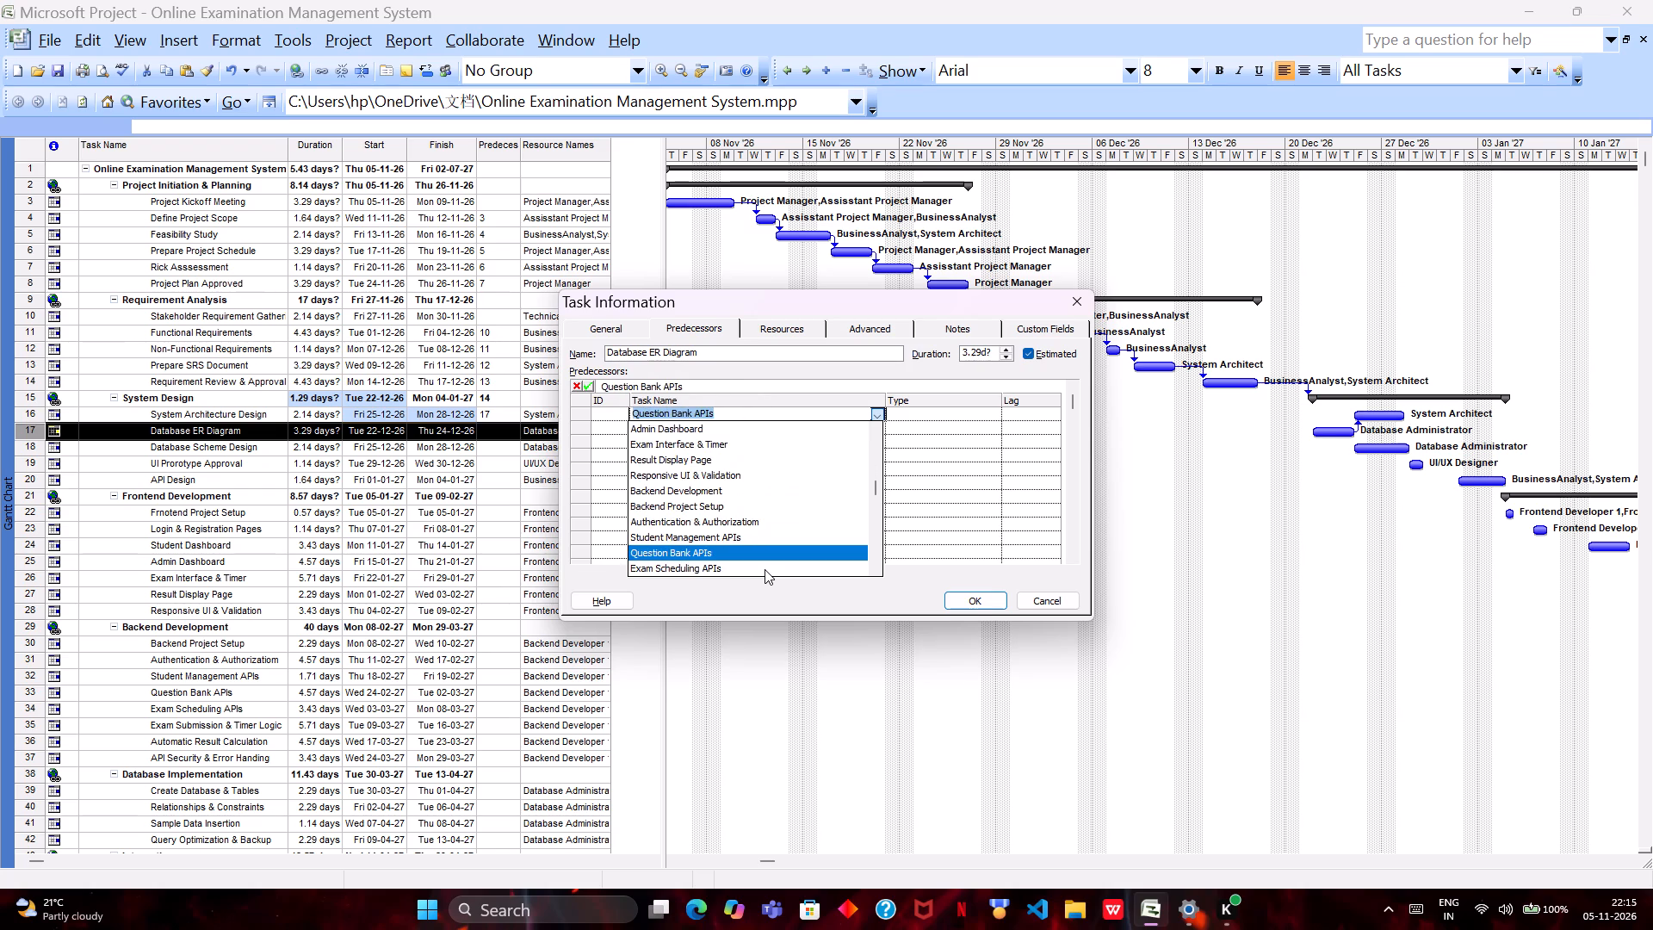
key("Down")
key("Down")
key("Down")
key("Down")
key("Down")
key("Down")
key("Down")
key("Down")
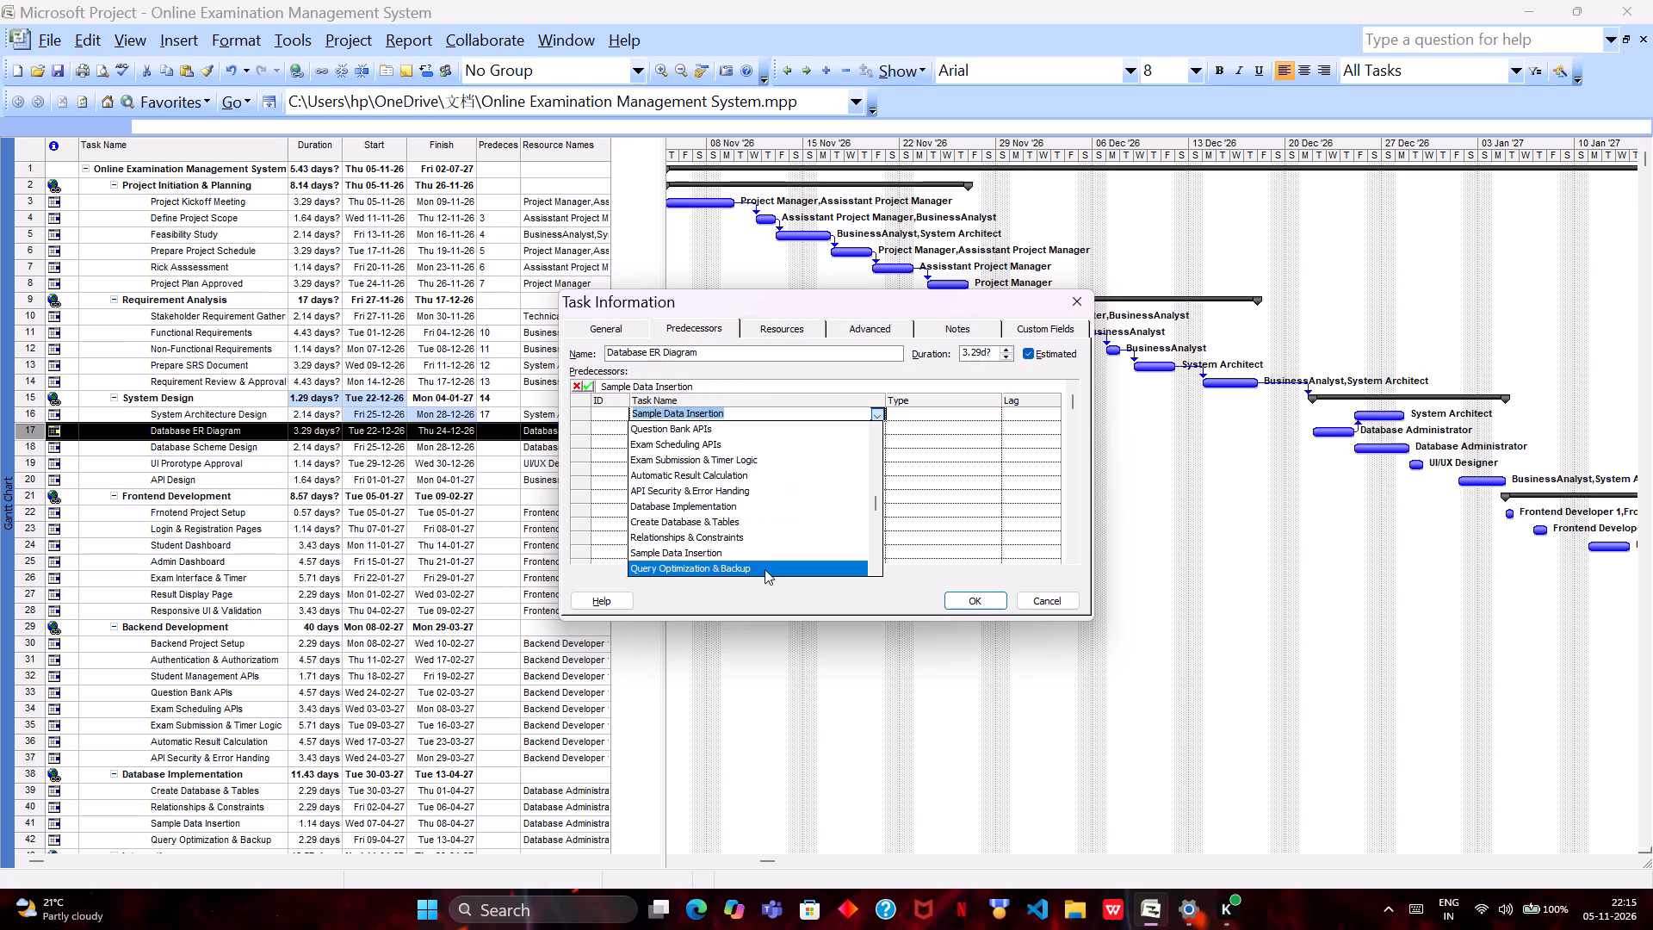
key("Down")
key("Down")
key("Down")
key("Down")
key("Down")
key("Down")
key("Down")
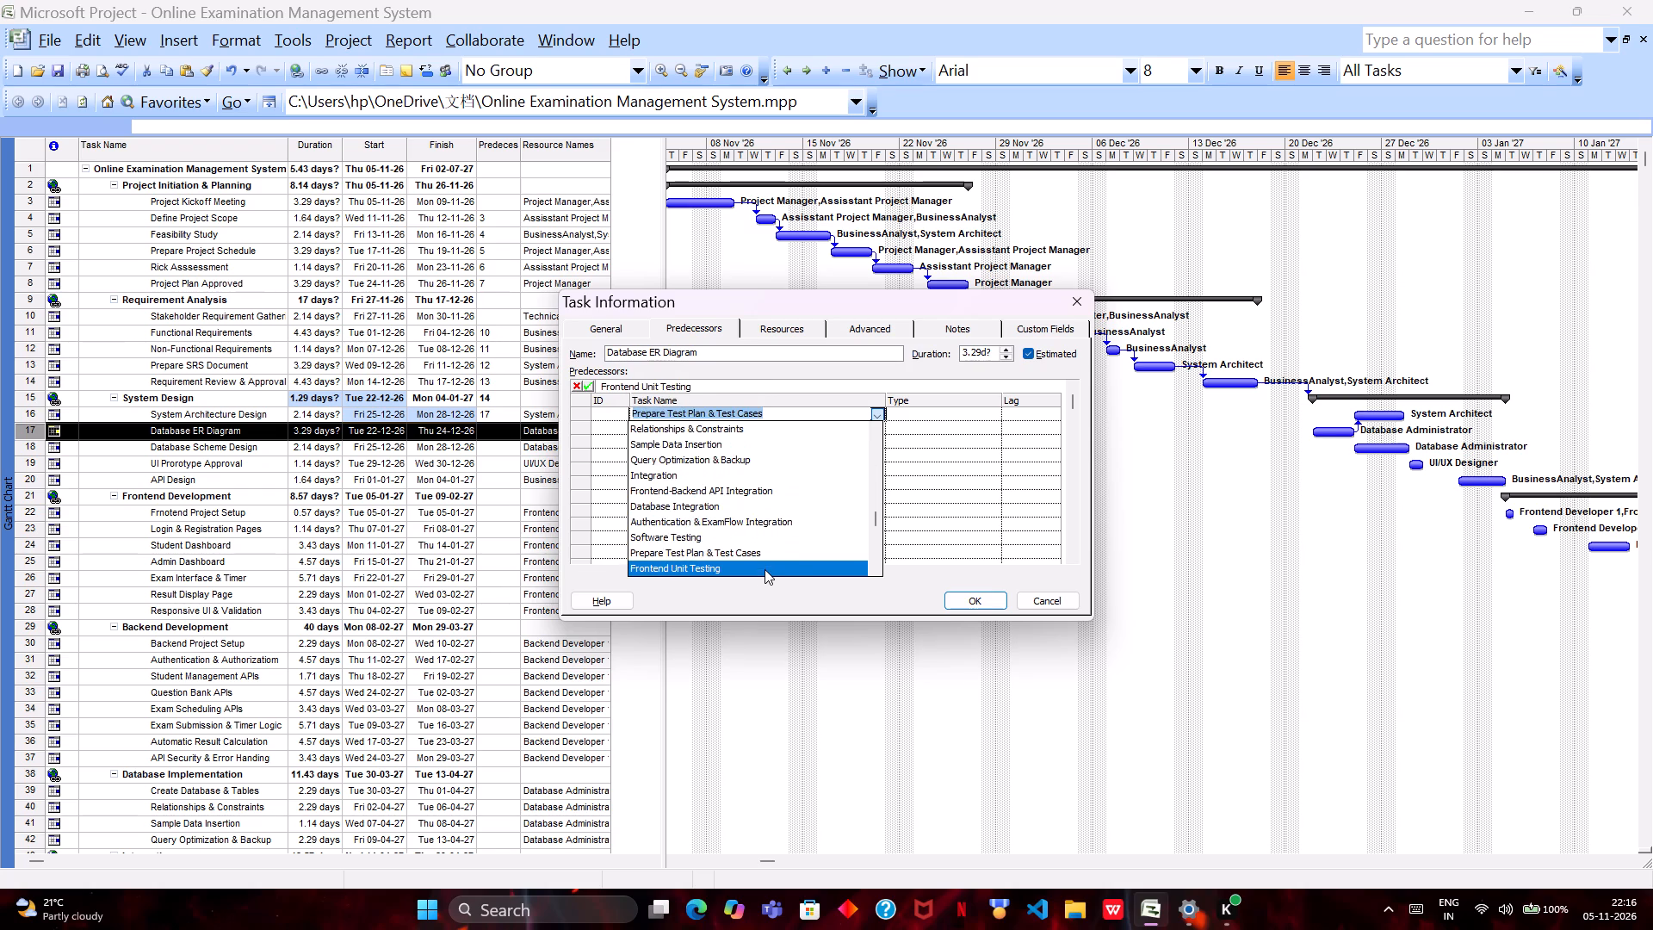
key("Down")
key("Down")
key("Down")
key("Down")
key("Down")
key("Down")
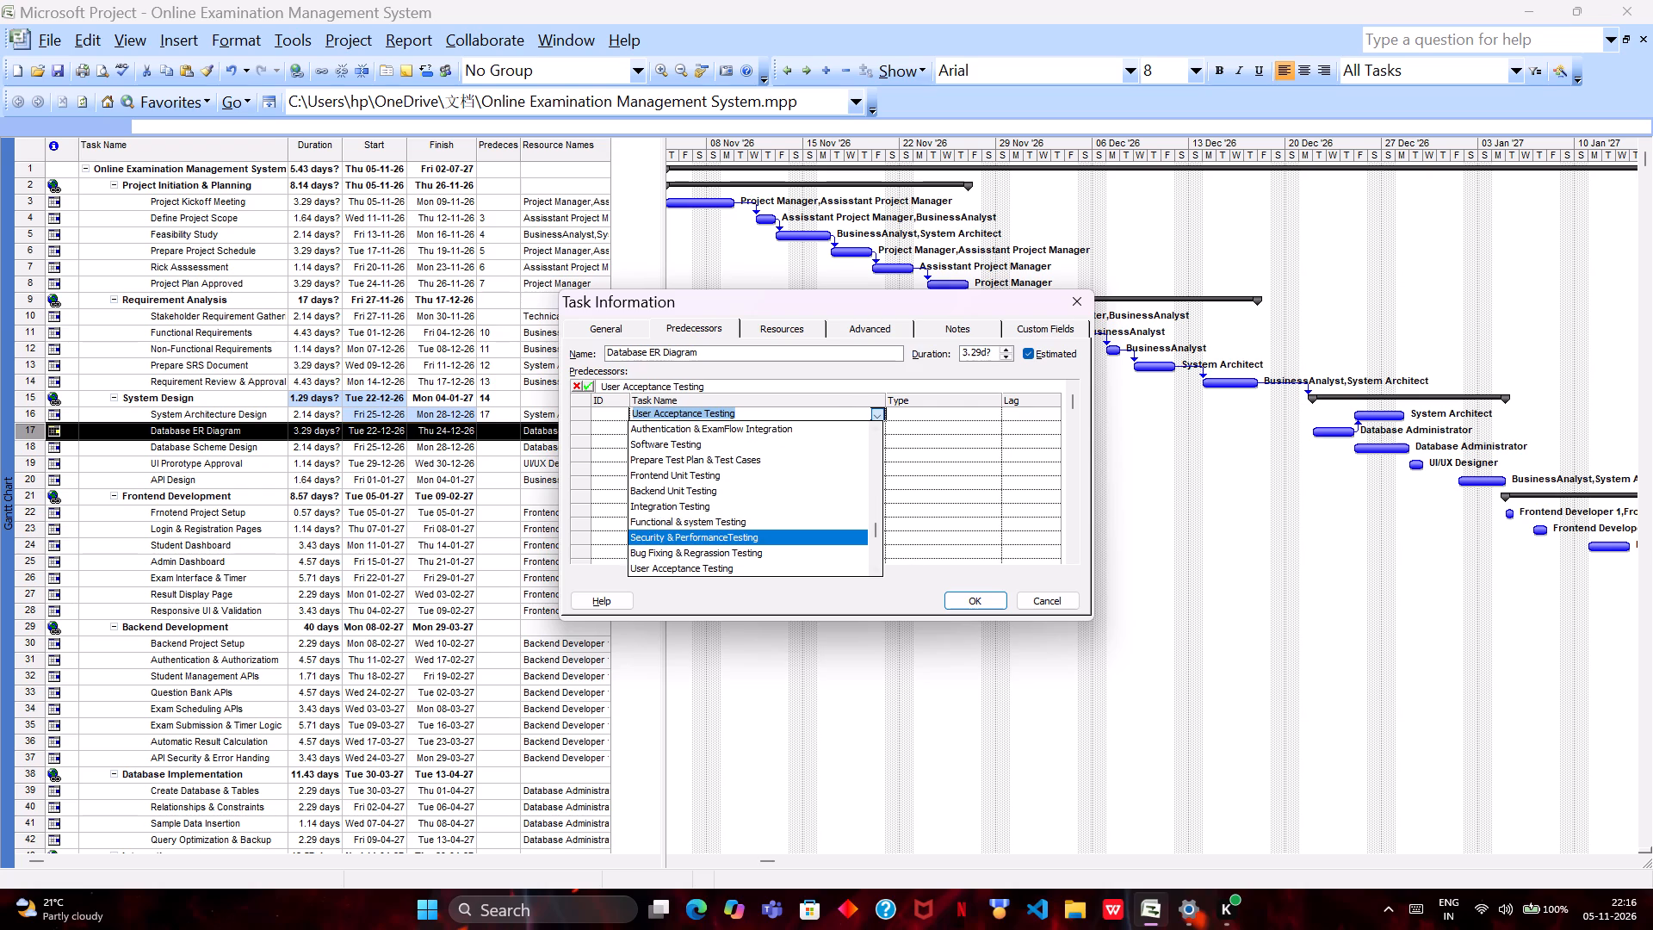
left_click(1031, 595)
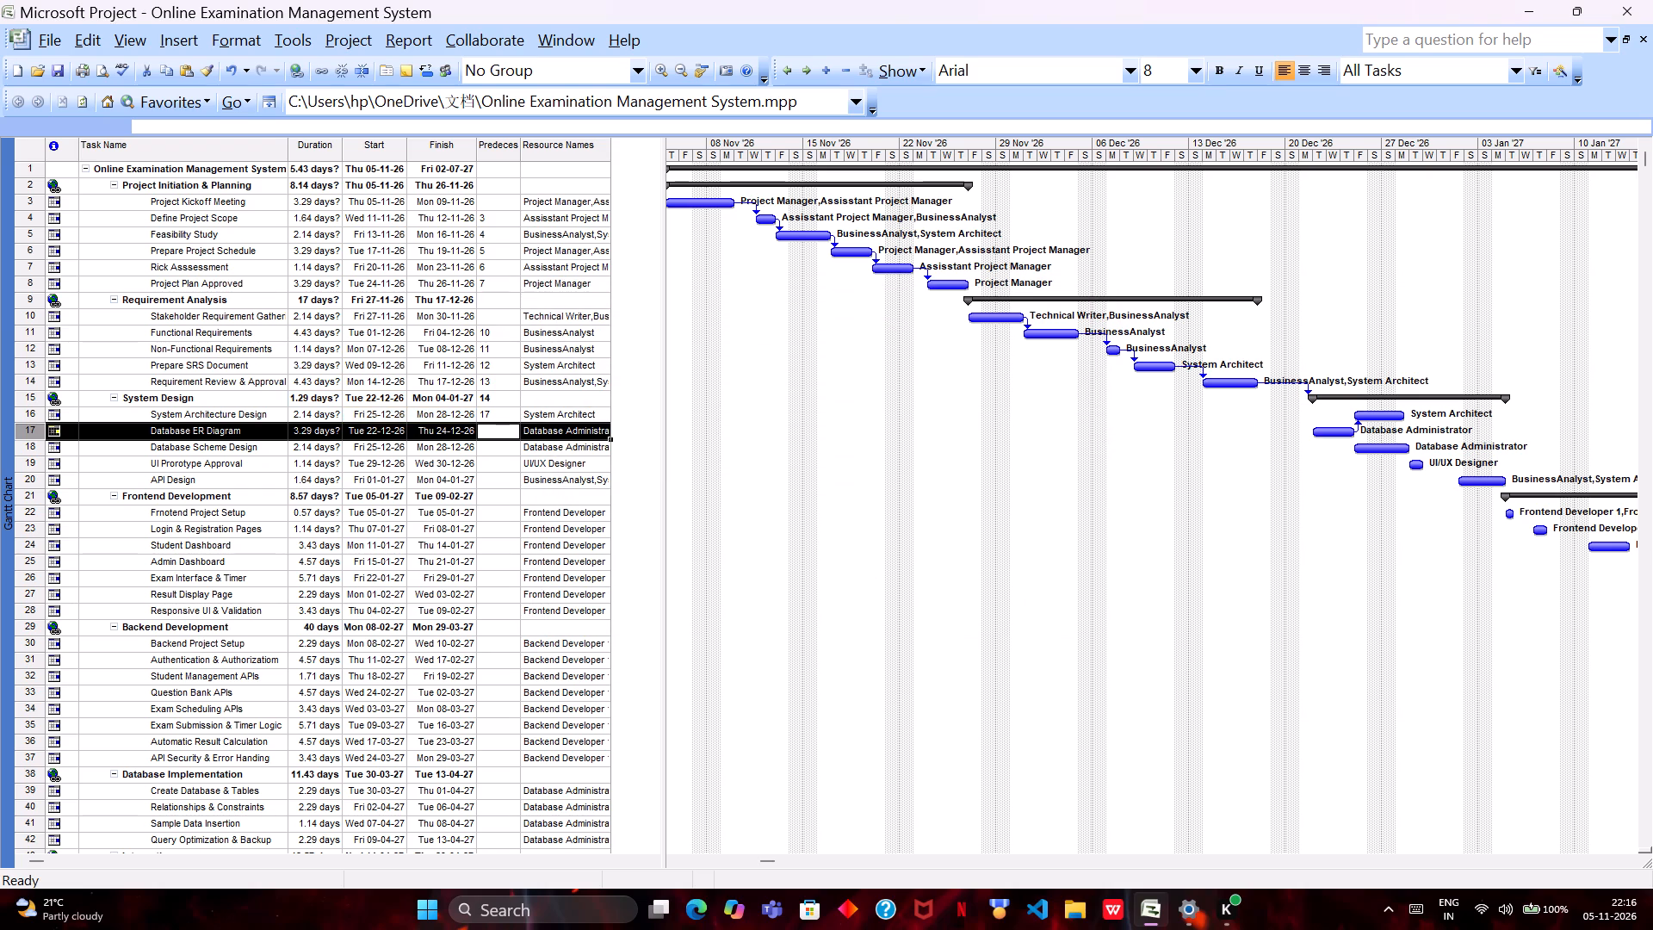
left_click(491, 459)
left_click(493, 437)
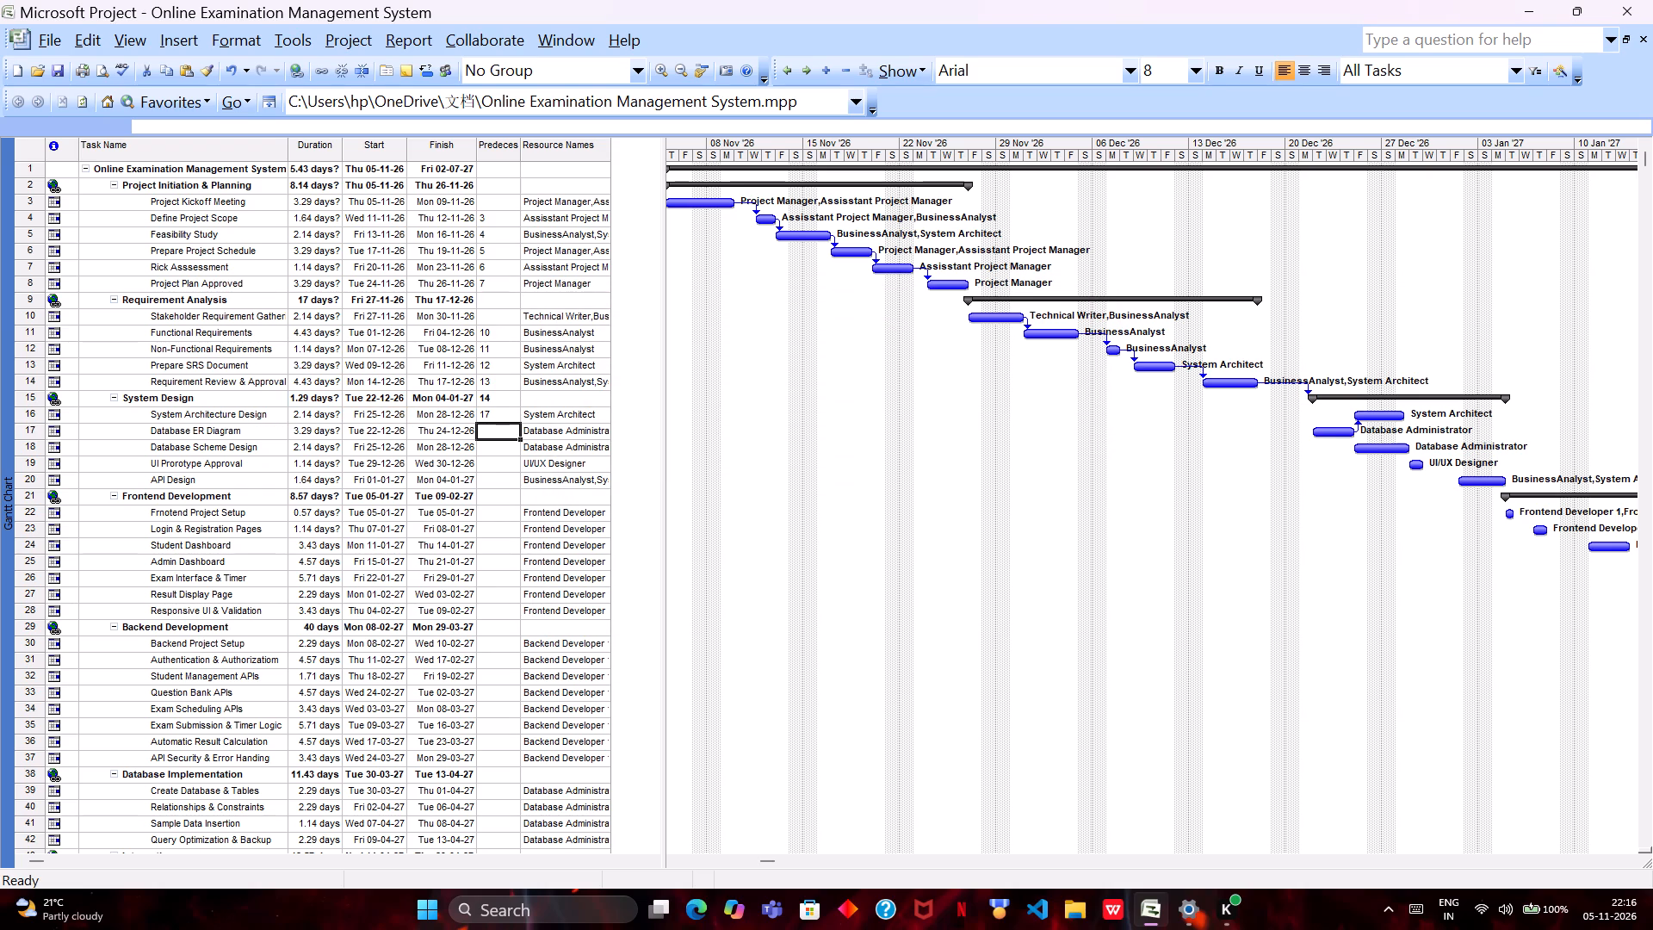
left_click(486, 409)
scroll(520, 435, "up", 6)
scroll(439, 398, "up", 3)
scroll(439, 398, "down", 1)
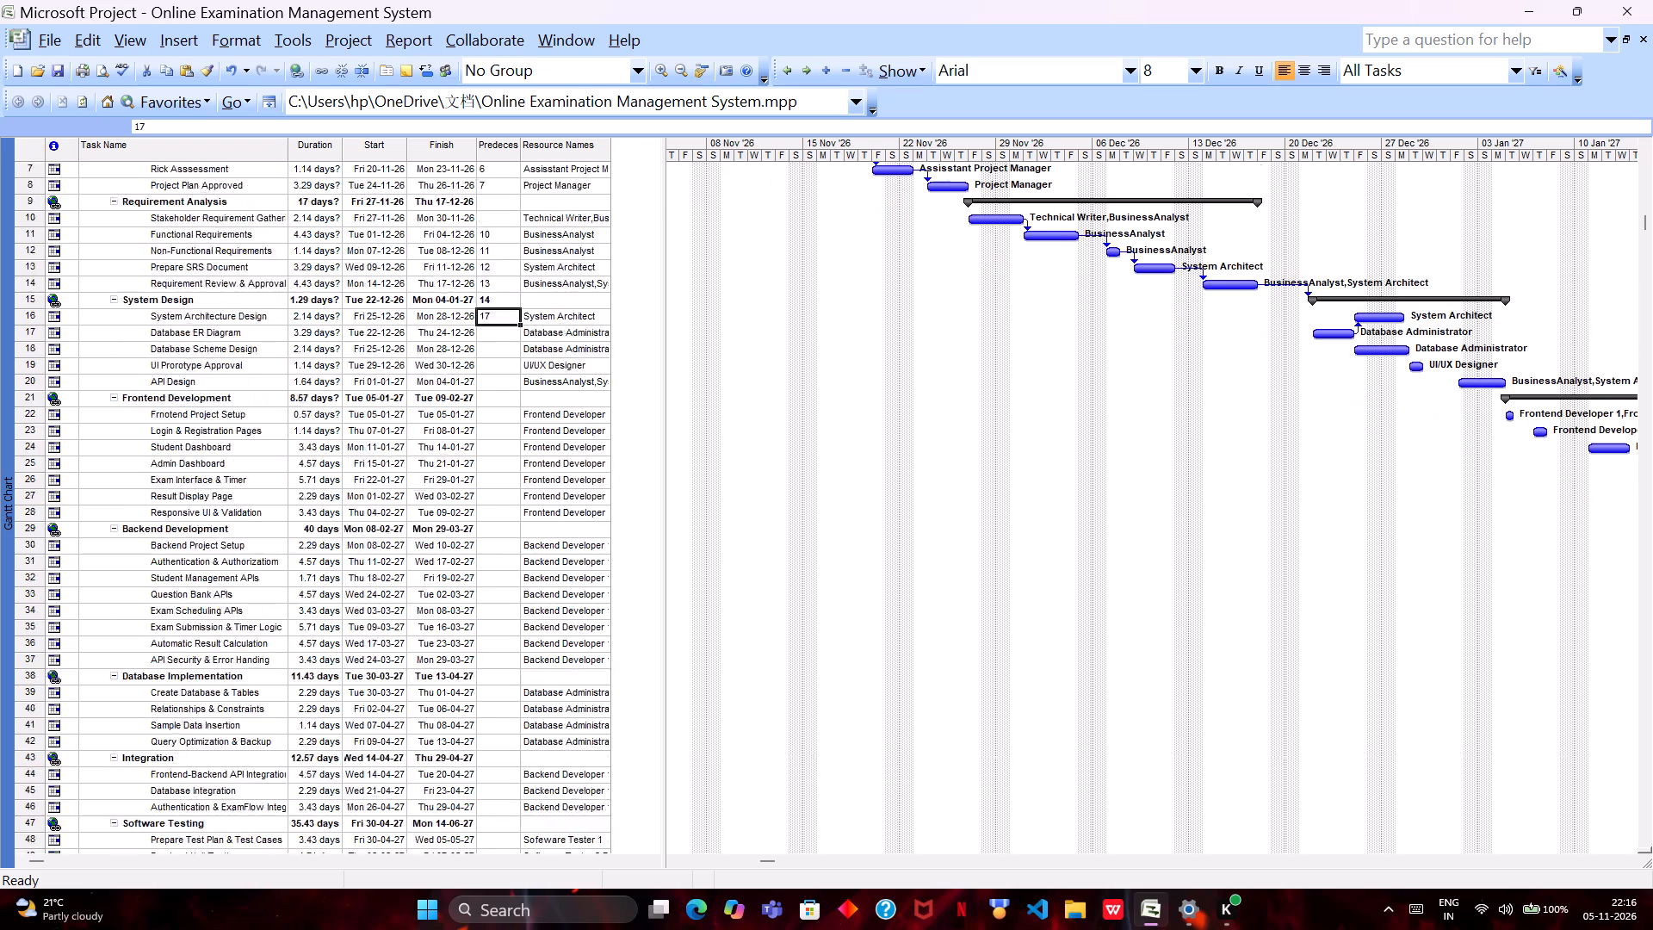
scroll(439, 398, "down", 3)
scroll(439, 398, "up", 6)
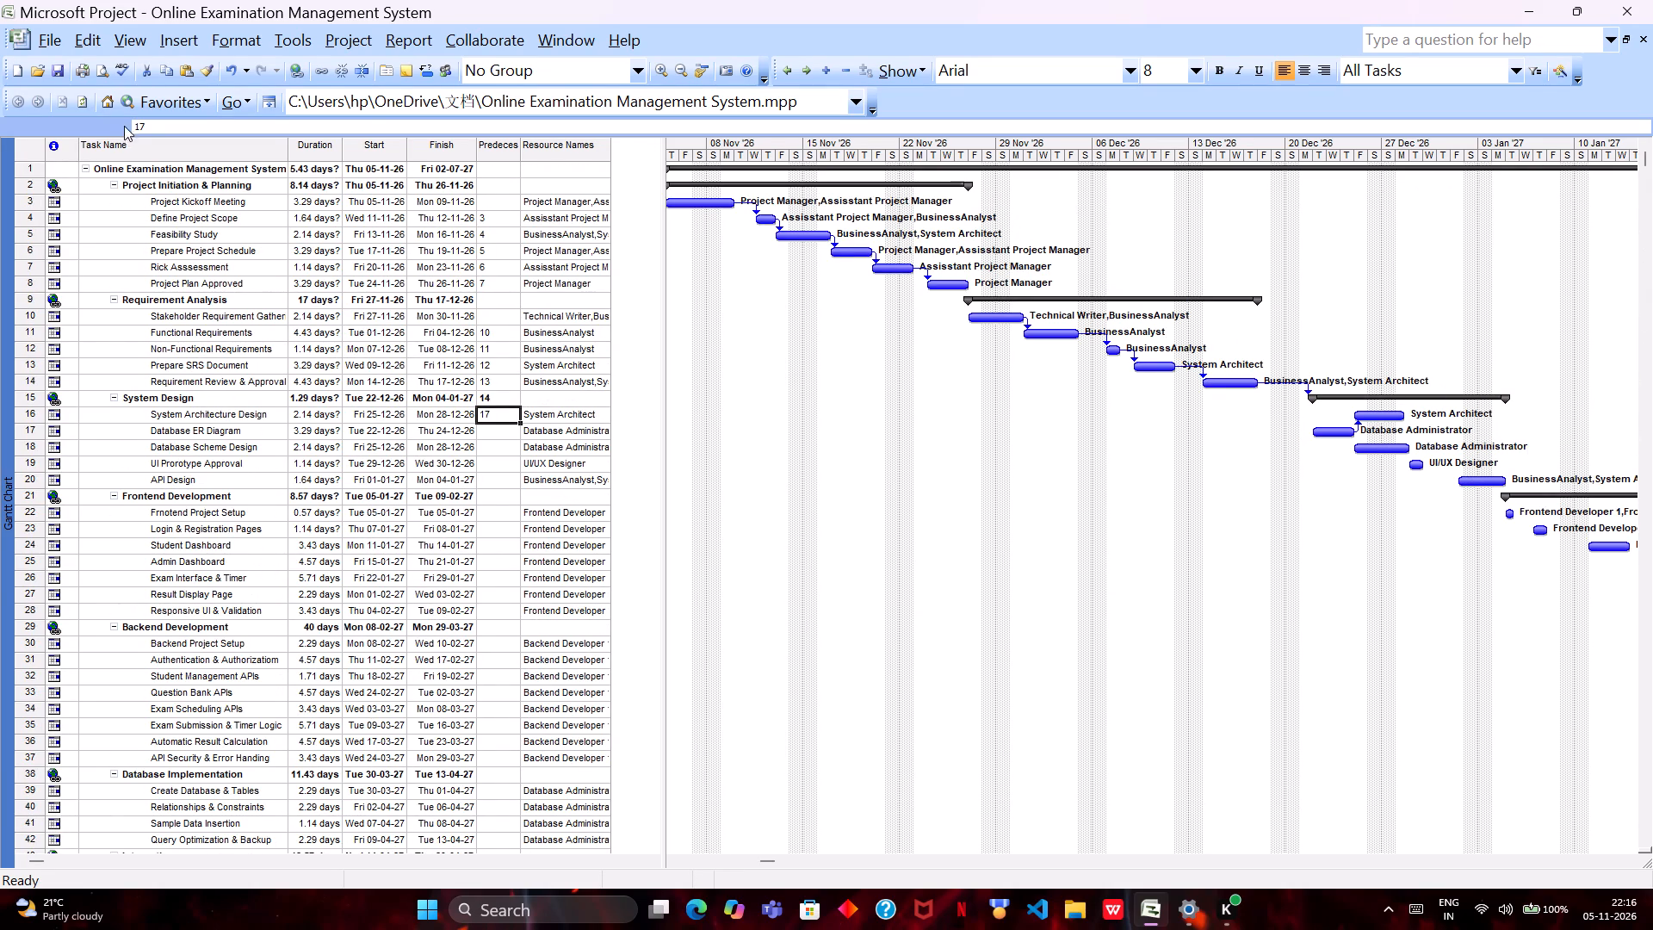
Remove the Requirement Review & Approval predecessor from the System Design summary task.
left_click(486, 398)
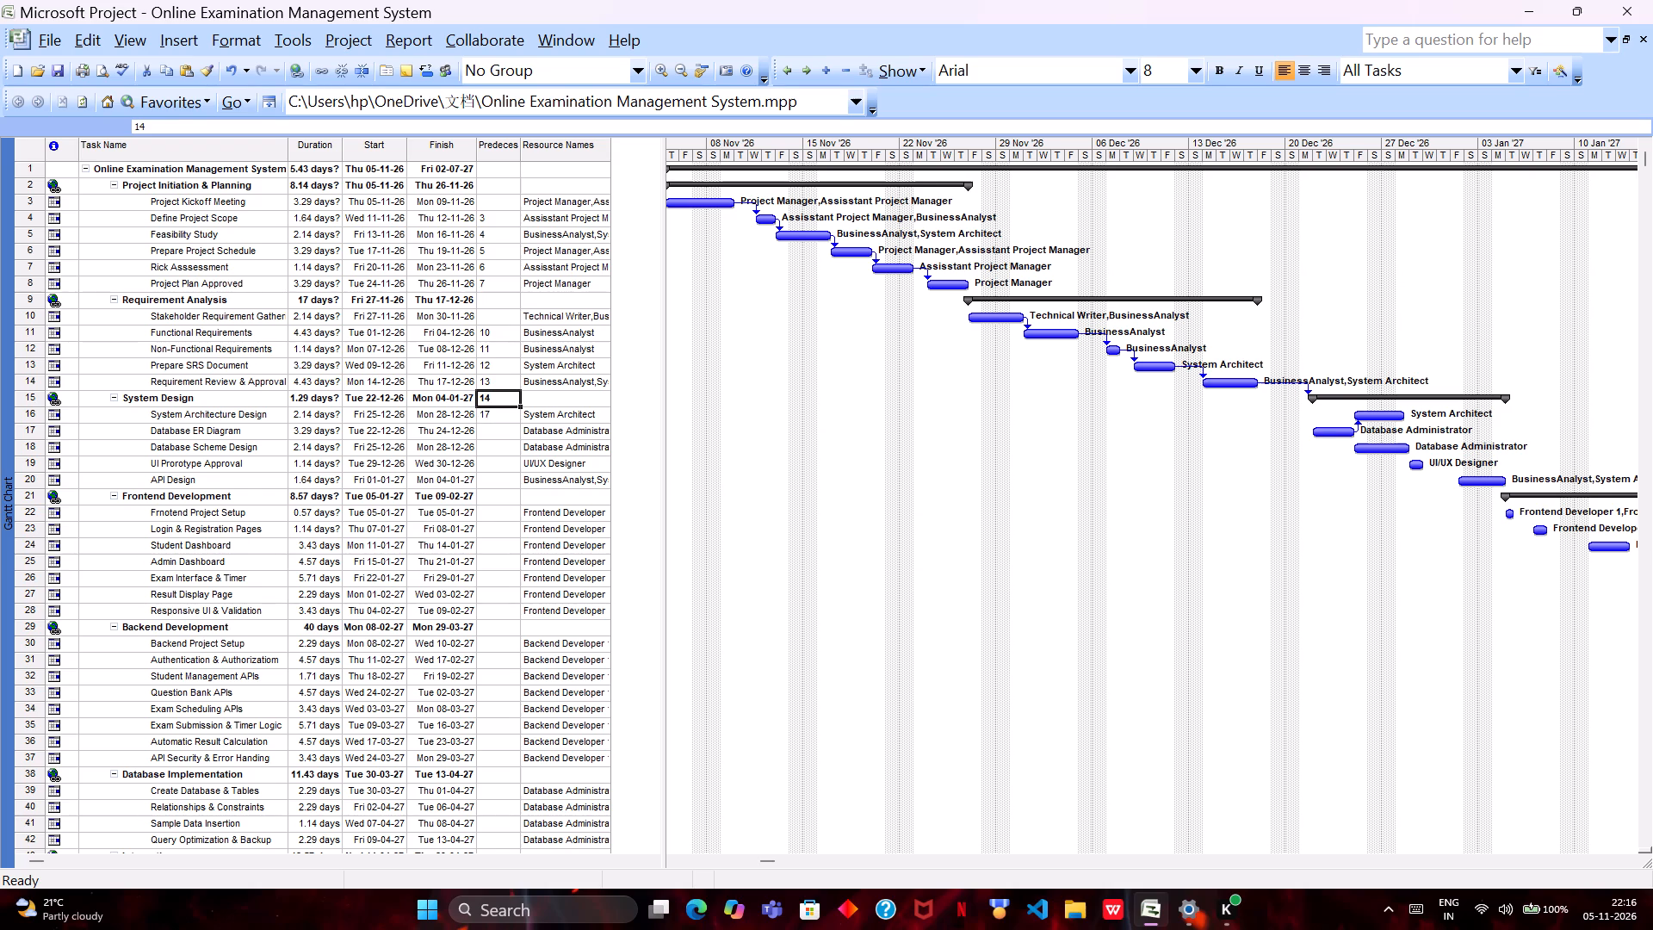
double_click(504, 400)
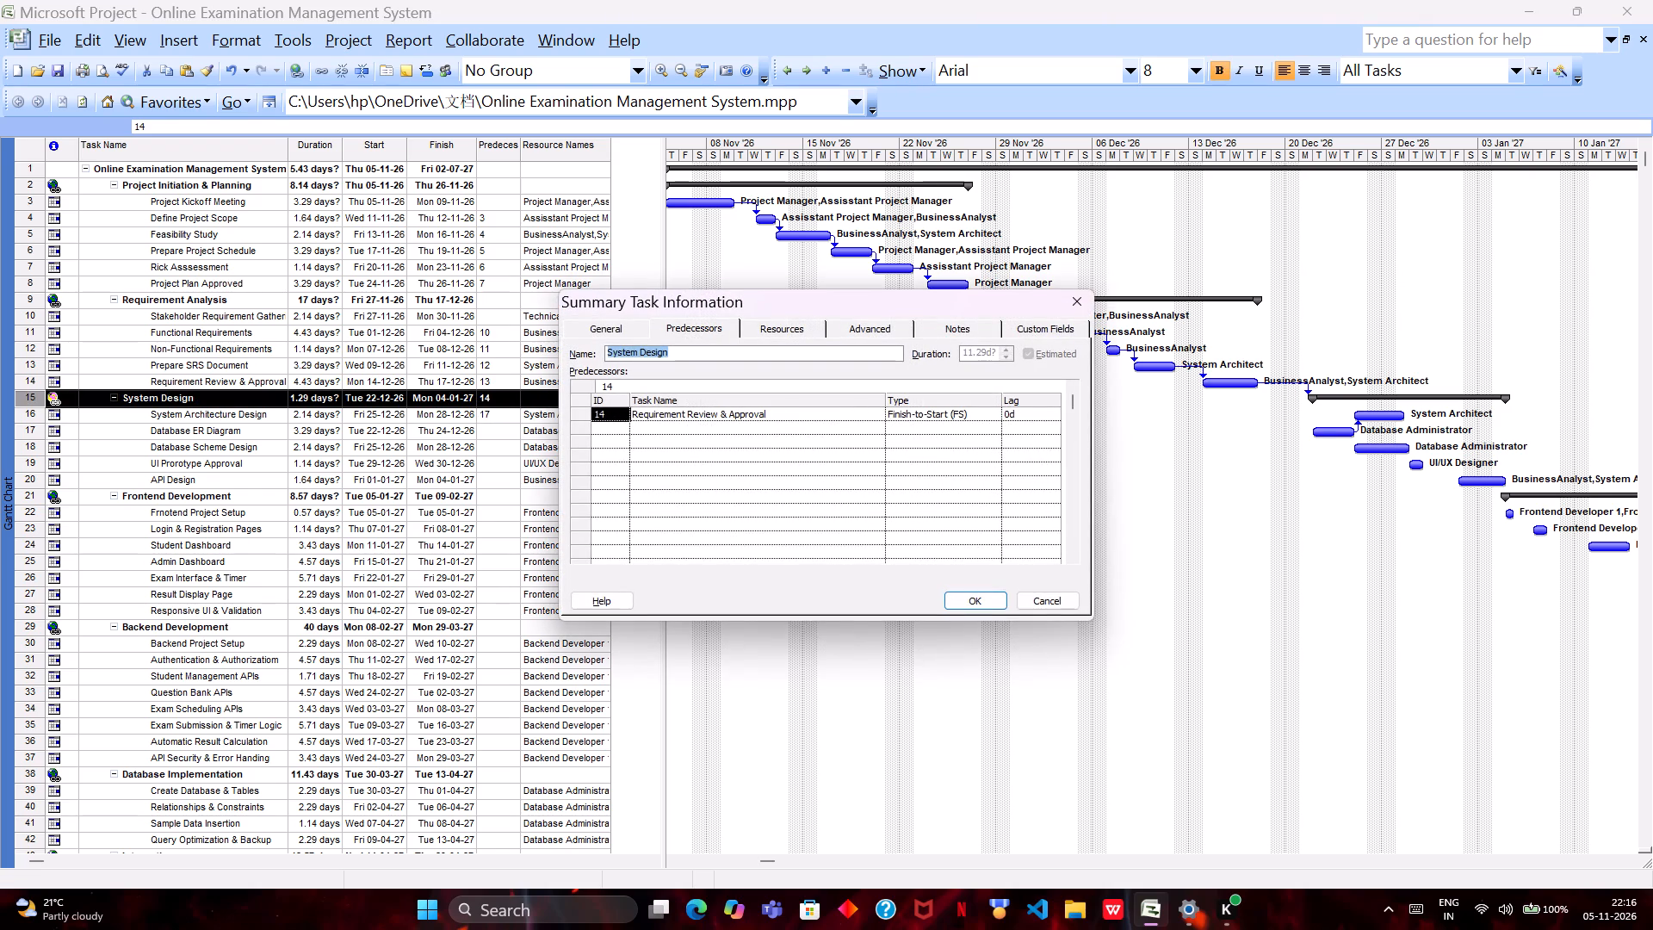
left_click(811, 416)
left_click(882, 416)
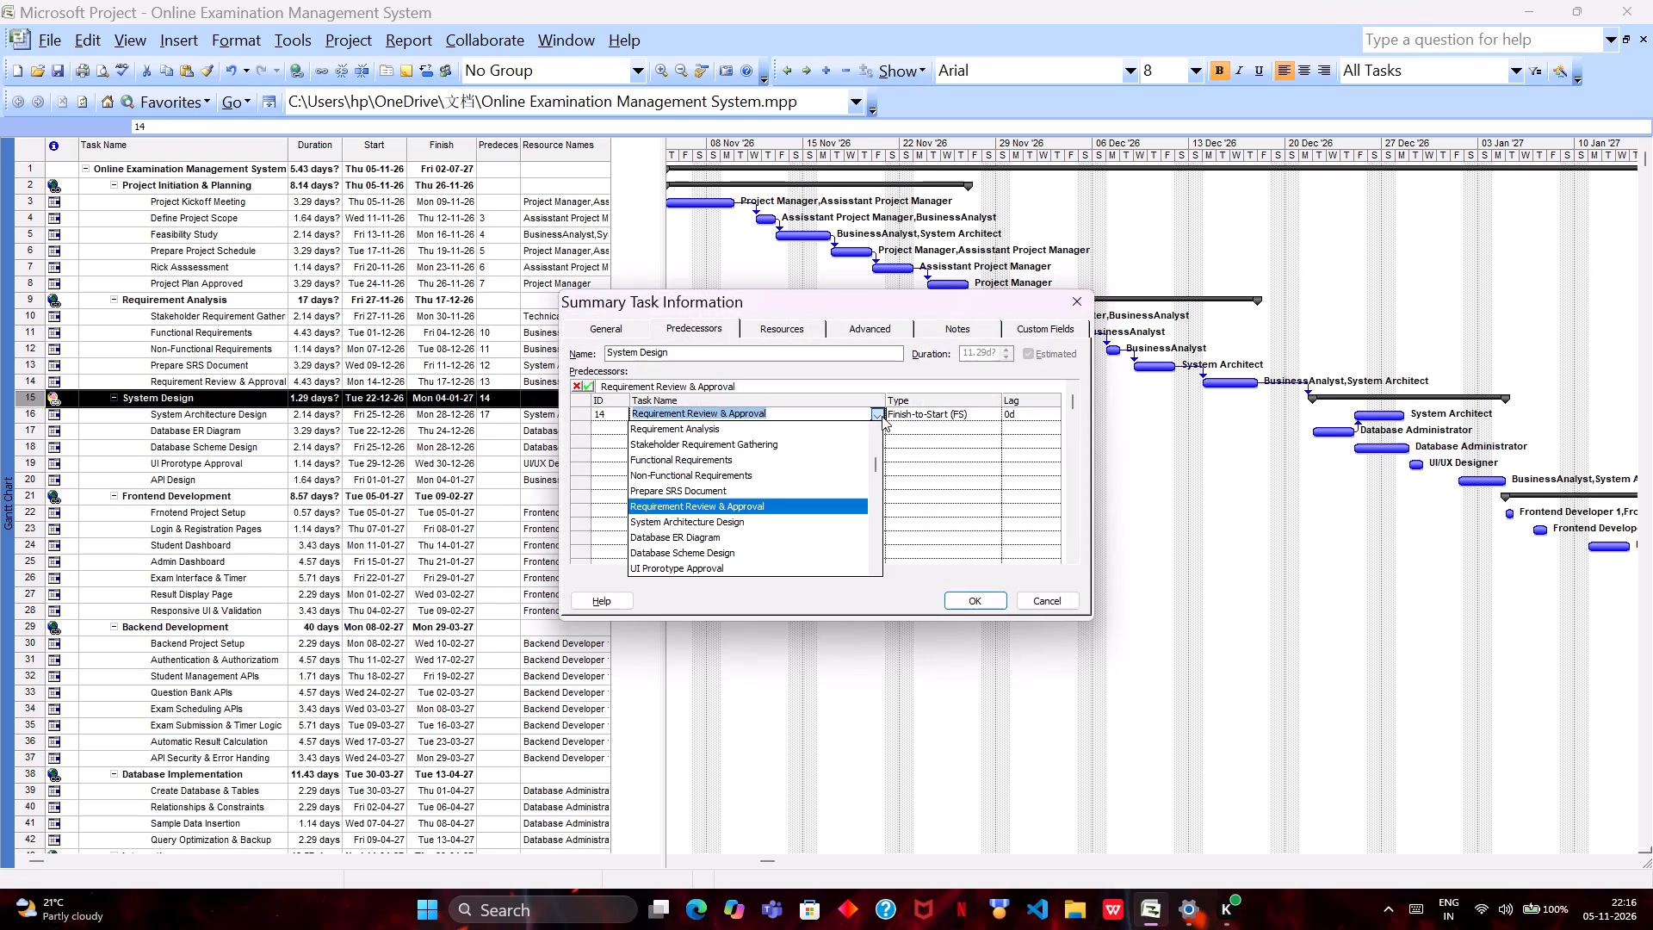
left_click_drag(781, 419, 585, 429)
key("BackSpace")
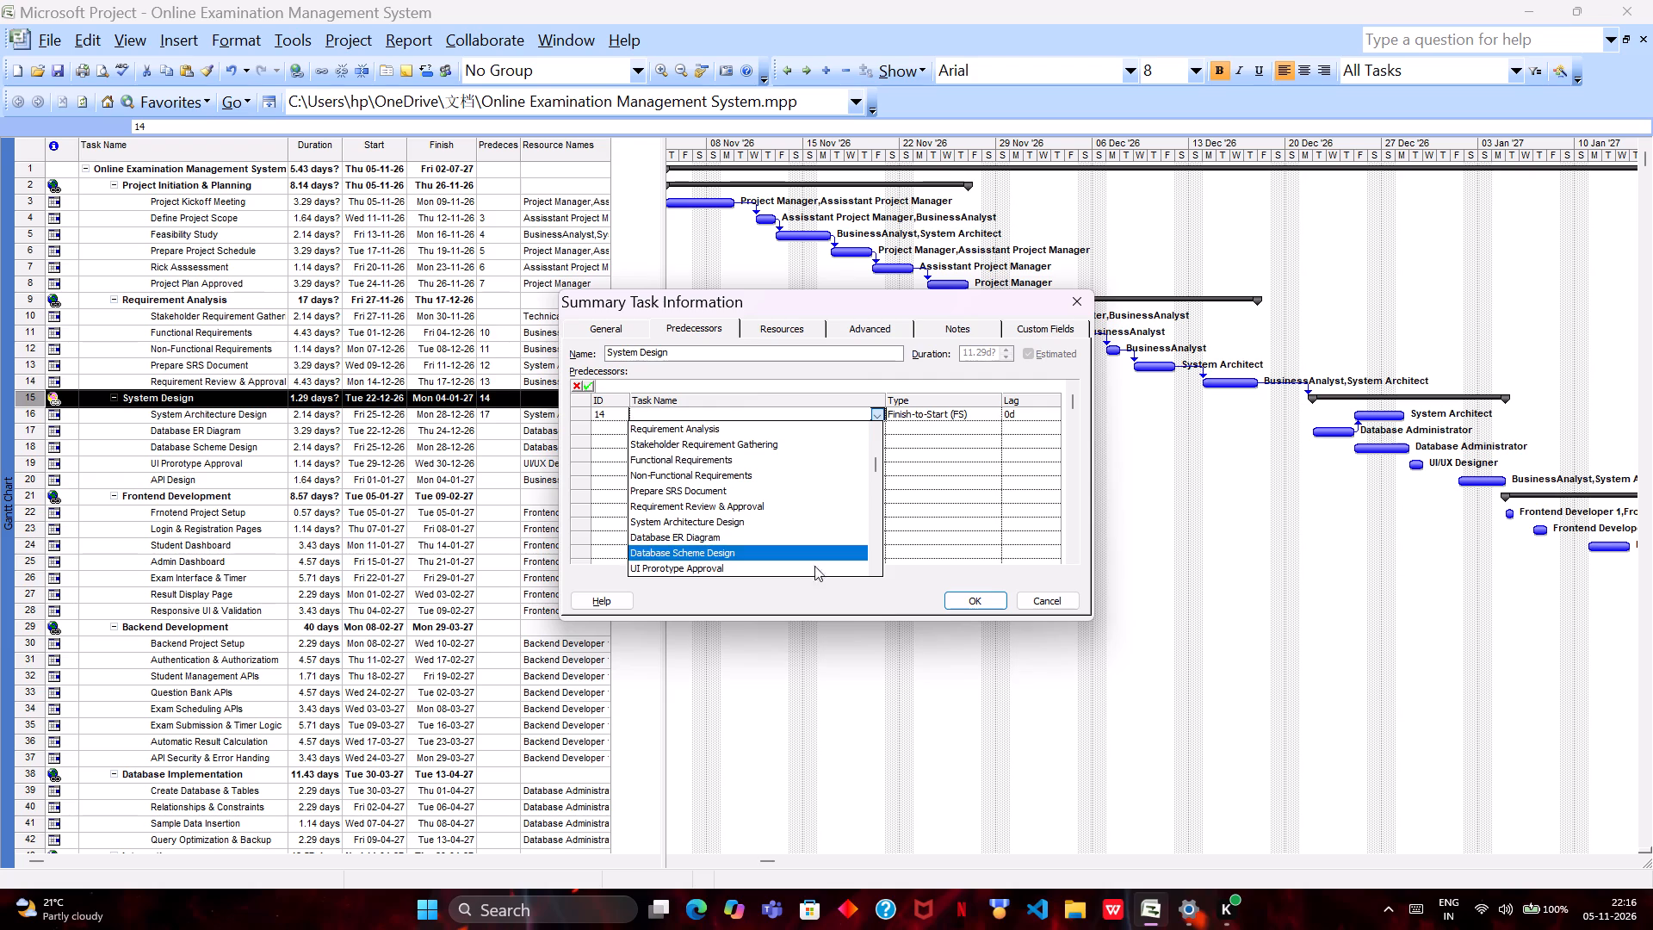
left_click(994, 603)
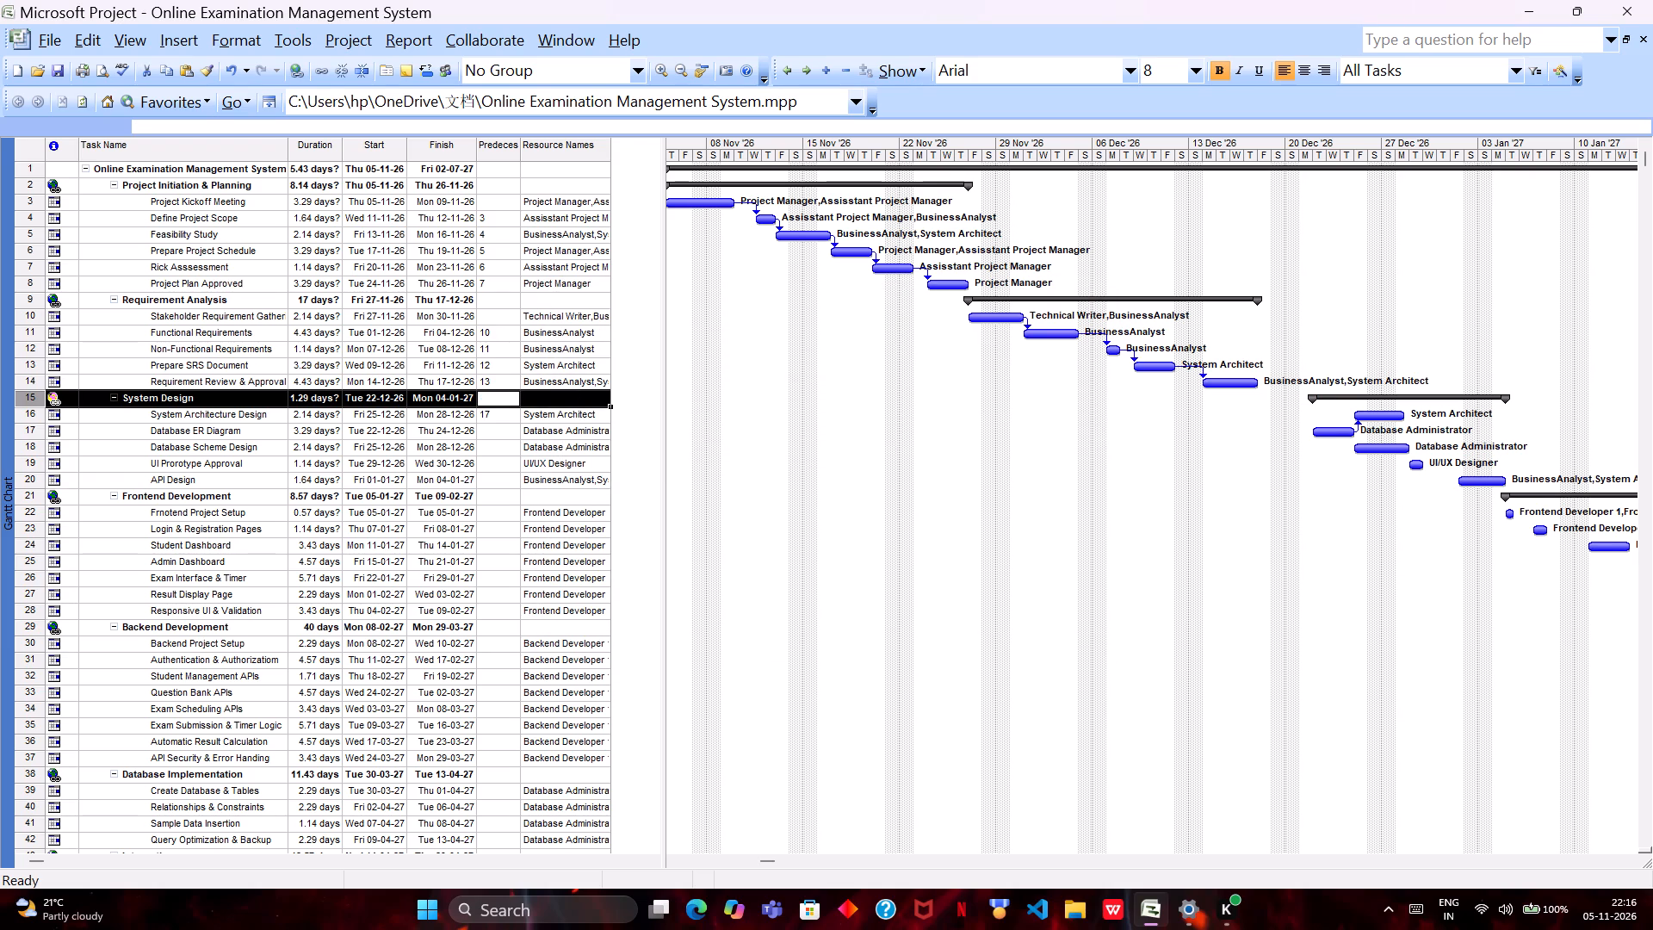
scroll(624, 448, "up", 6)
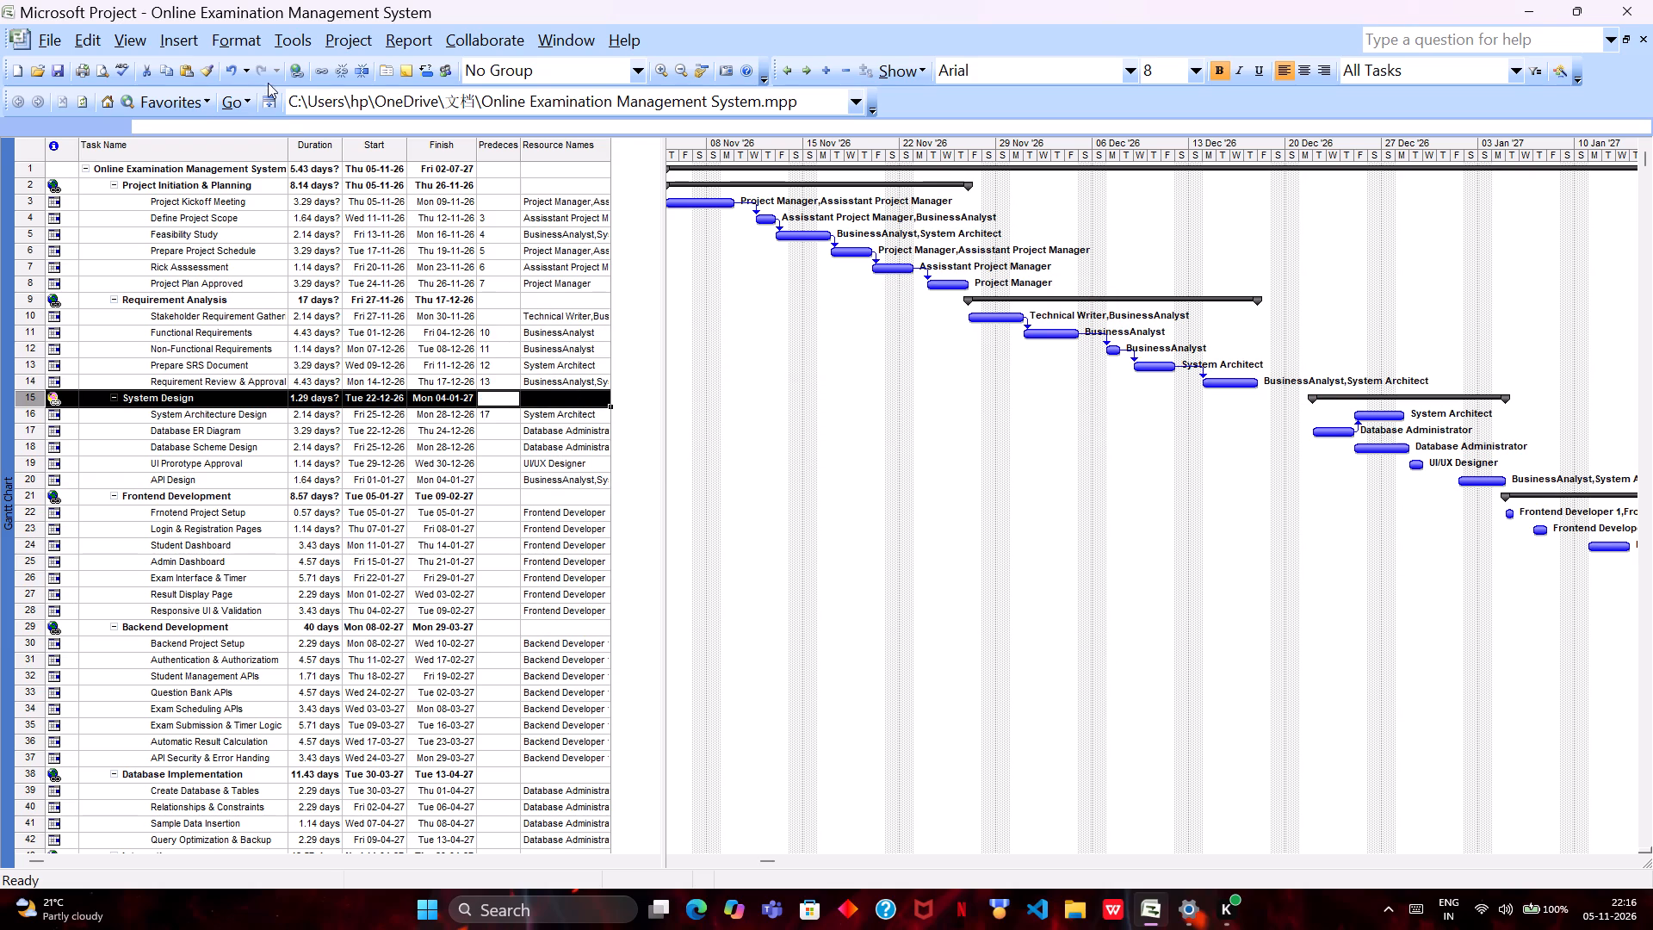